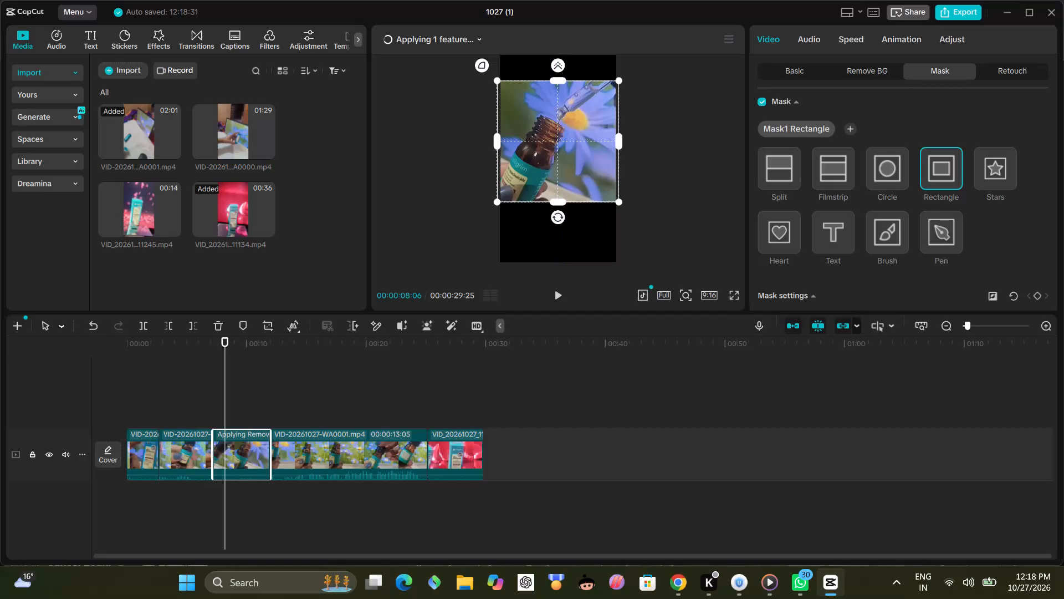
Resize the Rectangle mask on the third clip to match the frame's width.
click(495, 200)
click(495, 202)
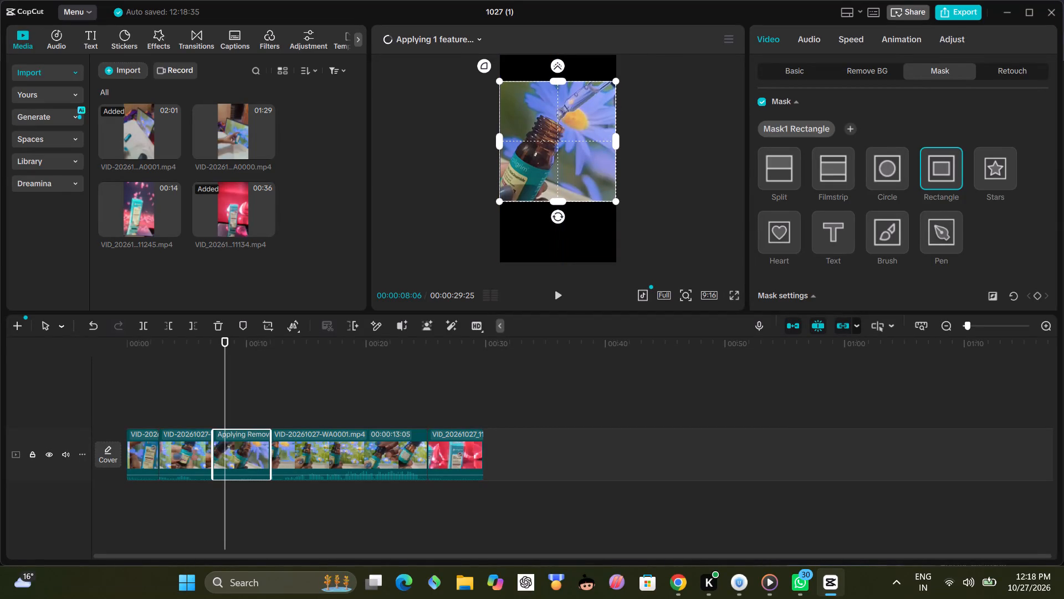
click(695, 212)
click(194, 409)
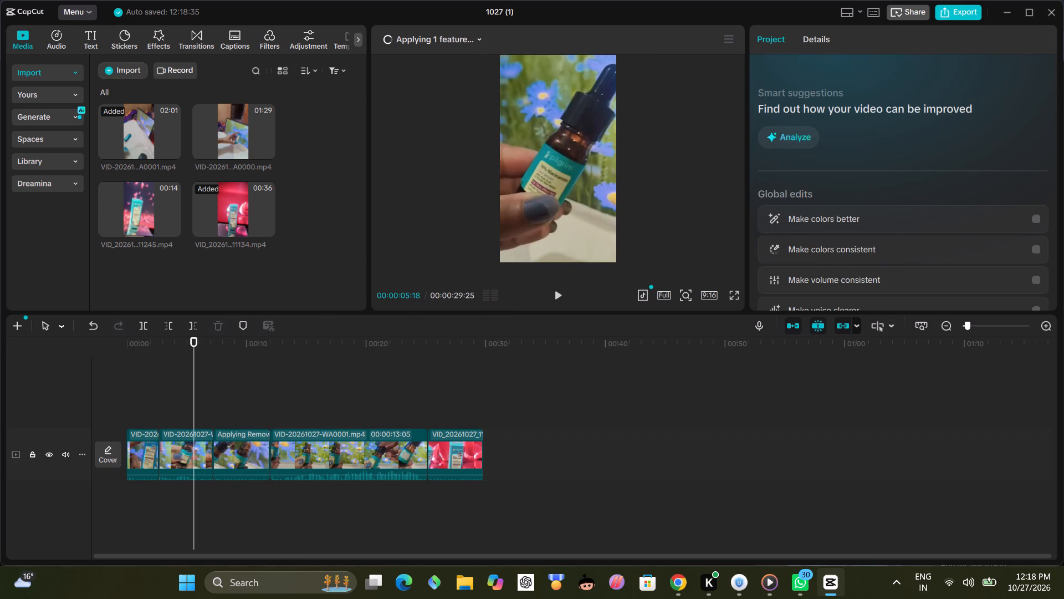
Preview the masked third clip, and undo its Rectangle mask edits back to the full unmasked frame.
click(556, 296)
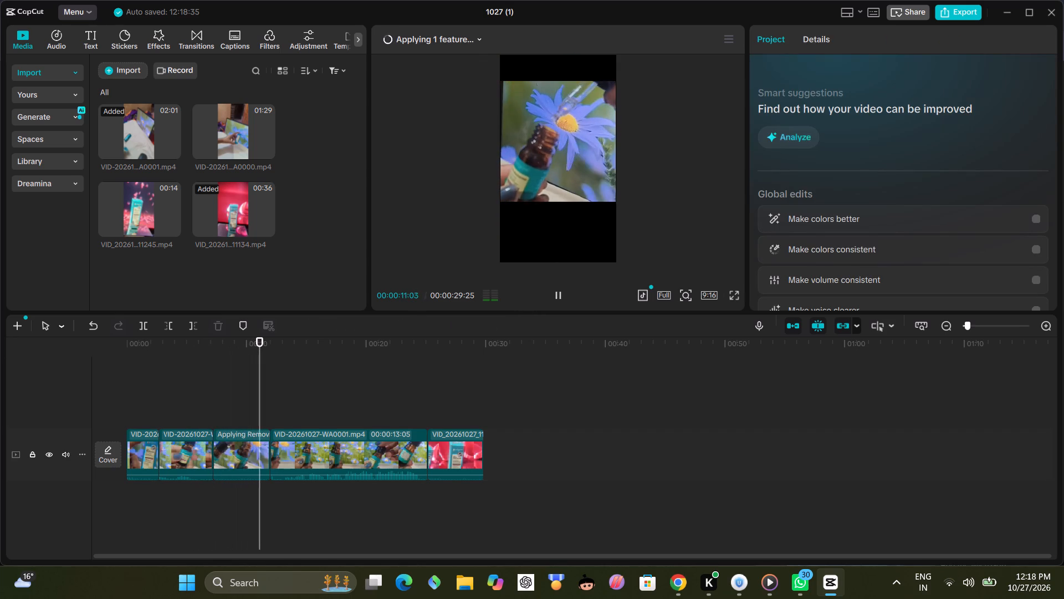
click(556, 296)
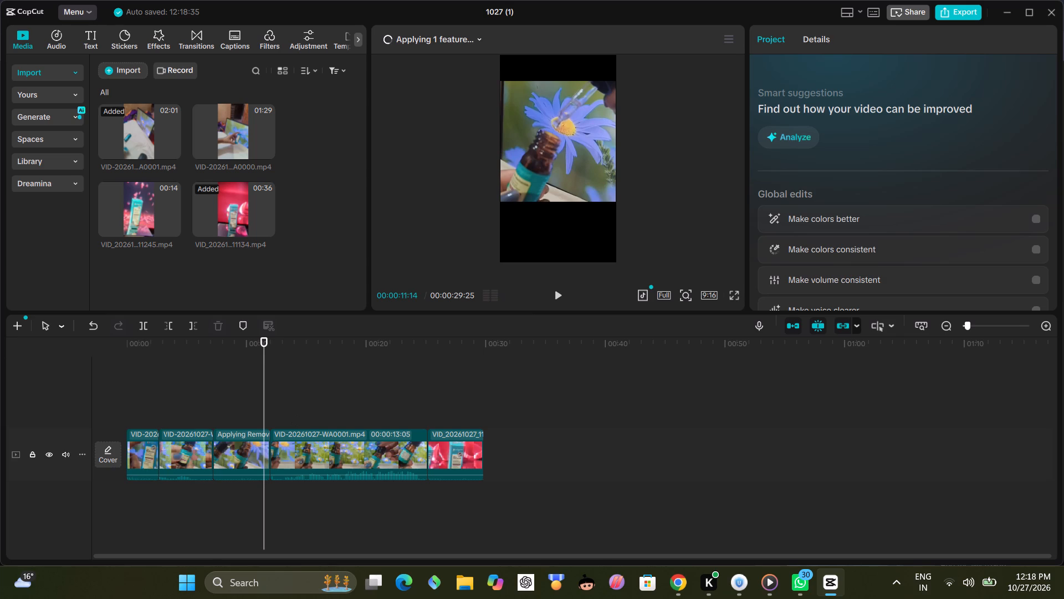
click(89, 327)
click(89, 327)
click(89, 324)
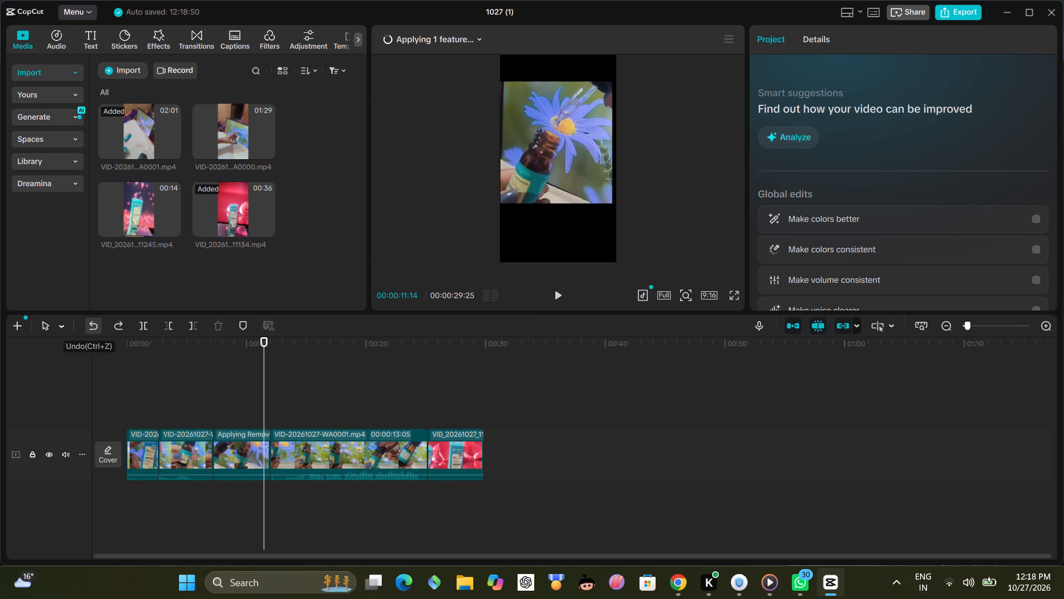
click(89, 324)
click(89, 324)
click(88, 324)
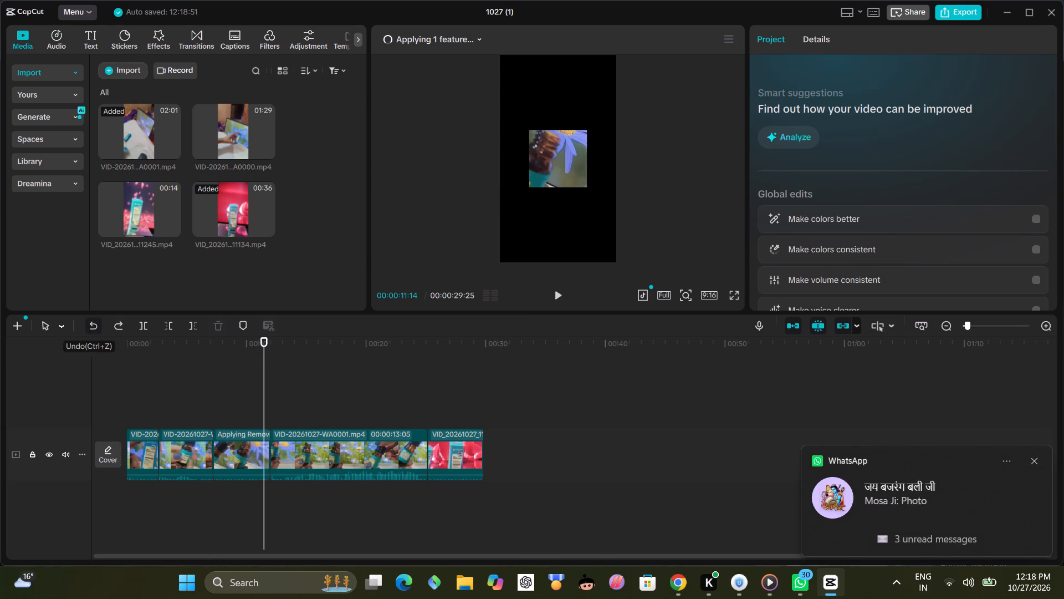
click(88, 324)
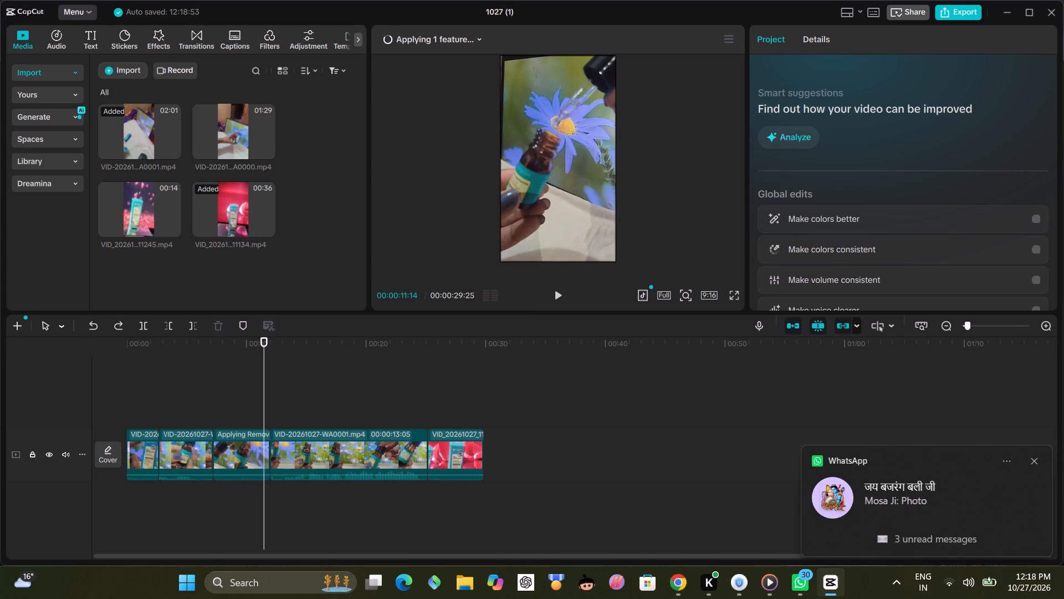
Select the third clip and examine its retouch, background removal, basic and colour adjustment settings.
click(233, 438)
click(238, 406)
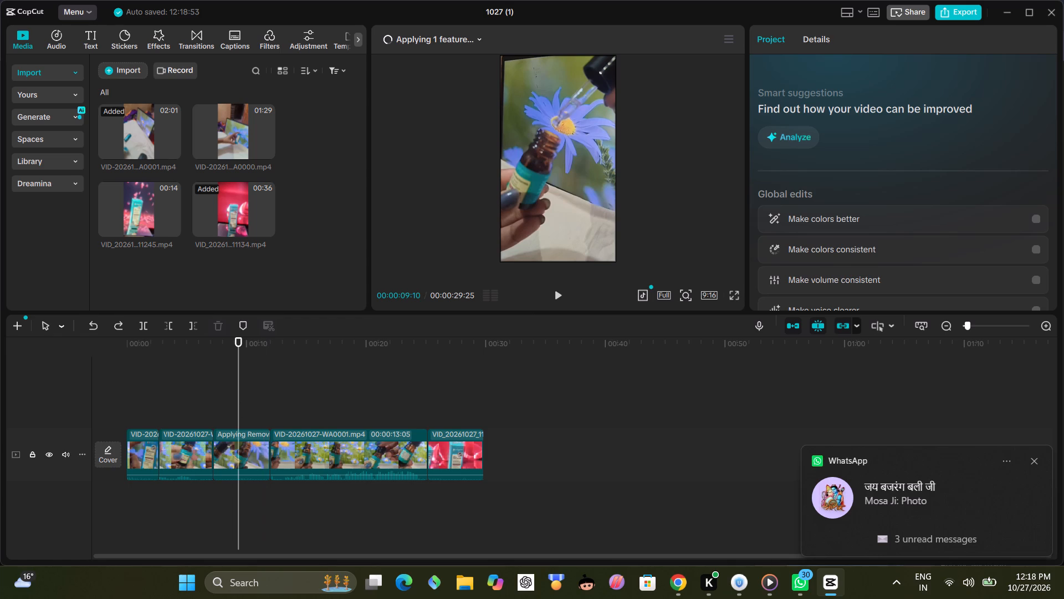
click(252, 454)
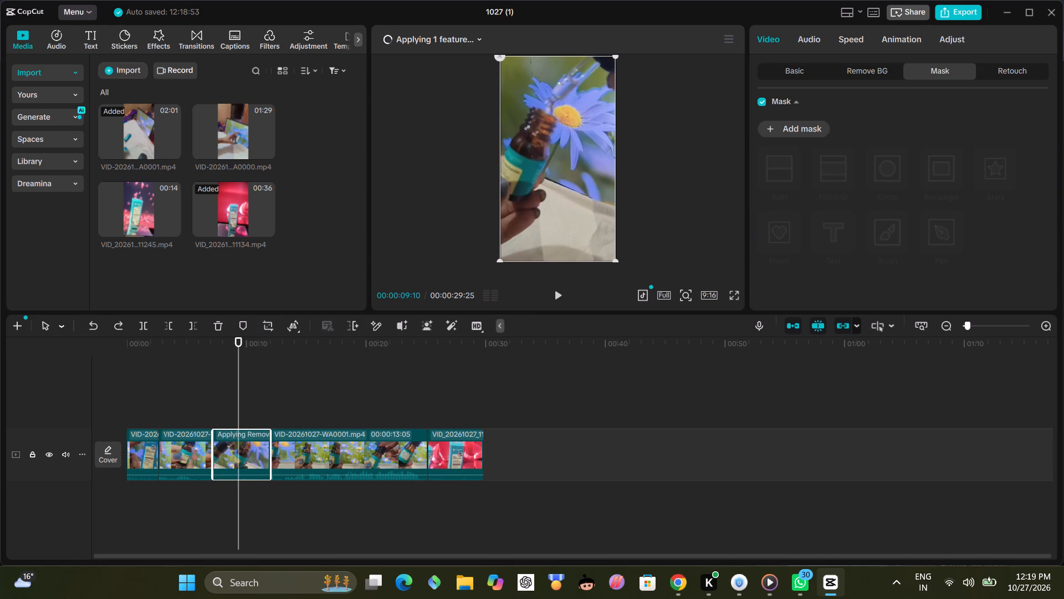
scroll(851, 179, down, 1)
click(1002, 73)
click(858, 65)
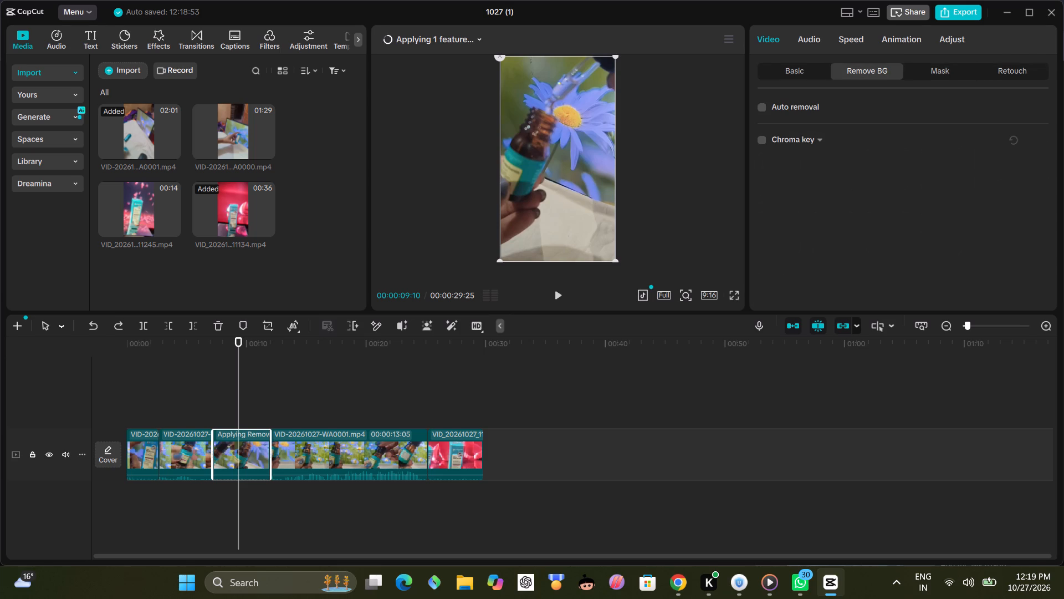
click(801, 75)
click(952, 38)
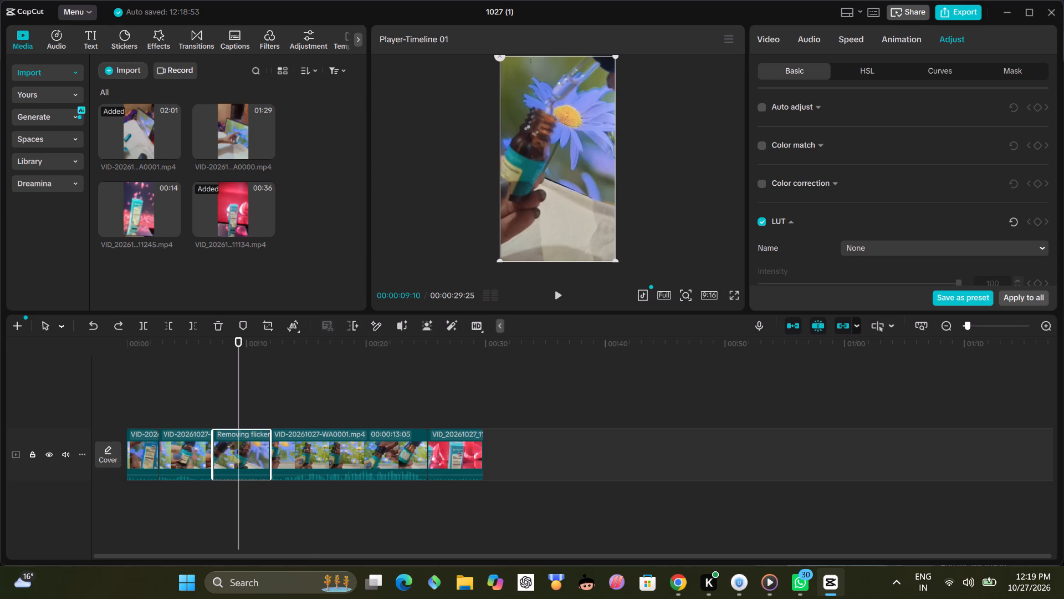
Enable Auto adjust on the third clip and set its intensity to 81.
click(816, 106)
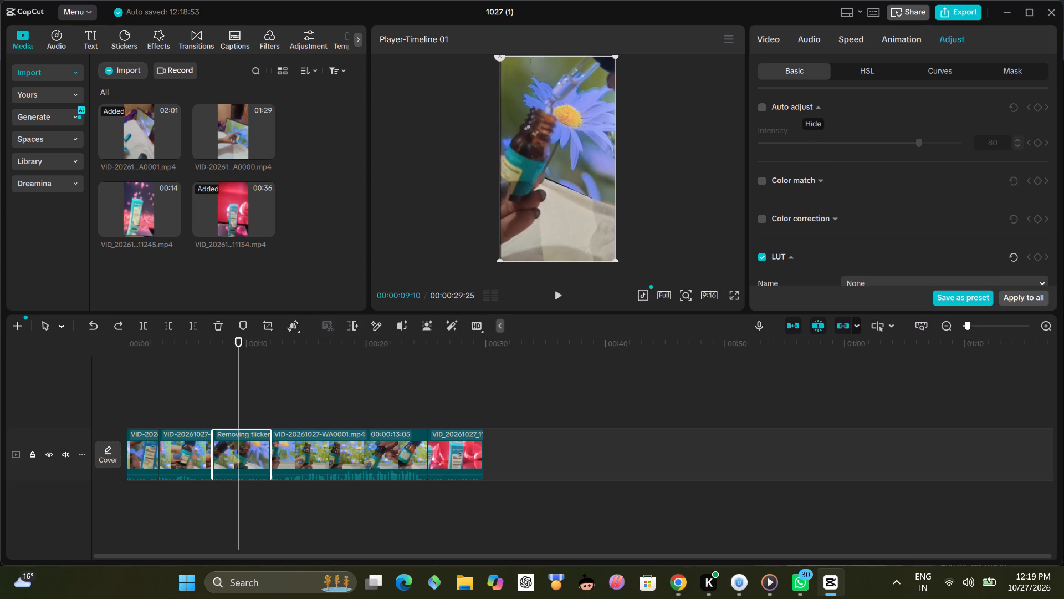
click(761, 108)
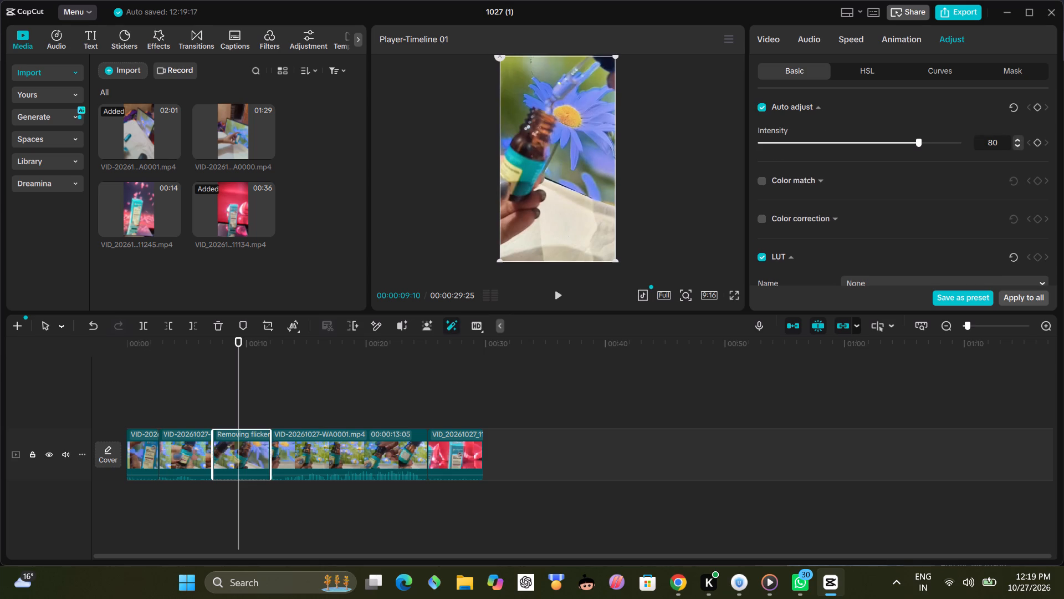
drag(921, 141, 938, 141)
drag(942, 140, 922, 143)
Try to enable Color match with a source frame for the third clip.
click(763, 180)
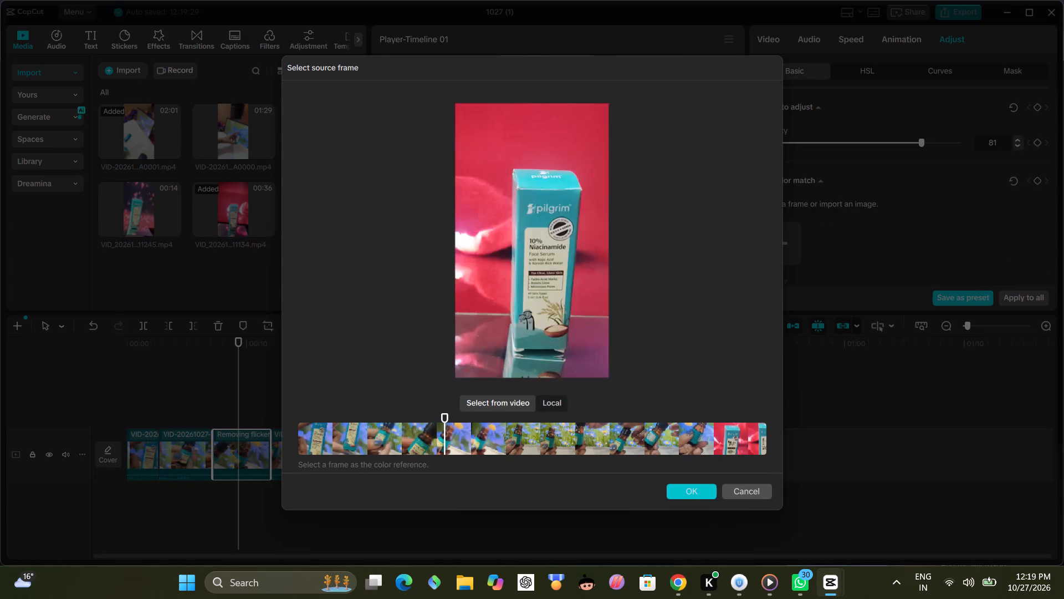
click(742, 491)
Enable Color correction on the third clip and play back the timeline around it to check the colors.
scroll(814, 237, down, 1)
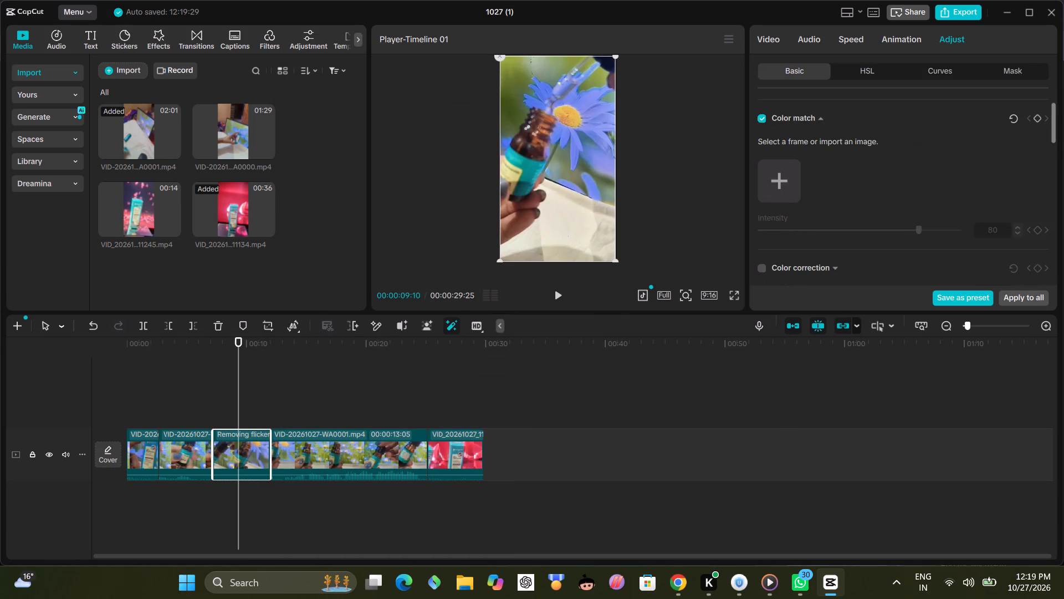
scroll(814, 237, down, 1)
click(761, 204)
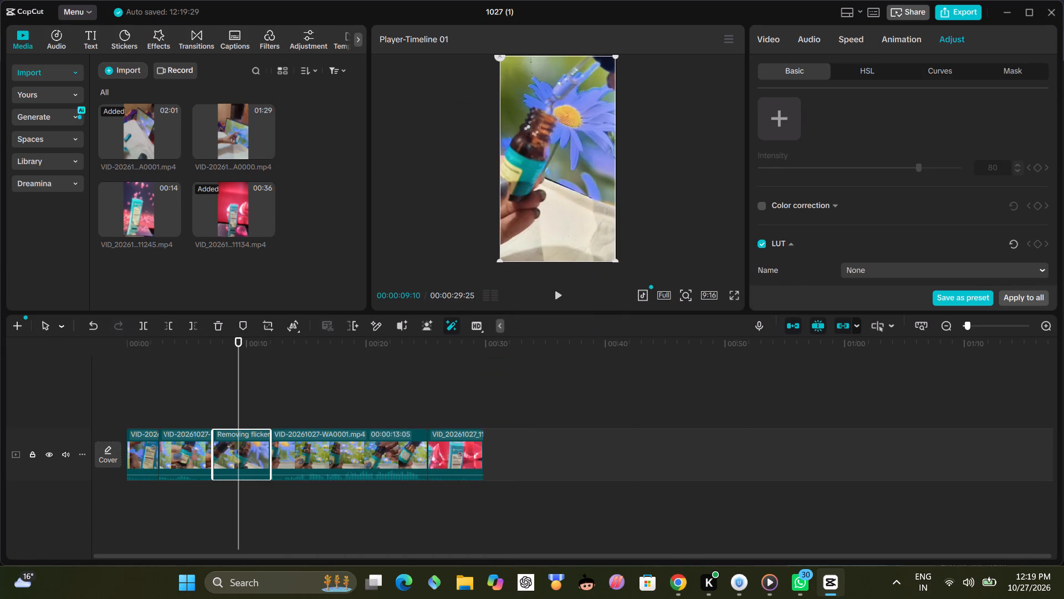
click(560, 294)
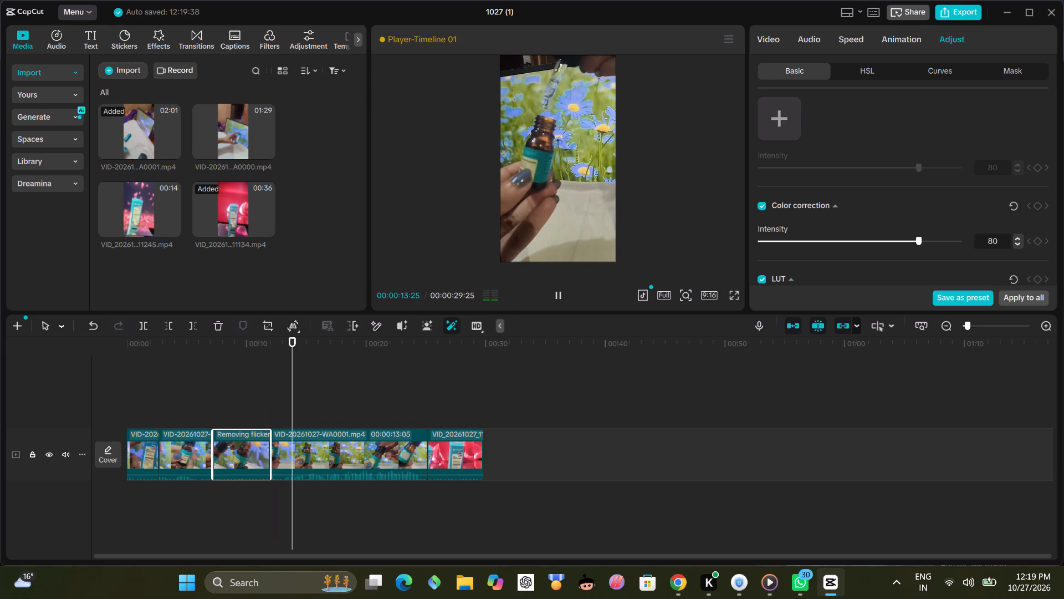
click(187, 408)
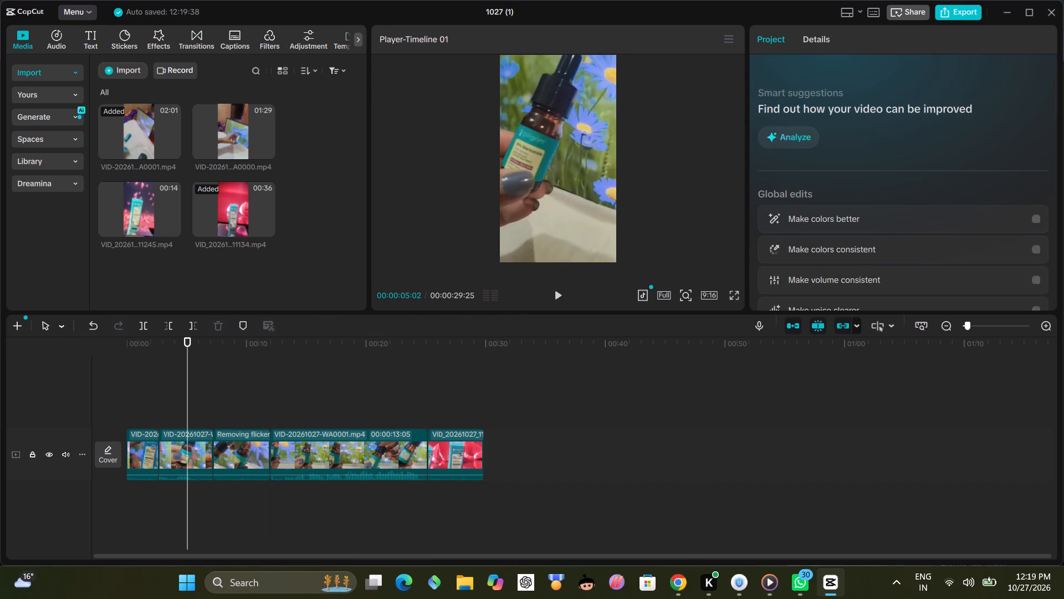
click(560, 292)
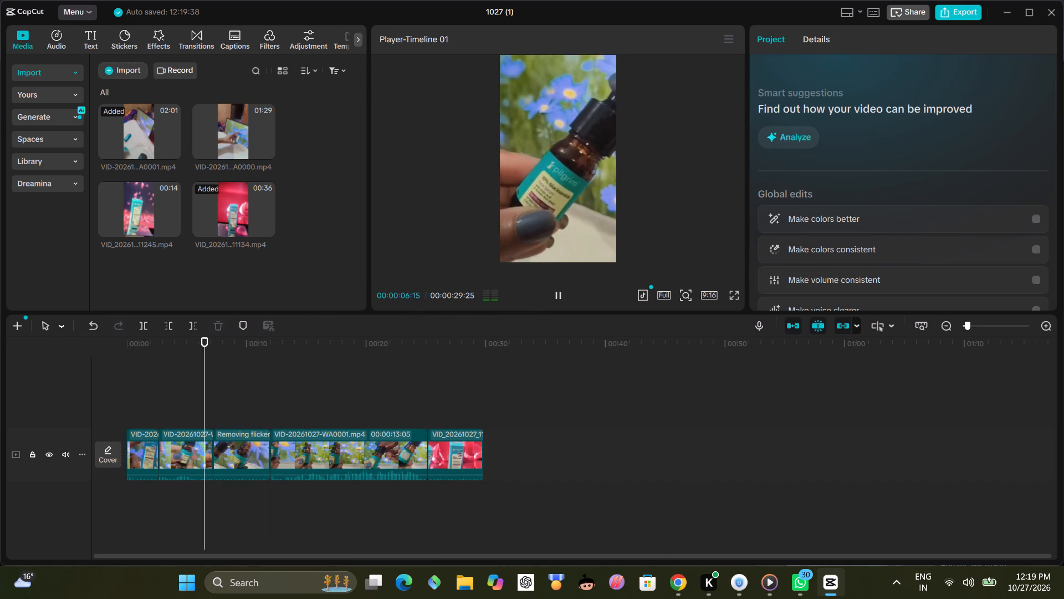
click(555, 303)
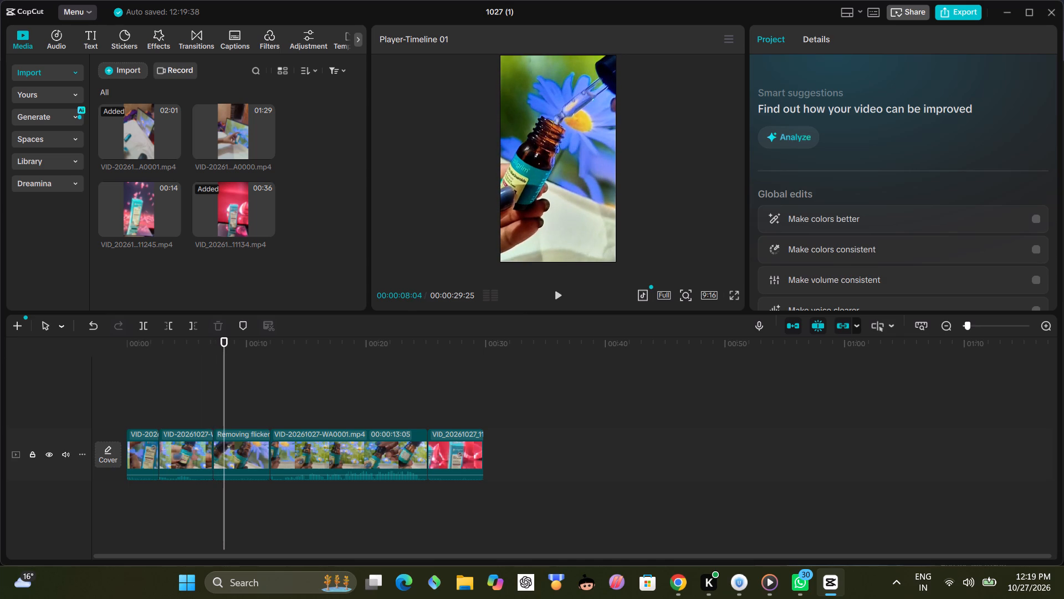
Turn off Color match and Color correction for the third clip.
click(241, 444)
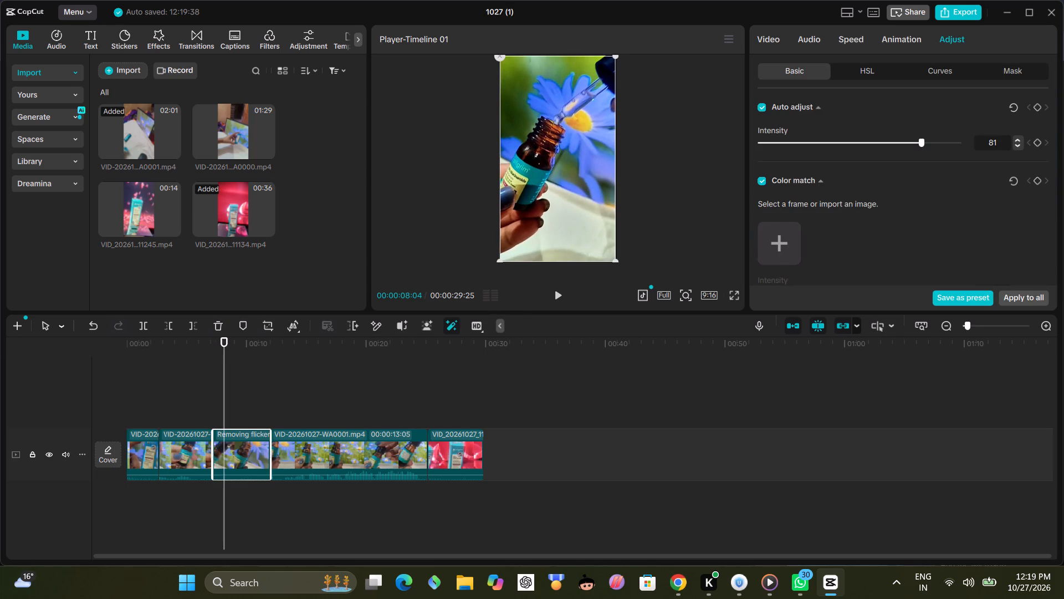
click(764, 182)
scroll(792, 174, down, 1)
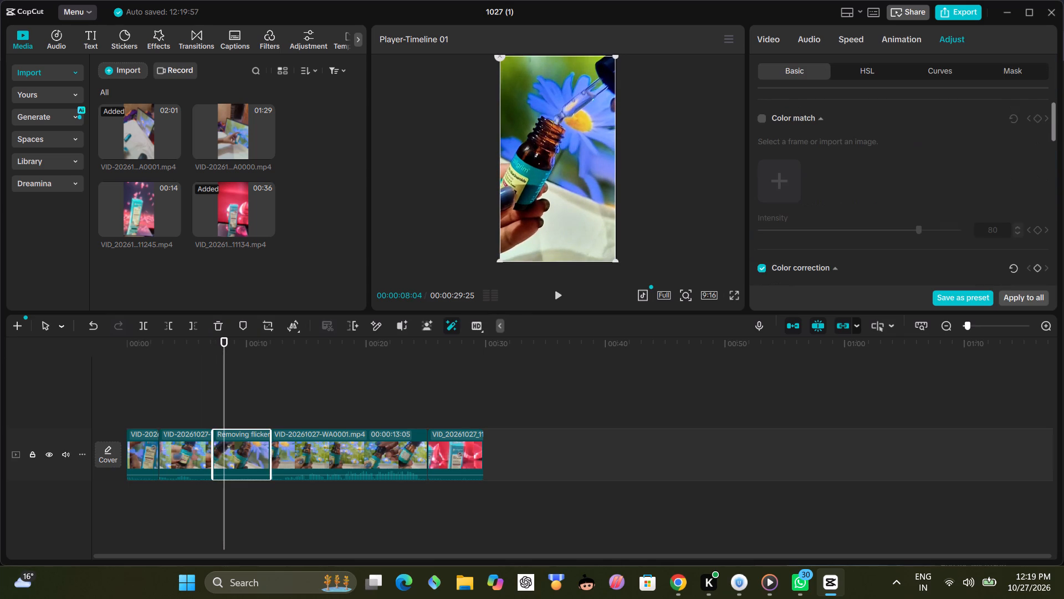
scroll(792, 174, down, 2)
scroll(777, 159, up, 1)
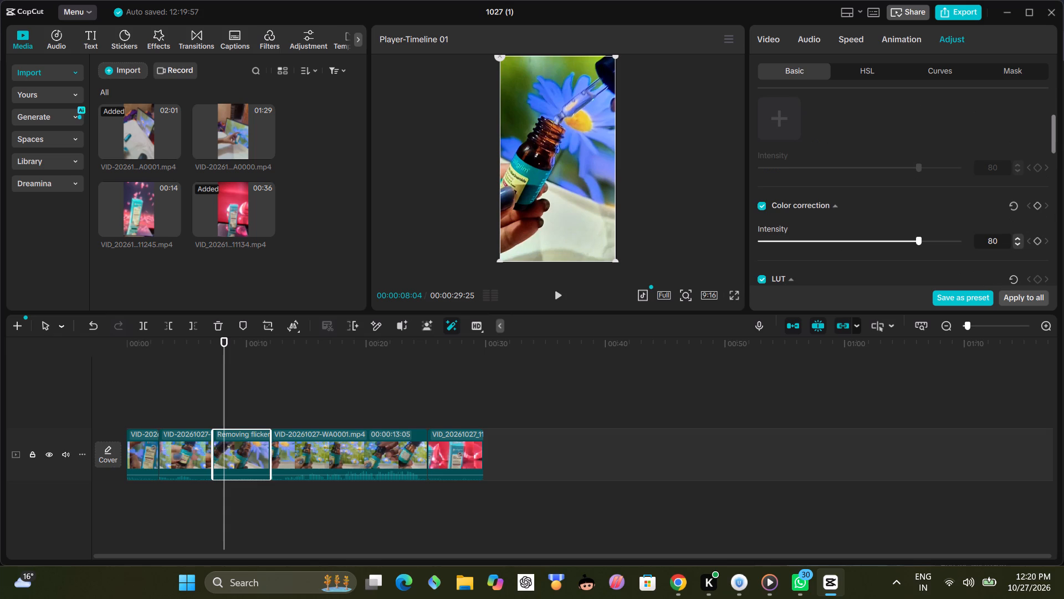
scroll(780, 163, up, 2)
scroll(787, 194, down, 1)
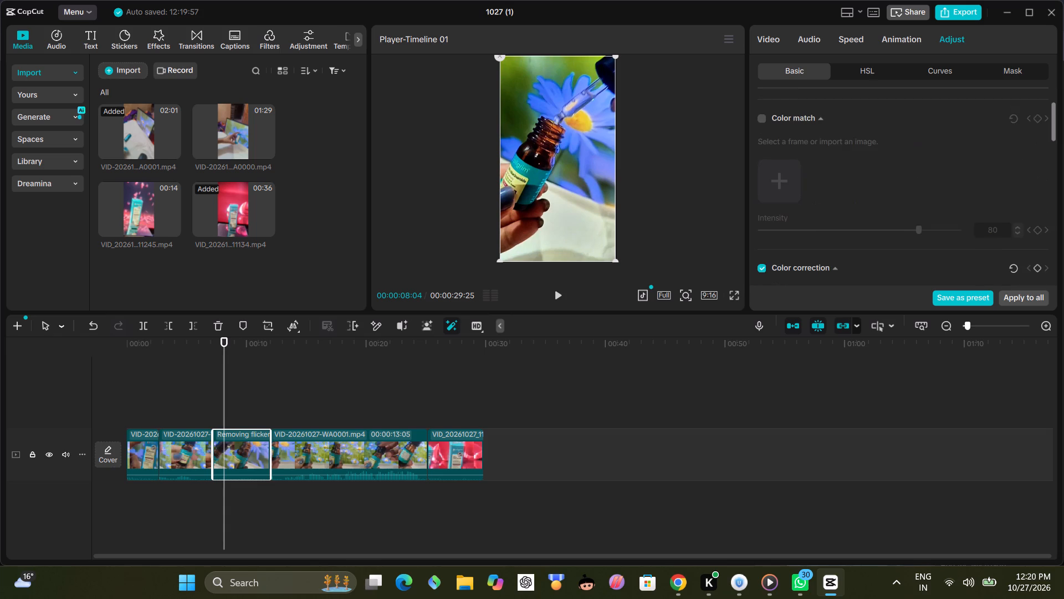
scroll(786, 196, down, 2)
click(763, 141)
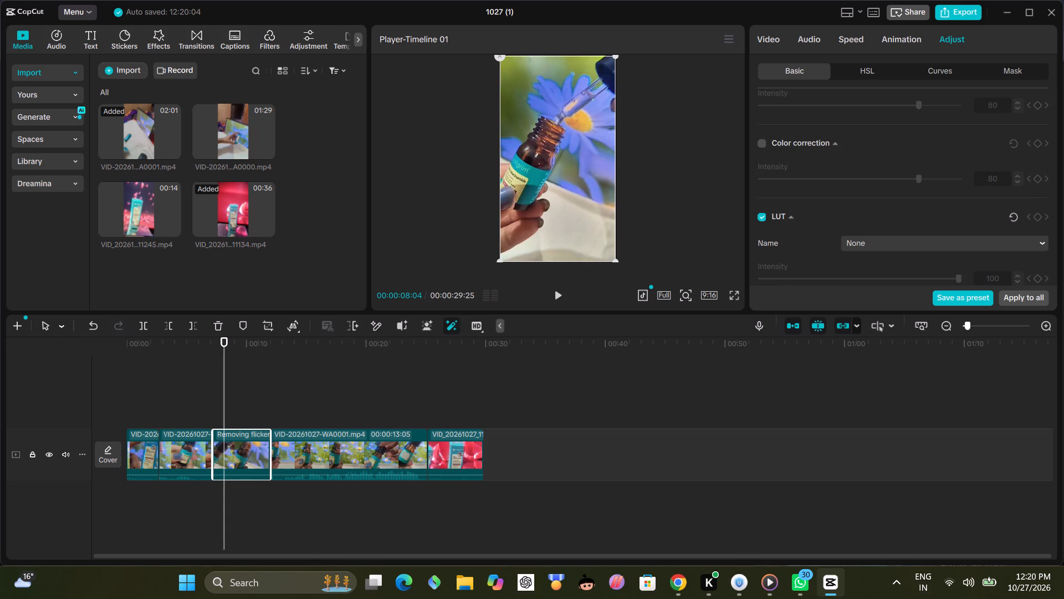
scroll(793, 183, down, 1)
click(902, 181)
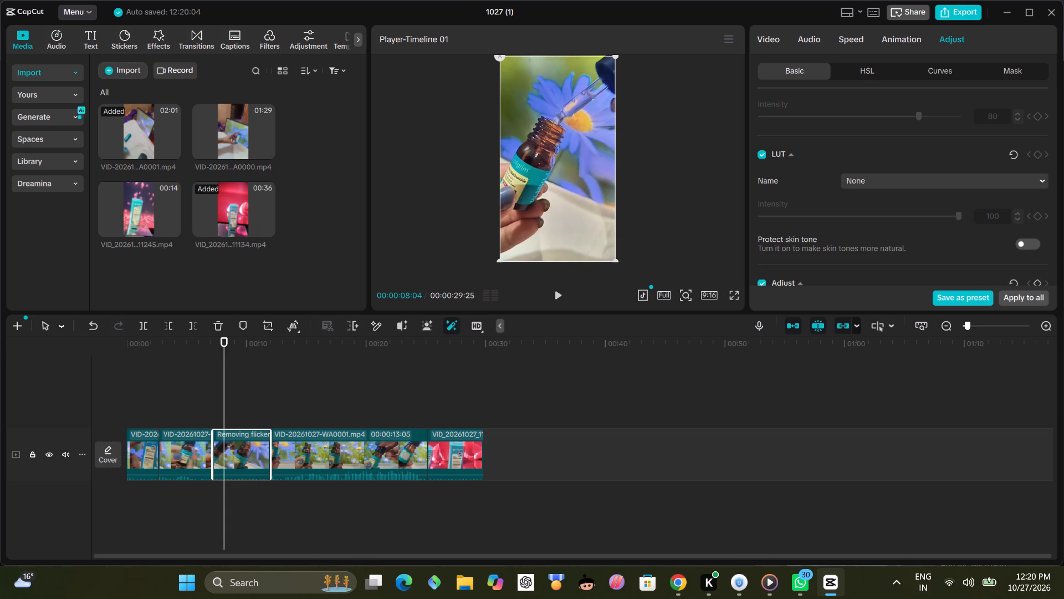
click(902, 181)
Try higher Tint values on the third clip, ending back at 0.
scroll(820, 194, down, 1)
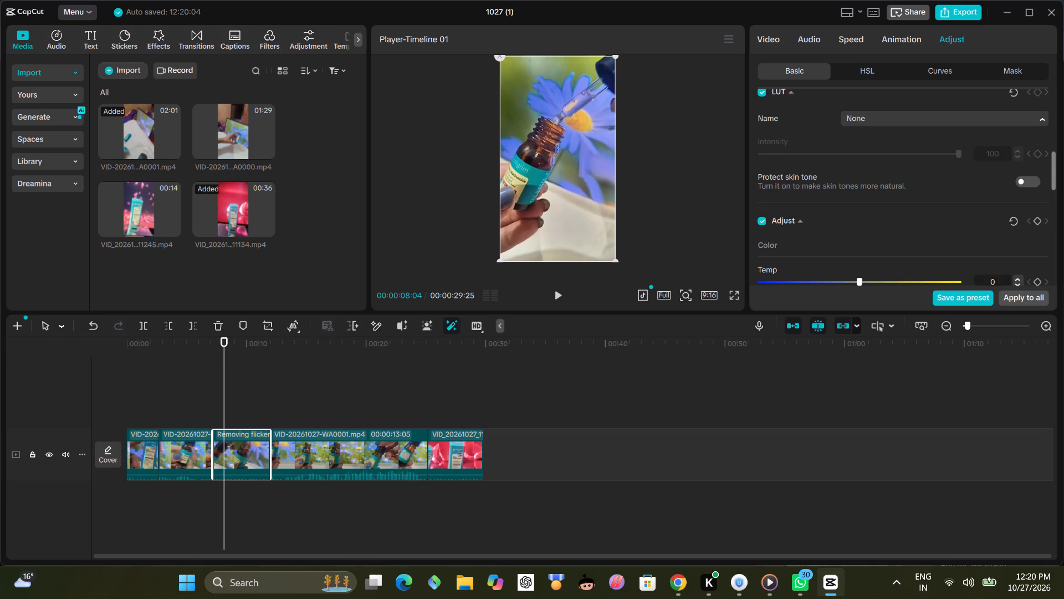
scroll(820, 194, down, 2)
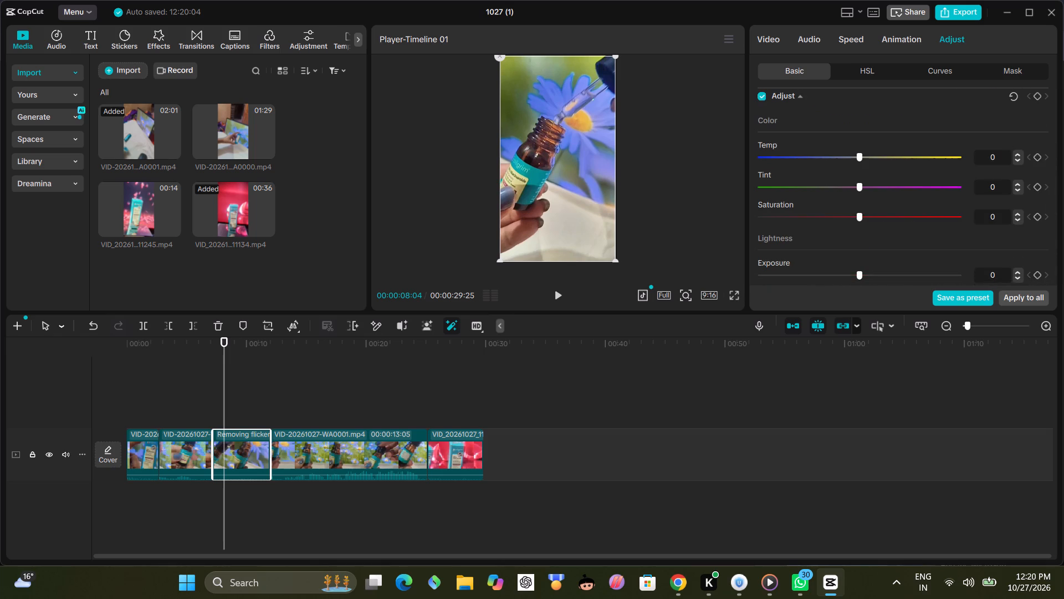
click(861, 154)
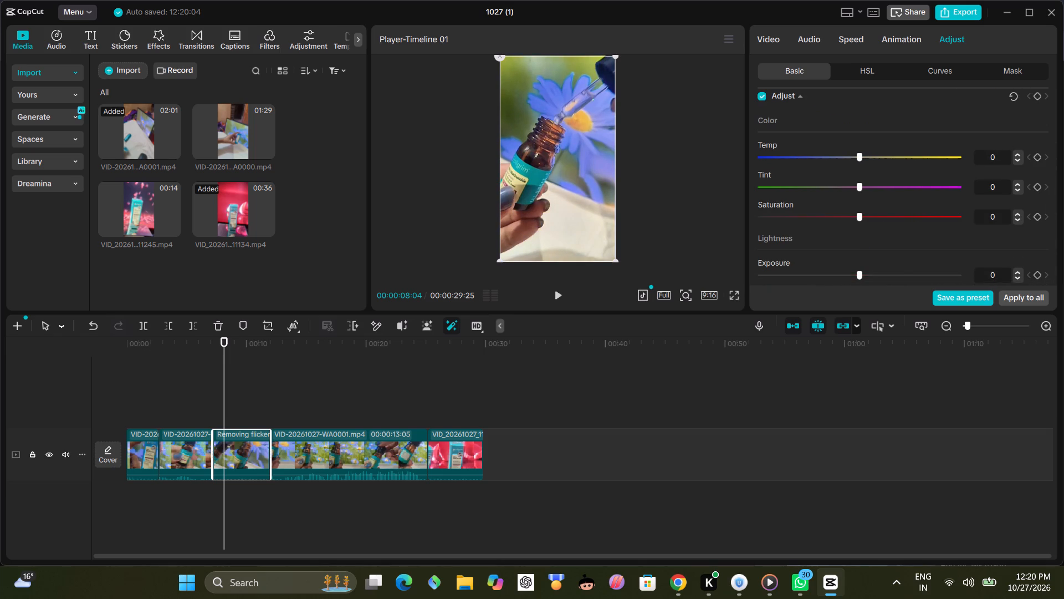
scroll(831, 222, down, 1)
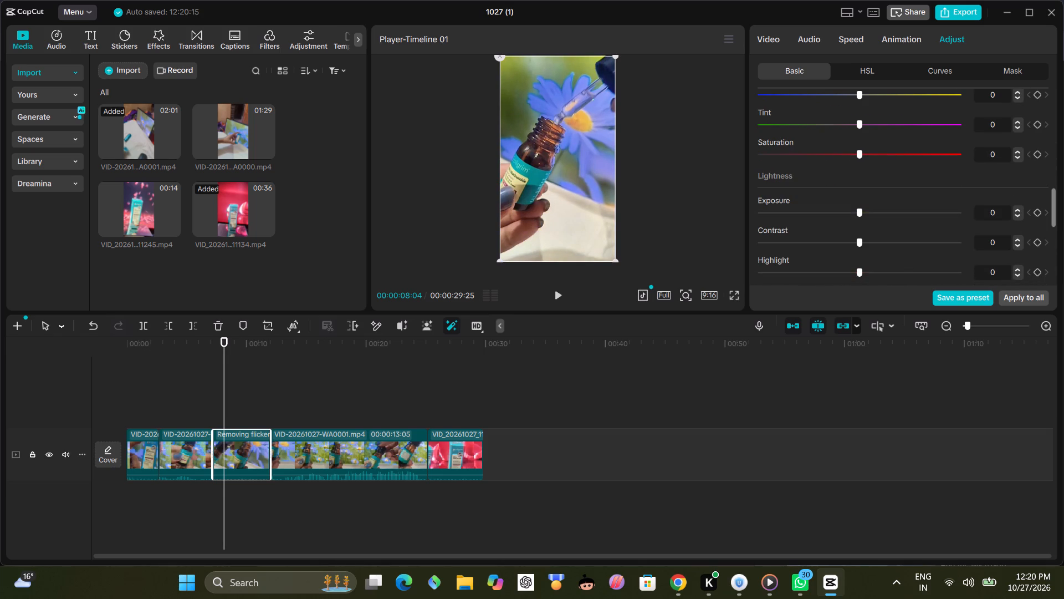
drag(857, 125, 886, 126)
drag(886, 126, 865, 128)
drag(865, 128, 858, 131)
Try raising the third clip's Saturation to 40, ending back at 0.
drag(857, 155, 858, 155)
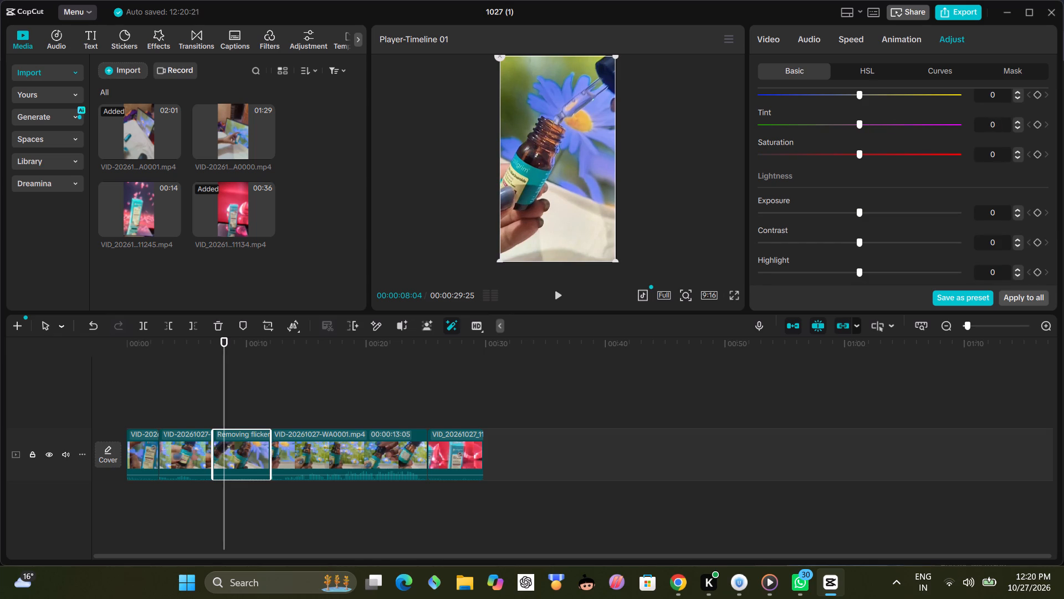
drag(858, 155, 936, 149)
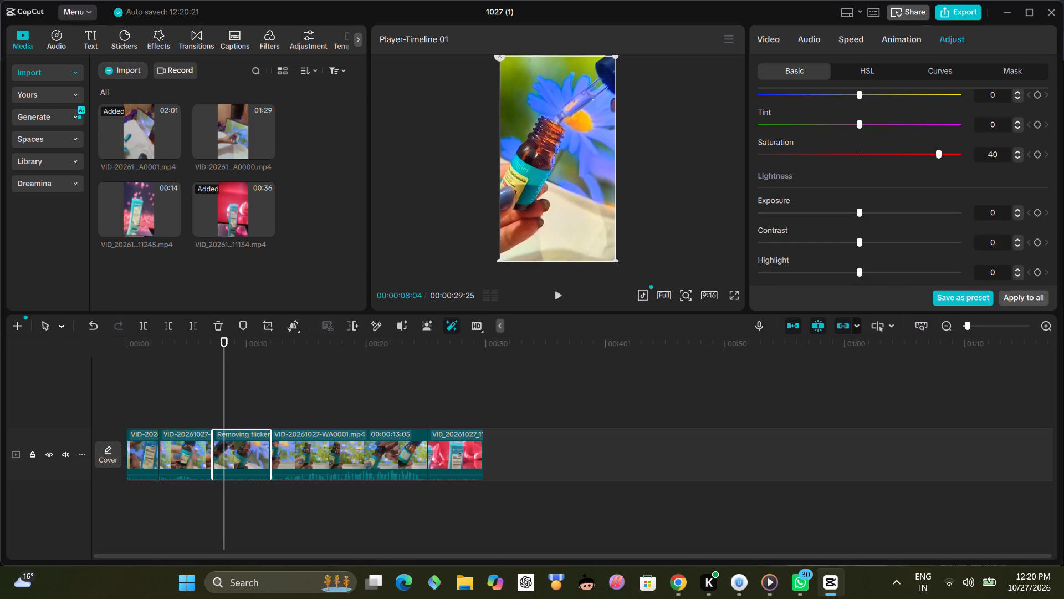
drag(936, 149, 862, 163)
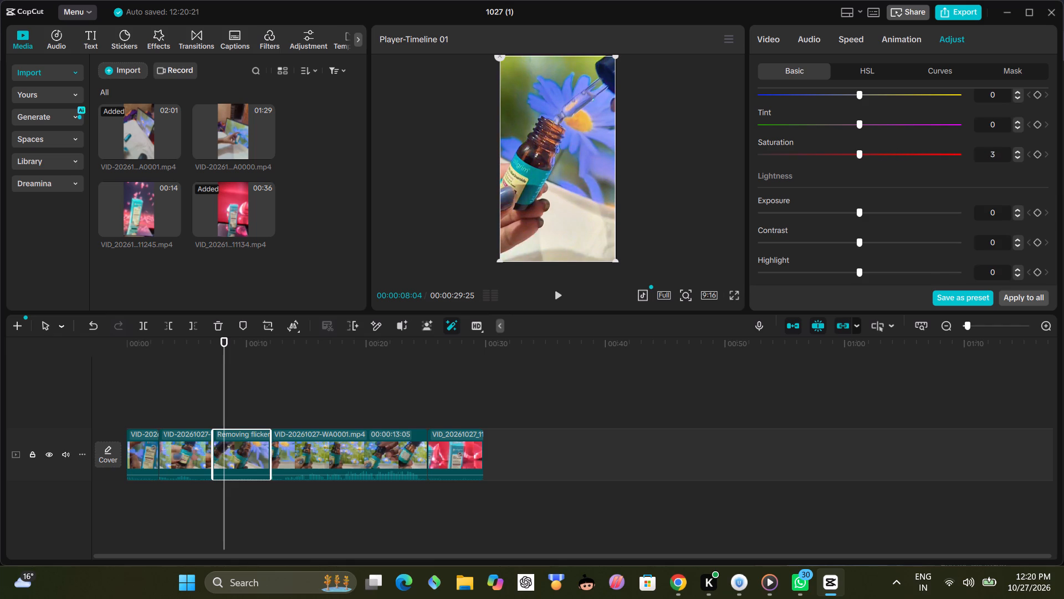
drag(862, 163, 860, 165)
Try brighter and darker Exposure values on the third clip and settle on 7.
click(881, 212)
drag(887, 211, 919, 209)
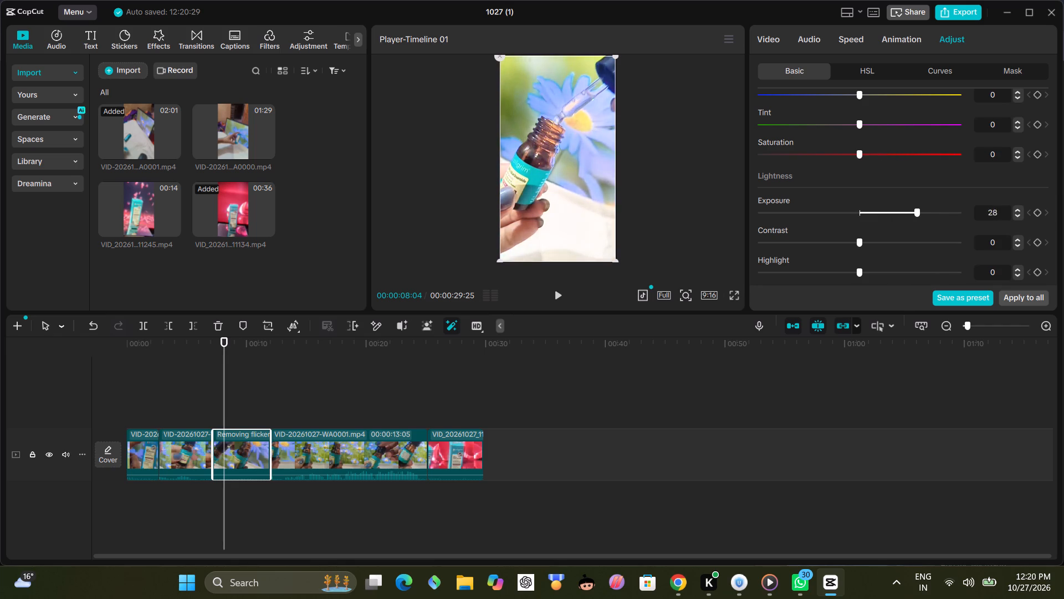
drag(919, 209, 816, 214)
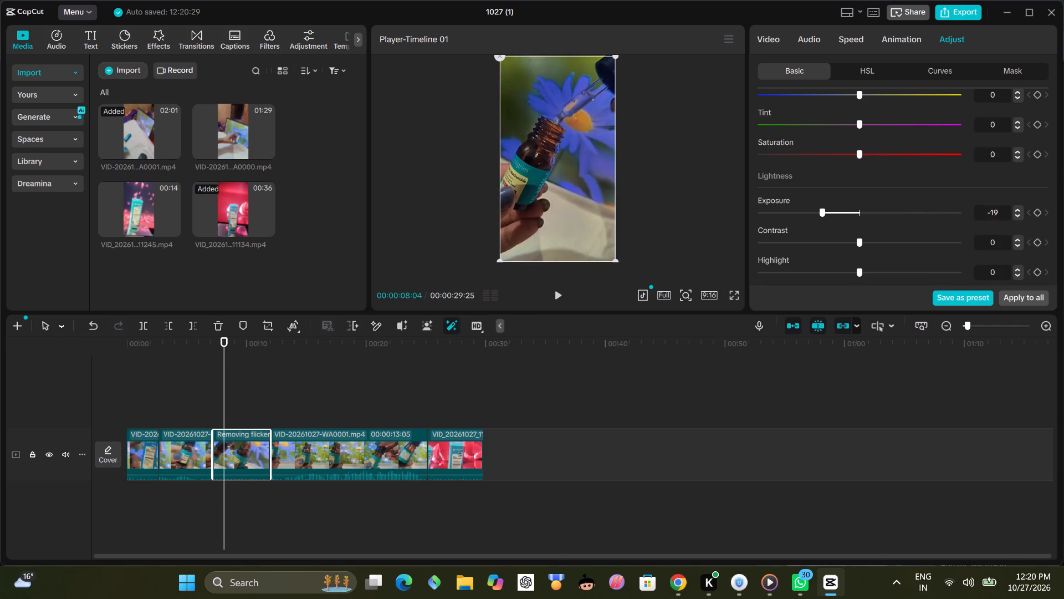
drag(816, 214, 846, 213)
click(856, 210)
drag(860, 210, 866, 210)
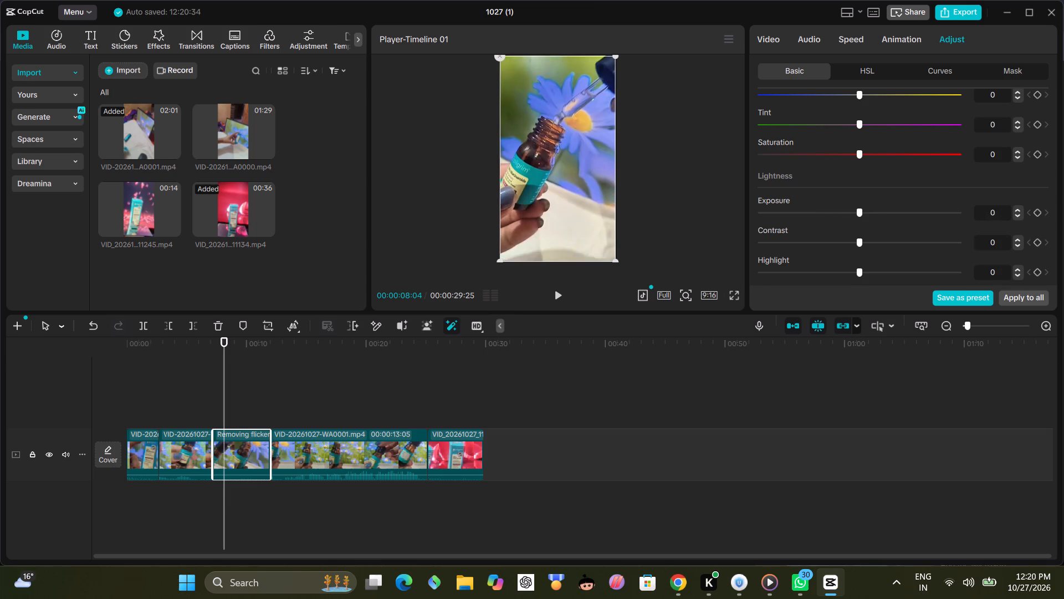
drag(866, 210, 871, 211)
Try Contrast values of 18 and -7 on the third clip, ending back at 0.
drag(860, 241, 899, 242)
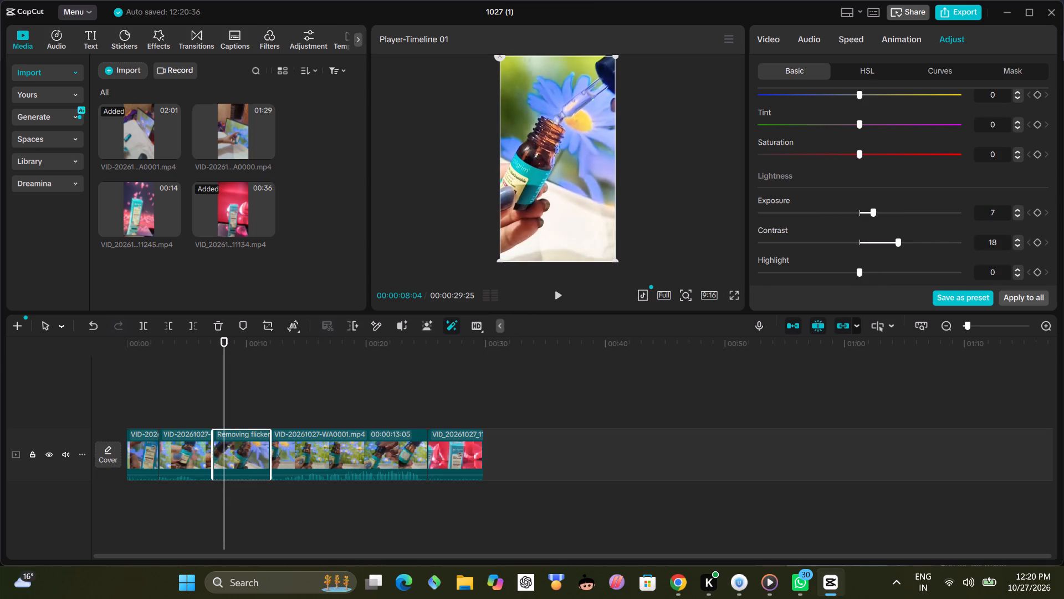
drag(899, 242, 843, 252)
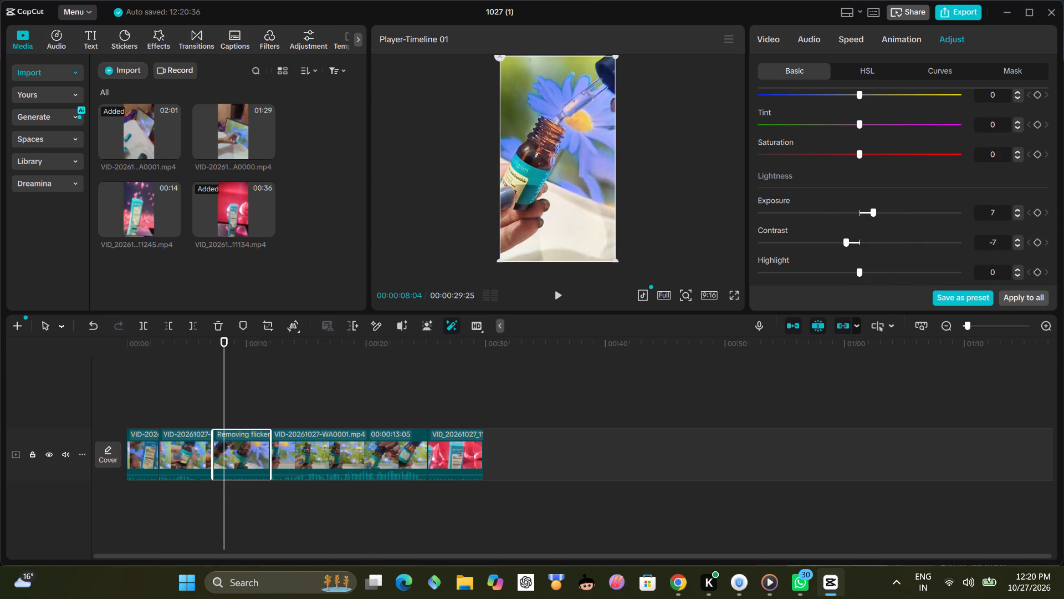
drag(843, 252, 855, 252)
Set the third clip's Highlight to 5.
drag(863, 269, 867, 269)
Reset the third clip's Highlight to 0.
drag(867, 269, 858, 271)
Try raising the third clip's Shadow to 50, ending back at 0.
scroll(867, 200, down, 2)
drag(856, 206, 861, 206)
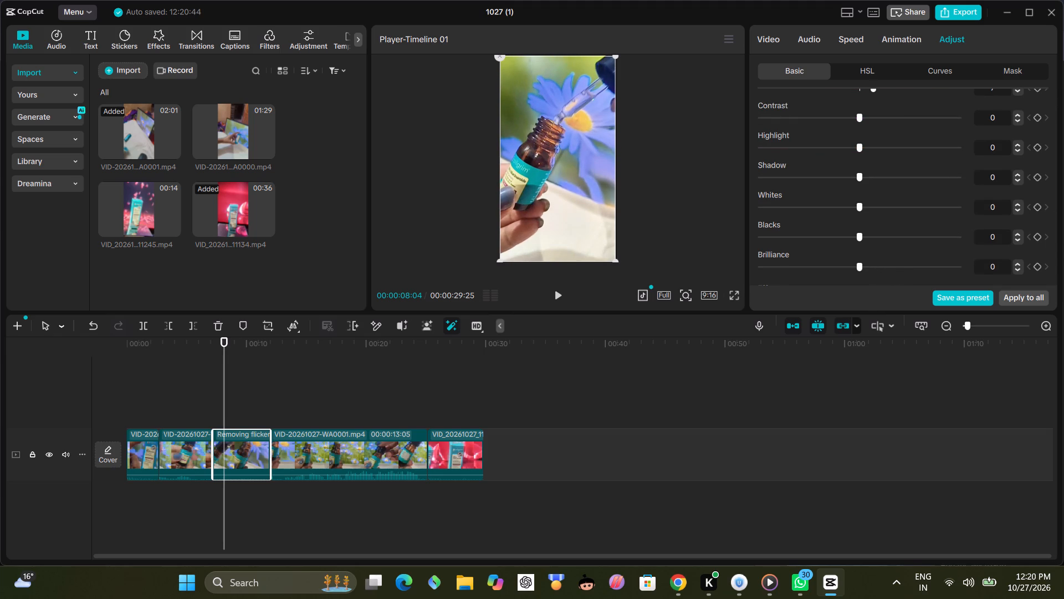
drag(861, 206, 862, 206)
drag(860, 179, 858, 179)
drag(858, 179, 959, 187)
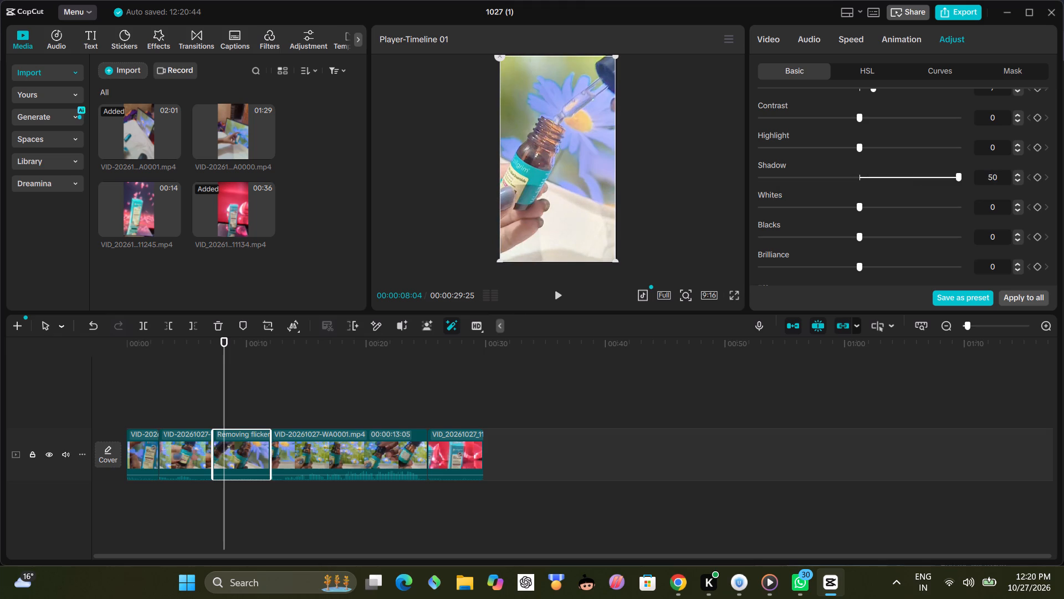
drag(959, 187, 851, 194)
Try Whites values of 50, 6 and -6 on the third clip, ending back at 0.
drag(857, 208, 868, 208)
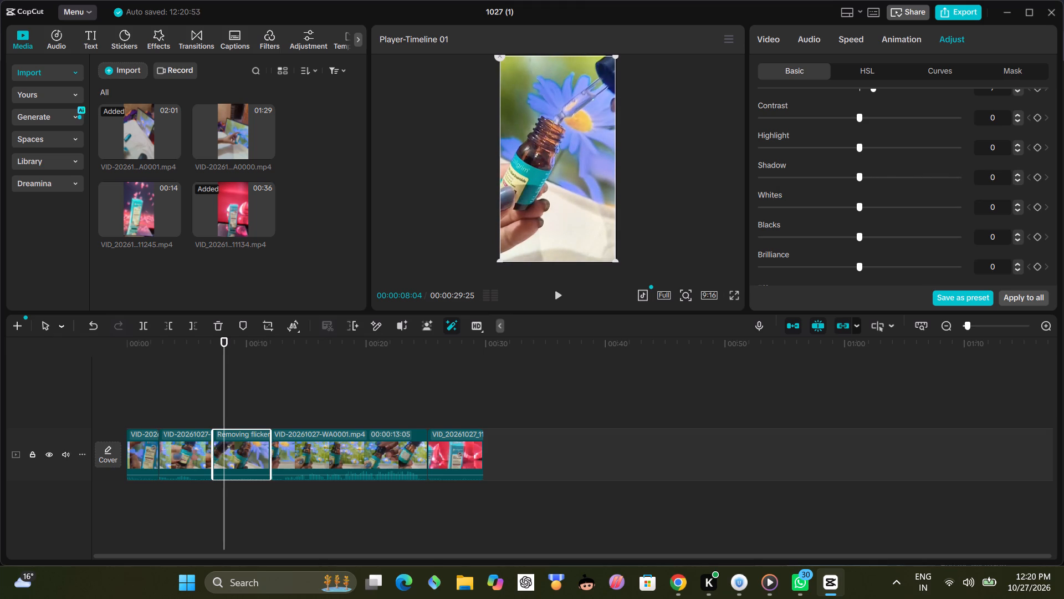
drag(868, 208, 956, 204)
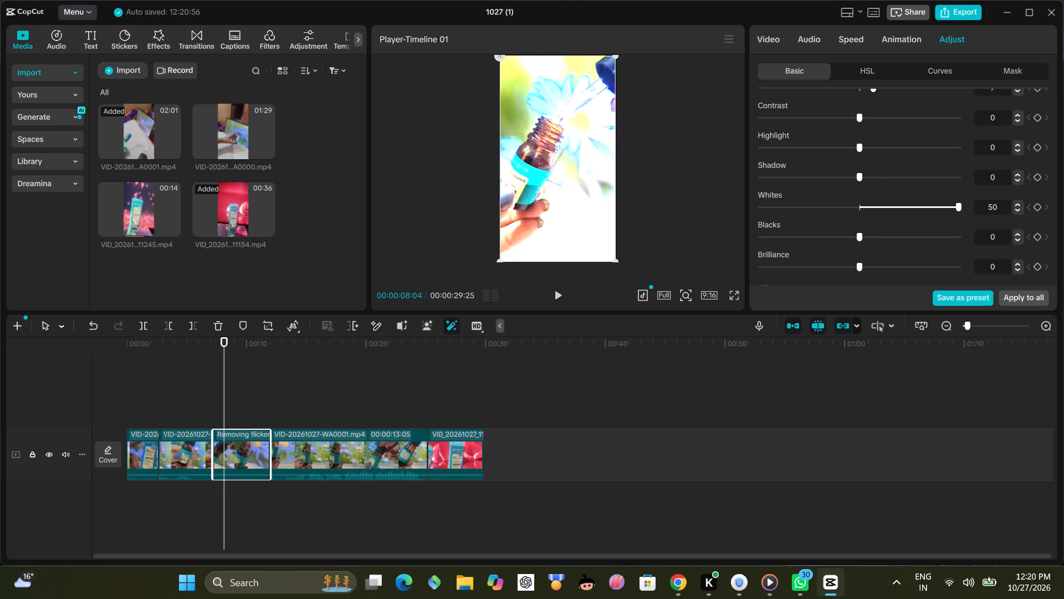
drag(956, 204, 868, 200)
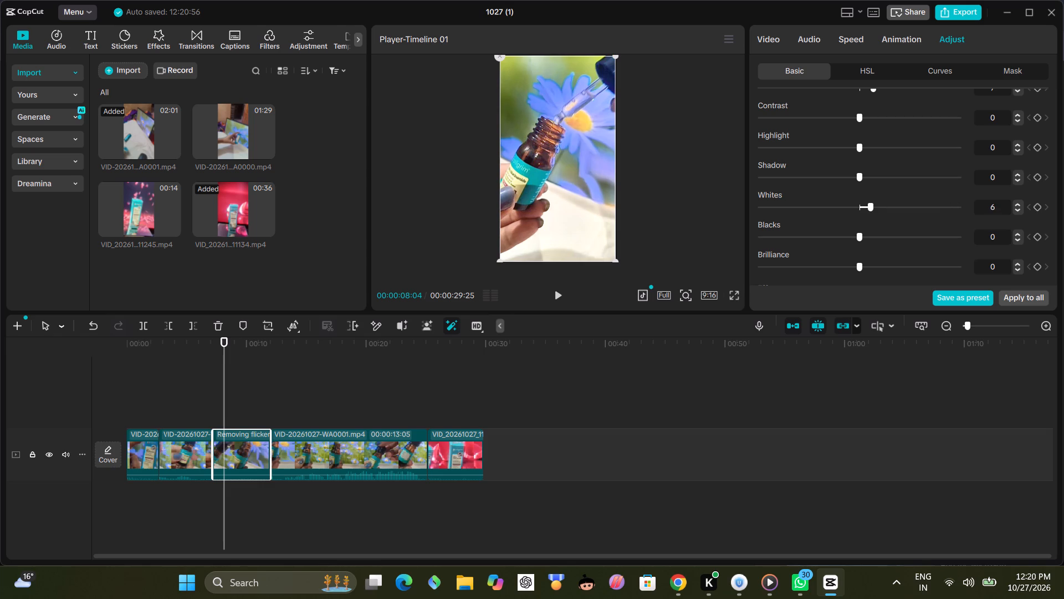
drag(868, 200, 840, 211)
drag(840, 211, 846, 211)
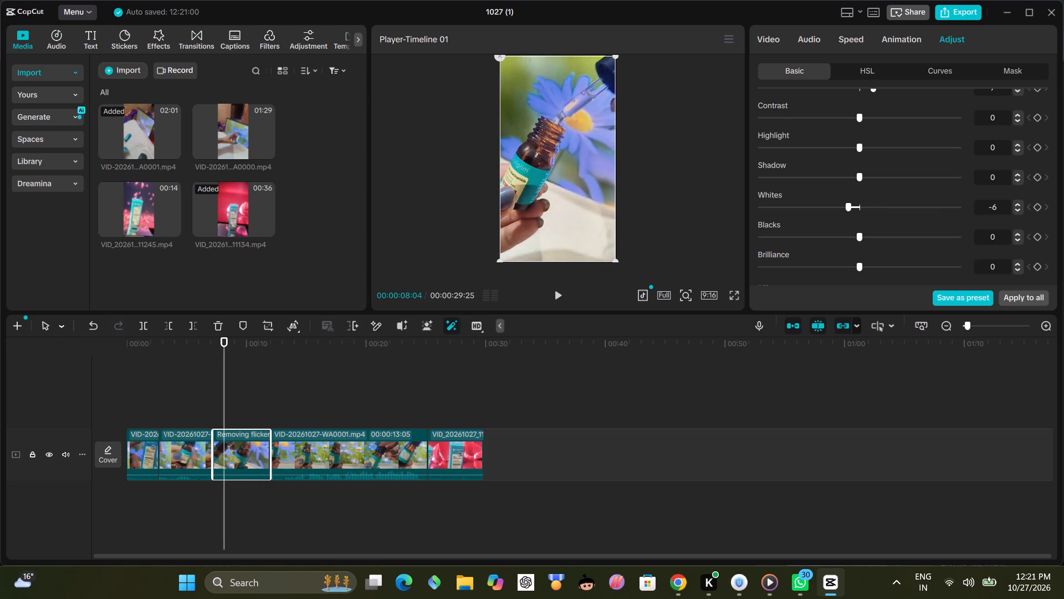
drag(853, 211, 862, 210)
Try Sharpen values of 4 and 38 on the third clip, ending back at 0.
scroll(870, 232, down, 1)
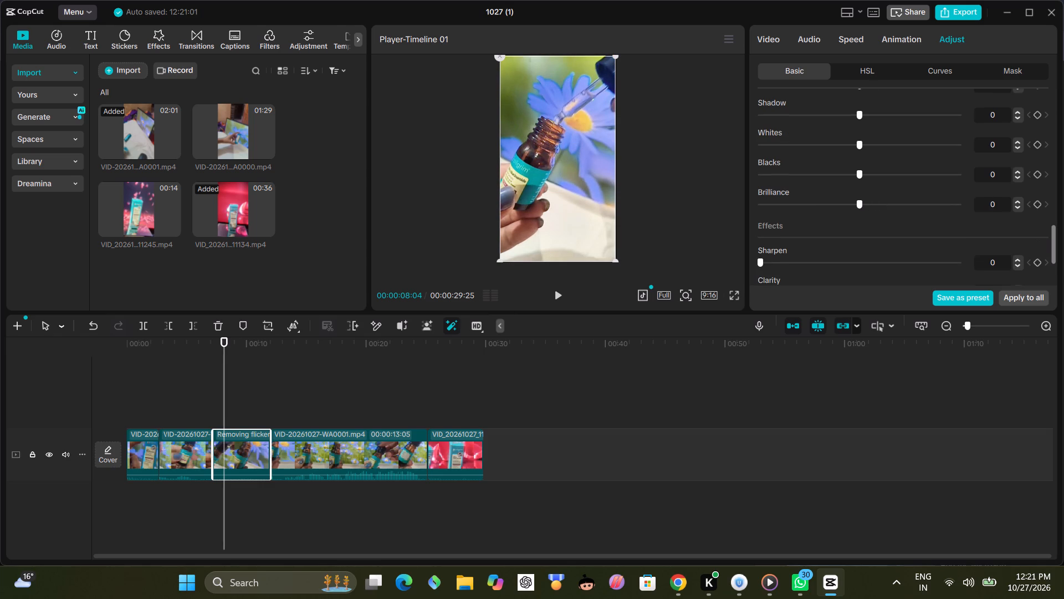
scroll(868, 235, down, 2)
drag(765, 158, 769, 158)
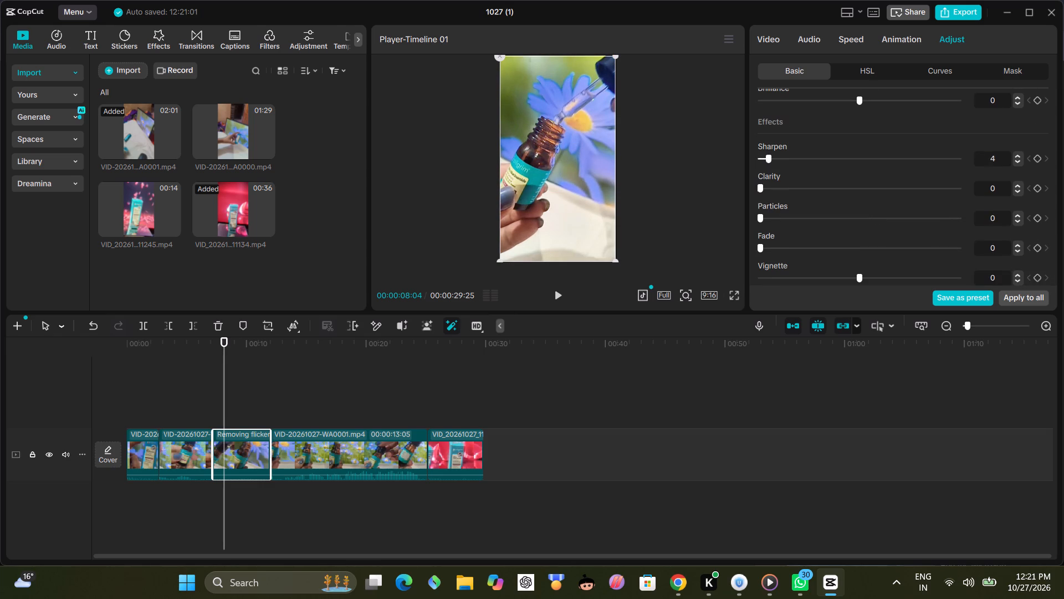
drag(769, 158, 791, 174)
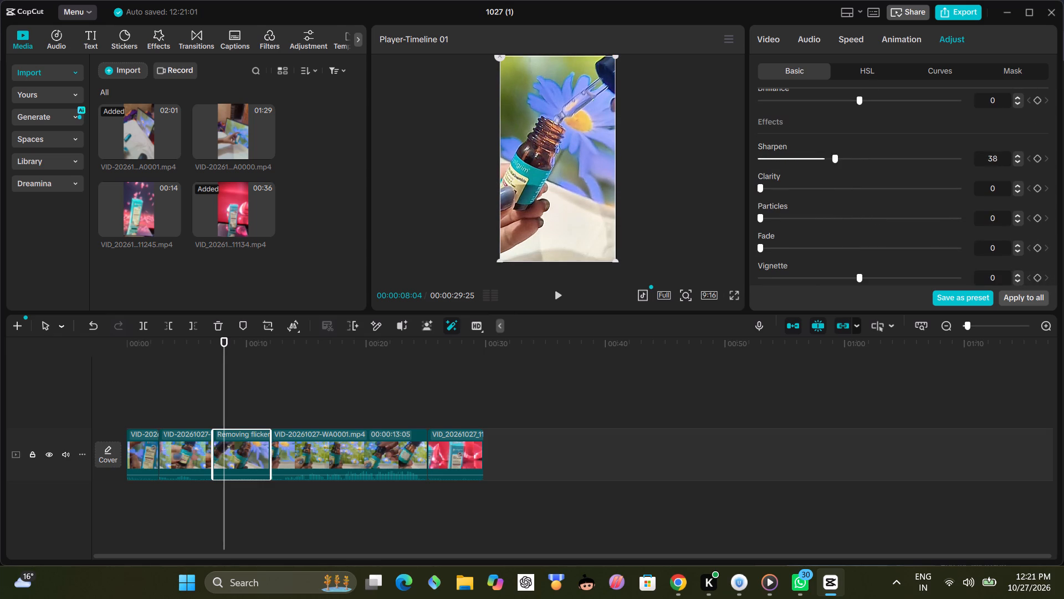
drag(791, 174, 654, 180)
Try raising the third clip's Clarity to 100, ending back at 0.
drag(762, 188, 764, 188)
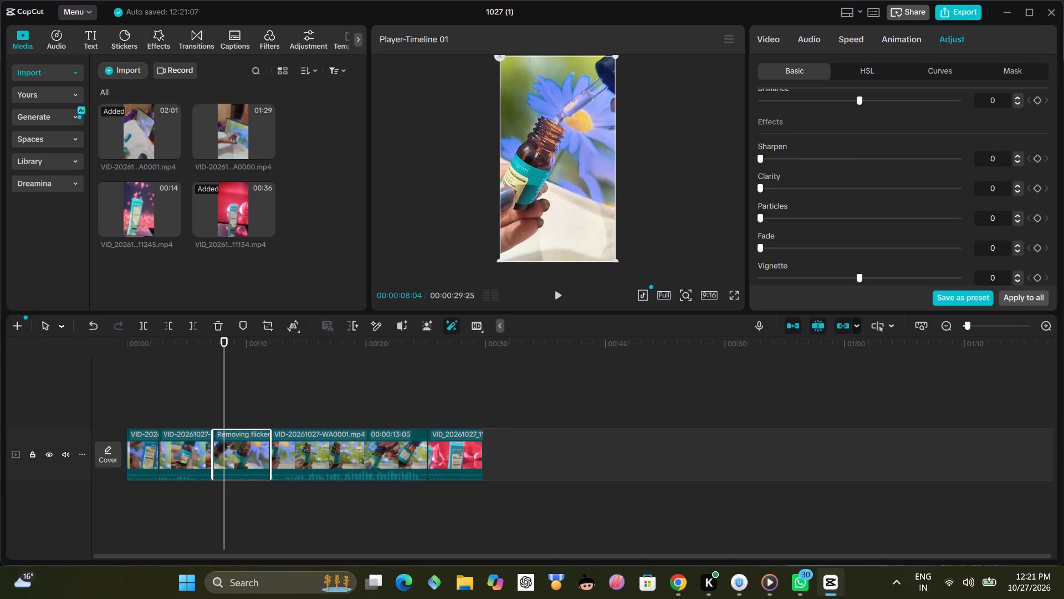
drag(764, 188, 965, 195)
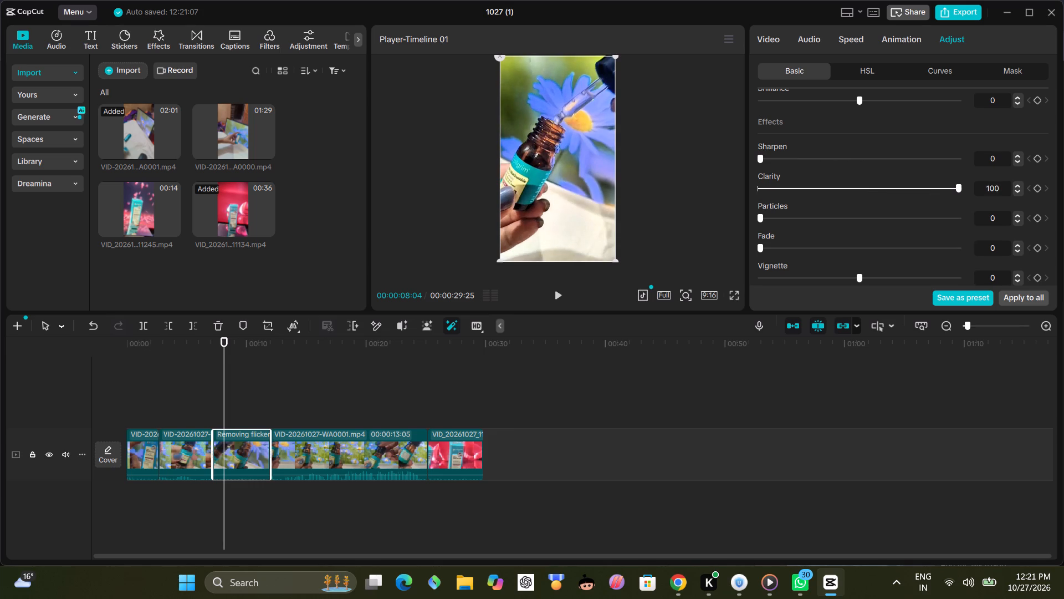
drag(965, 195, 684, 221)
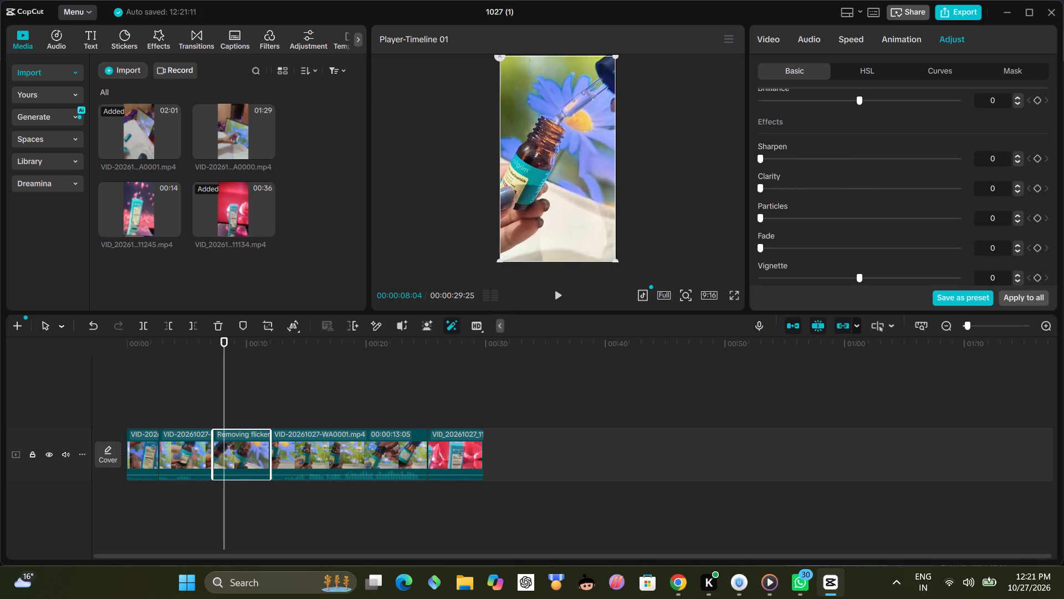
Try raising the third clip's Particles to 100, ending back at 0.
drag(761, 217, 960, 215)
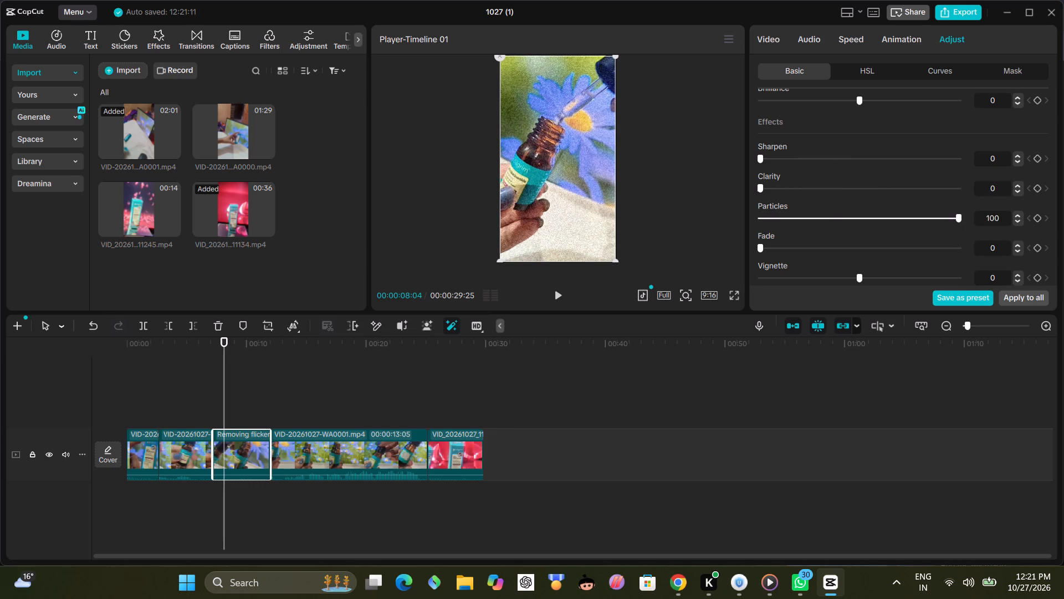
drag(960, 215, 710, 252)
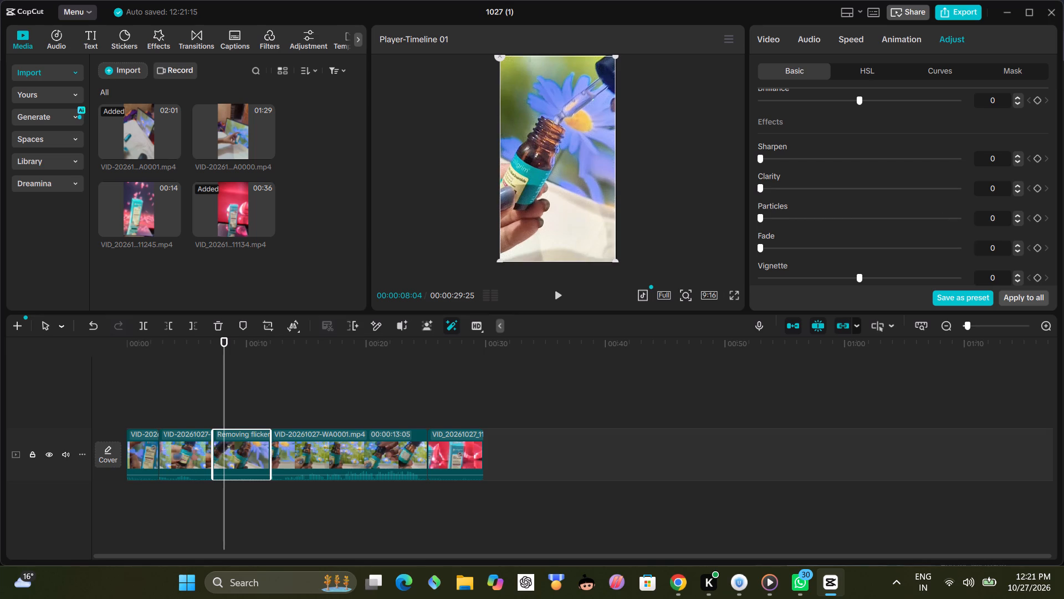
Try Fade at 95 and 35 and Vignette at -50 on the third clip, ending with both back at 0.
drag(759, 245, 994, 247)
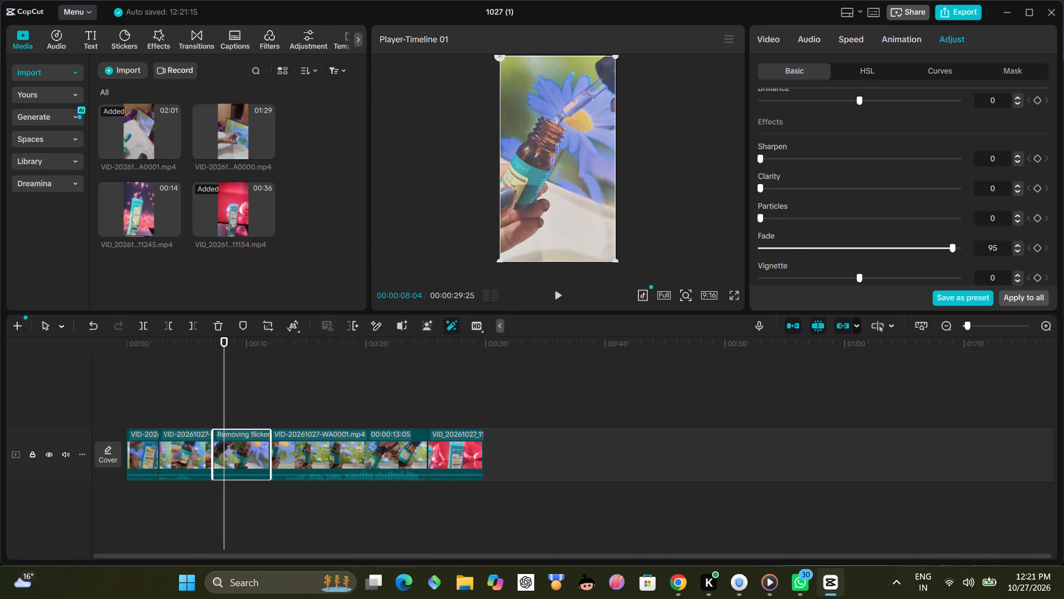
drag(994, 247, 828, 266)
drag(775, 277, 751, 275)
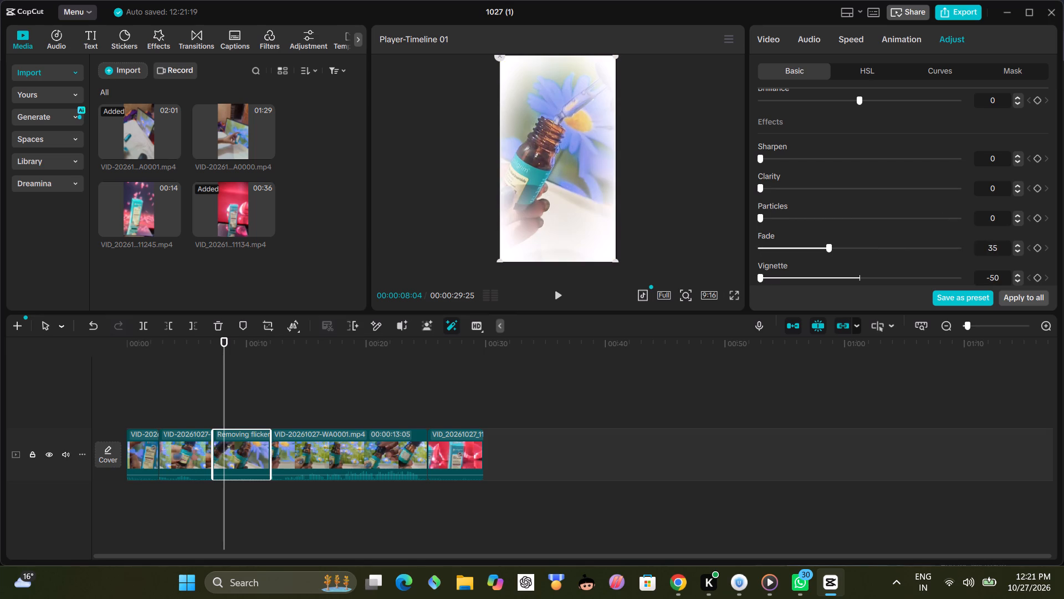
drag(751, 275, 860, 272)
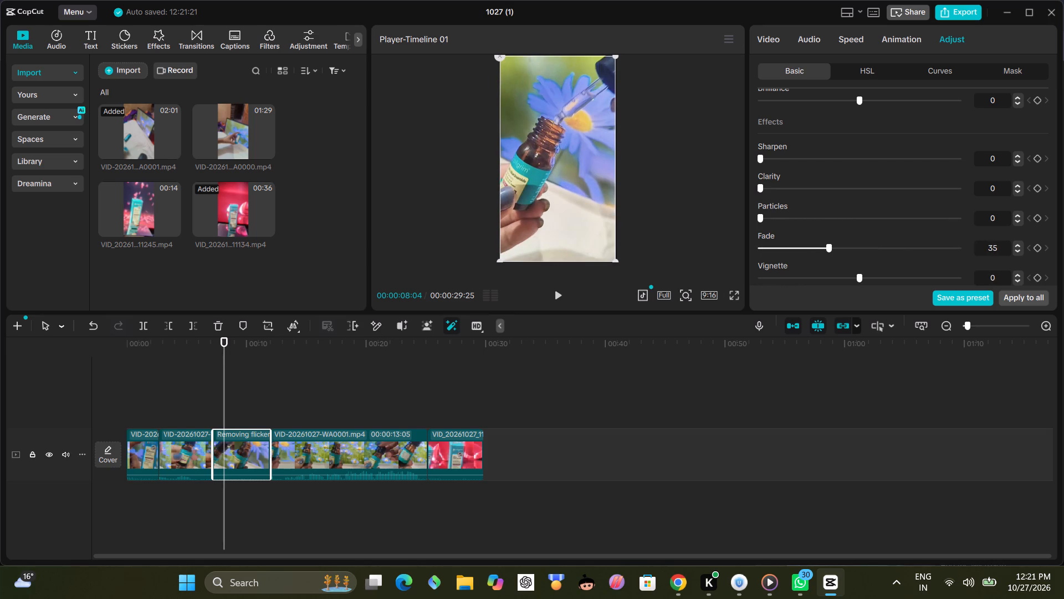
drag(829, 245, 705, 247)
Turn on Protect skin tone in the third clip's LUT settings.
scroll(890, 171, down, 4)
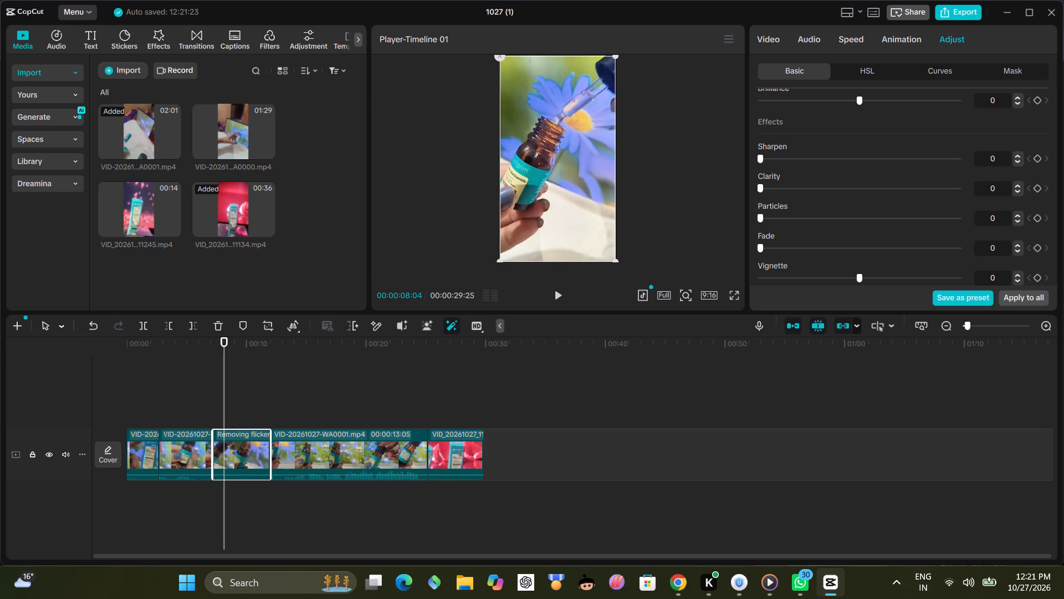
scroll(883, 175, down, 1)
scroll(876, 180, down, 20)
scroll(876, 180, up, 8)
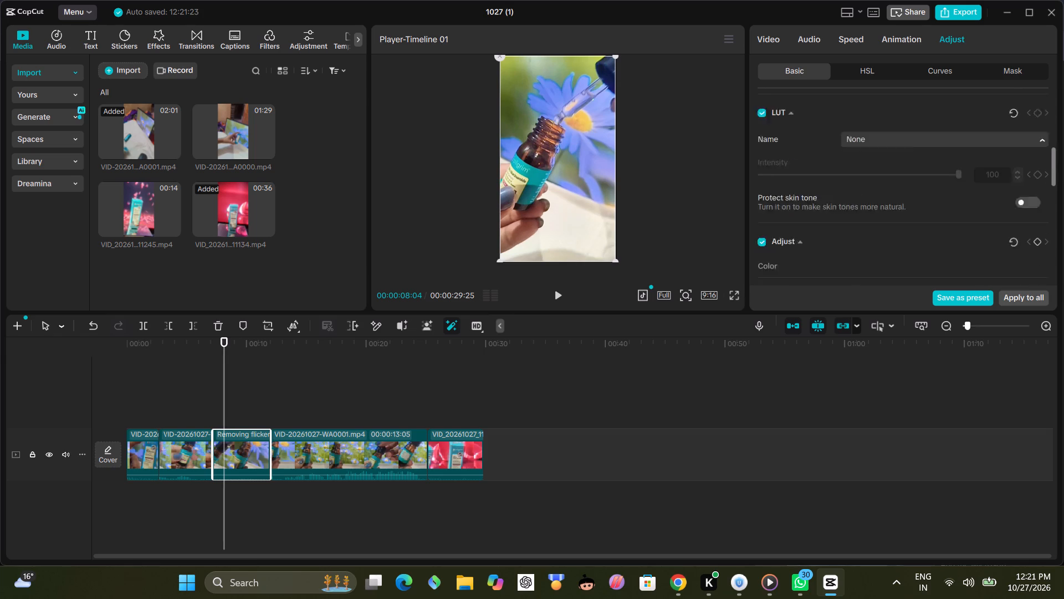
scroll(875, 180, up, 11)
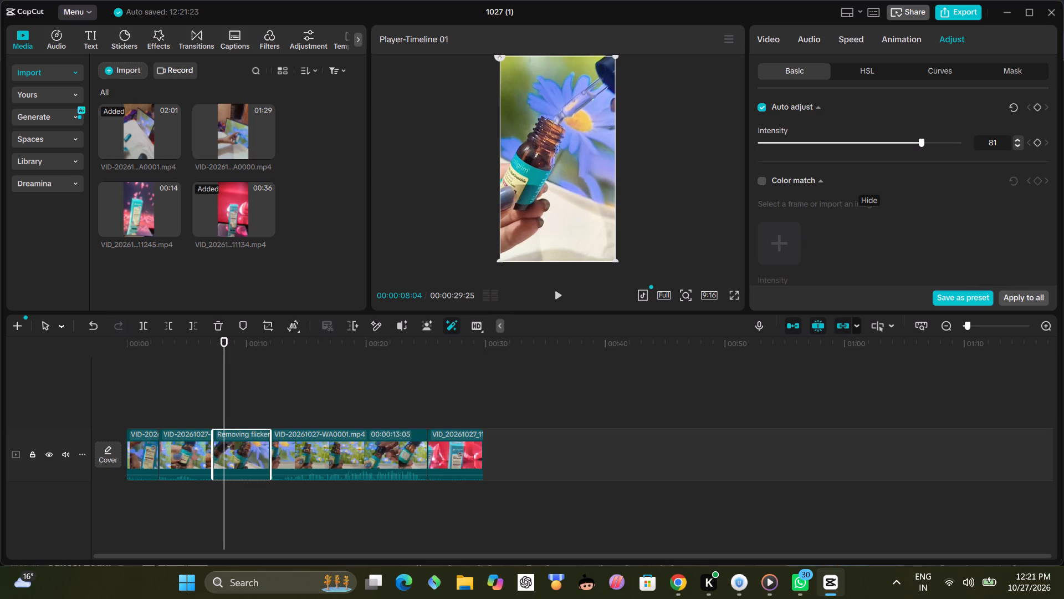
scroll(869, 177, down, 5)
scroll(869, 177, up, 1)
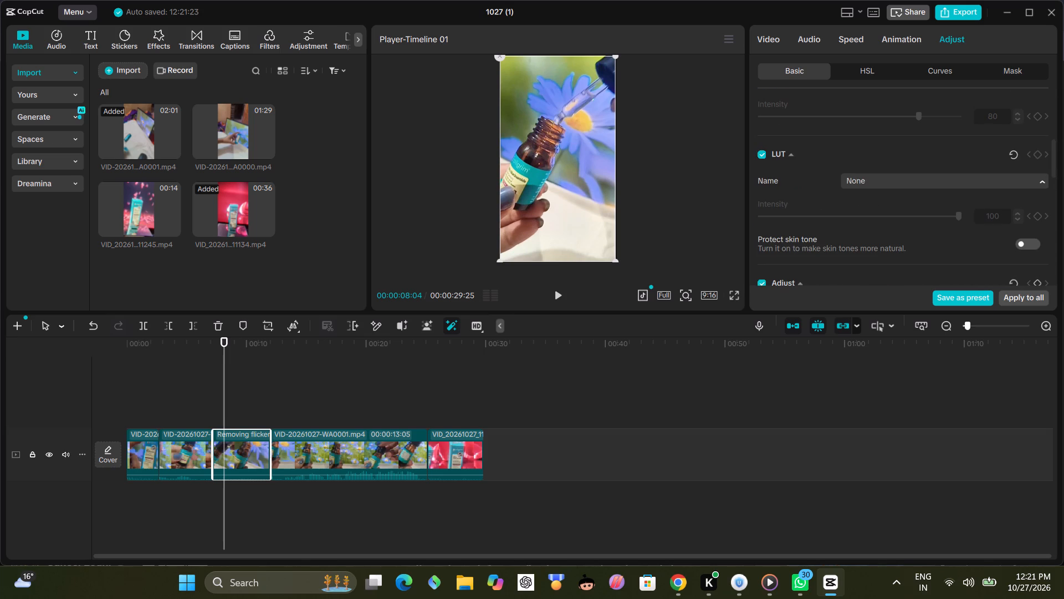
click(1021, 241)
Play back the adjusted third clip, and replay the timeline from about 4 seconds, within the second clip.
click(557, 293)
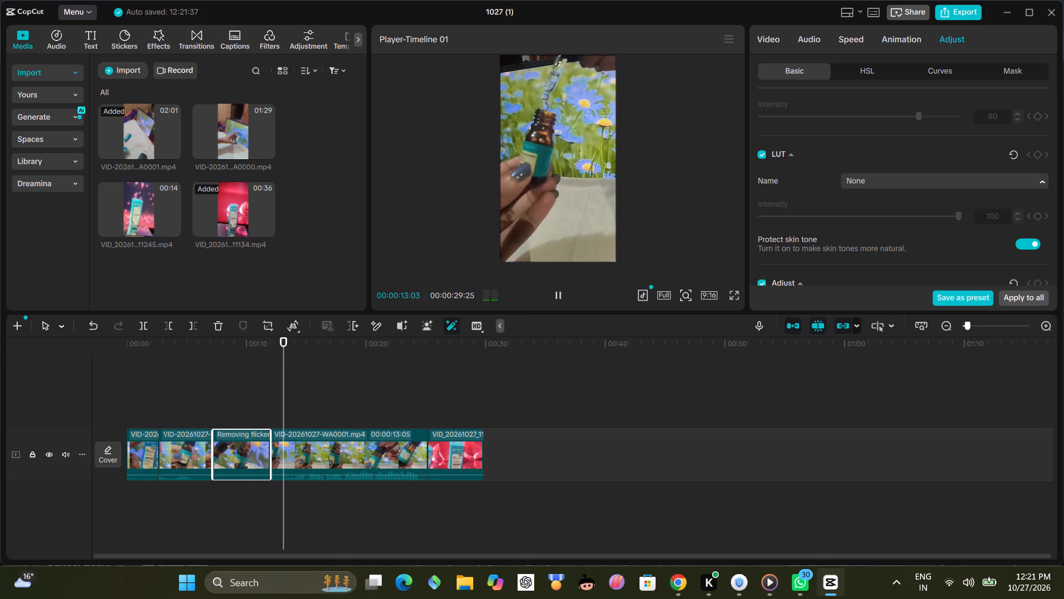
click(236, 395)
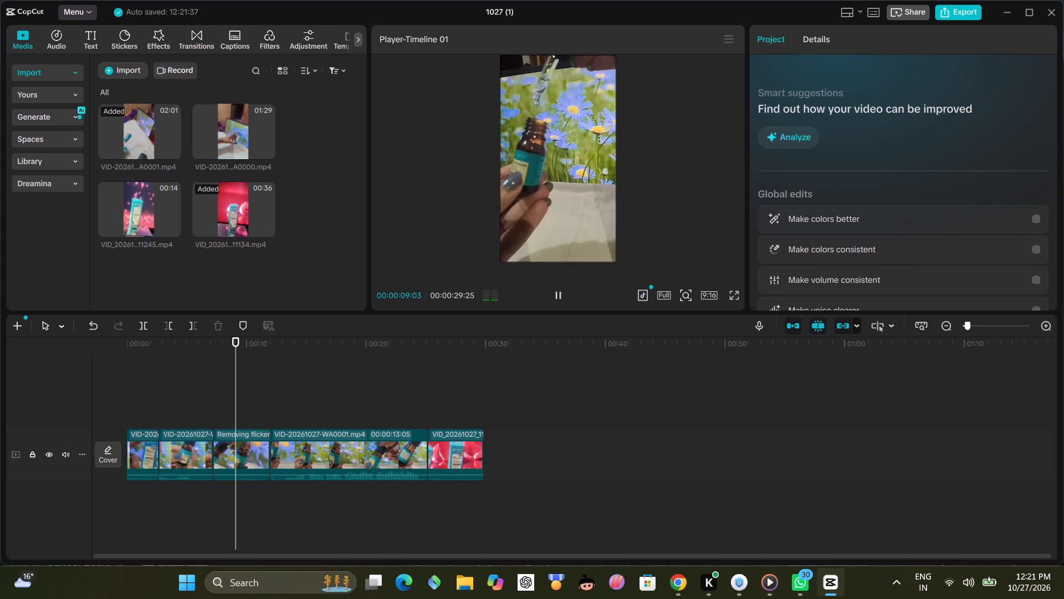
click(174, 402)
click(556, 293)
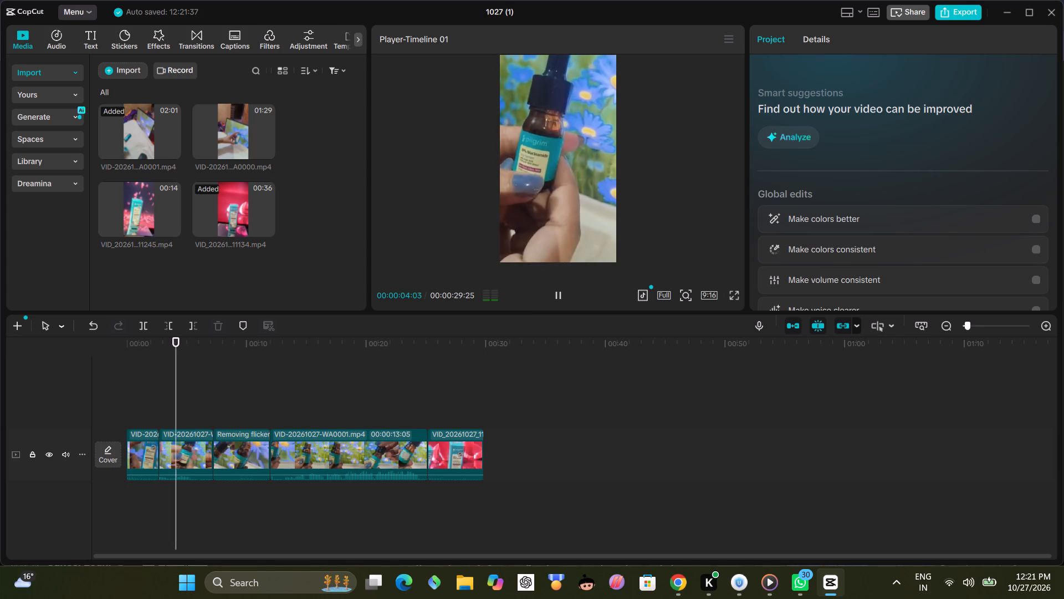
Switch to Chrome and view the YouTube song playlist.
click(669, 580)
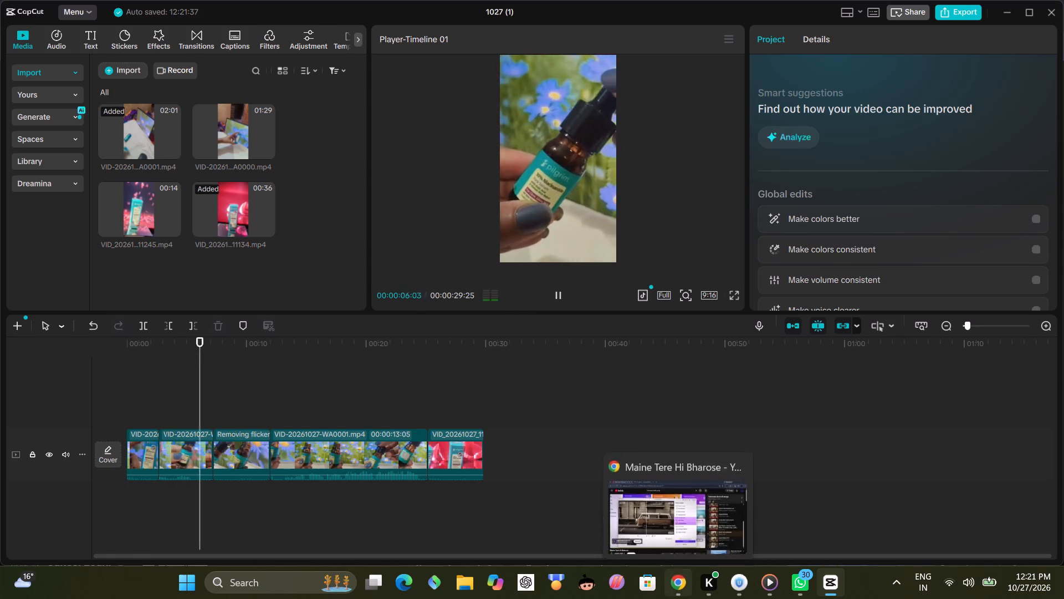
click(707, 455)
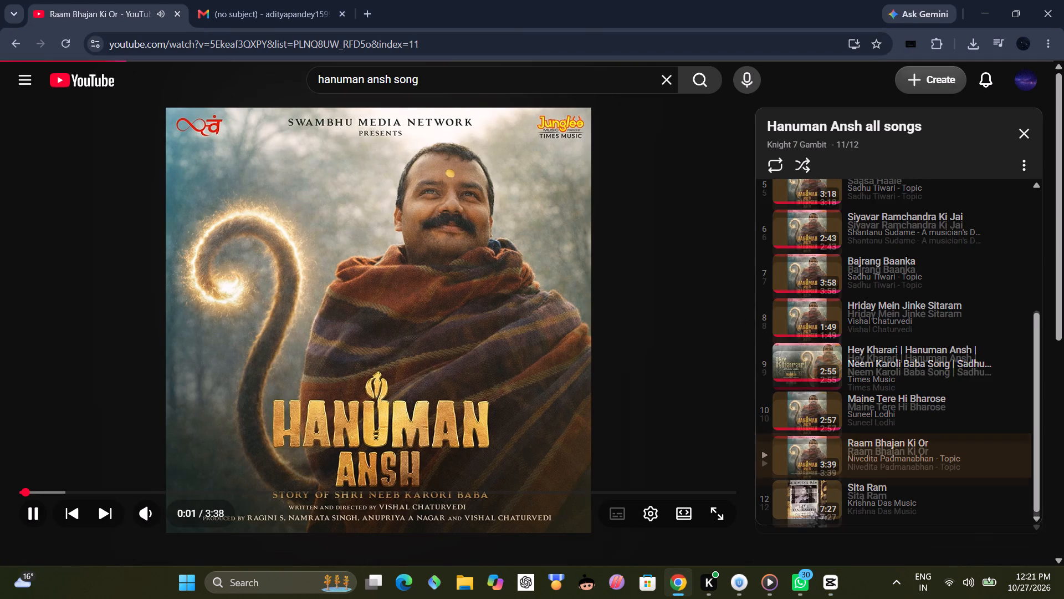
Return to CapCut, dismissing its suggestion to reduce the playback resolution.
click(836, 583)
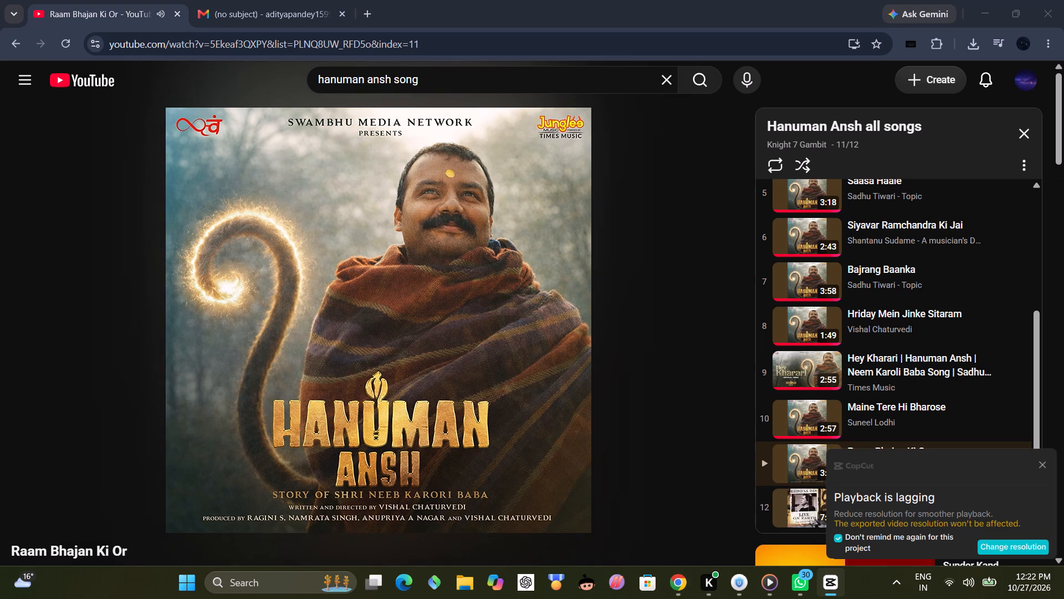
click(1043, 465)
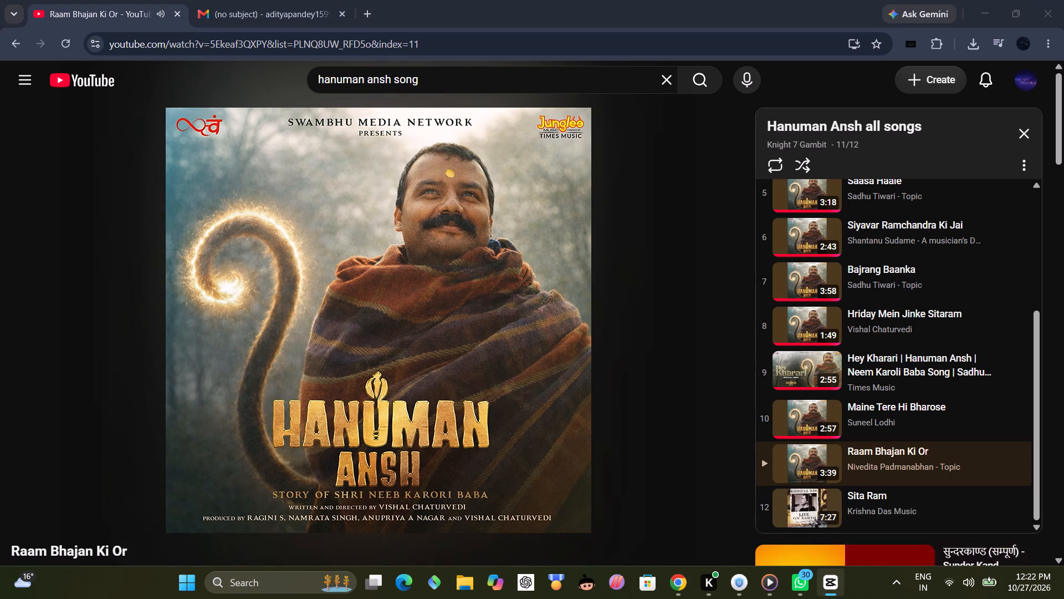
click(828, 588)
click(828, 588)
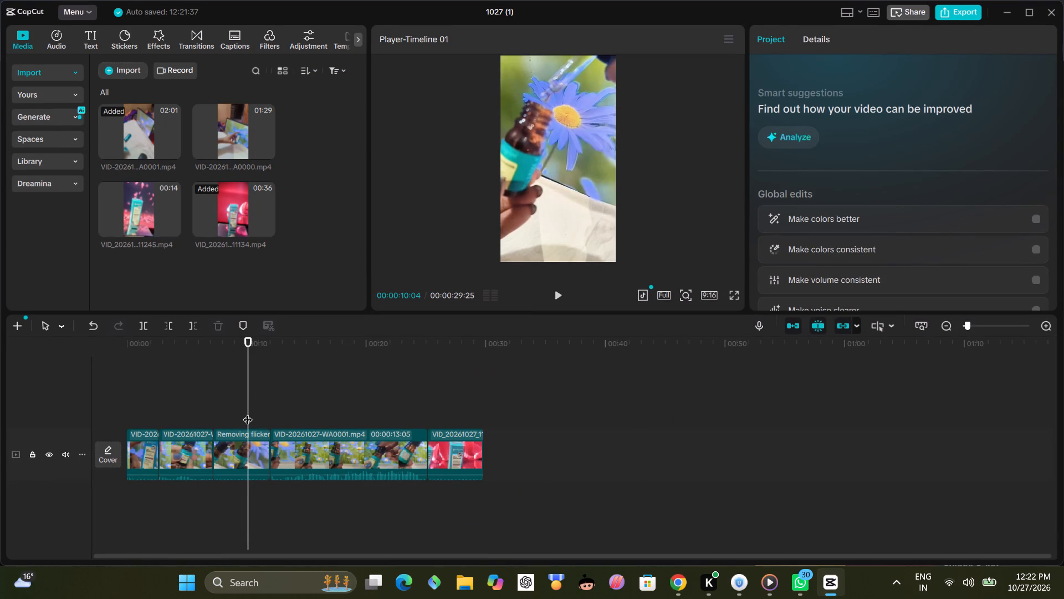
Play back the whole timeline from its very beginning.
drag(249, 410, 162, 410)
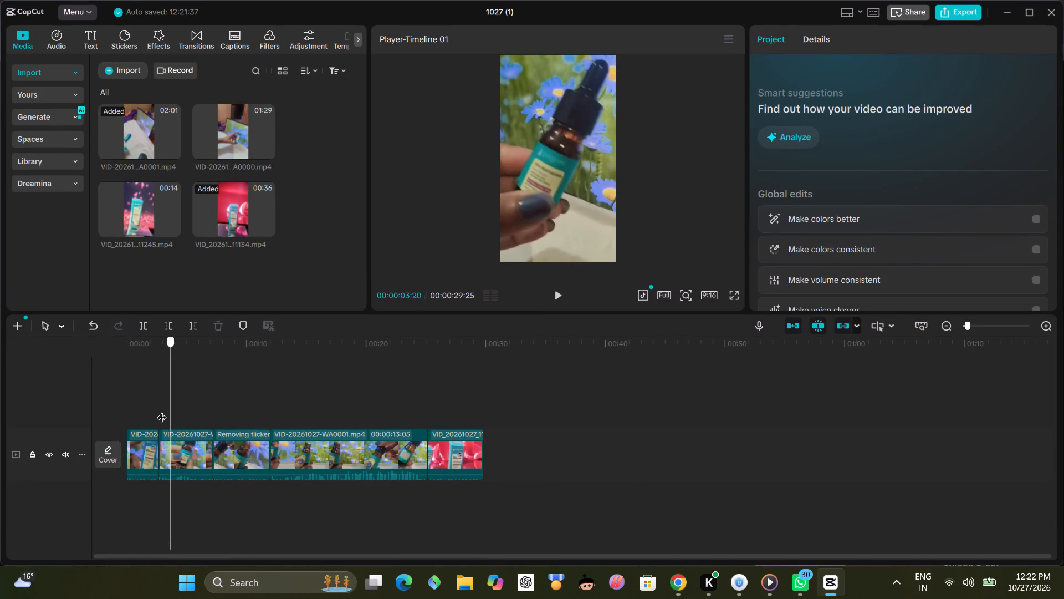
drag(162, 410, 112, 417)
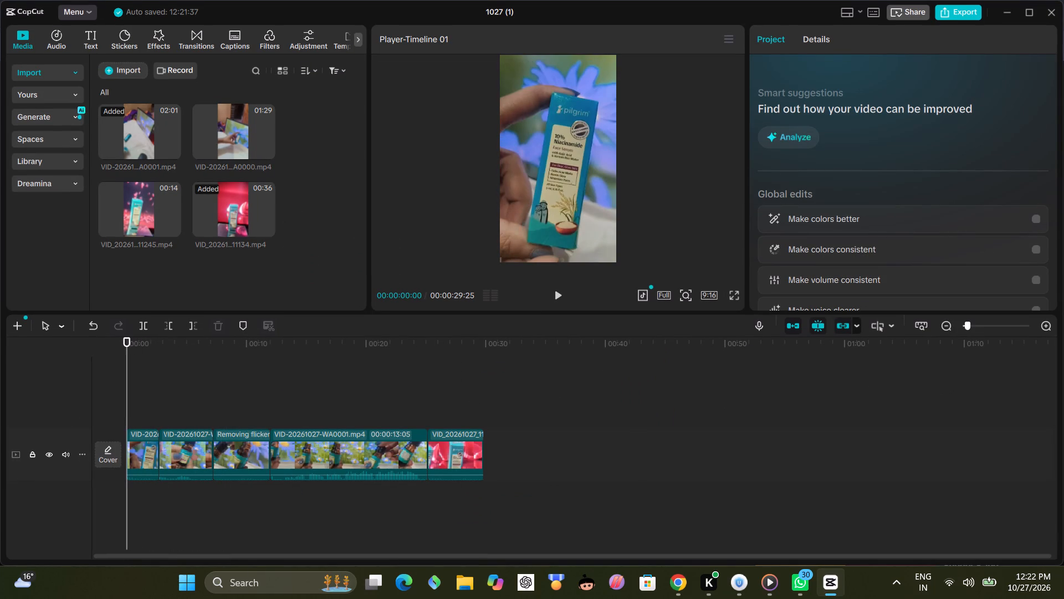
click(553, 295)
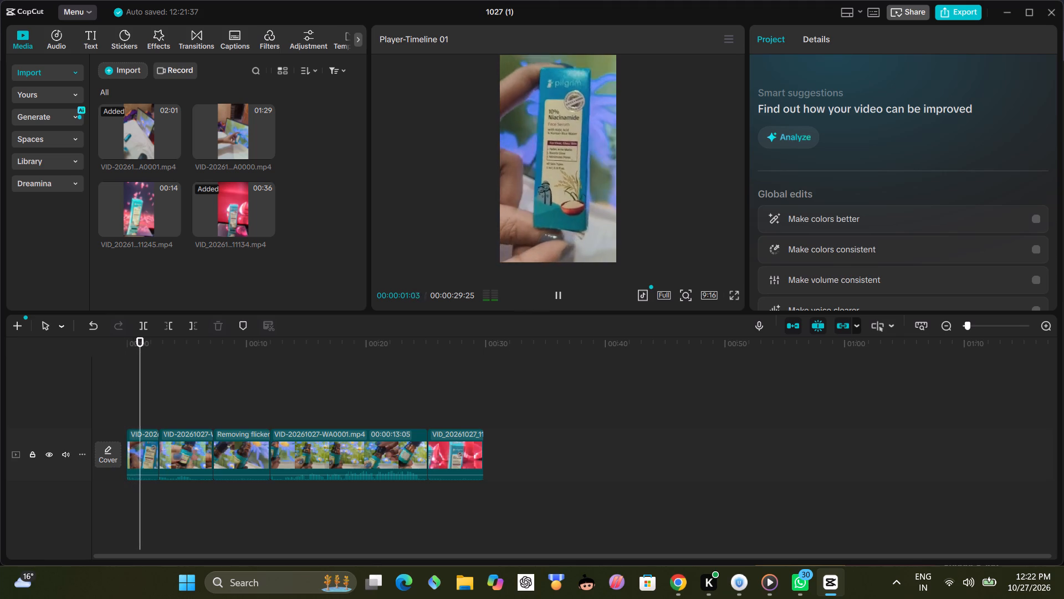
Turn on Auto adjust at intensity 80 for the first clip on the timeline.
click(156, 440)
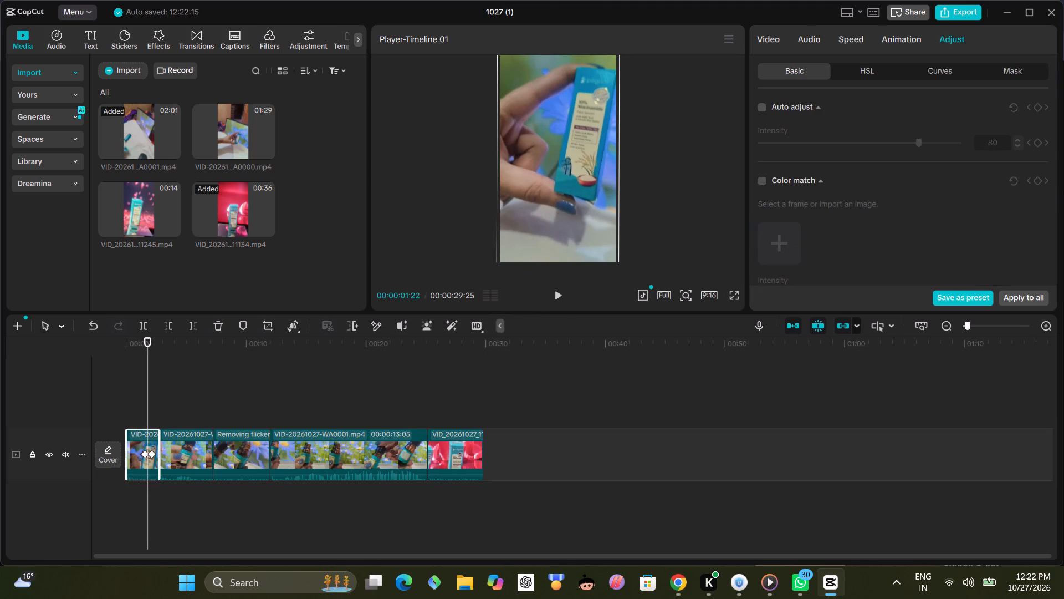
click(760, 106)
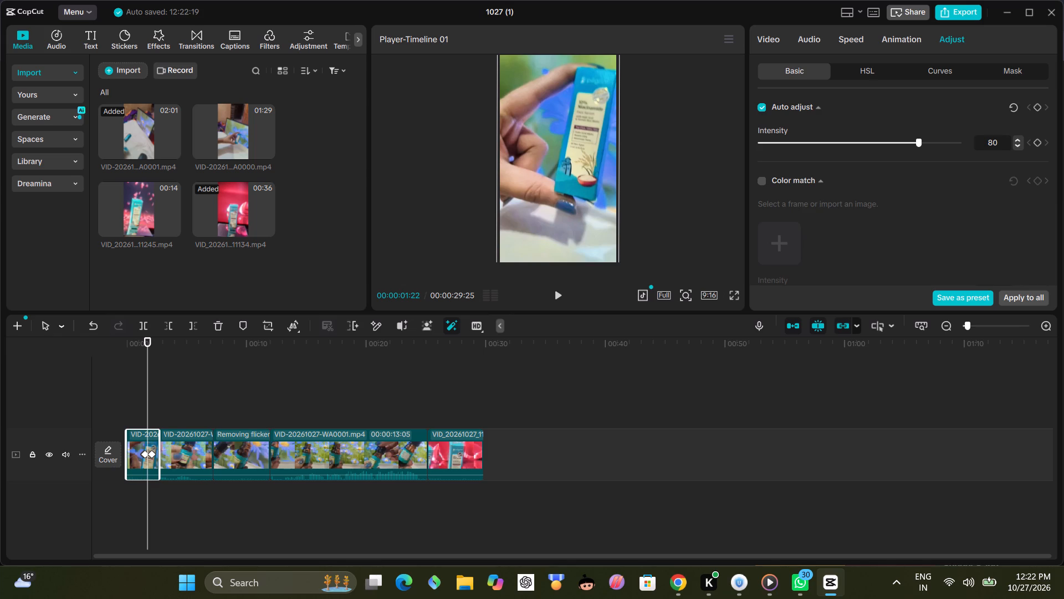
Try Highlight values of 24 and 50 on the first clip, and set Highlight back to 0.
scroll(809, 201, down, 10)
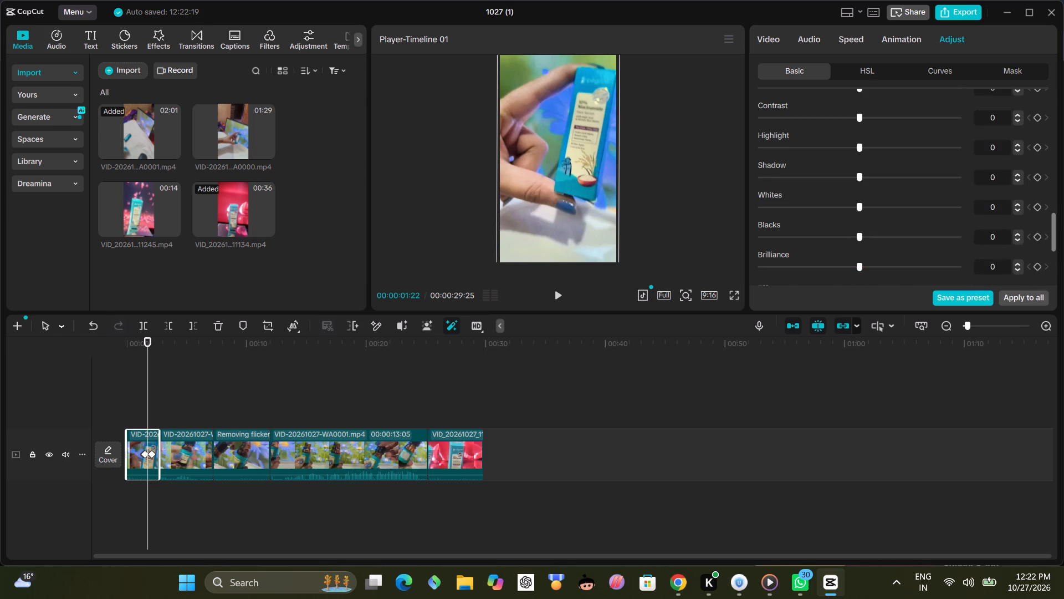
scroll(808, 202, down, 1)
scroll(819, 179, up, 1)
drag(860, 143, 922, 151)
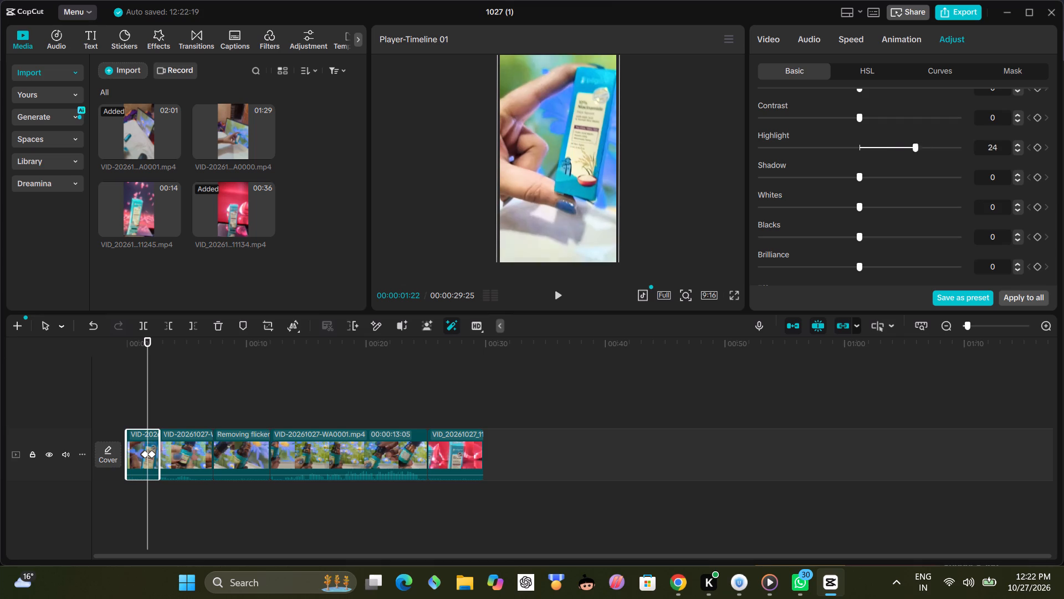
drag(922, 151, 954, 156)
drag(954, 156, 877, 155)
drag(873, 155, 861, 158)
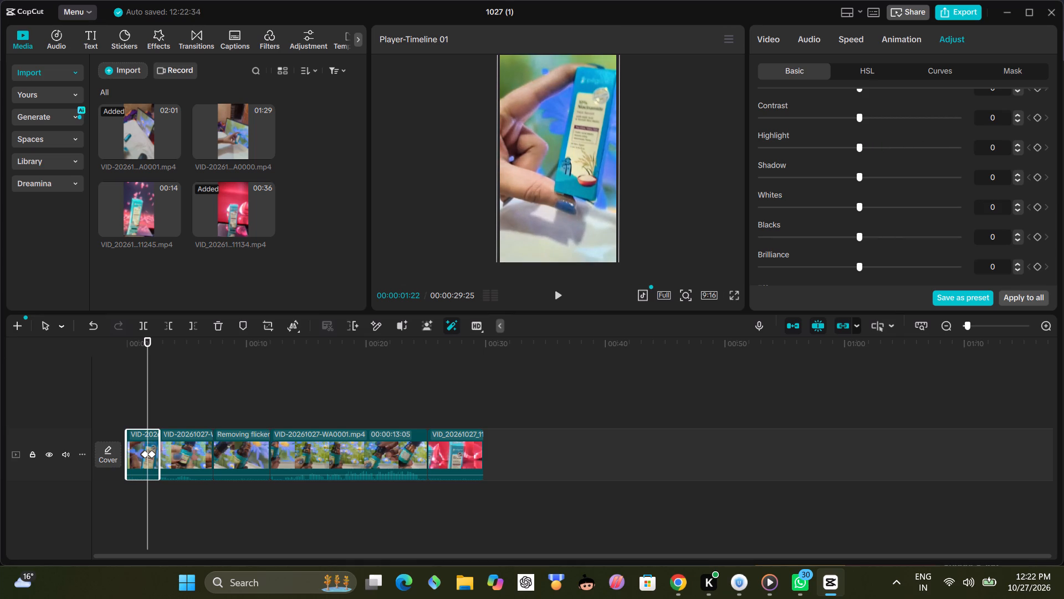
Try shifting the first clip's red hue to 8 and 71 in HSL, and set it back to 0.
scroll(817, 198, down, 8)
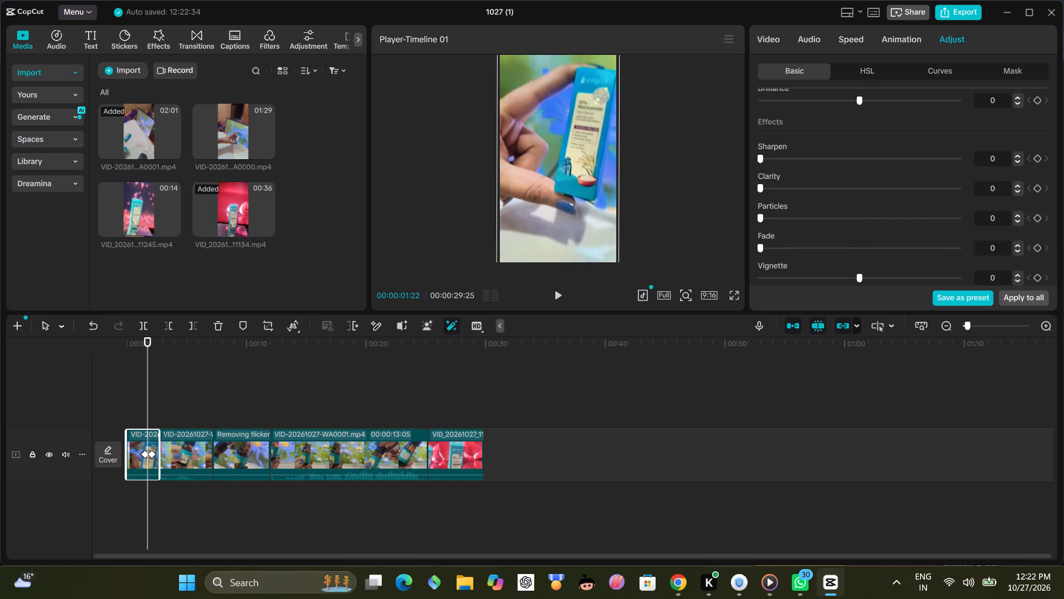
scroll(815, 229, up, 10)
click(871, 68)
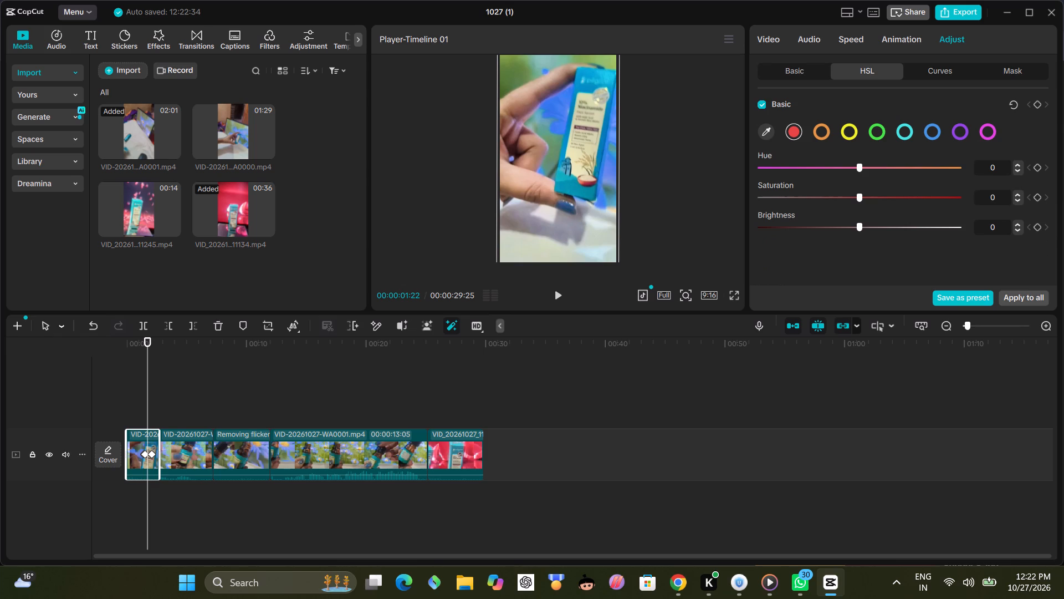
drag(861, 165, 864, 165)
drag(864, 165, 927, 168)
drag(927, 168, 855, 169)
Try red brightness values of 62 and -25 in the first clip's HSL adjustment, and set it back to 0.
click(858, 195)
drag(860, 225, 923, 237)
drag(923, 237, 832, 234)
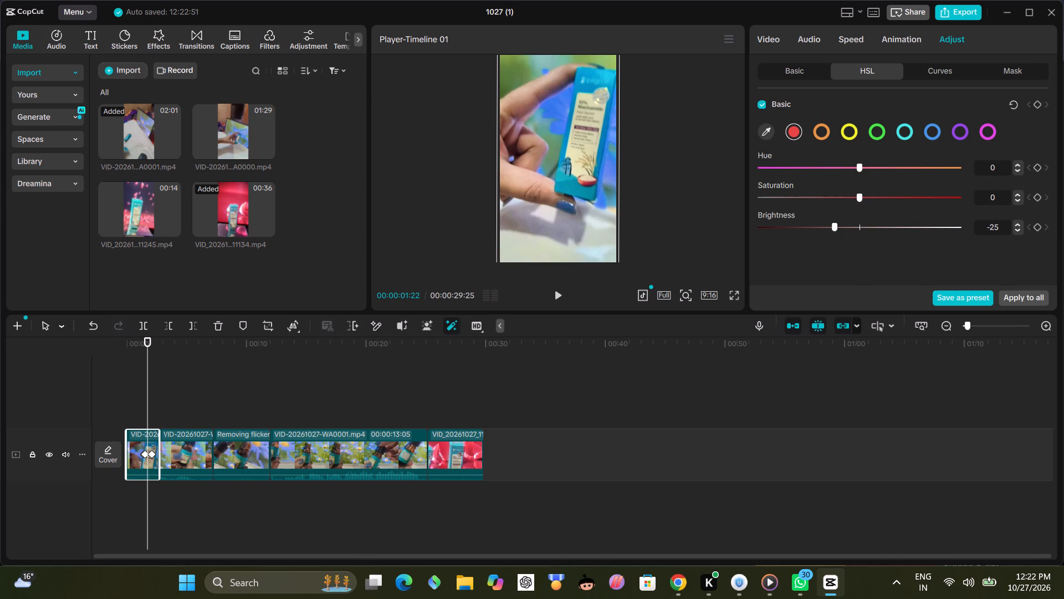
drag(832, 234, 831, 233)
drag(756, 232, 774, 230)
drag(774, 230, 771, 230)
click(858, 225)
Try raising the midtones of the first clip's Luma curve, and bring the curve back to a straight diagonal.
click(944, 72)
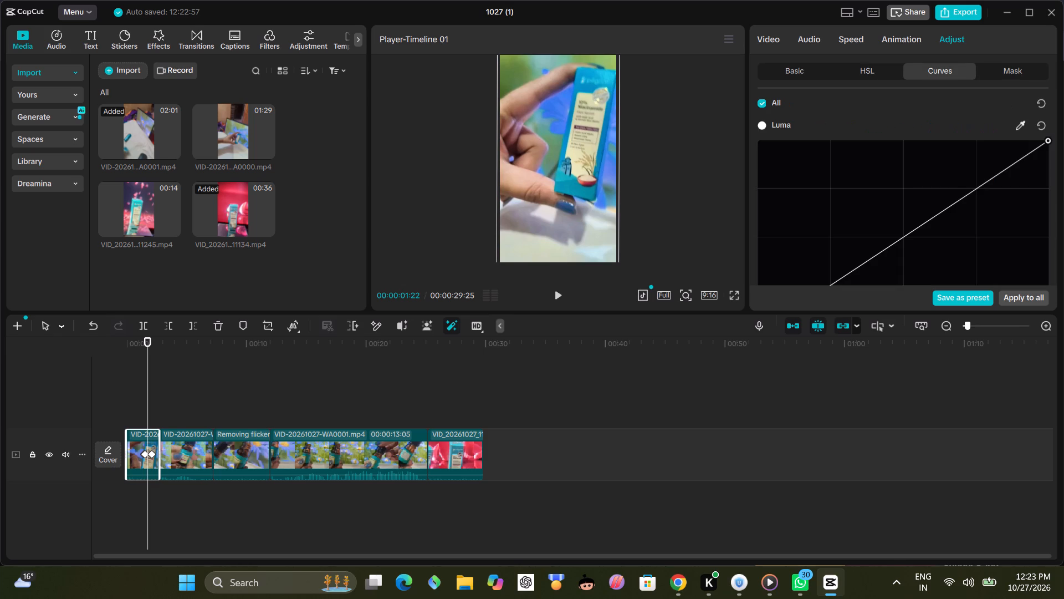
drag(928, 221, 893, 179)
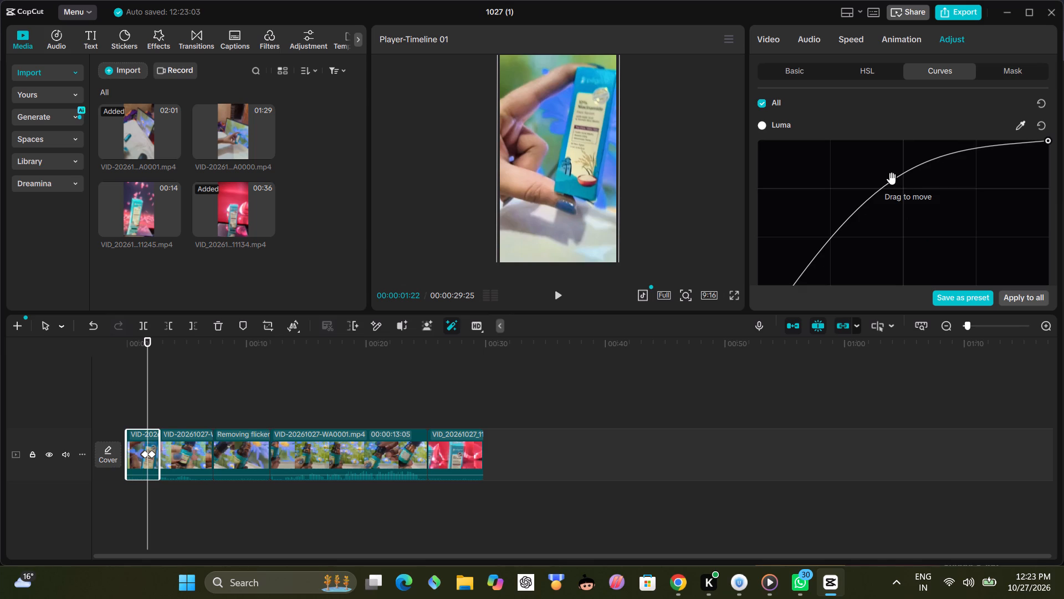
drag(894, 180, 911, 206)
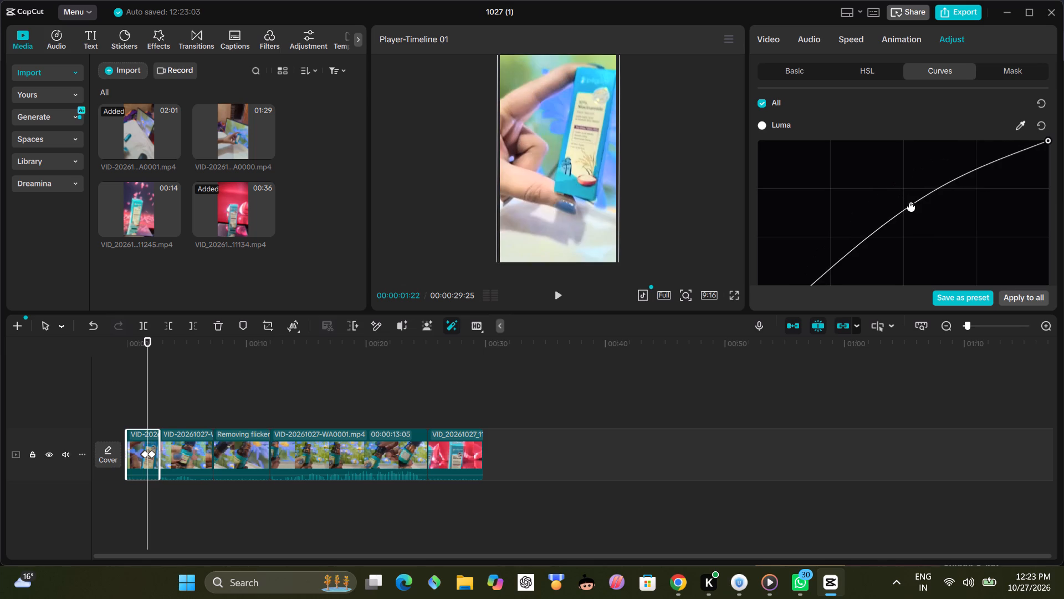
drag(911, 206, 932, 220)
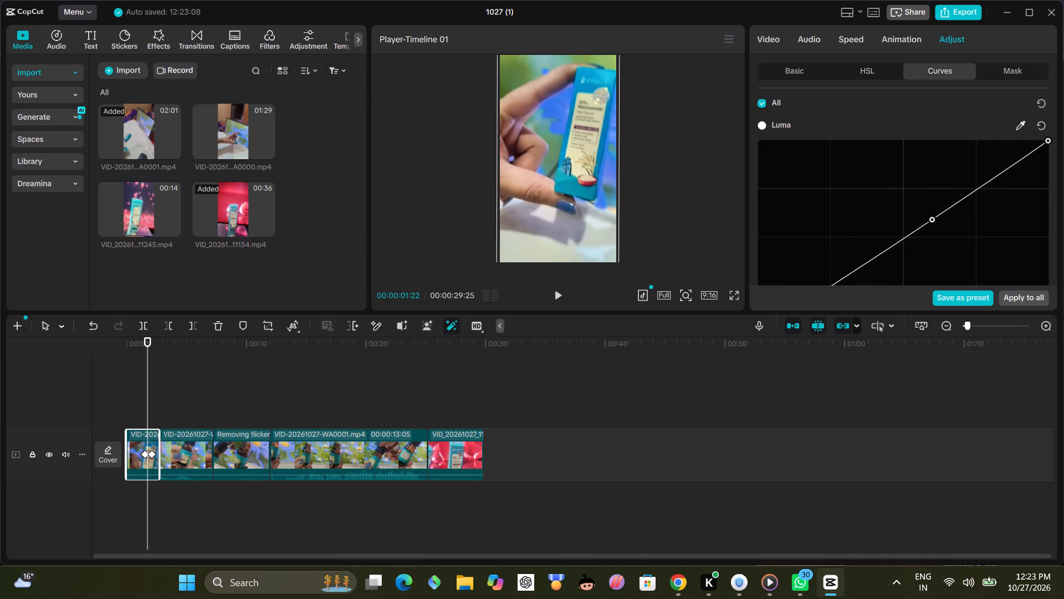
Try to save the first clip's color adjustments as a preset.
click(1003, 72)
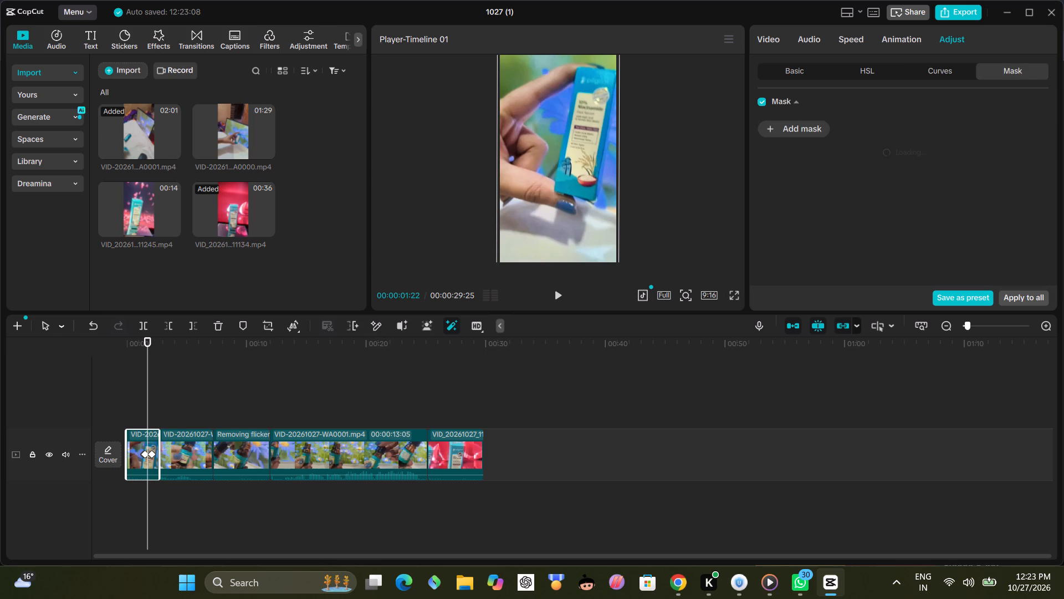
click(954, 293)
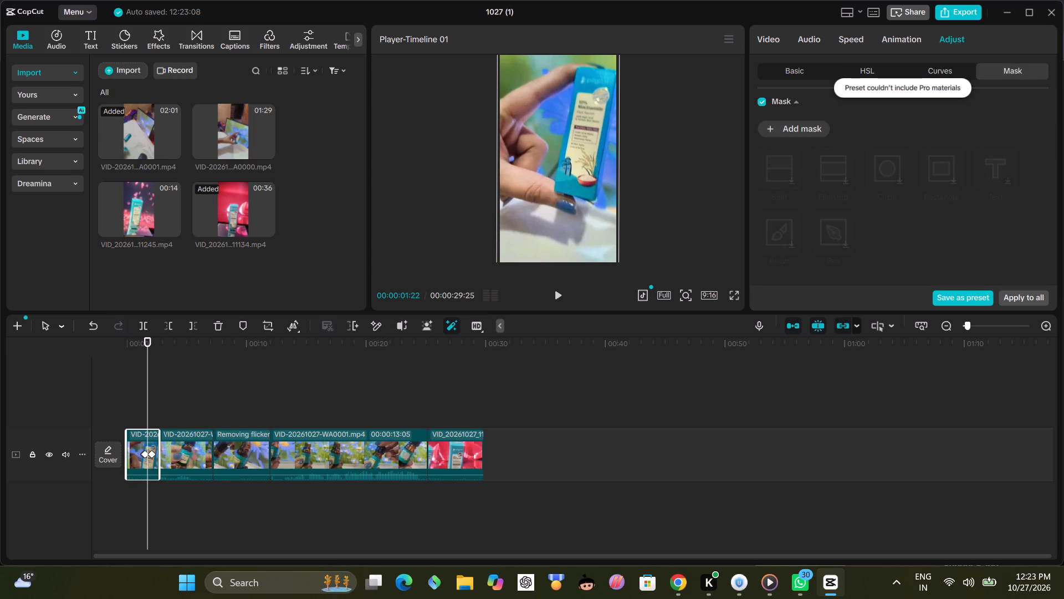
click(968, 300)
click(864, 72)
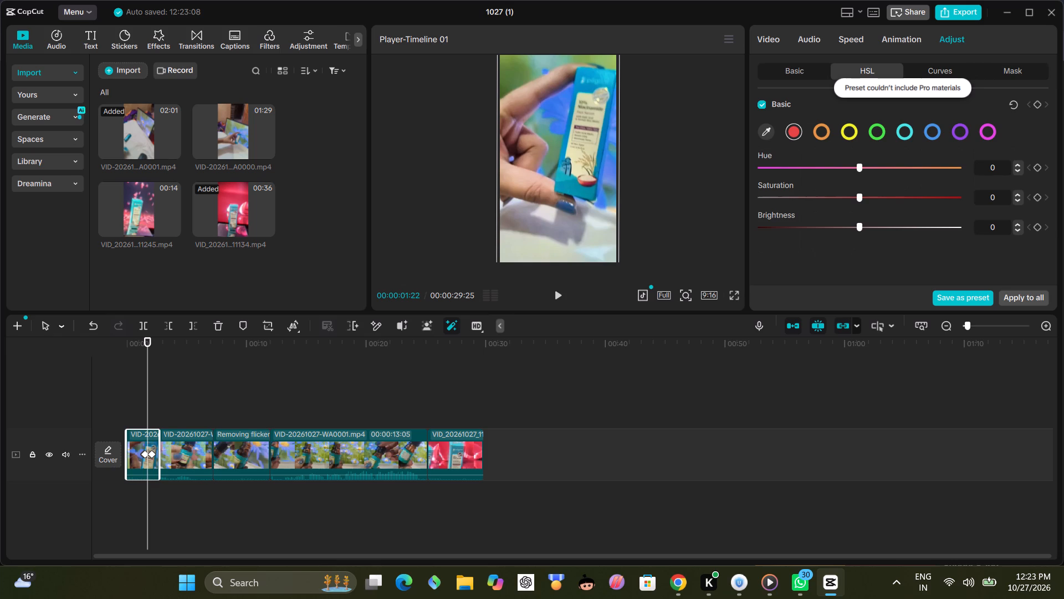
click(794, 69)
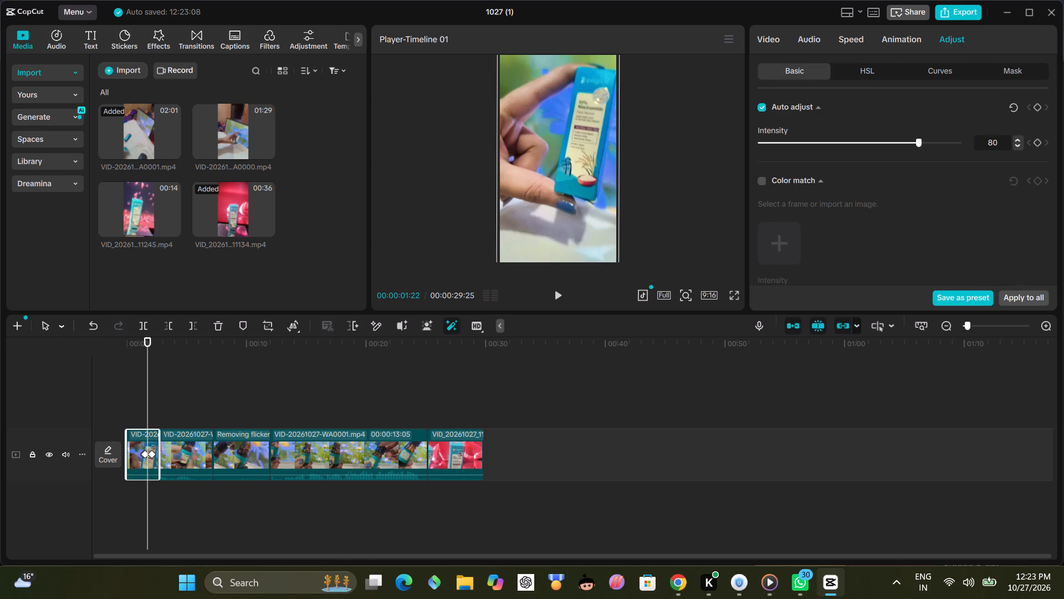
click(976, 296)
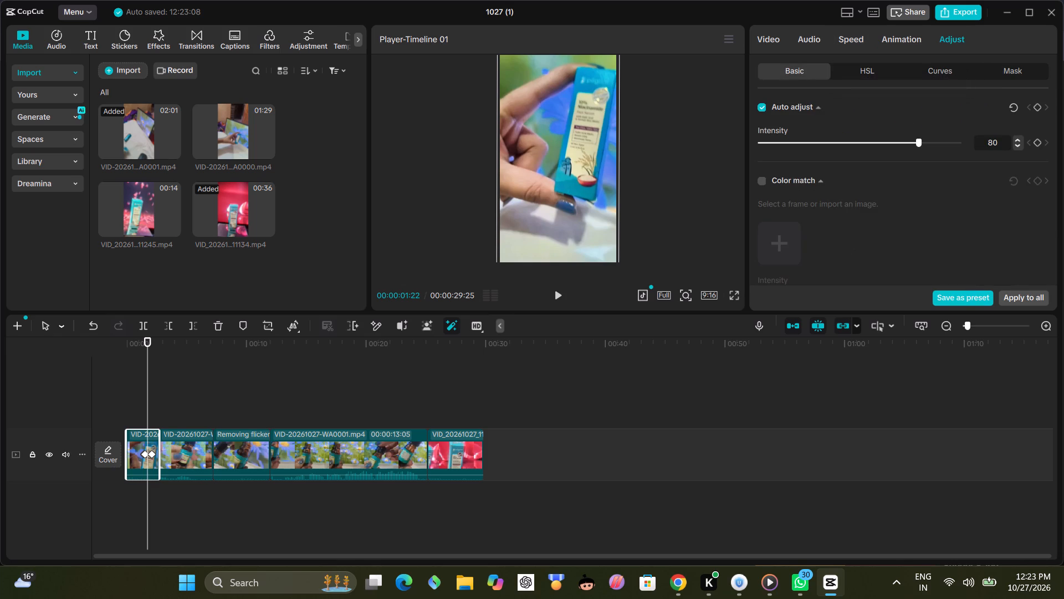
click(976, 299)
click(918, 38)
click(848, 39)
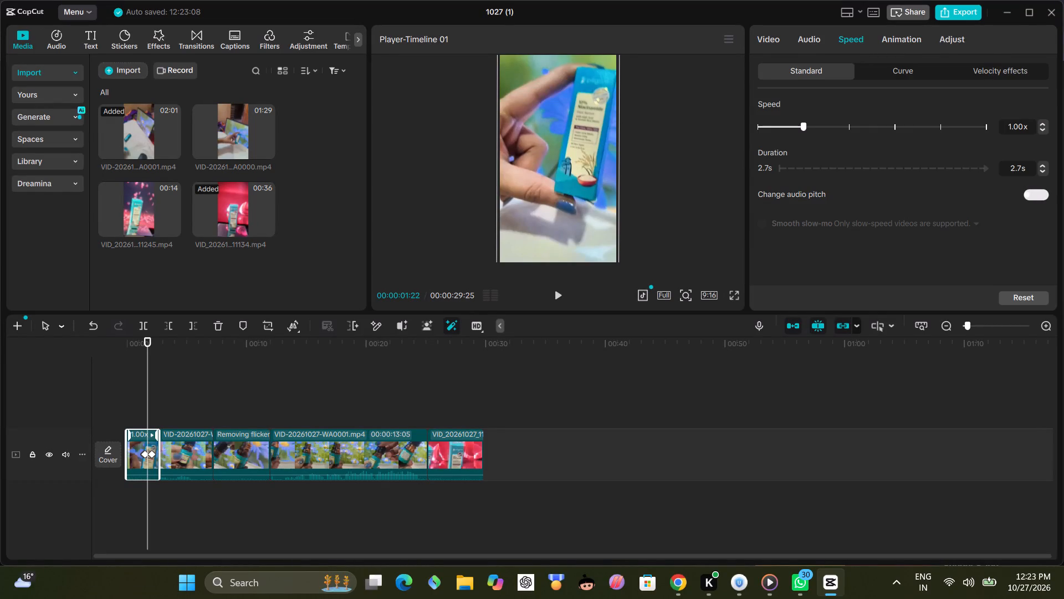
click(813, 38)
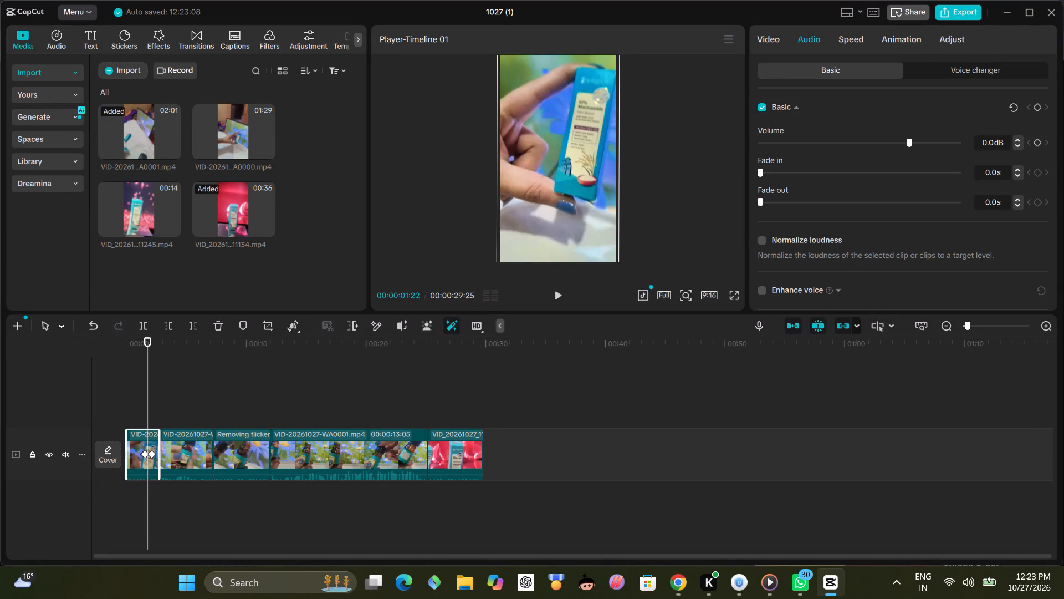
Turn on Stabilize for the first clip with the Recommended level.
click(777, 42)
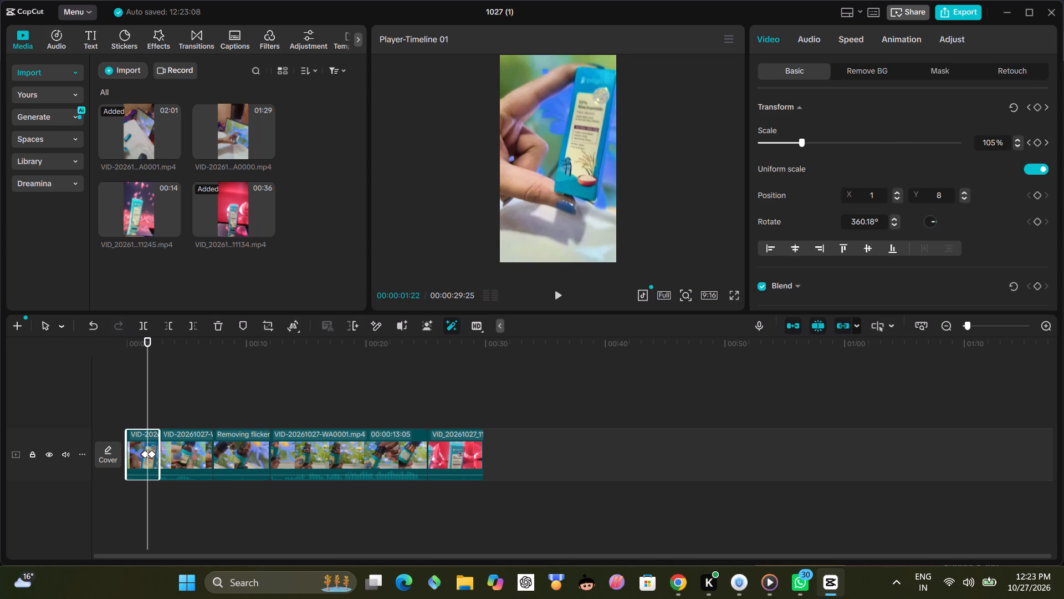
scroll(816, 184, down, 2)
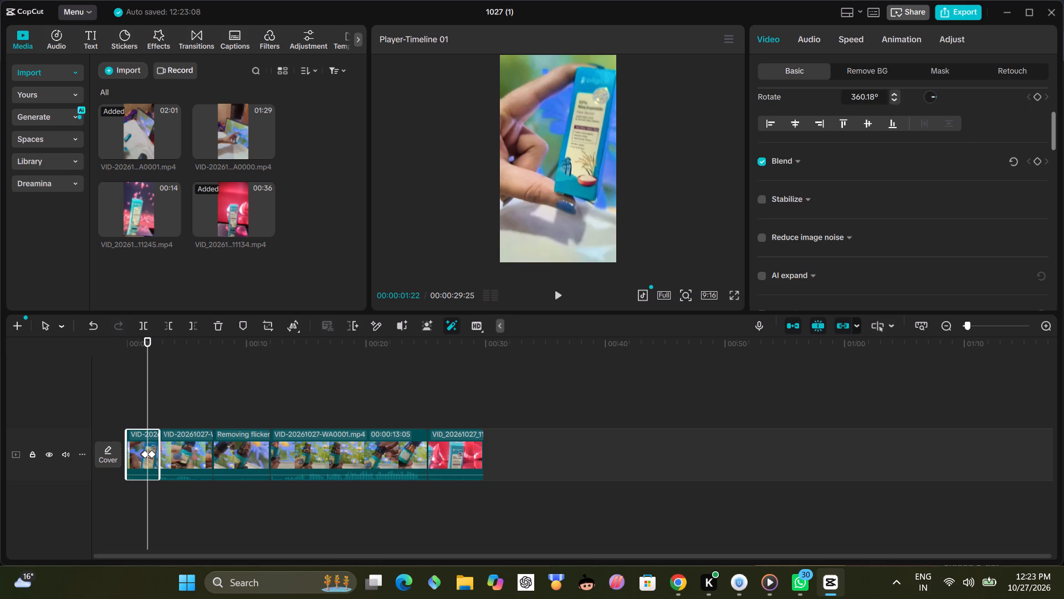
click(801, 199)
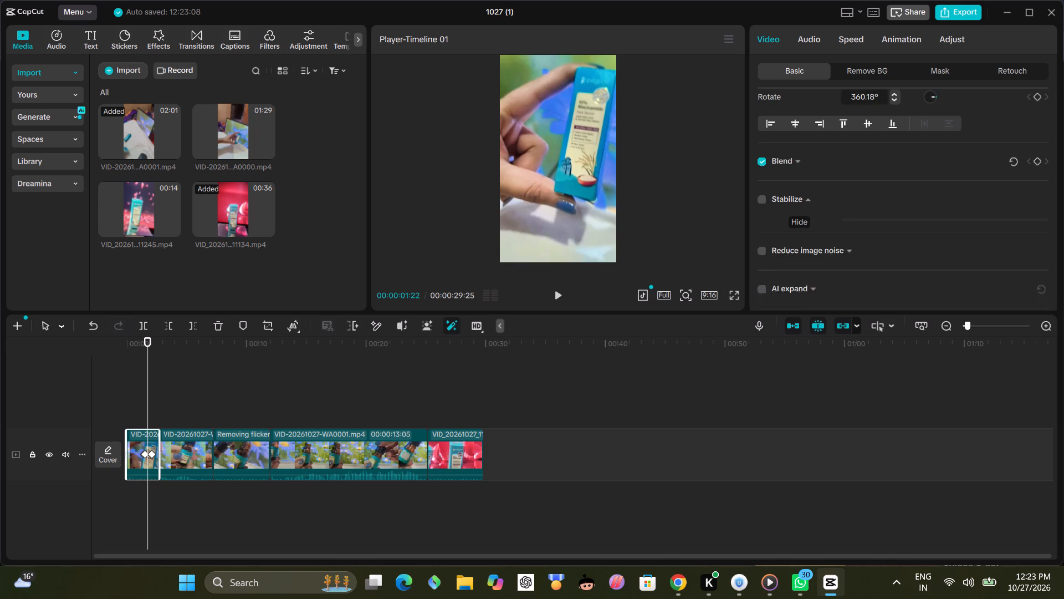
click(804, 199)
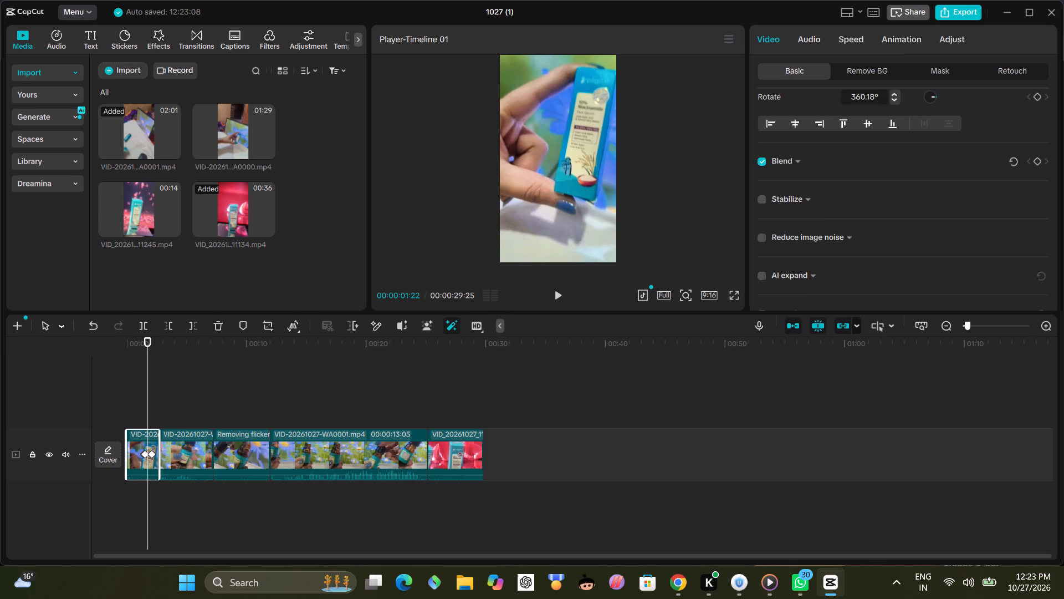
click(759, 197)
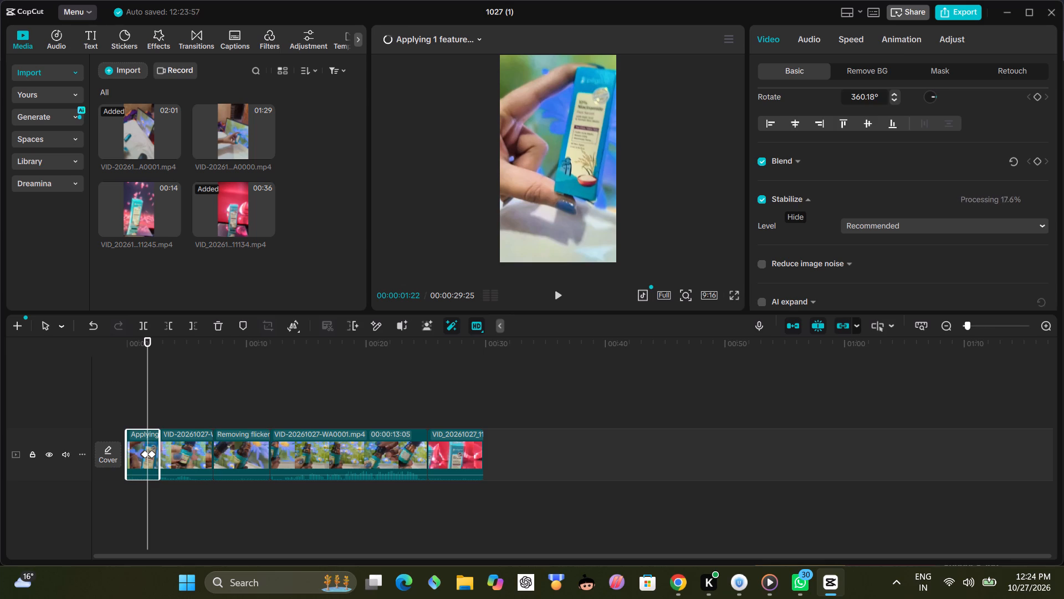
Mute the main video track's original audio.
click(60, 454)
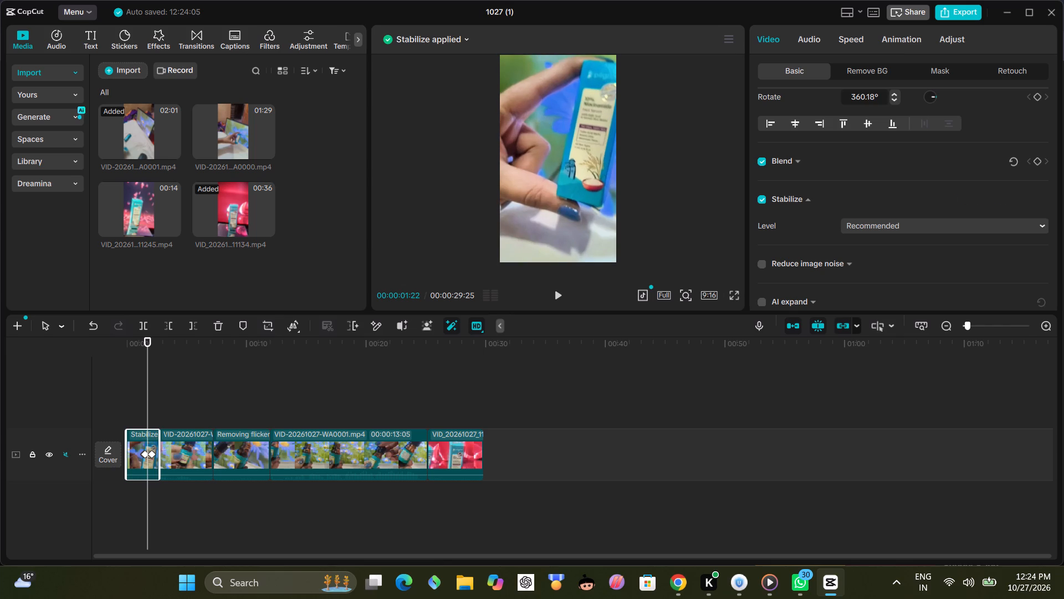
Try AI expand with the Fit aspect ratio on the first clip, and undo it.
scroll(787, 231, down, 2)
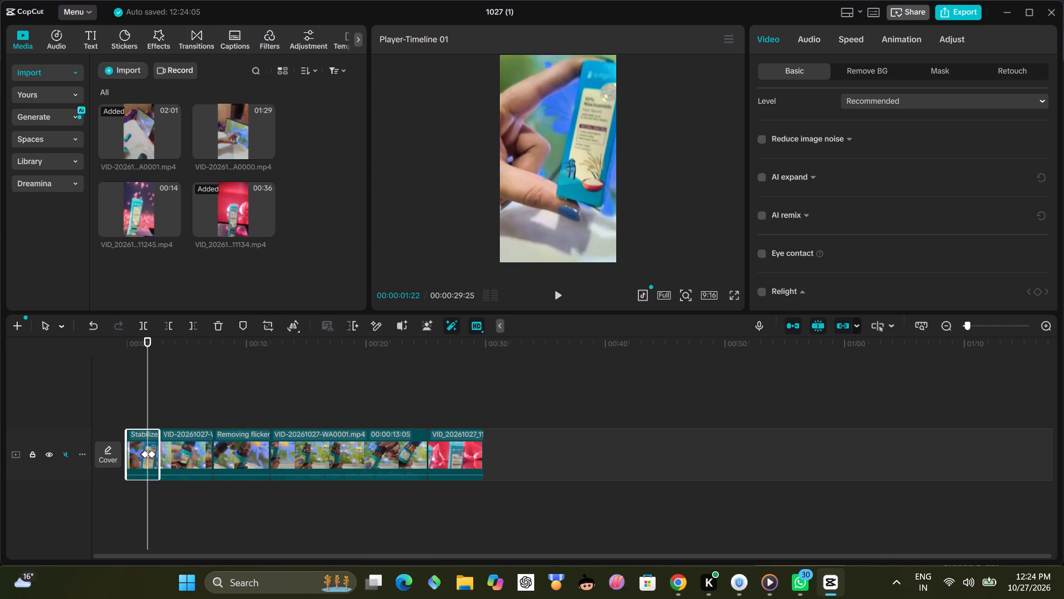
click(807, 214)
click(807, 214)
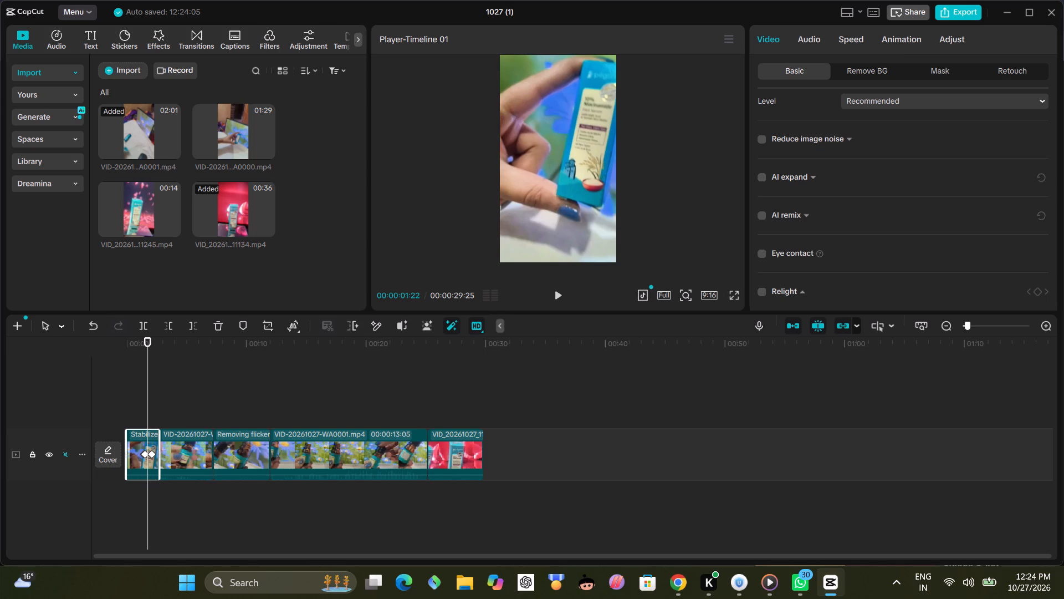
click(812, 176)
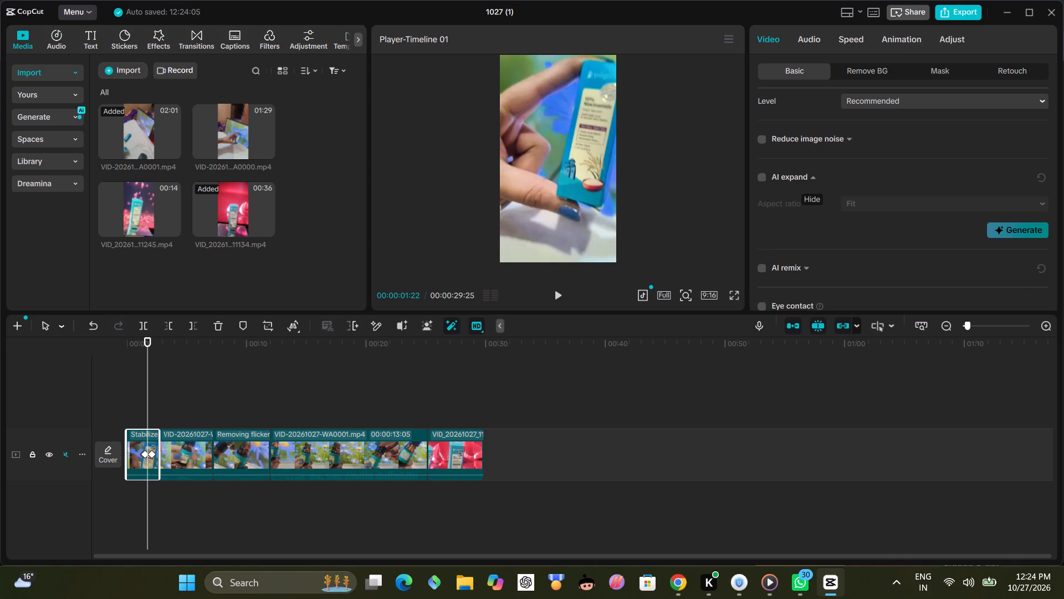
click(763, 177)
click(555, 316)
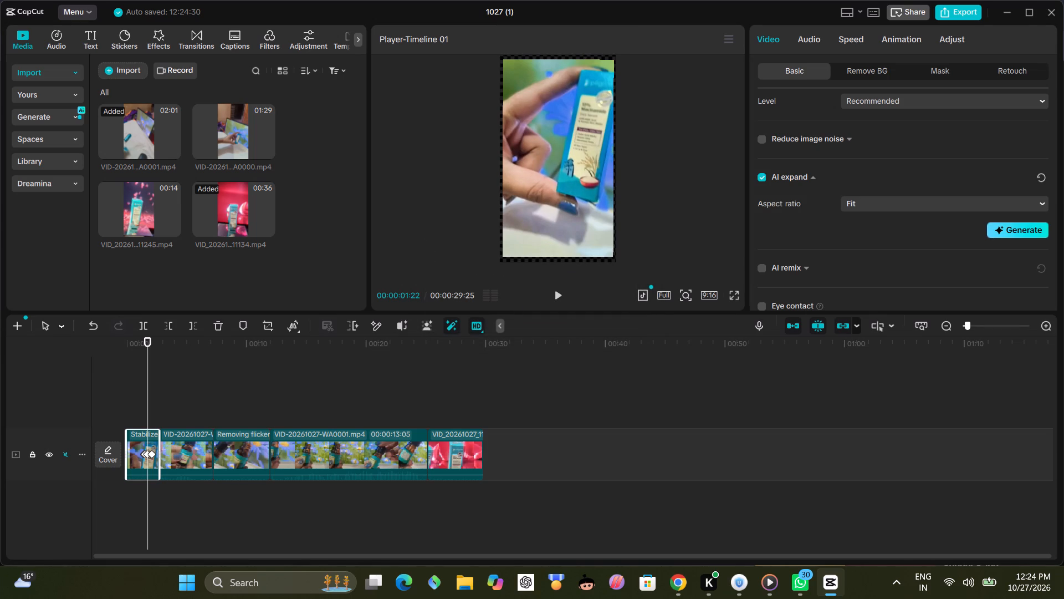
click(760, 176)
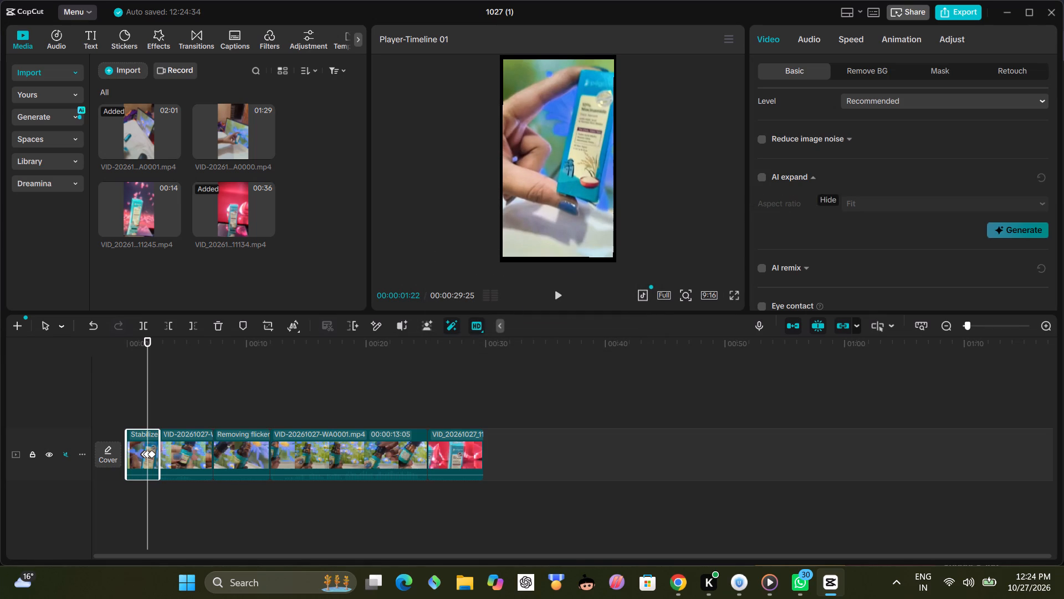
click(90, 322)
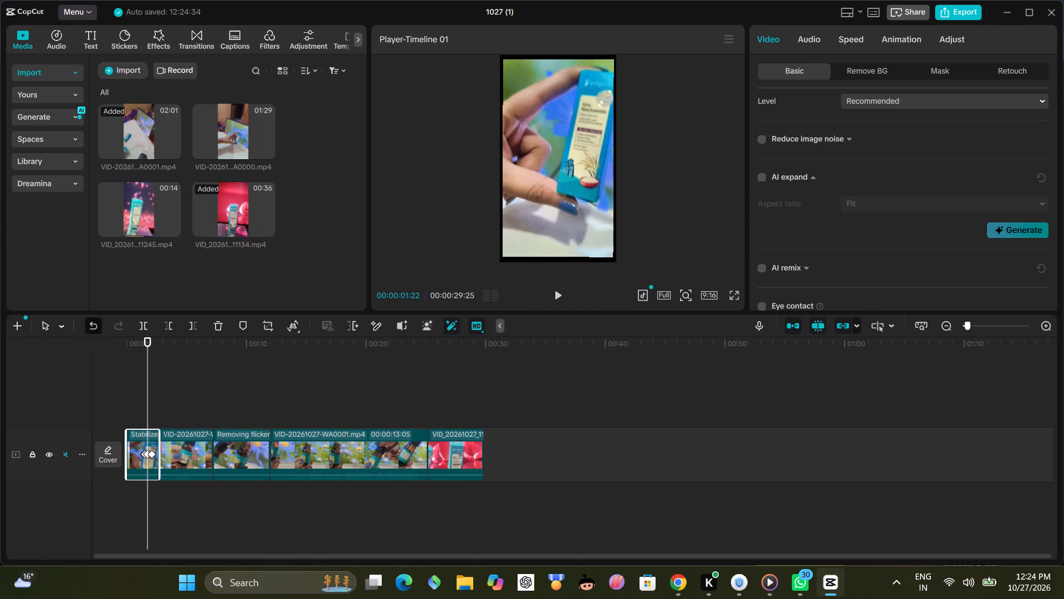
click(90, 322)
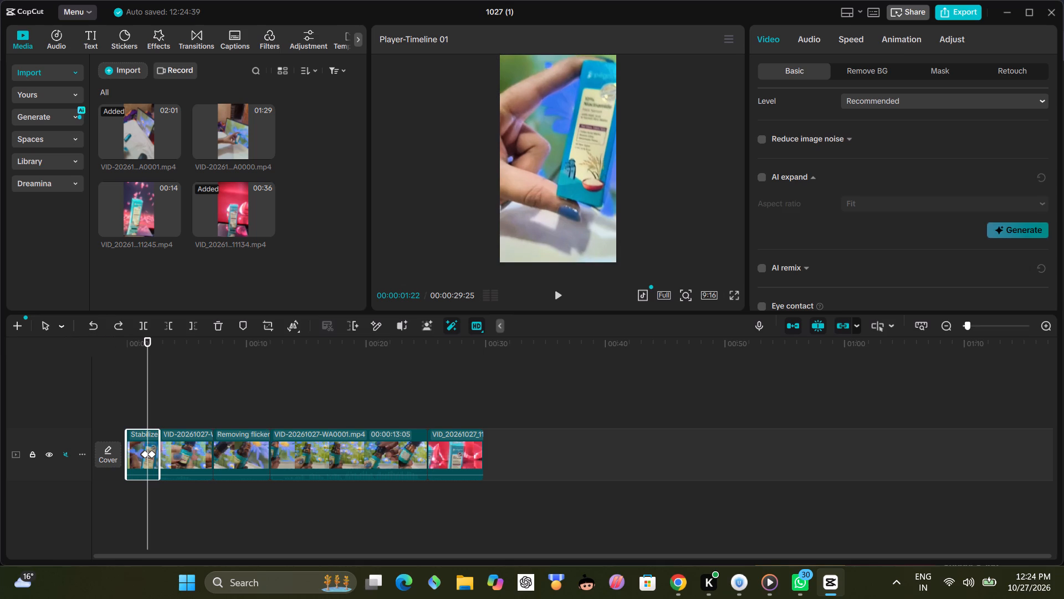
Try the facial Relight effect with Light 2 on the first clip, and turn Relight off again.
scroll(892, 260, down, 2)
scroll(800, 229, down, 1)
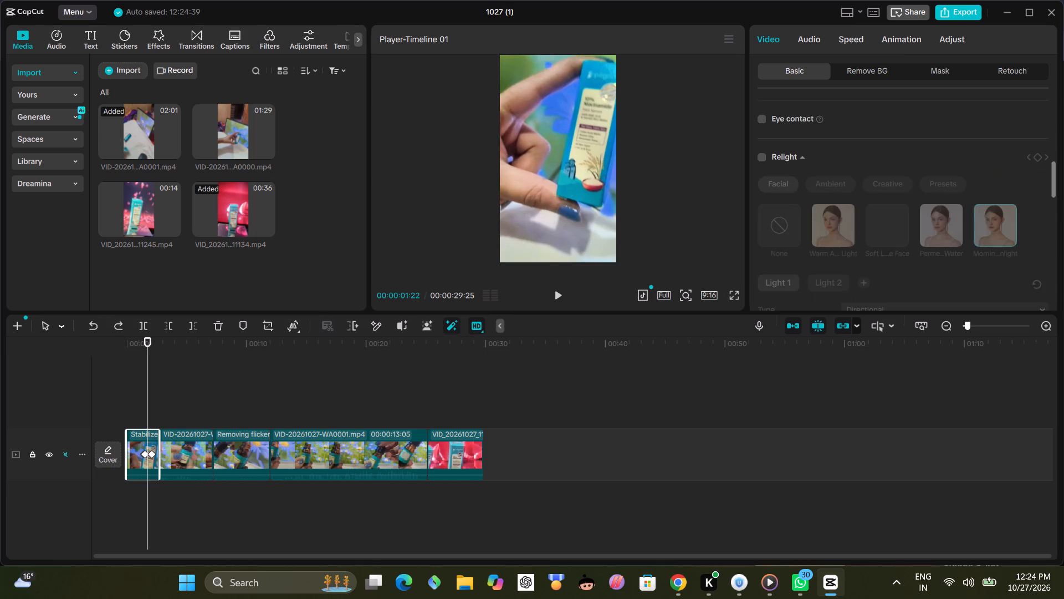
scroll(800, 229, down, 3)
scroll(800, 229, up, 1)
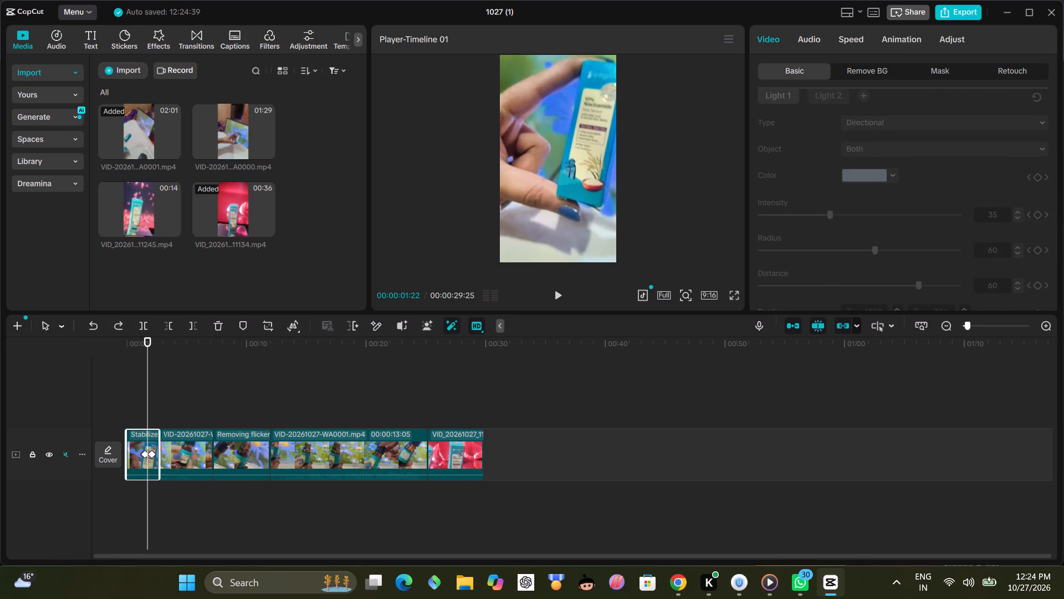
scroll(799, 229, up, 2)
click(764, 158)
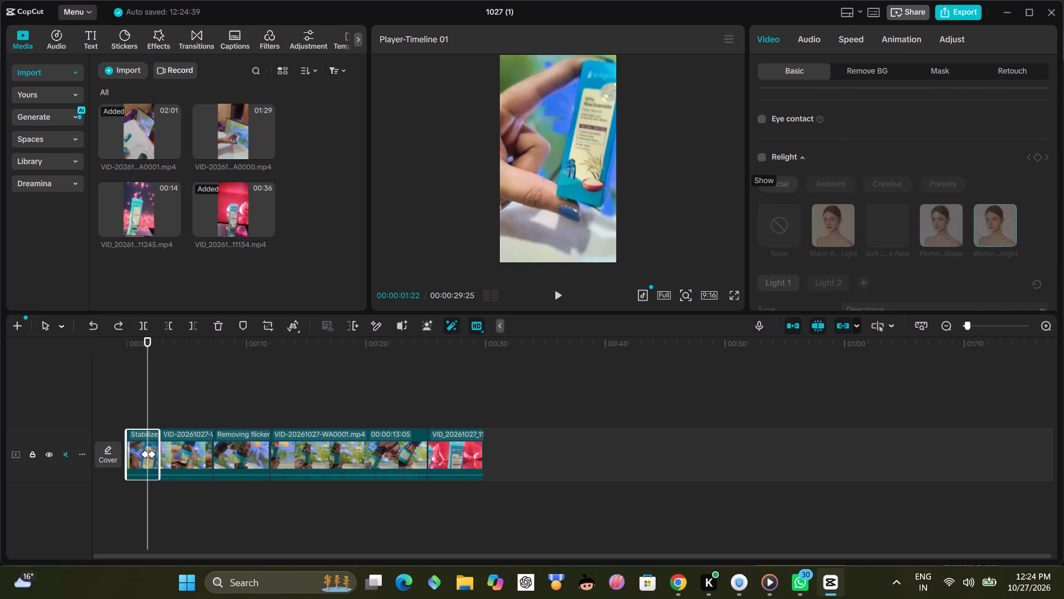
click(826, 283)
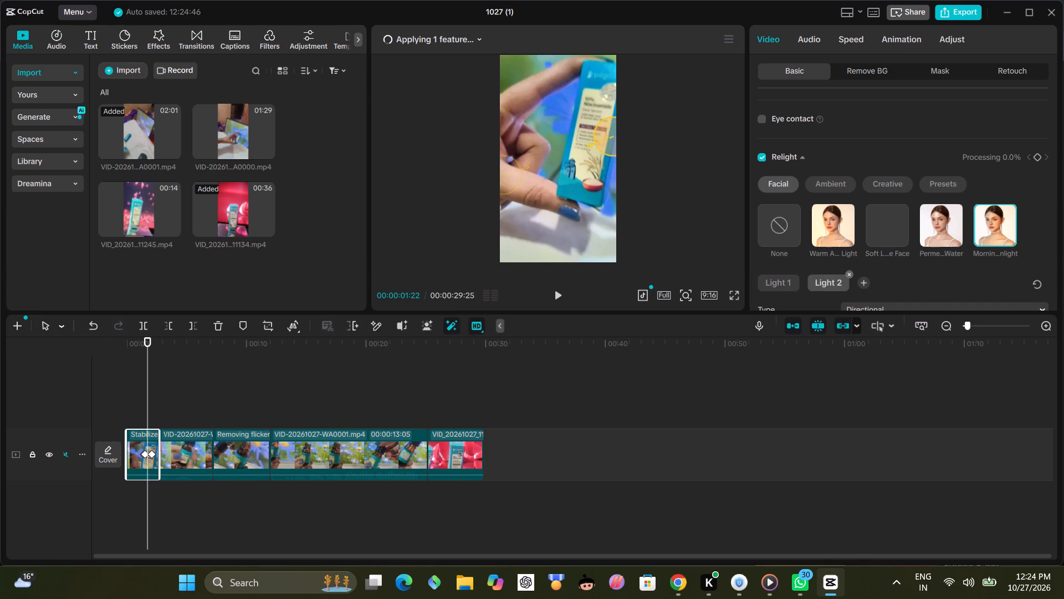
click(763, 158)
Turn on Auto reframe for the first clip, accepting the removal of its Stabilize effect.
scroll(823, 176, down, 4)
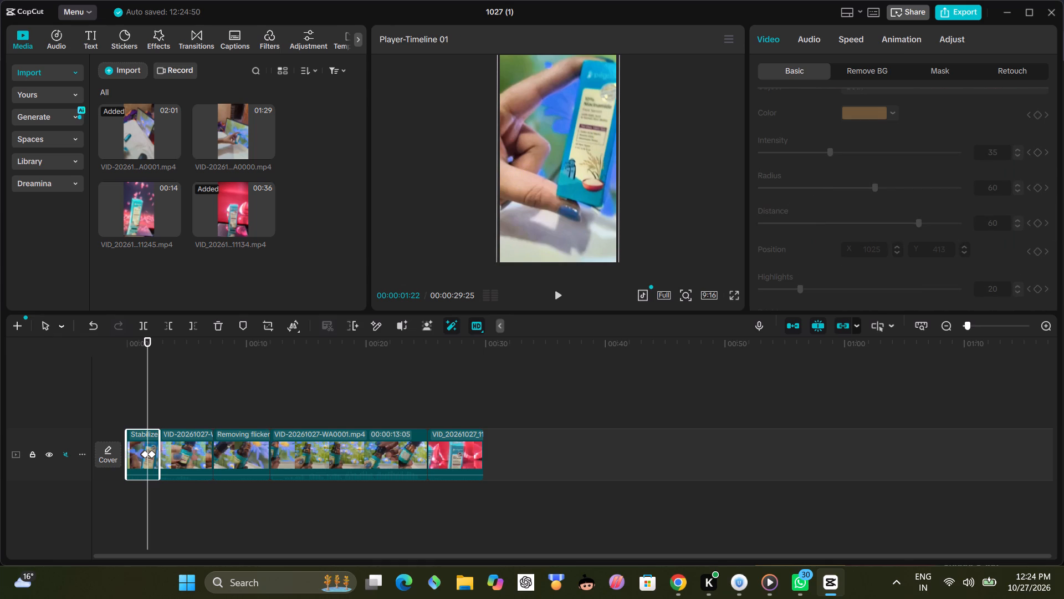
scroll(820, 187, down, 6)
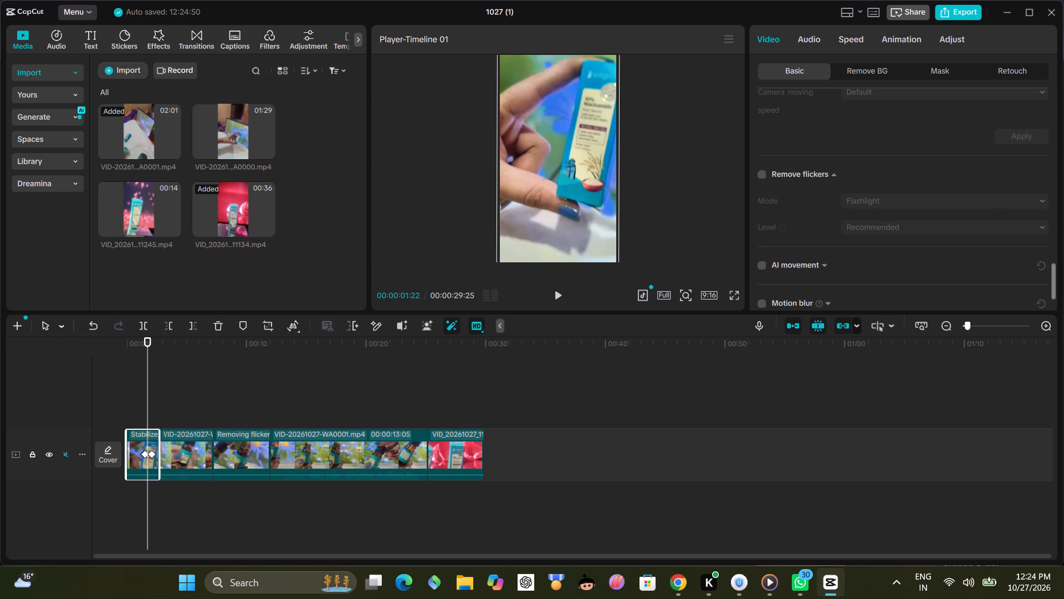
scroll(819, 190, up, 2)
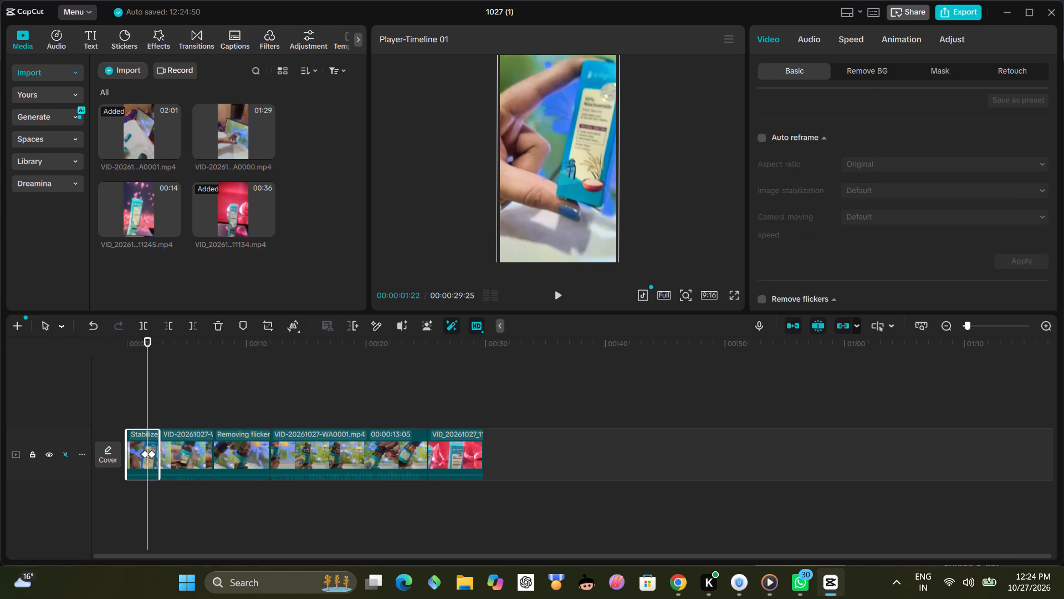
click(765, 139)
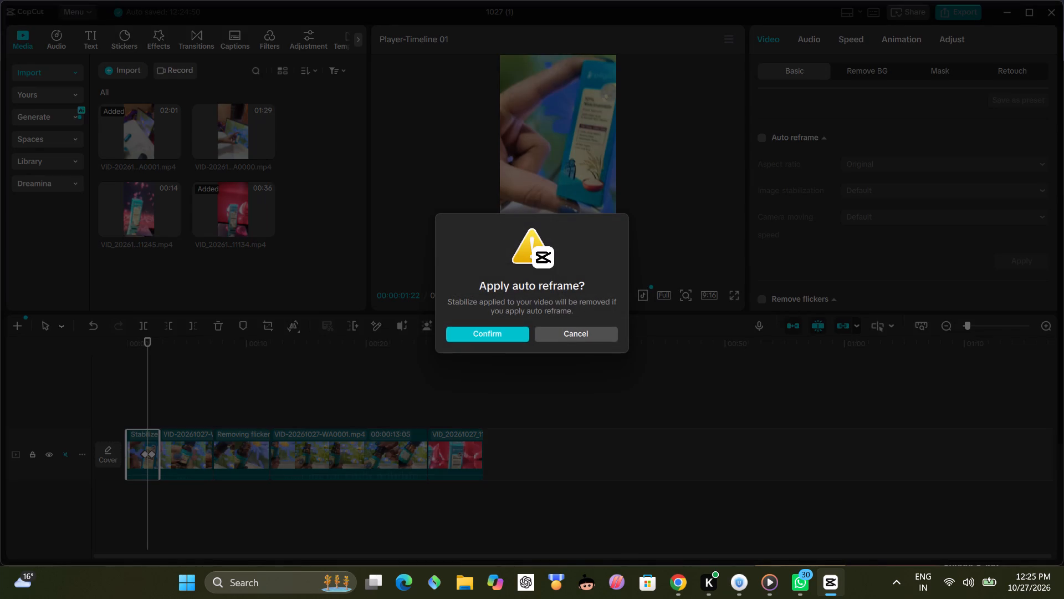
click(499, 329)
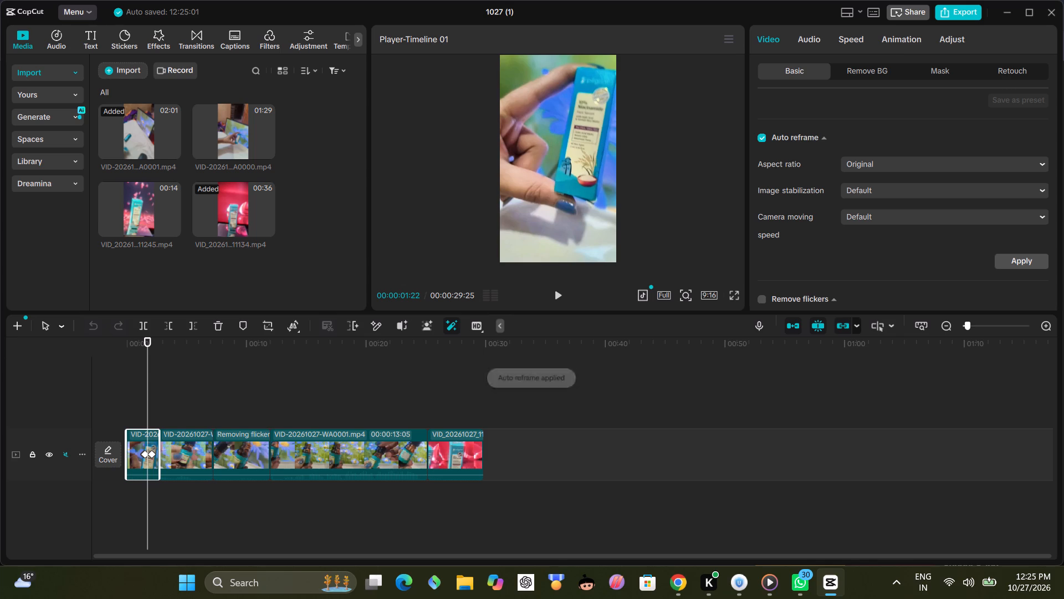
Check the footage across the first two clips, and set the first clip's Auto reframe image stabilization to Stable.
drag(147, 402, 142, 405)
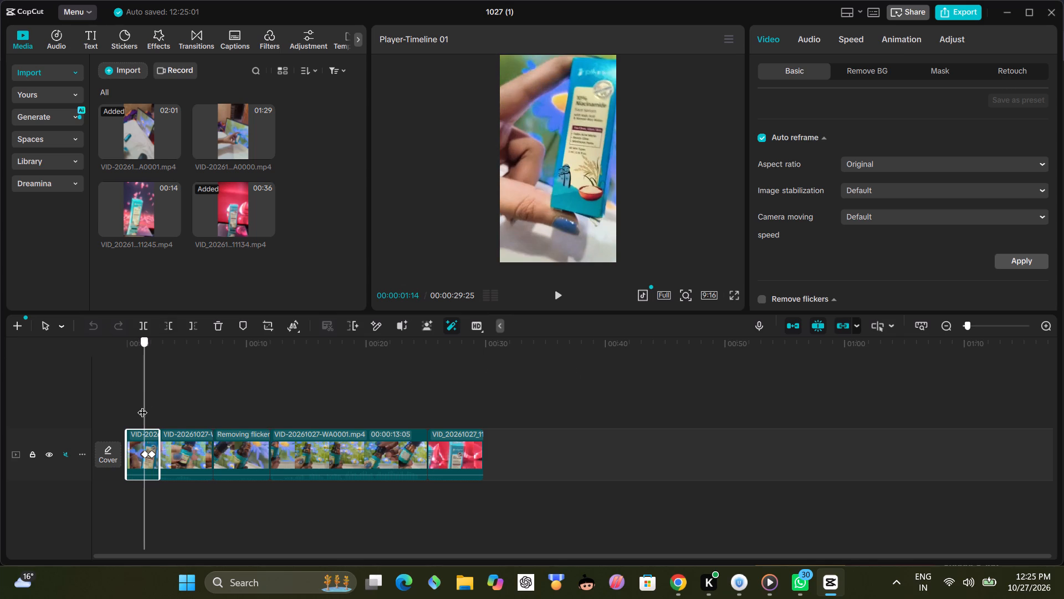
drag(142, 405, 141, 404)
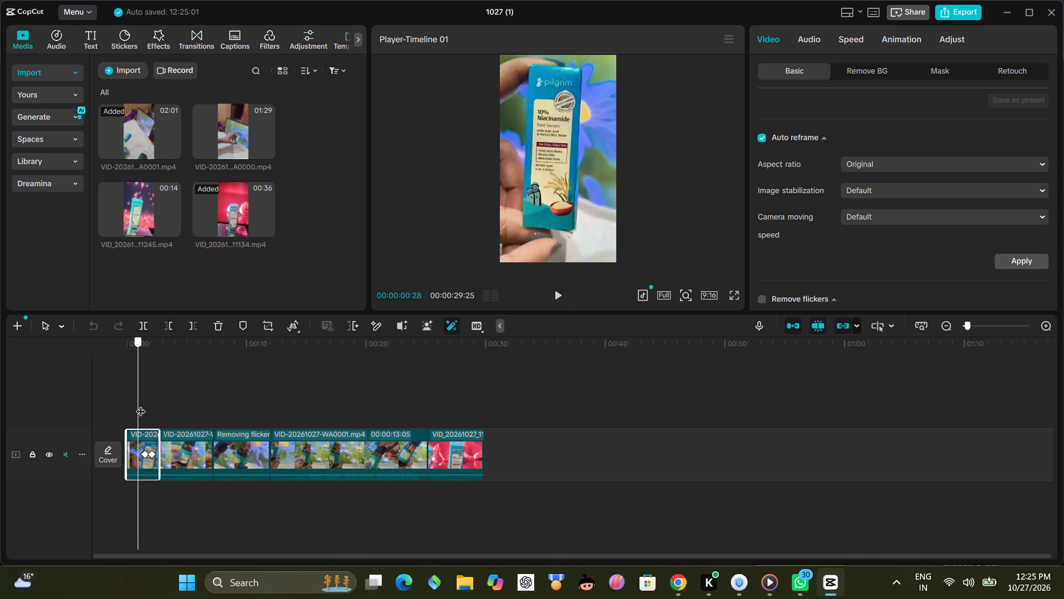
drag(141, 404, 162, 405)
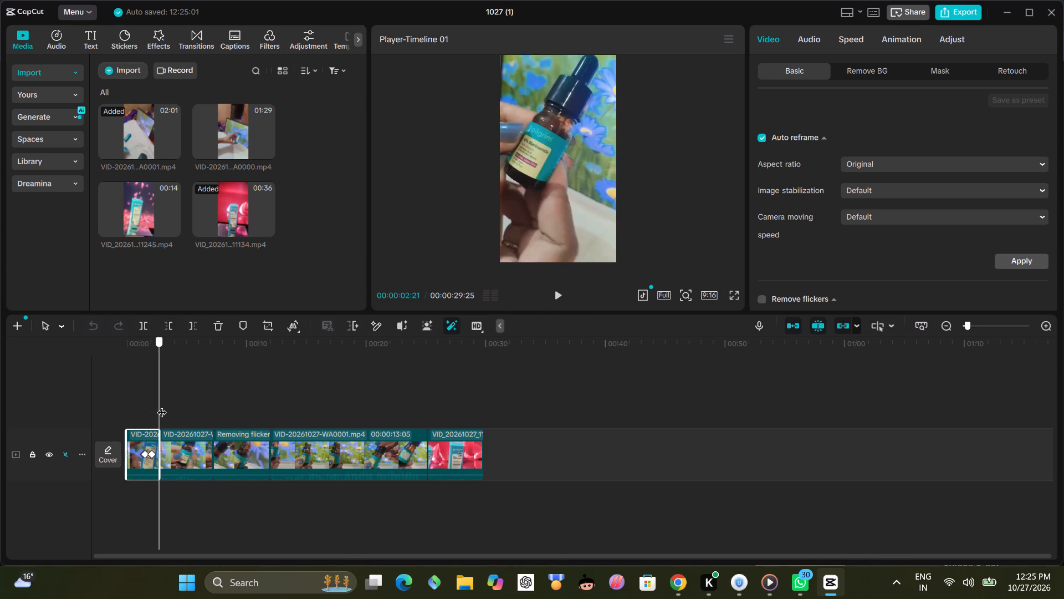
drag(162, 405, 207, 411)
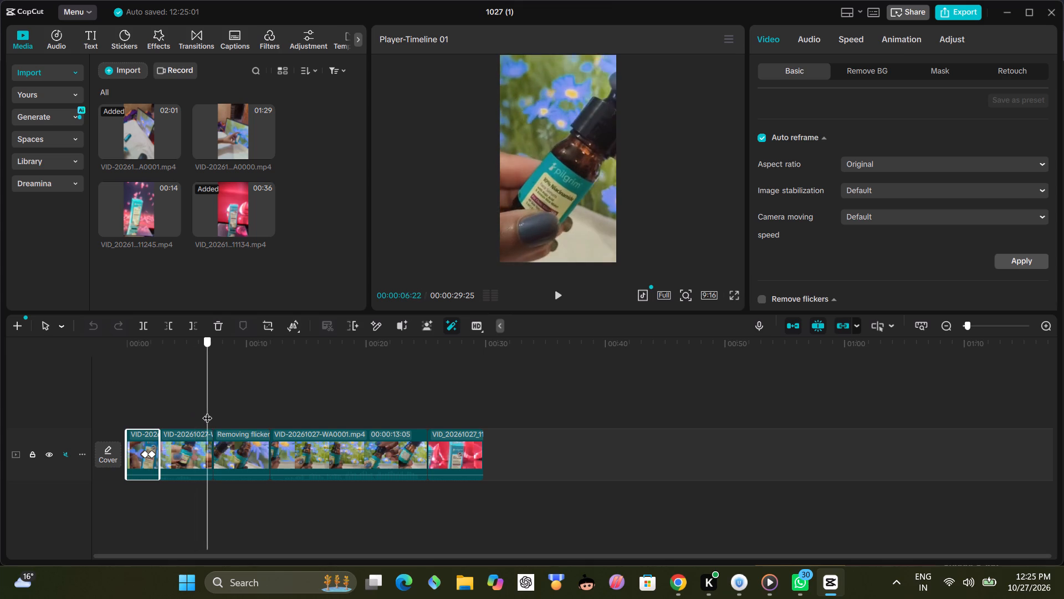
drag(207, 411, 181, 420)
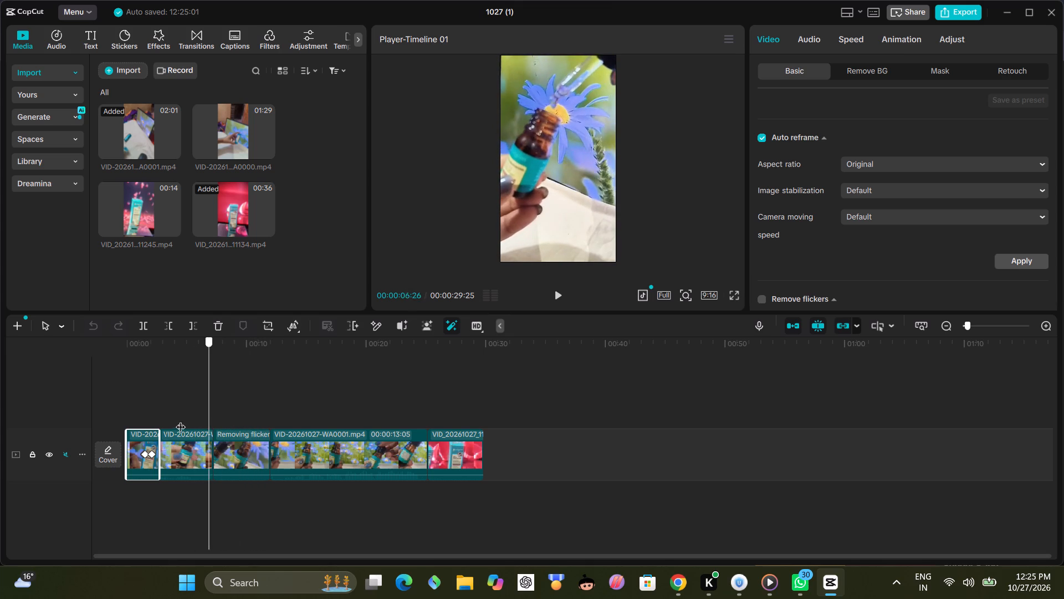
drag(181, 420, 145, 429)
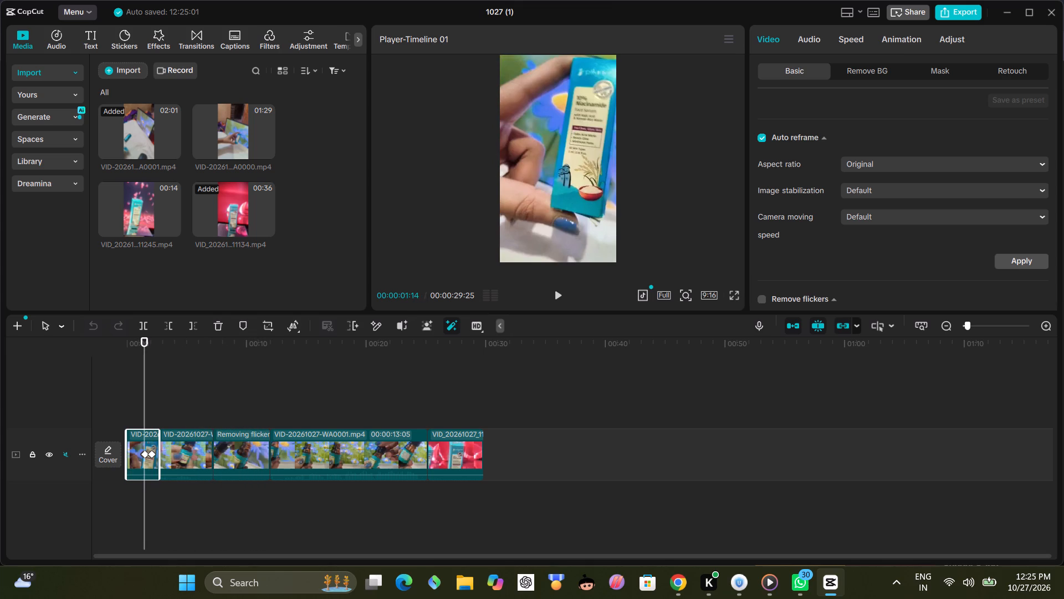
click(1042, 191)
click(966, 251)
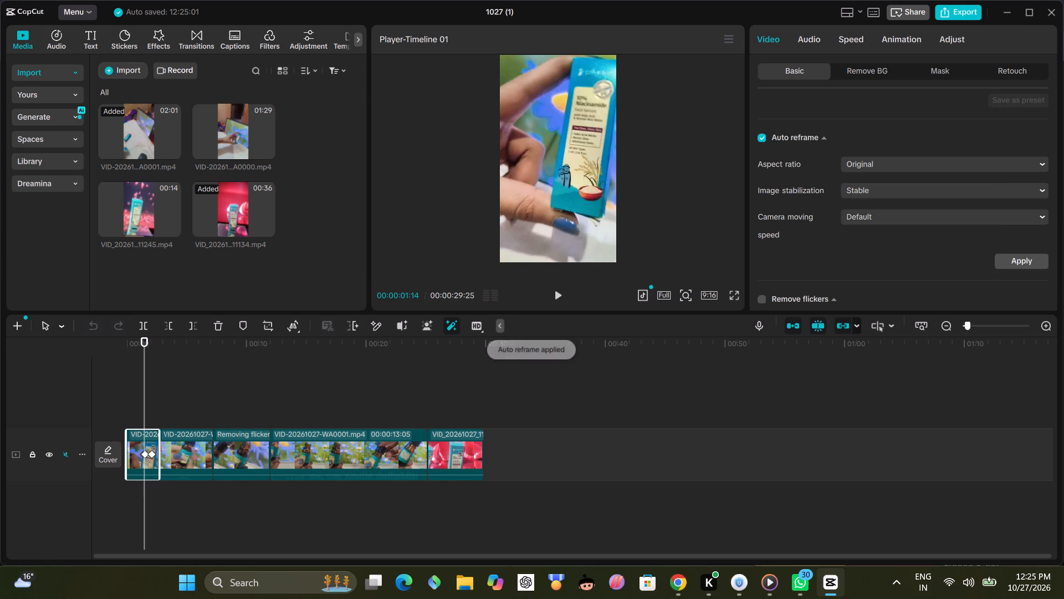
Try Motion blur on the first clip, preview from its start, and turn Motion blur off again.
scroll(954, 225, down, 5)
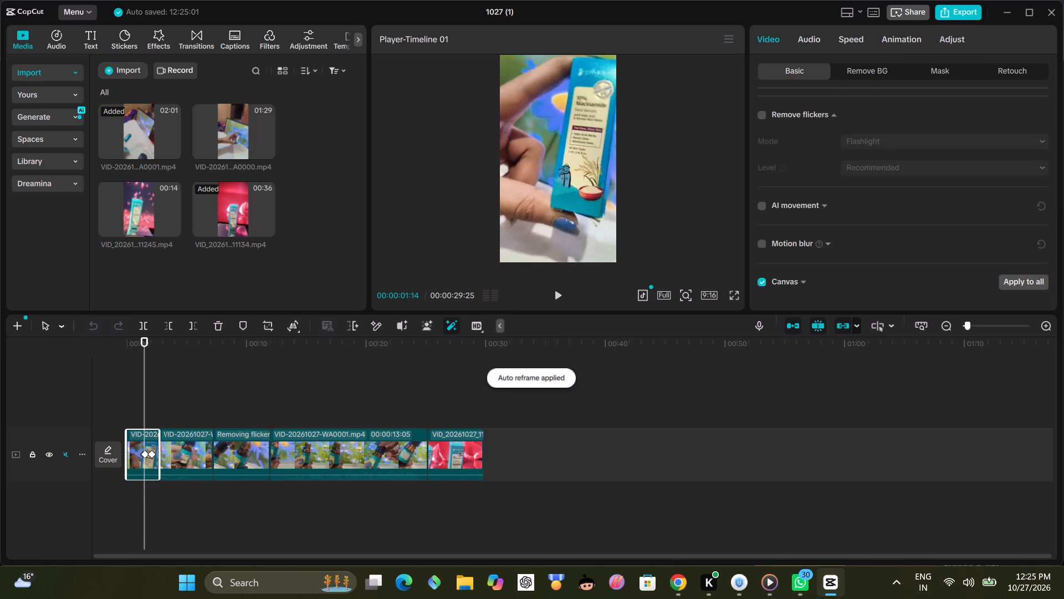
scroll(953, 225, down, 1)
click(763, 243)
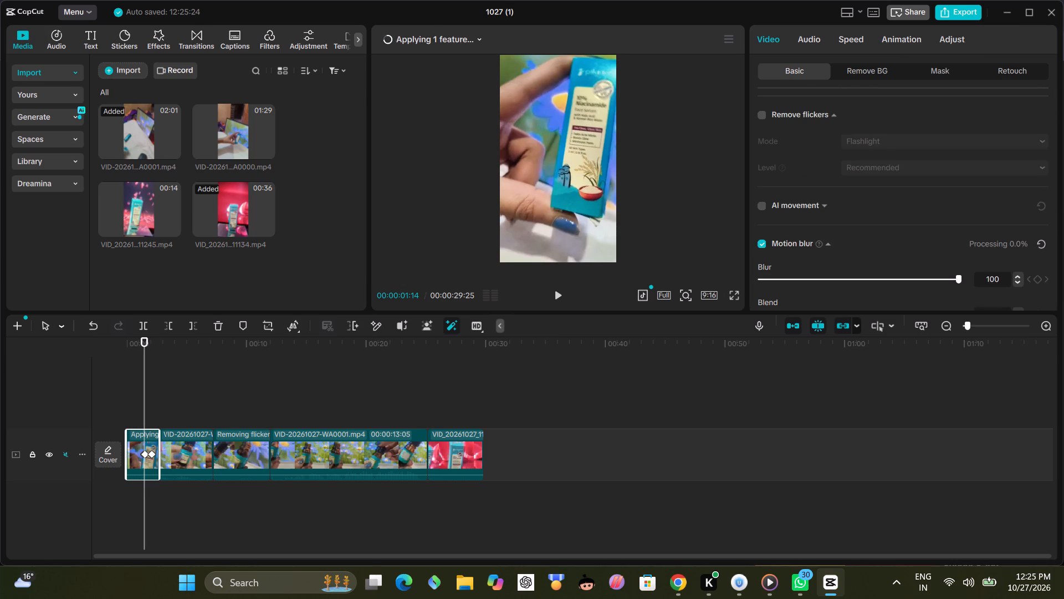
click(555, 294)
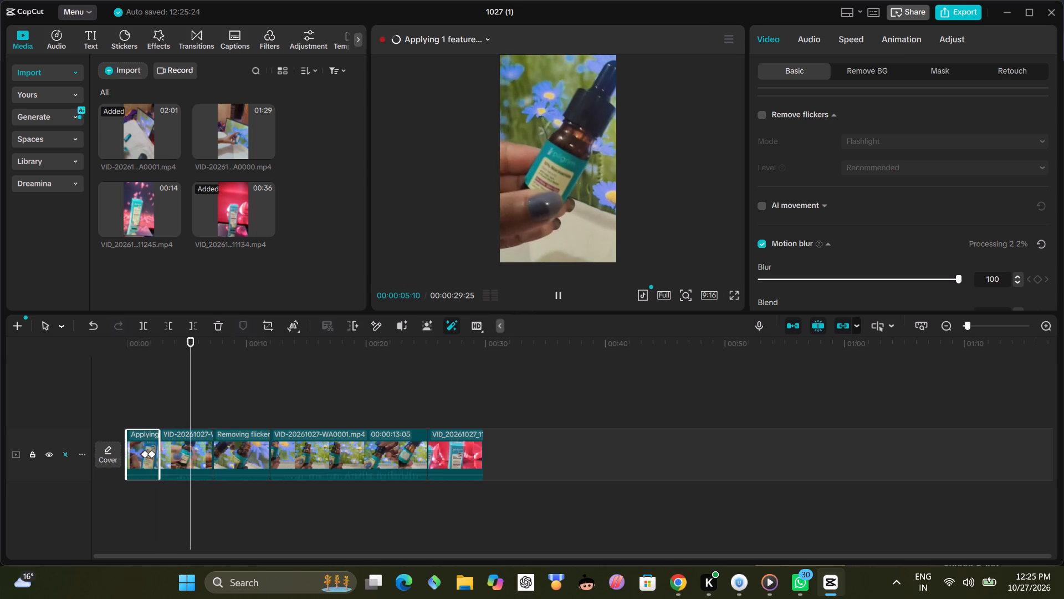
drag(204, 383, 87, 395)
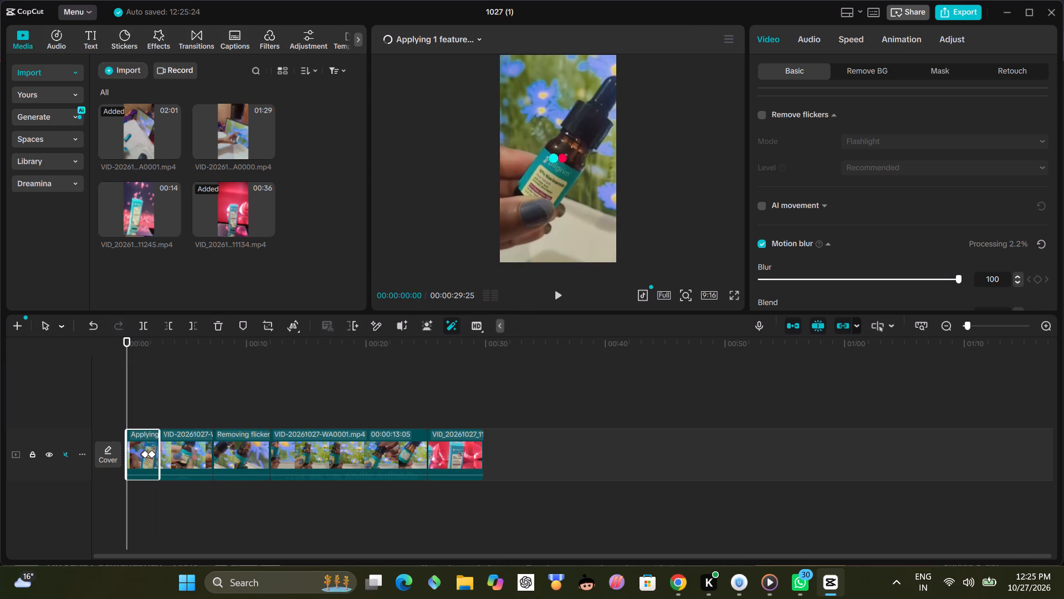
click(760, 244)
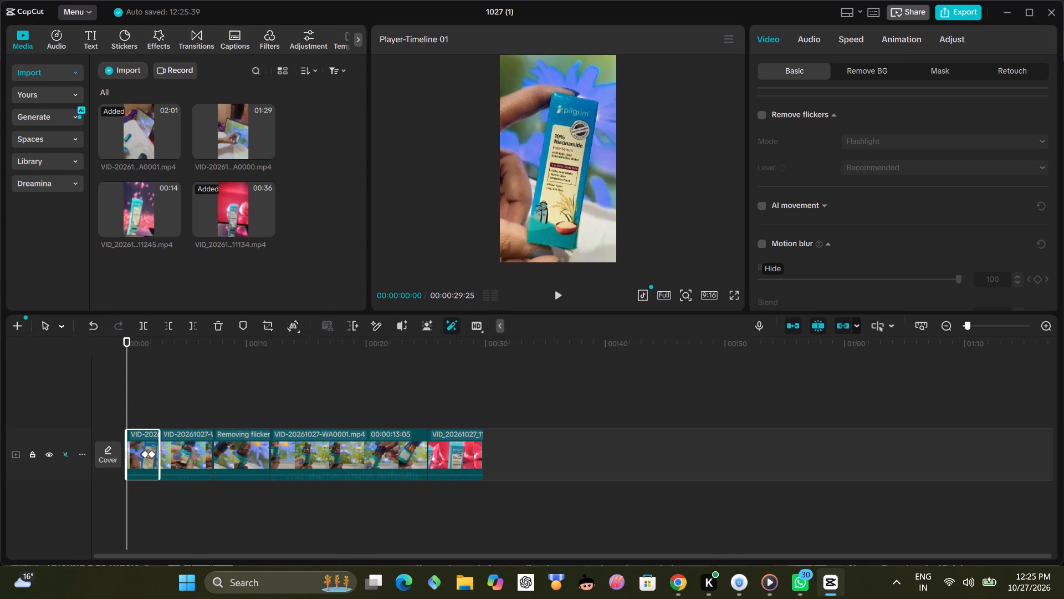
Switch to YouTube in Chrome, skip the ad before the Sita Ram song, and pause its playback.
click(676, 588)
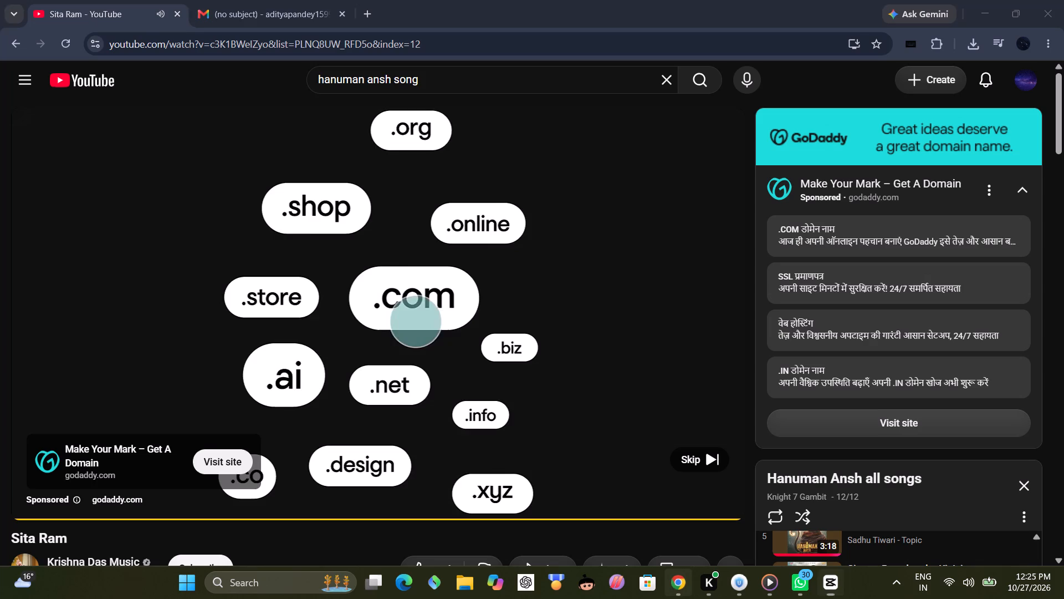
click(693, 458)
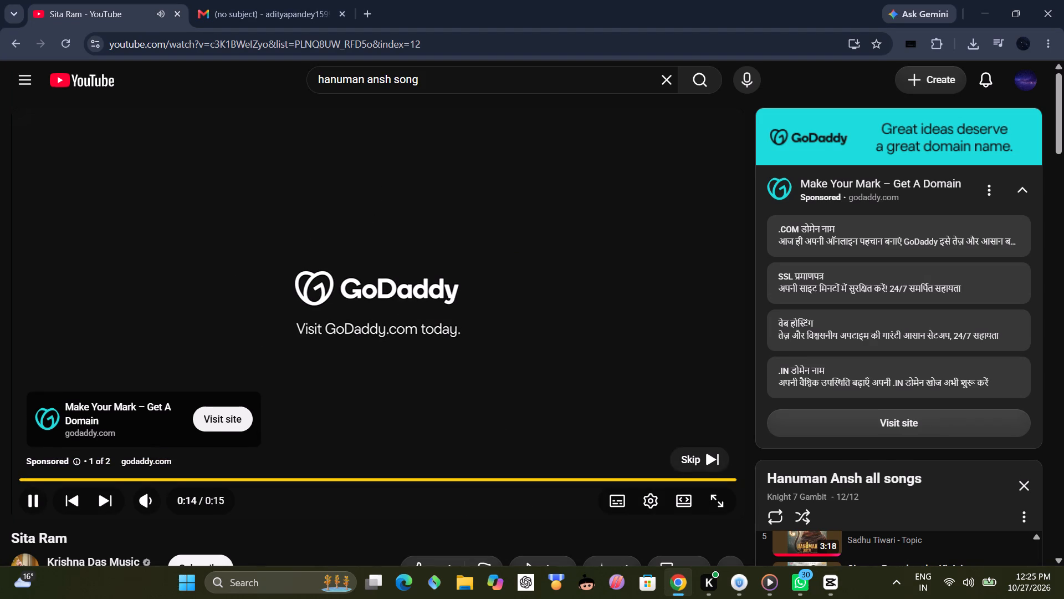
click(406, 314)
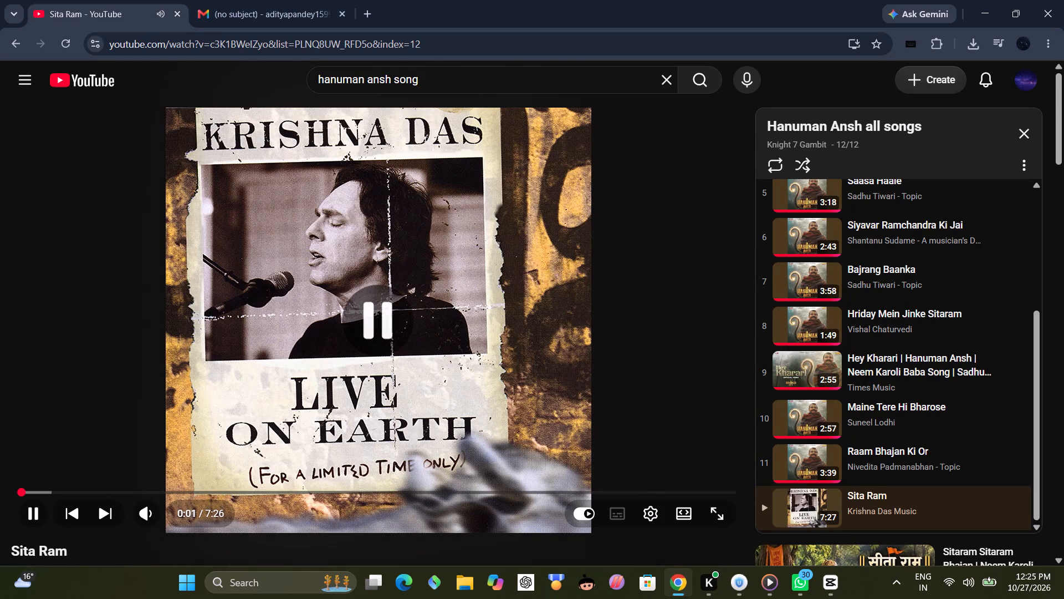
Return to CapCut and turn off Auto reframe for the first clip.
click(831, 588)
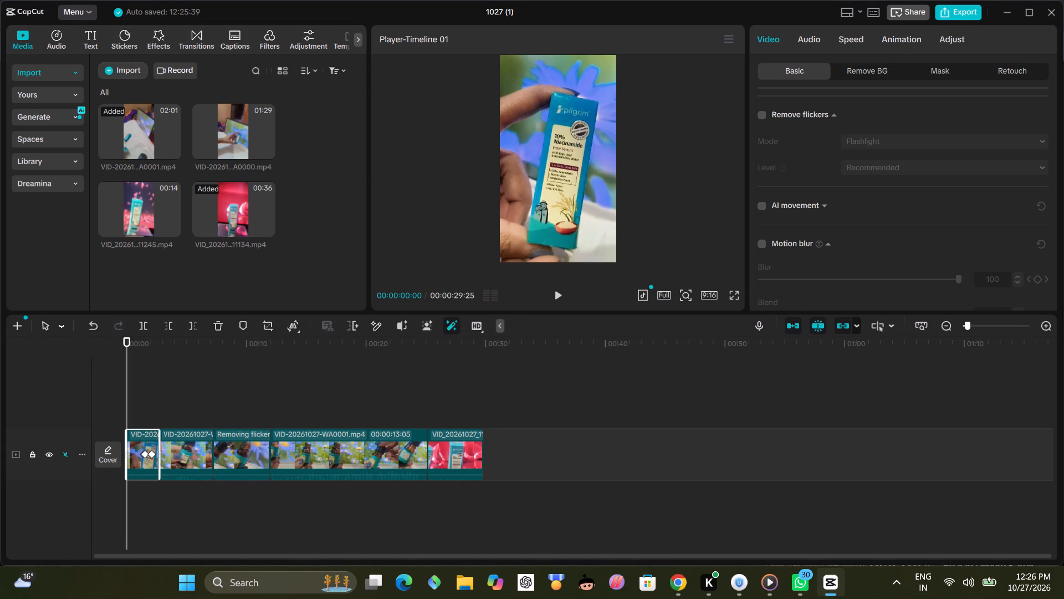
scroll(817, 162, down, 7)
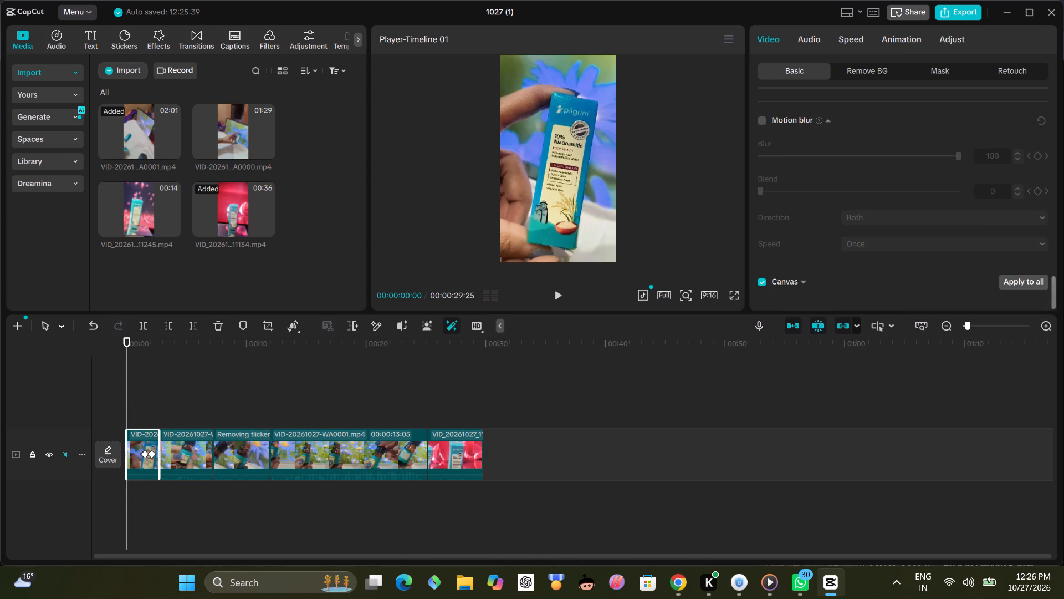
scroll(817, 162, down, 3)
scroll(817, 163, up, 5)
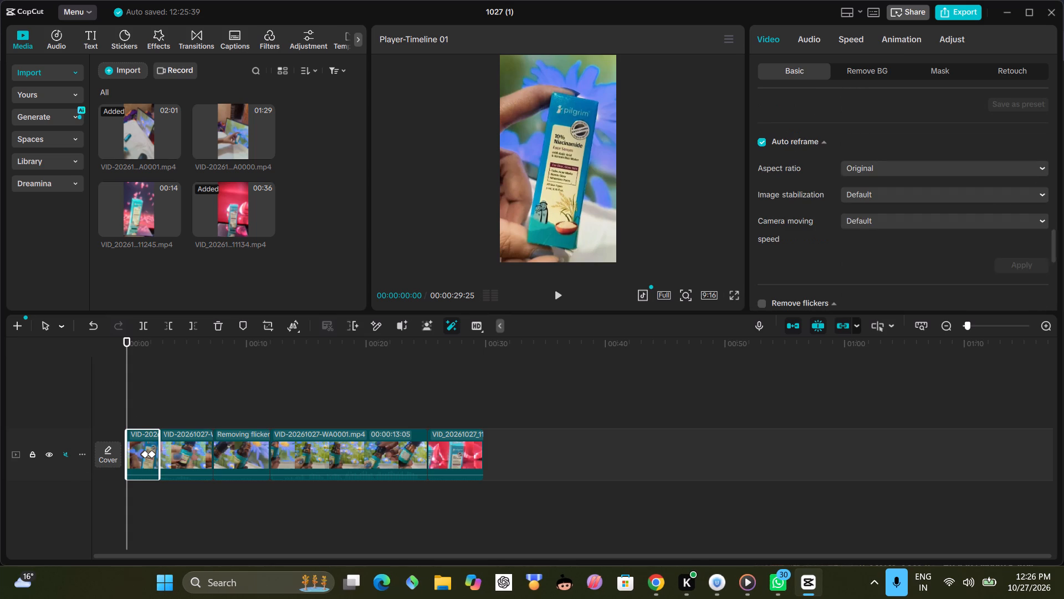
click(764, 143)
click(764, 143)
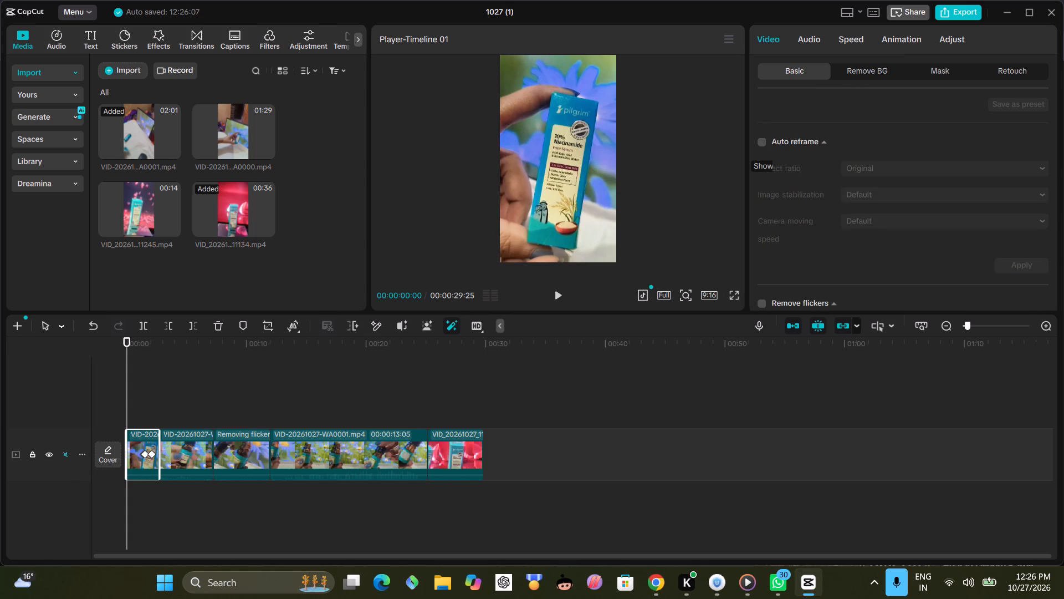
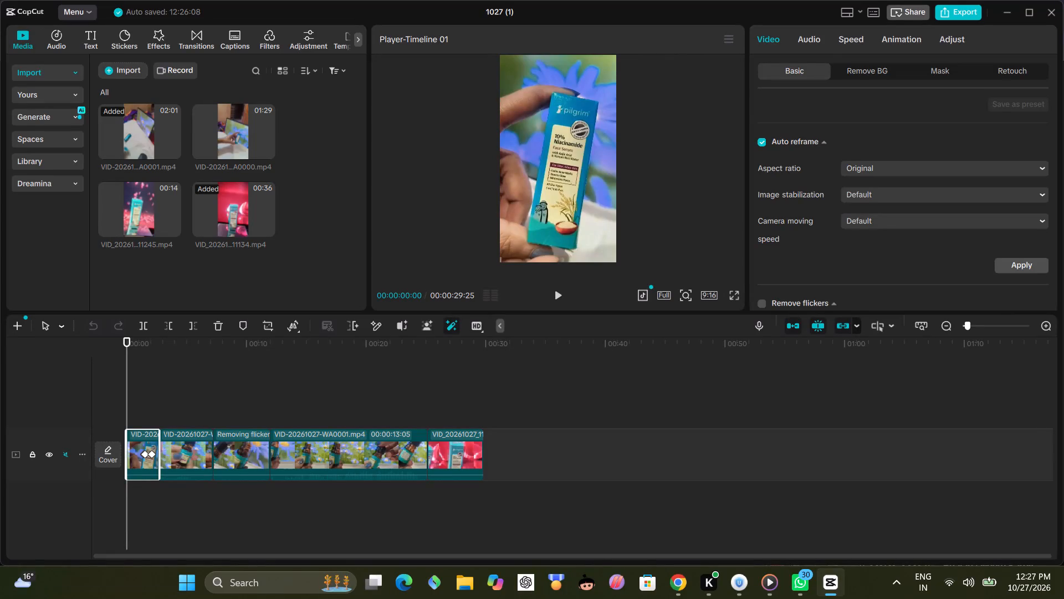
Play the whole edited sequence from the start to review all the clips.
click(561, 296)
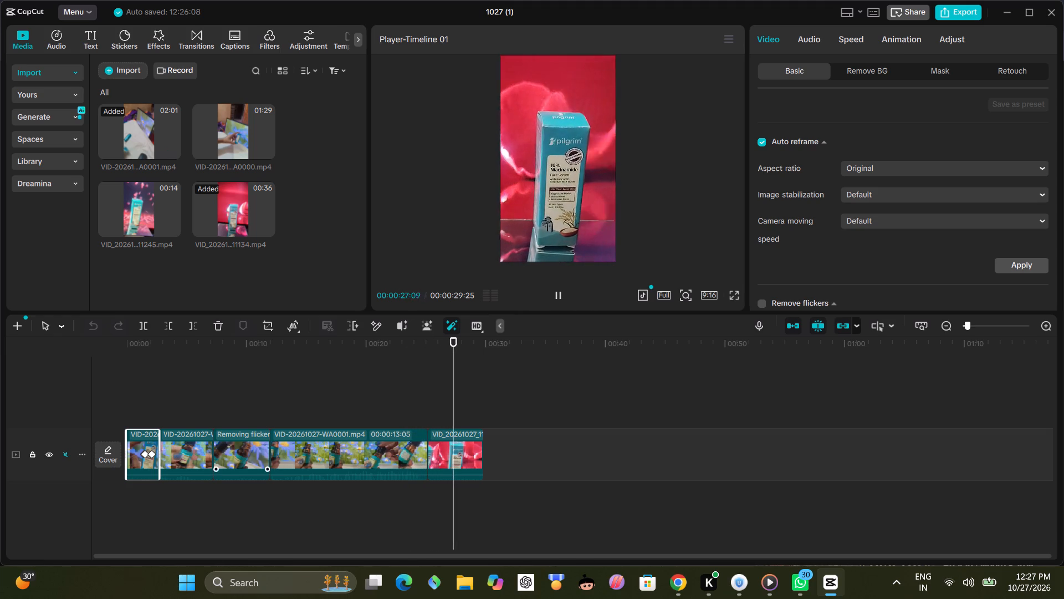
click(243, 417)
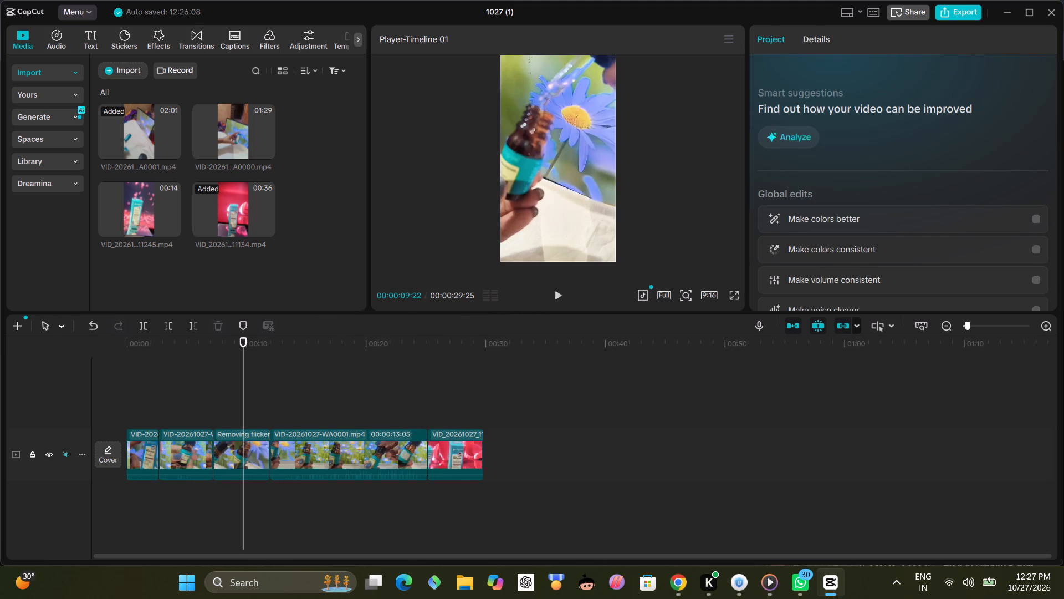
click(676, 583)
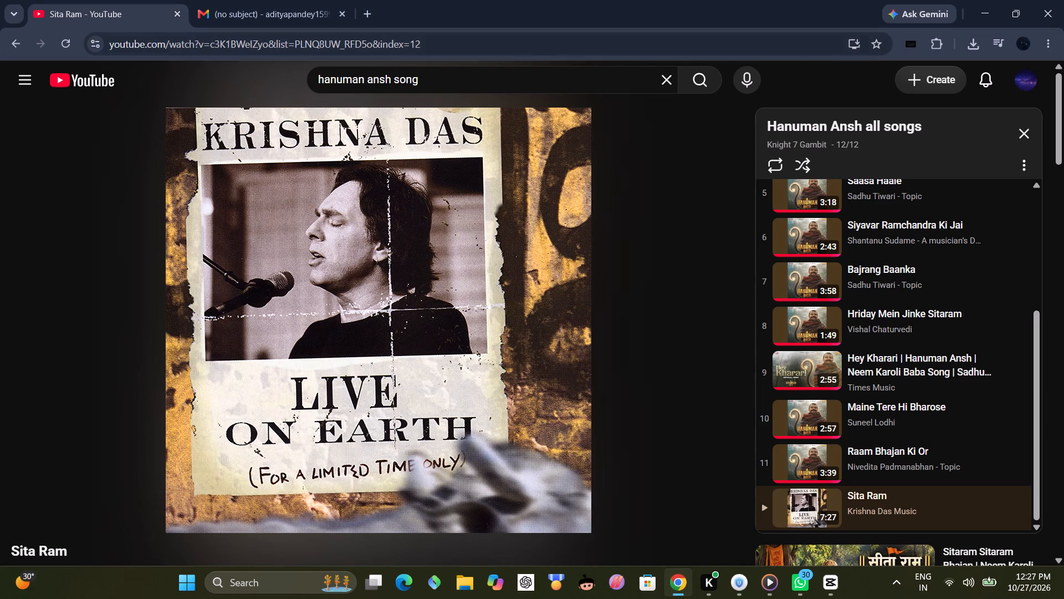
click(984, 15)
Minimize the video editor, switch to the UrbanVPN window on the desktop, and continue with the free version.
click(999, 9)
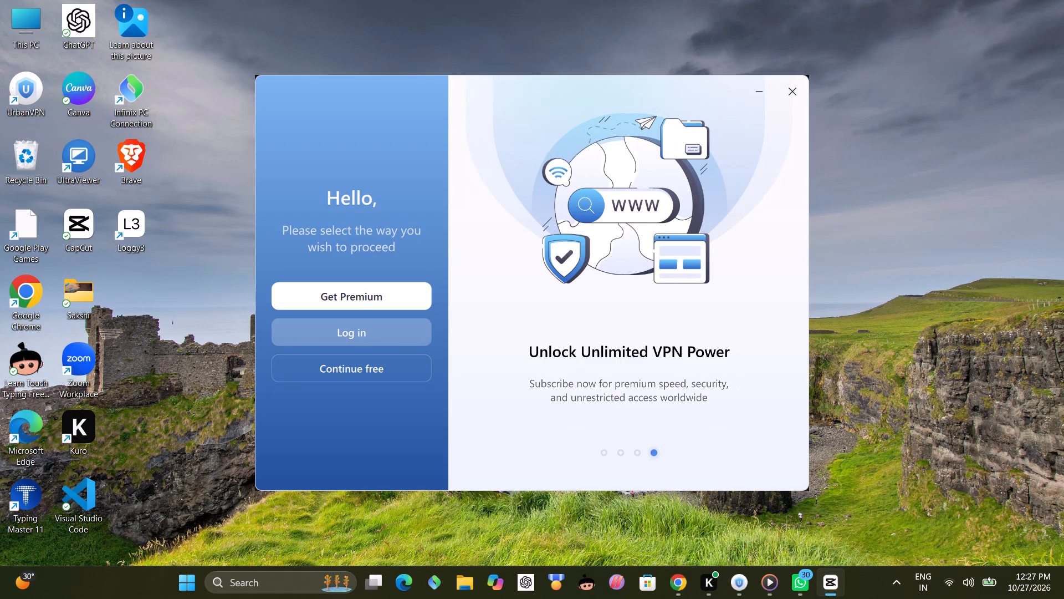
click(370, 366)
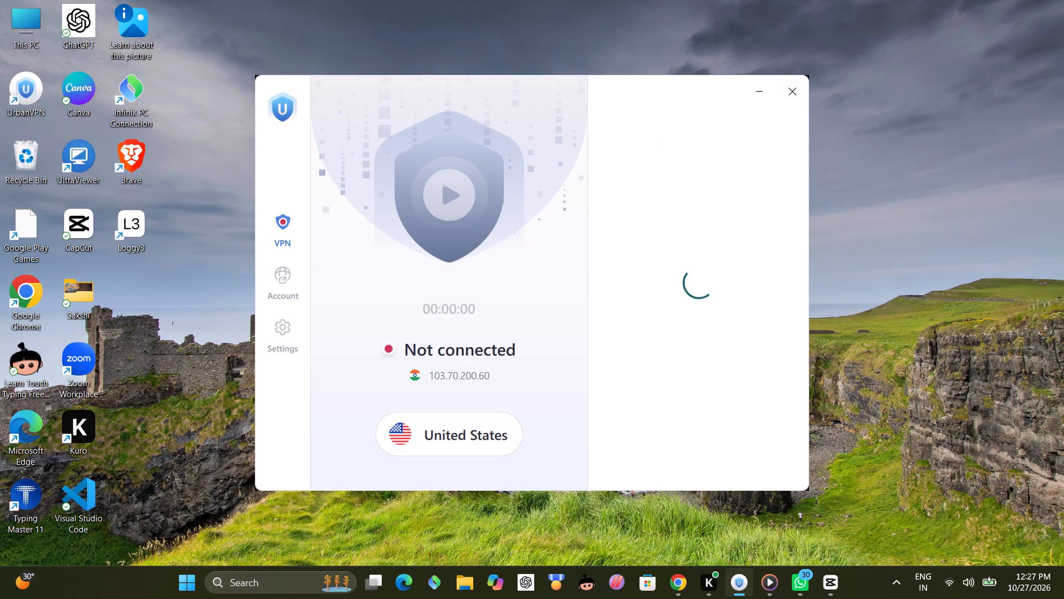
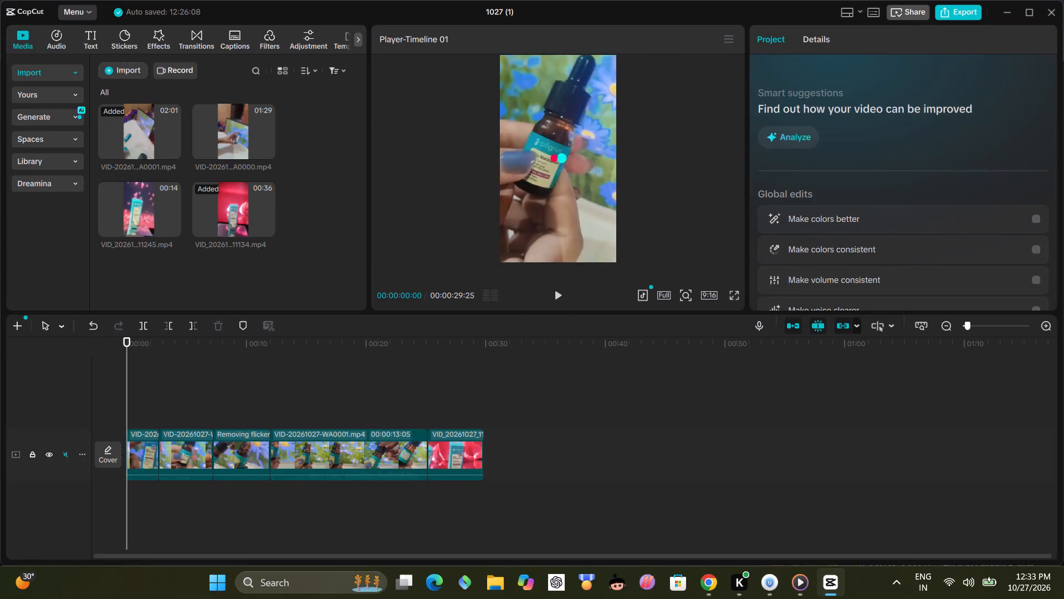
Preview the opening seconds of the timeline, pause playback, and dismiss the WhatsApp download notification.
click(557, 295)
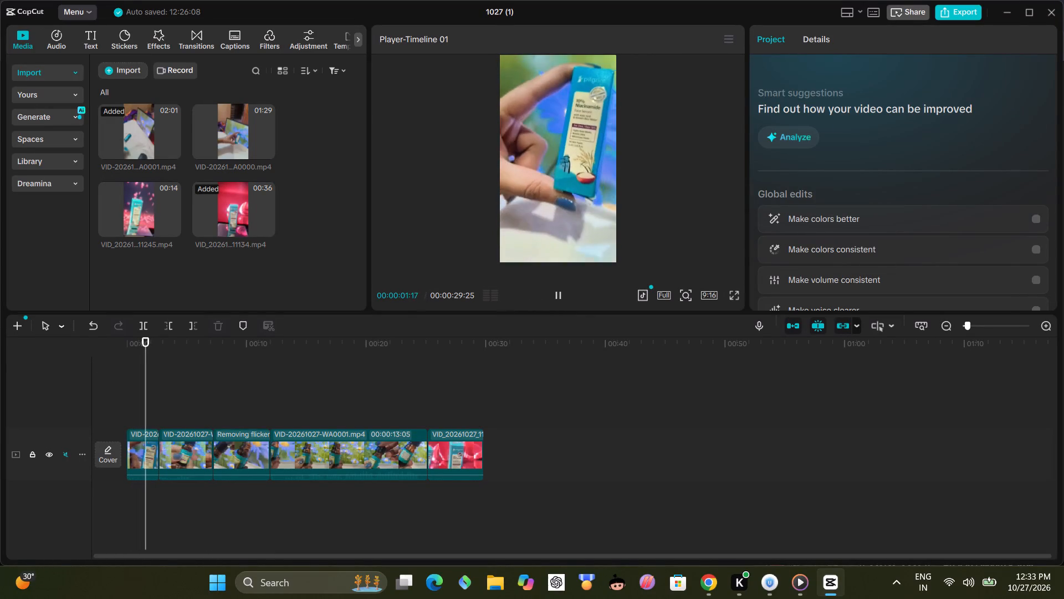
click(557, 295)
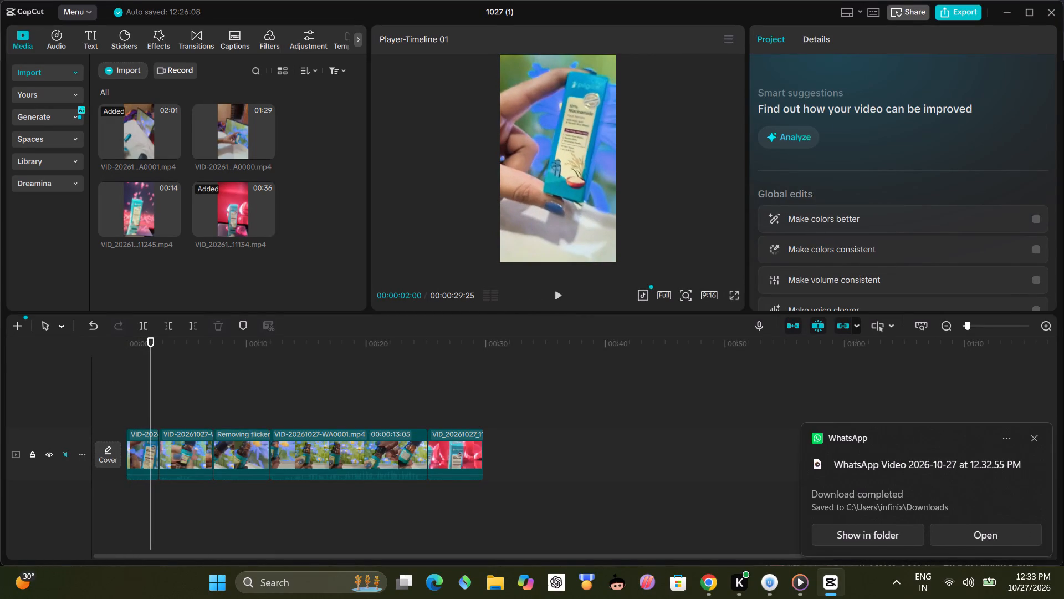
click(1035, 436)
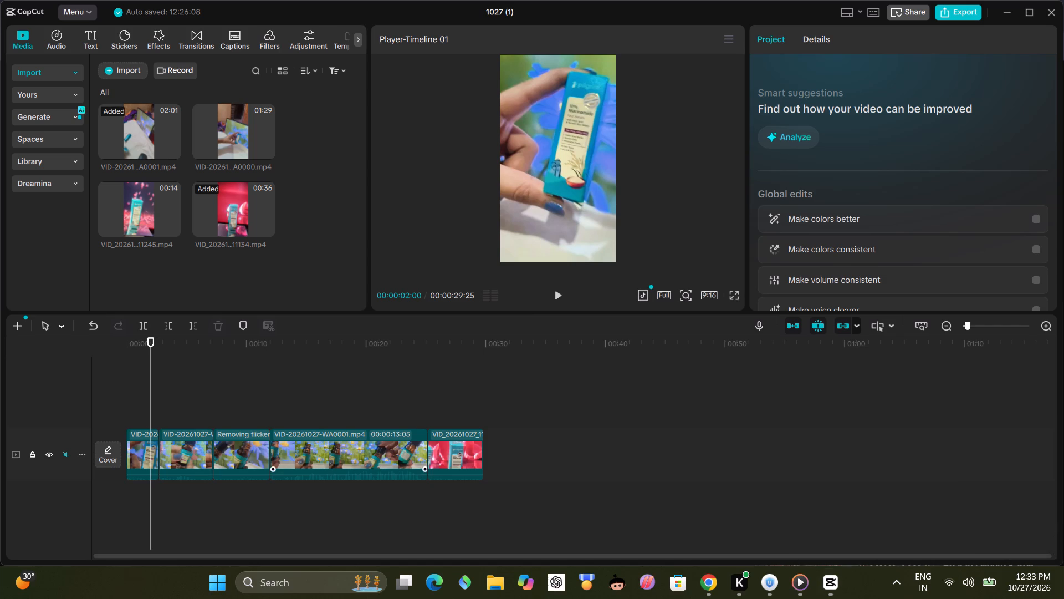
Import WhatsApp Video 2026-10-27 at 12.32.55 PM from the Downloads folder and insert it at the start of the timeline.
drag(150, 389, 53, 397)
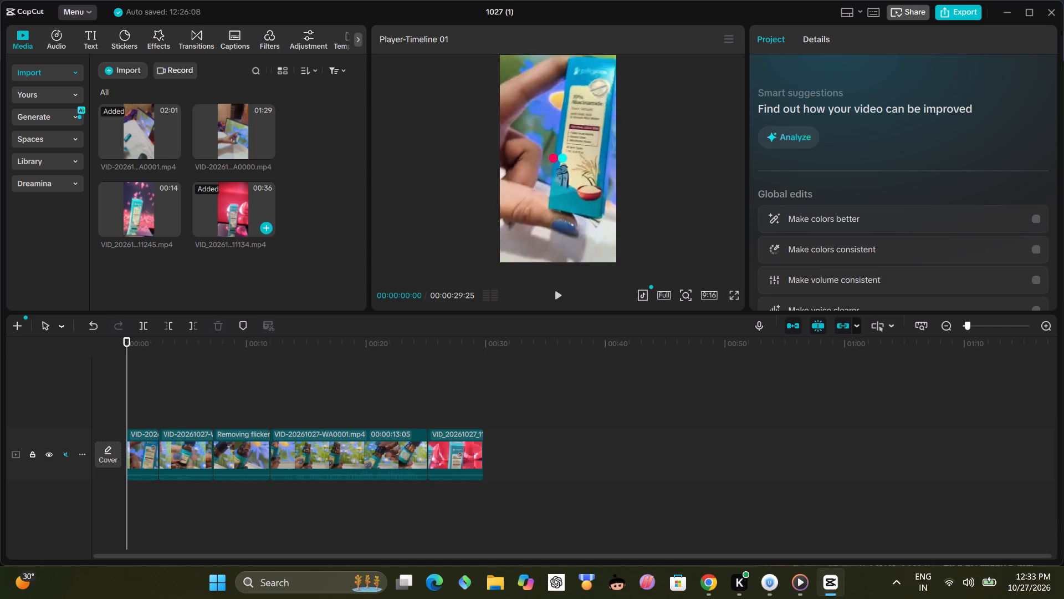
click(127, 70)
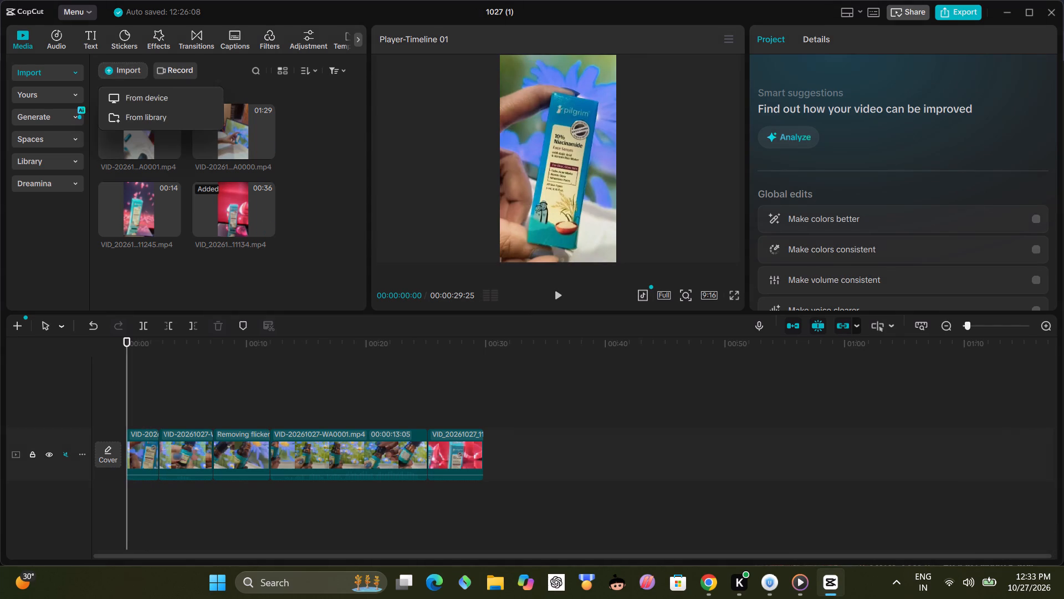
click(156, 98)
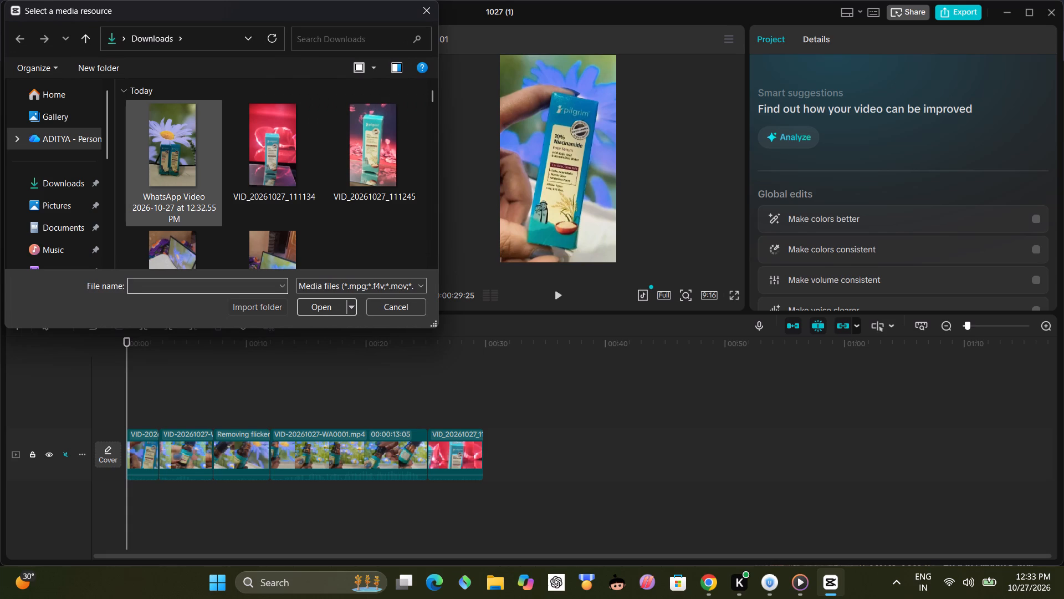
click(176, 172)
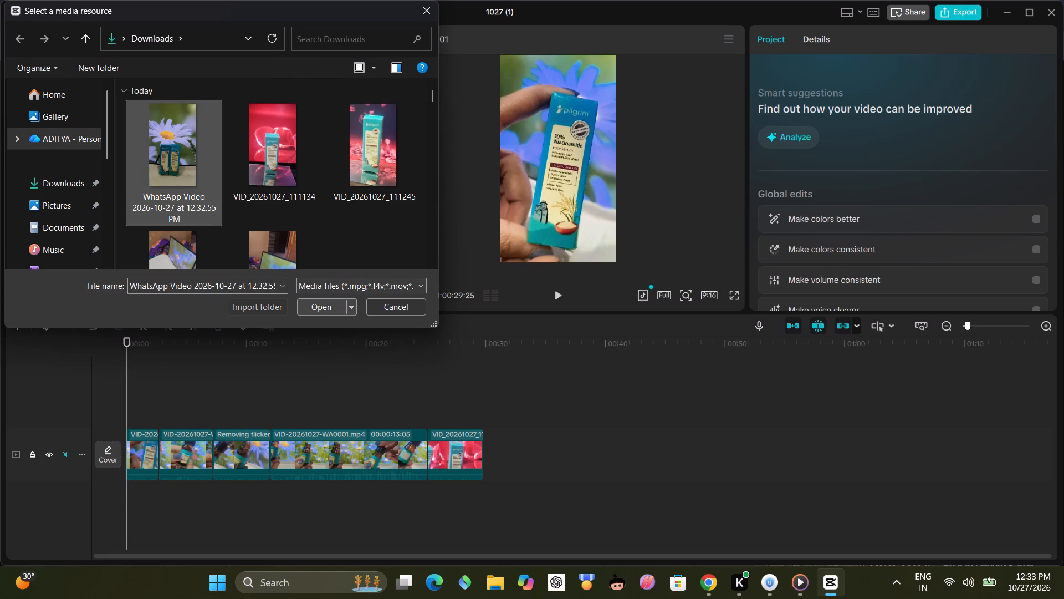
click(309, 303)
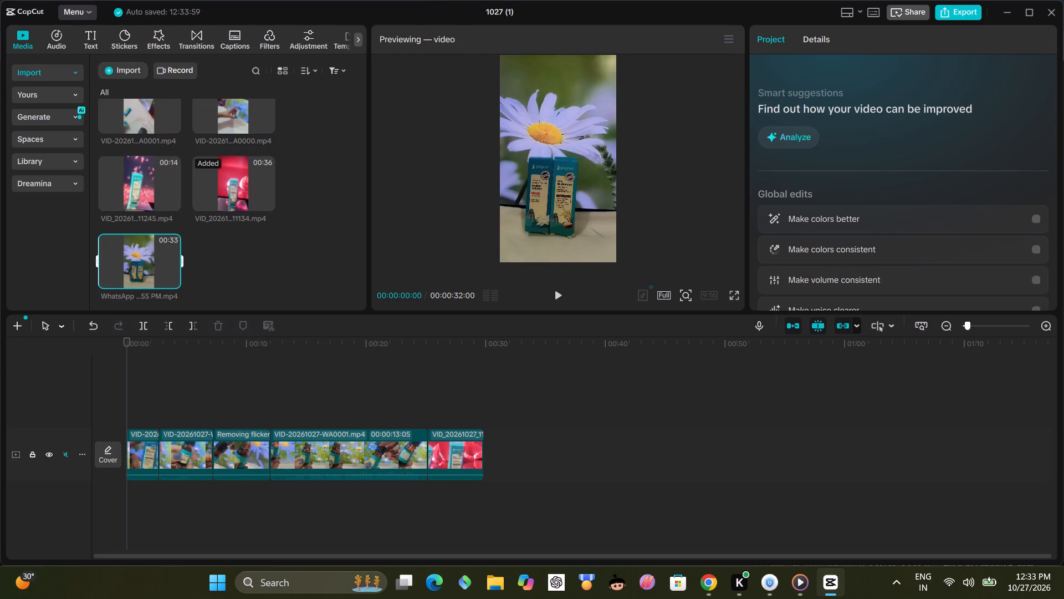
click(170, 282)
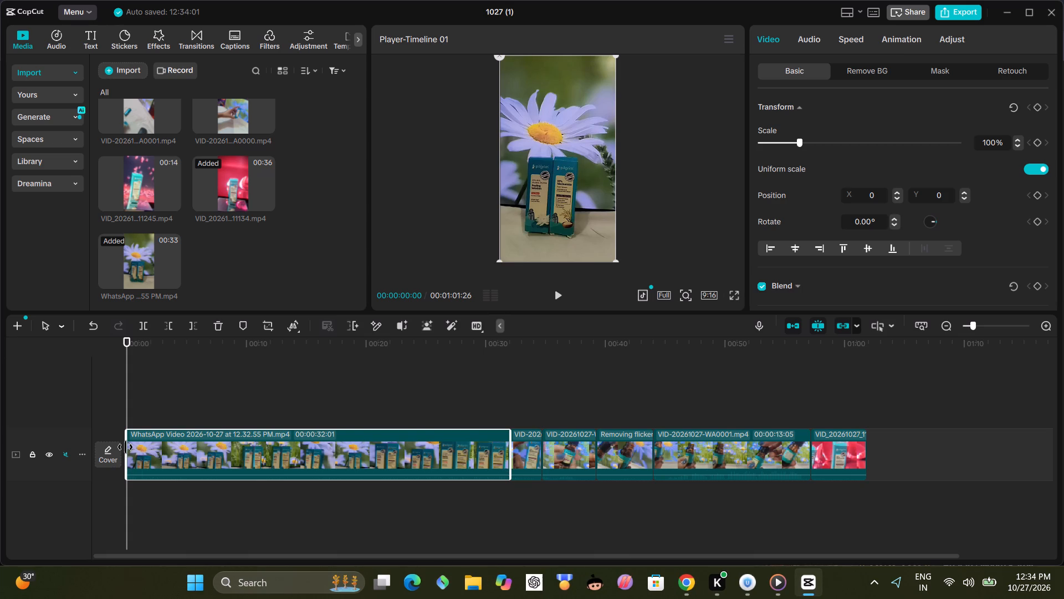
Trim about 25 seconds off the beginning of the newly inserted WhatsApp clip, keeping only its last 6 to 7 seconds.
drag(125, 447, 407, 442)
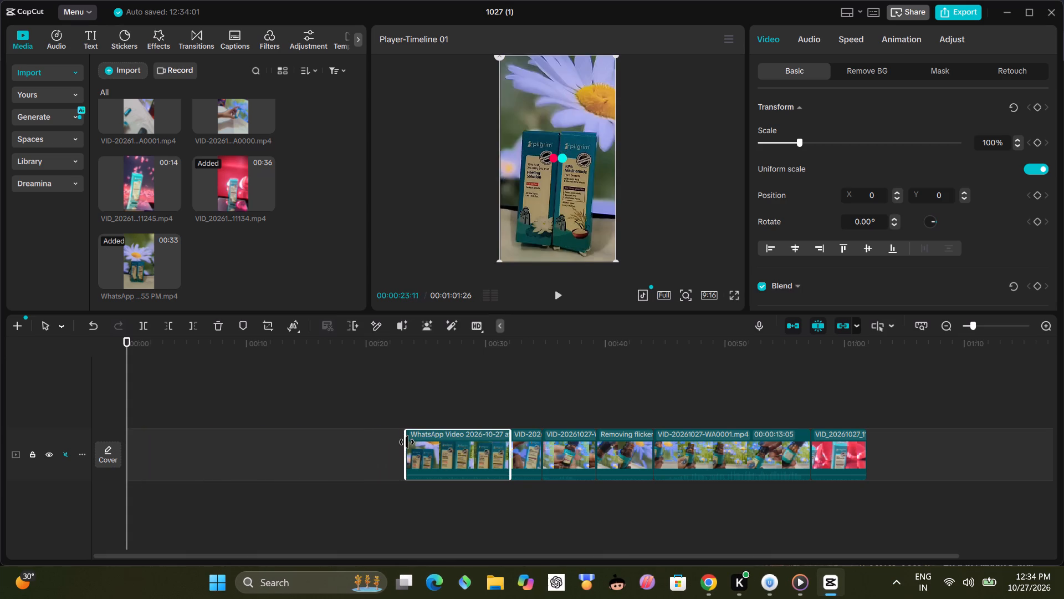
drag(407, 442, 432, 441)
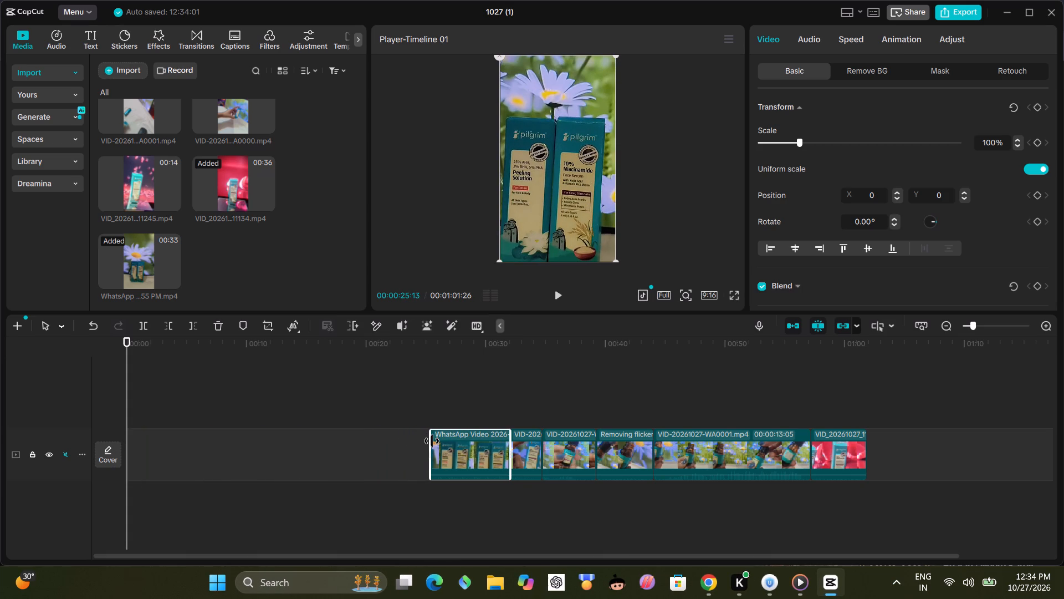
drag(432, 441, 431, 442)
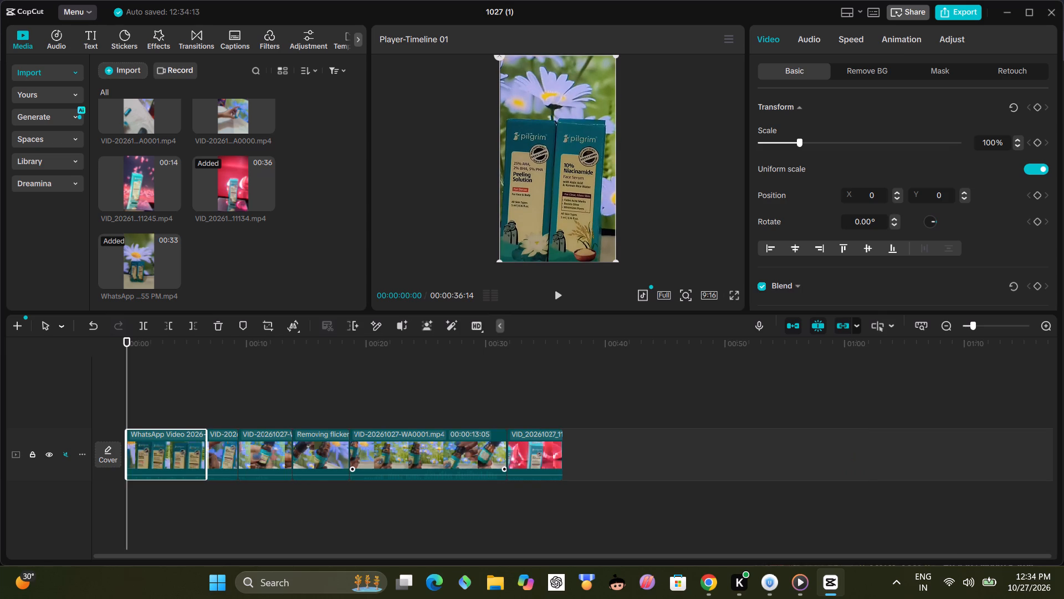
Preview the assembled sequence from the beginning, through the new opening clip and into the clips after it.
click(561, 295)
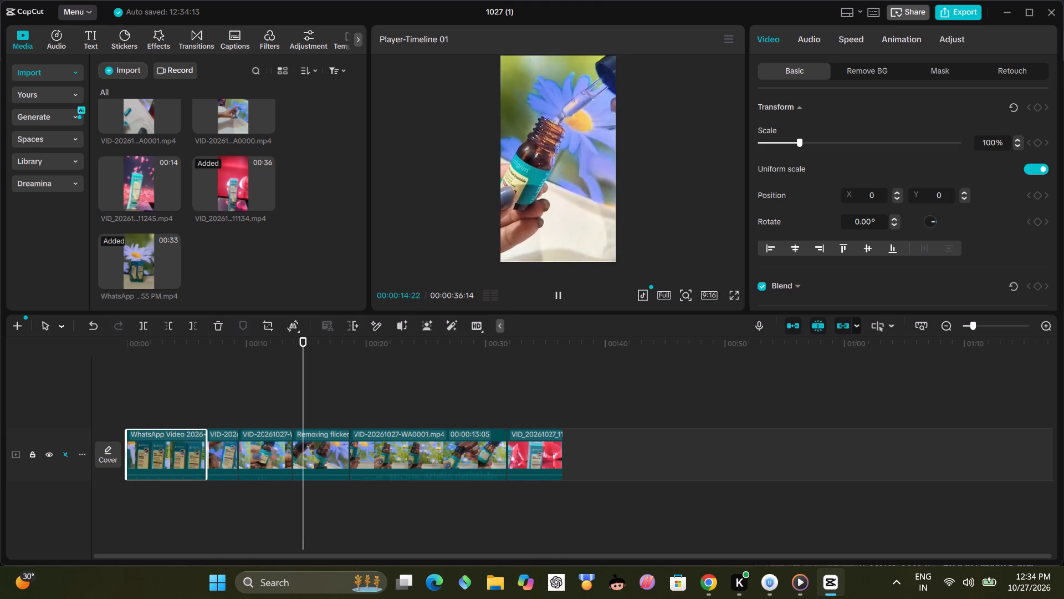
Return the playhead to the start and set the first timeline clip's speed to 1.59x.
click(145, 438)
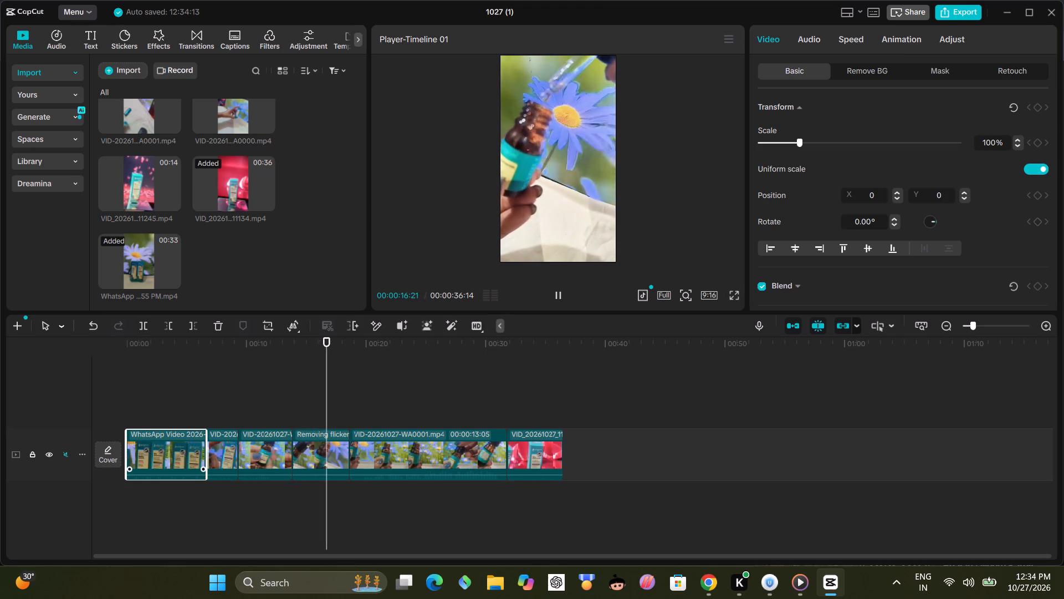
click(146, 407)
drag(145, 408, 114, 409)
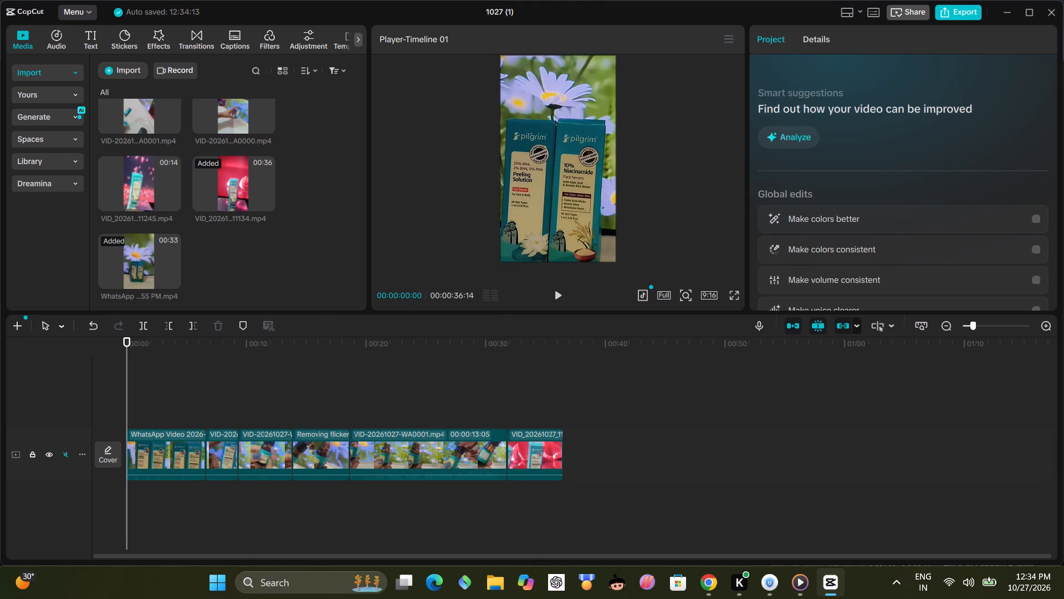
click(153, 445)
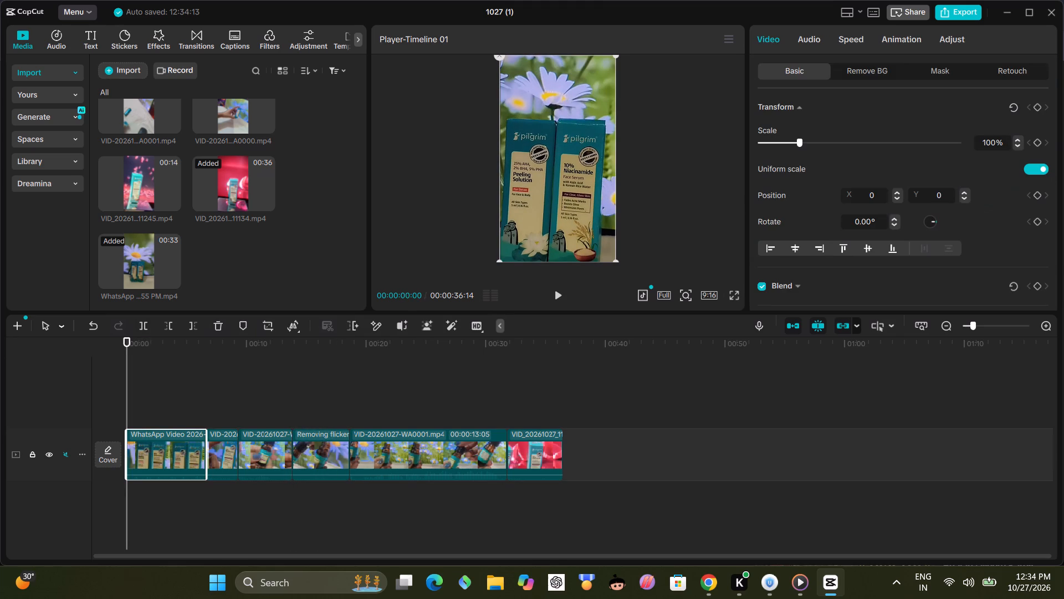
click(848, 37)
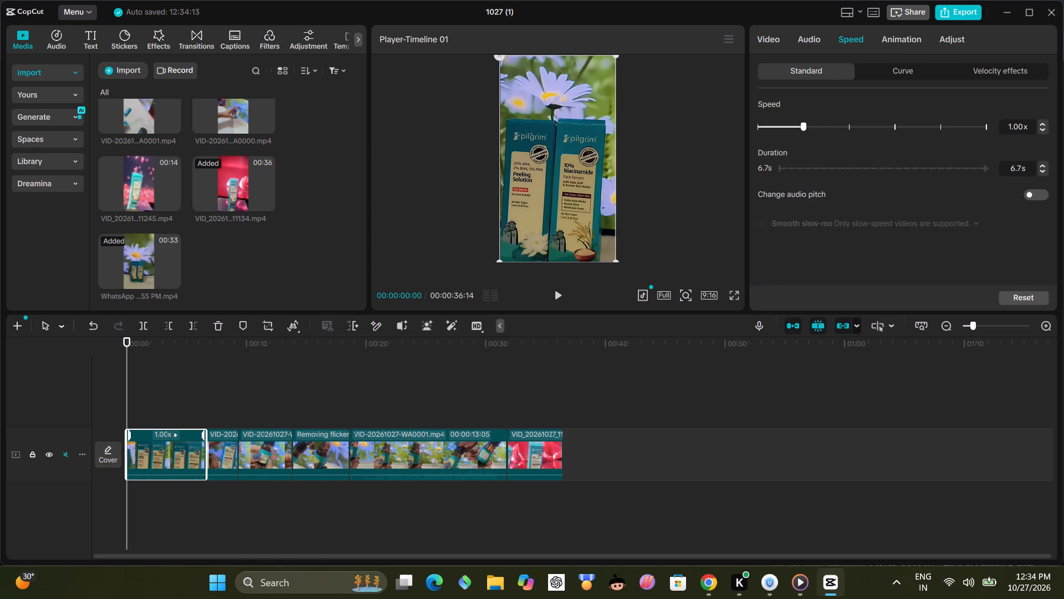
click(815, 126)
click(831, 127)
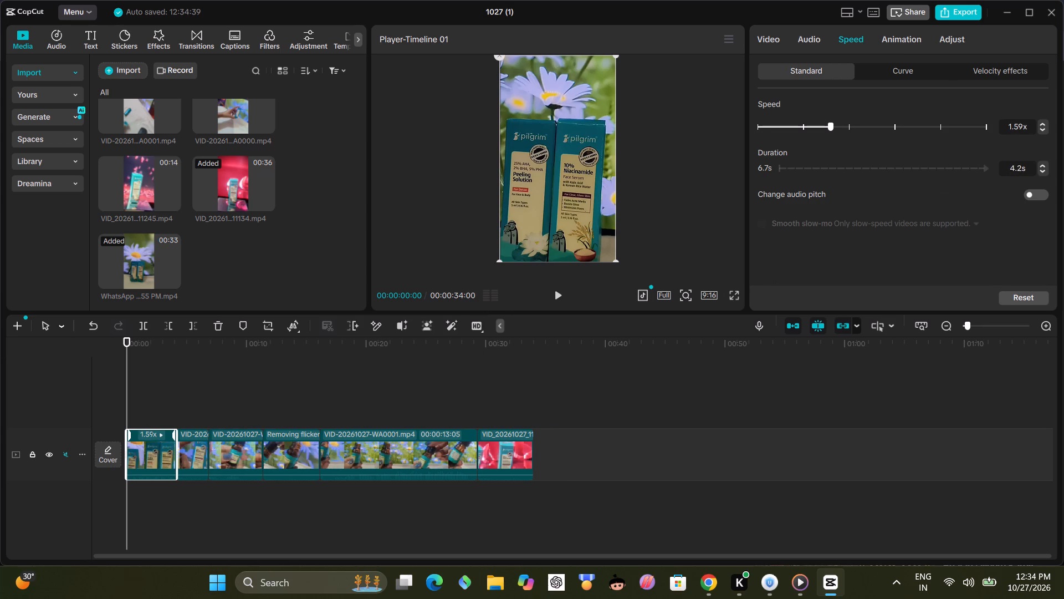
scroll(811, 216, down, 1)
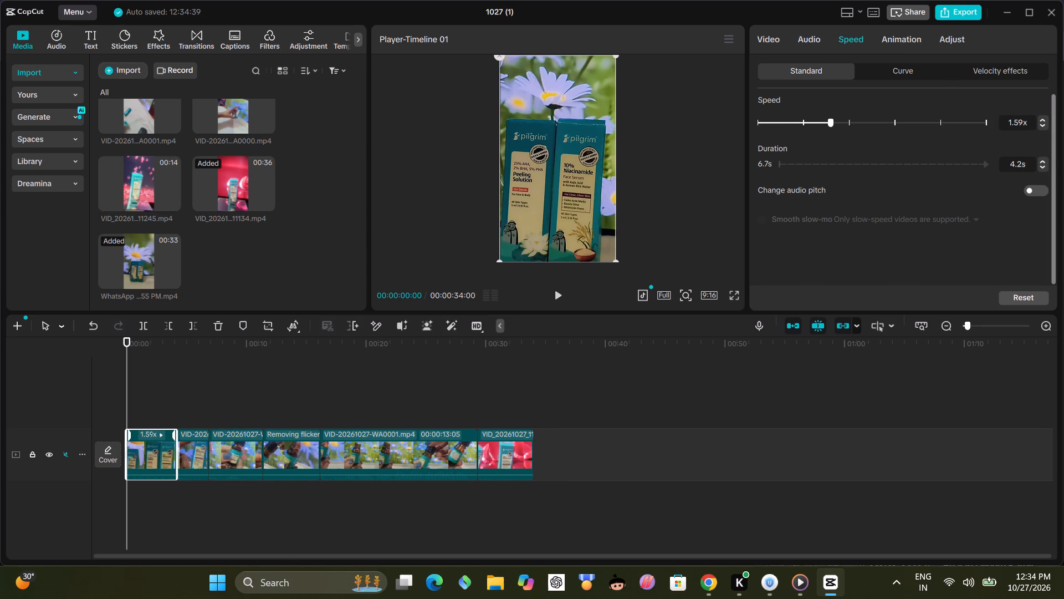
scroll(795, 130, up, 1)
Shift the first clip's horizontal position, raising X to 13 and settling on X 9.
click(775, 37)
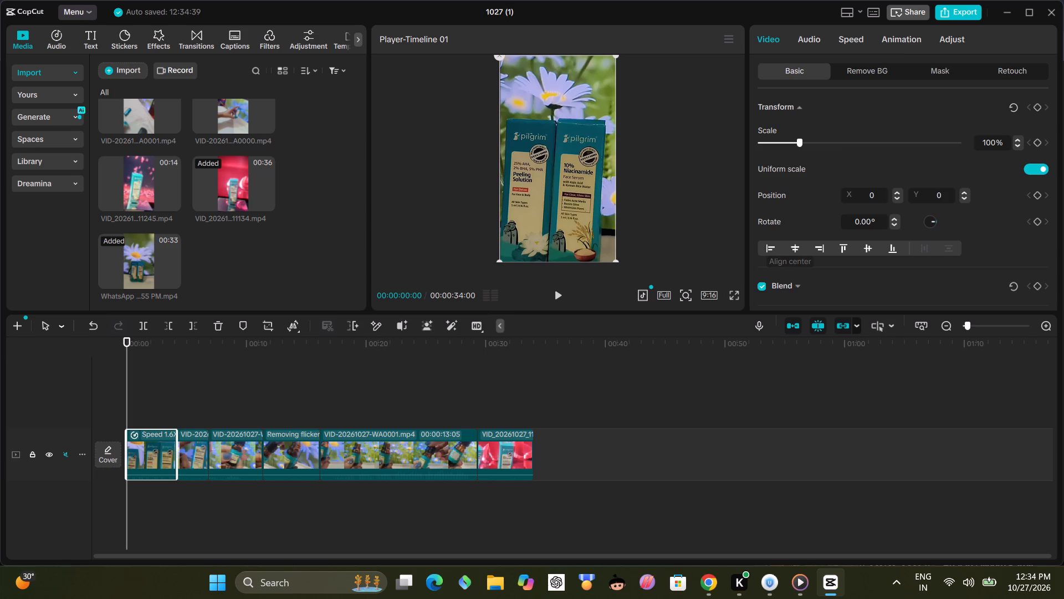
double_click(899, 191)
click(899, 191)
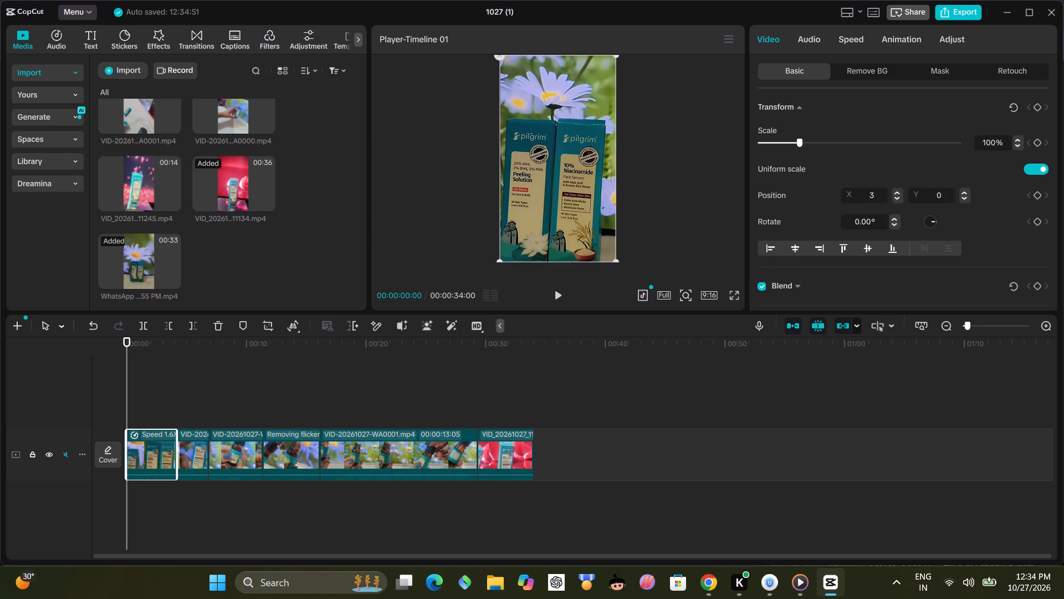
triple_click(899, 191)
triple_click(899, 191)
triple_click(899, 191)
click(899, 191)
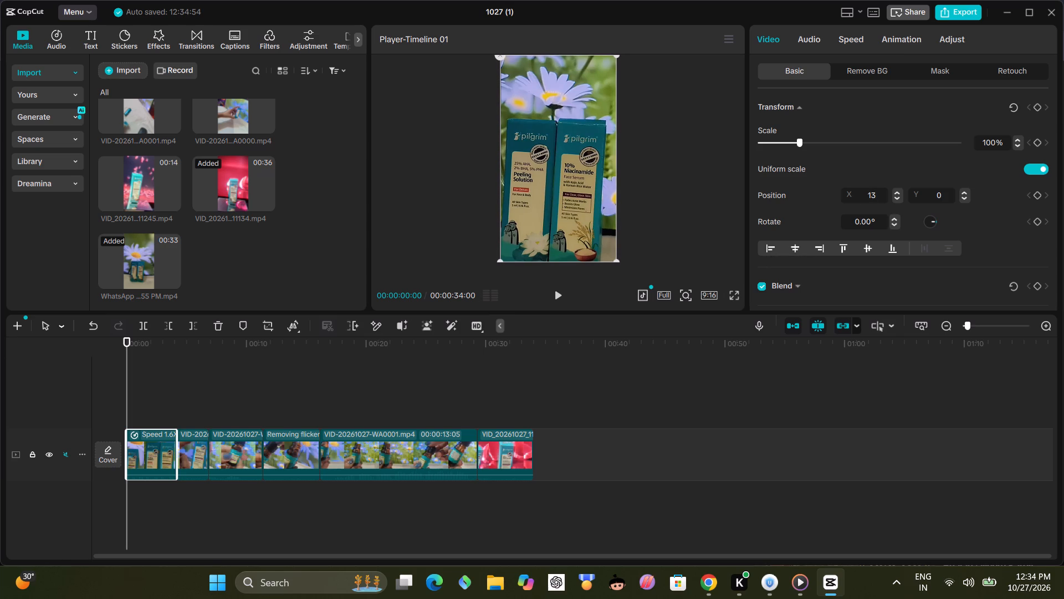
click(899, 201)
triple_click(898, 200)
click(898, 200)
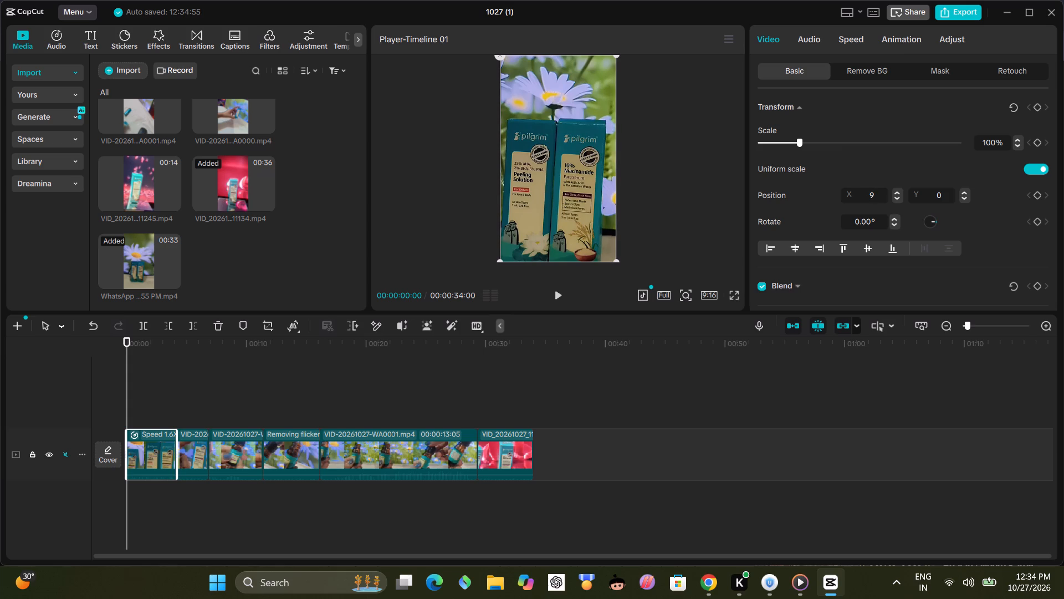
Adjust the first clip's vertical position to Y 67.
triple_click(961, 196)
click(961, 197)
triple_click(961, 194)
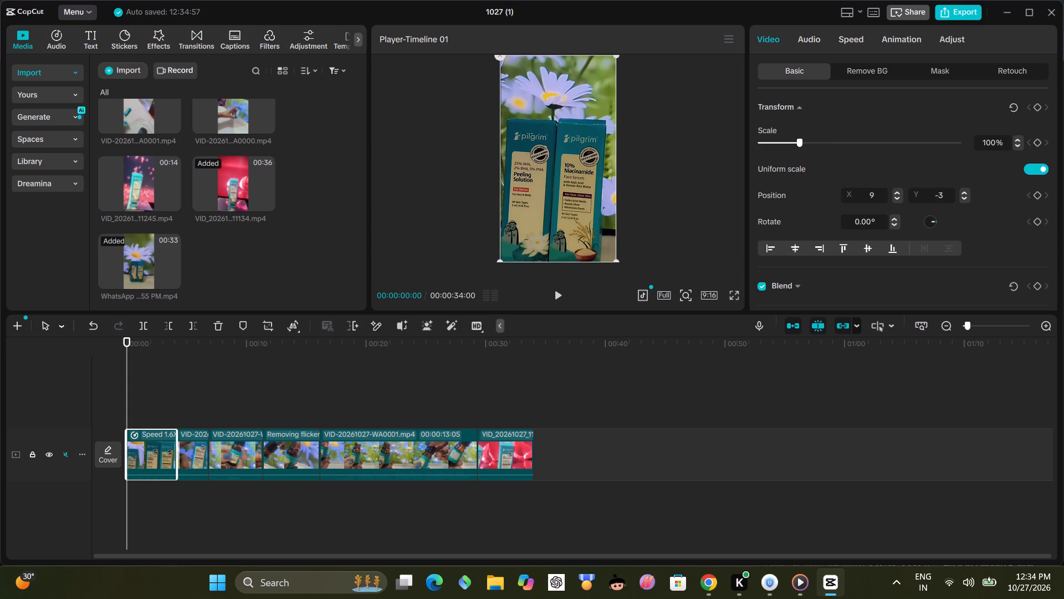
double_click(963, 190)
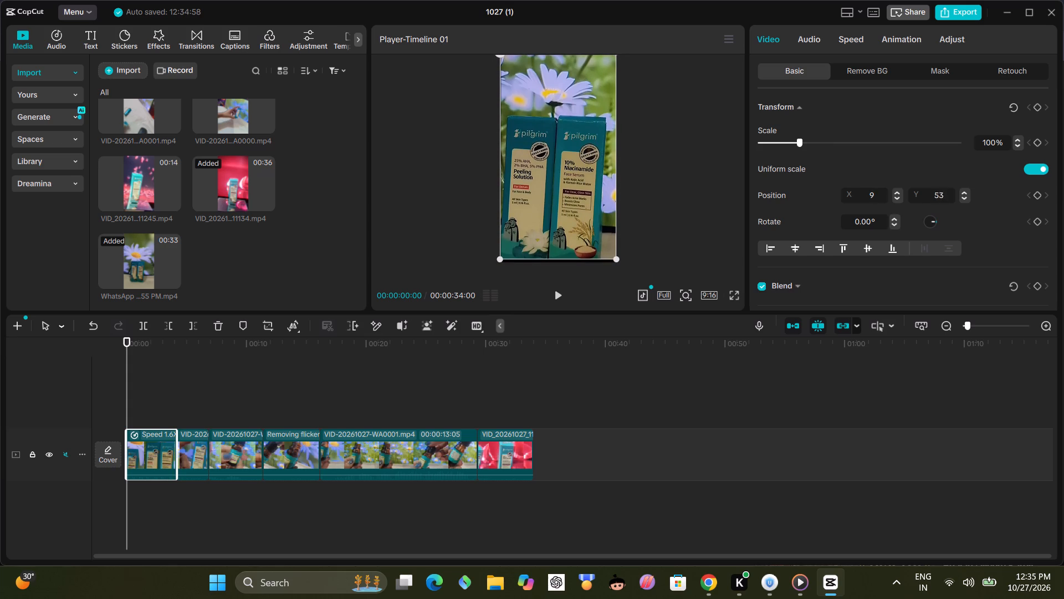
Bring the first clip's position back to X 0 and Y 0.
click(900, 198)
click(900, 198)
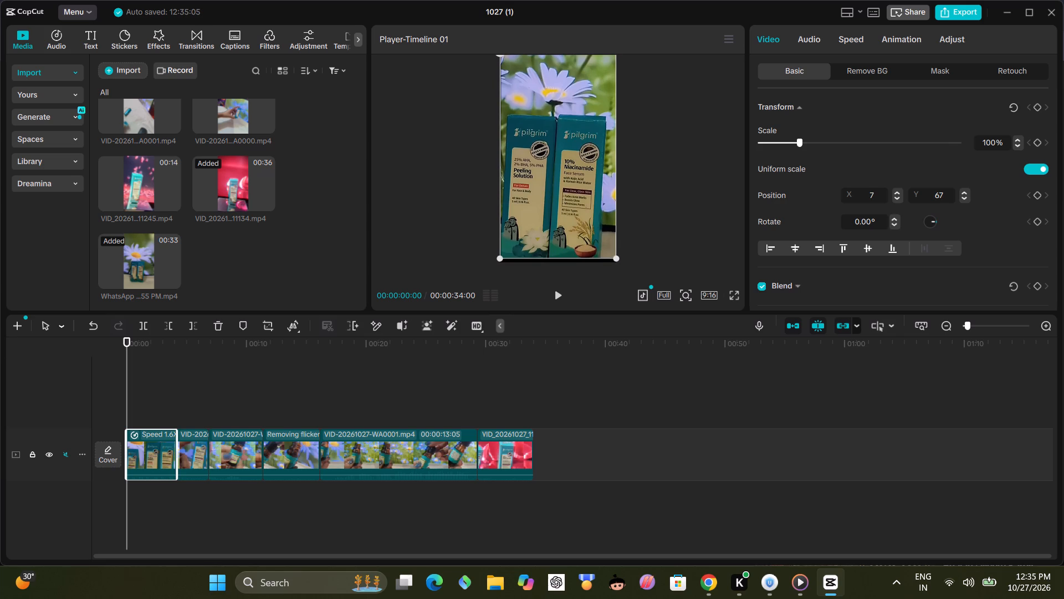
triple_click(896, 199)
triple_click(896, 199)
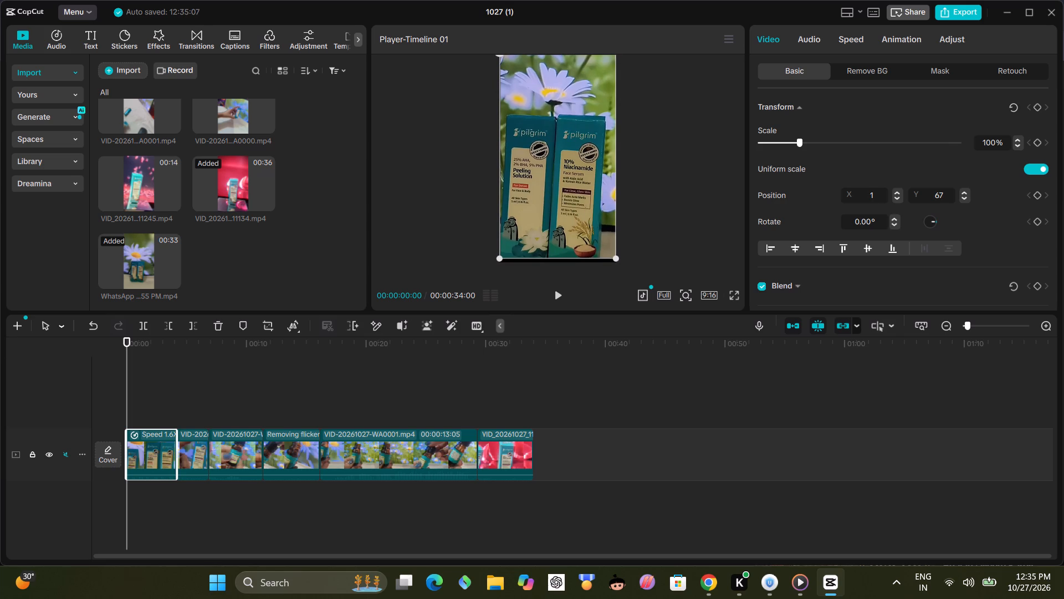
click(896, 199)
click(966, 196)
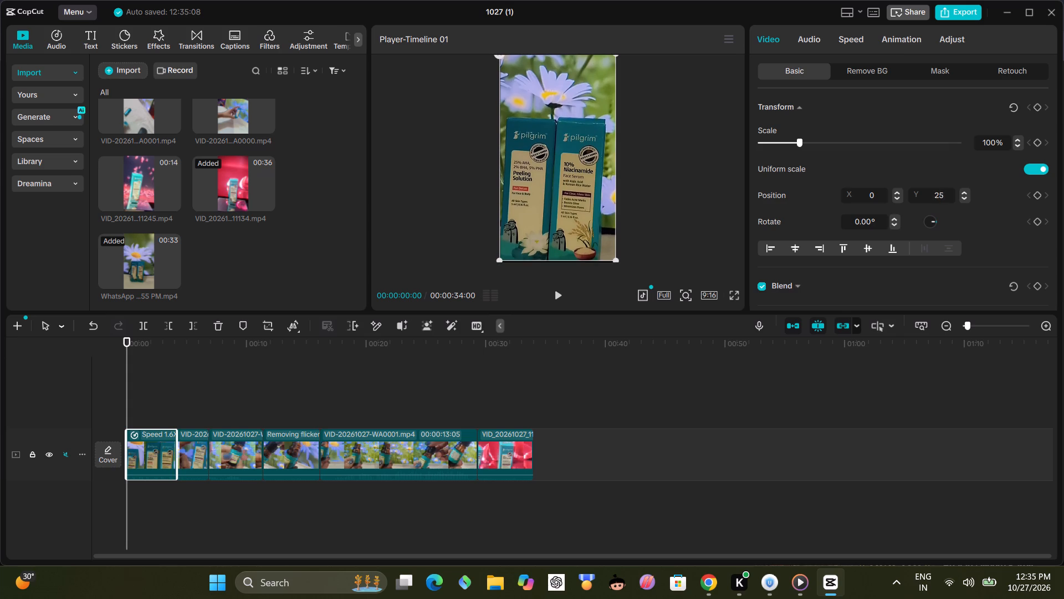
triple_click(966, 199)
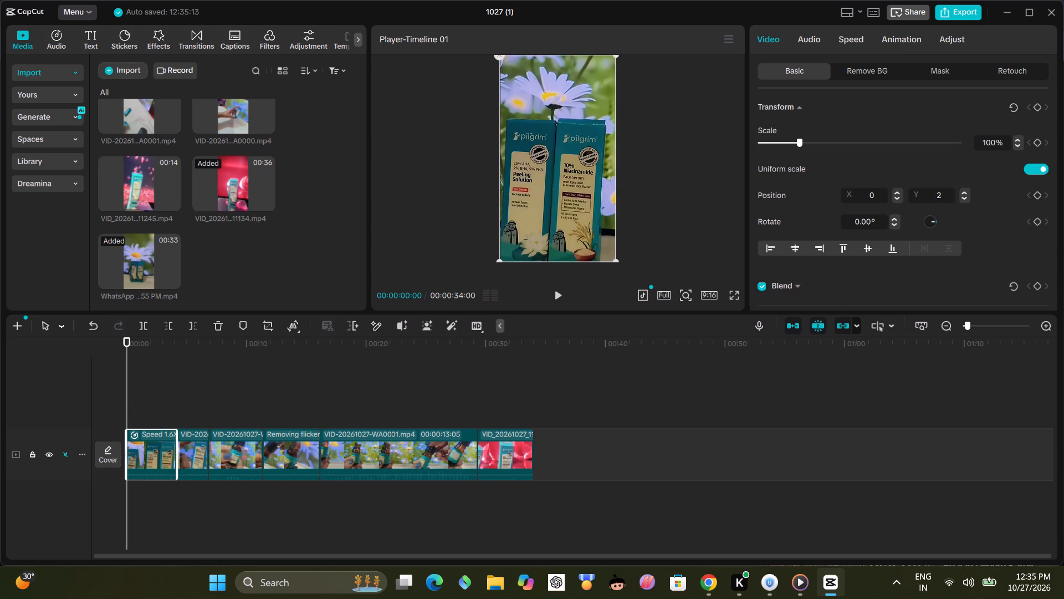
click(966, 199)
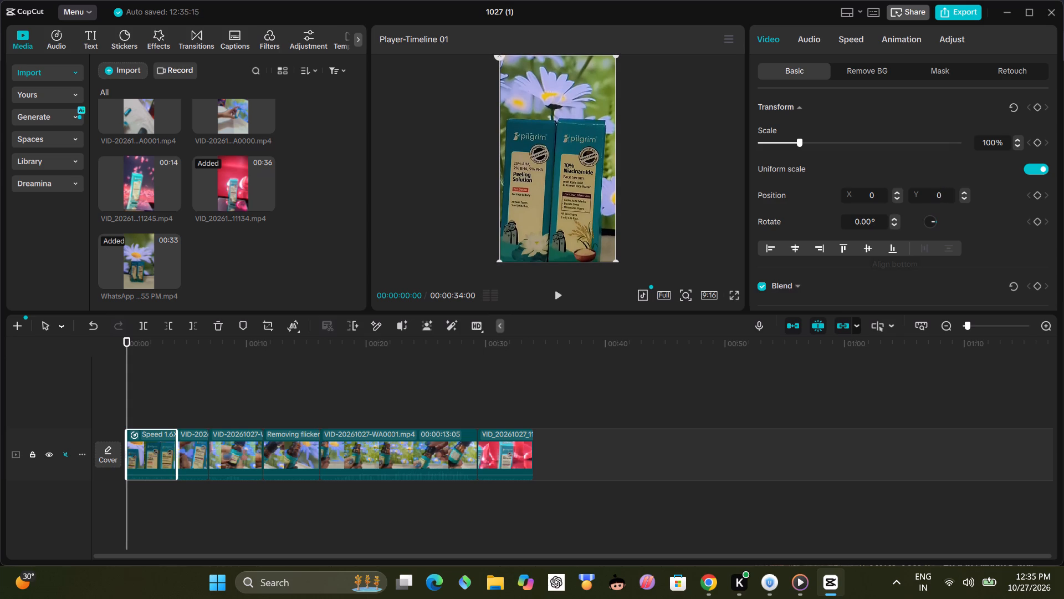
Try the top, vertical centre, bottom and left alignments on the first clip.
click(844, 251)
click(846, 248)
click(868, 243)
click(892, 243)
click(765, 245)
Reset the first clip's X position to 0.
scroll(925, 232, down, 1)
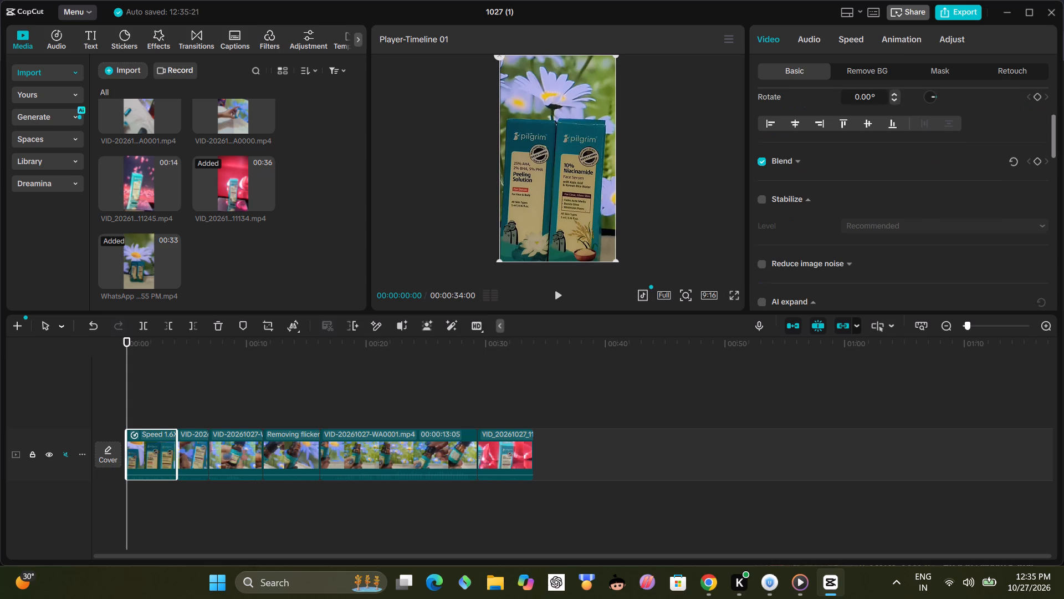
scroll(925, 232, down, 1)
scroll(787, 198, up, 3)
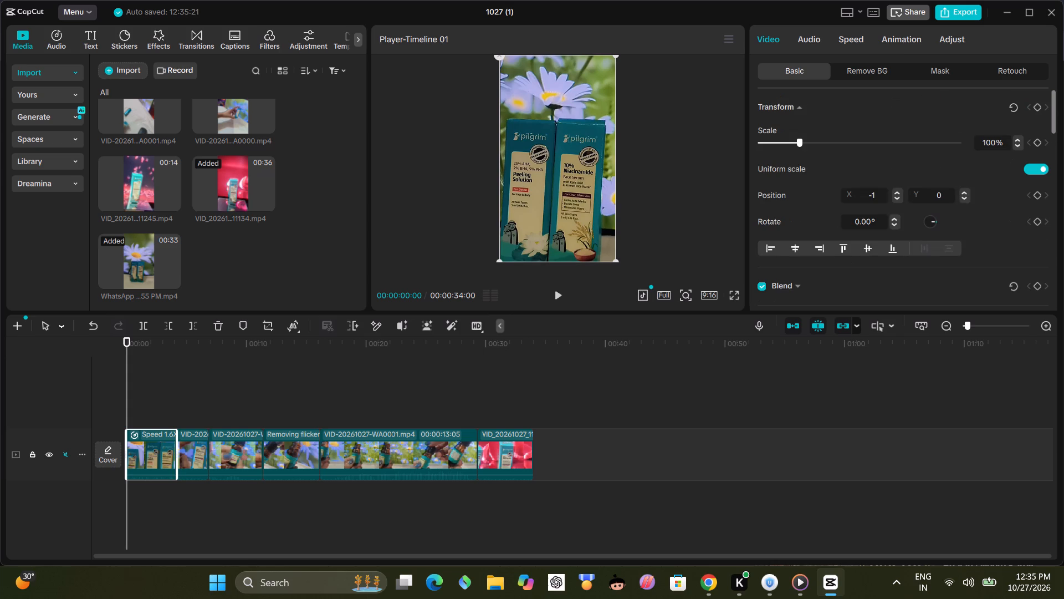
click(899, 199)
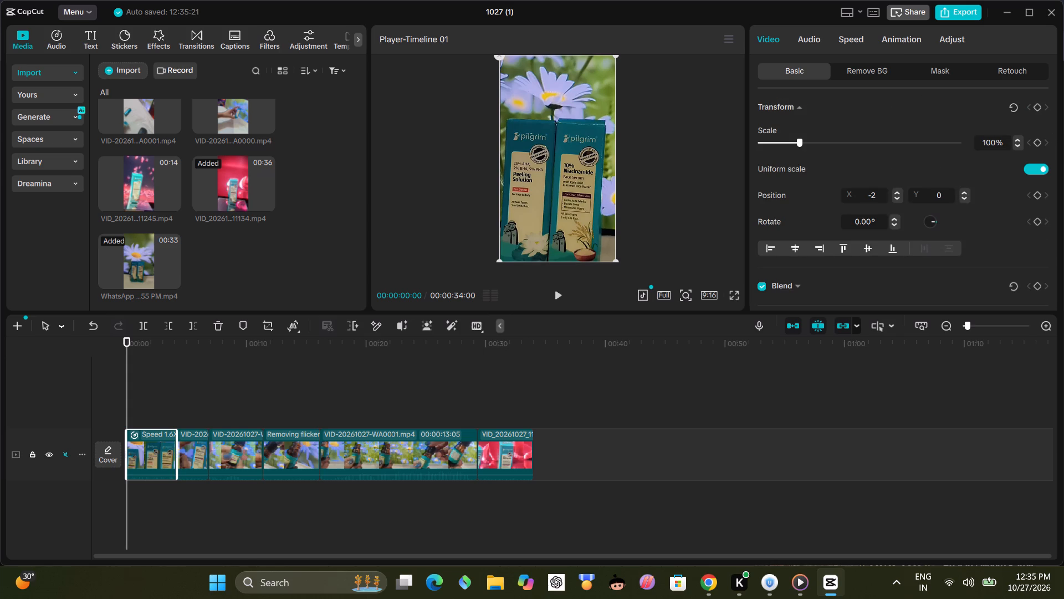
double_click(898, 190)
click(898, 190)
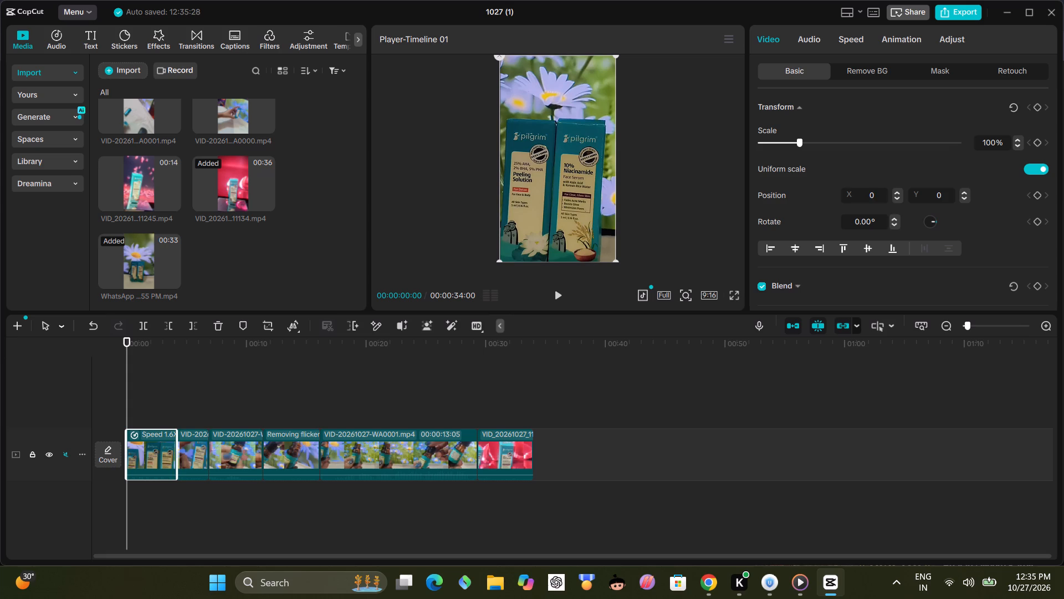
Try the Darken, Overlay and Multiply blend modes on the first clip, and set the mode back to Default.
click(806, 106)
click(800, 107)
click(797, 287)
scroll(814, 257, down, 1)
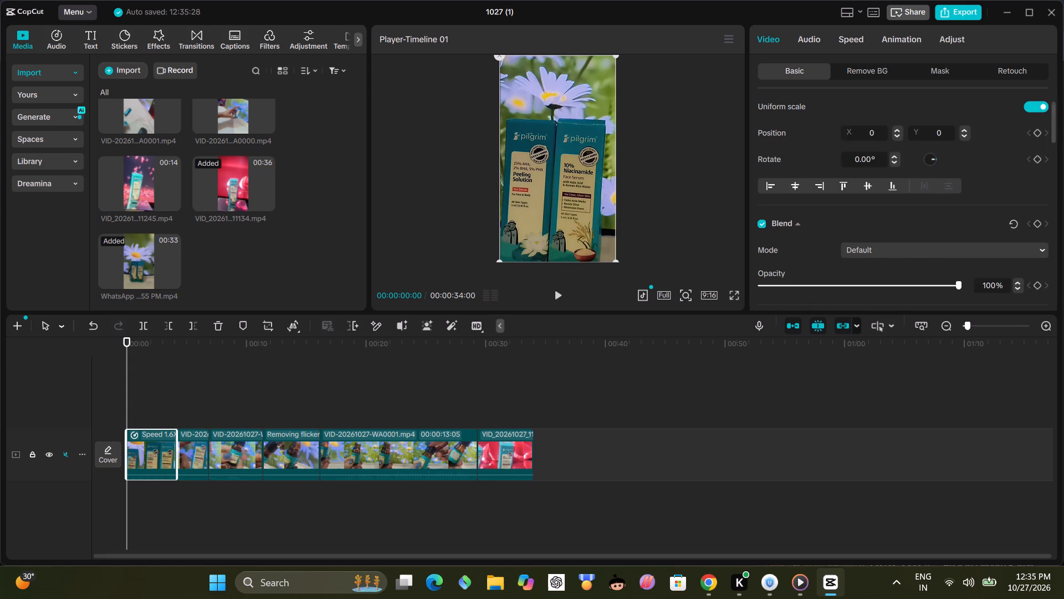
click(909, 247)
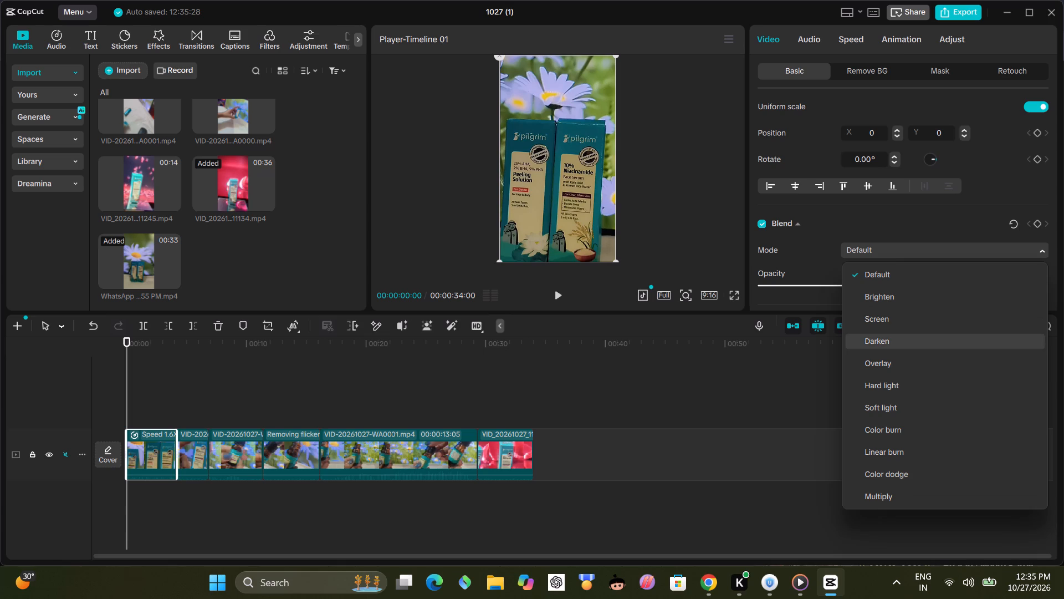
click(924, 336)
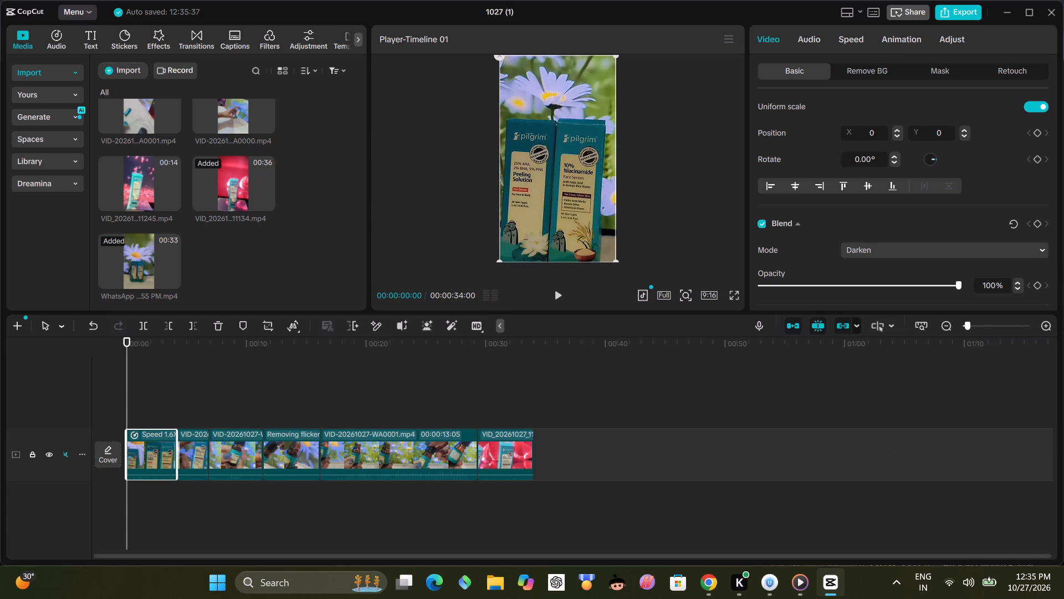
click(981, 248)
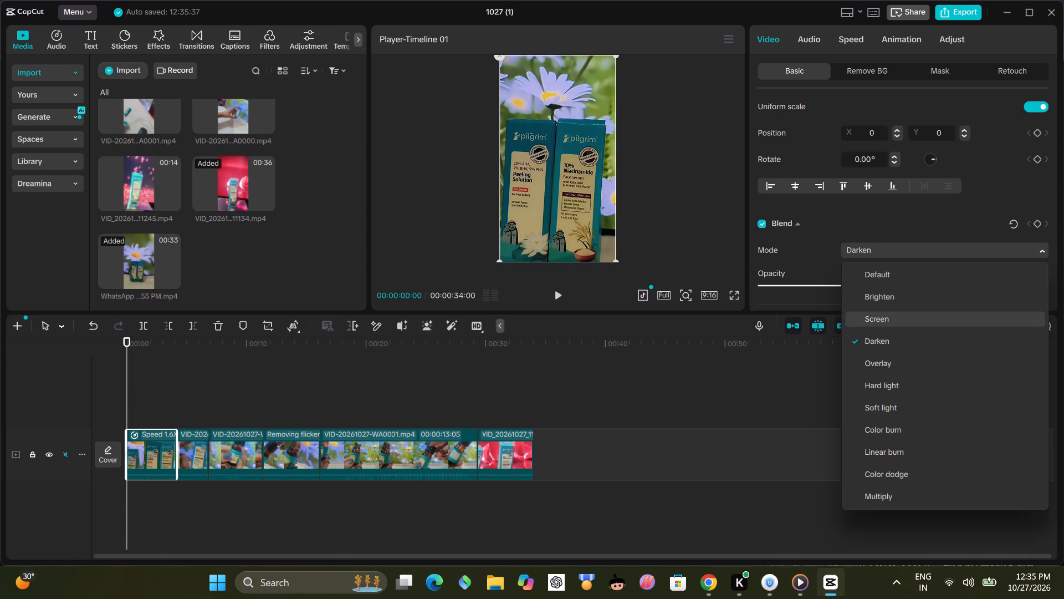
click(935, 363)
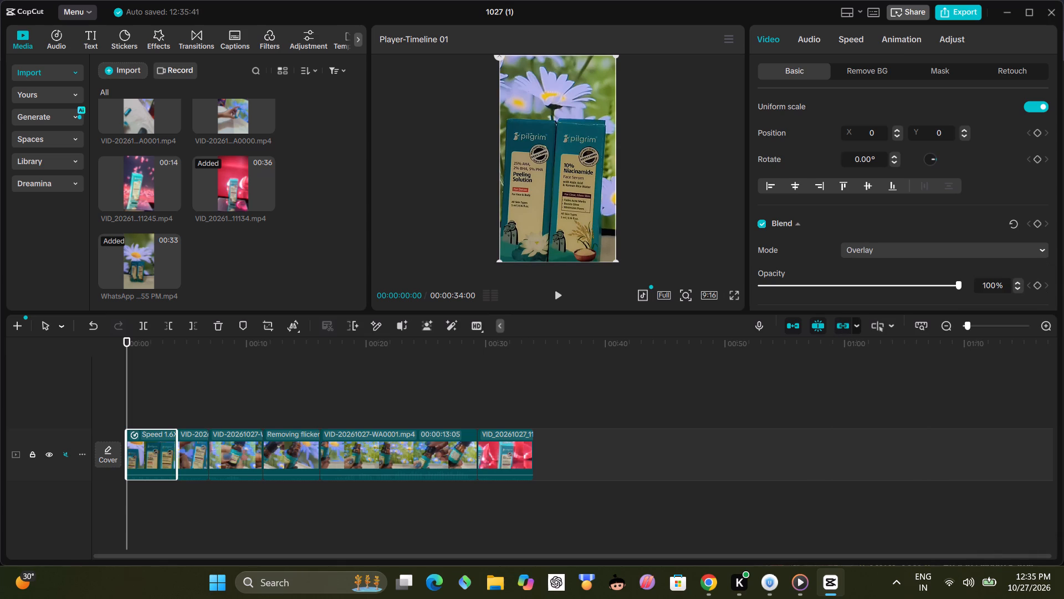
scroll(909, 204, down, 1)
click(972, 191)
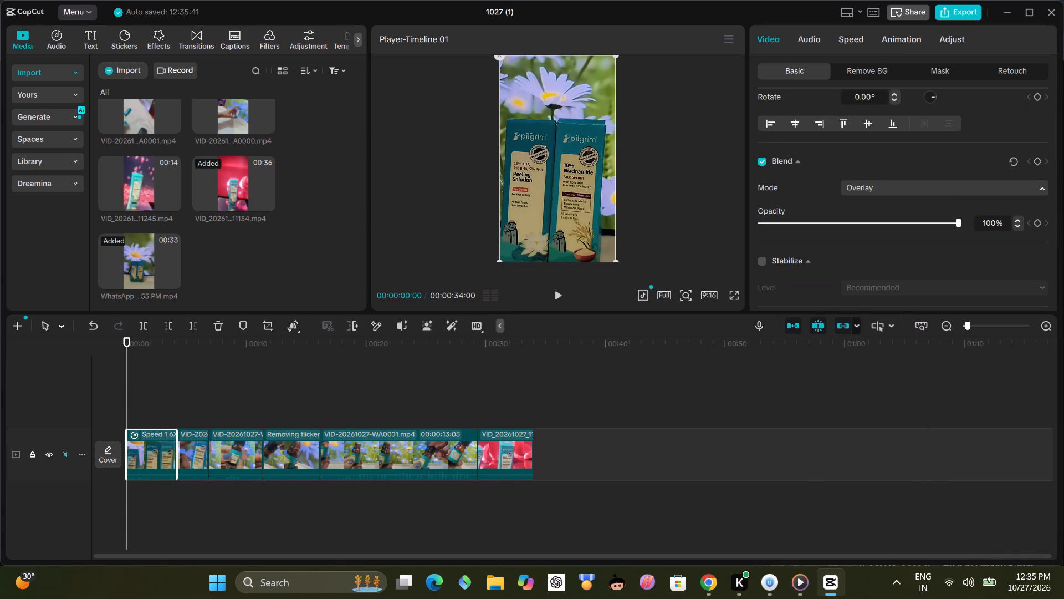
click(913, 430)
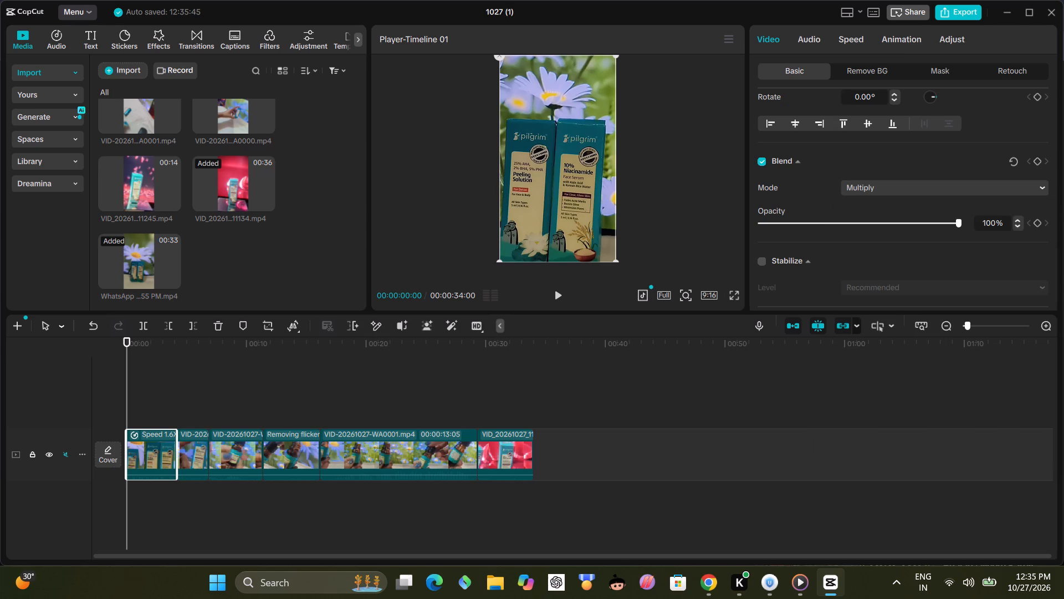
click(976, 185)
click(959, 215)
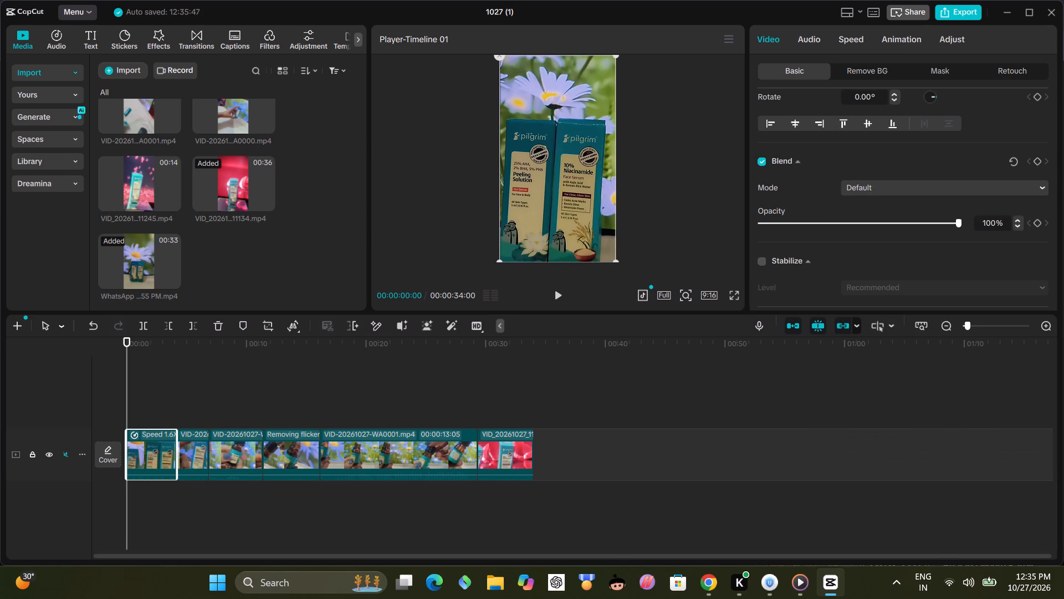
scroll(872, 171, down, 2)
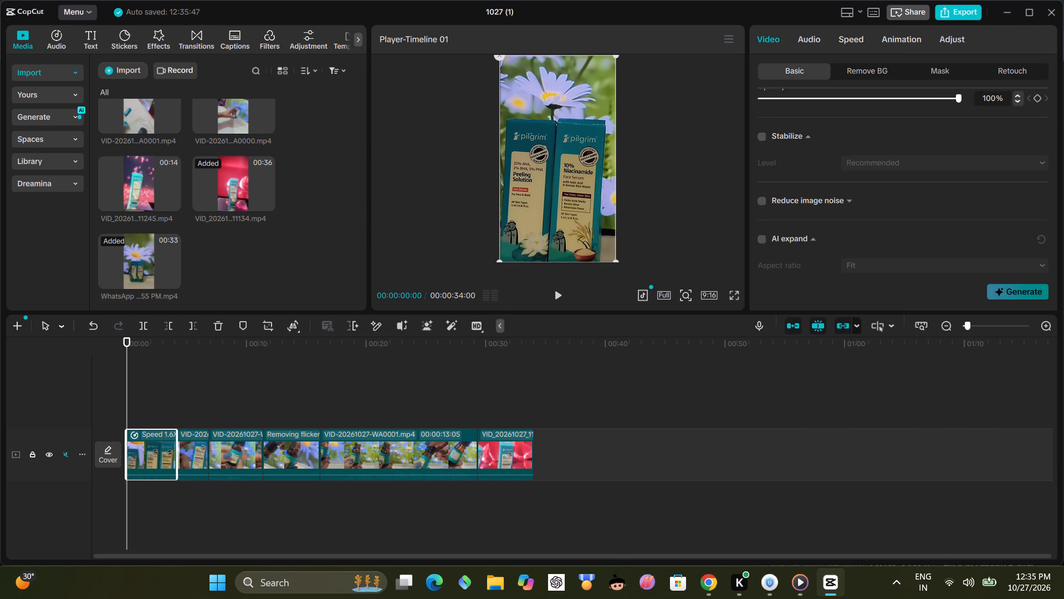
Stabilize the first clip at the Recommended level.
click(760, 138)
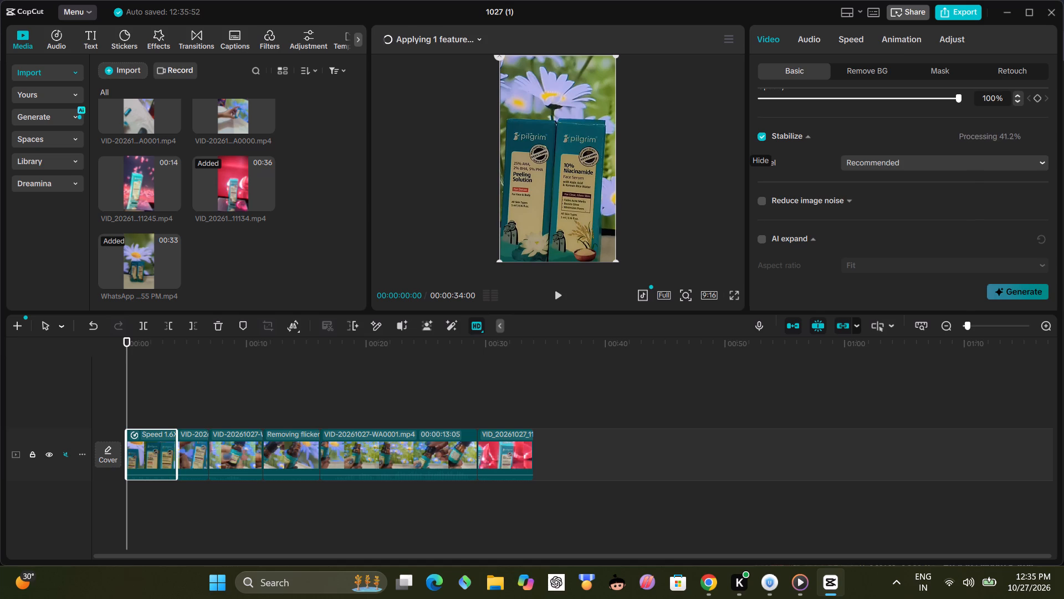
Look through the first clip's remaining basic, mask, retouch and background-removal options.
scroll(891, 130, down, 1)
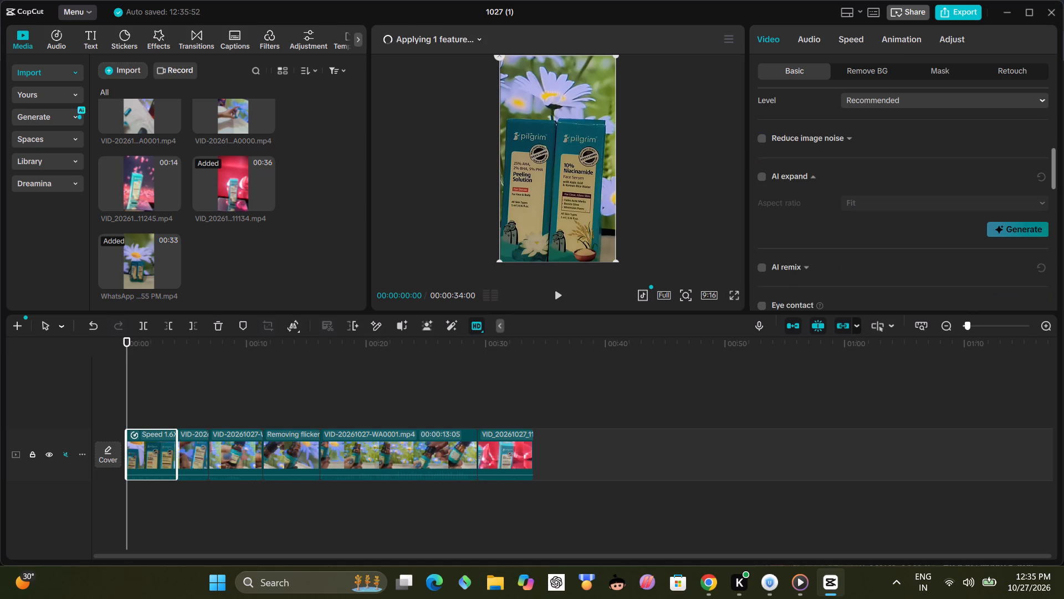
scroll(891, 130, down, 5)
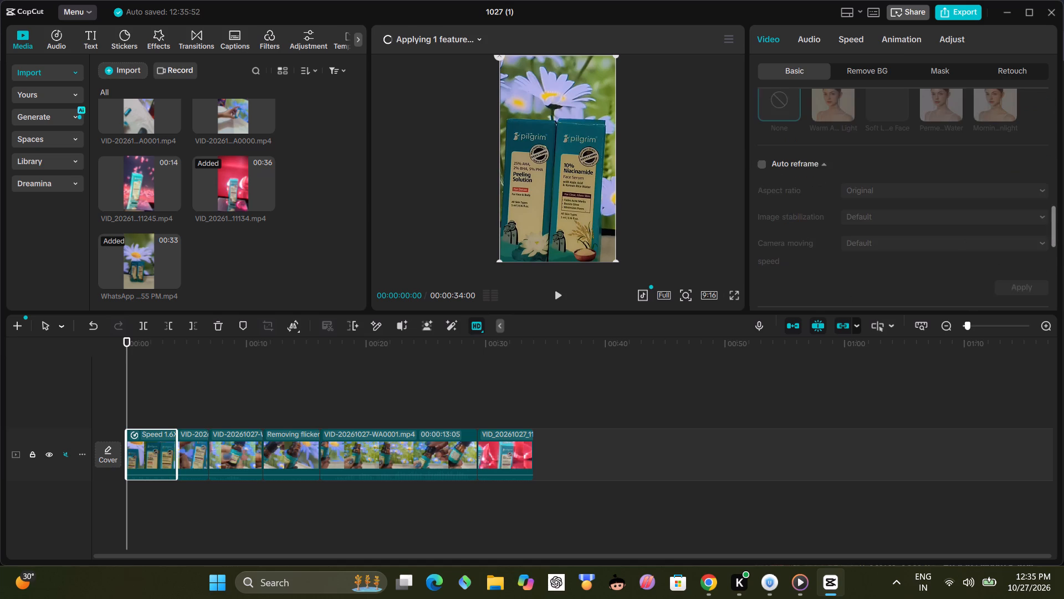
scroll(891, 130, down, 1)
click(917, 72)
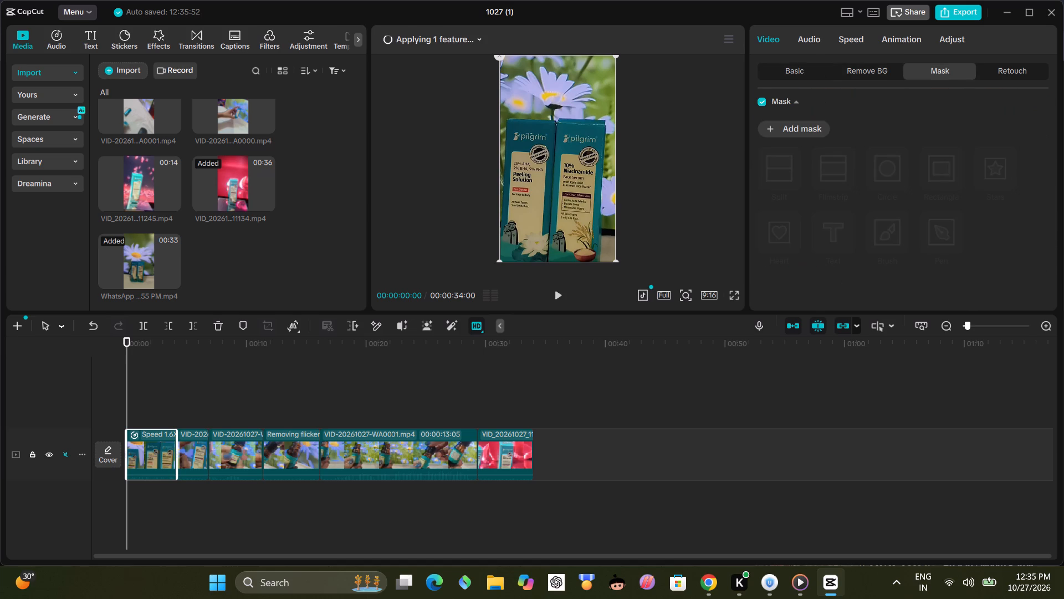
click(988, 70)
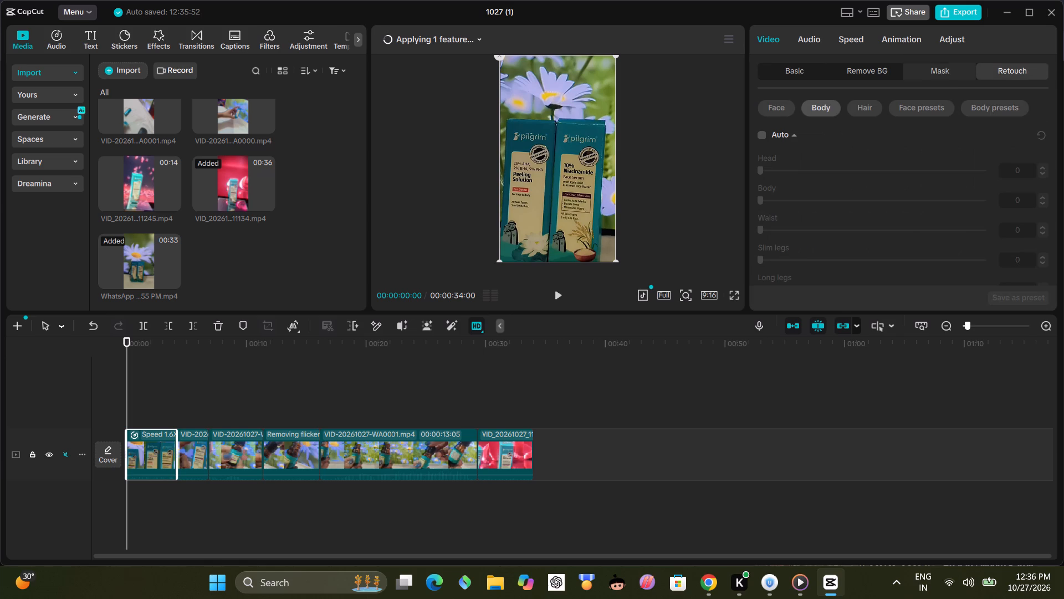
click(874, 75)
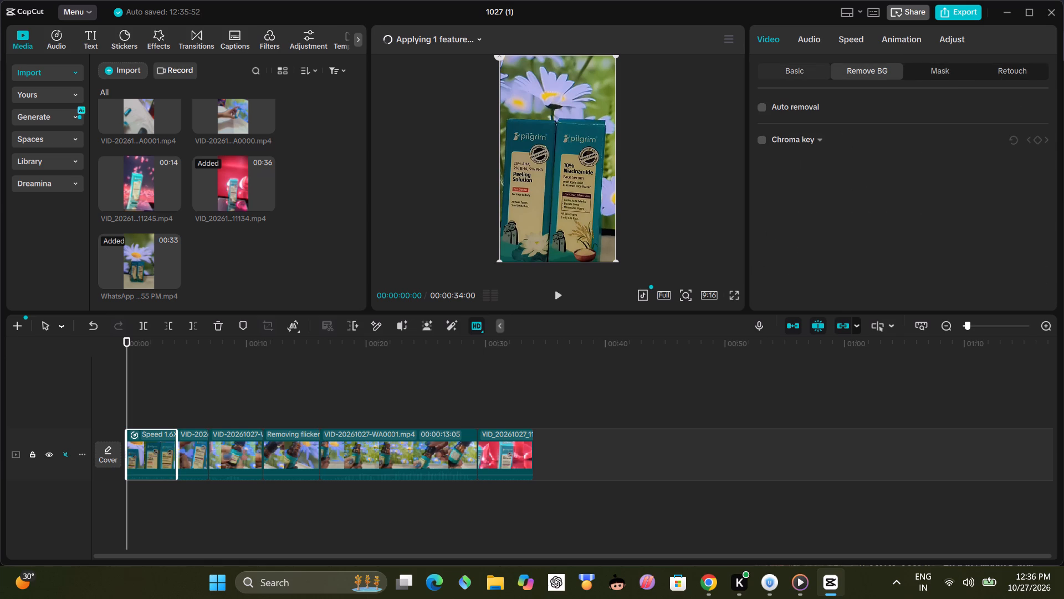
click(787, 73)
Turn on Auto adjust for the first clip at intensity 80.
click(955, 45)
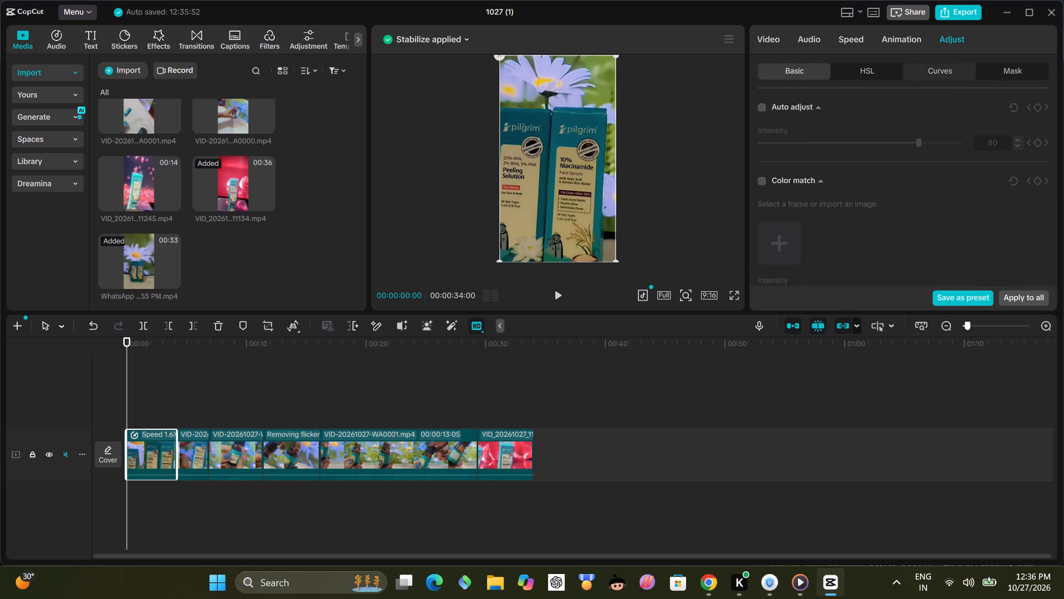
click(760, 109)
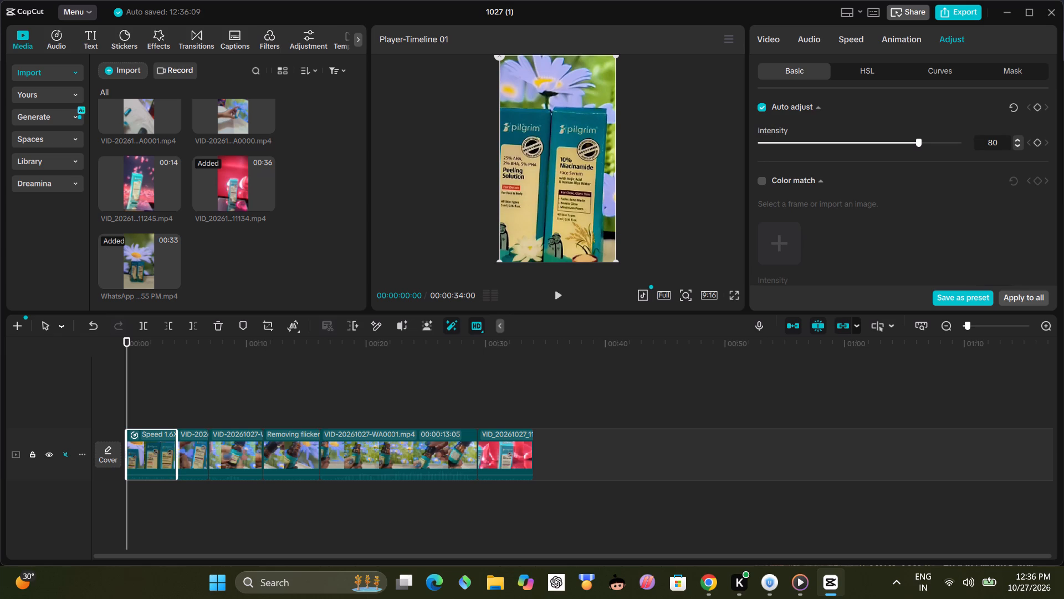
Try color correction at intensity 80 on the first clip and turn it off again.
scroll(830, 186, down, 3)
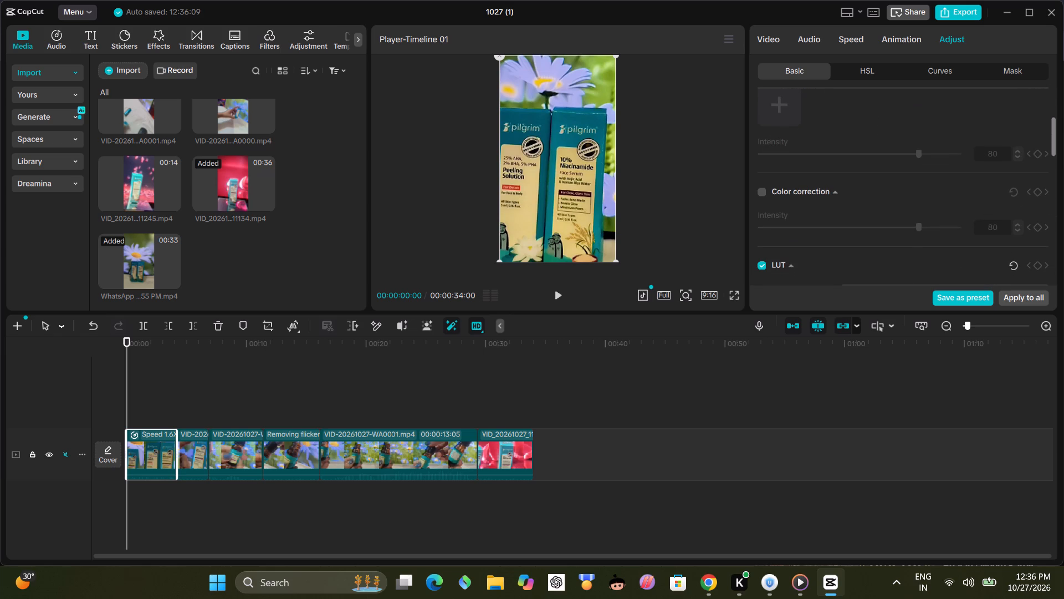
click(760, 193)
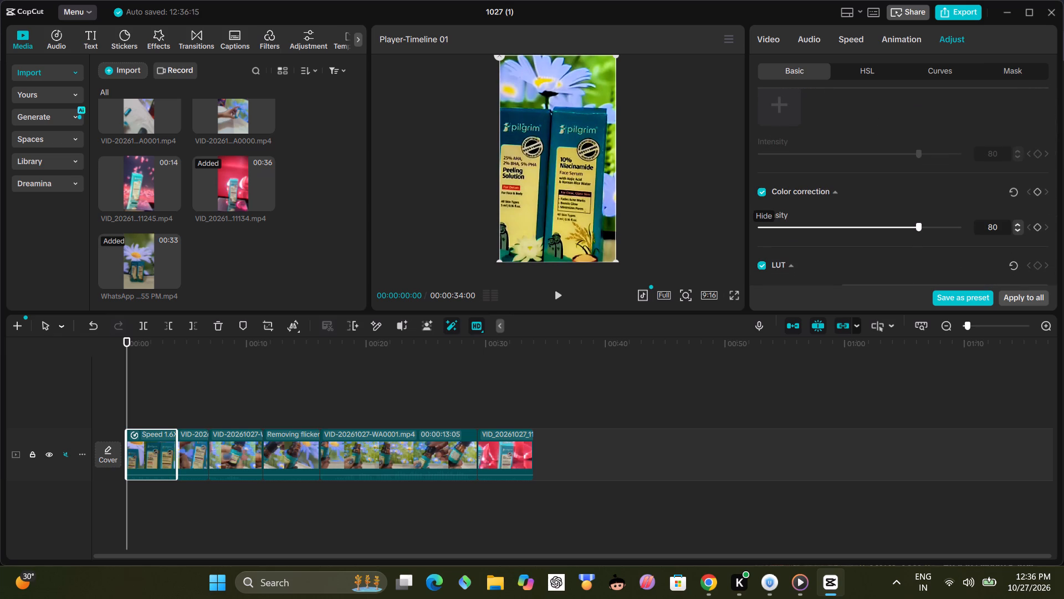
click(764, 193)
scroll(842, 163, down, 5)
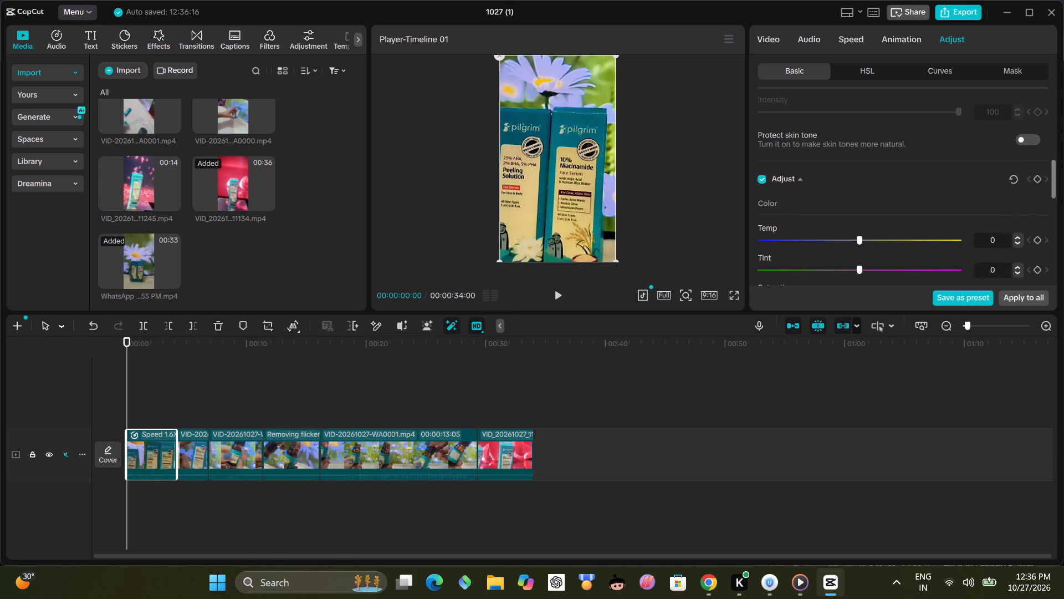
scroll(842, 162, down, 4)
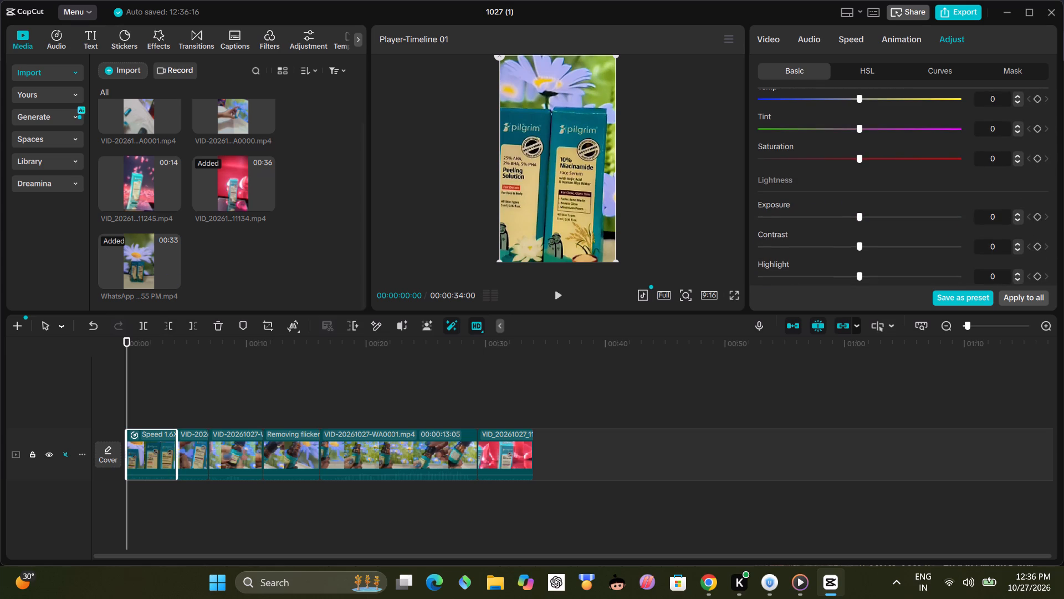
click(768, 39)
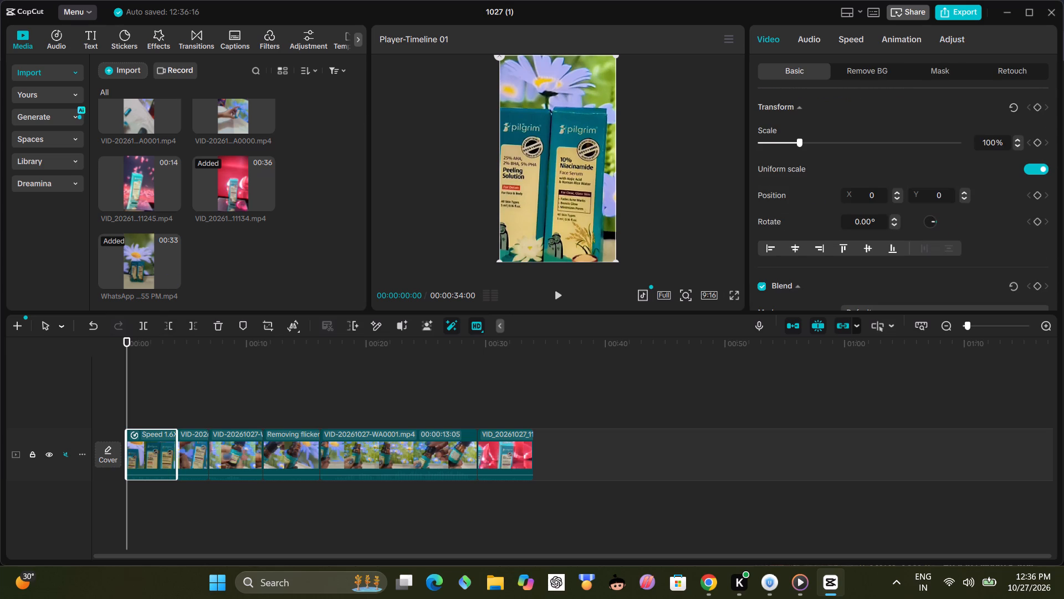
Play the video from the start to review the opening clips, and return the playhead to the beginning.
click(560, 299)
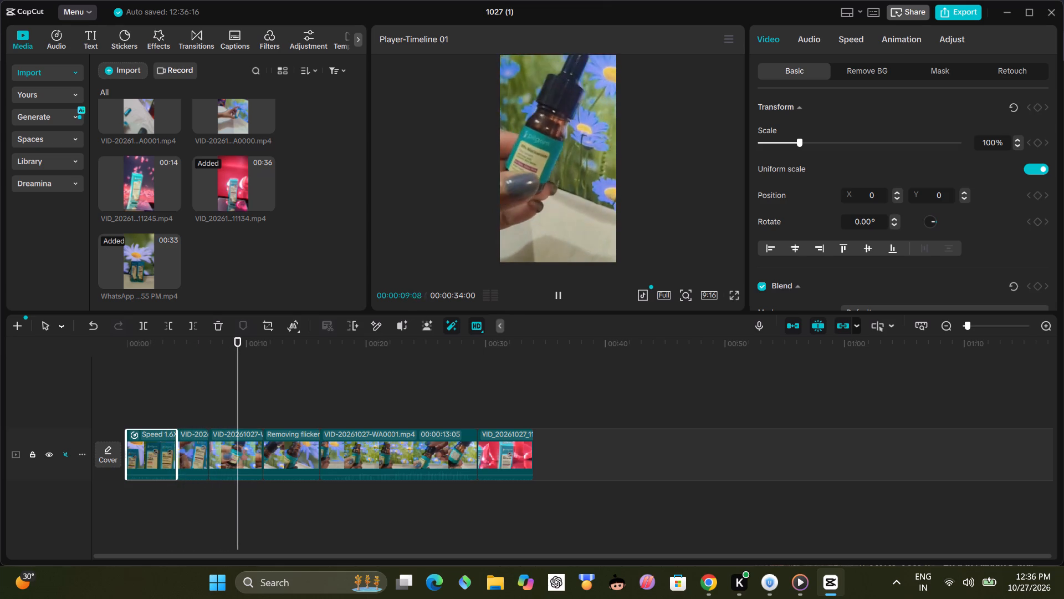
click(129, 405)
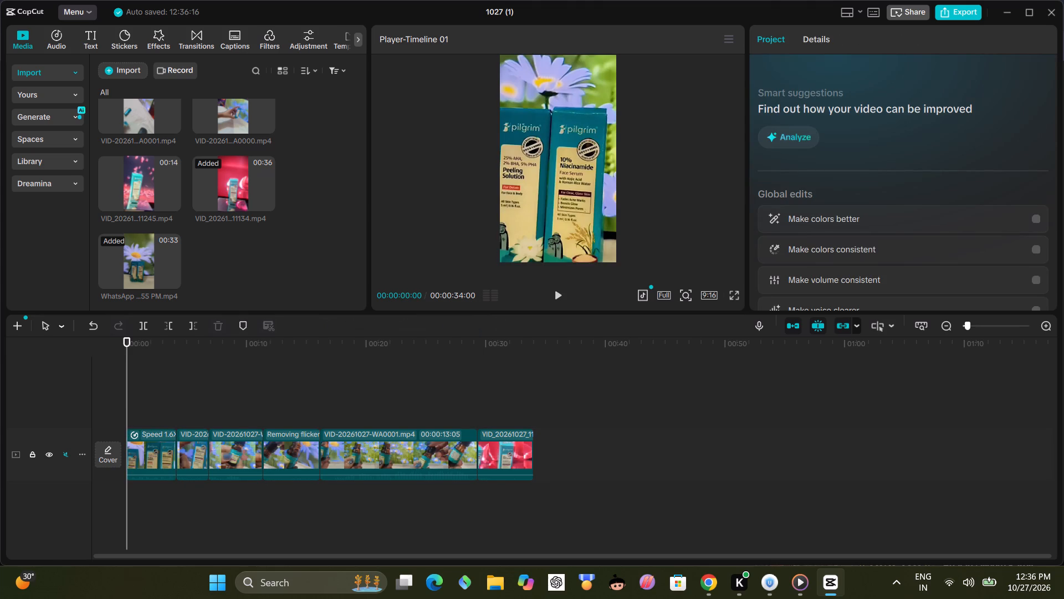
Apply the Rotate entrance animation to the first clip with a duration of 2.8 s.
click(162, 449)
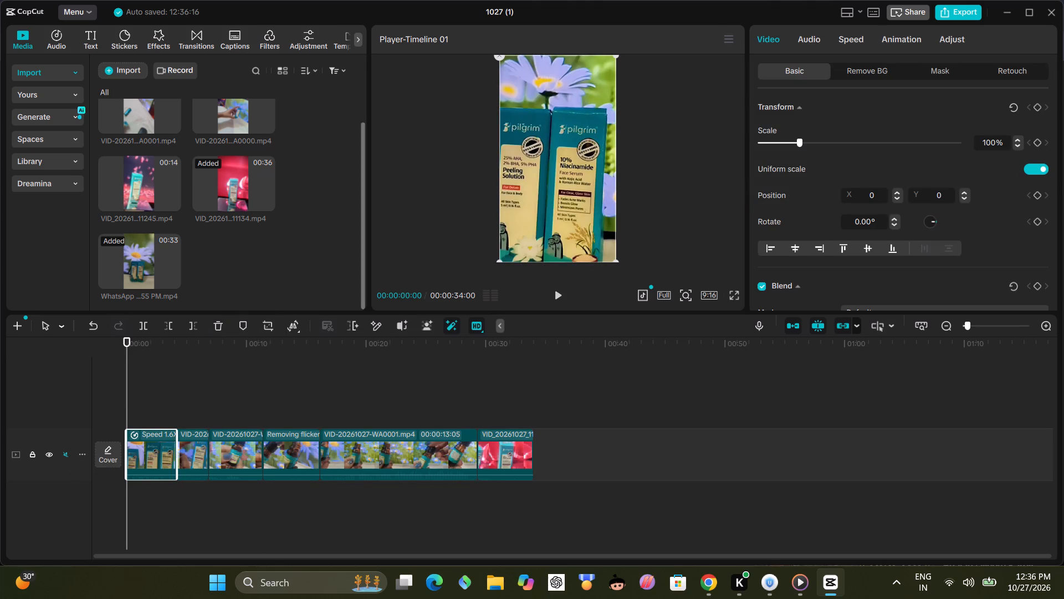
click(928, 37)
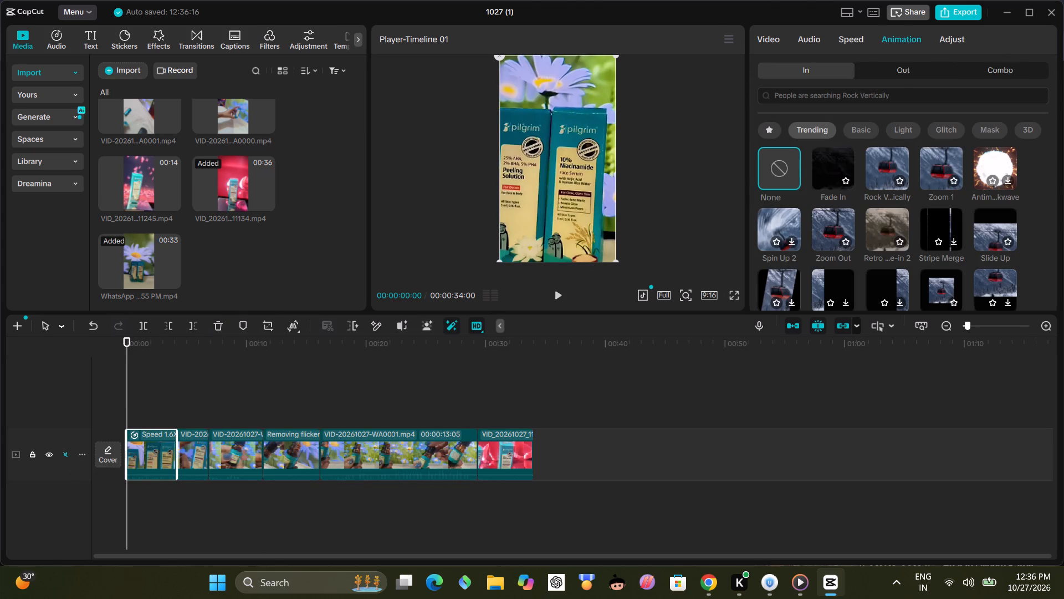
scroll(941, 256, down, 1)
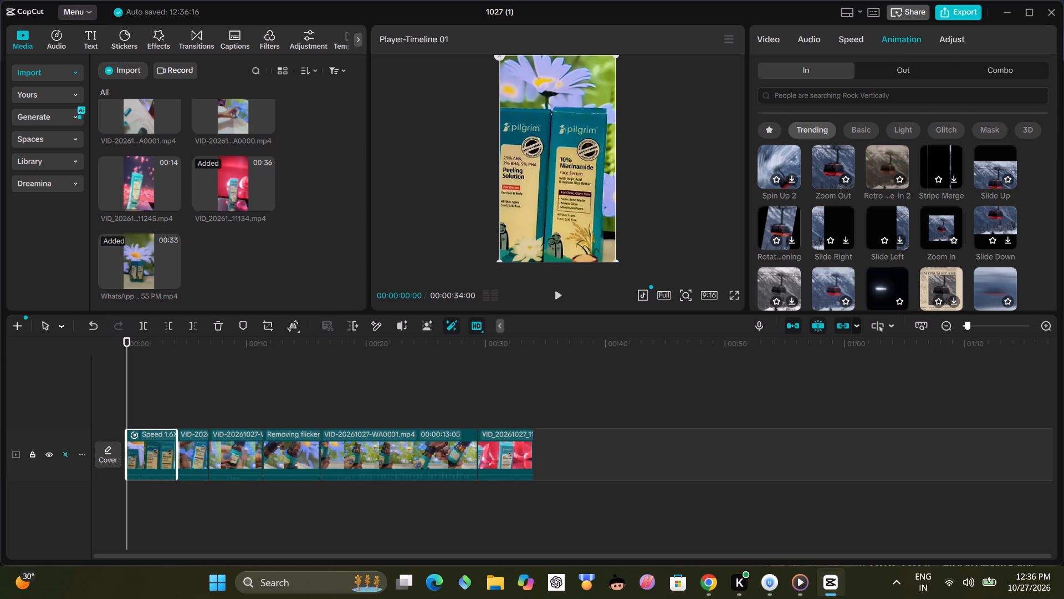
scroll(882, 287, down, 2)
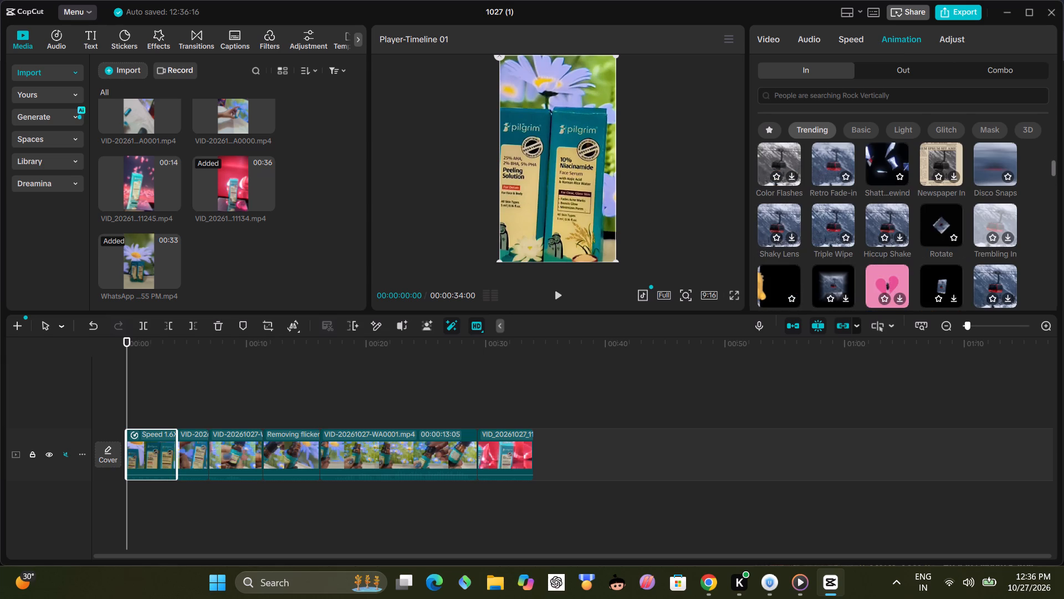
click(927, 226)
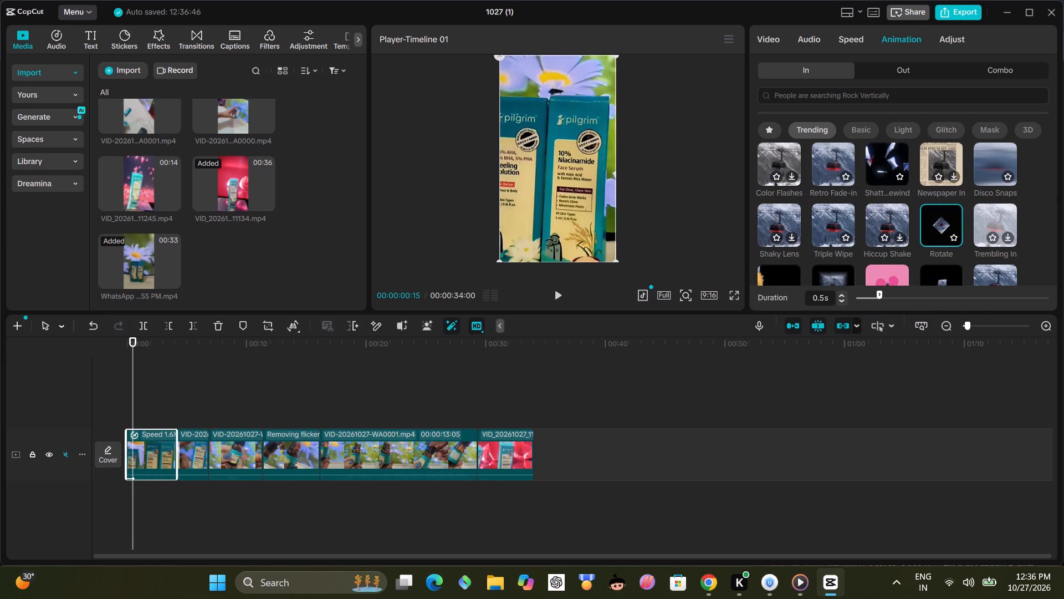
drag(882, 293, 987, 285)
drag(1015, 290, 1027, 290)
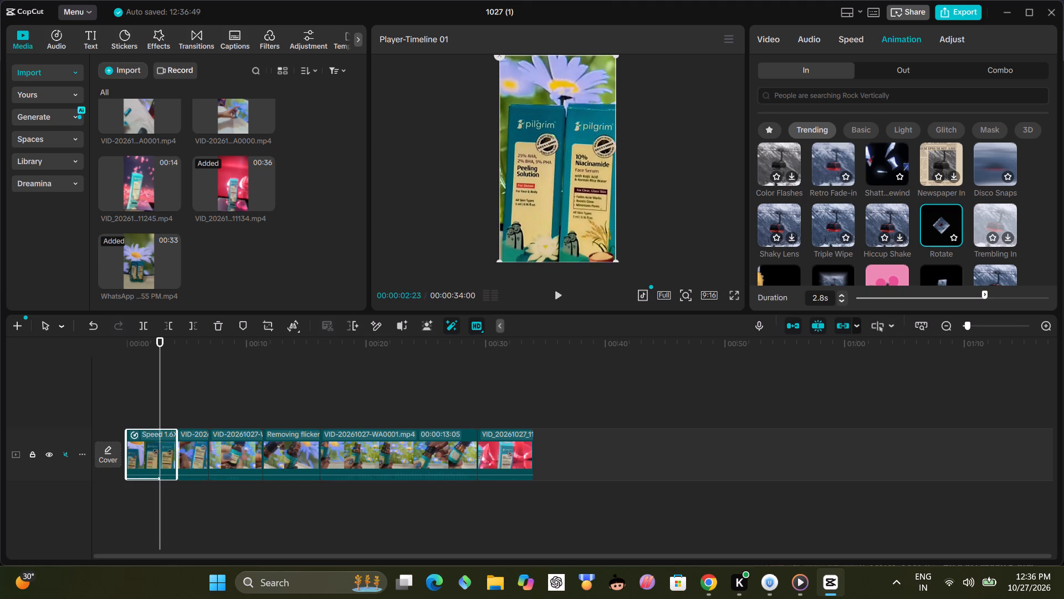
Play back the end of the first clip, and move the playhead back to 00:00:01:13.
click(563, 298)
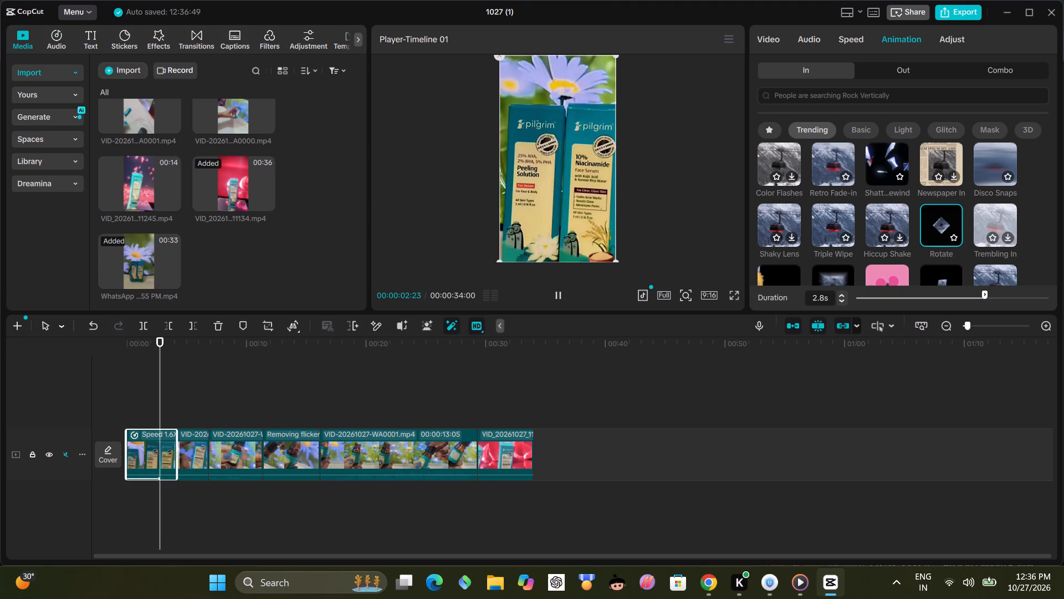
click(557, 298)
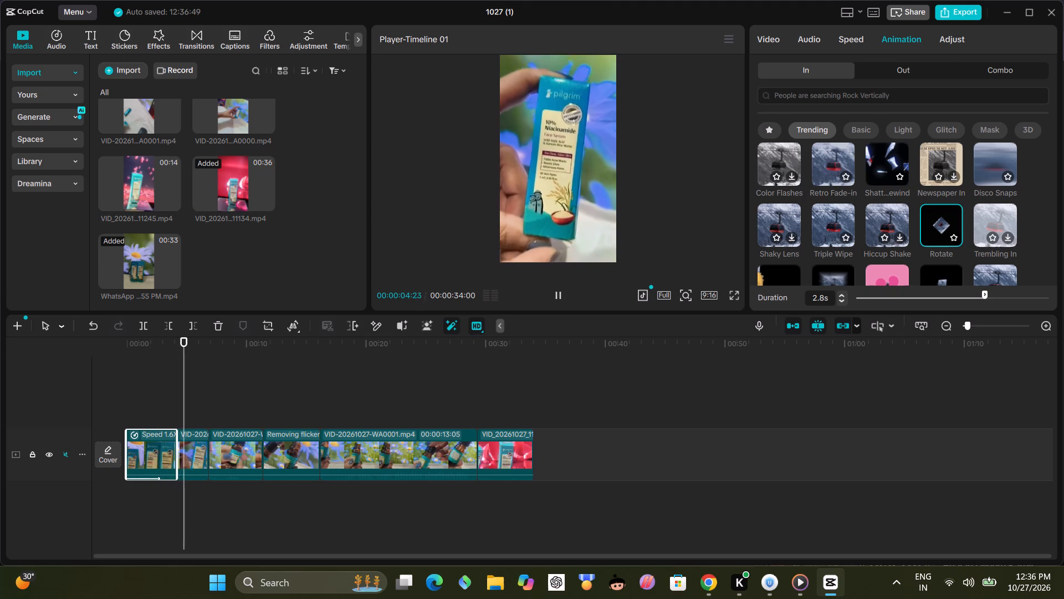
click(126, 415)
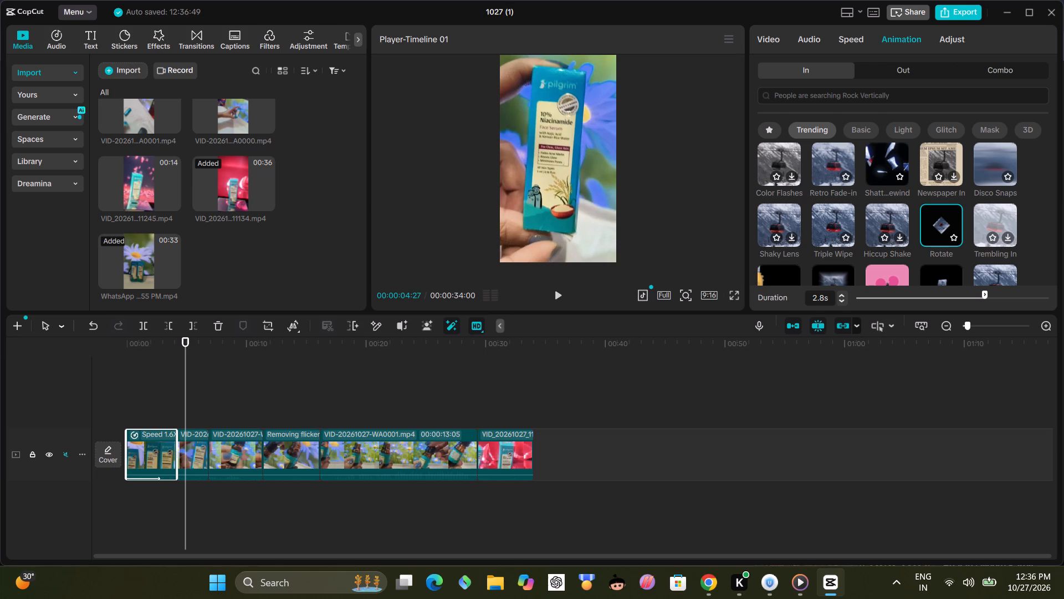
click(144, 406)
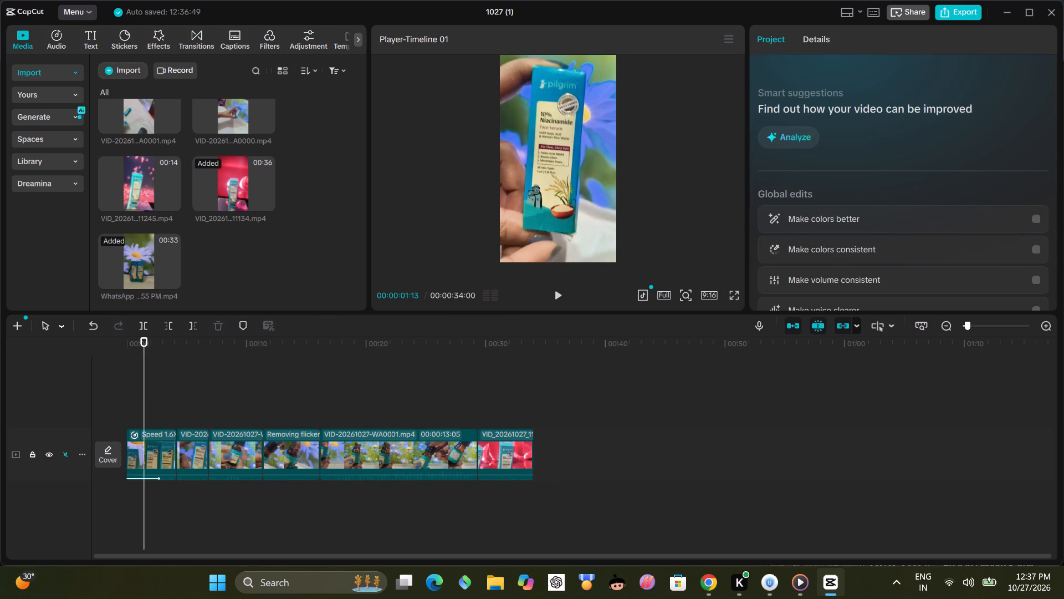
Replace the first clip's Rotate animation with the "Rotati... Entry" entrance animation, and return the playhead to the start.
click(152, 456)
click(904, 31)
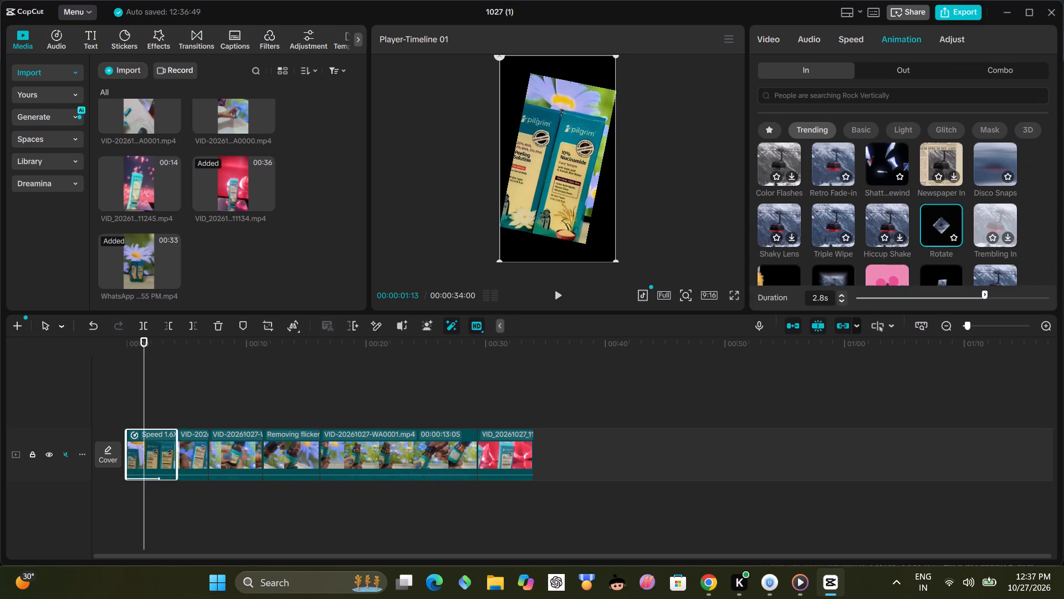
scroll(896, 236, down, 1)
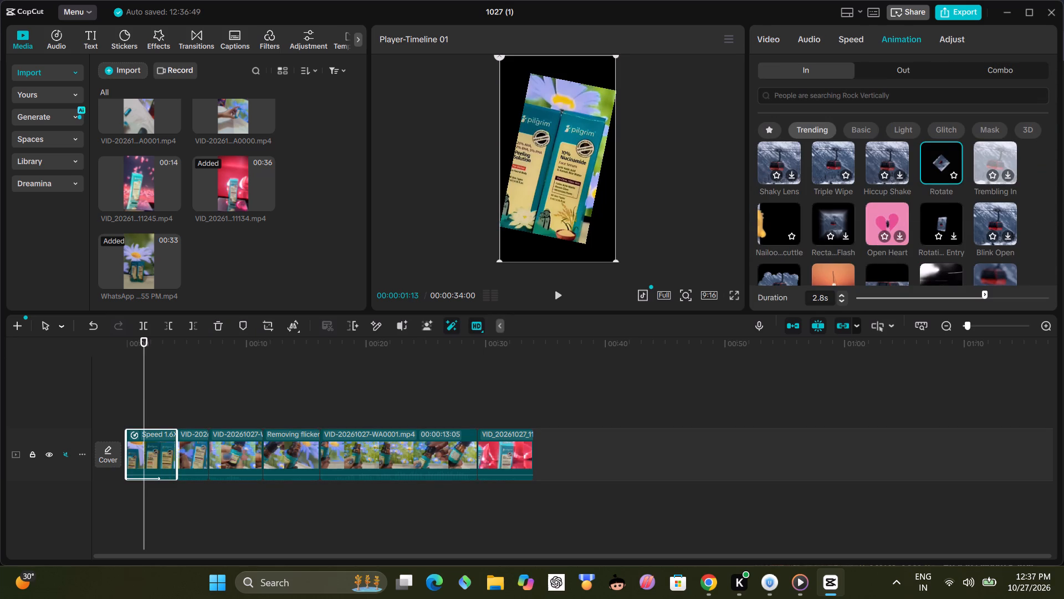
scroll(862, 248, down, 1)
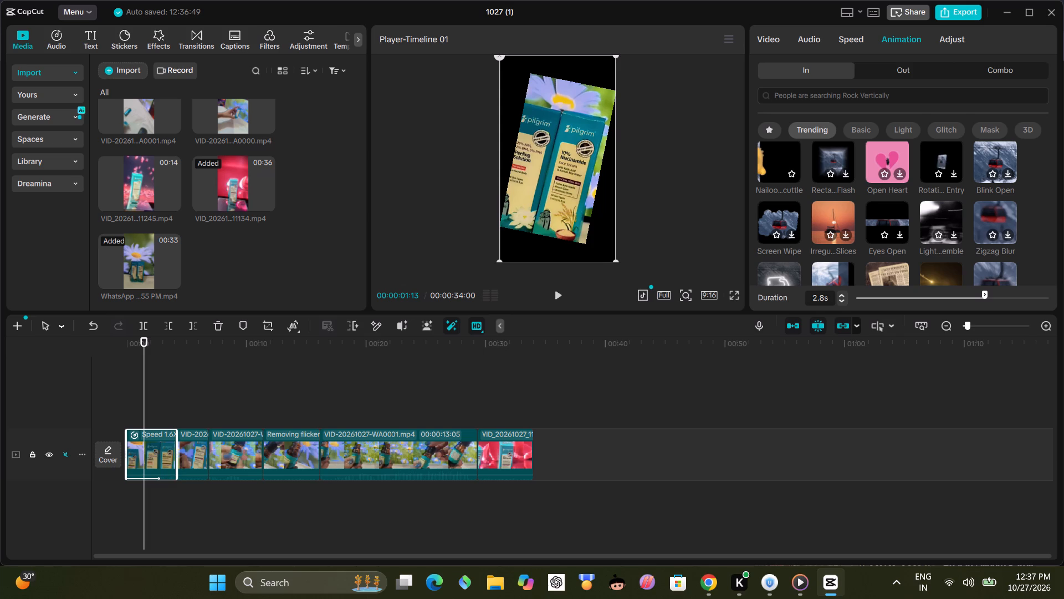
click(943, 155)
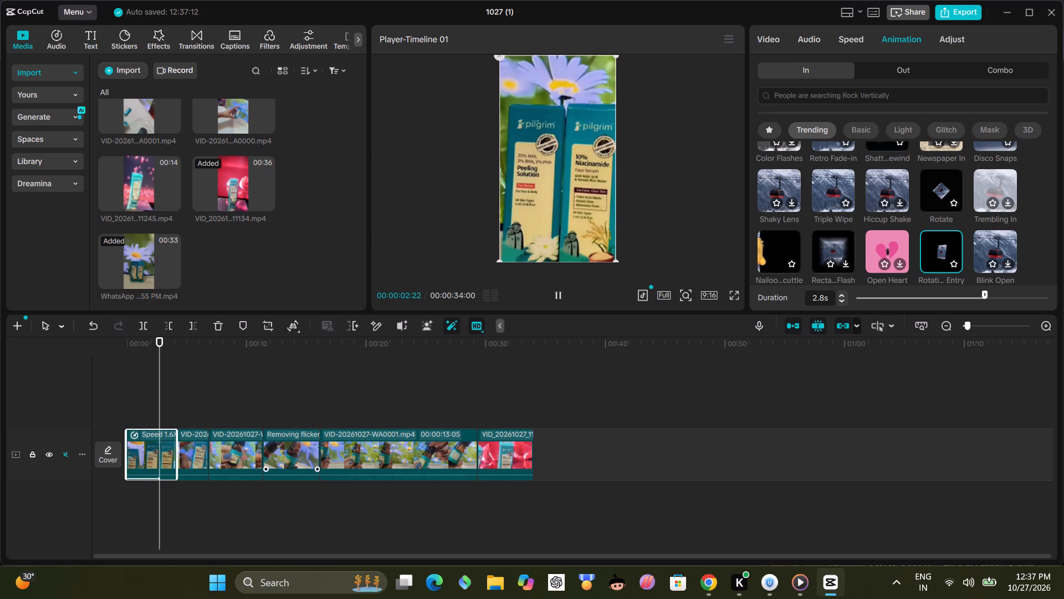
drag(160, 399, 121, 407)
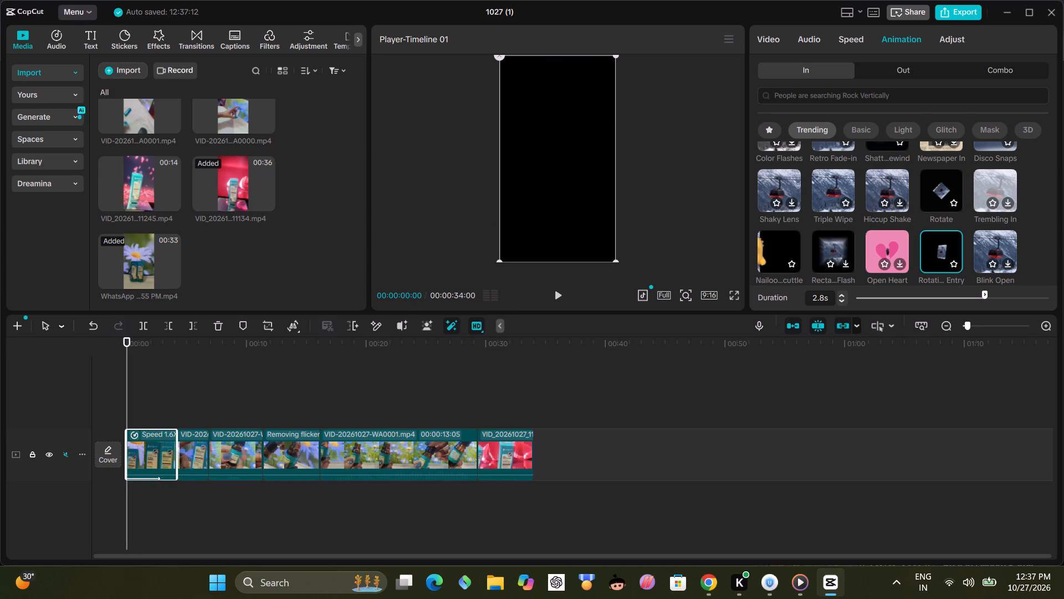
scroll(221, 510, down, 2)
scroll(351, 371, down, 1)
Duplicate the first clip onto a new track above the main one, aligned with the start of the timeline.
click(147, 447)
key(ctrl+c)
click(145, 499)
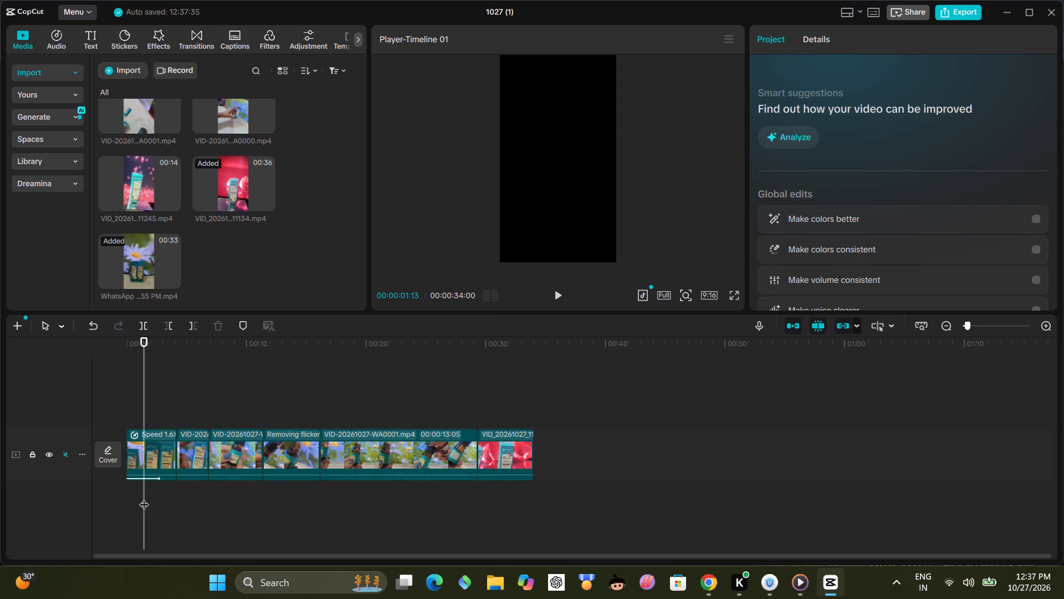
key(ctrl+v)
drag(173, 401, 158, 400)
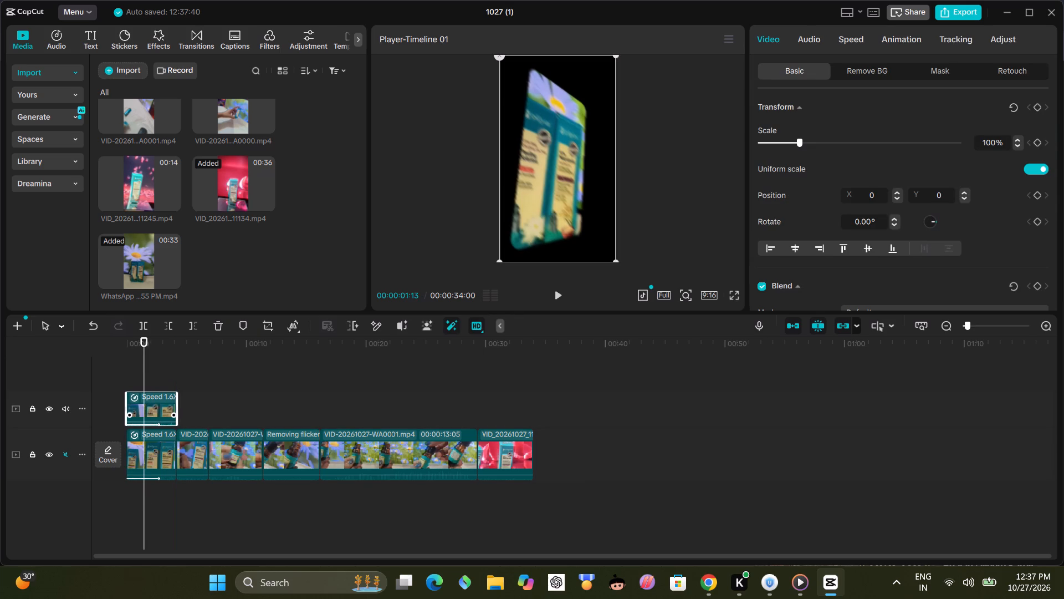
Remove the entrance animation from the duplicated clip on the upper track, with the playhead at the timeline start.
right_click(158, 404)
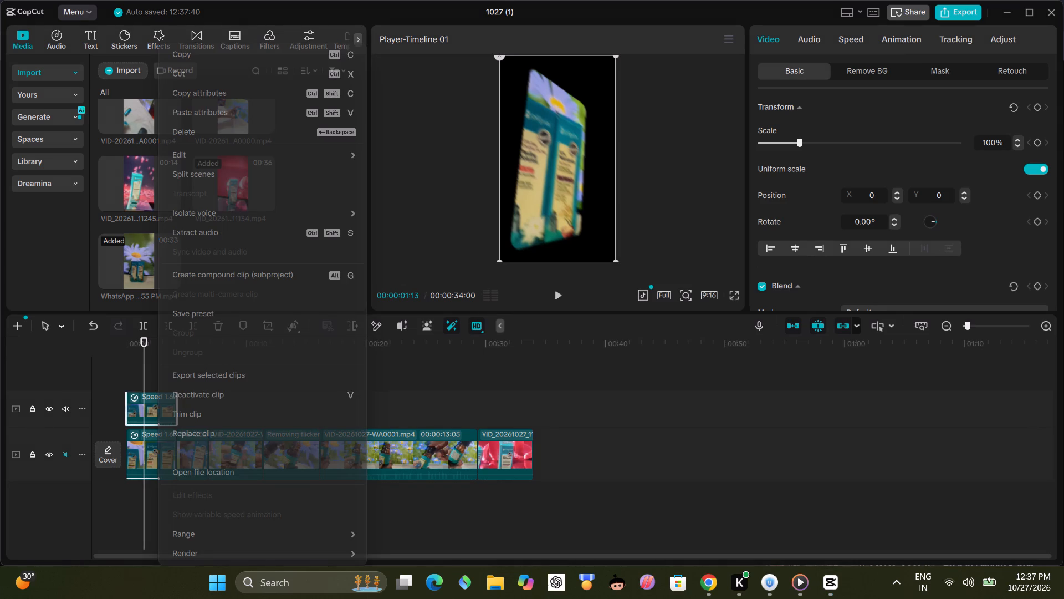
click(141, 405)
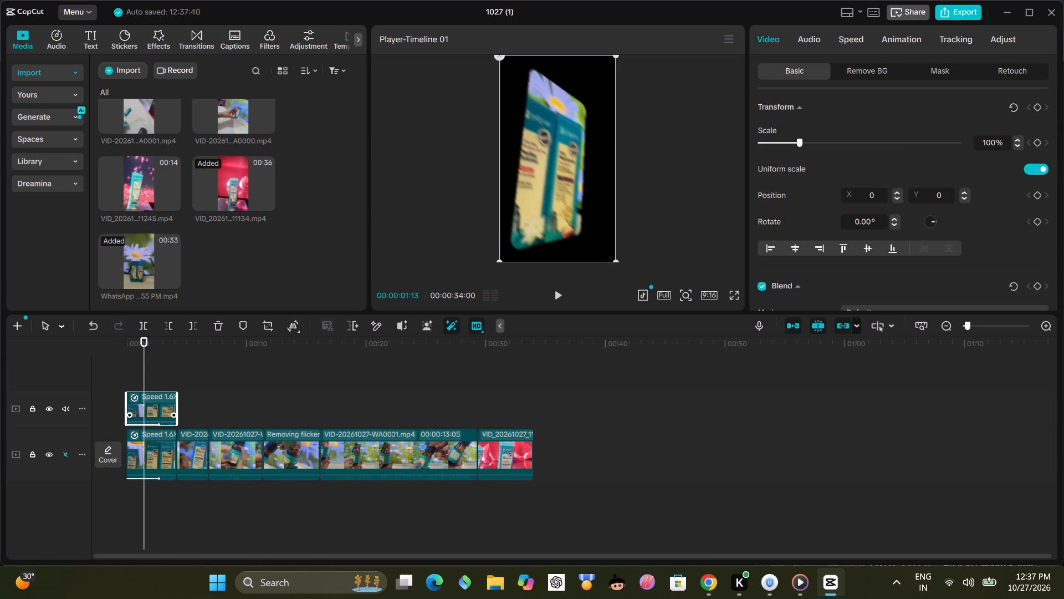
drag(147, 375, 109, 378)
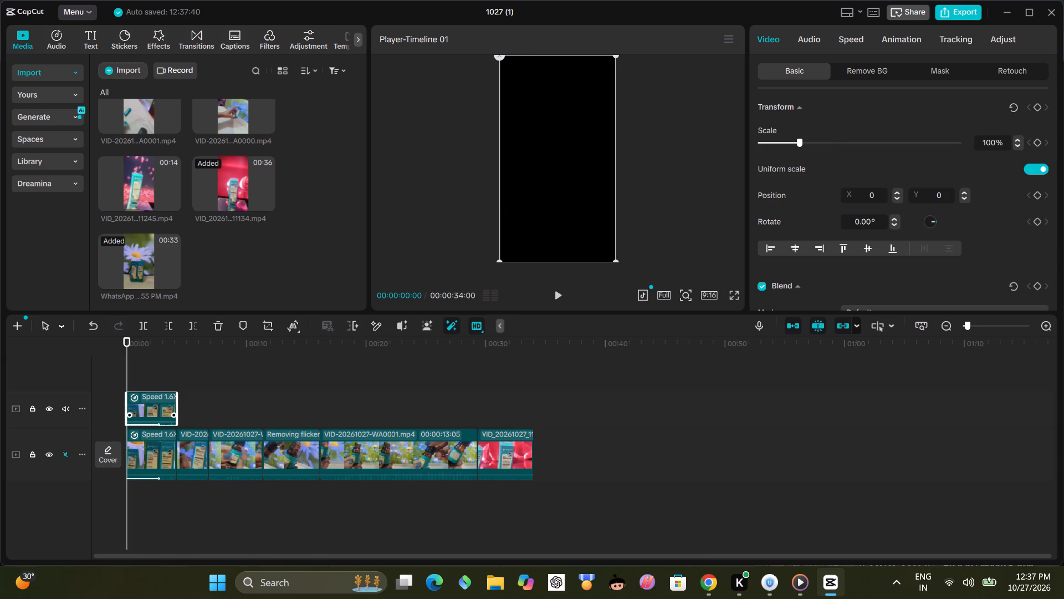
click(157, 408)
click(146, 407)
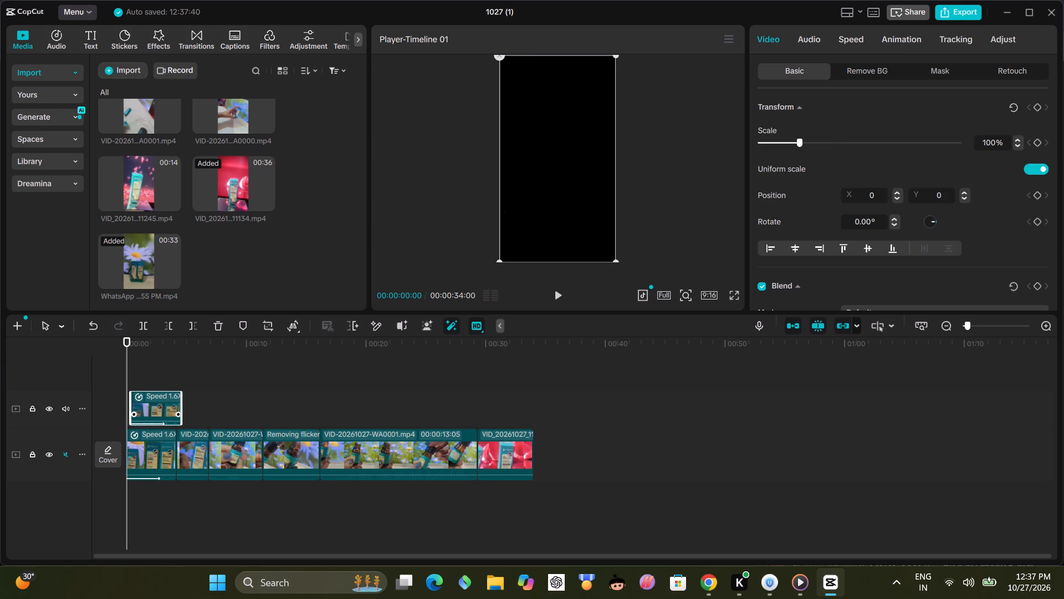
click(149, 411)
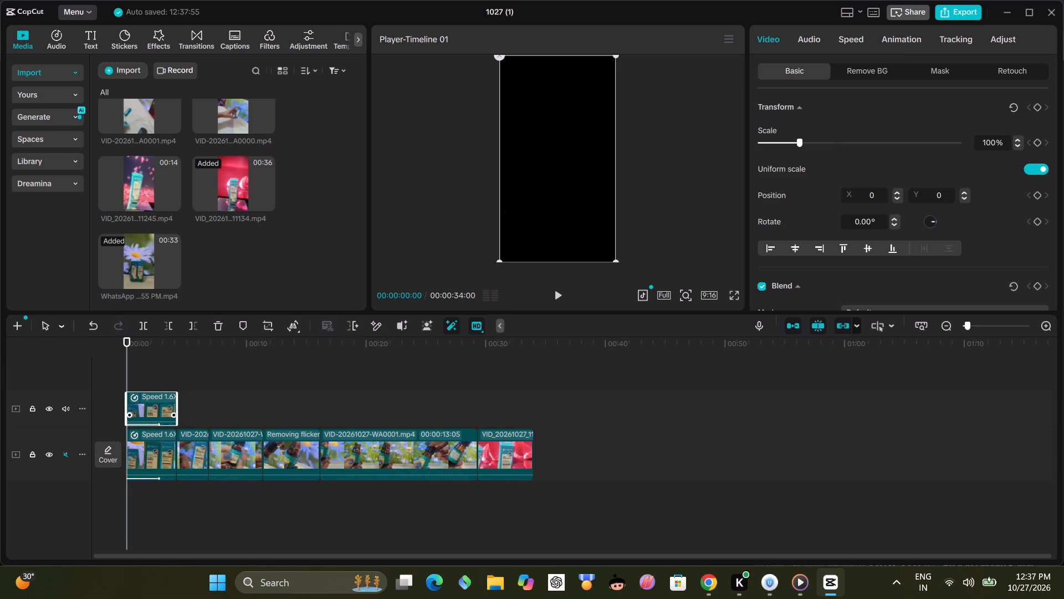
click(885, 37)
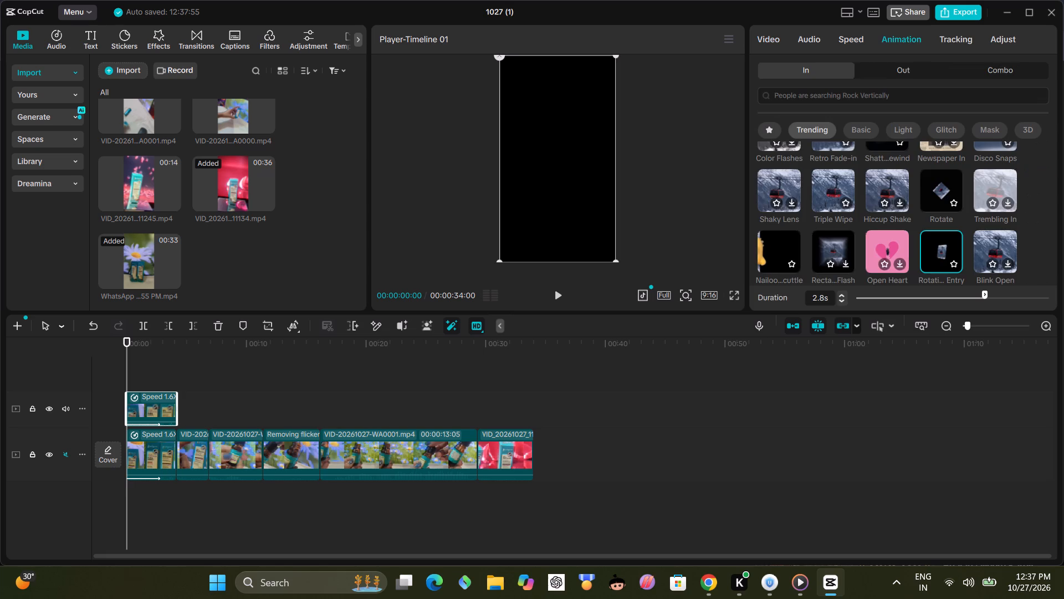
scroll(791, 180, up, 13)
click(793, 175)
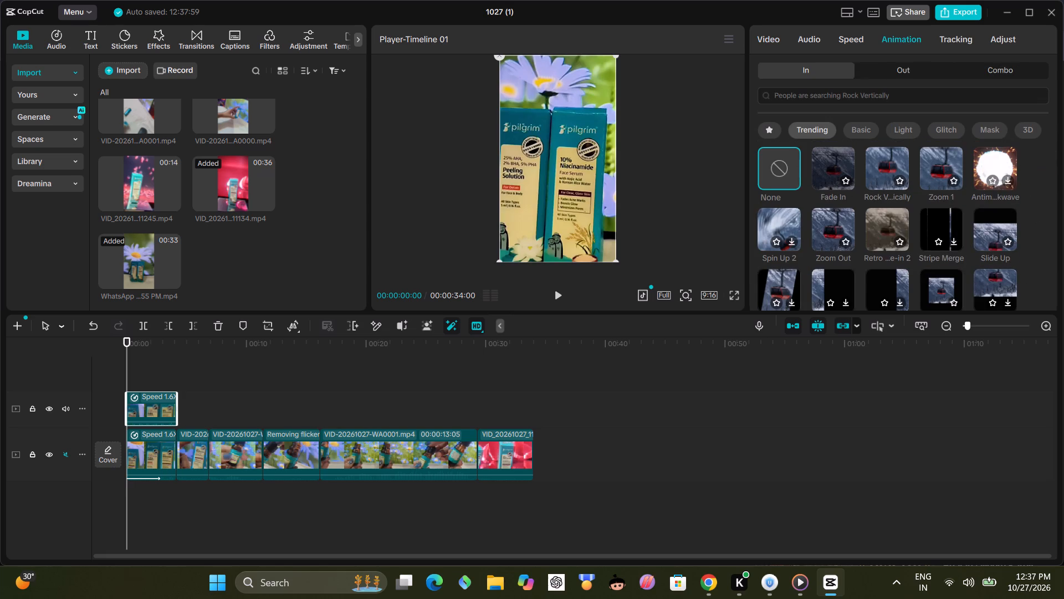
Play back the opening seconds of the layered clips from the start, stopping at 00:00:03:05.
click(557, 293)
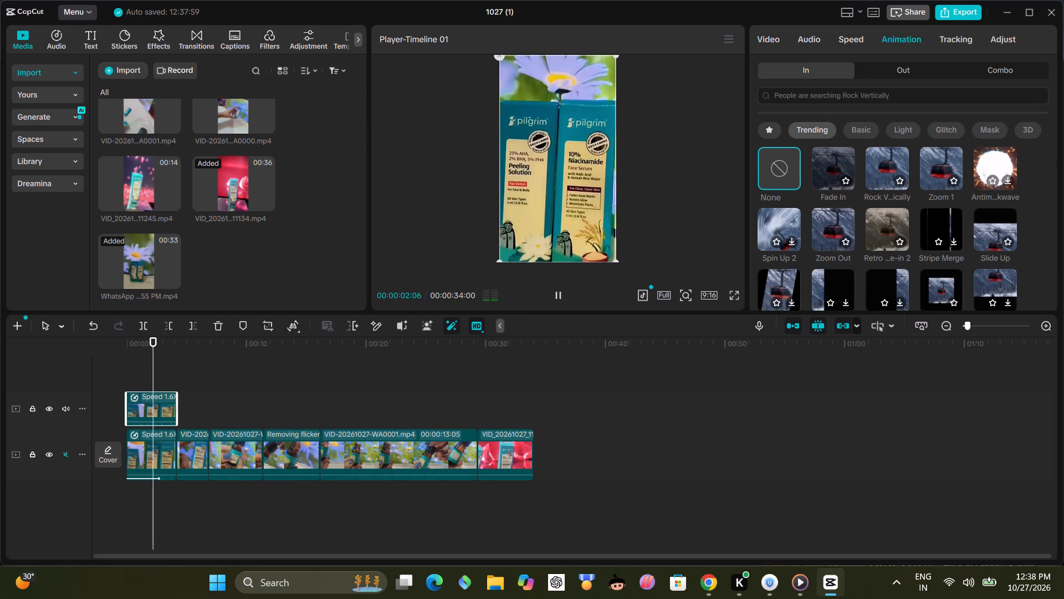
click(557, 294)
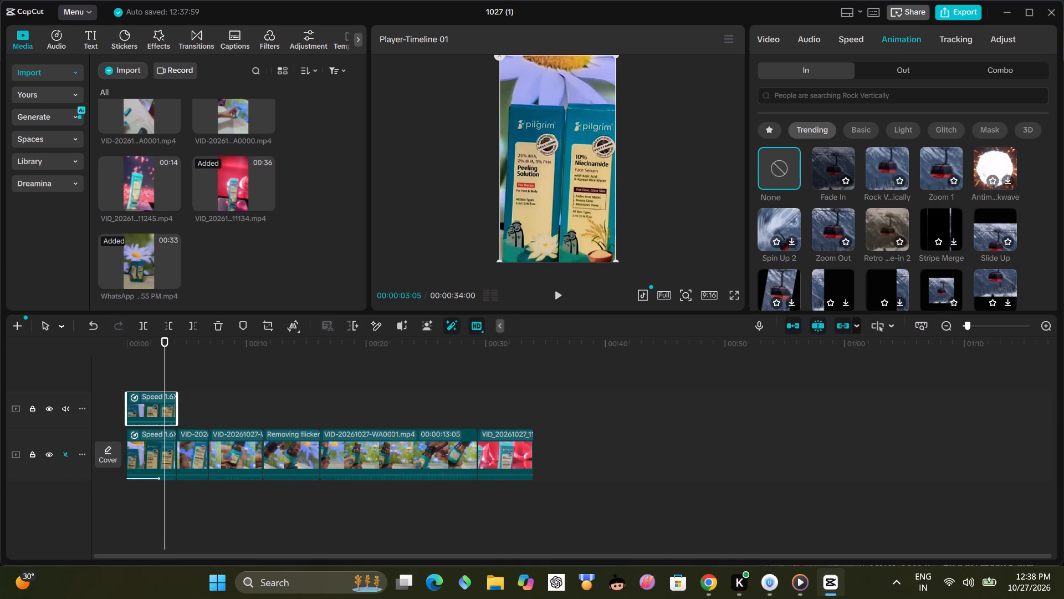
Examine the basic color adjustment settings of the duplicated clip on the upper track.
click(150, 468)
click(152, 402)
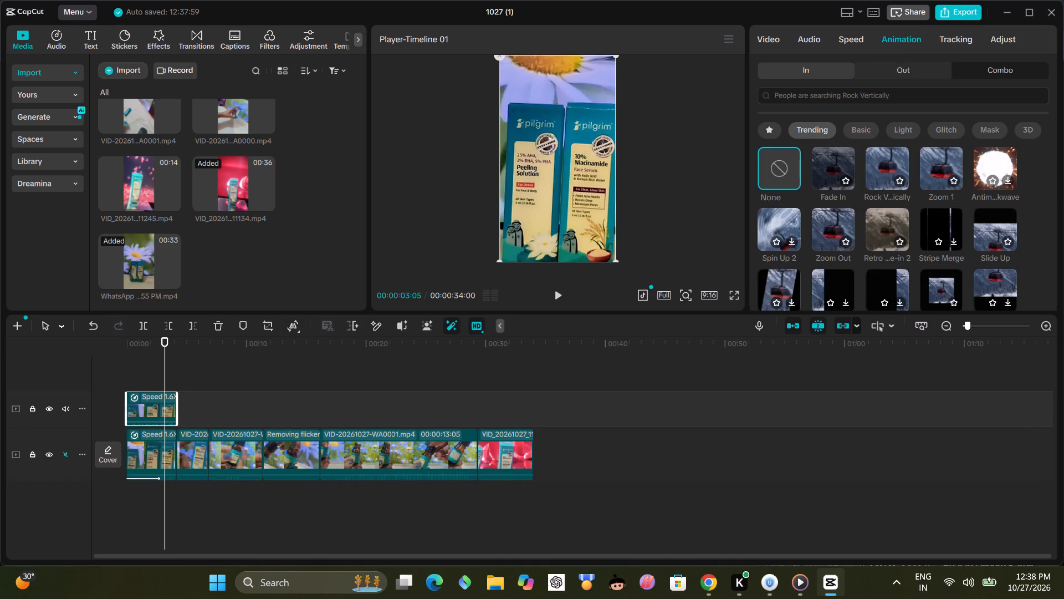
click(963, 39)
click(997, 38)
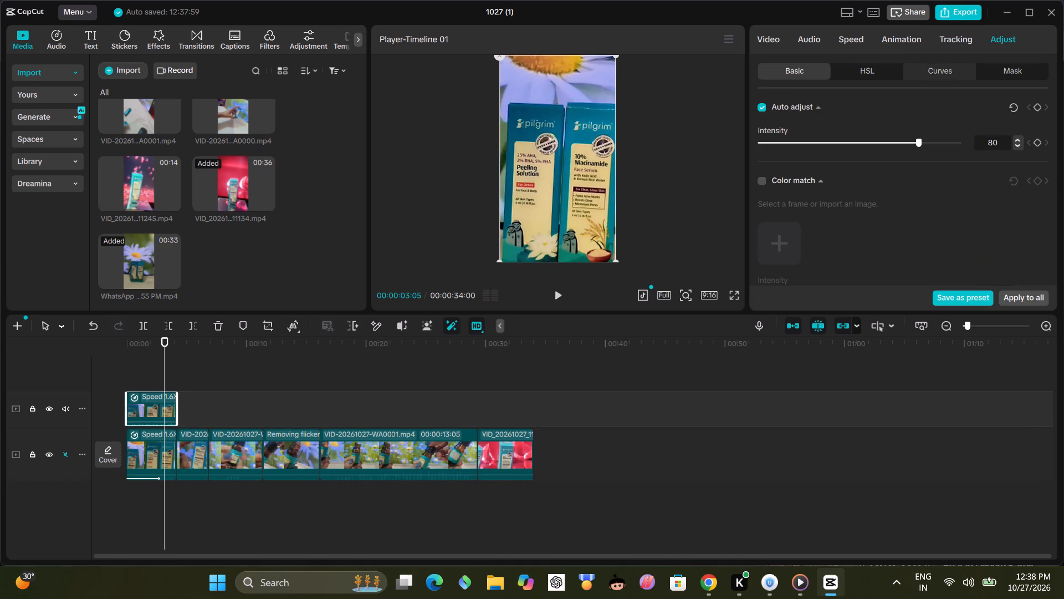
drag(916, 141, 922, 148)
scroll(908, 180, down, 8)
scroll(912, 180, up, 3)
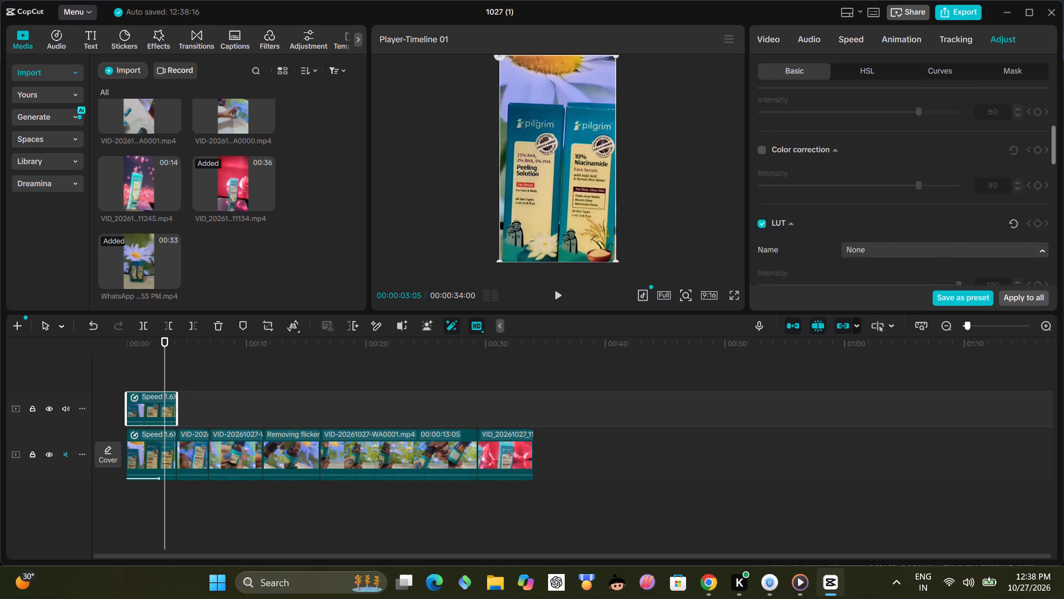
scroll(912, 180, up, 6)
Turn on automatic background removal for the duplicated clip on the upper track.
click(771, 42)
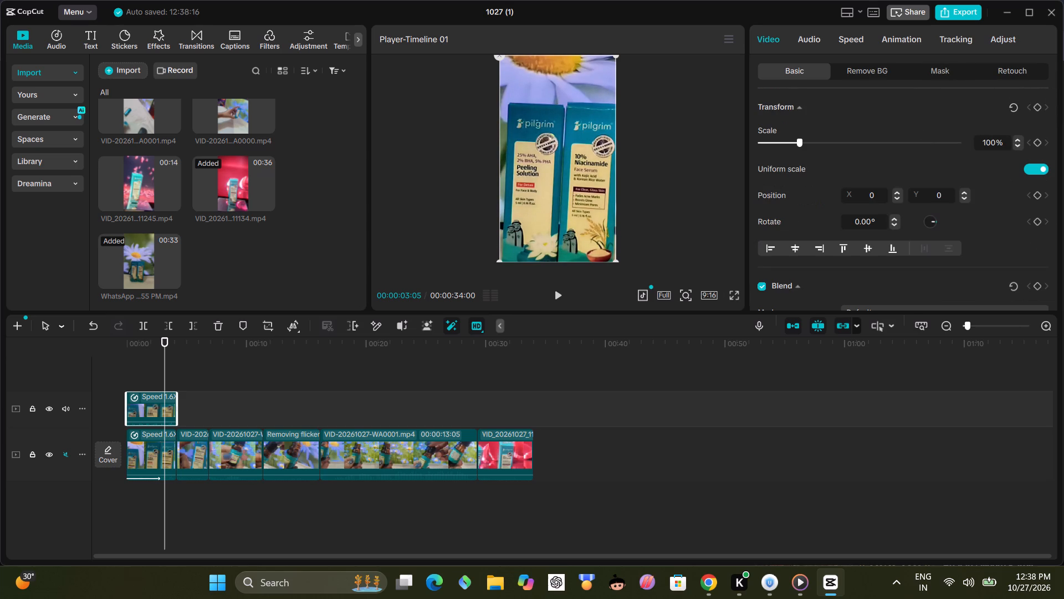
click(869, 73)
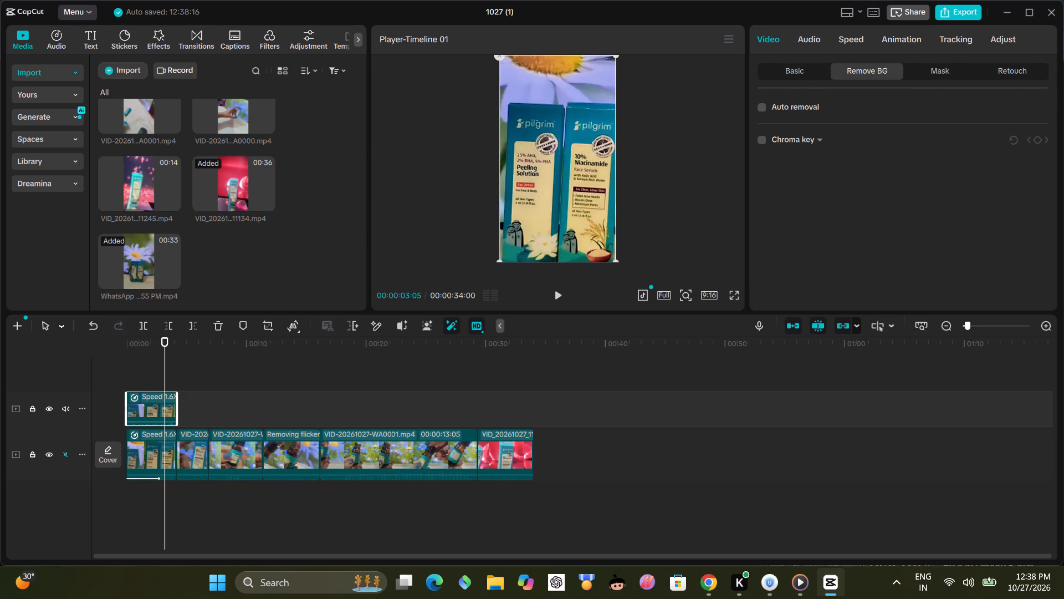
click(760, 108)
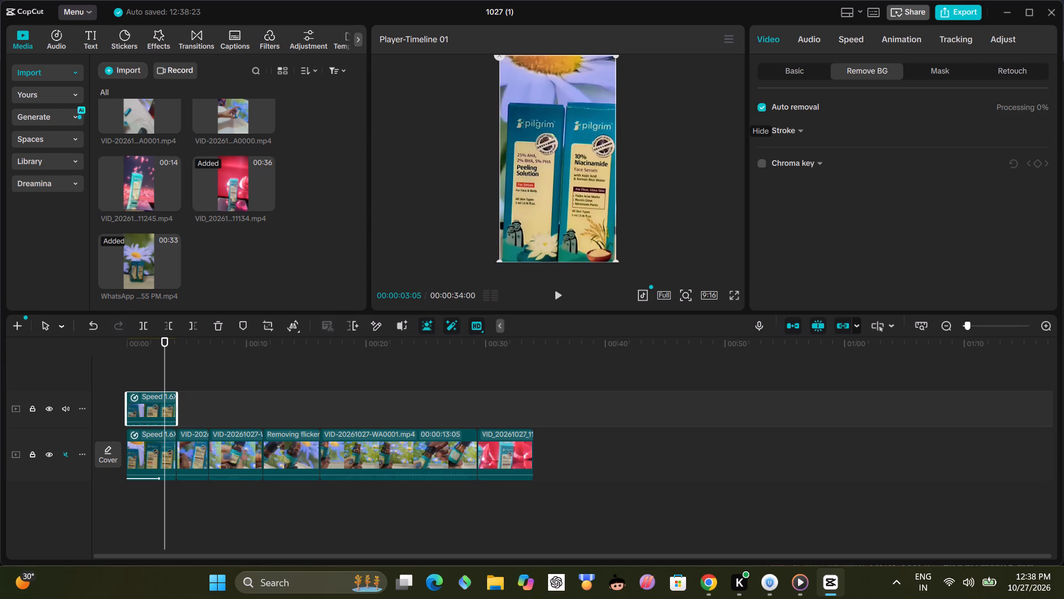
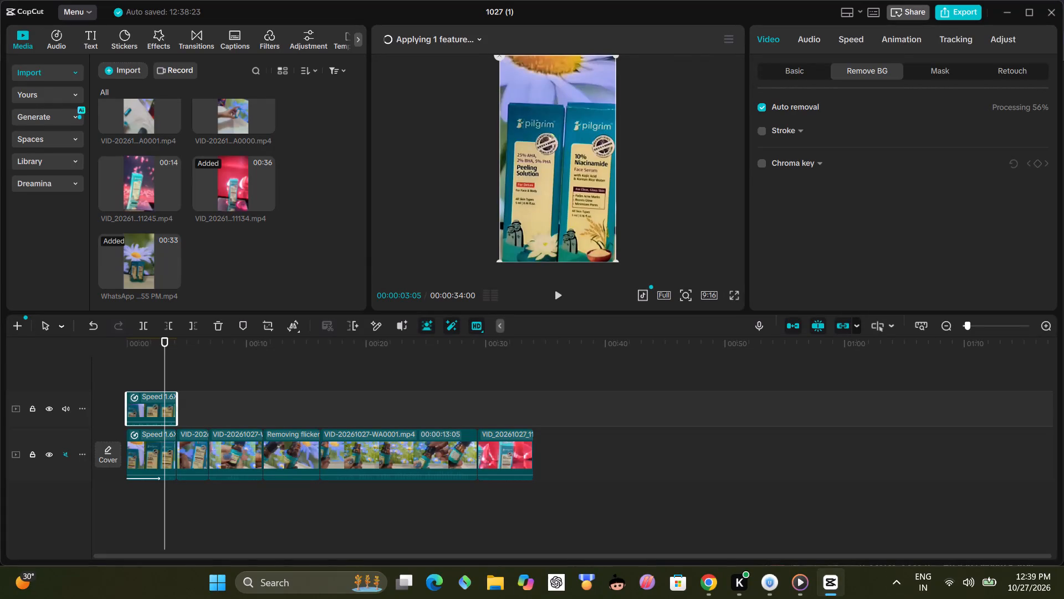
Turn on Bluetooth in the Windows quick settings.
click(971, 597)
click(966, 579)
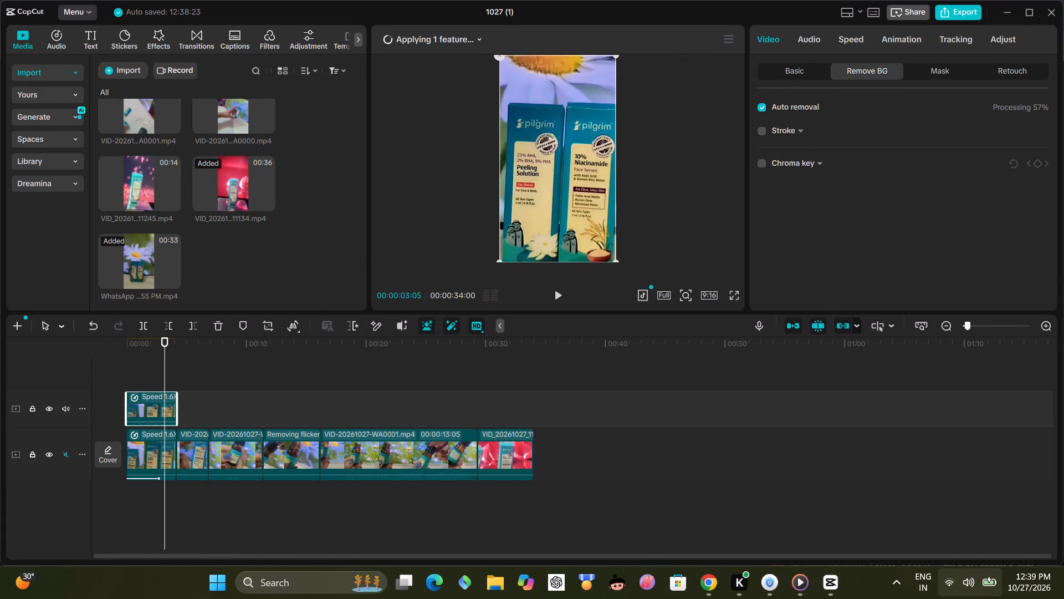
click(964, 577)
click(924, 325)
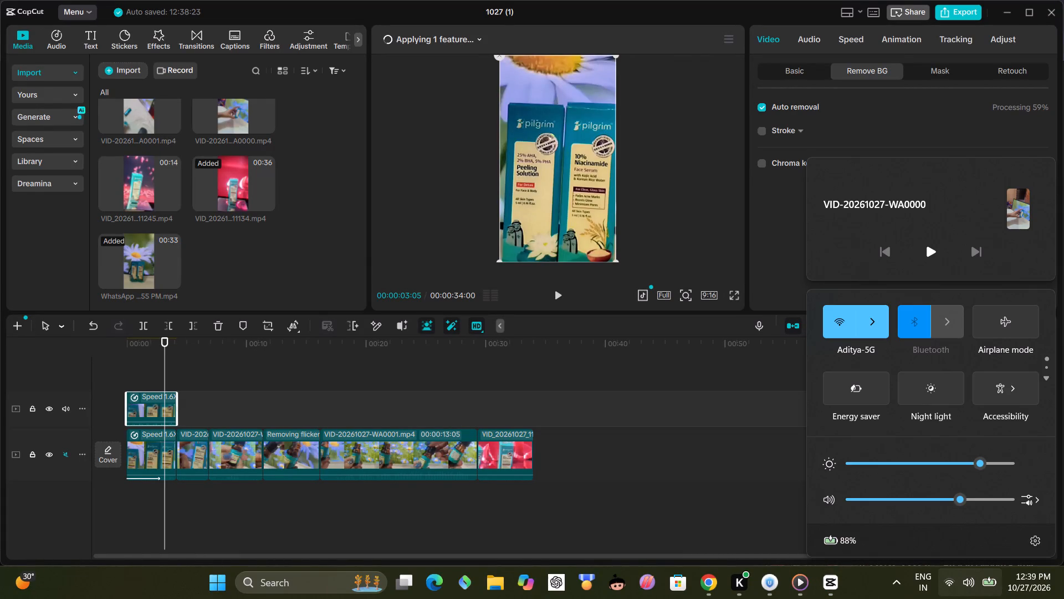
click(969, 596)
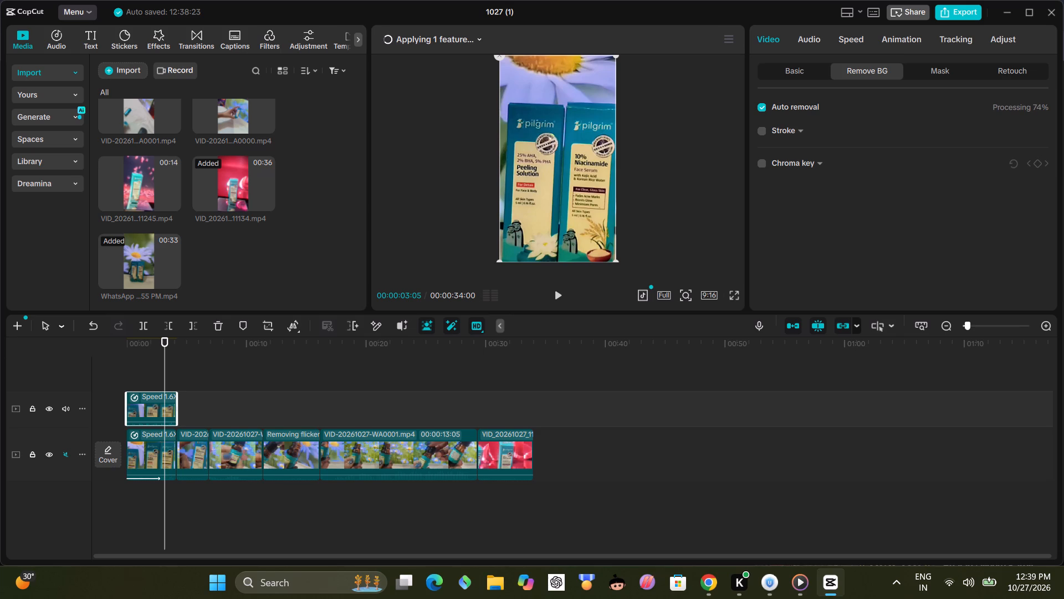
Stop the automatic background removal being applied to the duplicated clip on the upper track.
click(760, 105)
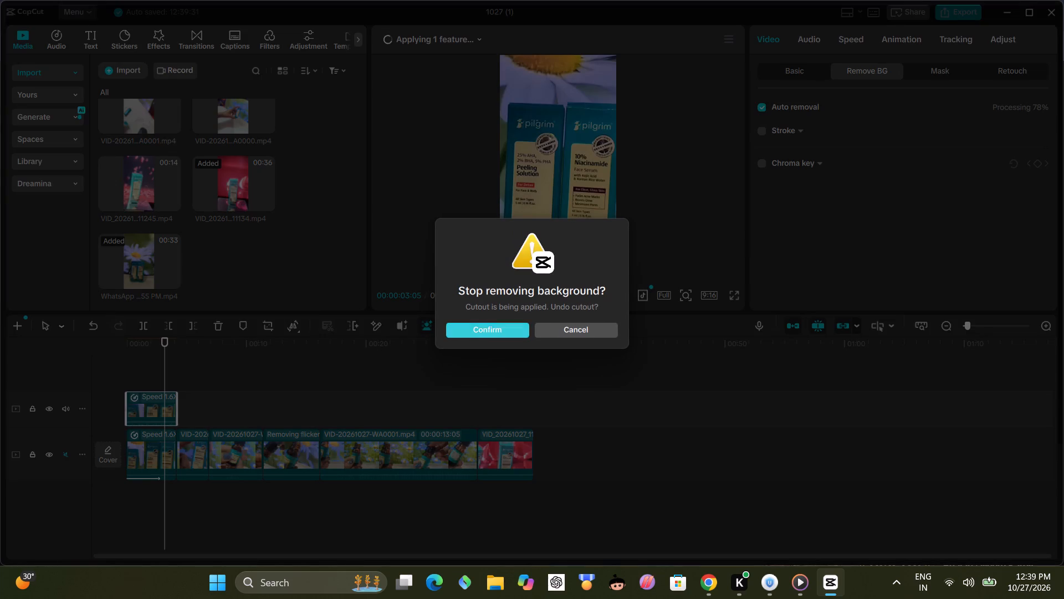
click(511, 324)
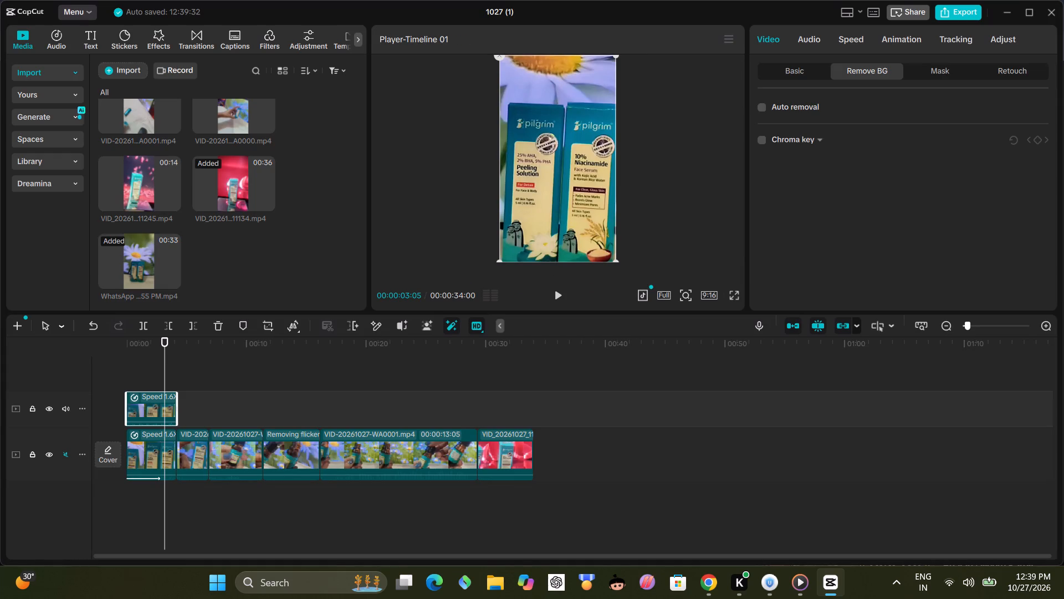
click(769, 39)
Browse the effects, captions, filters and AI avatar options, including the list of filter categories.
click(359, 37)
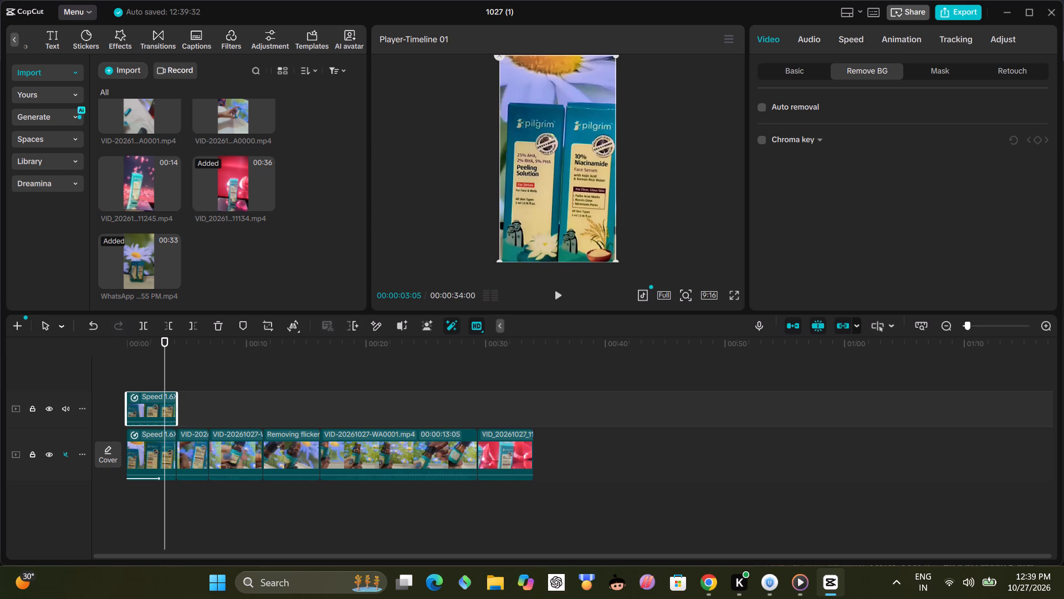
click(126, 37)
click(160, 34)
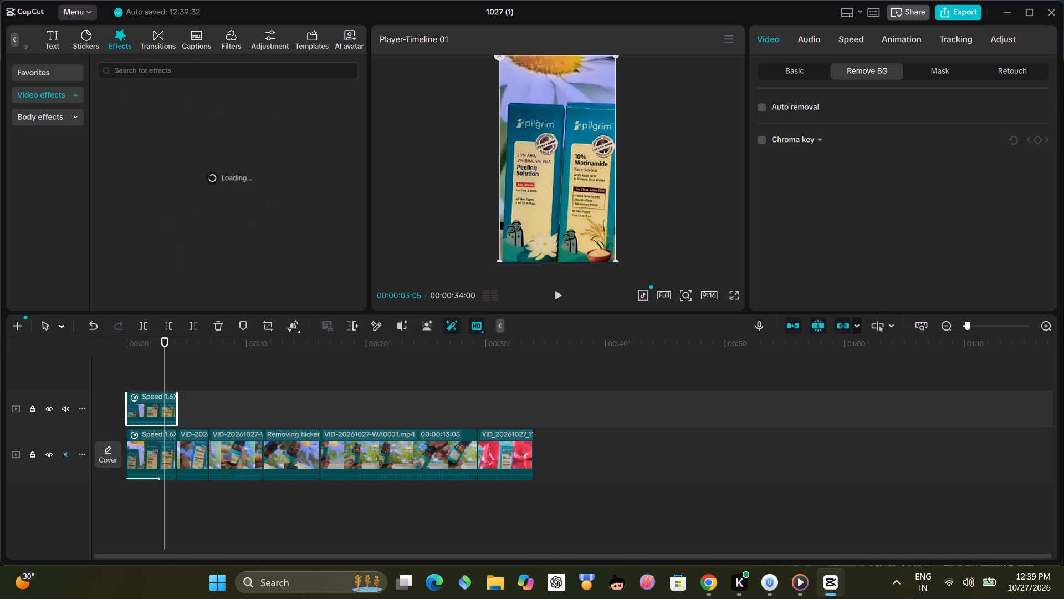
click(186, 32)
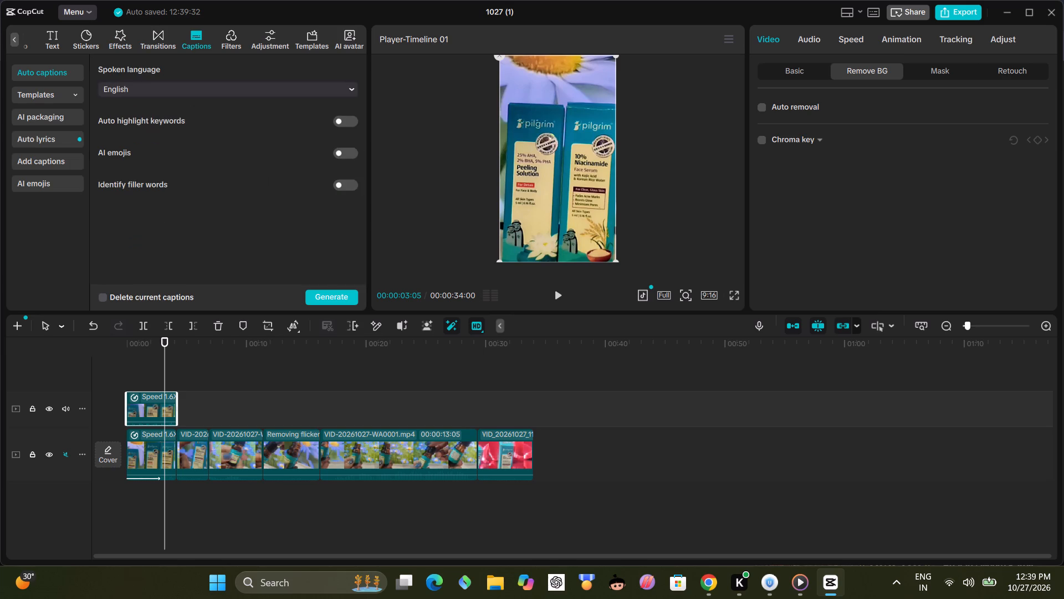
click(232, 40)
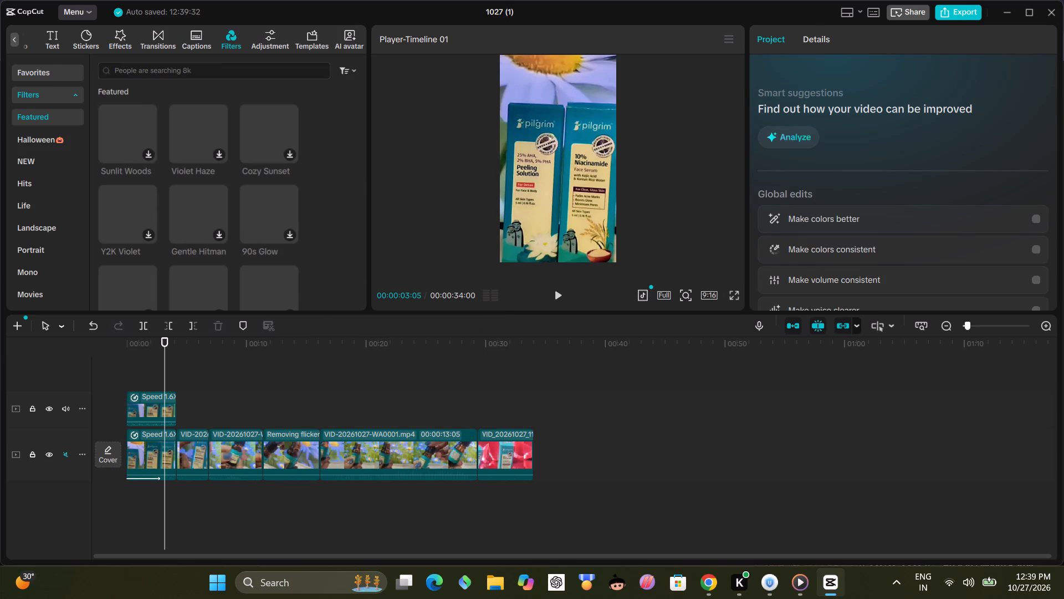
click(280, 40)
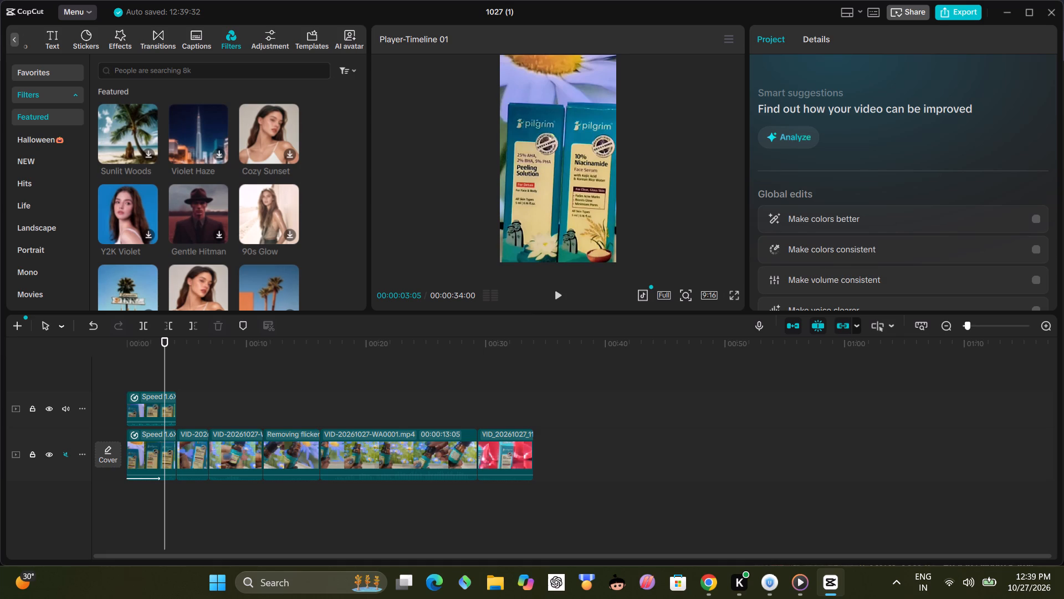
click(231, 35)
scroll(48, 169, down, 1)
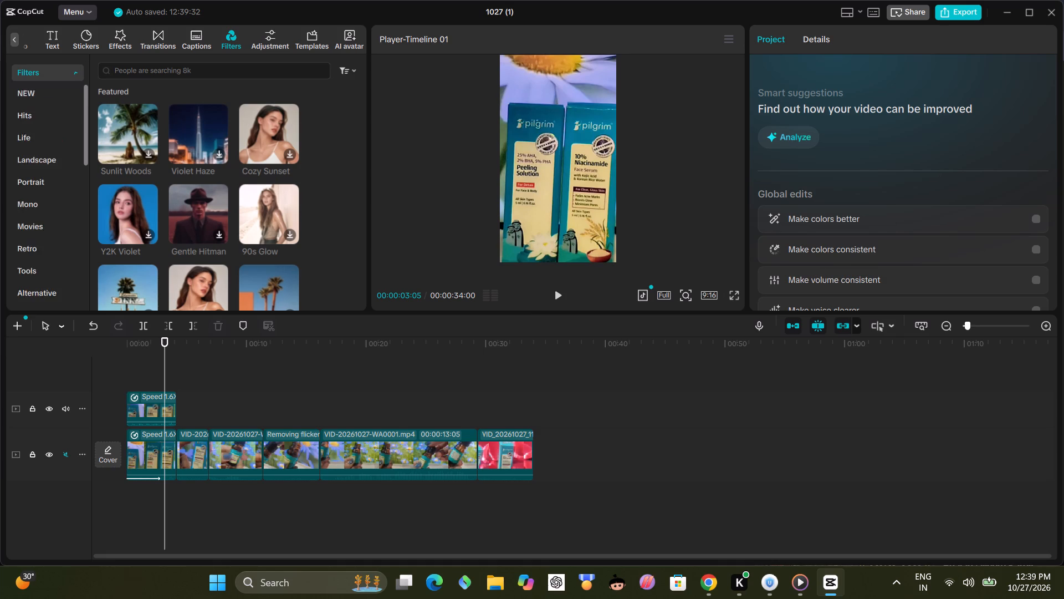
scroll(48, 171, down, 12)
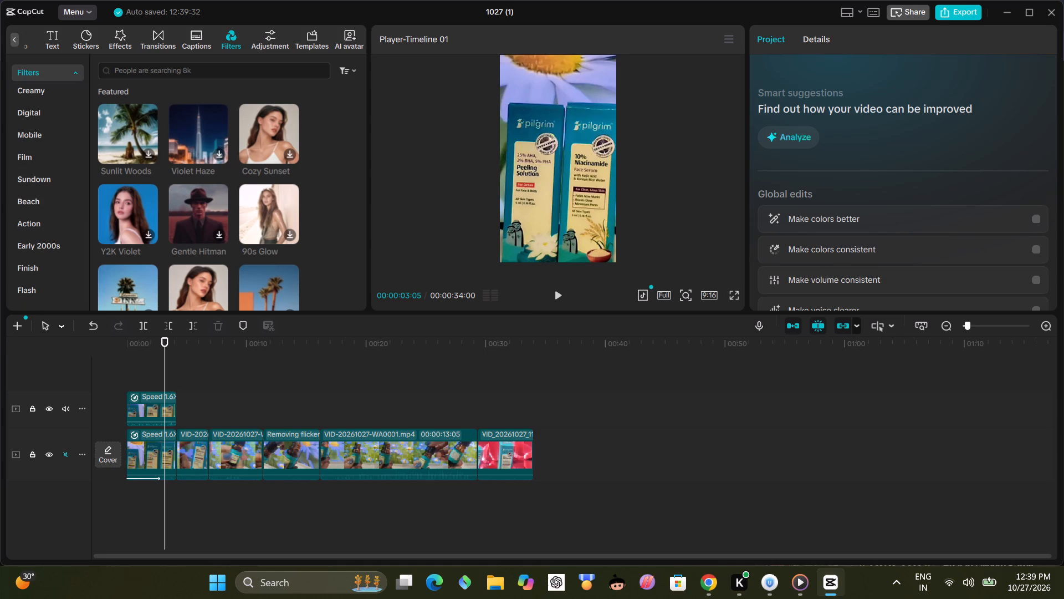
click(307, 36)
click(349, 38)
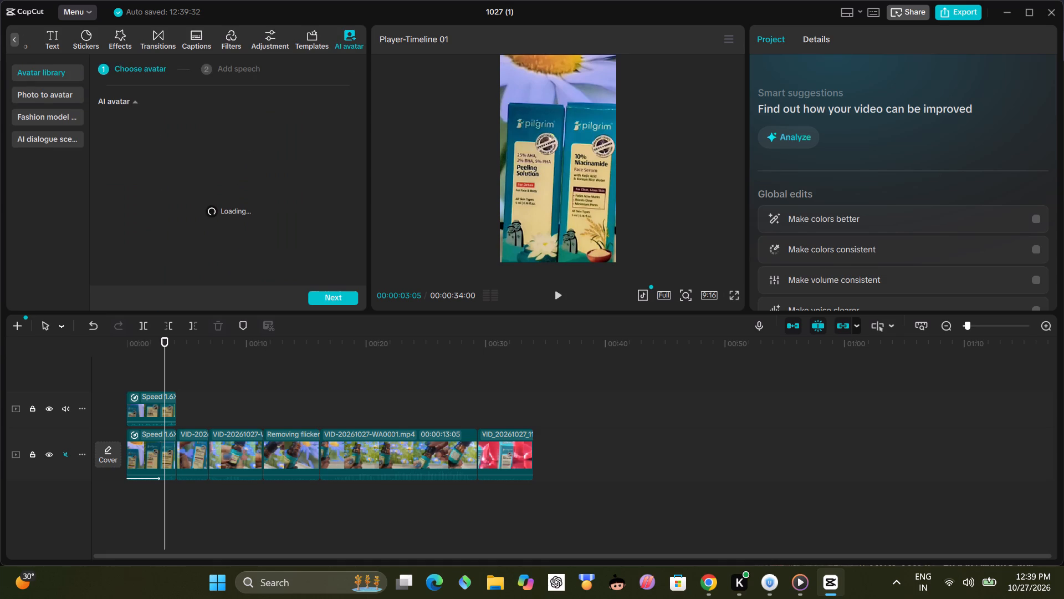
click(58, 31)
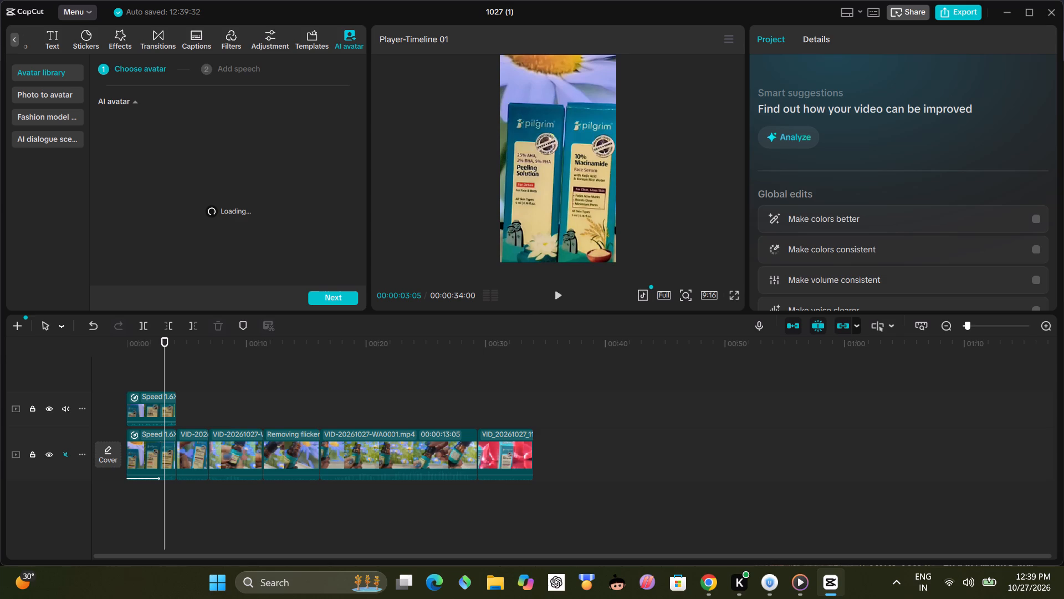
click(14, 41)
click(14, 41)
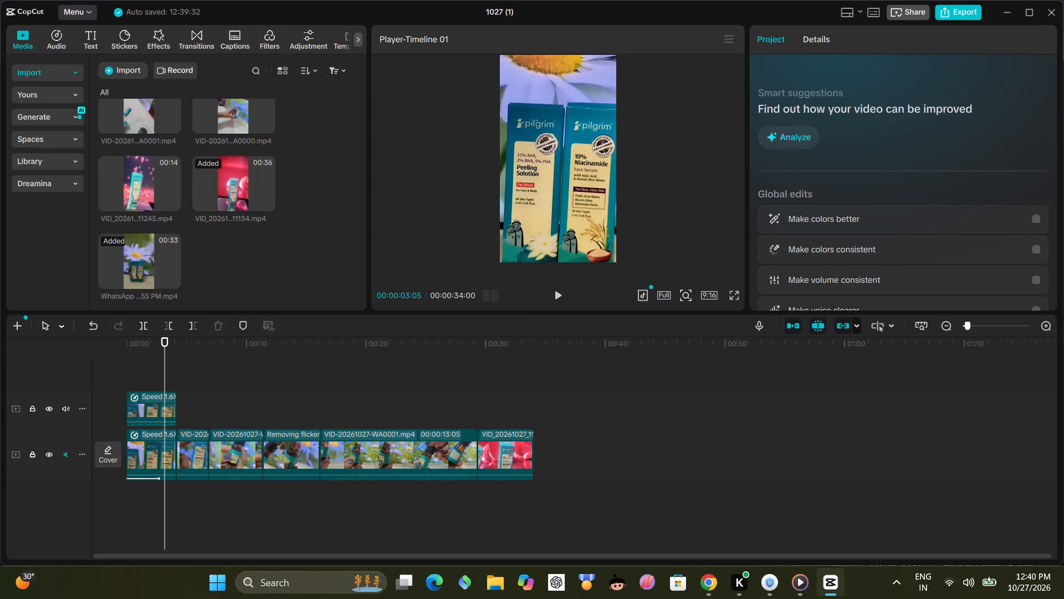
Select the duplicated clip on the upper track.
click(141, 405)
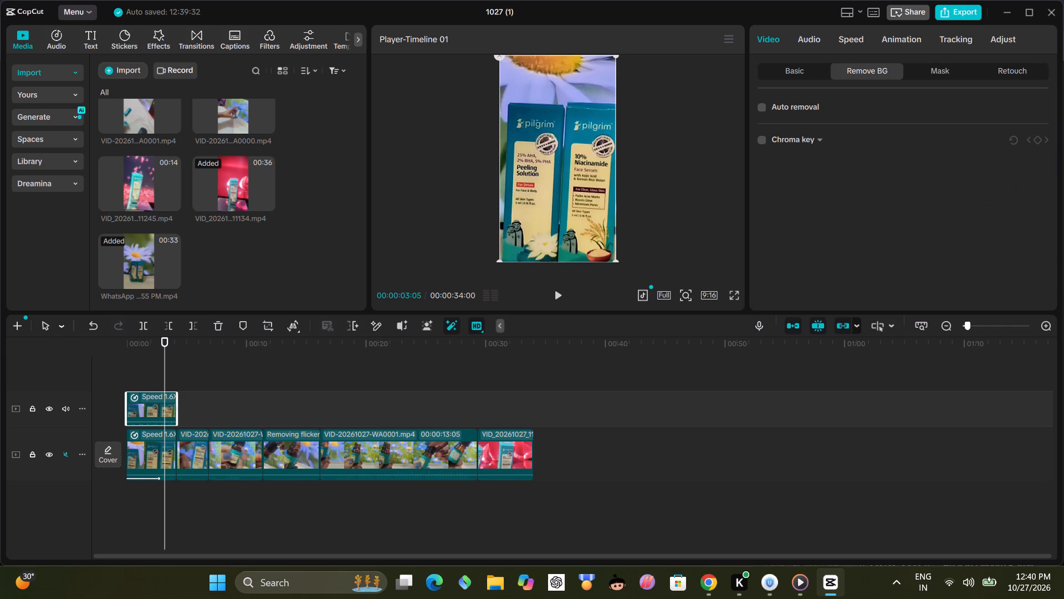
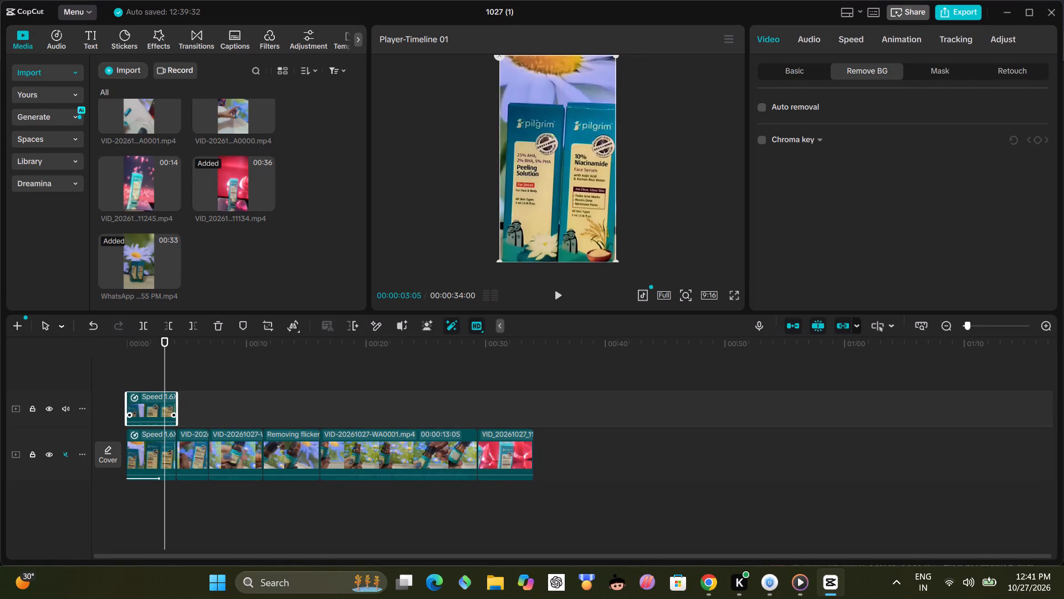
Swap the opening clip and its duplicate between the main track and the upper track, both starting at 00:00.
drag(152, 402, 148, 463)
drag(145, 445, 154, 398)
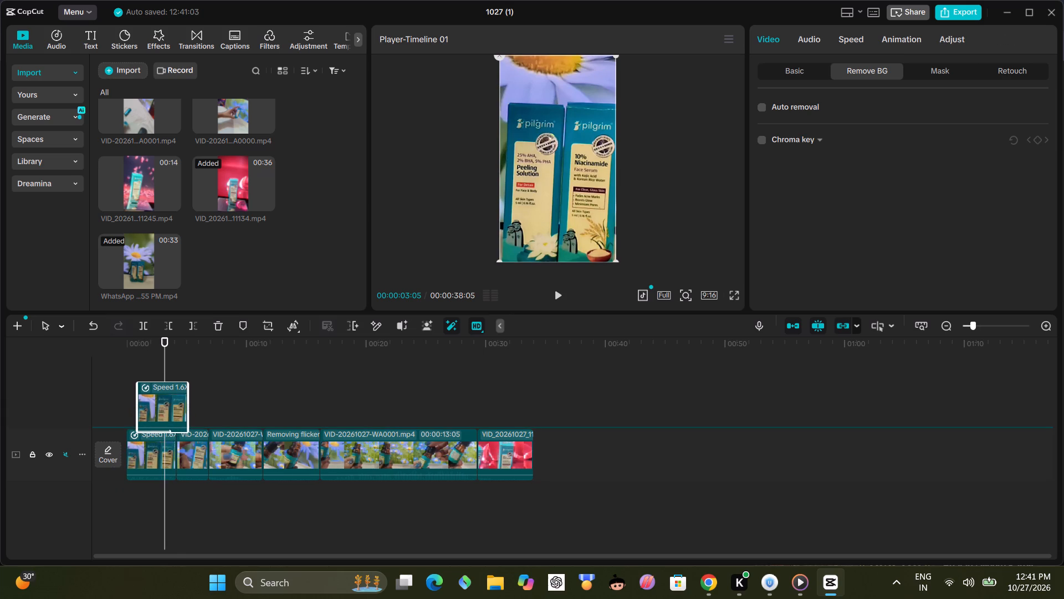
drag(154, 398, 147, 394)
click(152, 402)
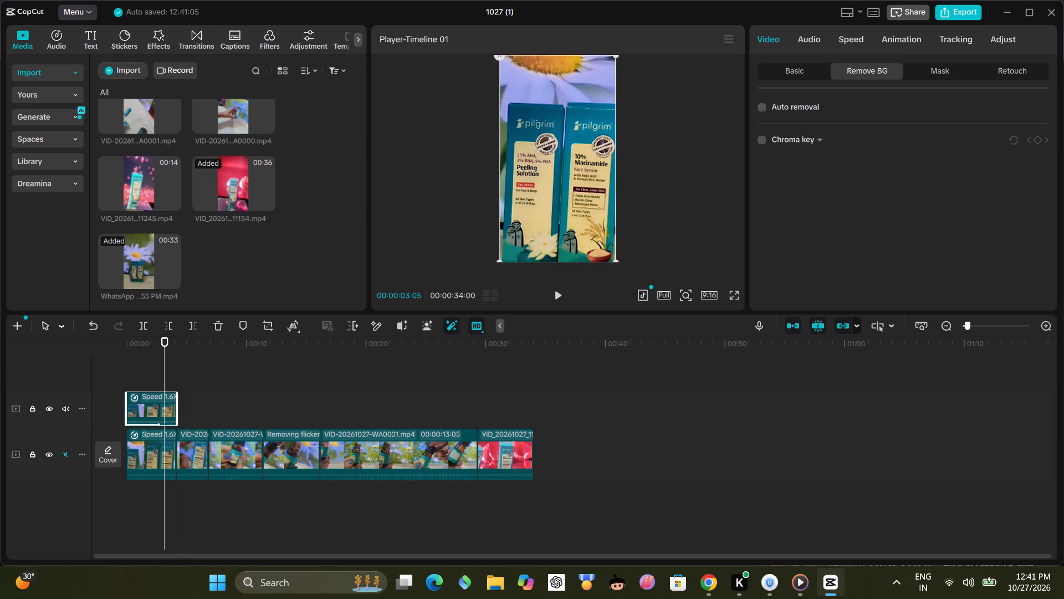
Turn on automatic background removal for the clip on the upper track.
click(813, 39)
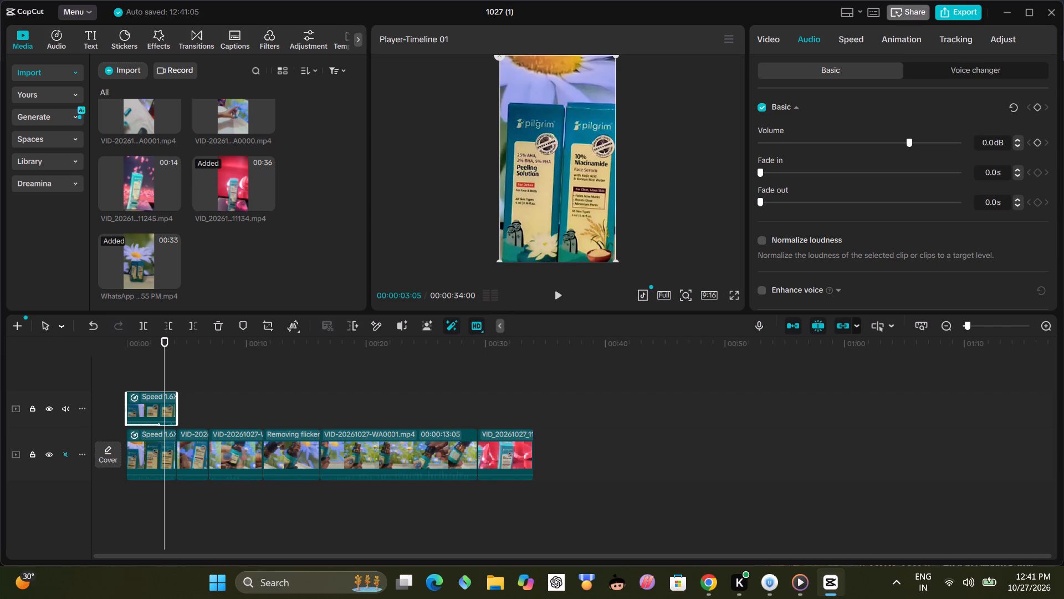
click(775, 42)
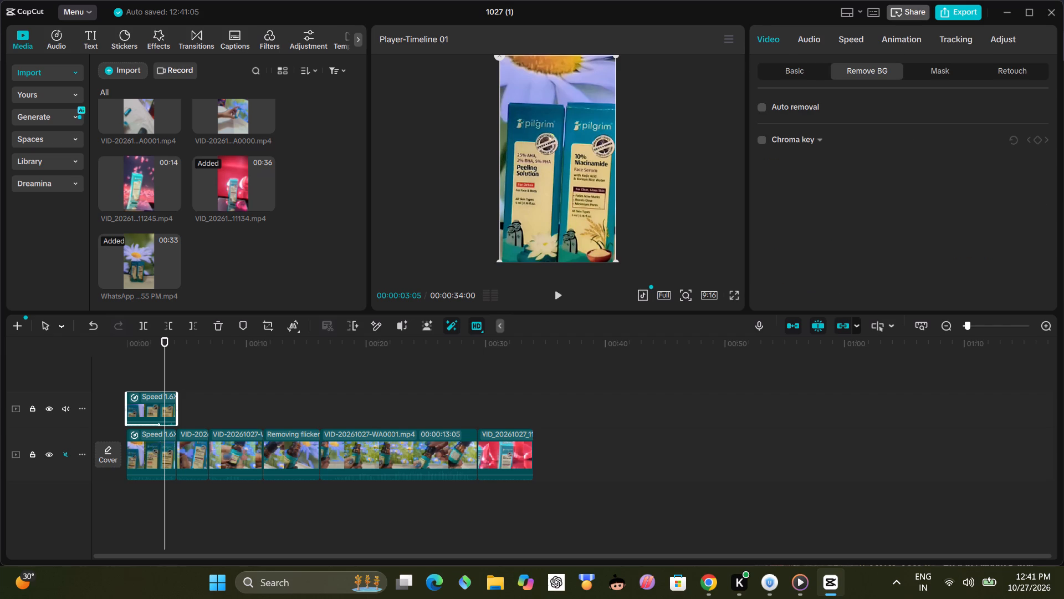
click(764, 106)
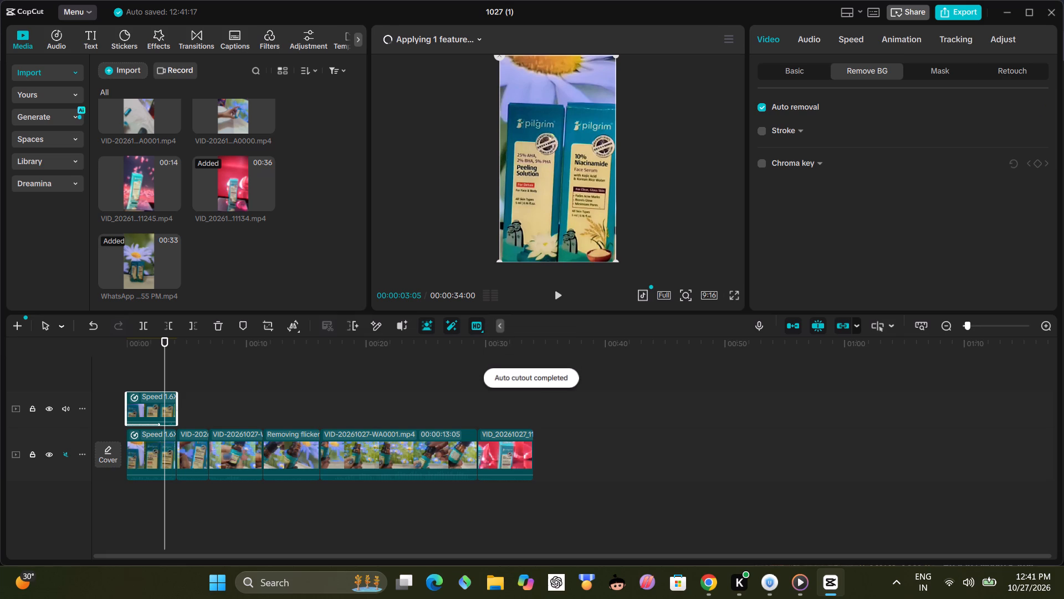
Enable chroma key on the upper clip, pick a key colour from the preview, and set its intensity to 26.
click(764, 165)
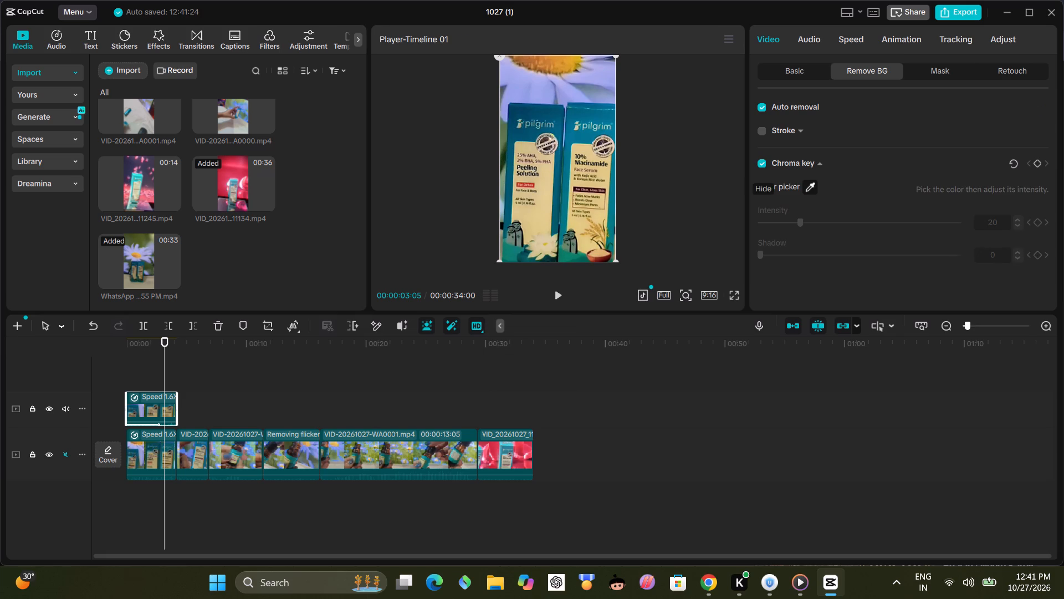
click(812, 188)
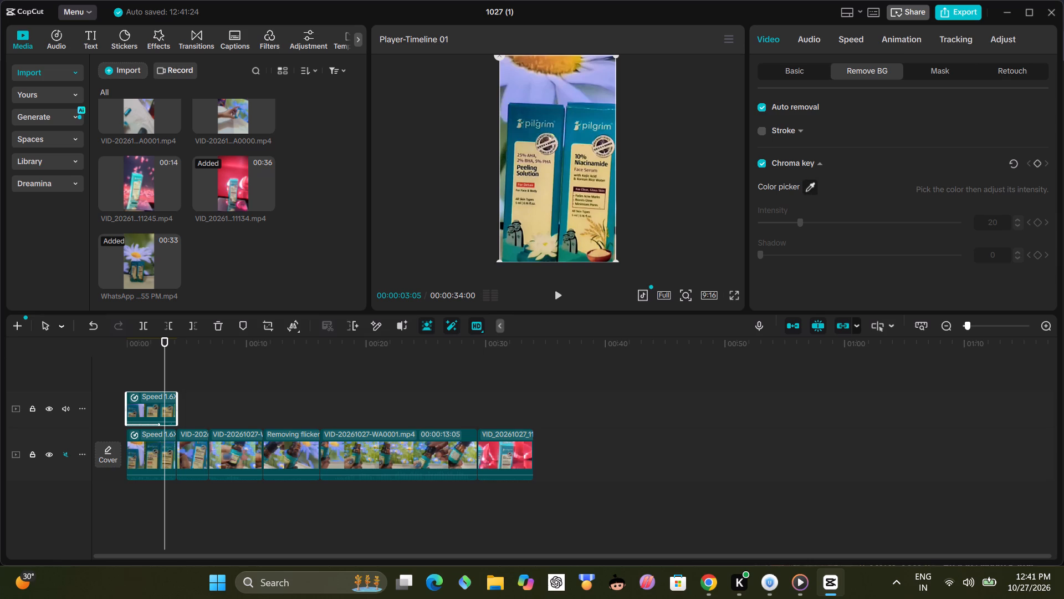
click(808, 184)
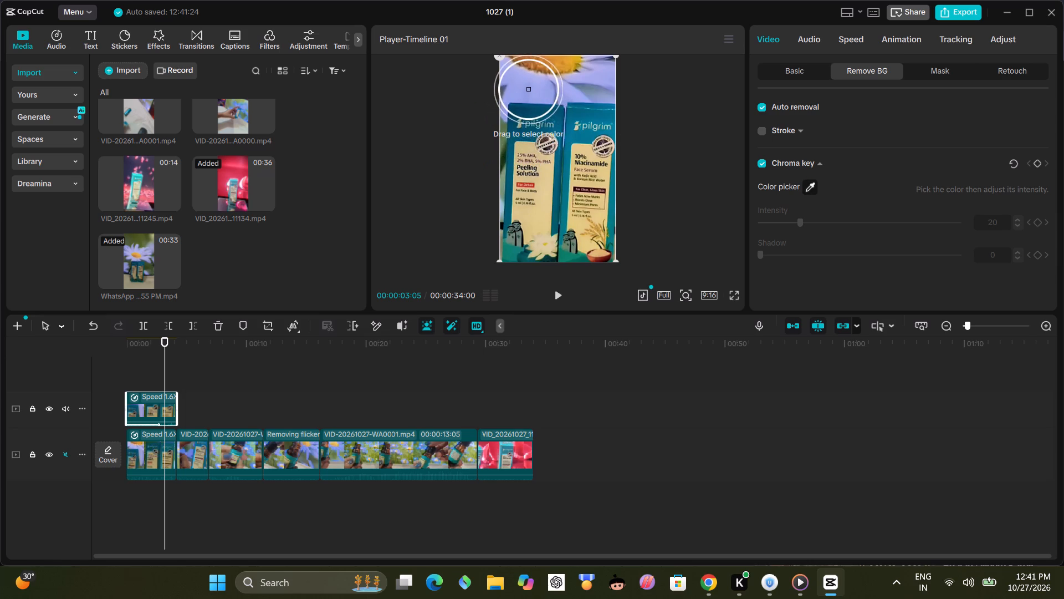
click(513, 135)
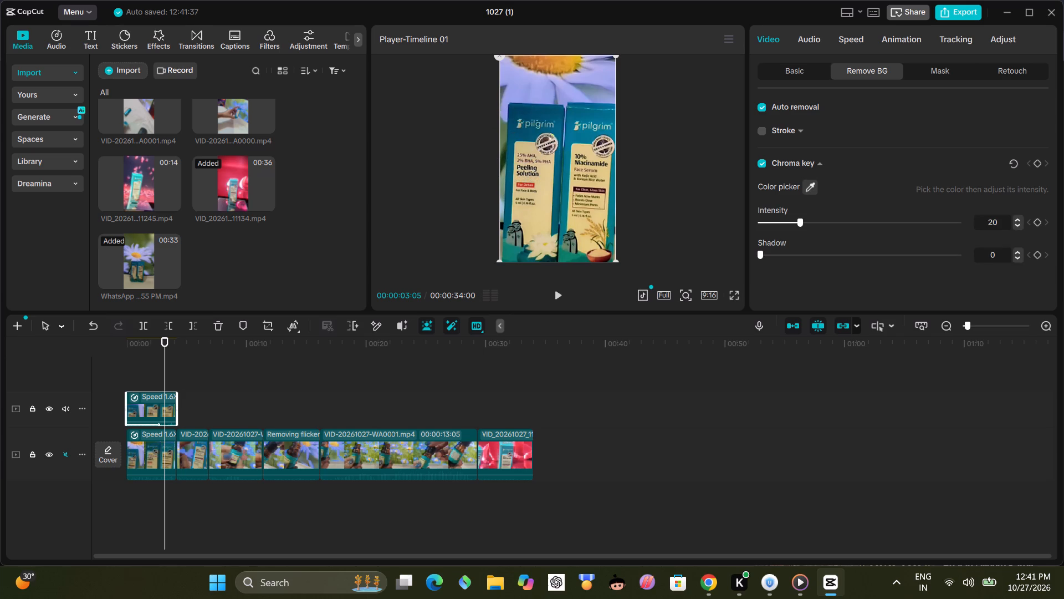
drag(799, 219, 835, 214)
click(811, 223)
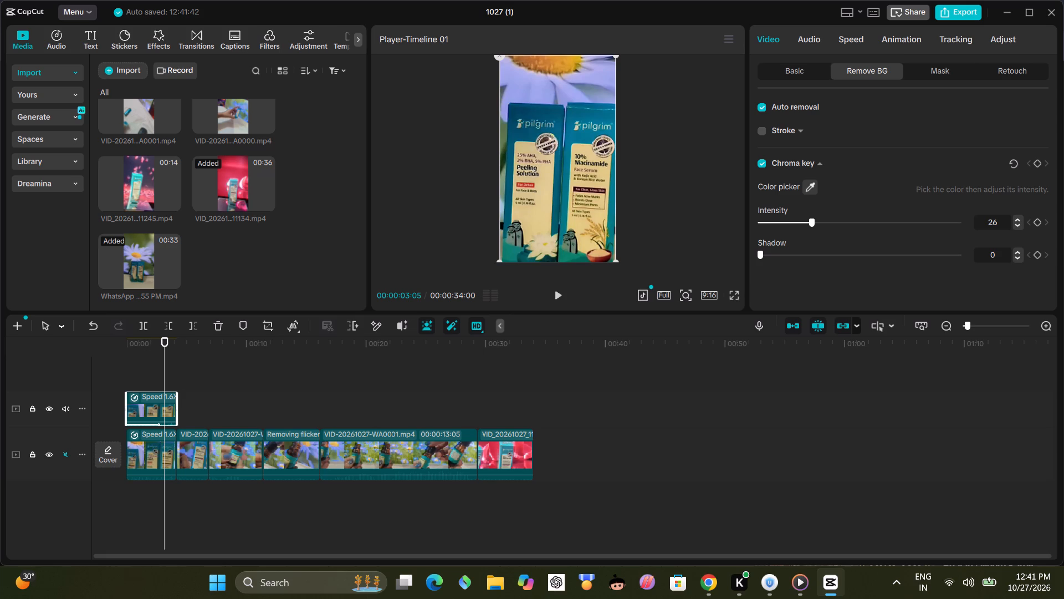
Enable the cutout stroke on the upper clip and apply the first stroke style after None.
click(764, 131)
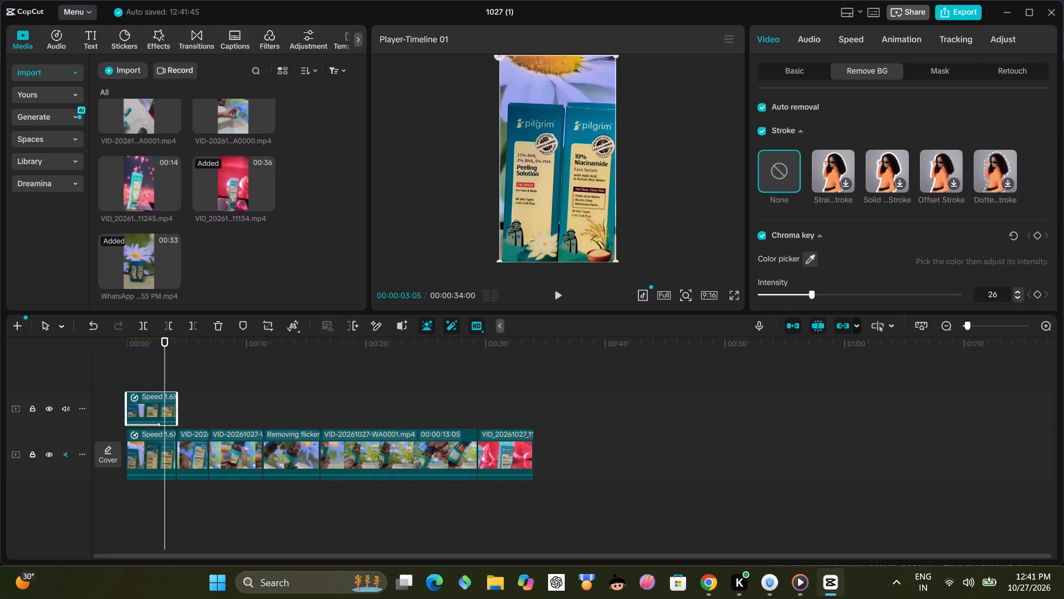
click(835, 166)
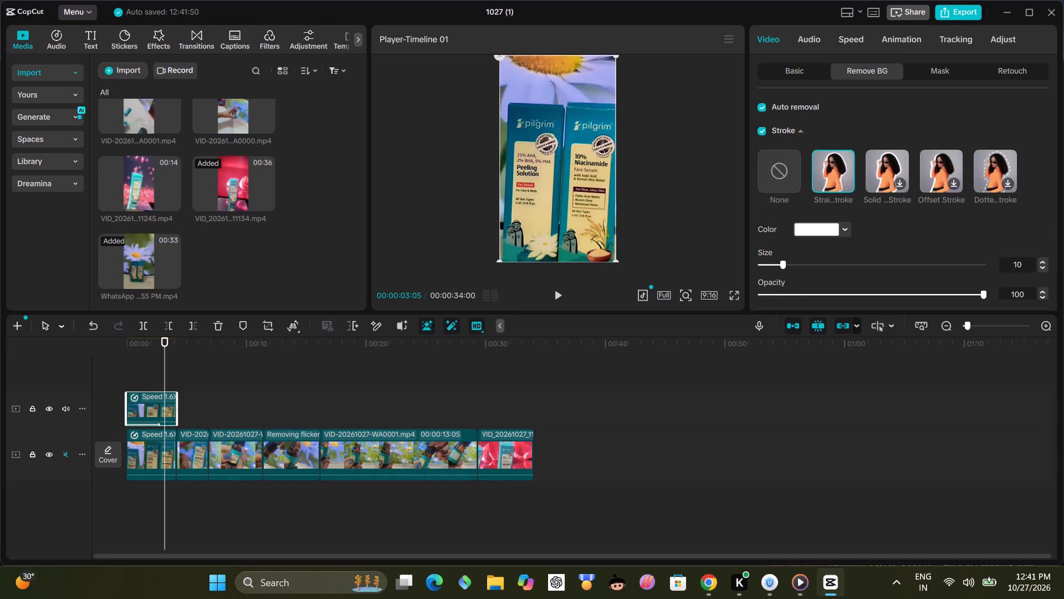
Play the video from the start to check the layered opening clip.
drag(164, 369, 151, 373)
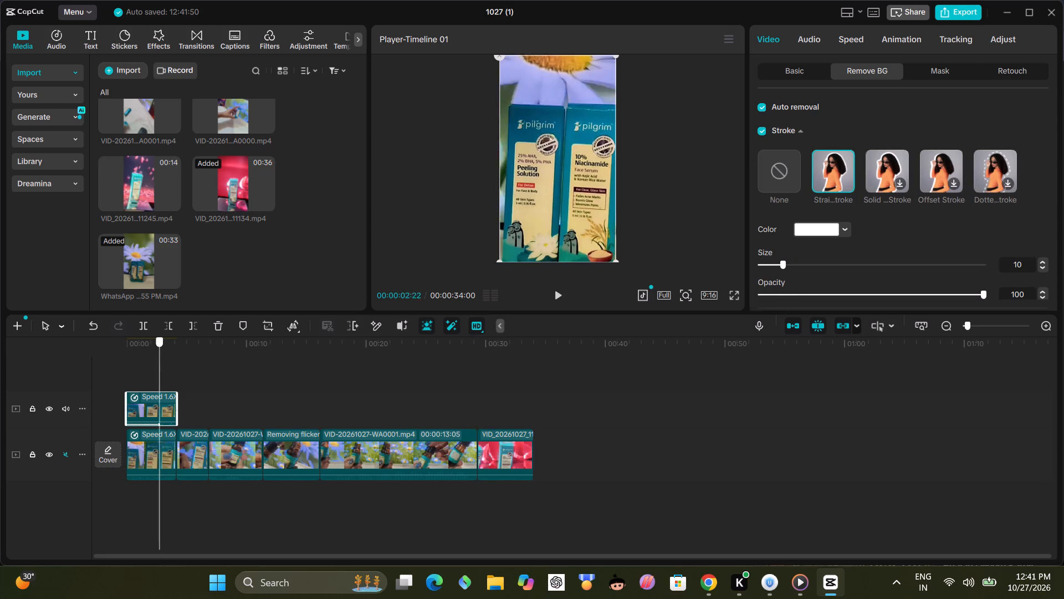
drag(151, 373, 116, 375)
click(562, 296)
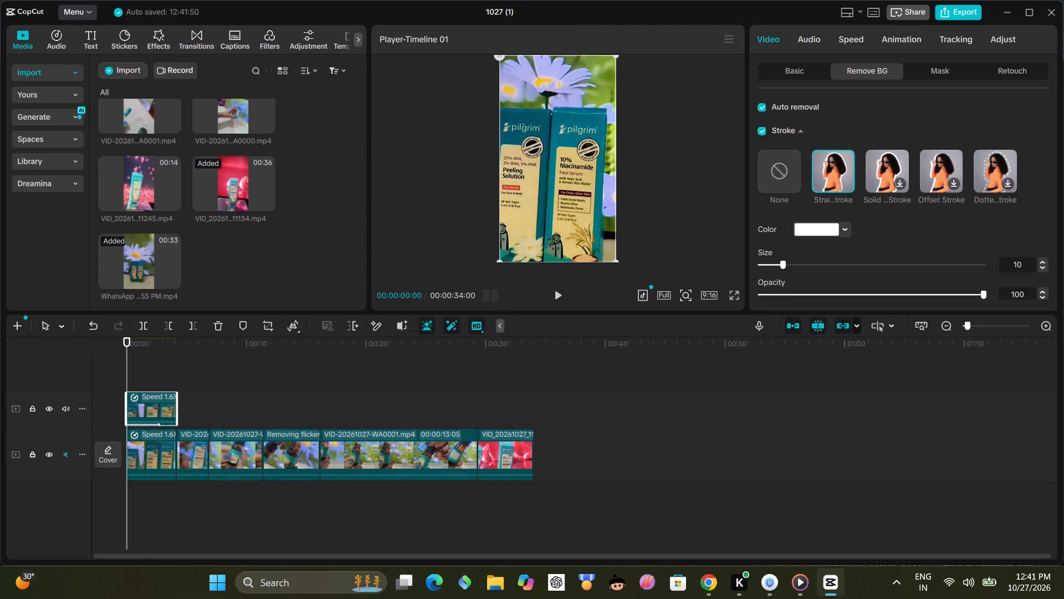
click(551, 303)
click(557, 297)
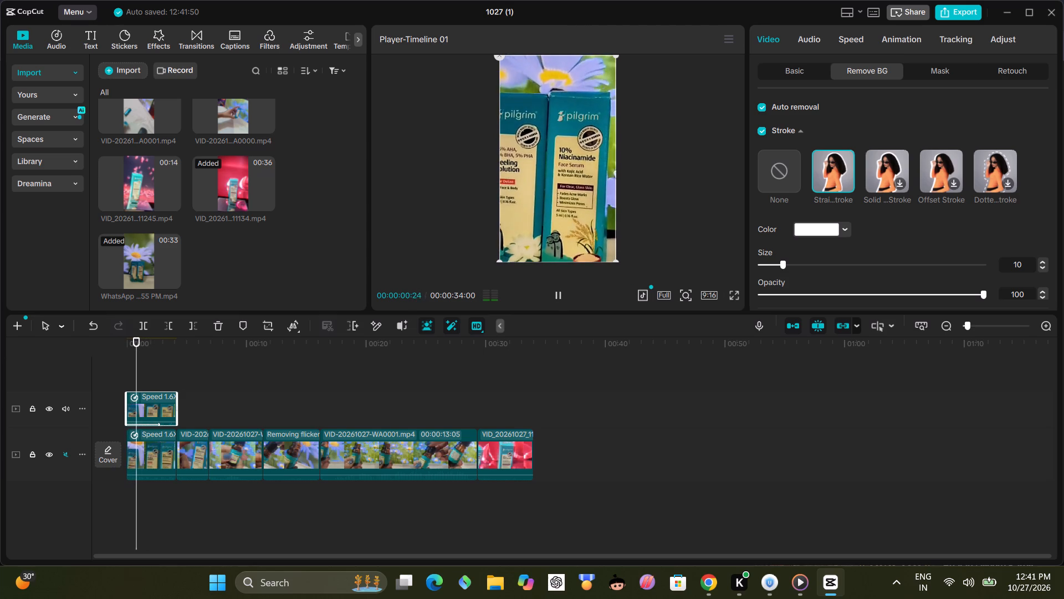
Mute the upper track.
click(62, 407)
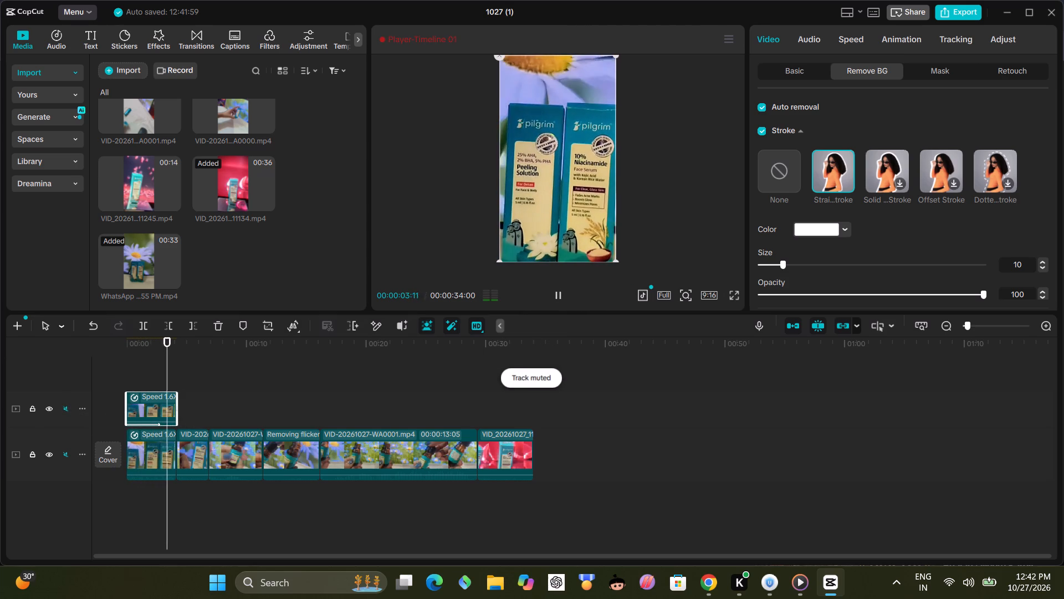
Undo the recent edits step by step, back to the timeline before the opening clip was duplicated.
click(139, 378)
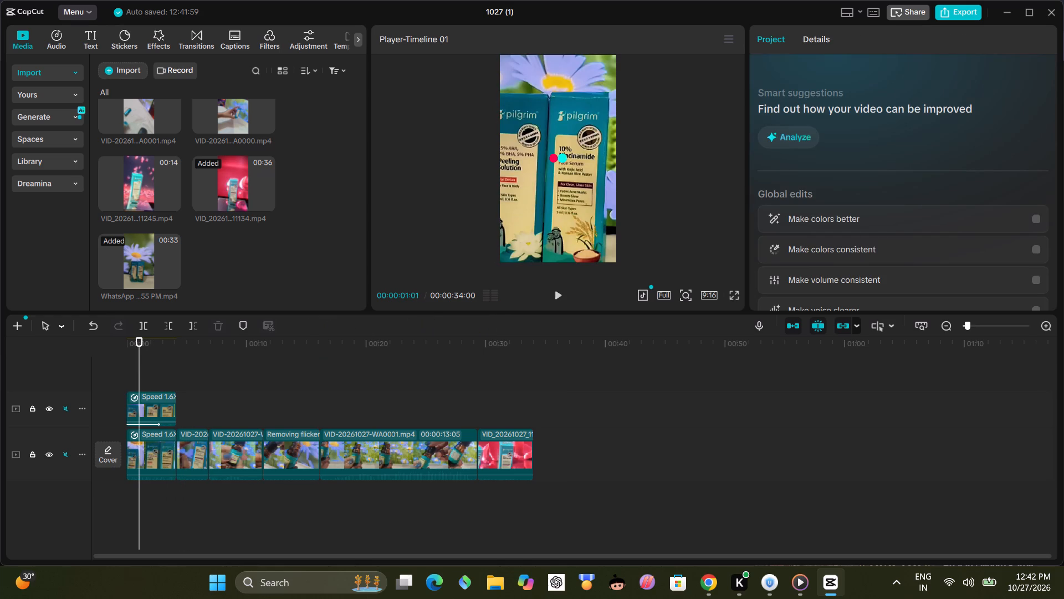
click(150, 395)
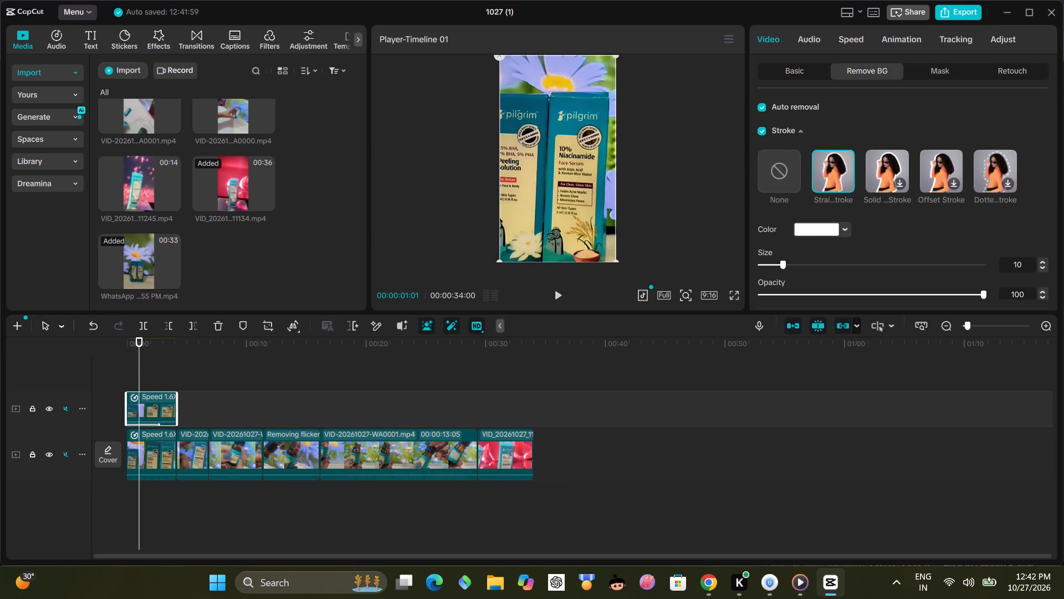
click(157, 456)
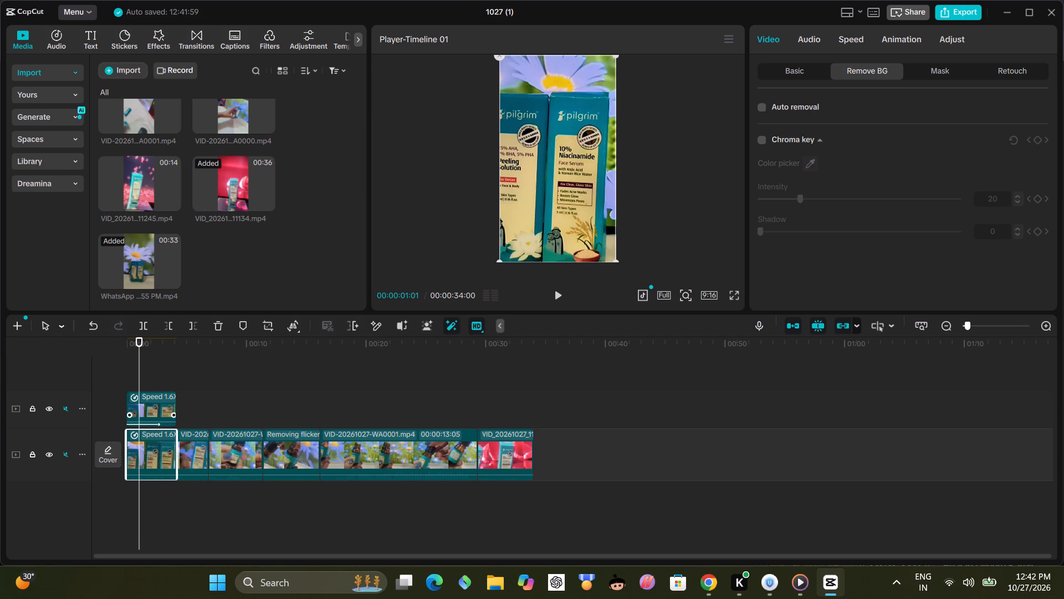
key(ctrl+z)
key(ctrl+z)
key(ctrl+z)
key(ctrl+z)
click(91, 323)
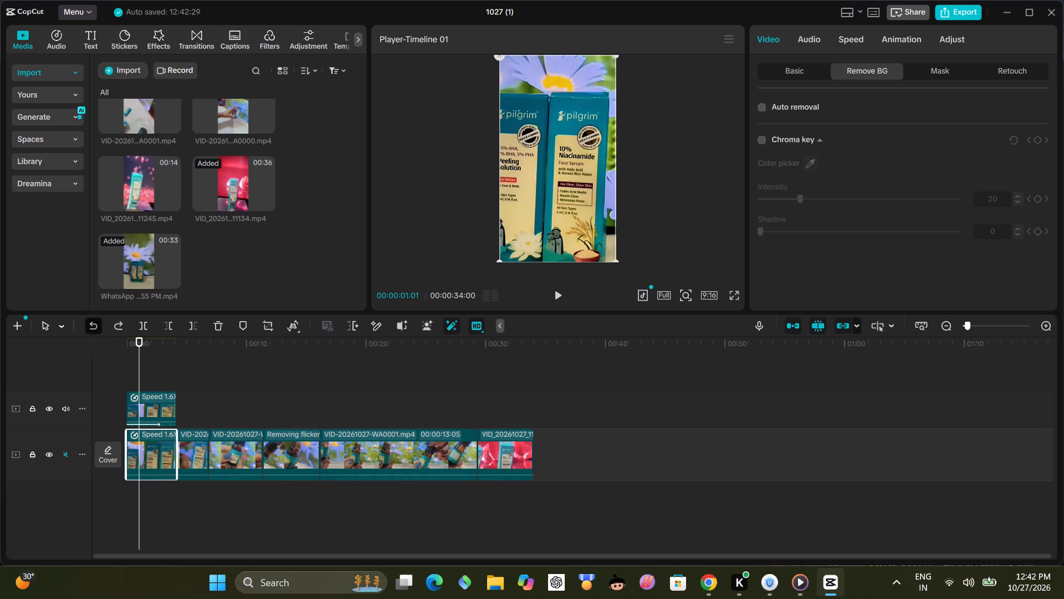
click(91, 323)
triple_click(91, 323)
click(91, 323)
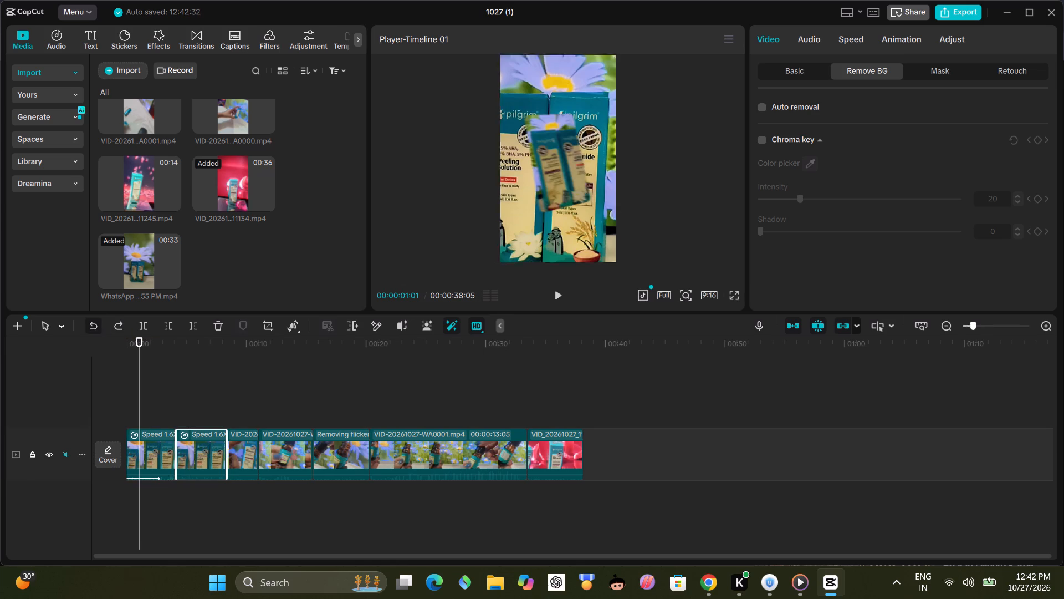
click(91, 323)
click(91, 323)
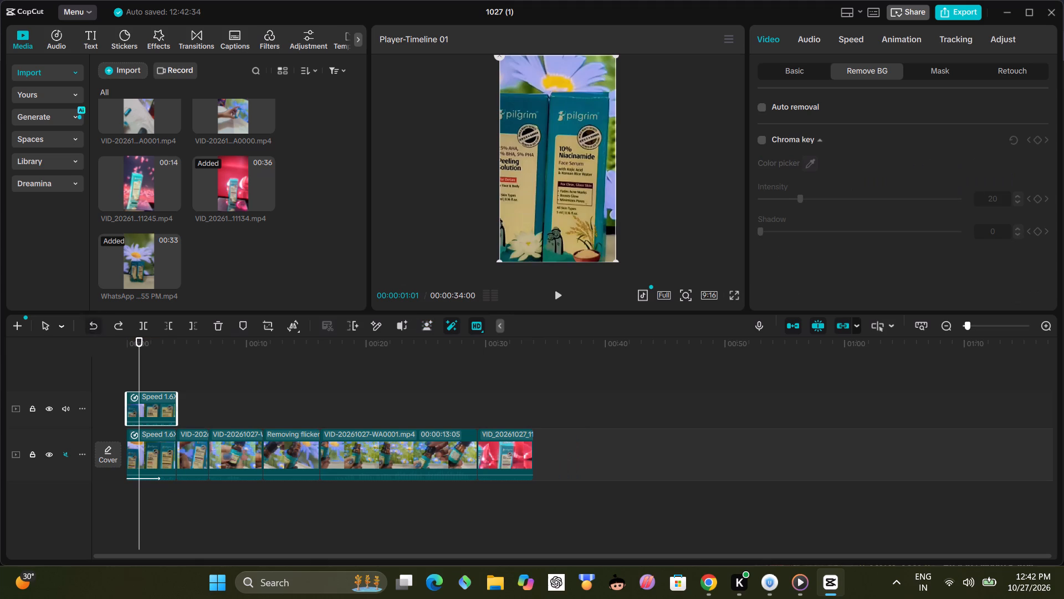
click(91, 323)
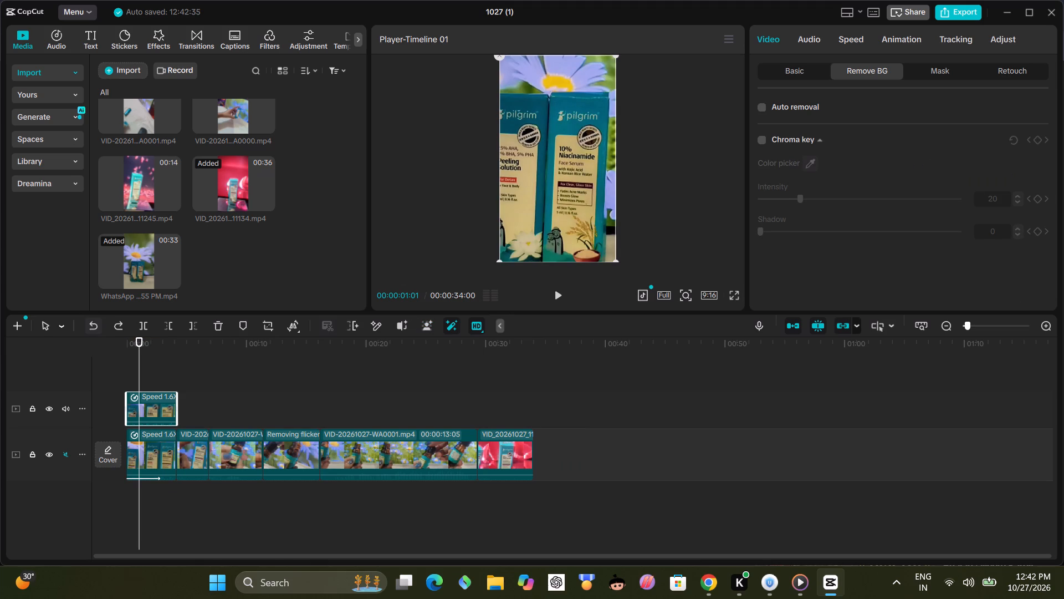
double_click(91, 323)
double_click(91, 323)
click(91, 323)
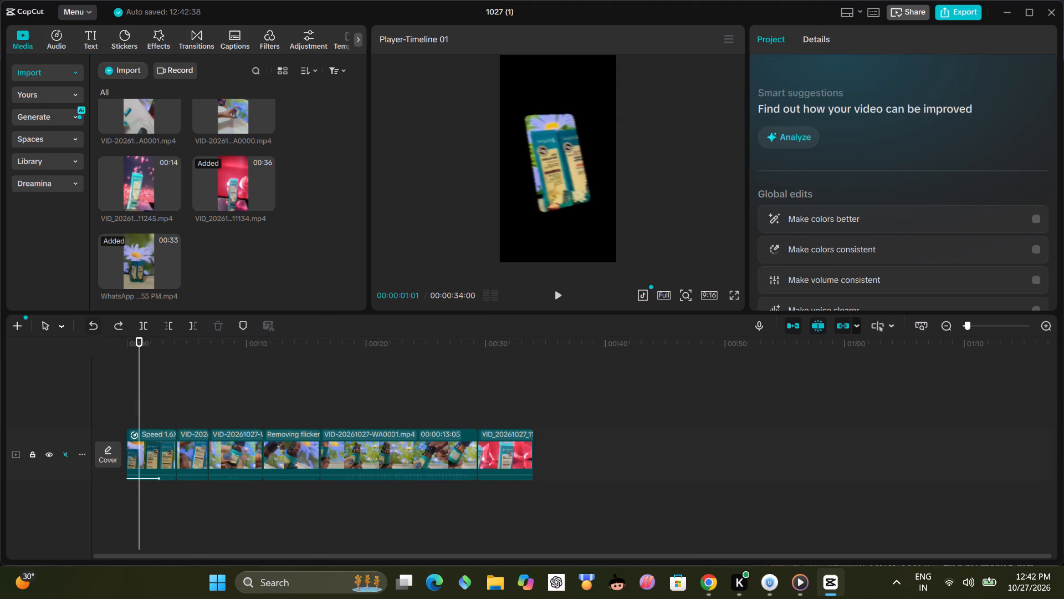
Browse the trending stock clips in the media library for a backdrop for the opening clip.
drag(138, 411, 99, 412)
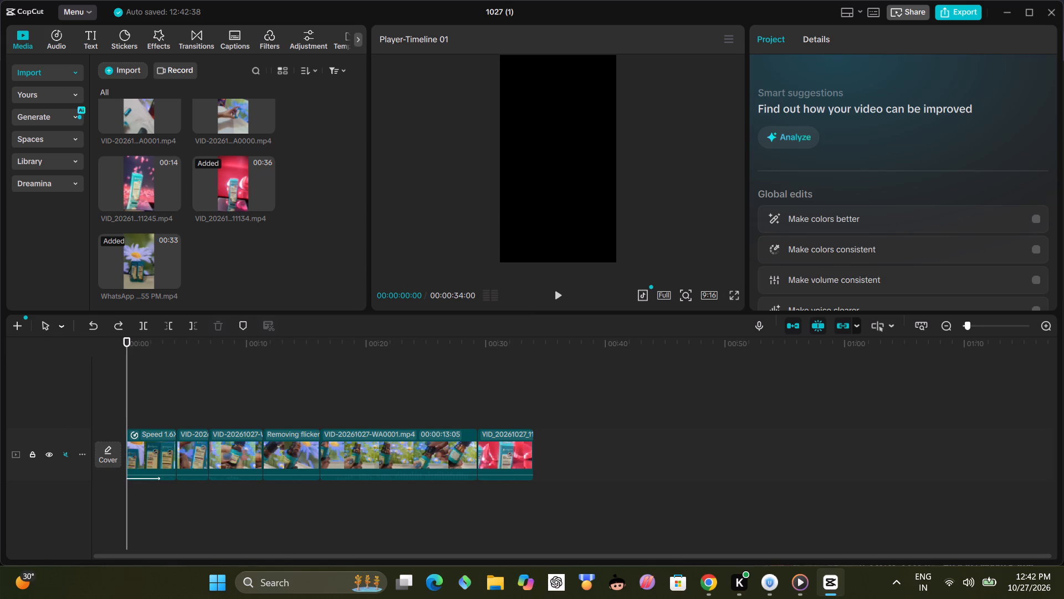
click(42, 160)
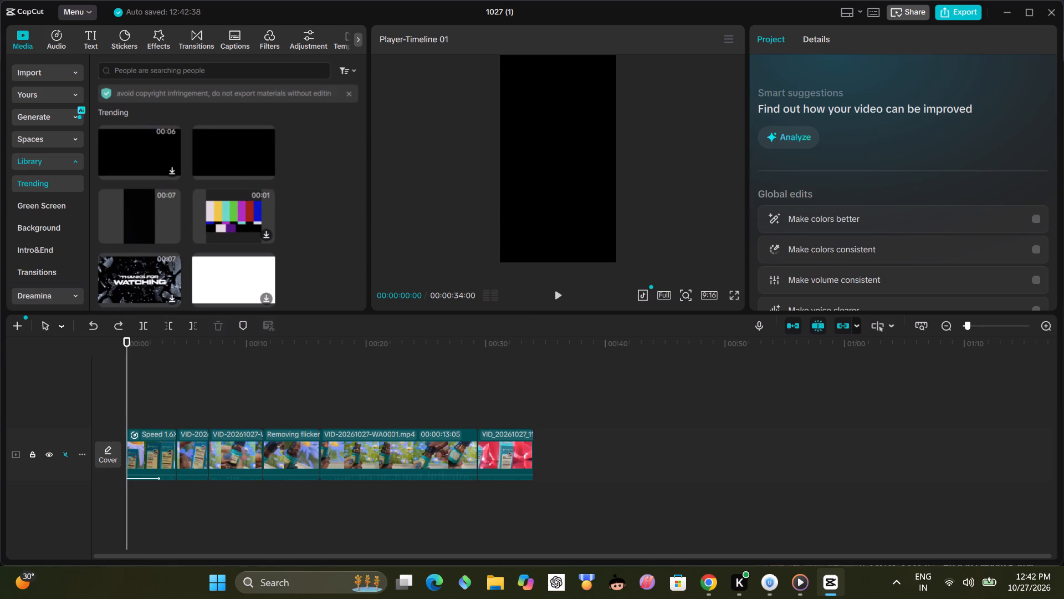
scroll(180, 227, down, 3)
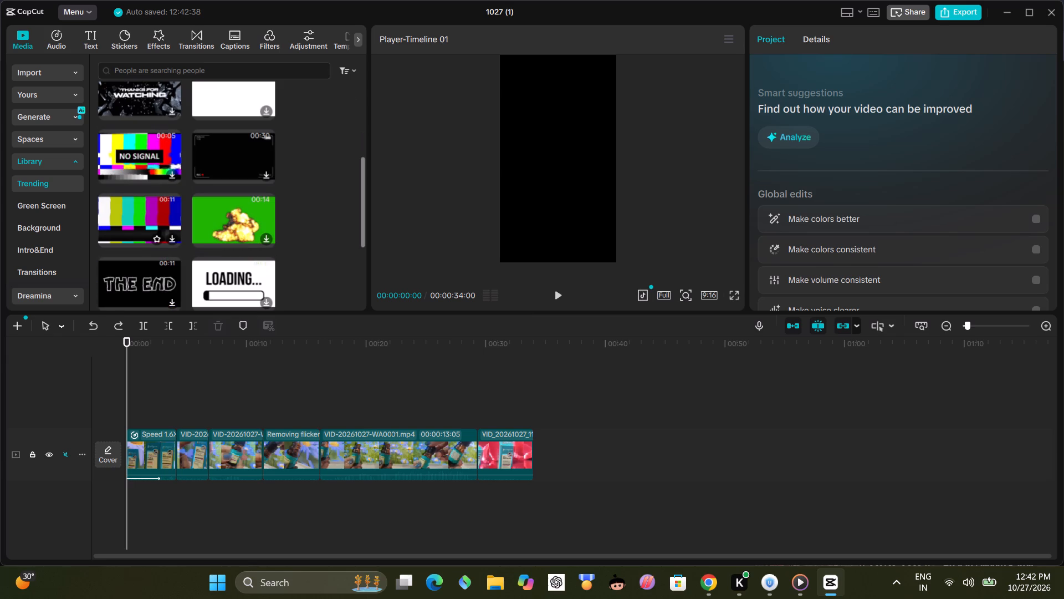
scroll(215, 238, down, 6)
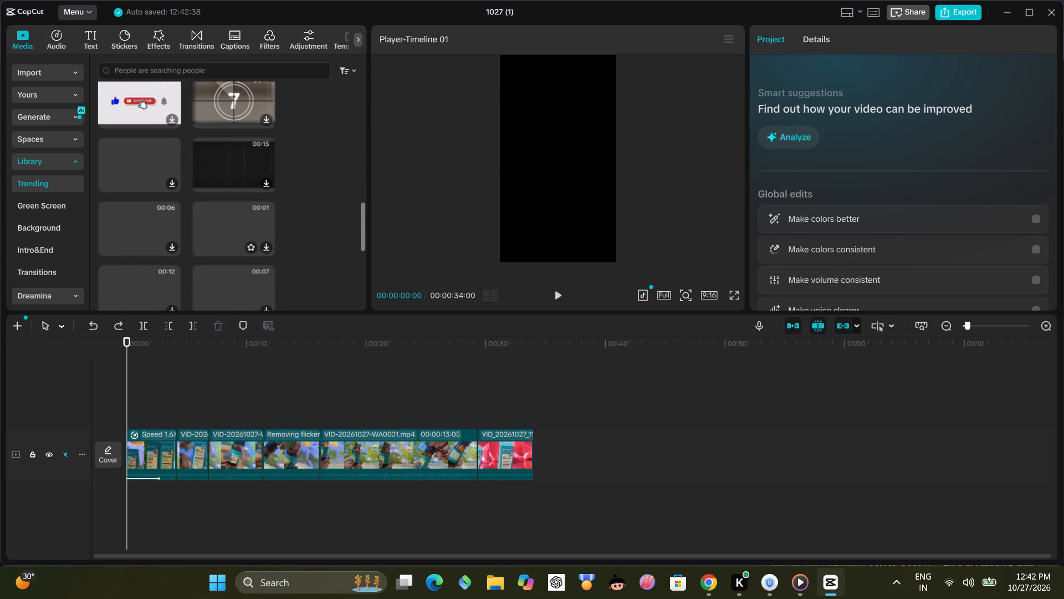
scroll(215, 238, down, 8)
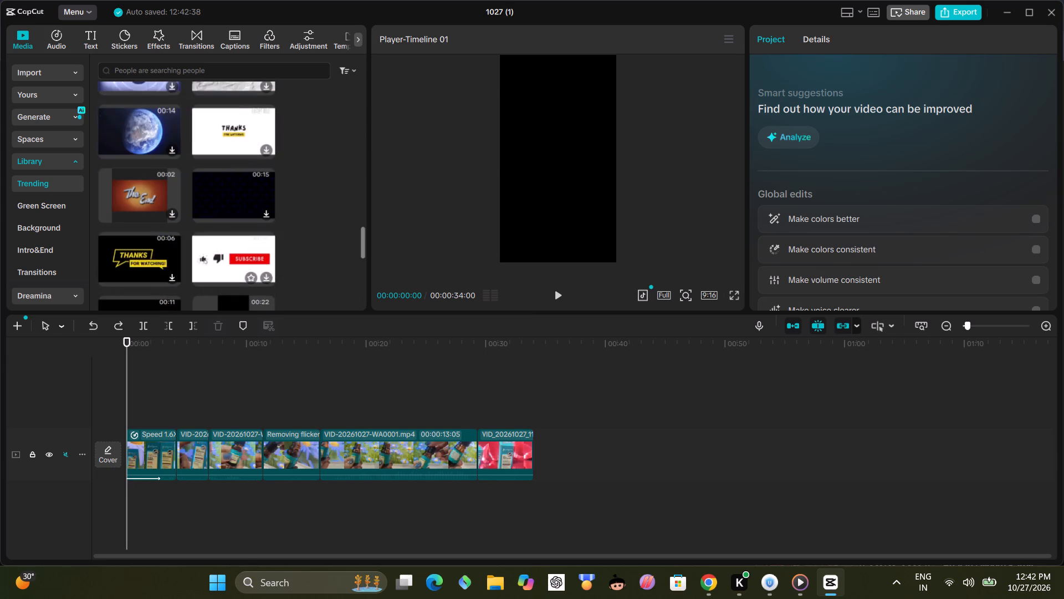
scroll(215, 238, down, 6)
scroll(215, 238, up, 2)
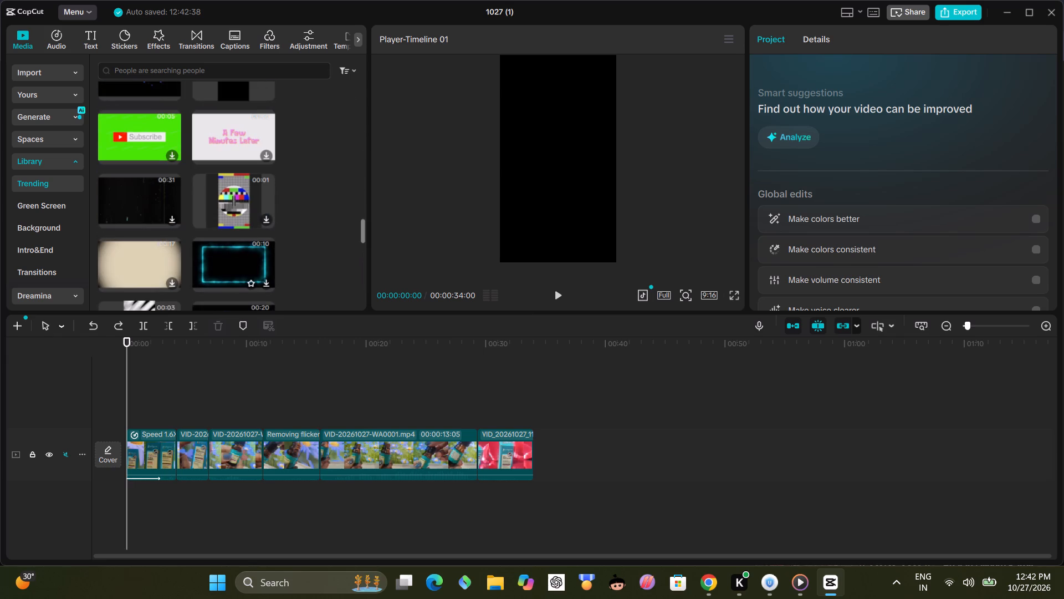
scroll(215, 238, down, 7)
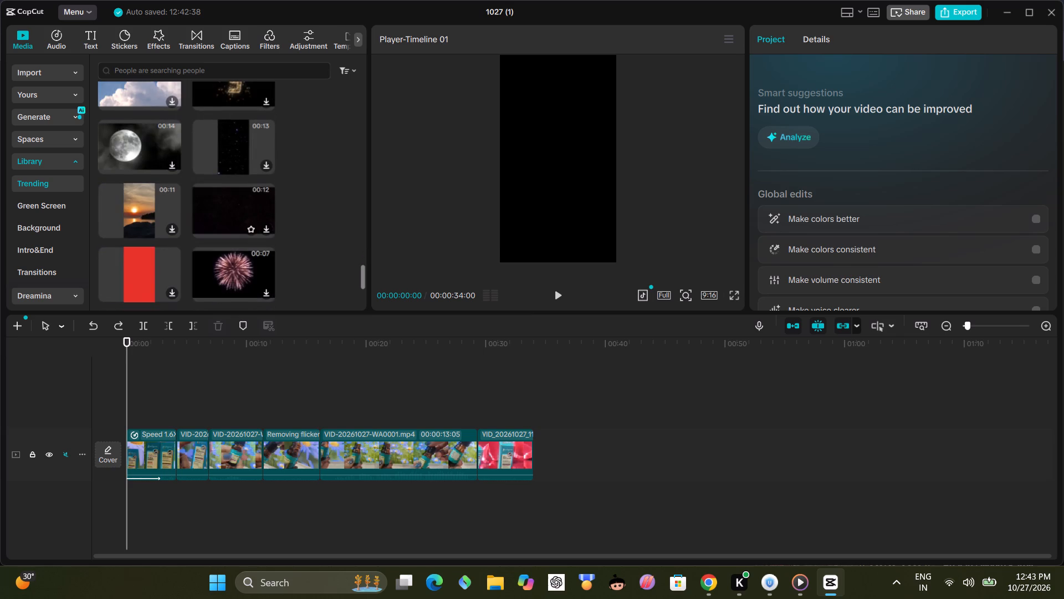
scroll(215, 238, down, 3)
scroll(215, 238, up, 11)
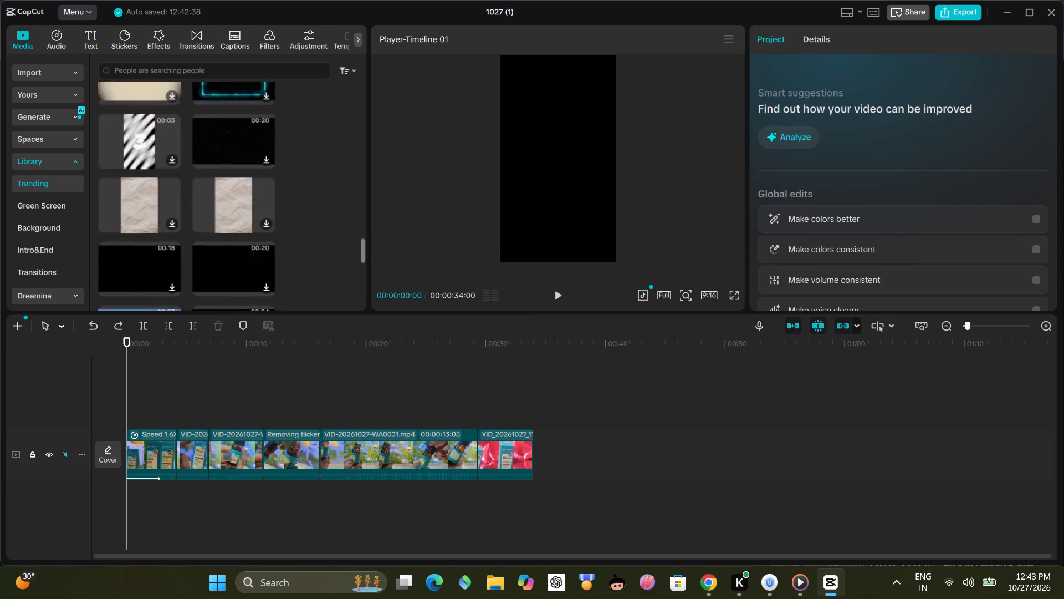
scroll(215, 238, up, 20)
scroll(215, 238, up, 5)
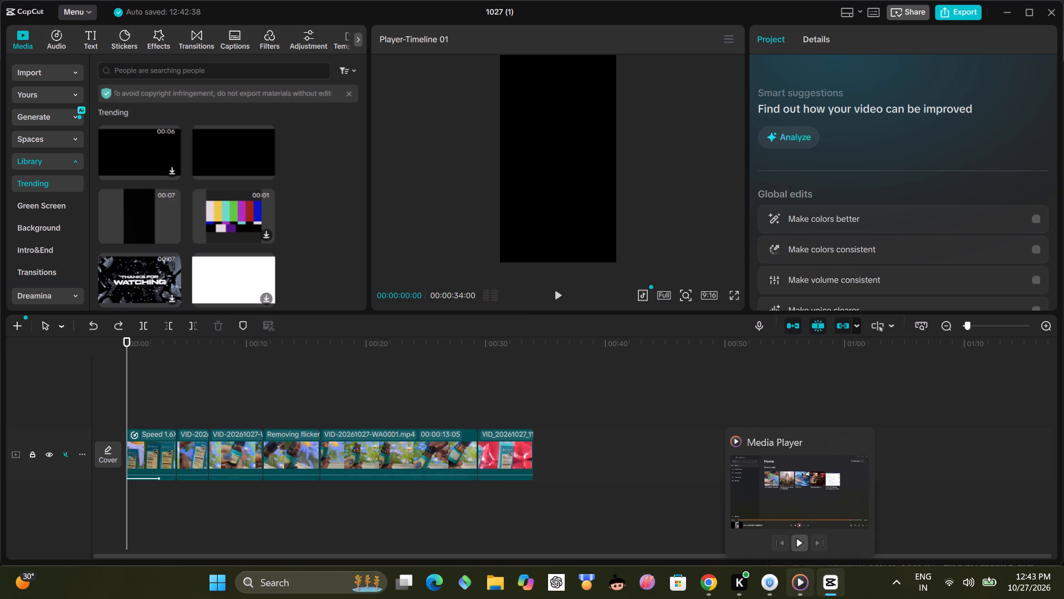
Minimize the video editor and close the Chrome window showing the unavailable YouTube video.
click(835, 587)
click(835, 587)
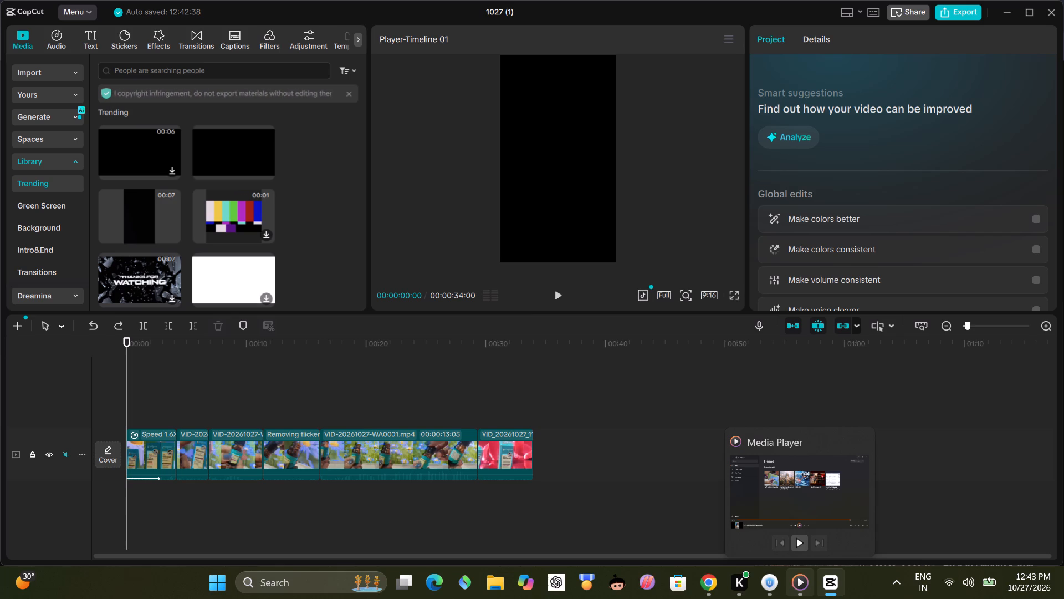
click(1006, 4)
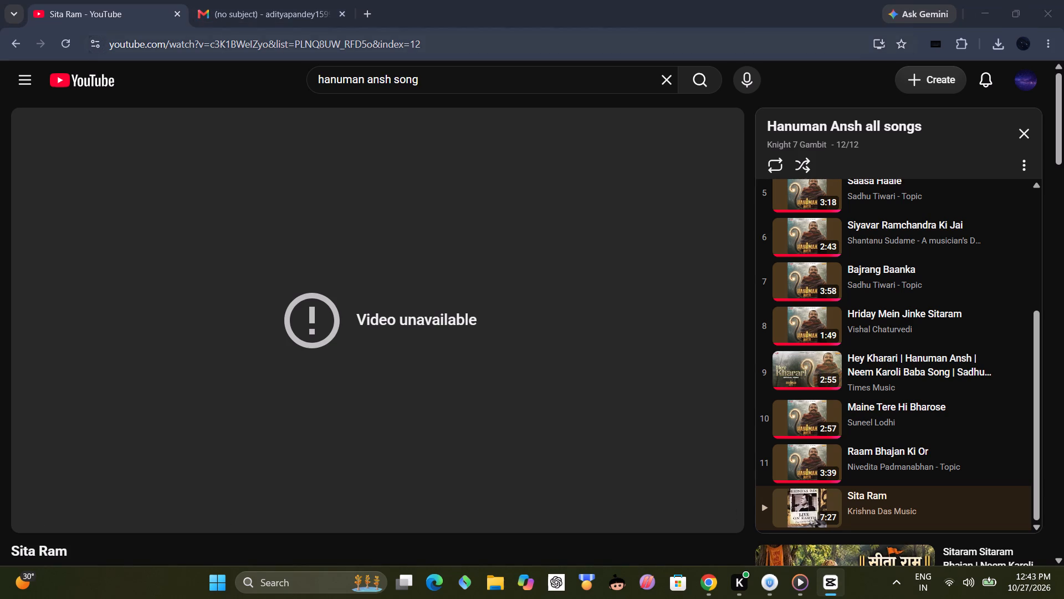
click(1043, 12)
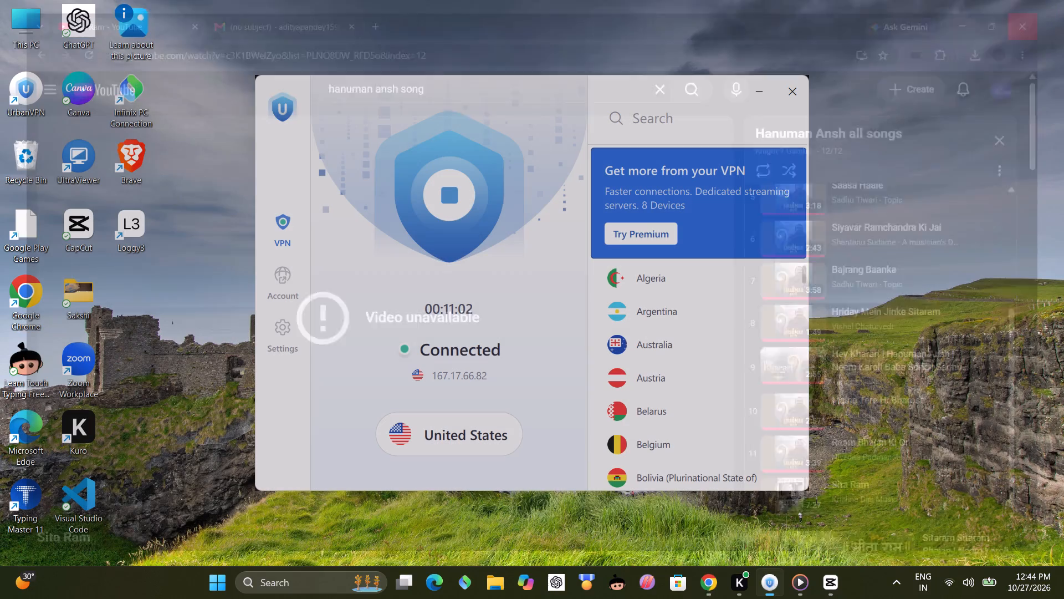
Open the Brave browser and pause the flowers background video on YouTube.
click(272, 51)
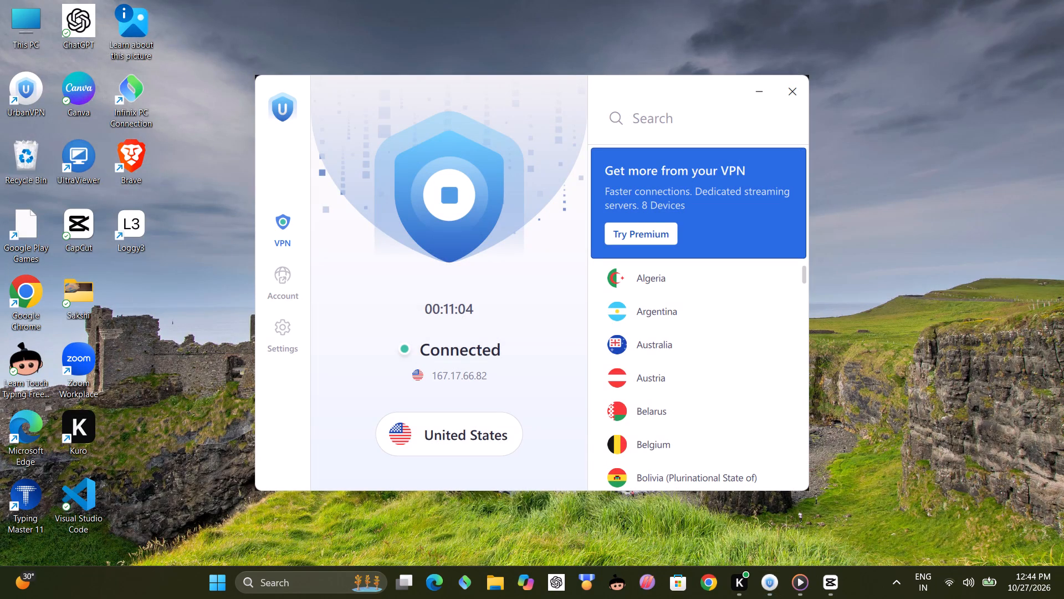
double_click(135, 172)
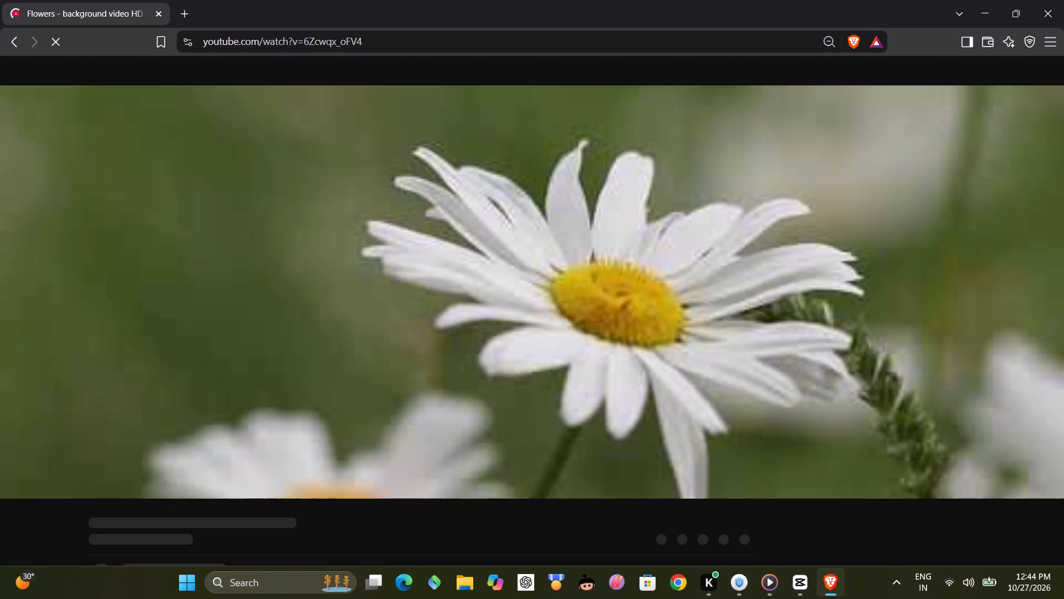
click(9, 484)
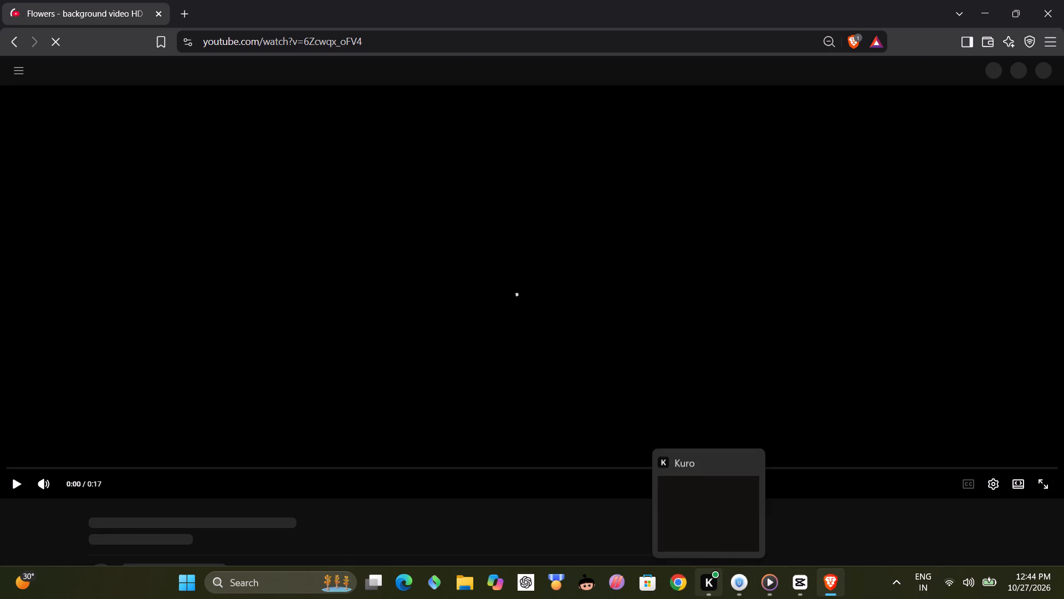
Return to CapCut and play the timeline from the start to check the opening clip's animation.
click(829, 595)
click(799, 584)
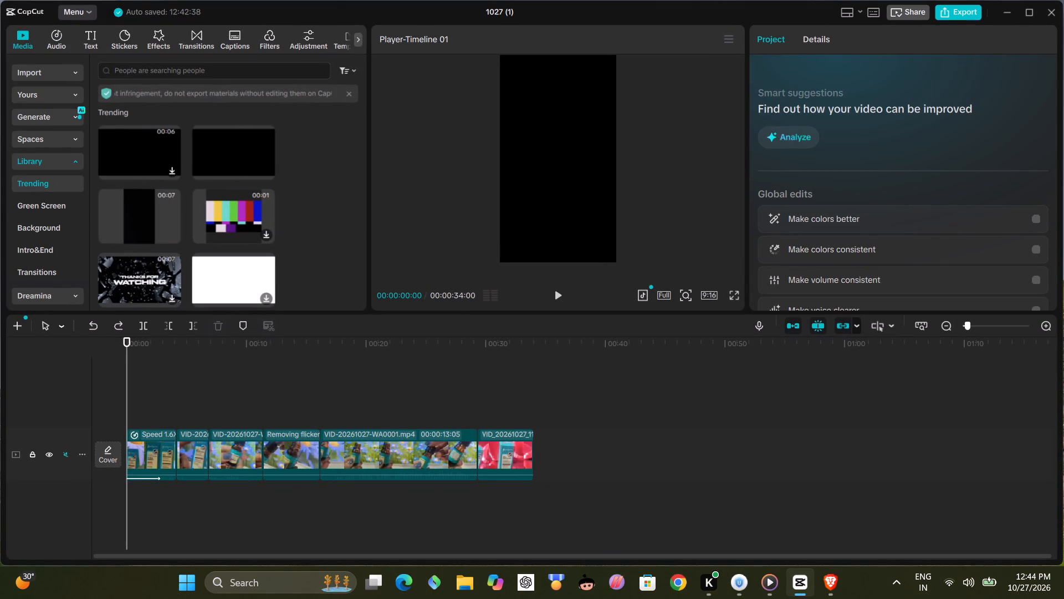
click(557, 301)
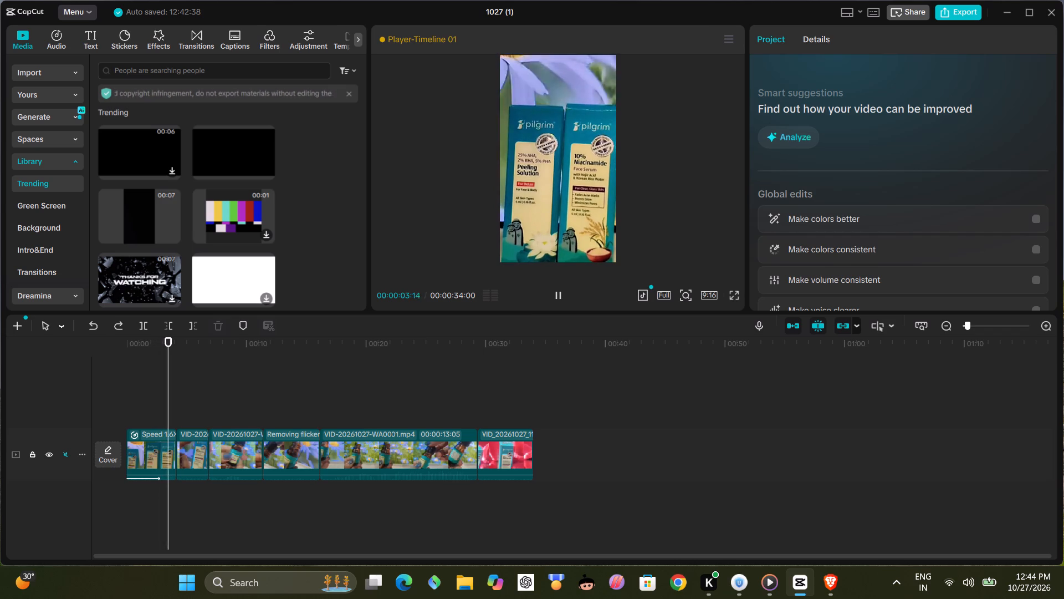
drag(188, 405, 171, 407)
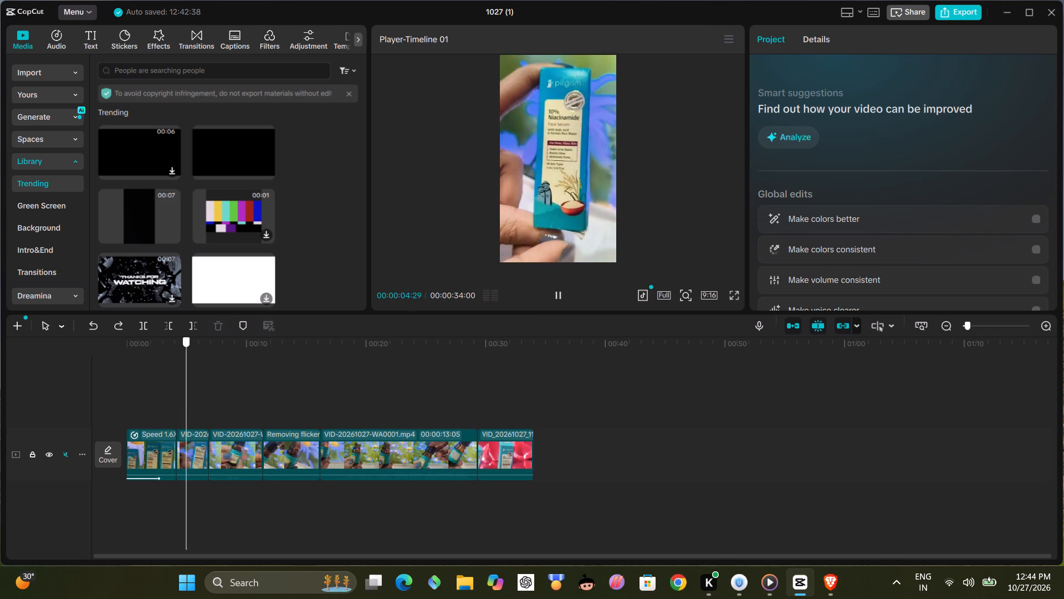
drag(171, 407, 103, 408)
click(559, 292)
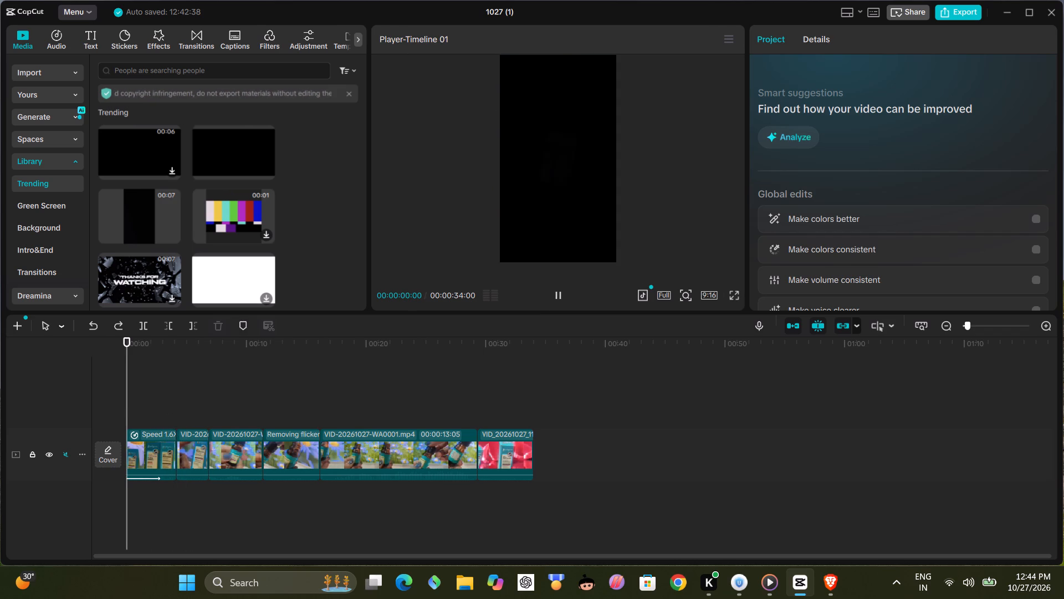
click(559, 292)
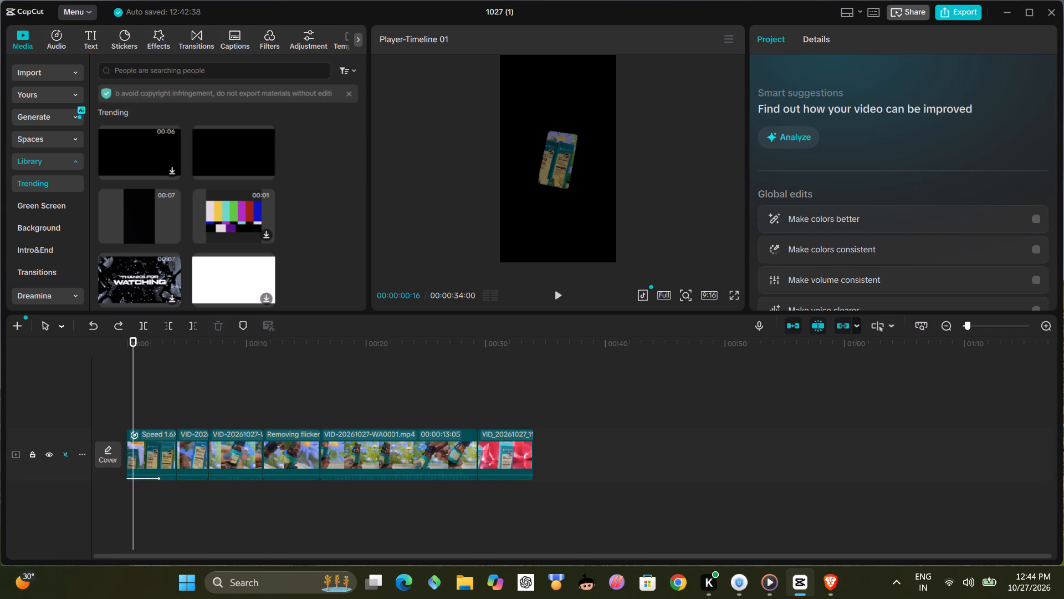
Duplicate the sped-up opening clip onto a track above and align the copy with the timeline start.
click(154, 444)
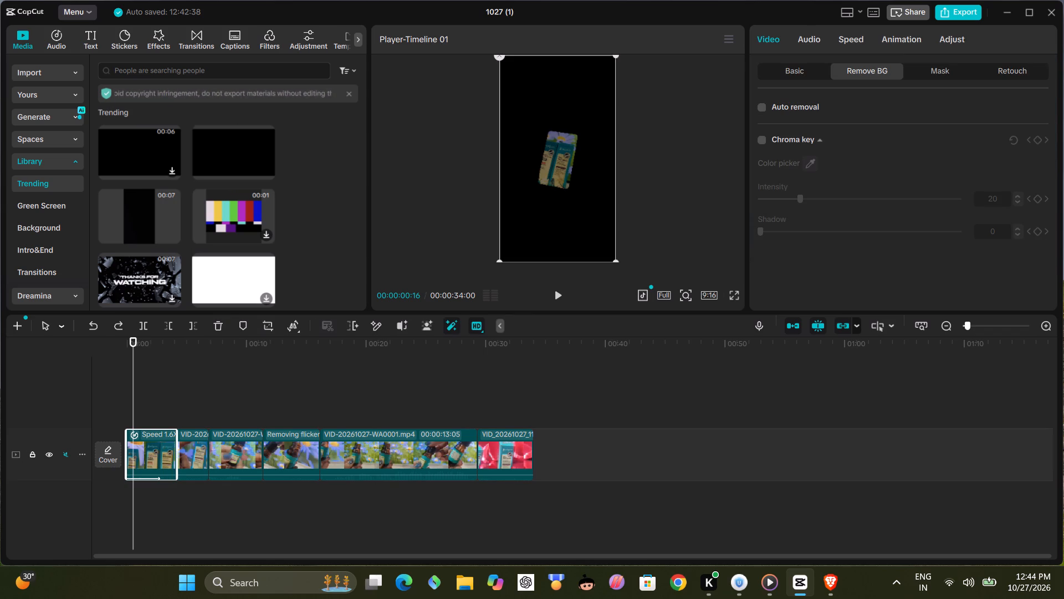
key(ctrl+c)
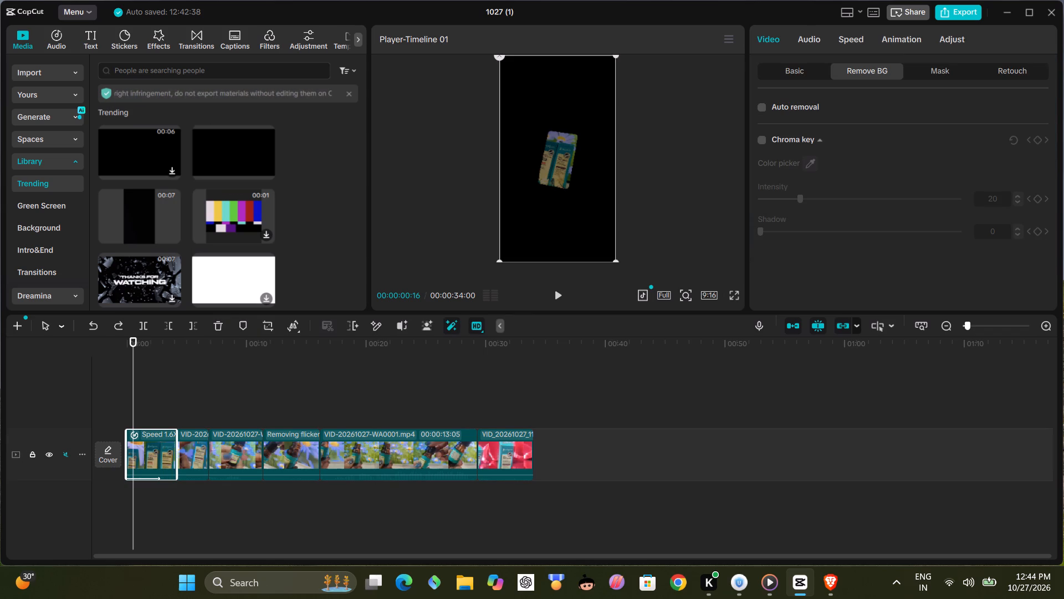
click(171, 414)
click(161, 407)
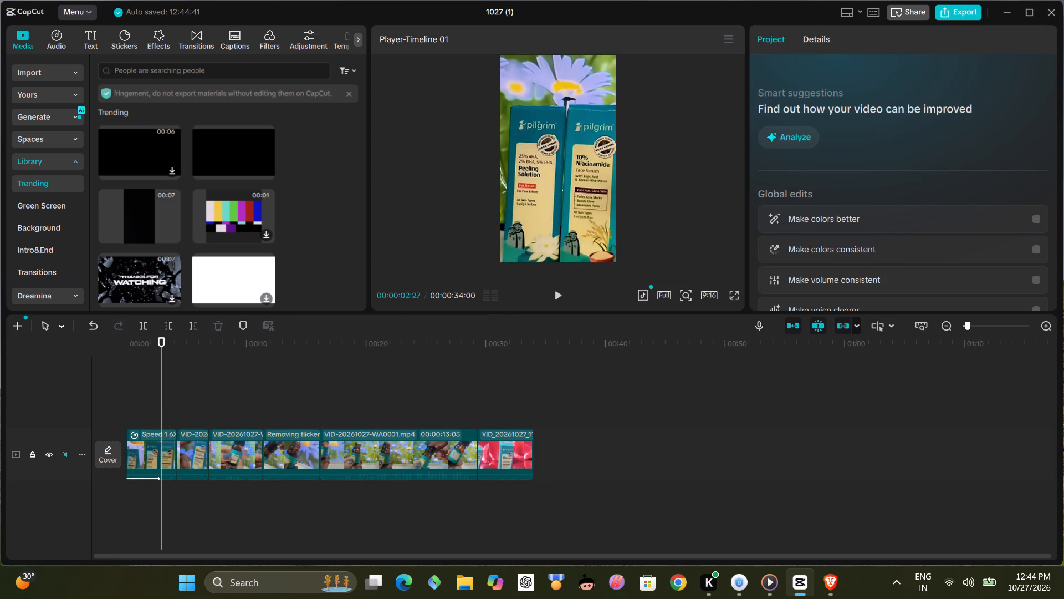
click(138, 400)
key(ctrl+v)
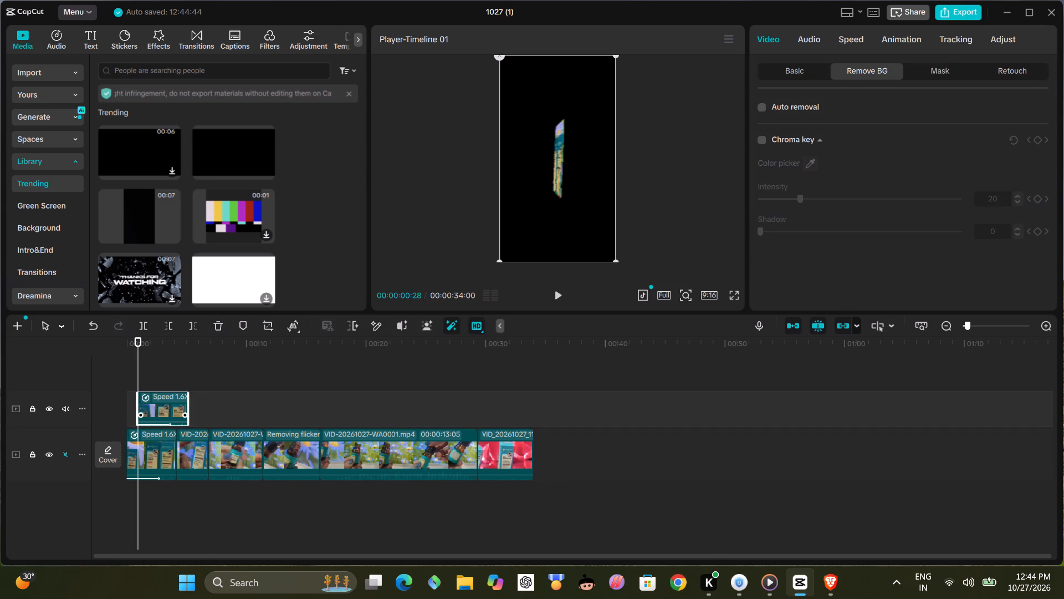
drag(165, 408, 156, 412)
Play the start of the timeline to check the two stacked opening clips.
click(110, 382)
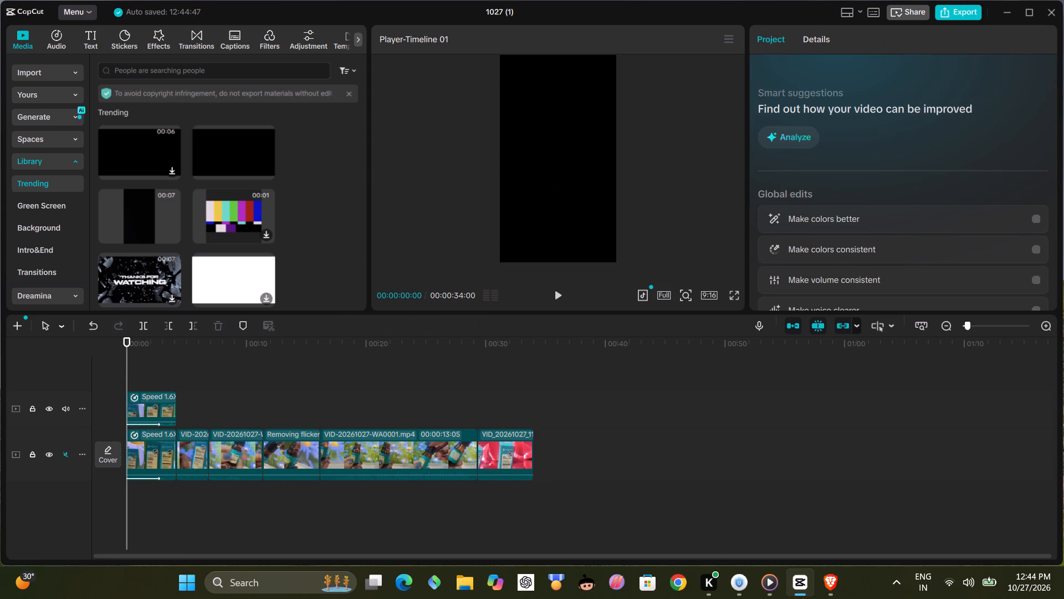
click(559, 294)
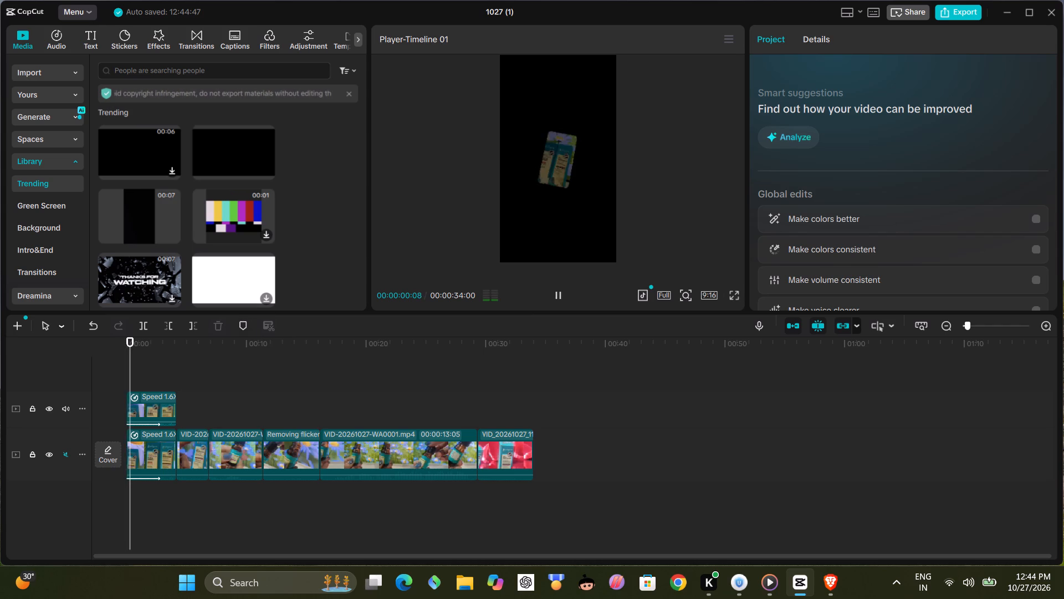
click(559, 294)
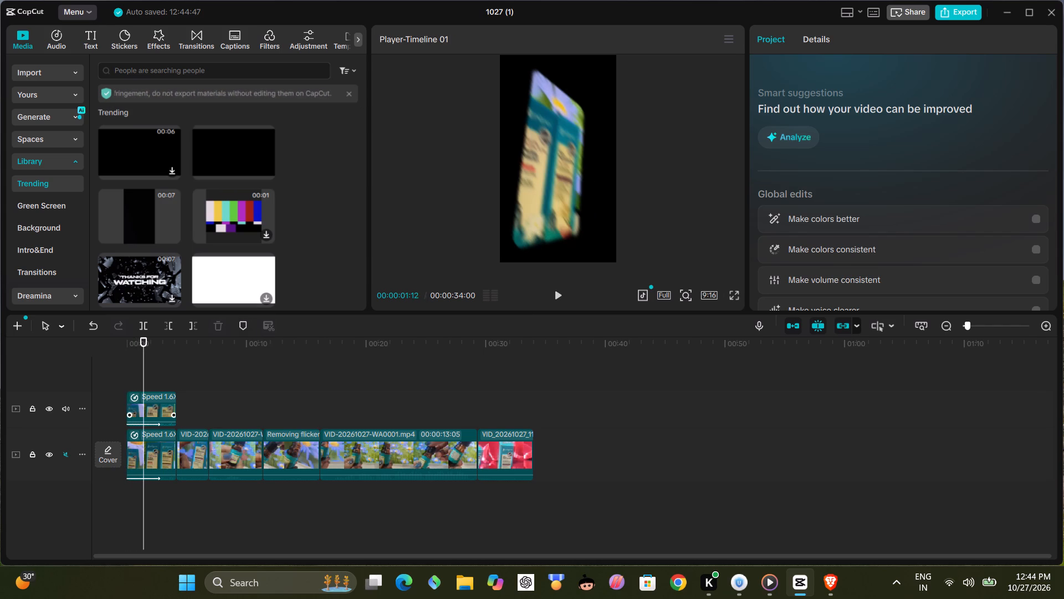
Enlarge the upper opening clip in the preview to about twice the frame's width.
click(524, 195)
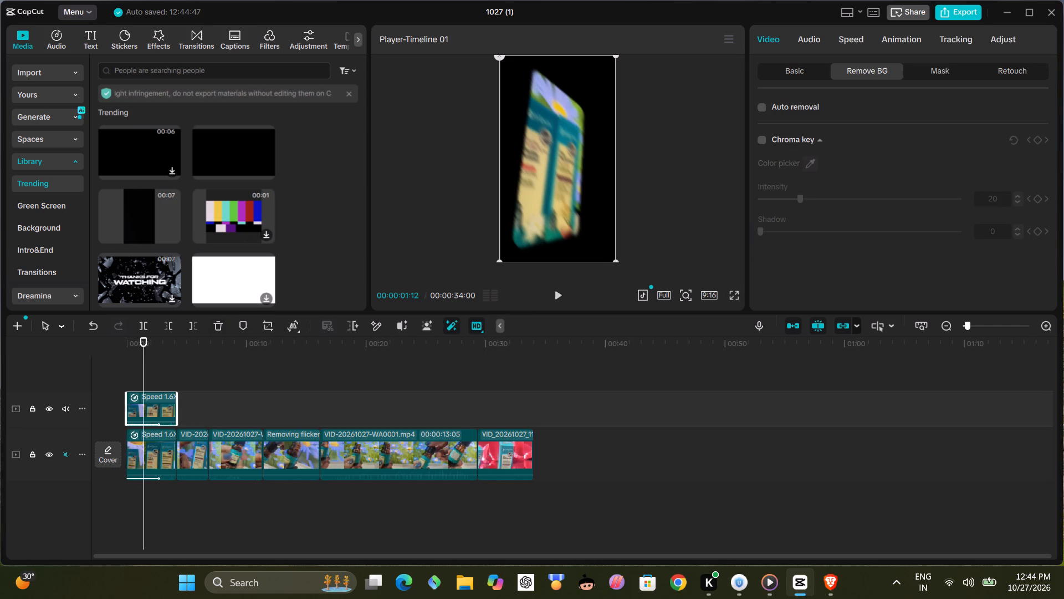
click(157, 403)
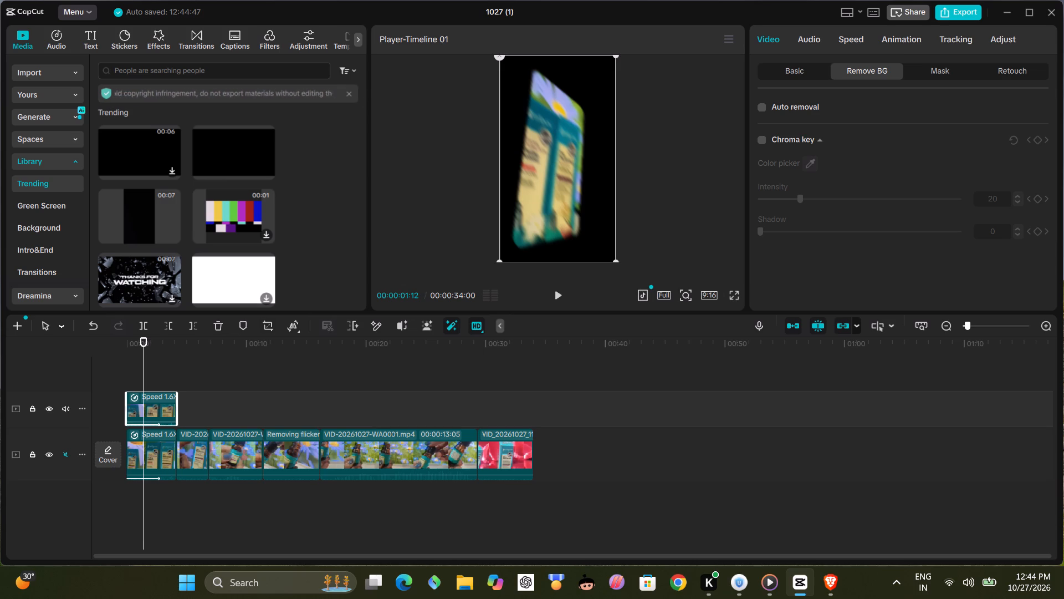
drag(613, 261, 642, 285)
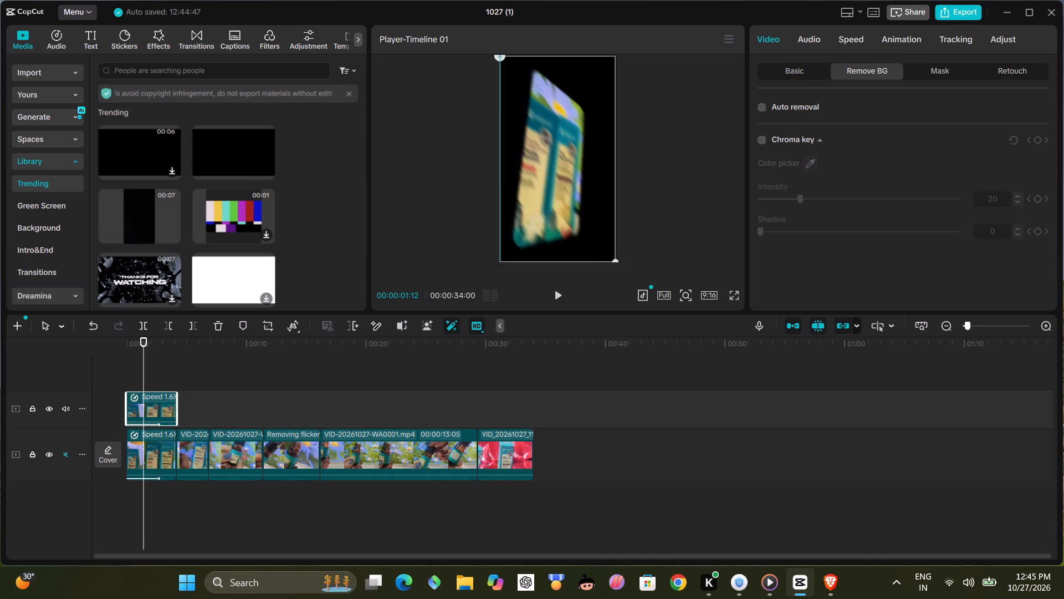
drag(642, 285, 882, 329)
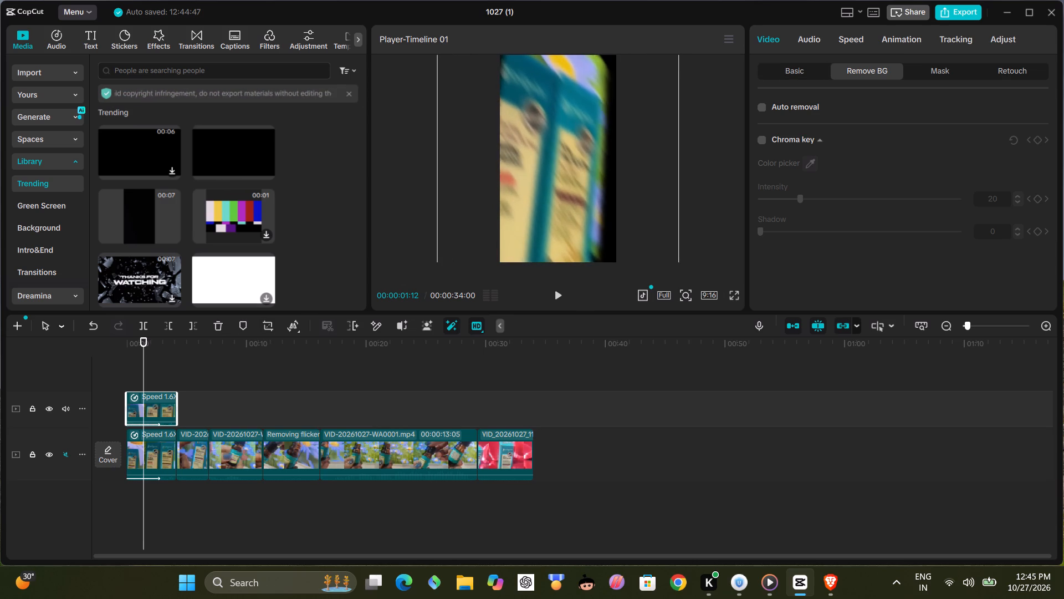
drag(882, 329, 884, 329)
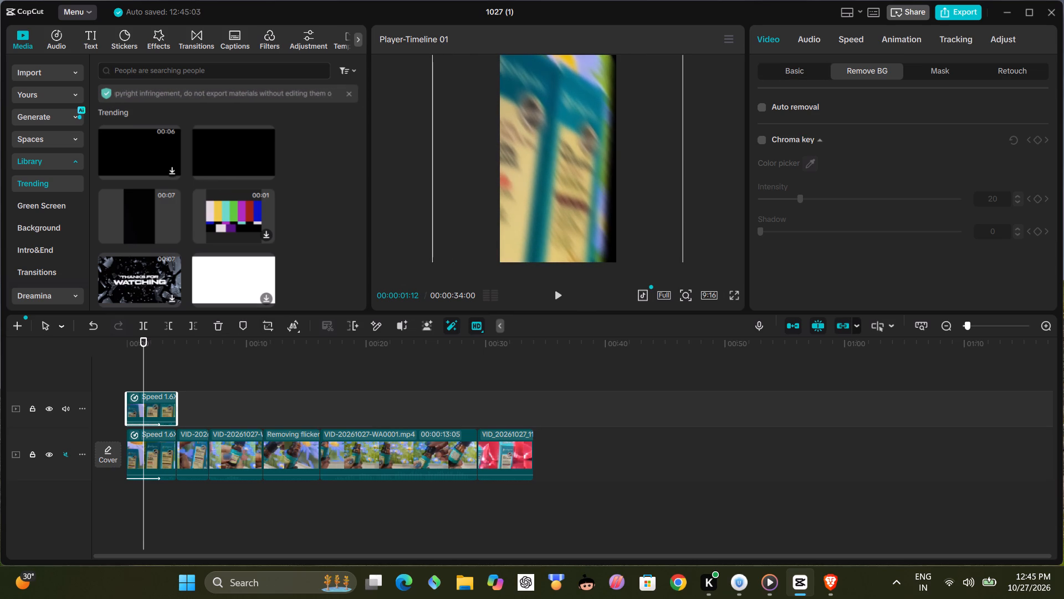
Play the video from the start to check the enlarged upper clip over the opening.
click(561, 294)
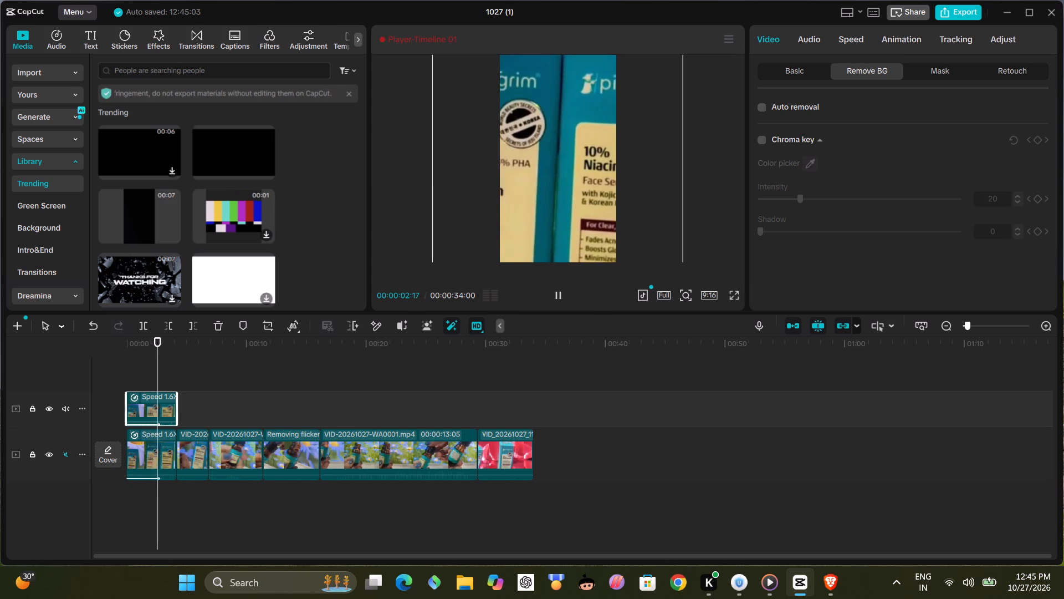
drag(164, 378, 86, 374)
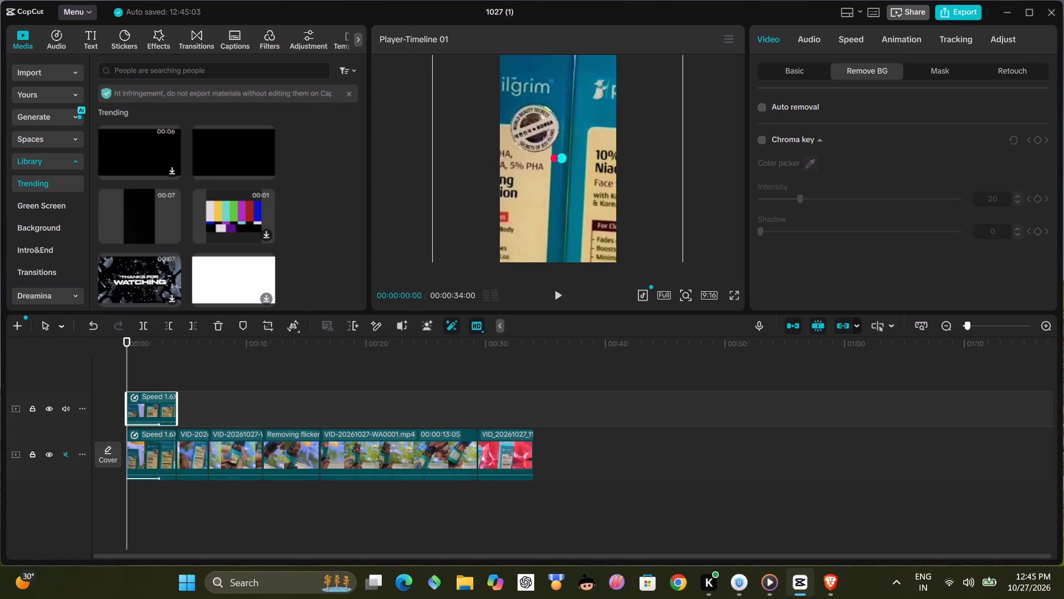
click(560, 295)
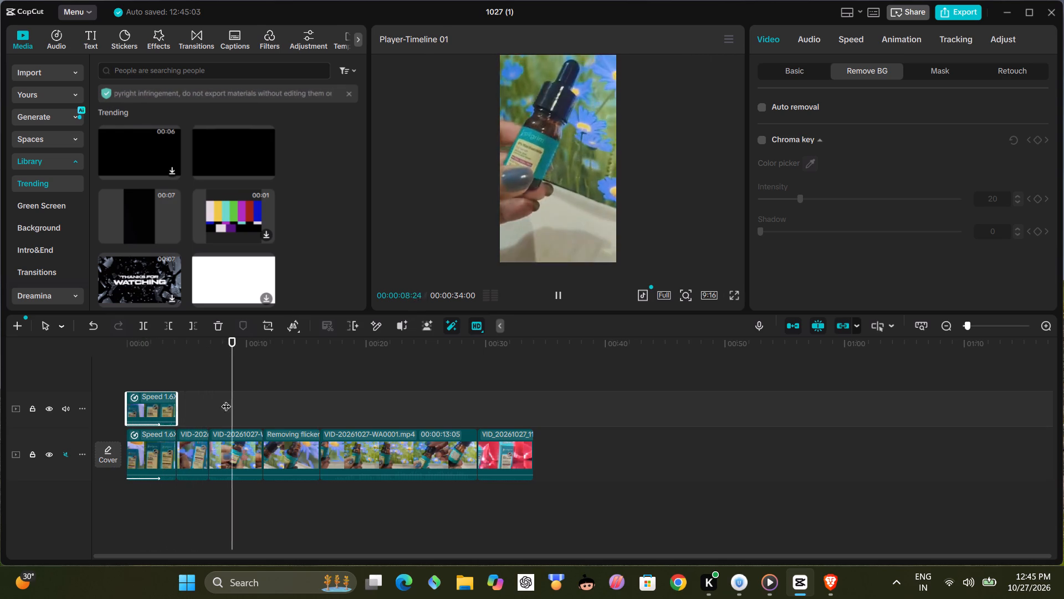
Delete the enlarged duplicate of the opening clip from the upper track.
drag(237, 397, 137, 399)
click(145, 399)
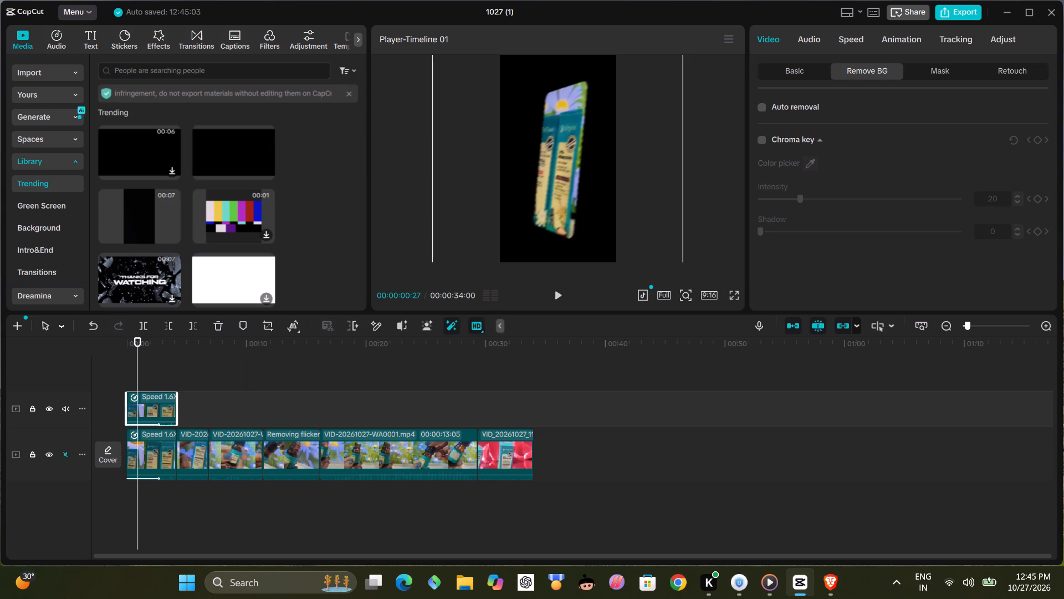
key(BackSpace)
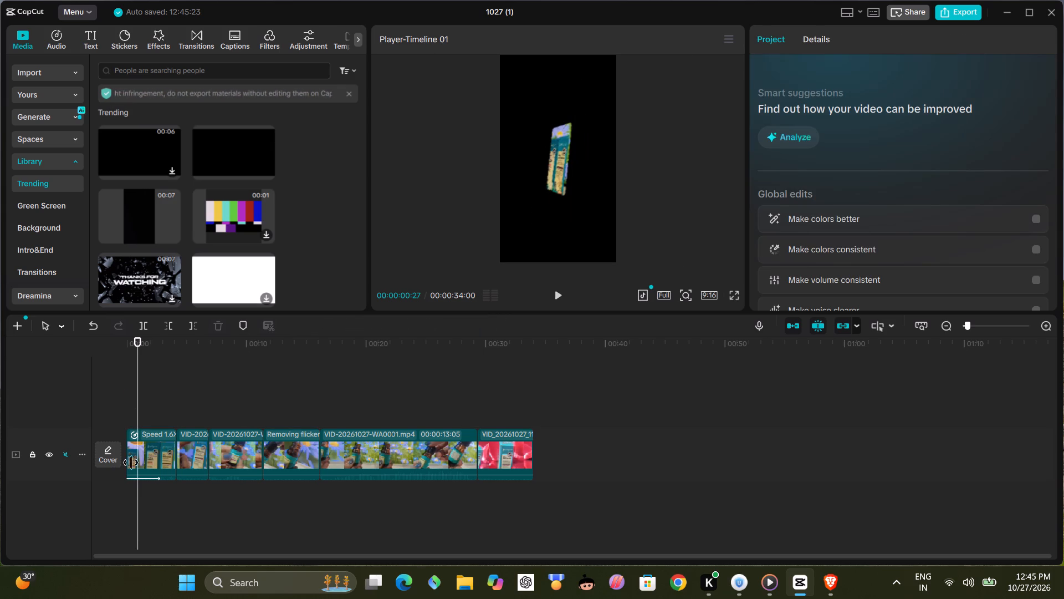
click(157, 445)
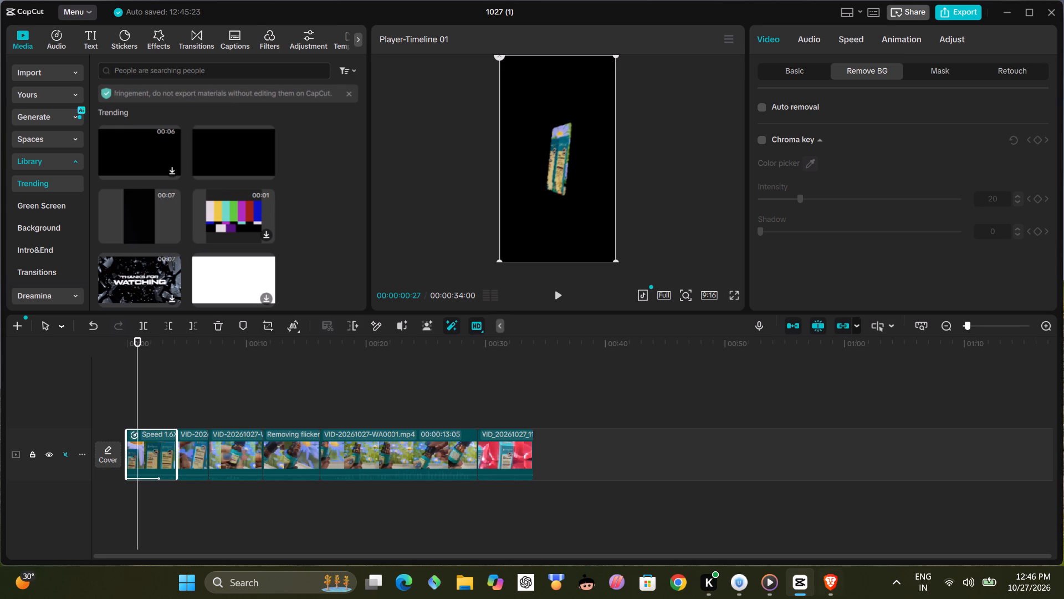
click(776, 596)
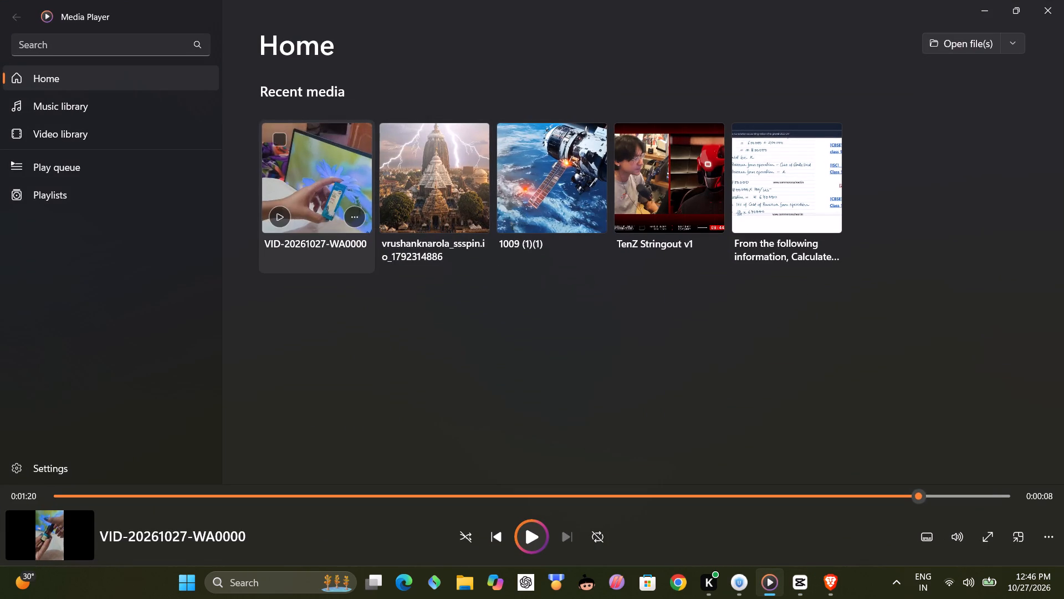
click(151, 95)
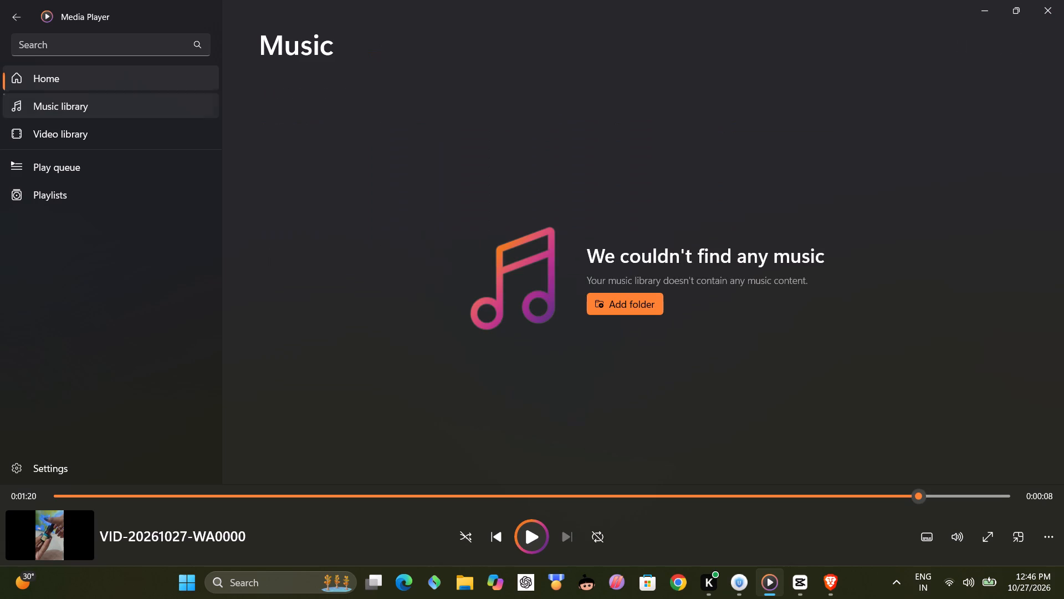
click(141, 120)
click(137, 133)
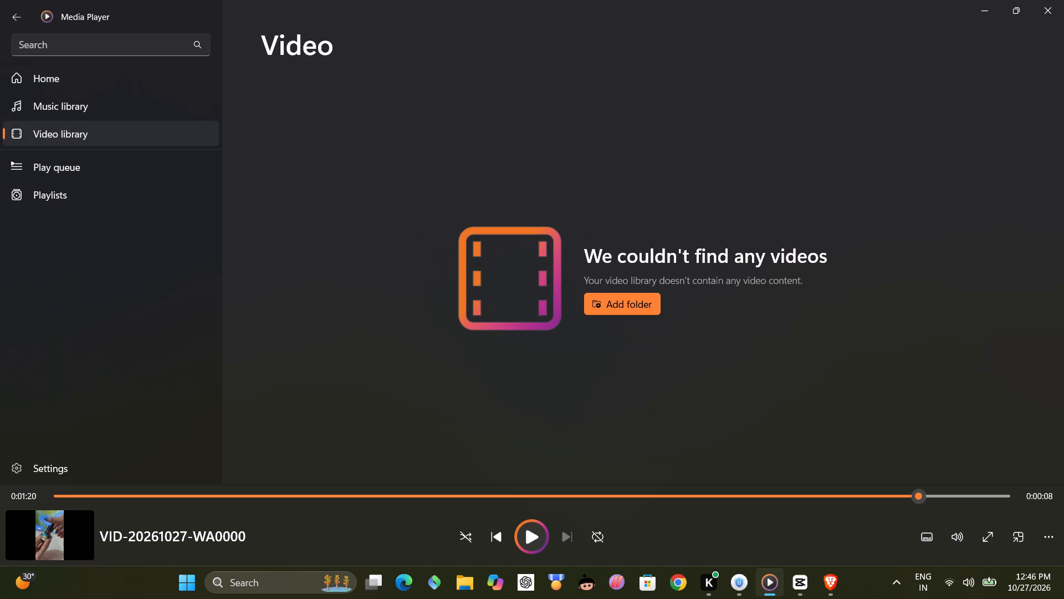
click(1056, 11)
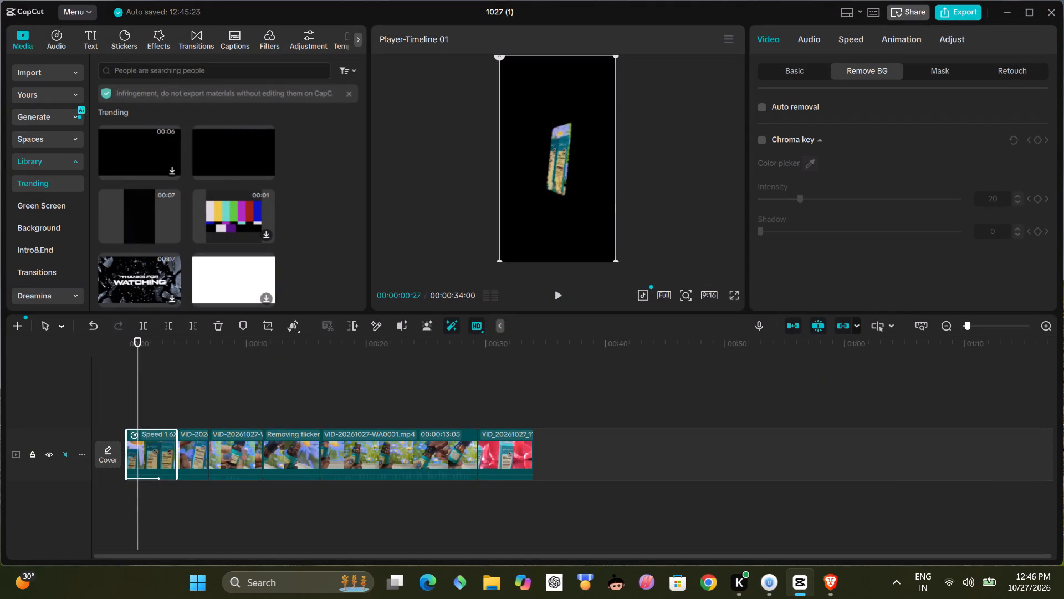
Open WhatsApp Video 2026-10-27 at 12.32.55 PM from the Downloads folder in Media Player and pause it about 5 seconds in.
click(492, 584)
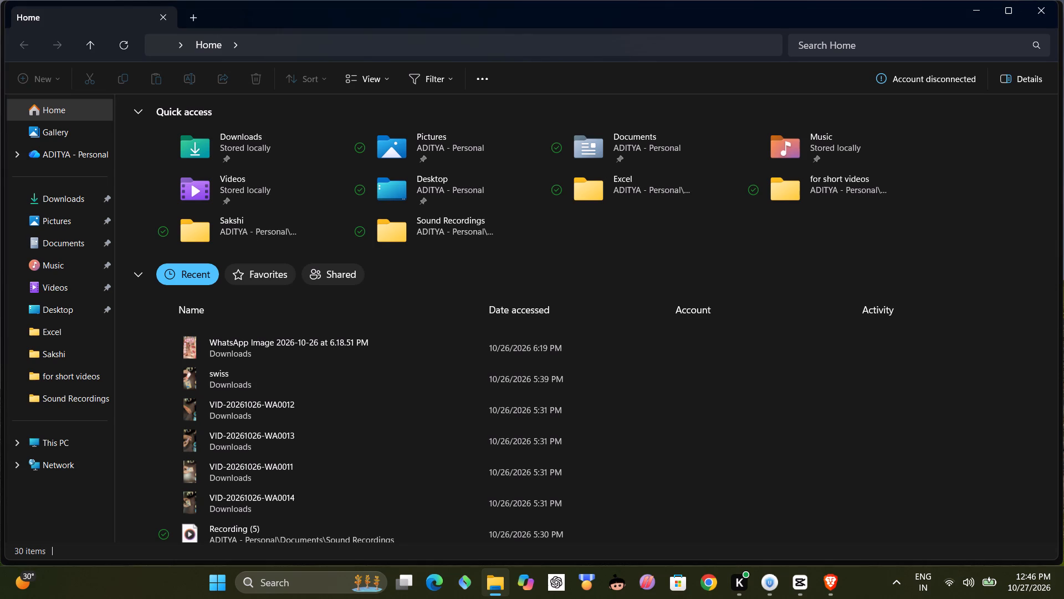
click(240, 150)
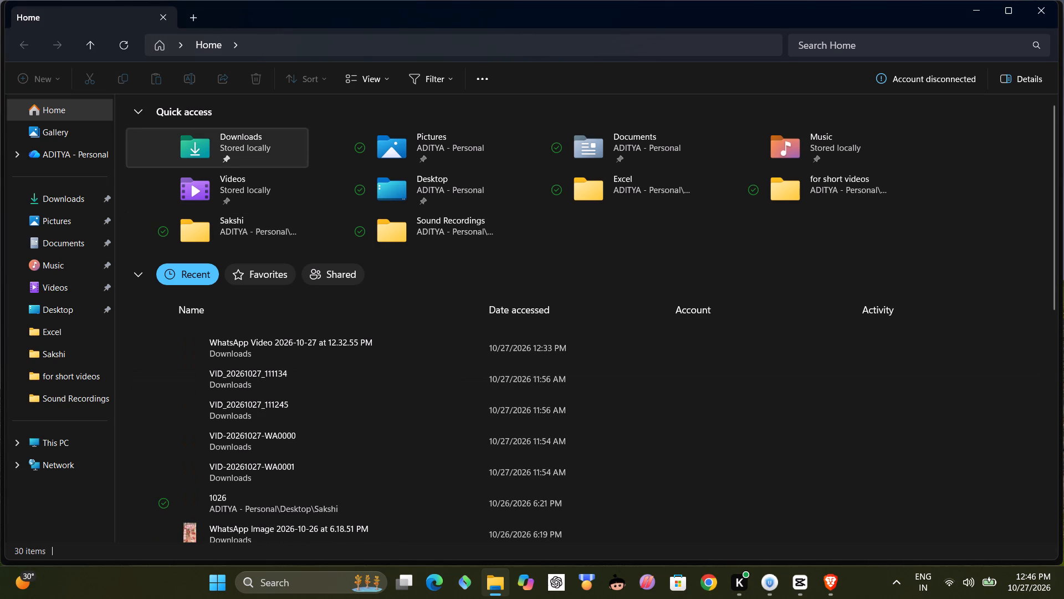
double_click(240, 150)
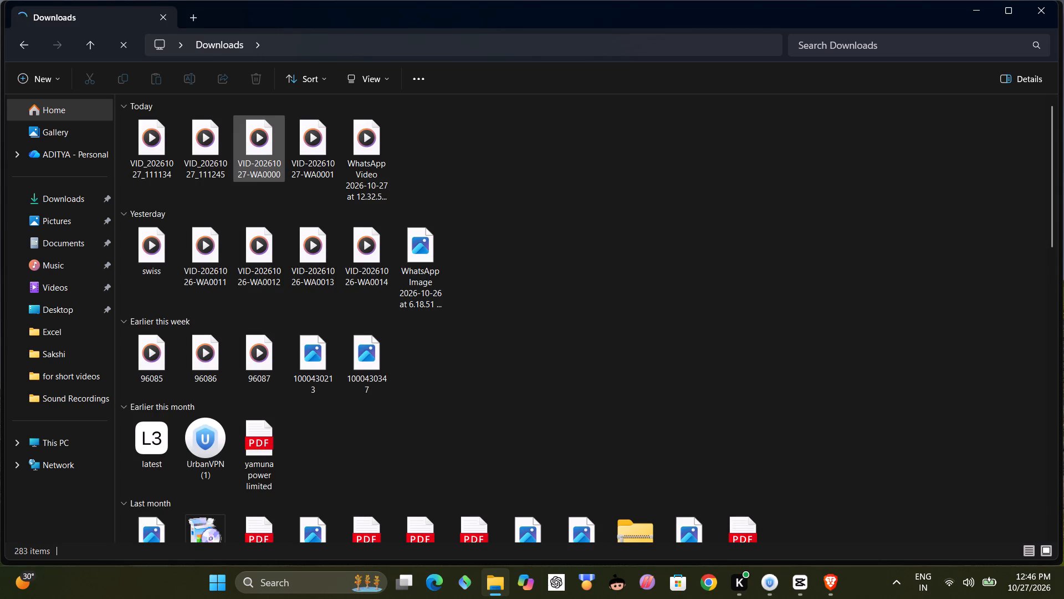
double_click(361, 142)
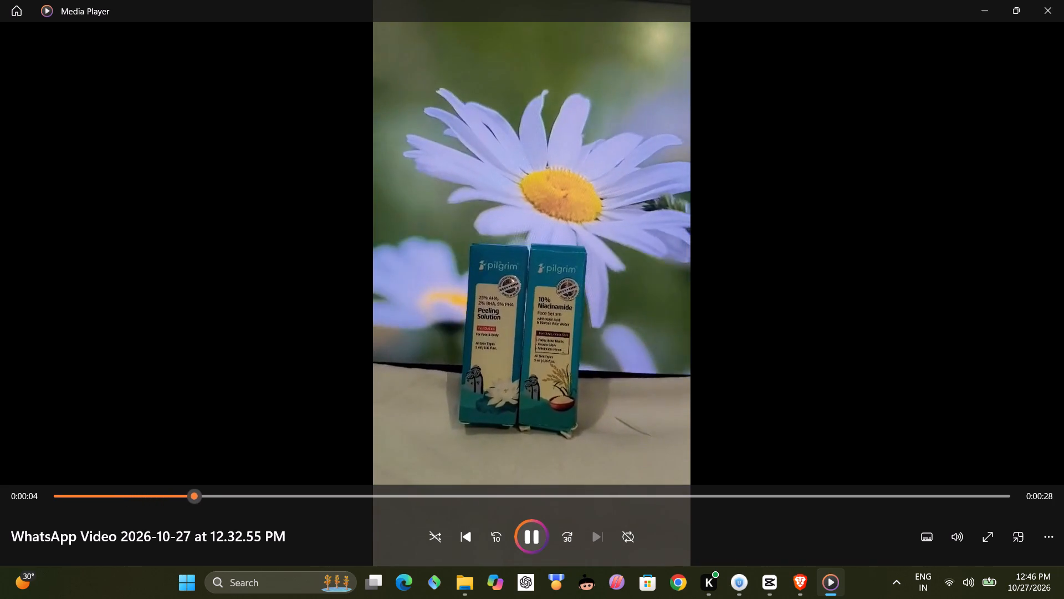
click(536, 542)
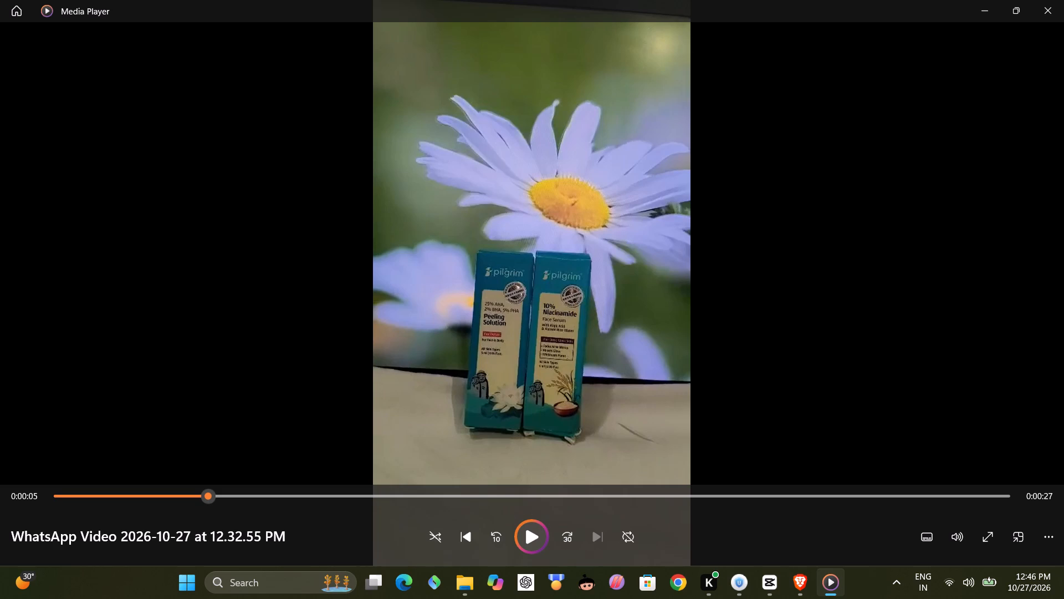
Capture a screen snip of the paused frame with the daisy and two product boxes, excluding the black side areas and player controls.
key(Print)
drag(376, 26, 446, 26)
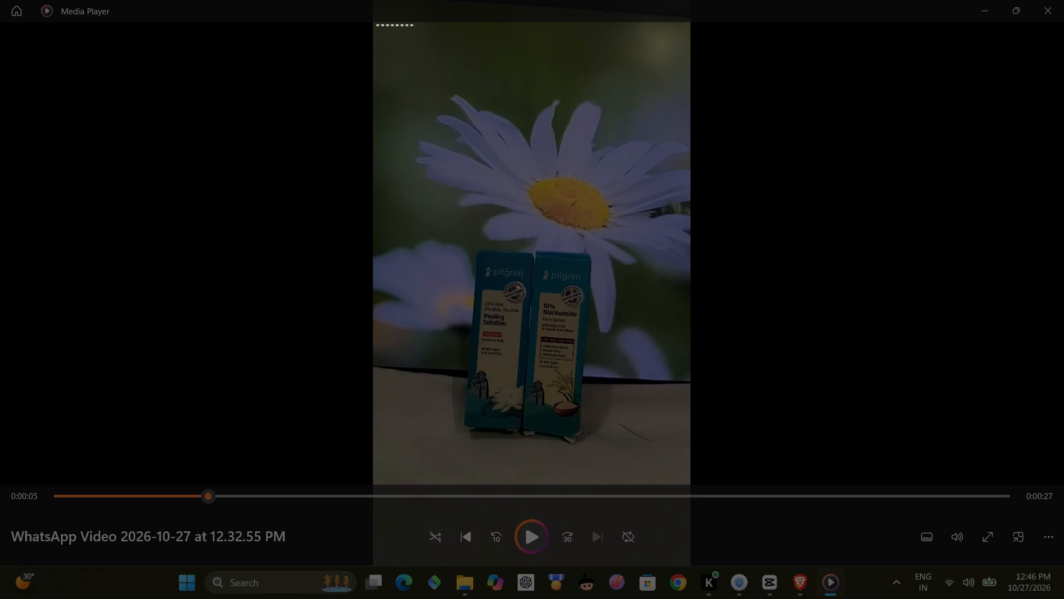
drag(446, 26, 692, 159)
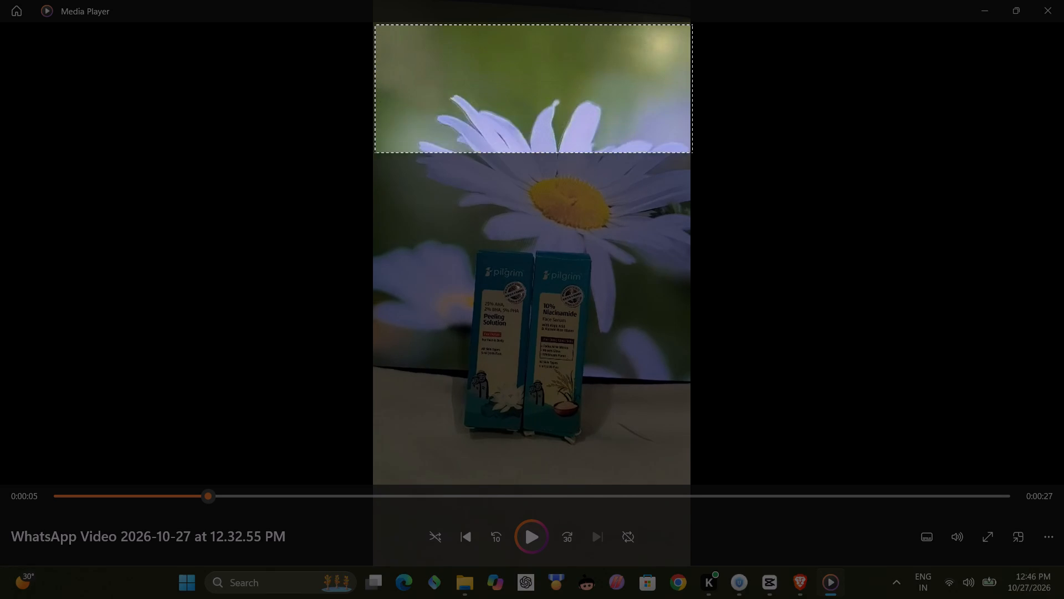
drag(692, 159, 684, 461)
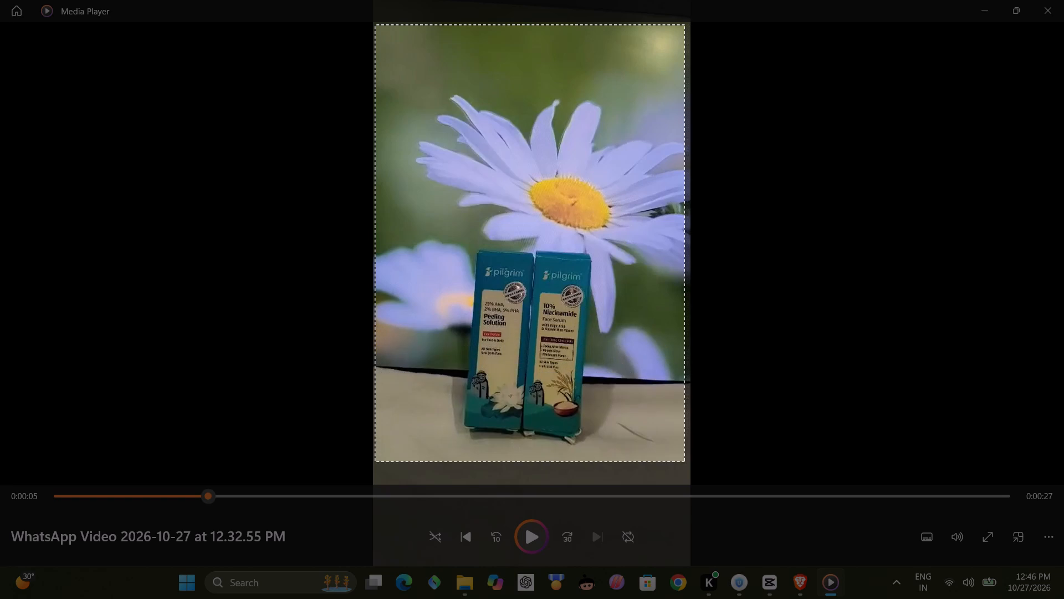
drag(684, 461, 690, 482)
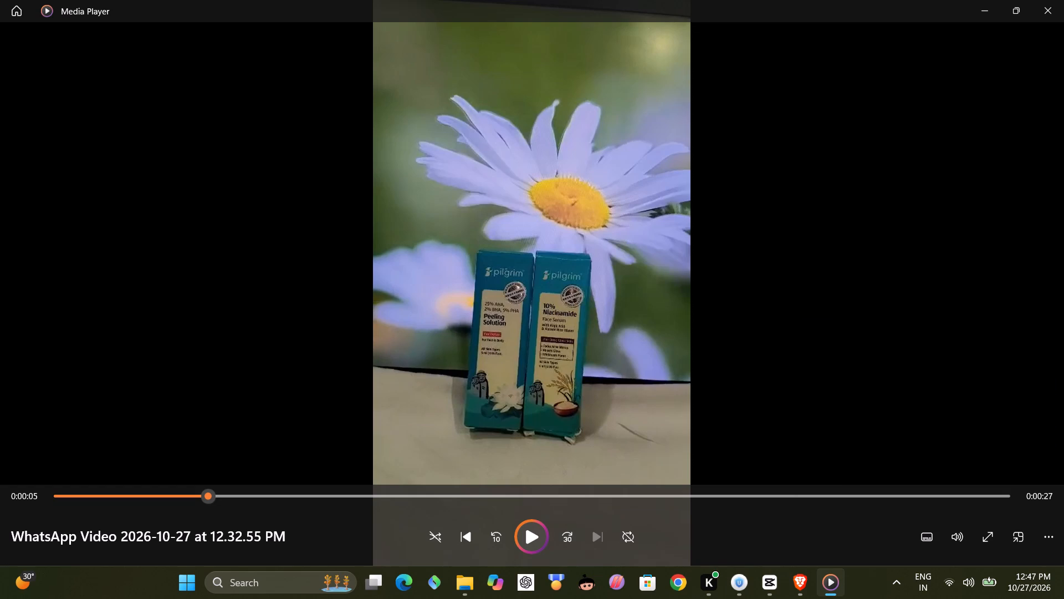
Open the snip in Snipping Tool and save it as a PNG in the Screenshots folder, declining to replace the existing file.
click(931, 413)
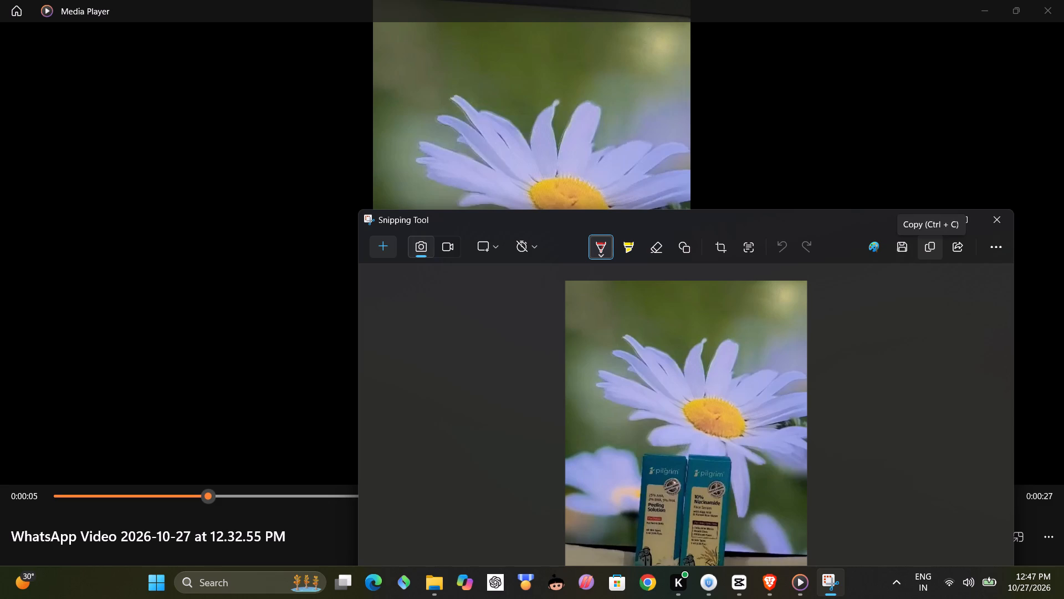
click(898, 247)
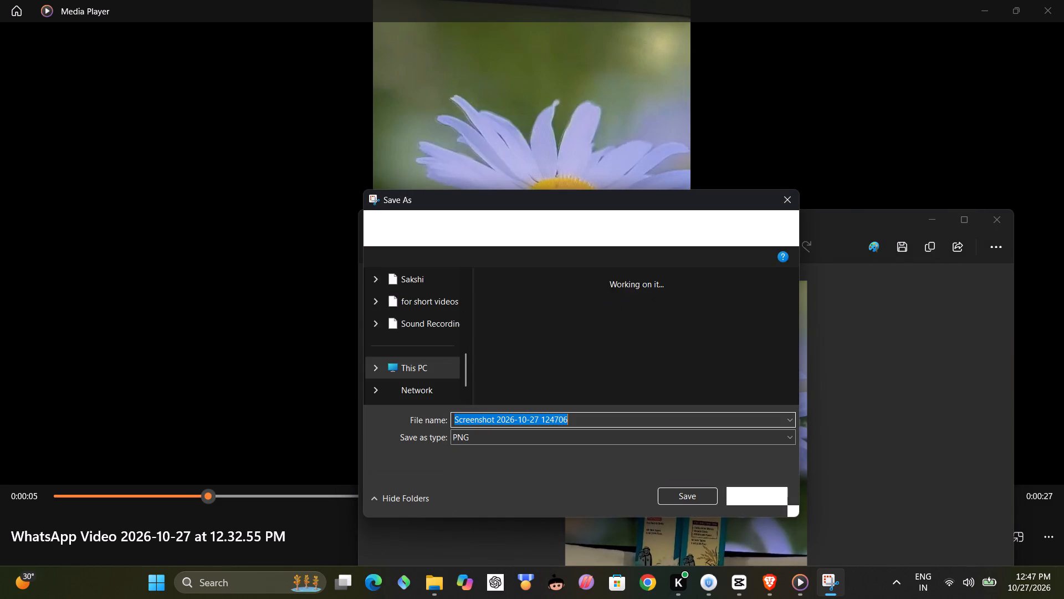
click(678, 495)
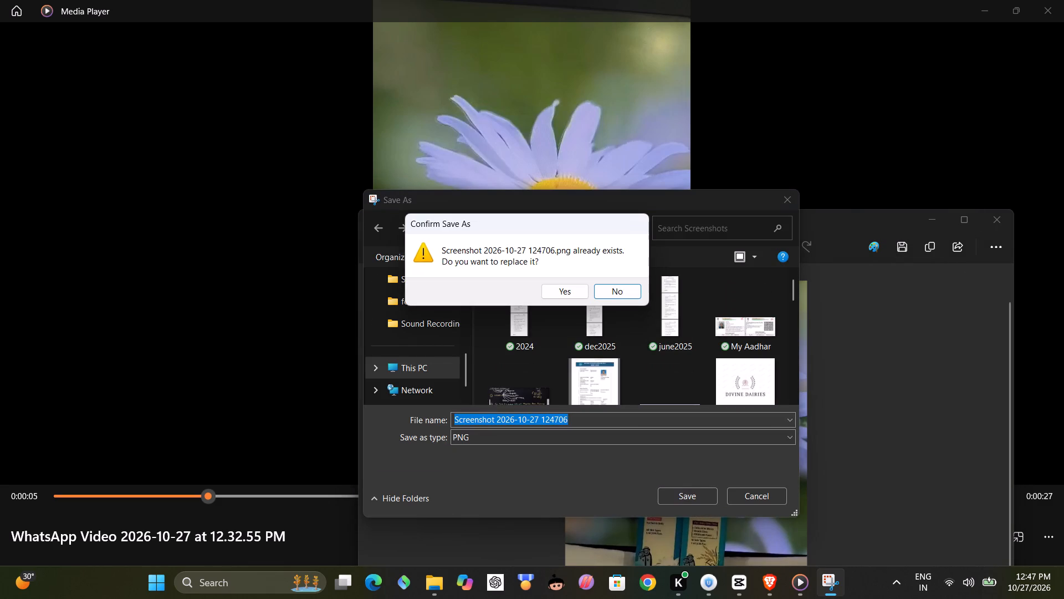
click(625, 297)
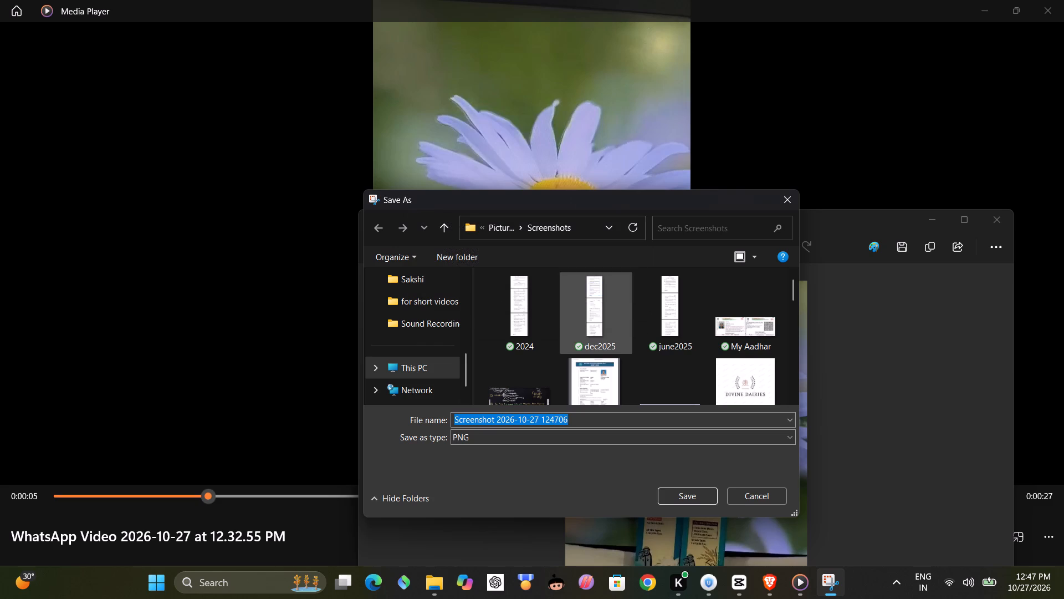
Save the daisy snip as a PNG named flower in the Screenshots folder and close Snipping Tool.
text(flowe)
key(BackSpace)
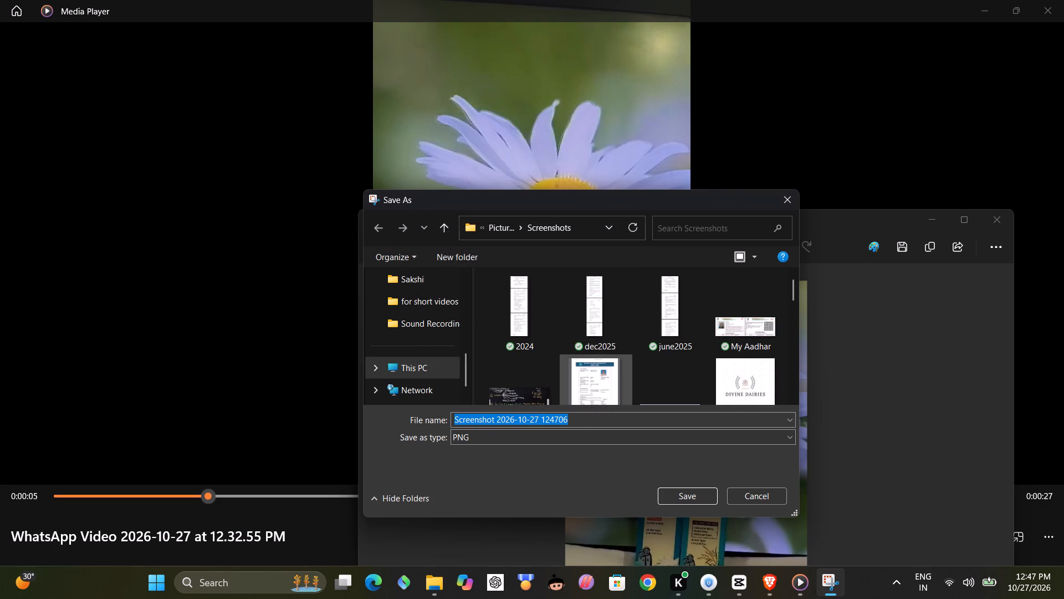
triple_click(580, 419)
triple_click(580, 419)
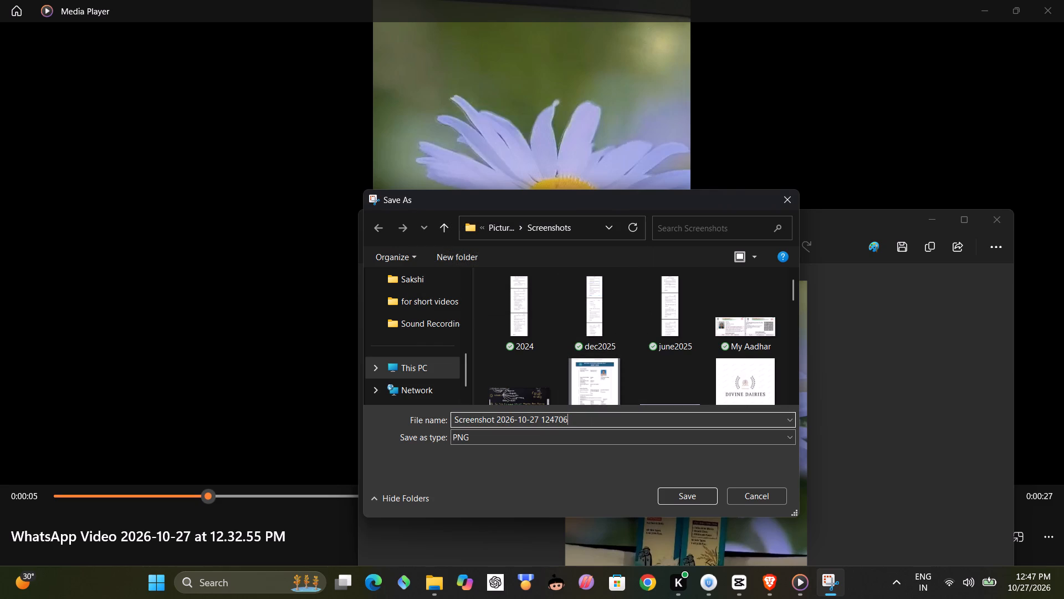
drag(580, 419, 438, 429)
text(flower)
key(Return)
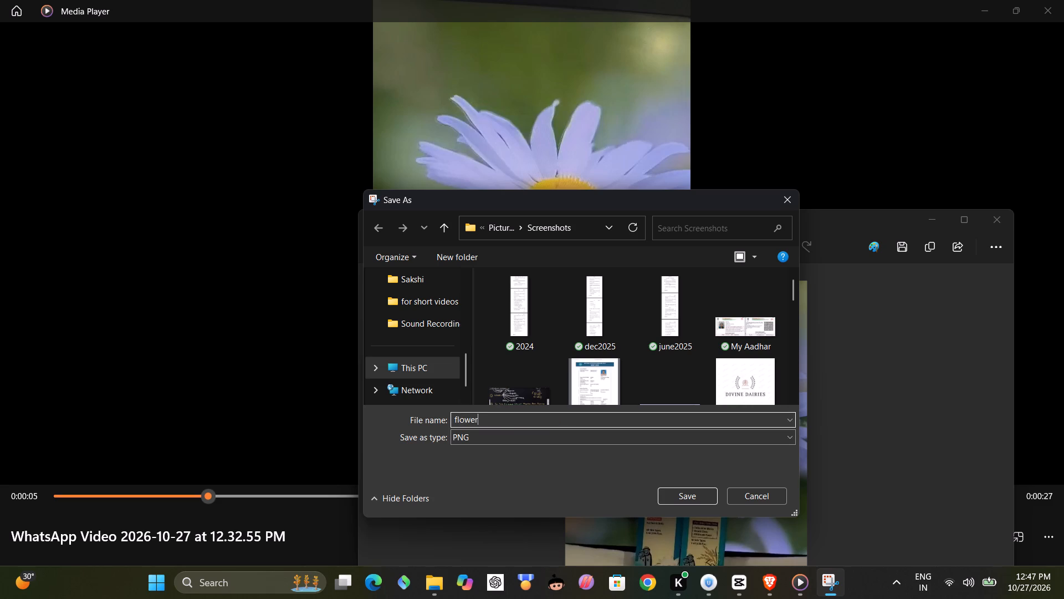
click(997, 227)
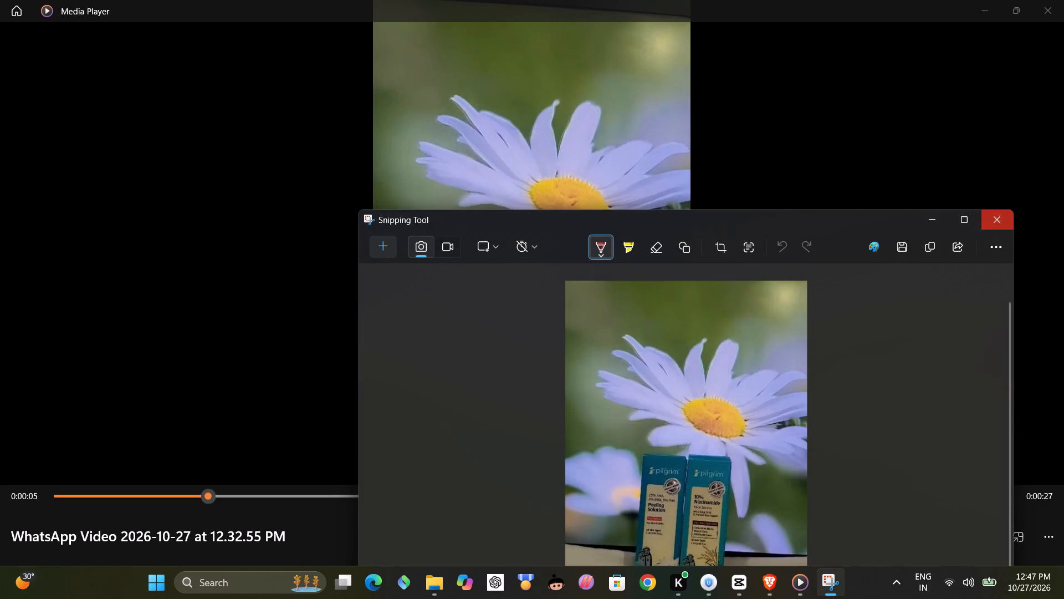
Put away Media Player and the Downloads window, return to CapCut and start importing media from the device.
click(991, 18)
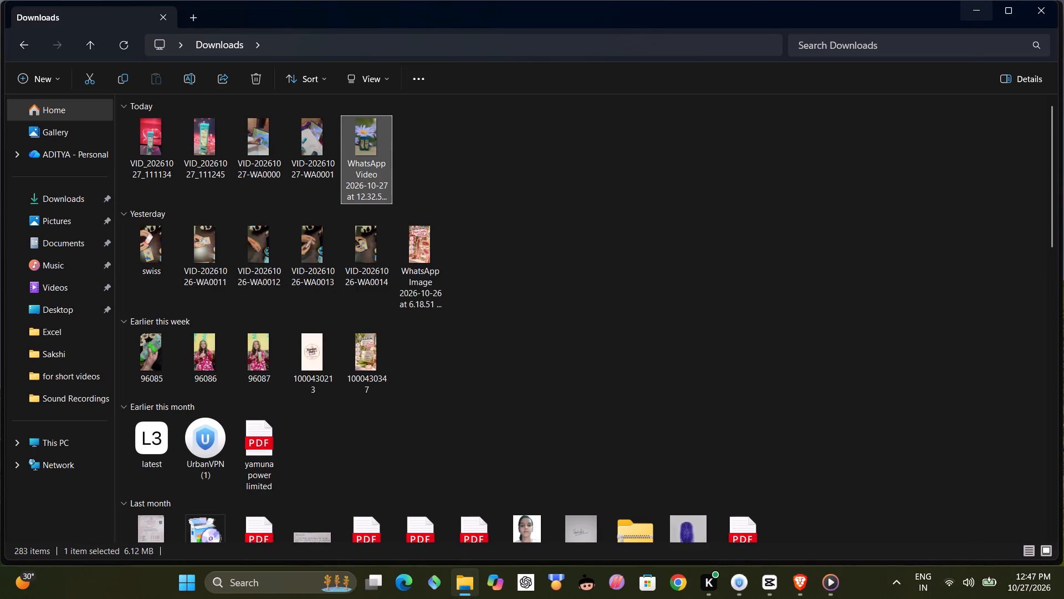
click(991, 12)
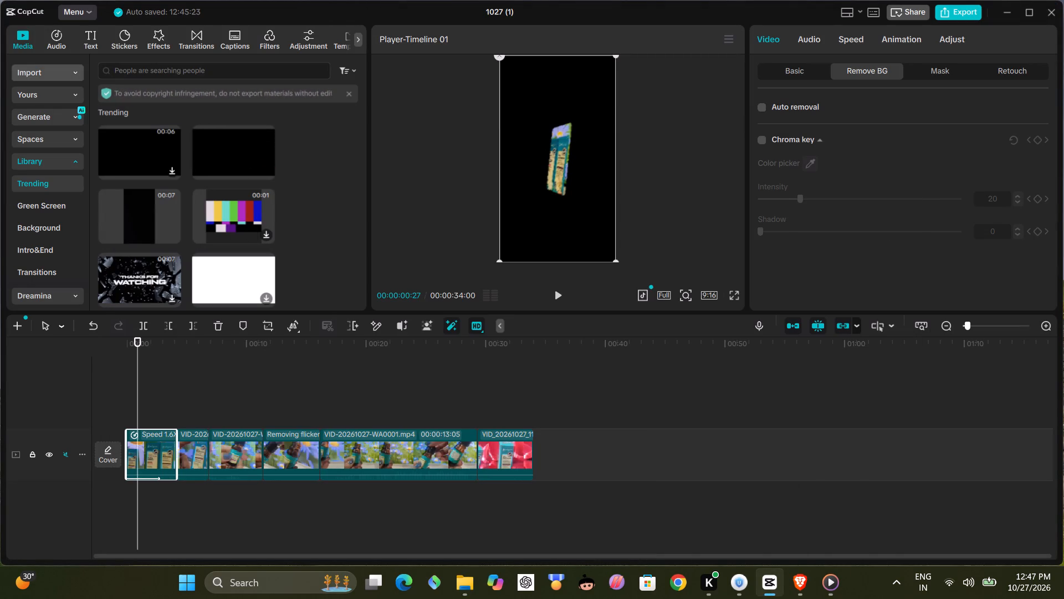
click(31, 73)
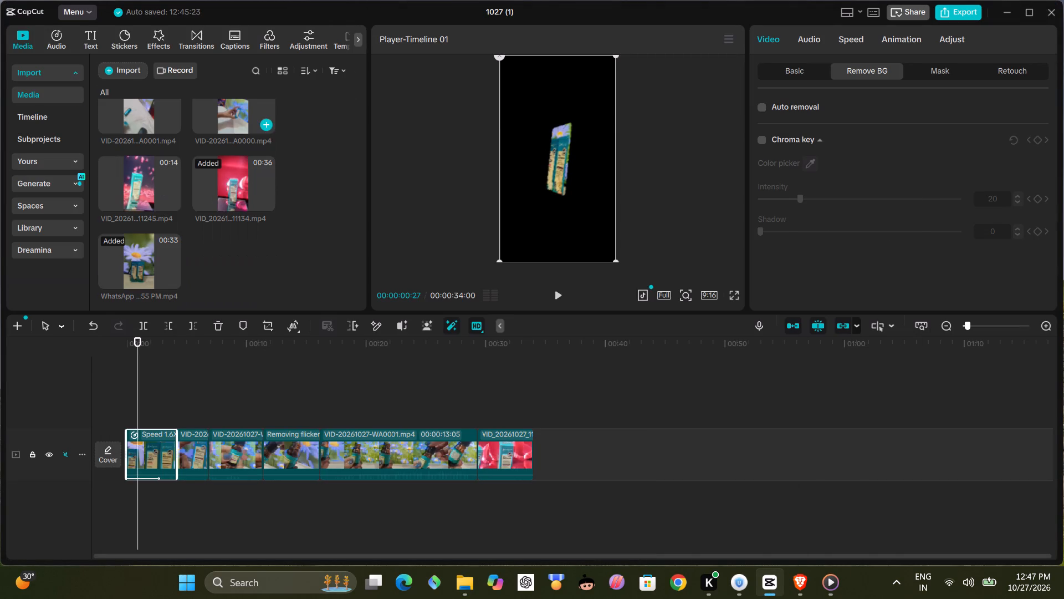
click(227, 265)
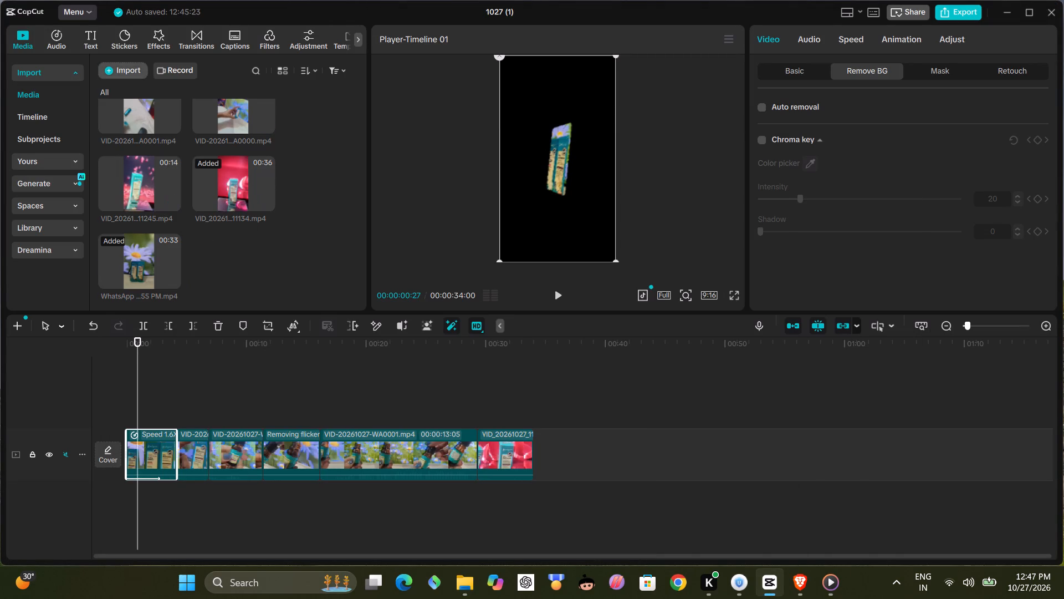
click(114, 67)
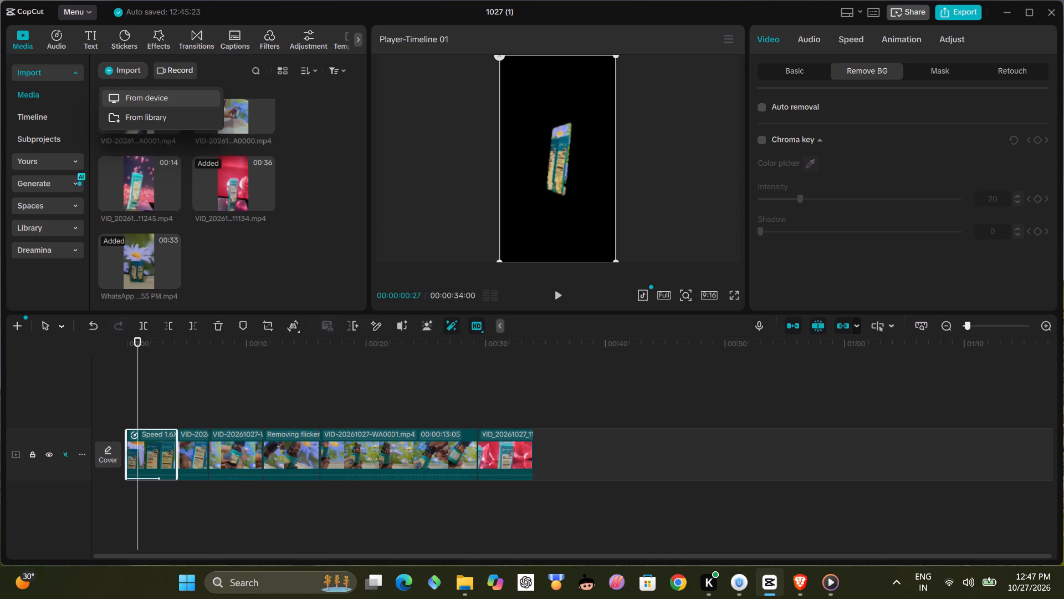
click(160, 99)
click(170, 159)
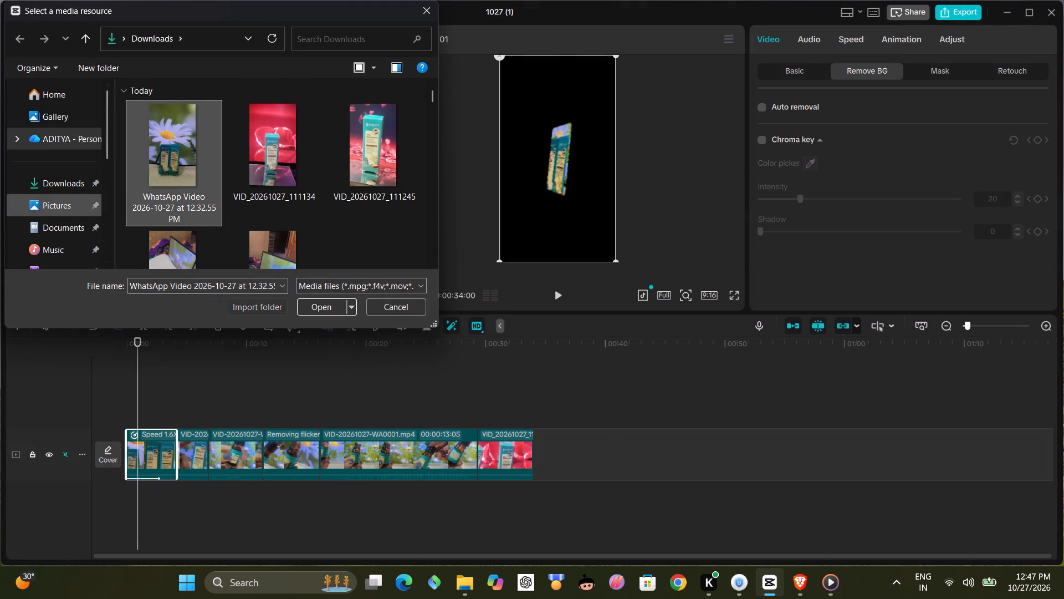
Search Local Disk (C:) for flower in the media import dialog.
scroll(49, 138, down, 4)
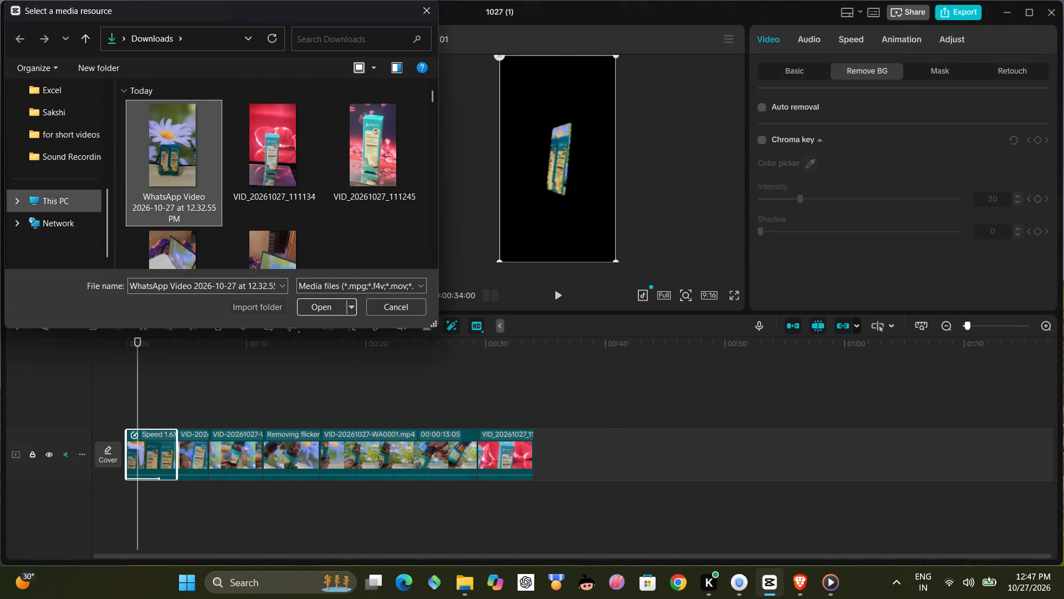
click(54, 198)
double_click(223, 118)
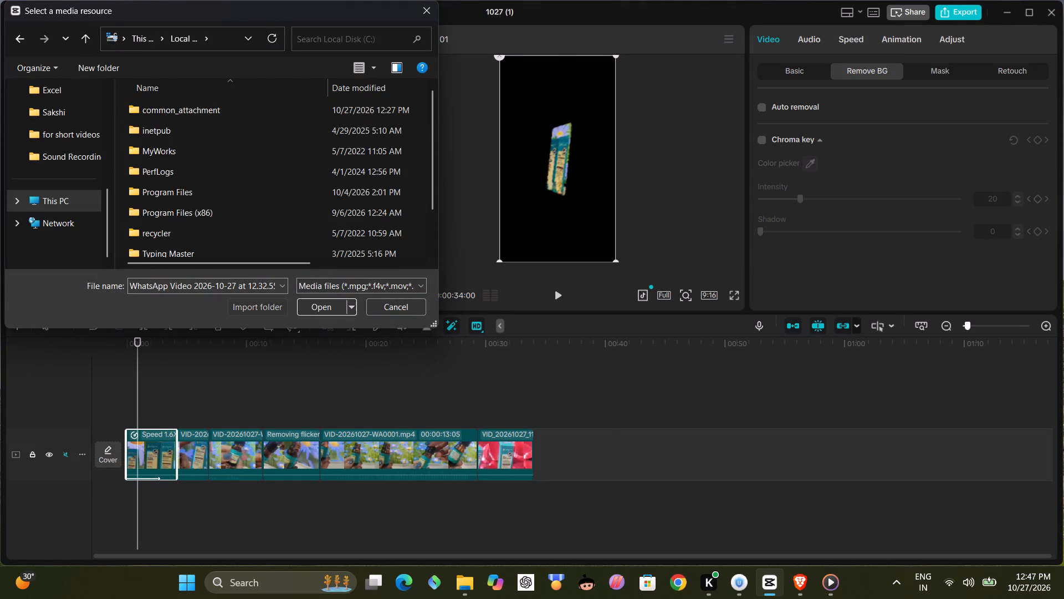
scroll(192, 189, down, 5)
scroll(192, 189, up, 4)
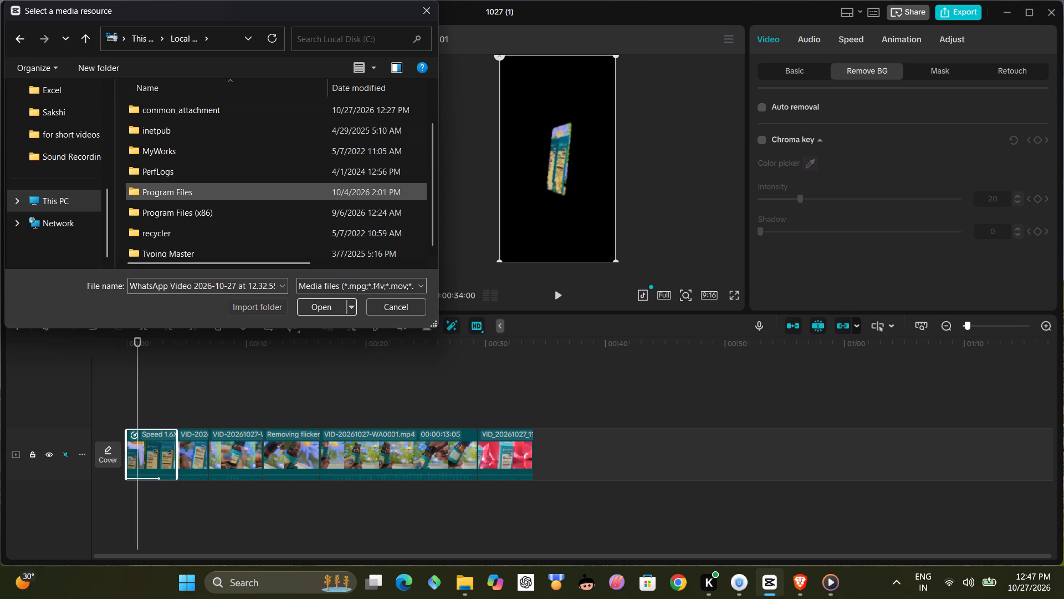
click(309, 35)
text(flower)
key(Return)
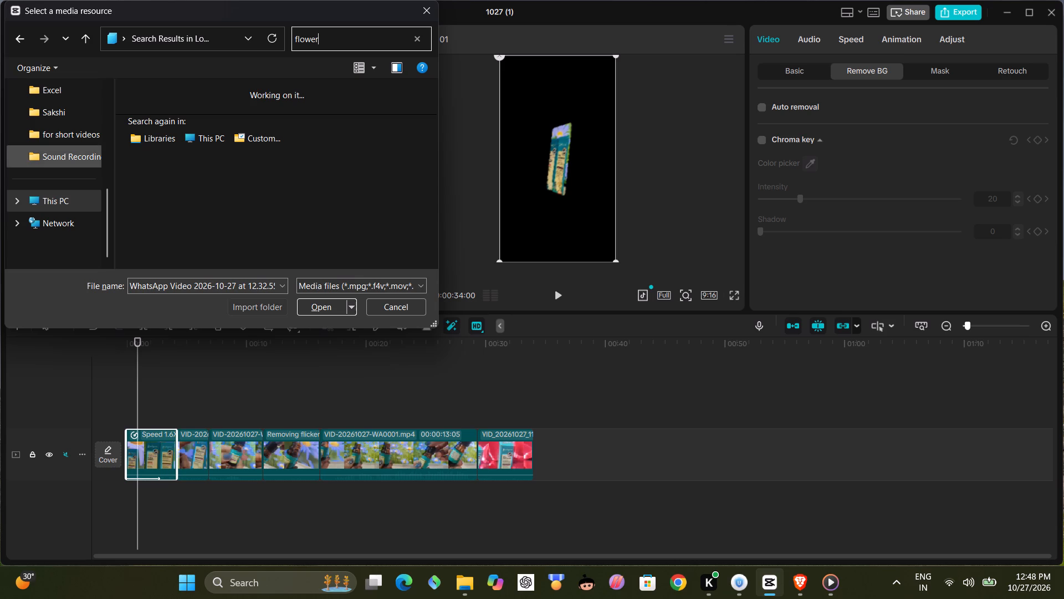
Browse from Home in the import dialog to locate the saved flower image.
scroll(71, 154, up, 7)
click(44, 91)
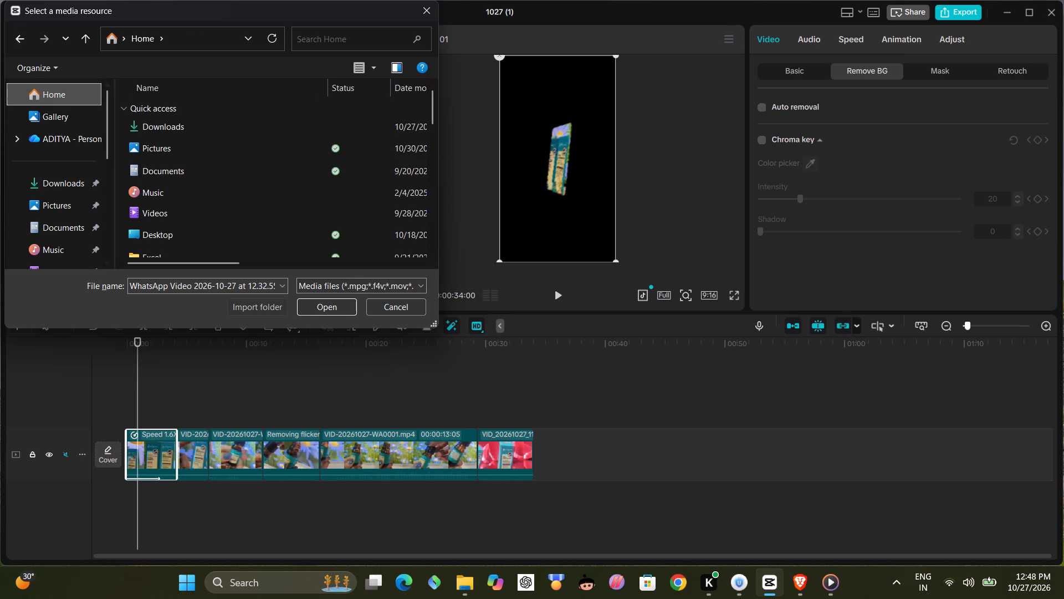
Import the flower image from the Screenshots folder in Pictures into the CapCut project's media.
double_click(201, 151)
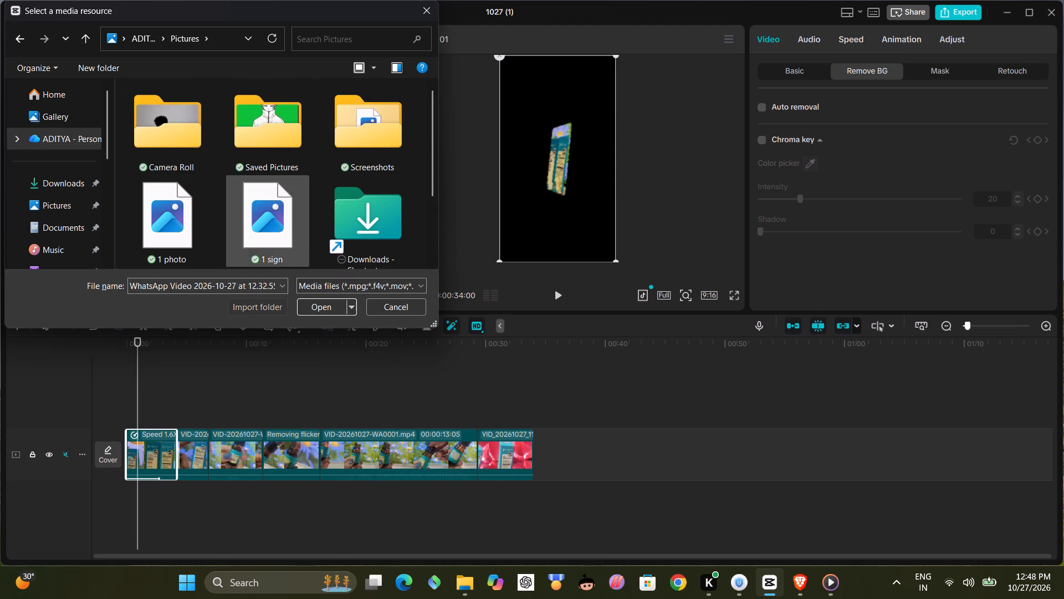
scroll(325, 192, down, 1)
double_click(364, 115)
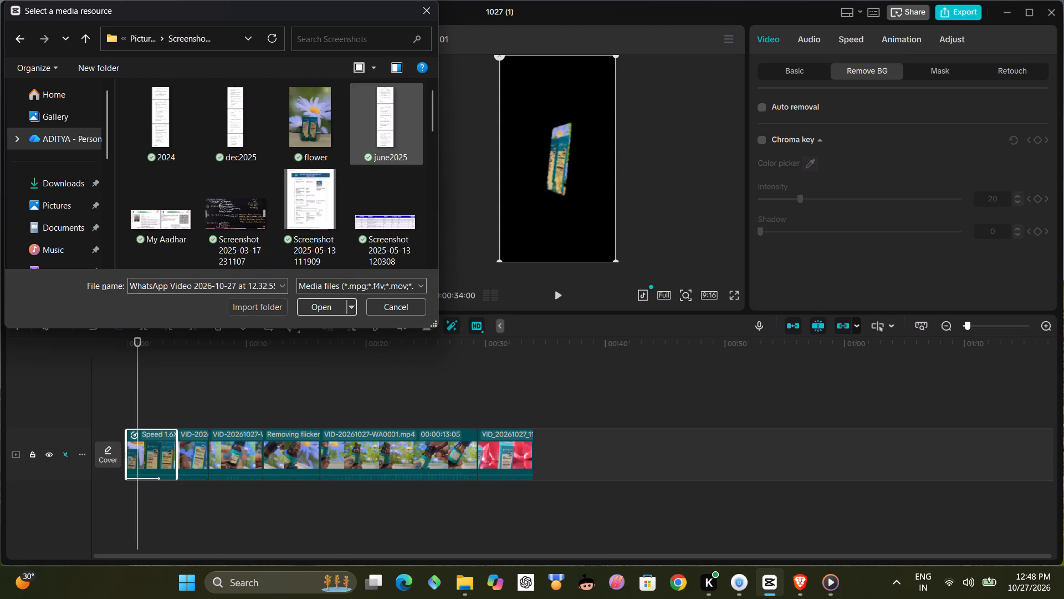
double_click(316, 145)
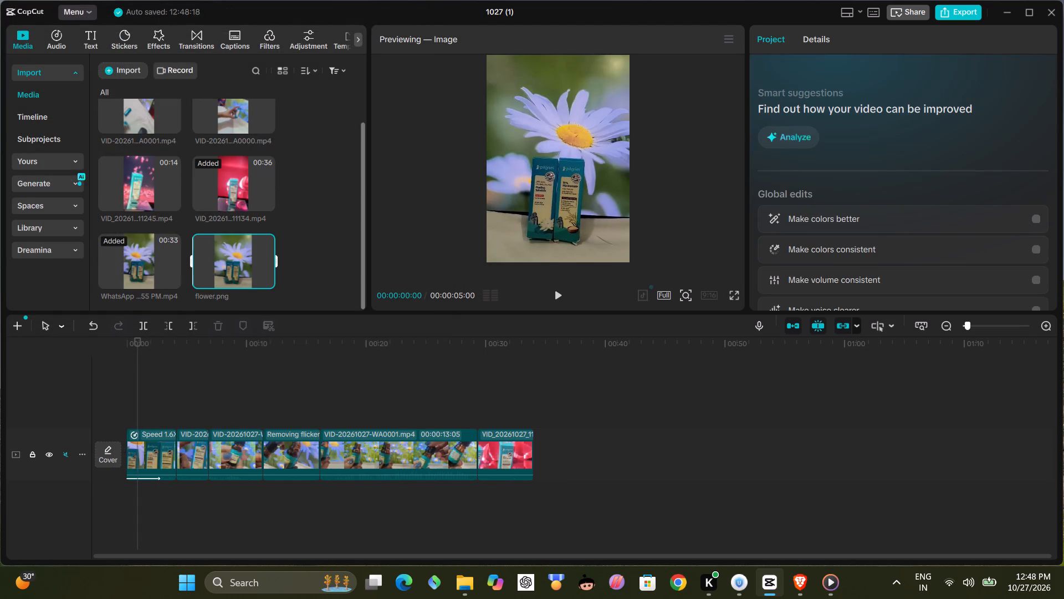
Place flower.png on a track above the opening clip at the timeline start and trim it to the clip's length.
click(266, 278)
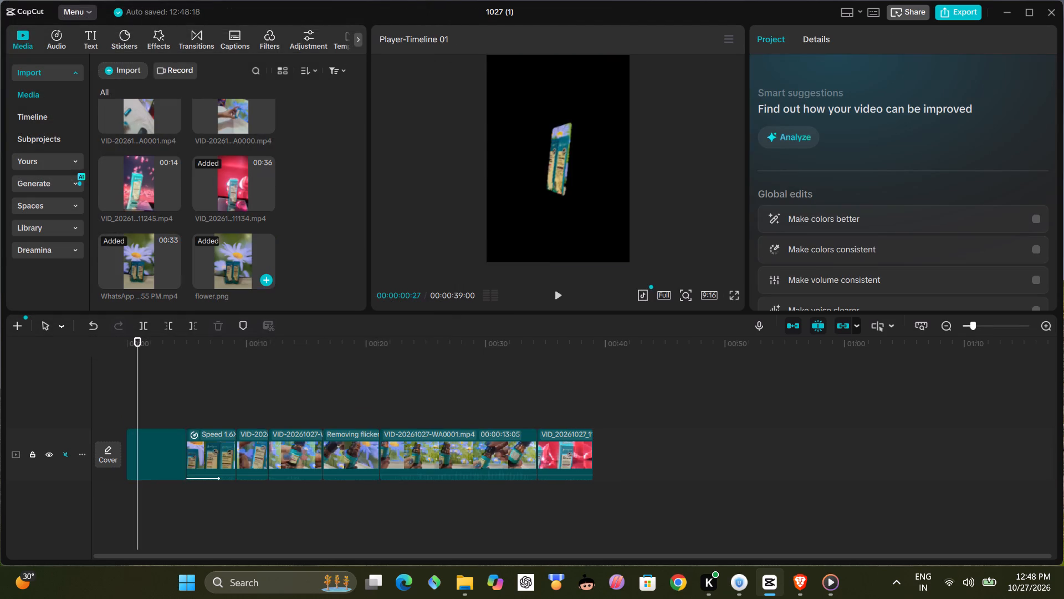
drag(157, 452, 156, 397)
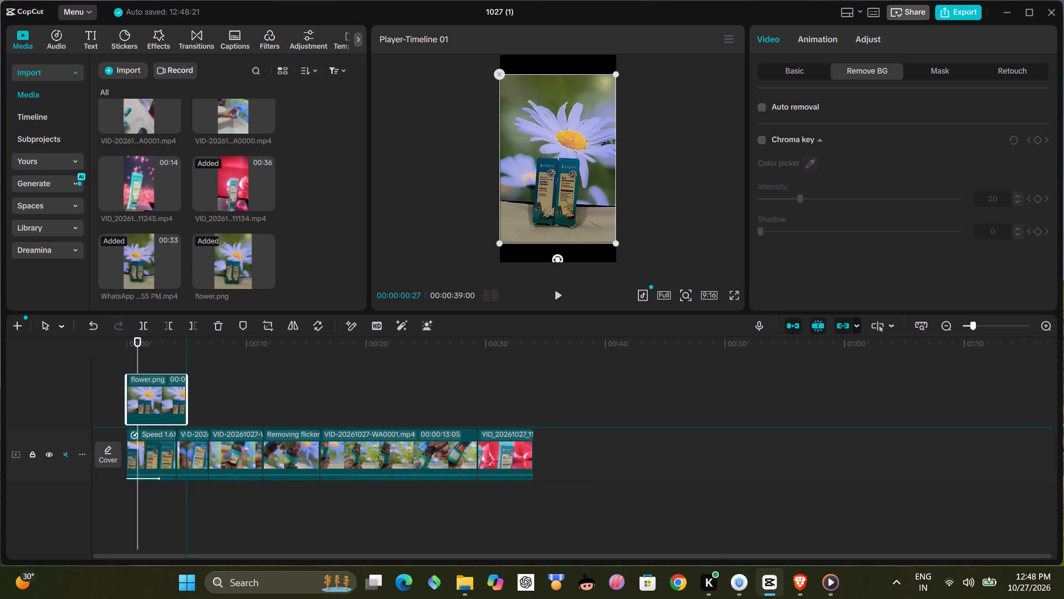
drag(156, 397, 155, 400)
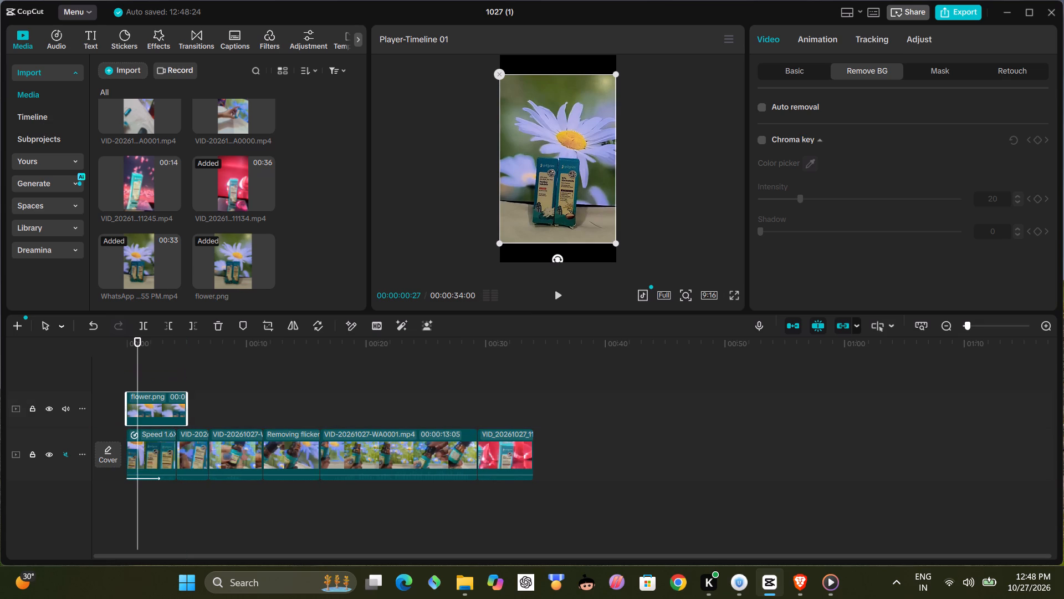
drag(187, 412, 173, 413)
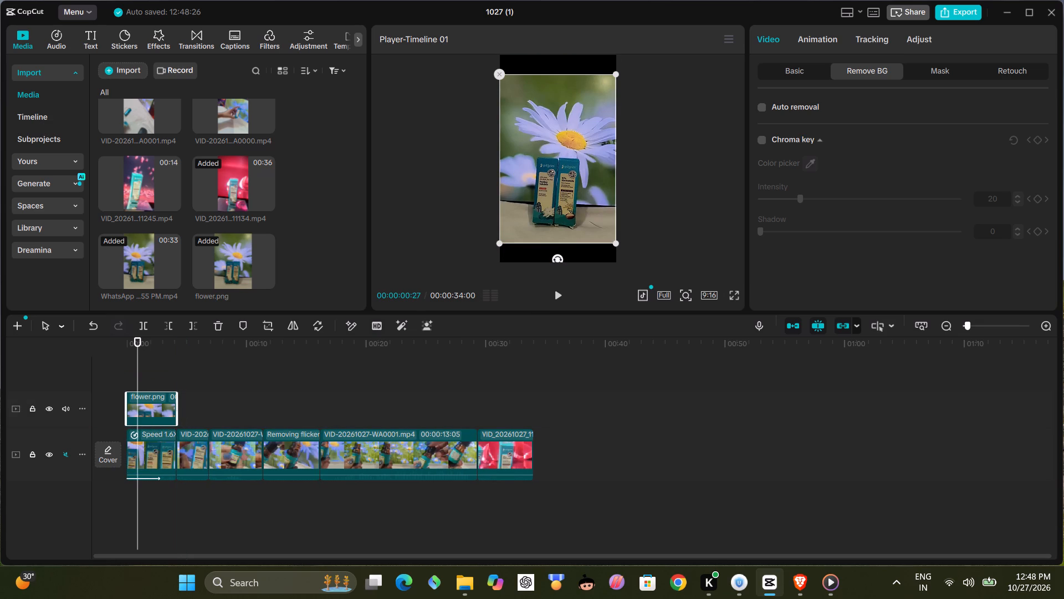
Enlarge the flower image in the preview until it covers the full height of the vertical frame.
click(561, 163)
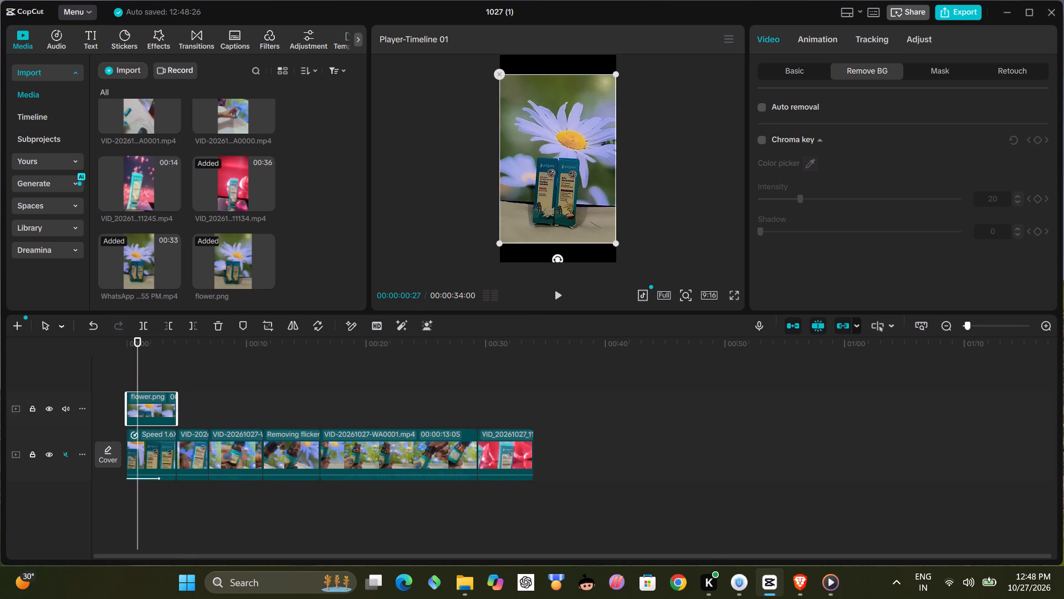
click(528, 110)
drag(616, 243, 630, 297)
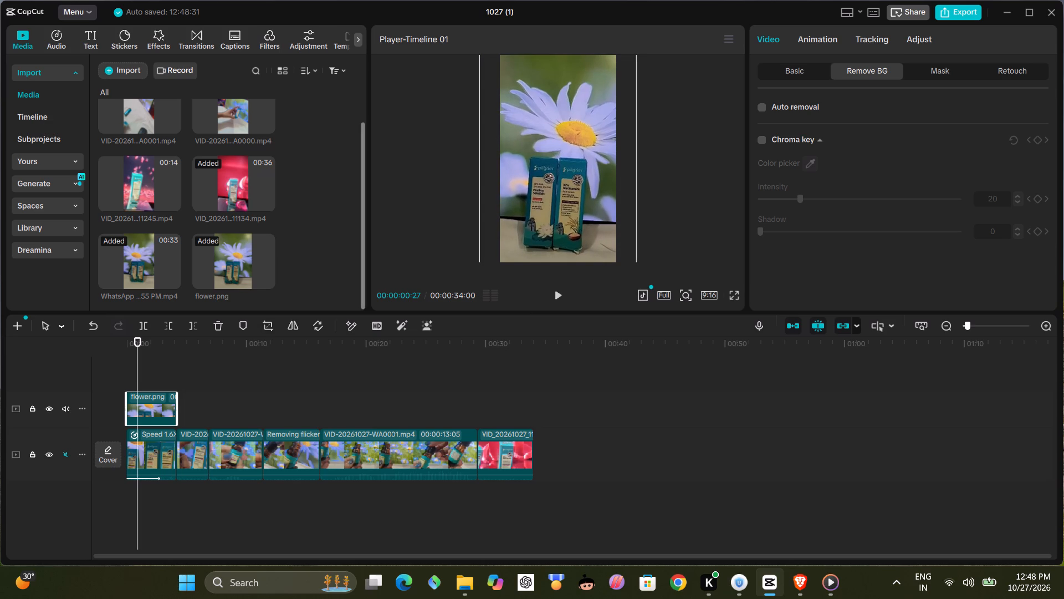
Move the sped-up opening clip onto a new track above the flower image, aligned with the timeline start.
click(158, 453)
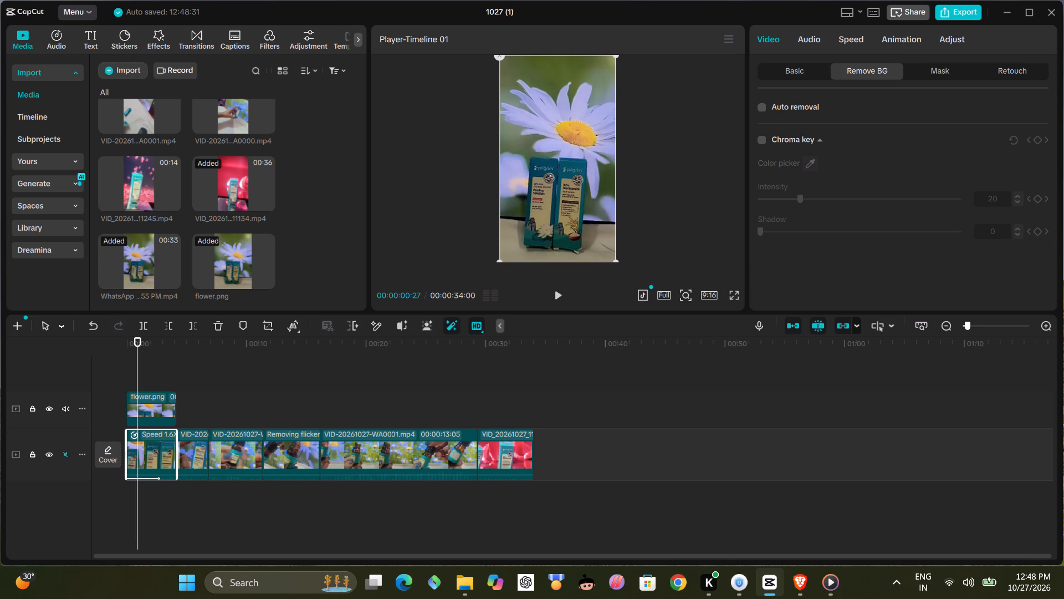
drag(158, 456, 158, 432)
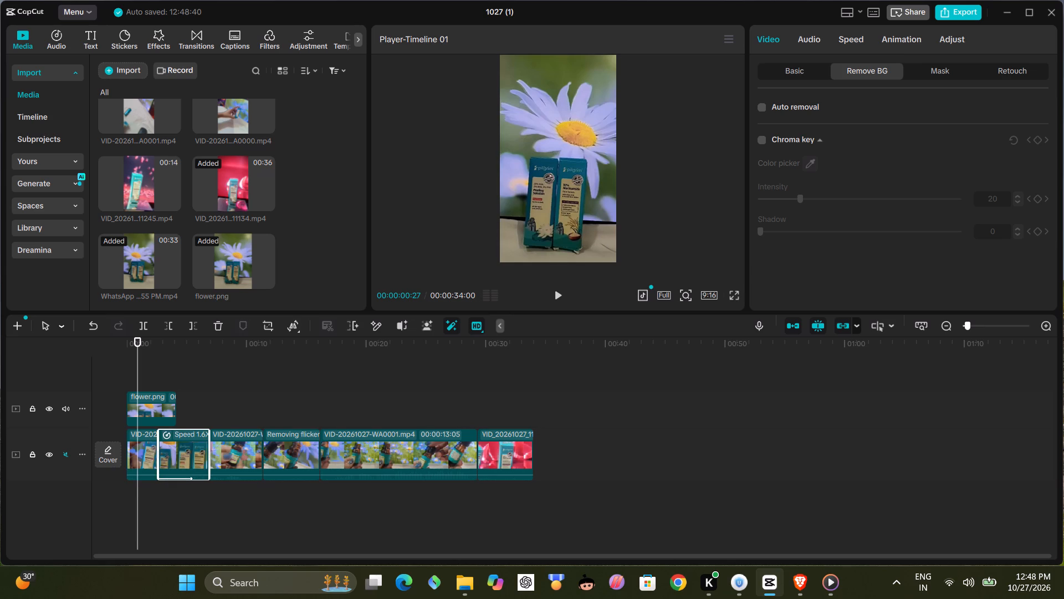
click(156, 410)
drag(181, 451, 131, 406)
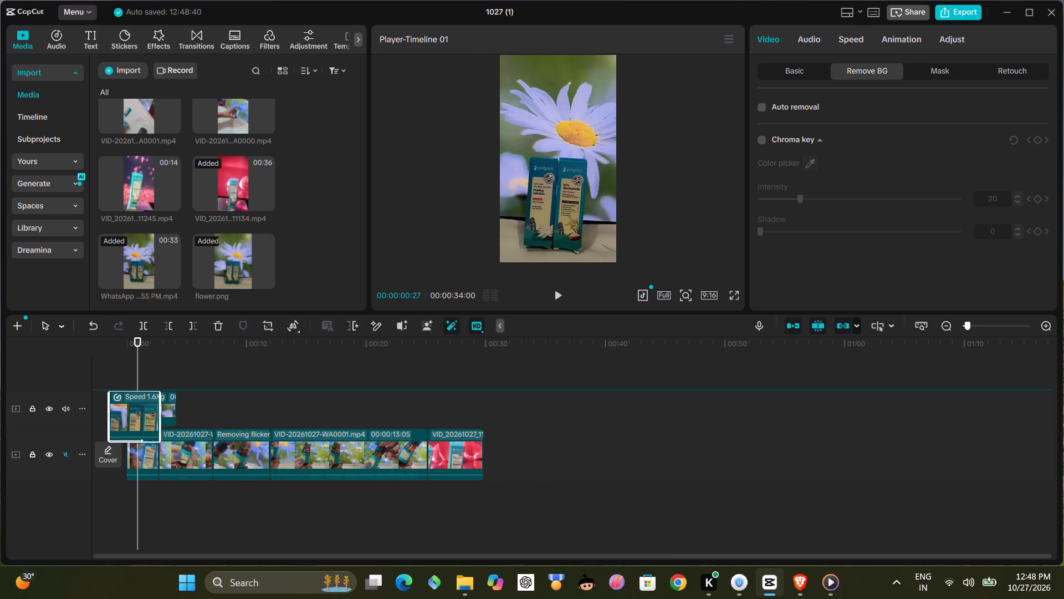
drag(131, 406, 139, 400)
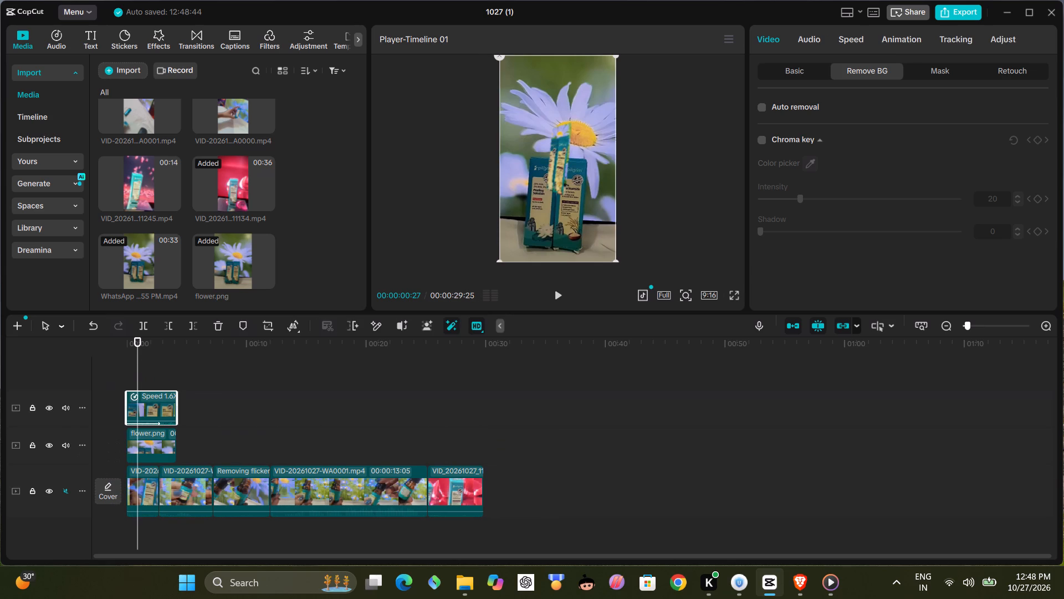
Move flower.png onto the main track at the timeline start, beneath the sped-up clip, and play back the opening.
drag(157, 446, 137, 494)
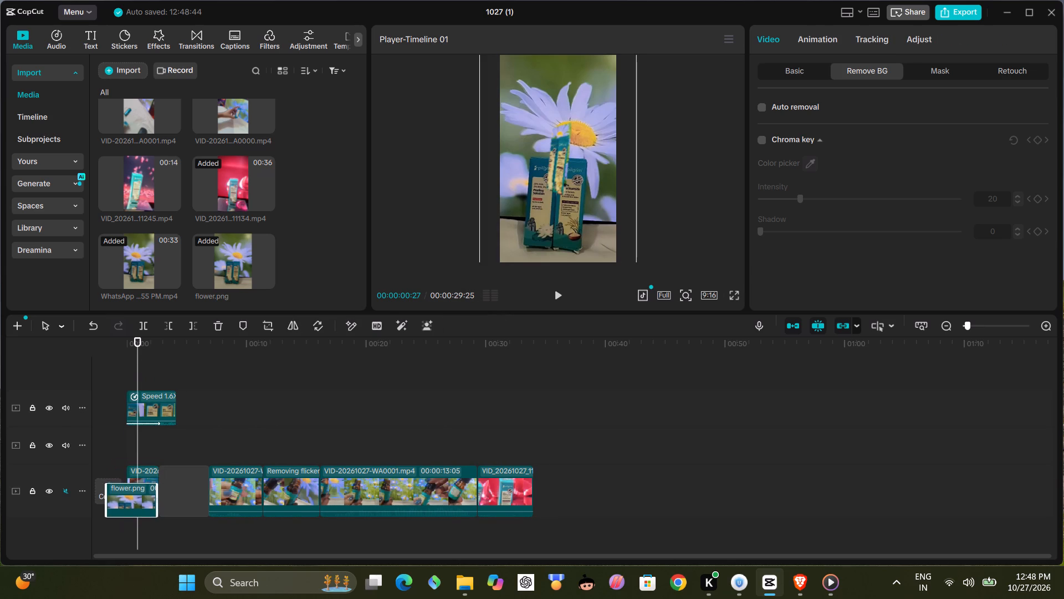
drag(137, 494, 136, 485)
drag(192, 457, 154, 462)
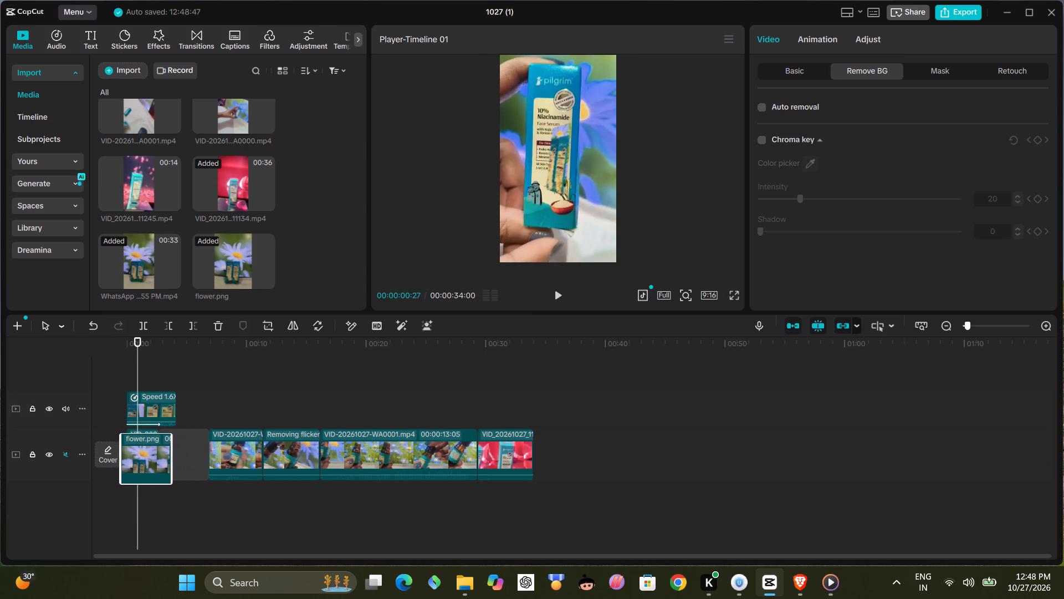
drag(154, 462, 154, 461)
drag(141, 456, 147, 456)
drag(144, 460, 182, 457)
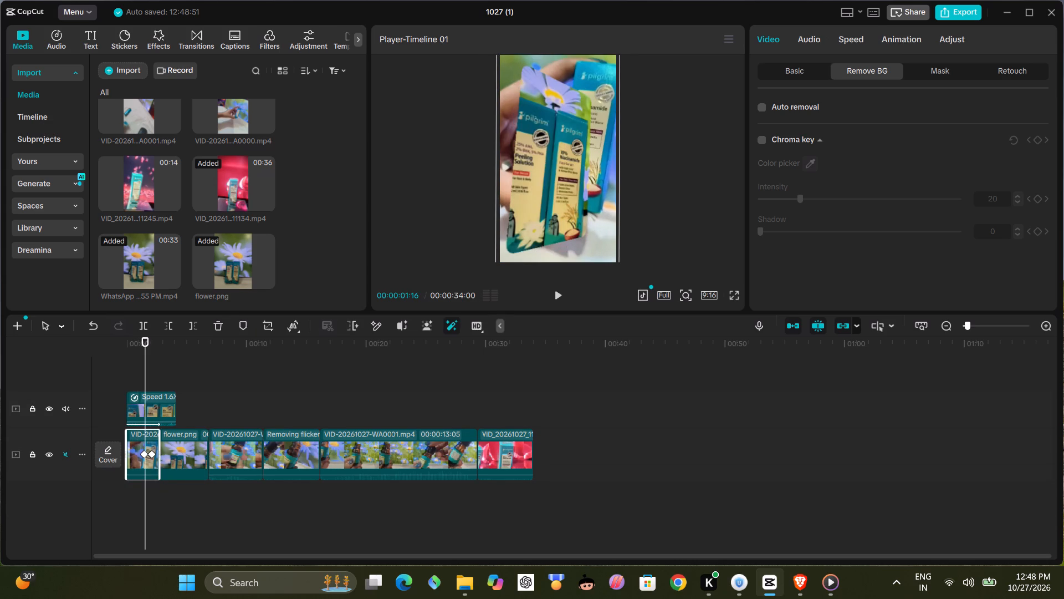
drag(182, 457, 136, 469)
click(150, 439)
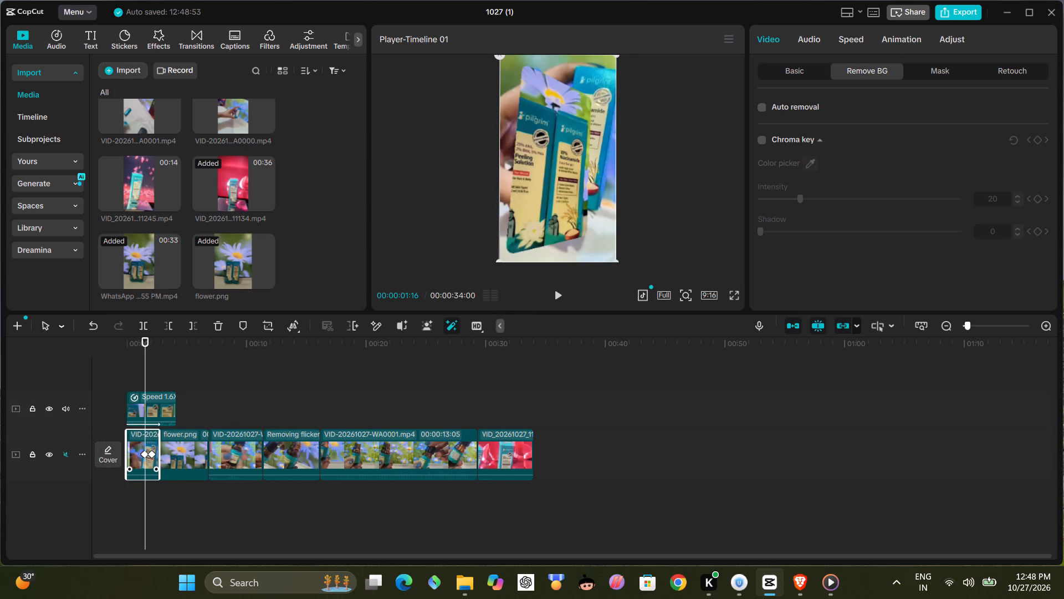
drag(134, 440, 177, 440)
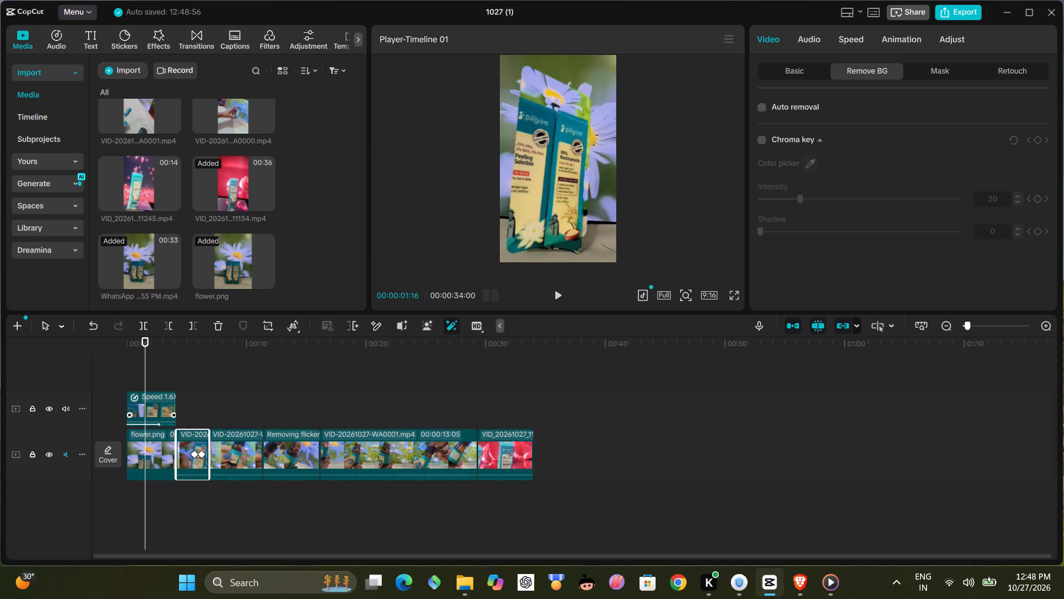
drag(145, 378, 108, 382)
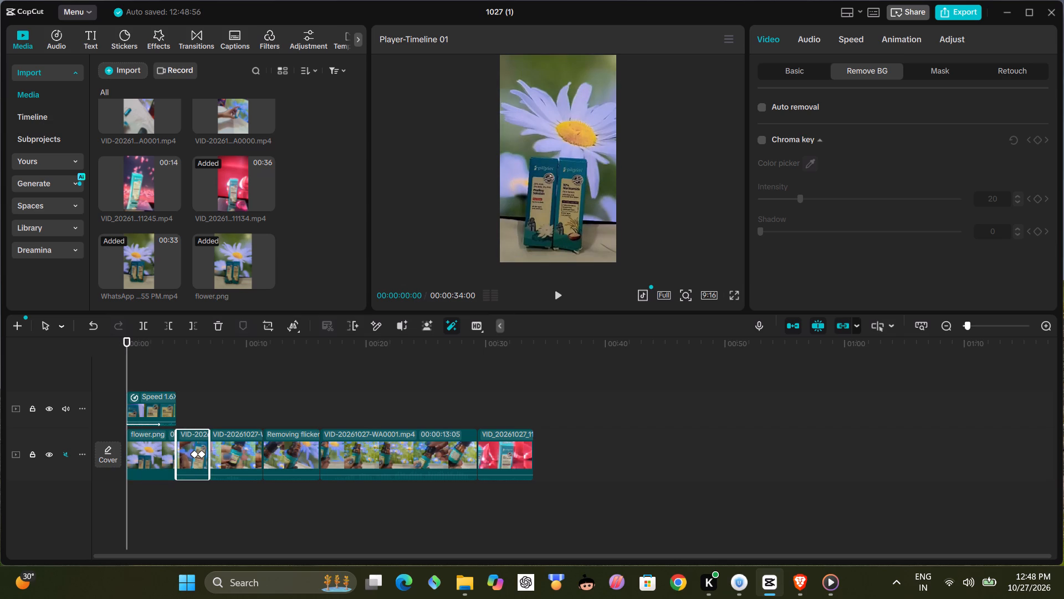
click(560, 292)
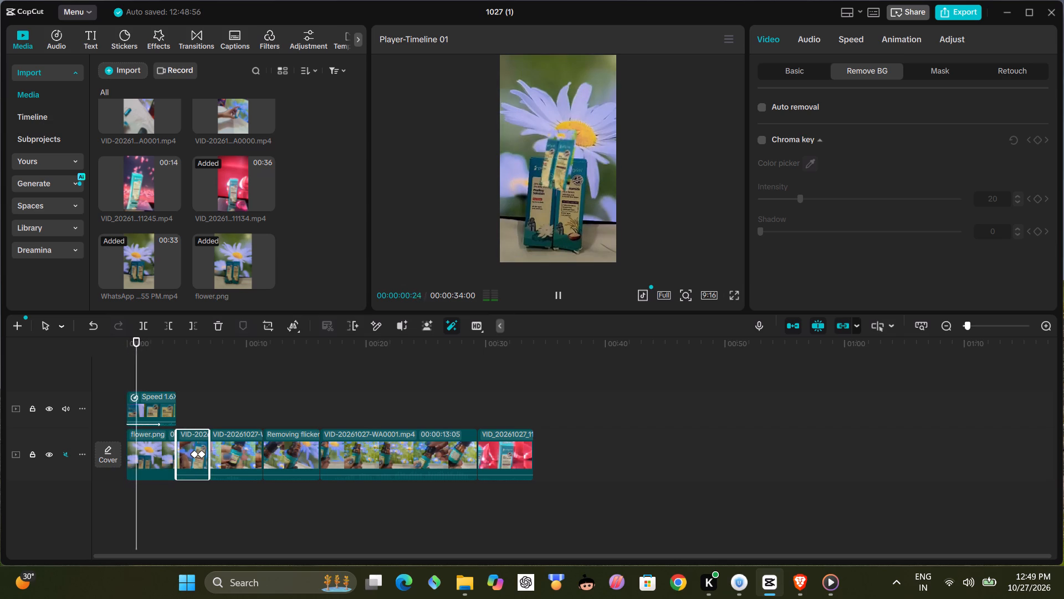
click(560, 293)
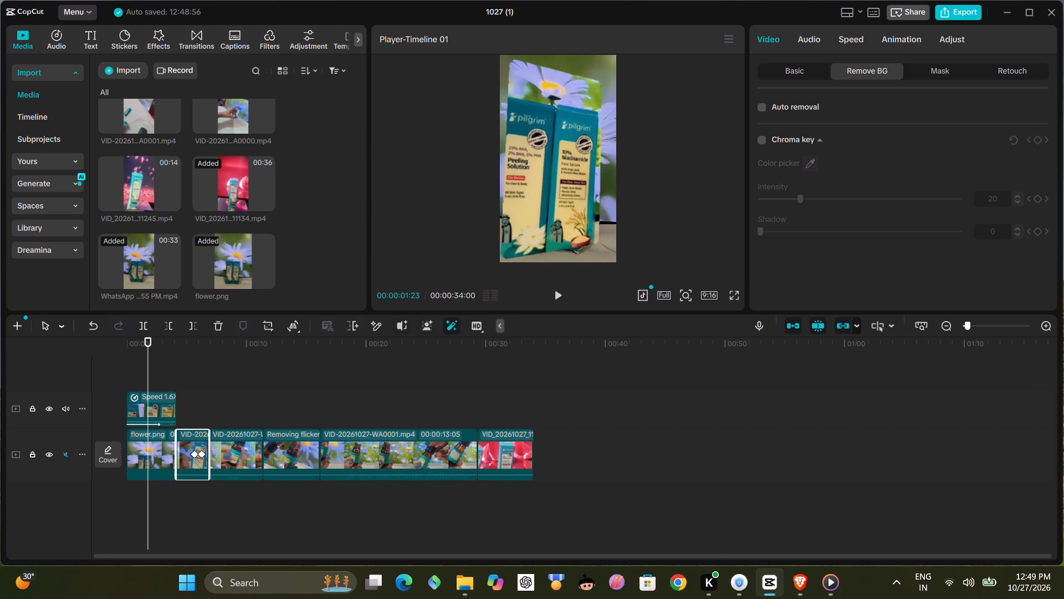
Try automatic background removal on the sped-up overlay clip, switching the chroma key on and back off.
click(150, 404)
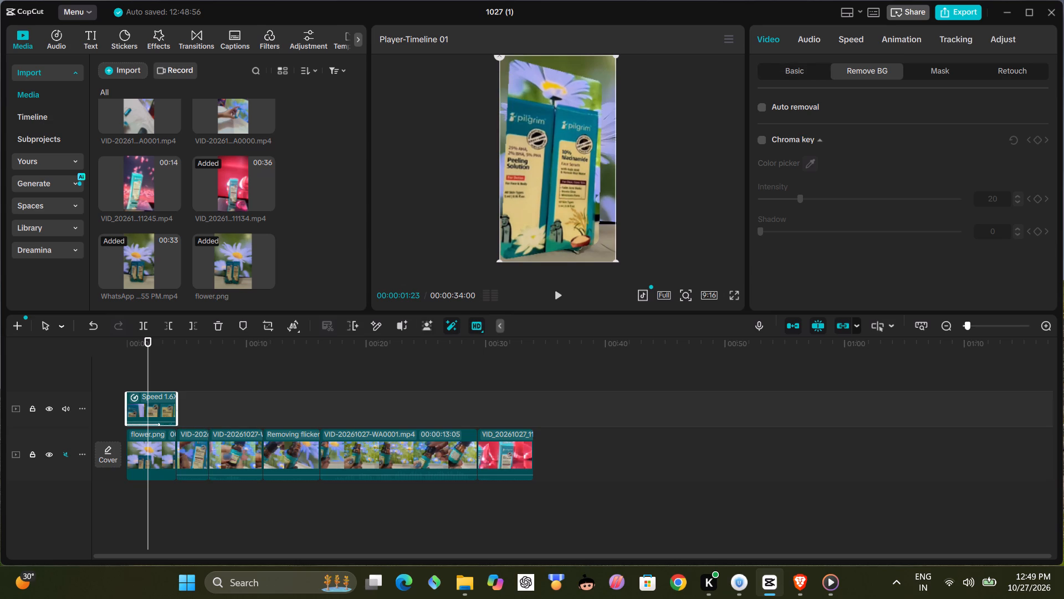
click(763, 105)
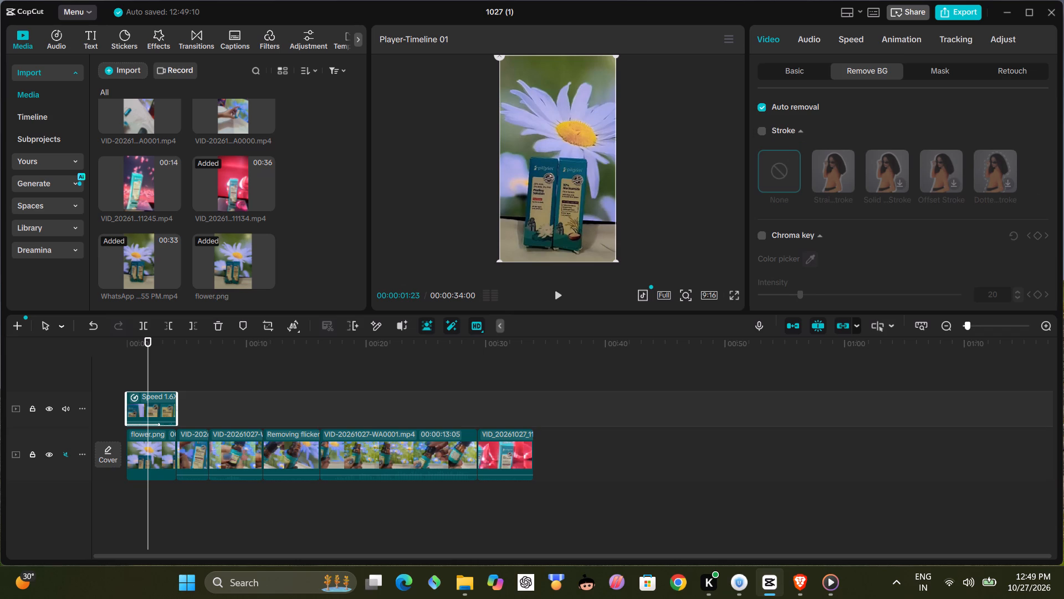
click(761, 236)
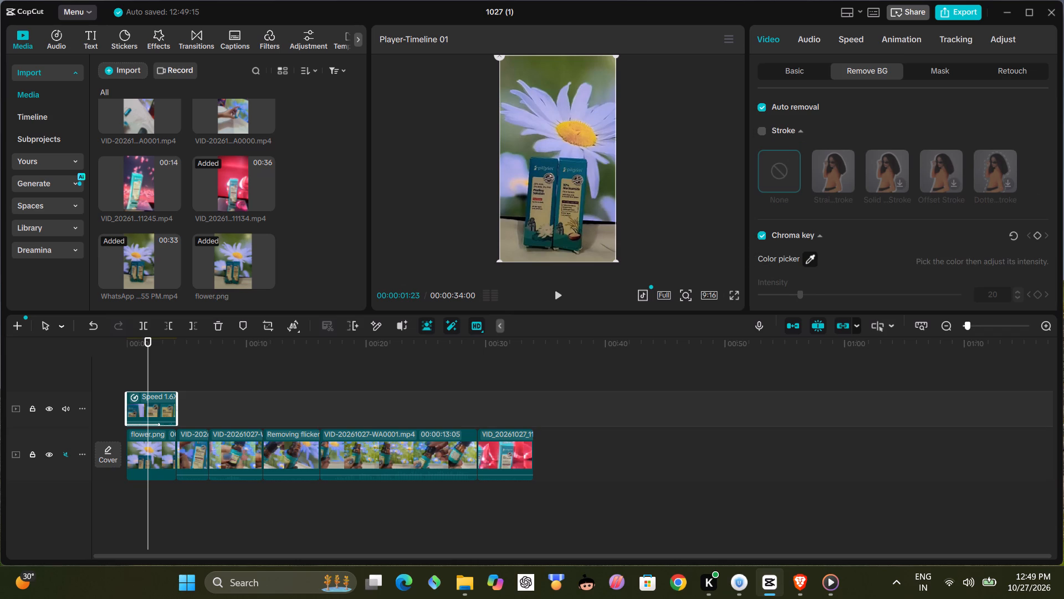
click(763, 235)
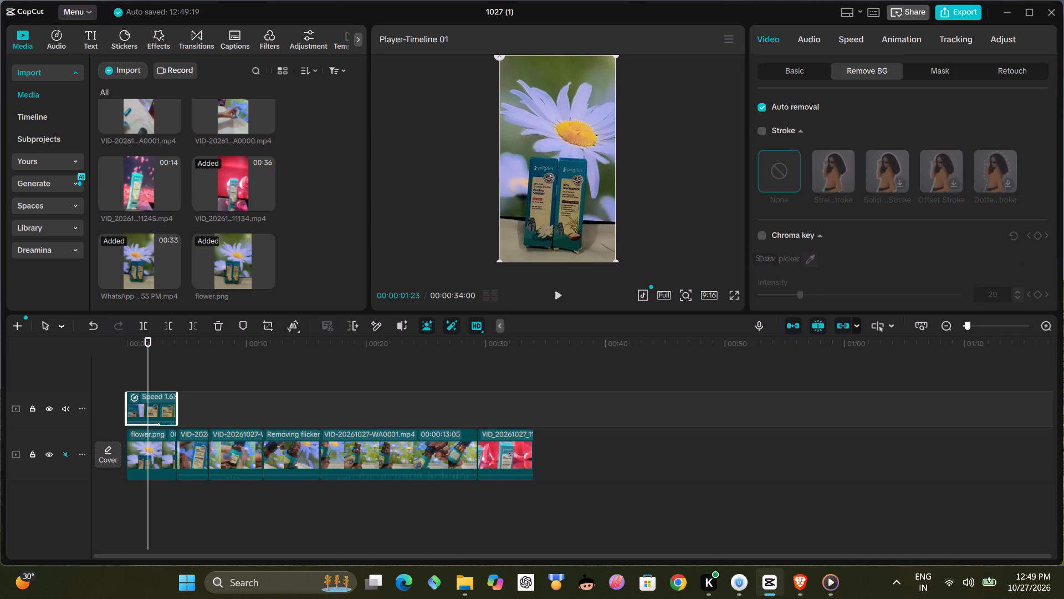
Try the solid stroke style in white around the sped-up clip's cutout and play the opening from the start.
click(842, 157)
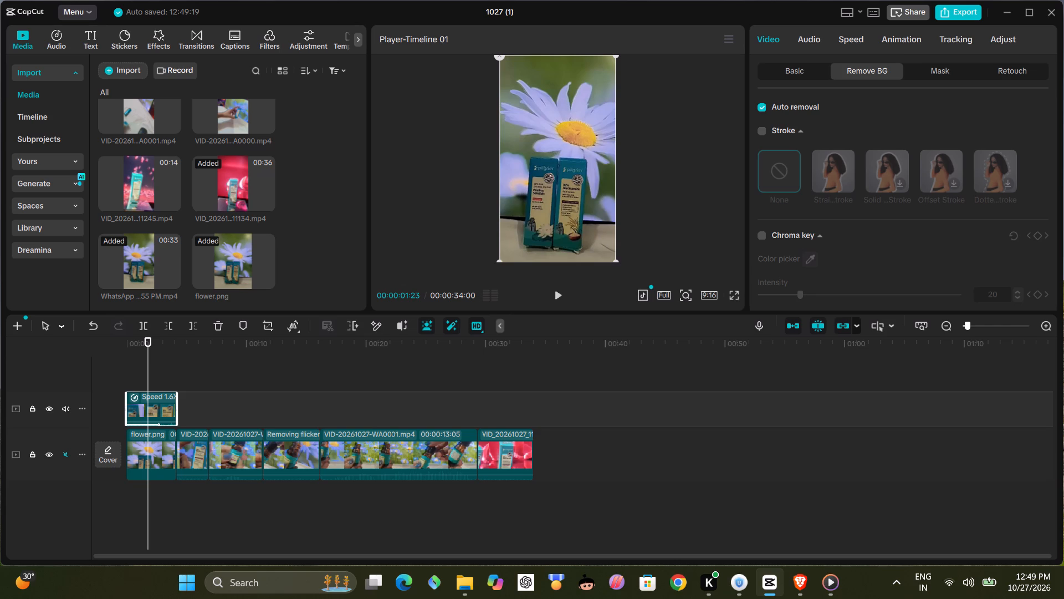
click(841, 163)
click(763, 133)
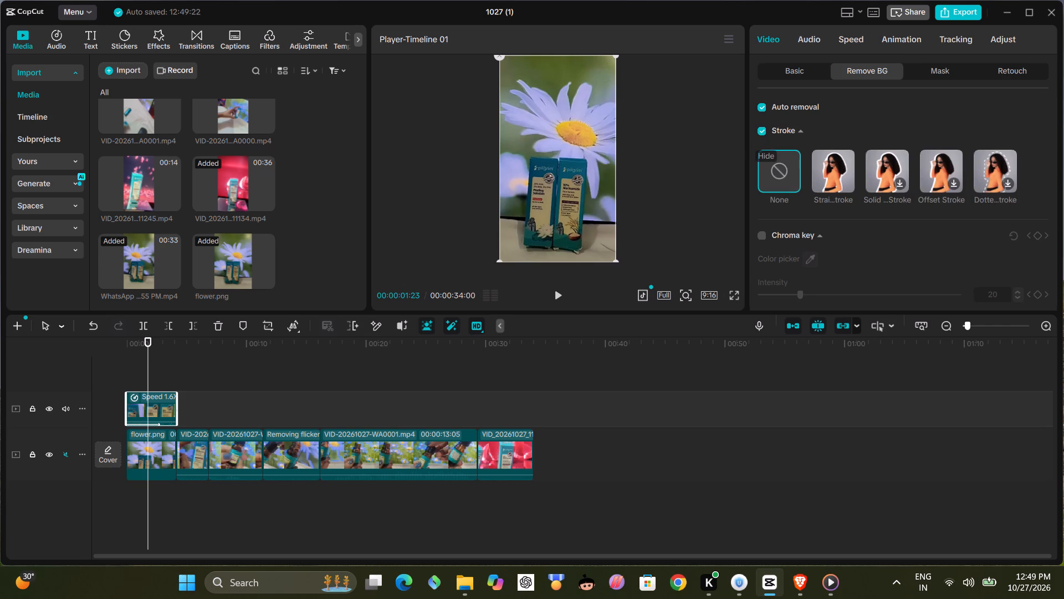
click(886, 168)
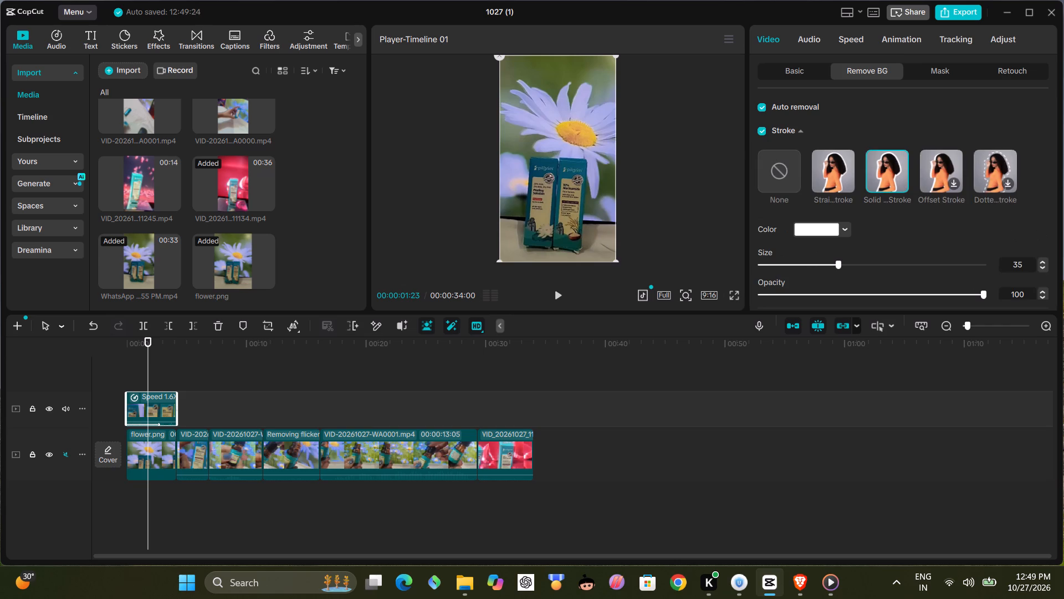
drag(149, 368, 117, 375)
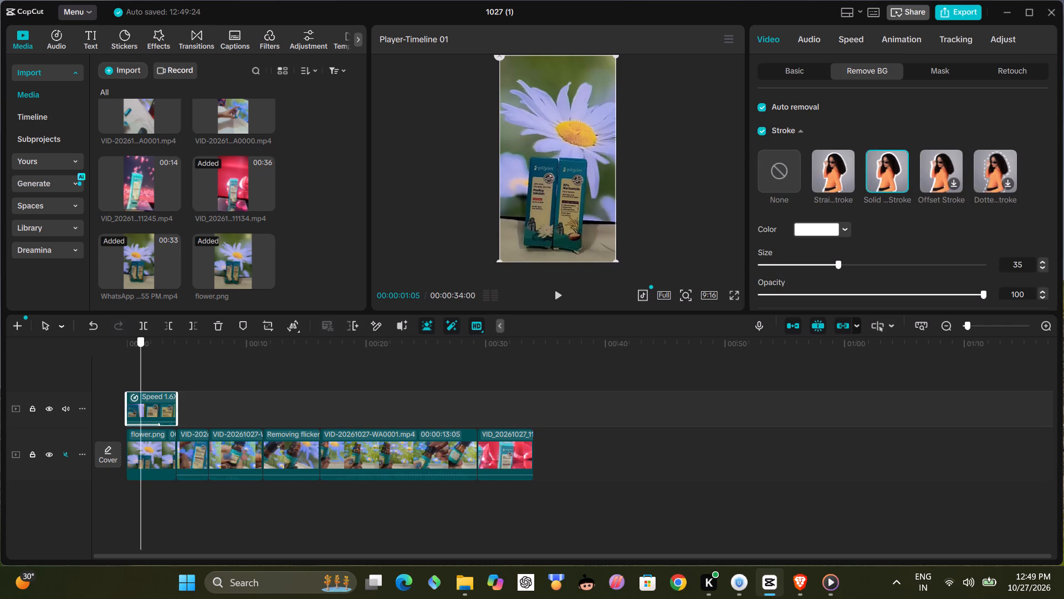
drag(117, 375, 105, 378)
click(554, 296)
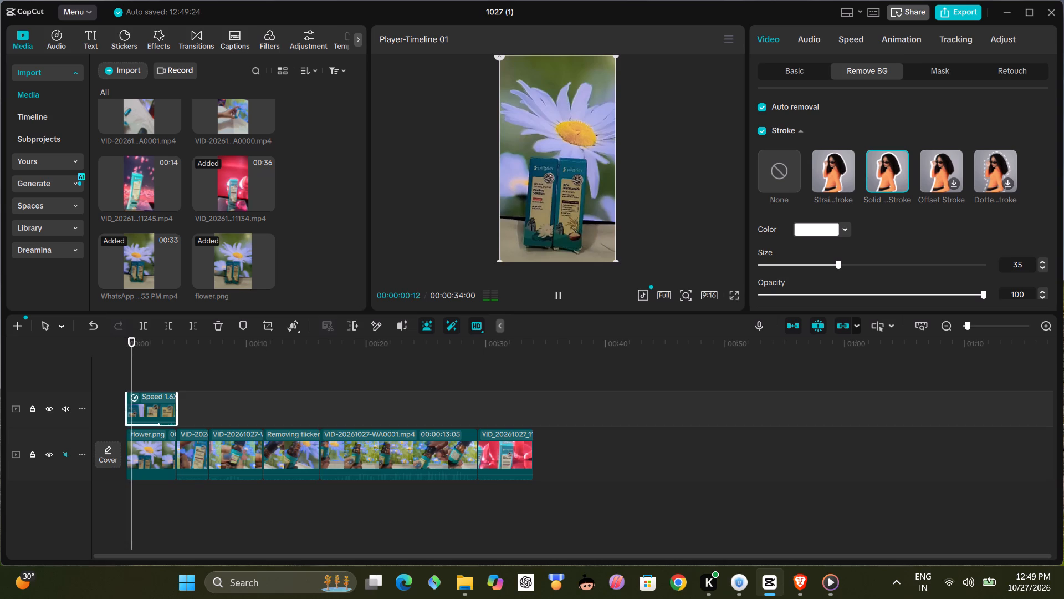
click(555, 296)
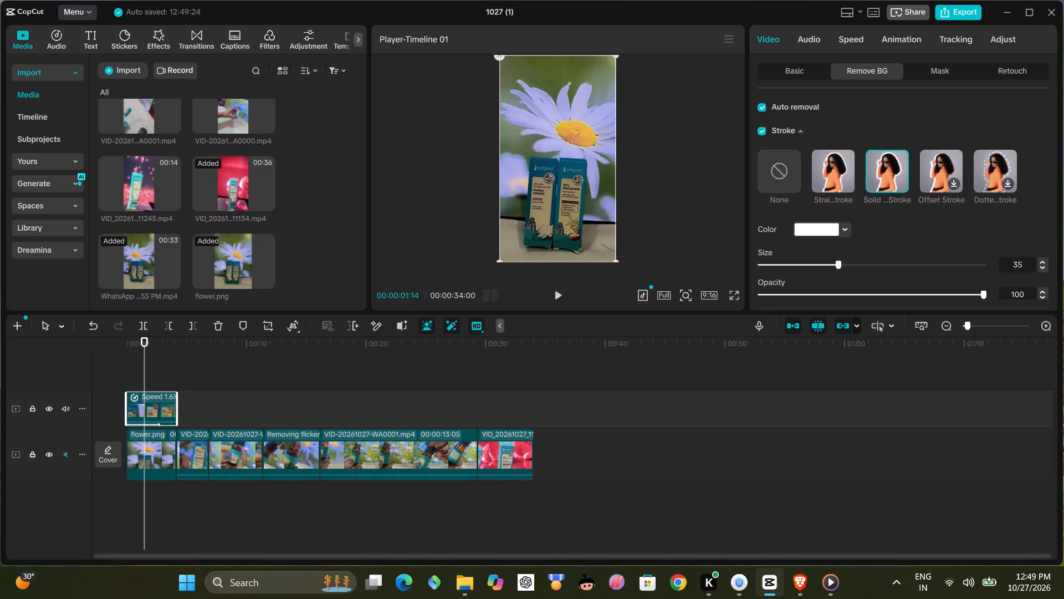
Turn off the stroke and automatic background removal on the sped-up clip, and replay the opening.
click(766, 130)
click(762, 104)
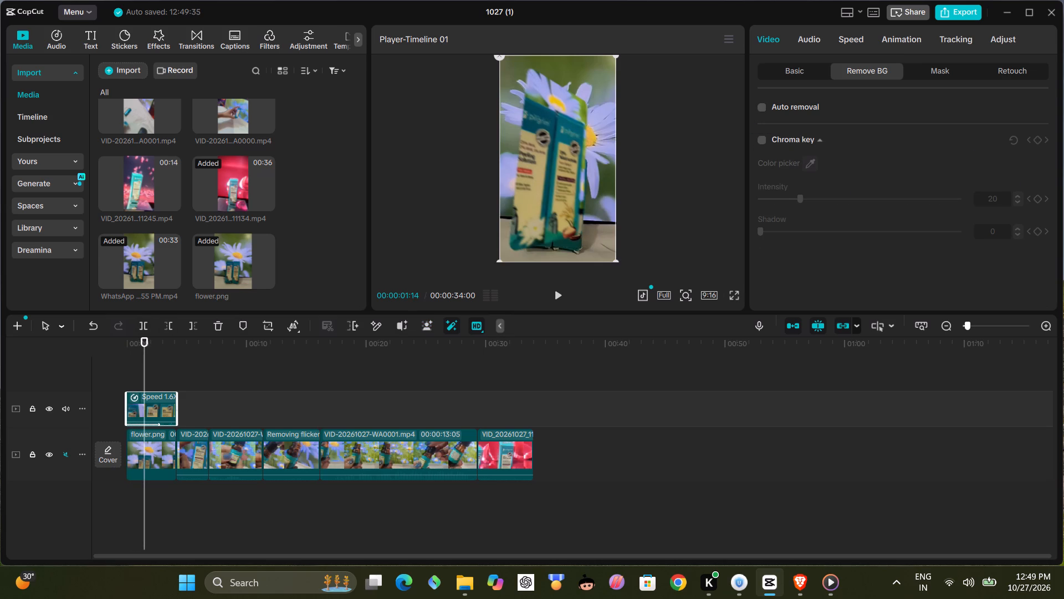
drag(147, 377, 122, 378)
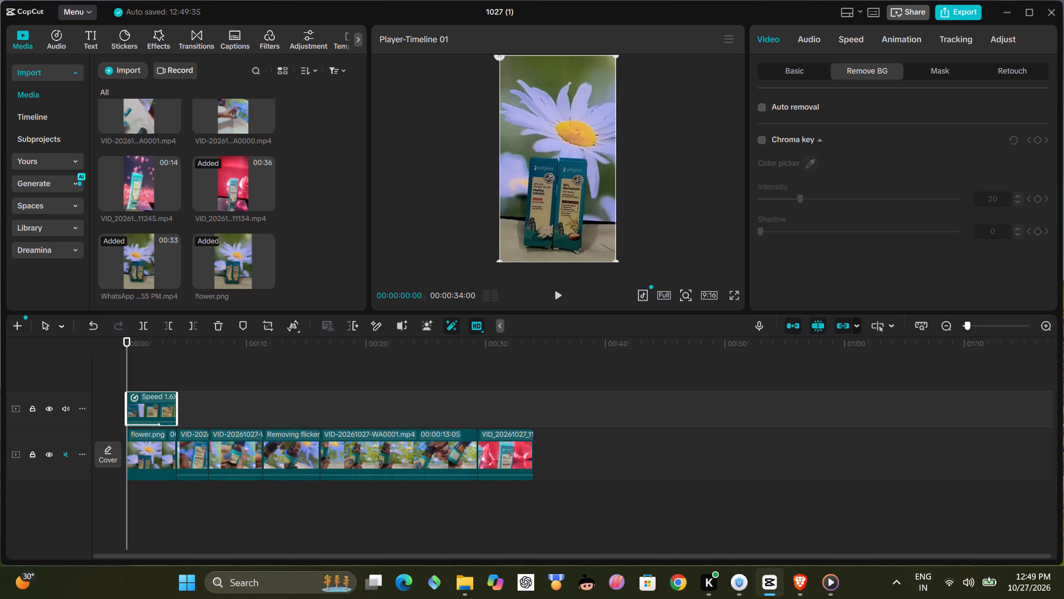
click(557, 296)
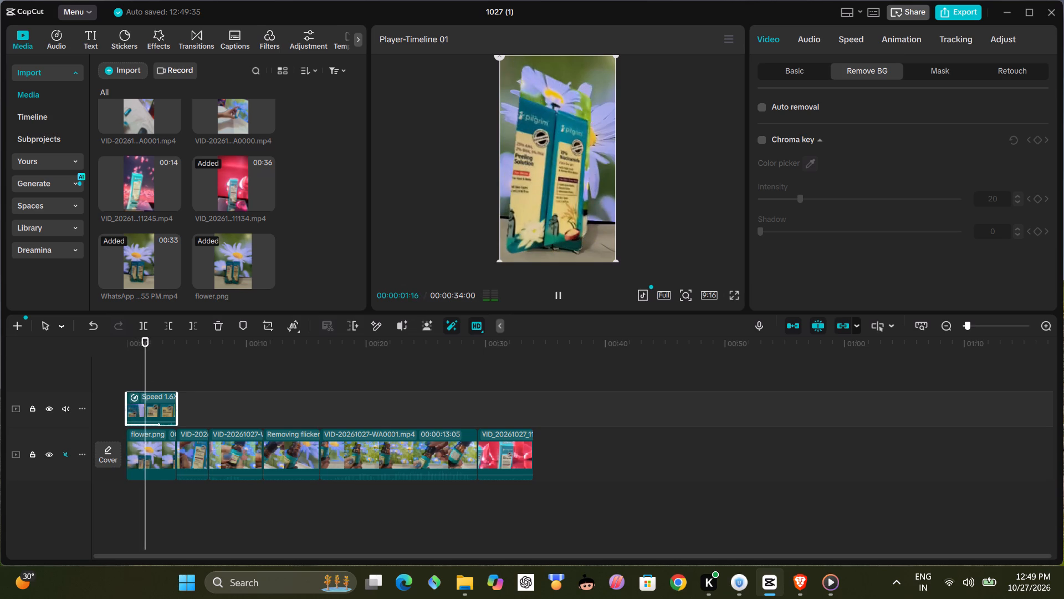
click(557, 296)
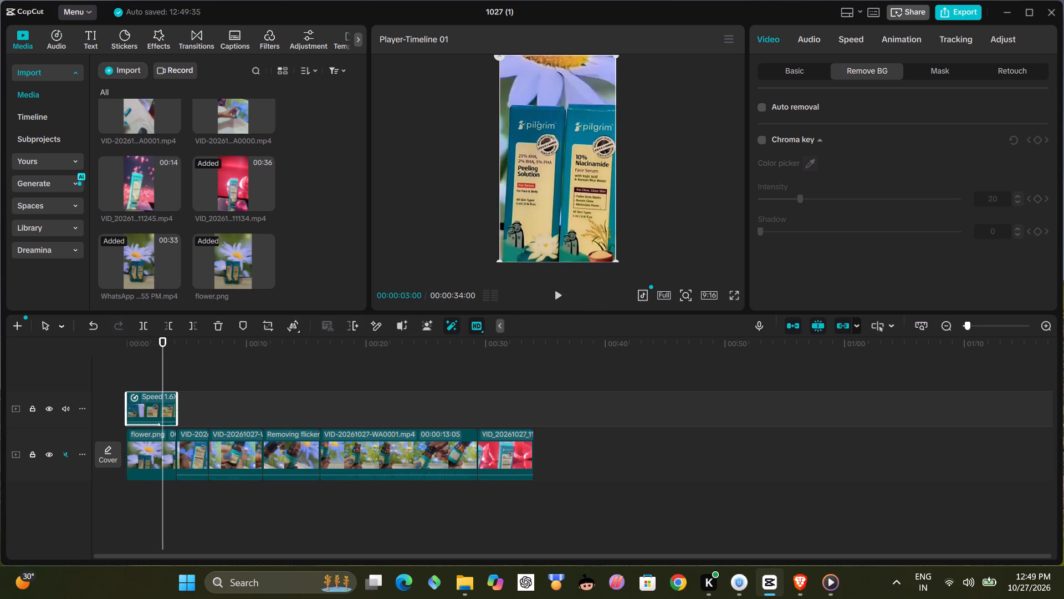
Shrink the sped-up clip in the preview and move it down over the product boxes in the flower image.
click(152, 416)
click(545, 194)
drag(616, 261, 616, 261)
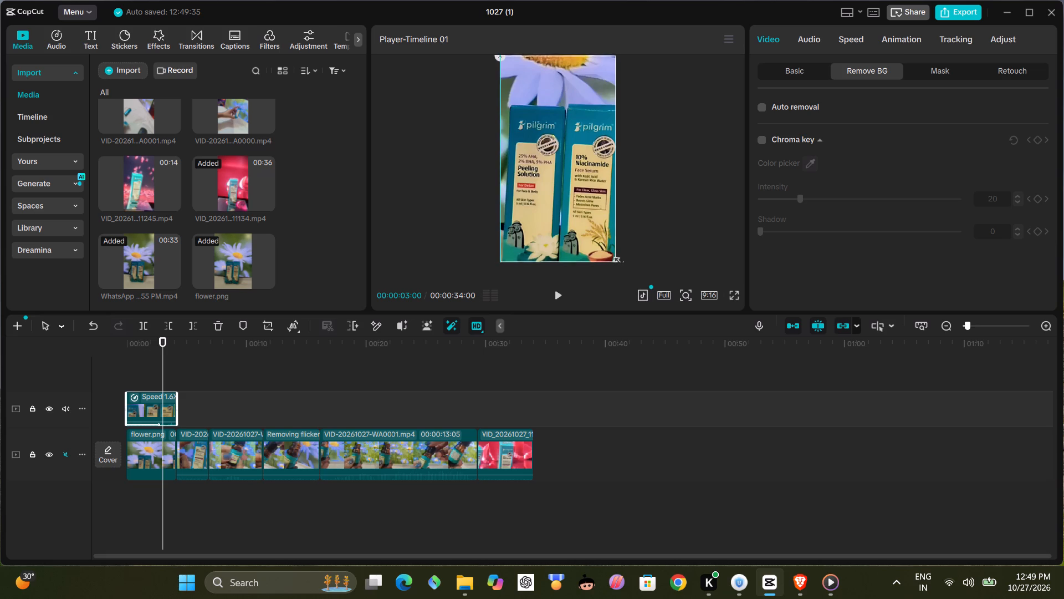
drag(616, 261, 575, 207)
drag(555, 149, 554, 172)
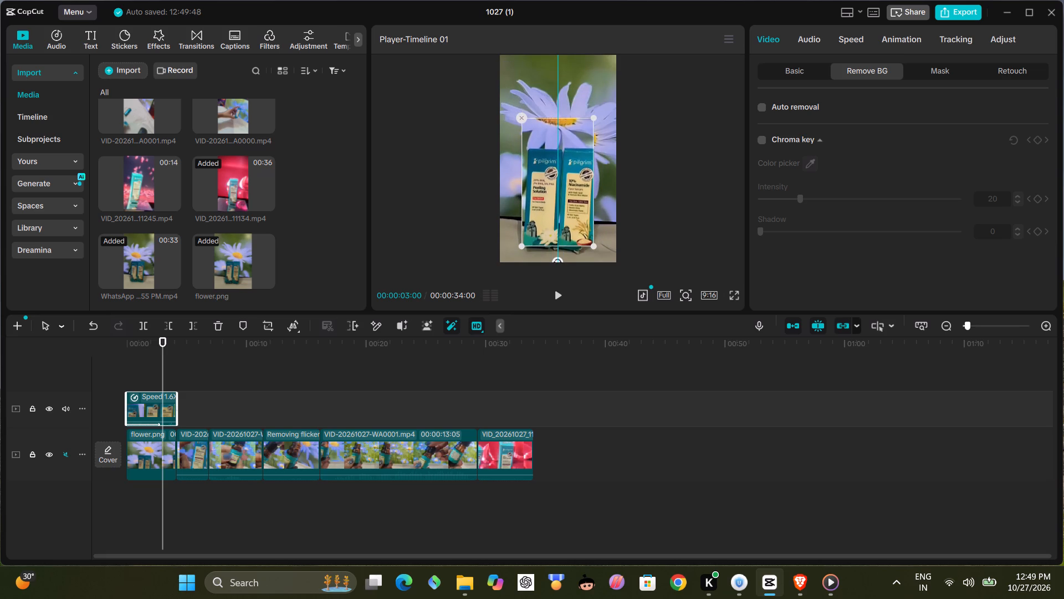
drag(554, 172, 553, 176)
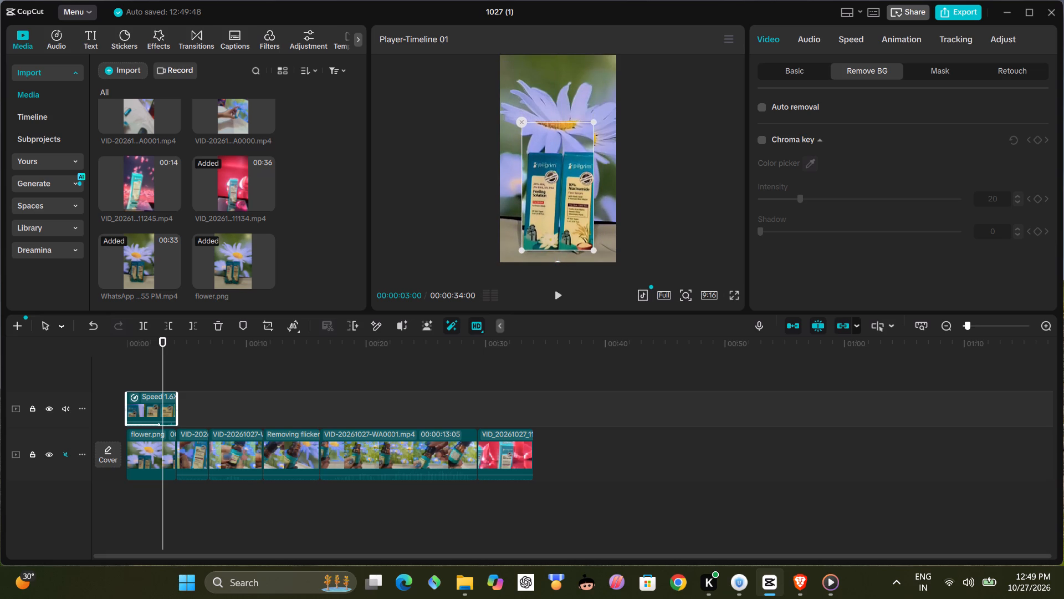
click(592, 121)
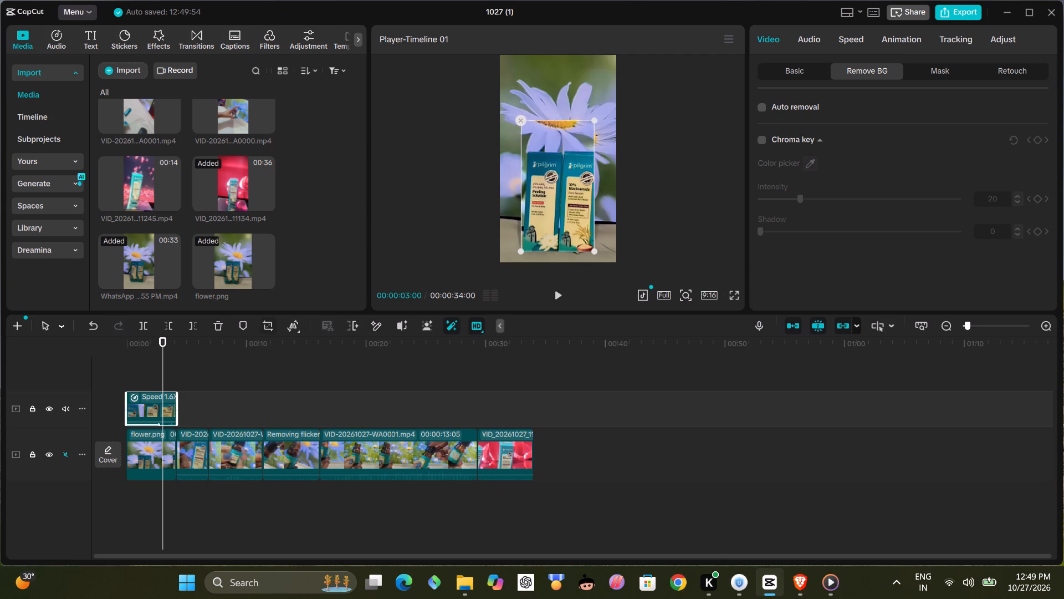
Play back the opening from the timeline start to examine how the smaller clip sits over the flower image.
drag(165, 367, 106, 370)
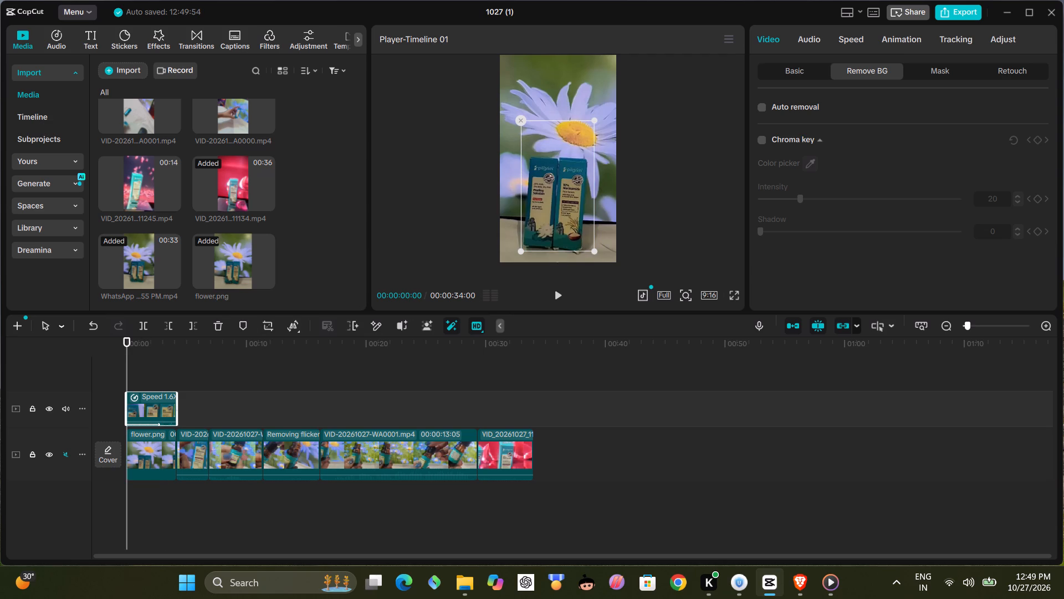
click(555, 293)
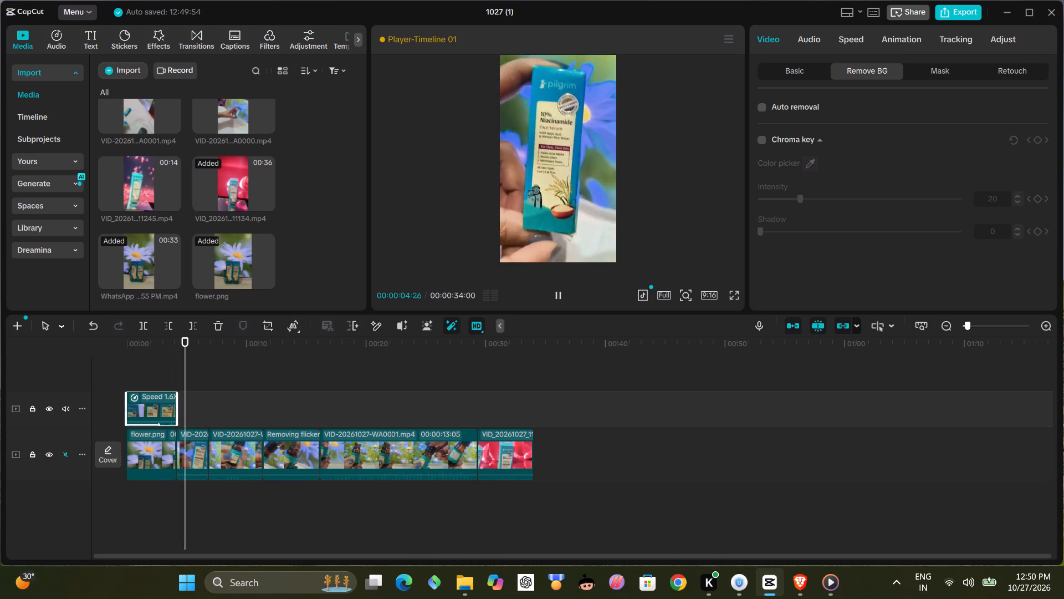
click(151, 380)
drag(155, 378, 89, 385)
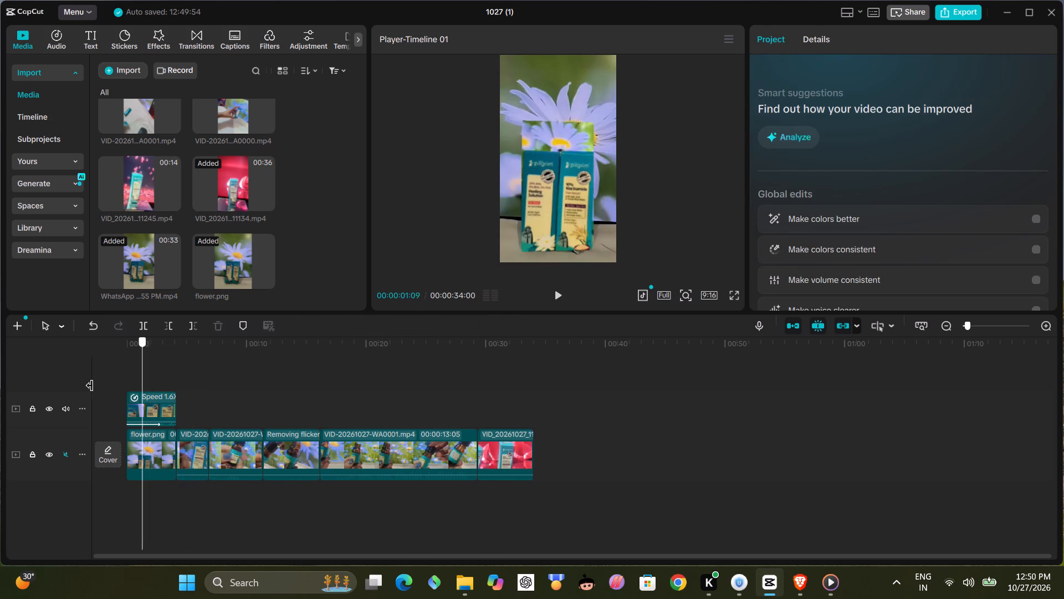
drag(89, 385, 84, 387)
click(597, 216)
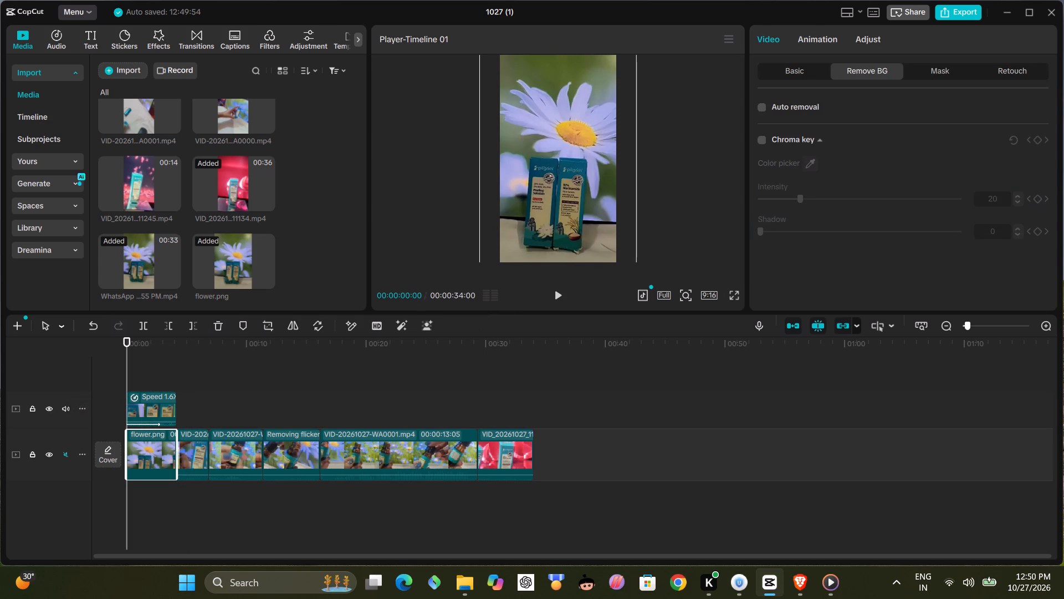
click(557, 298)
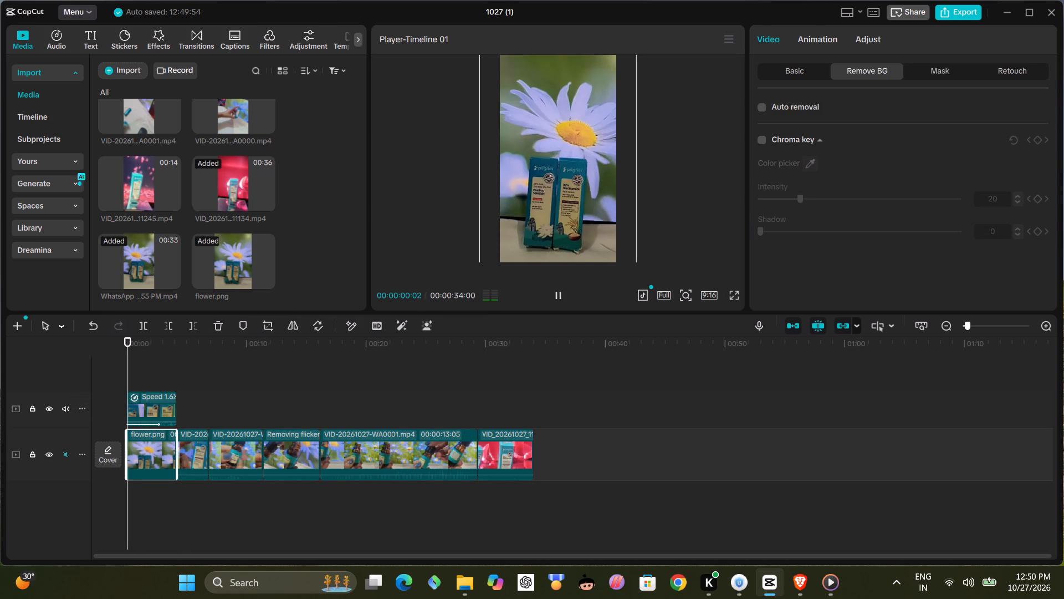
click(557, 298)
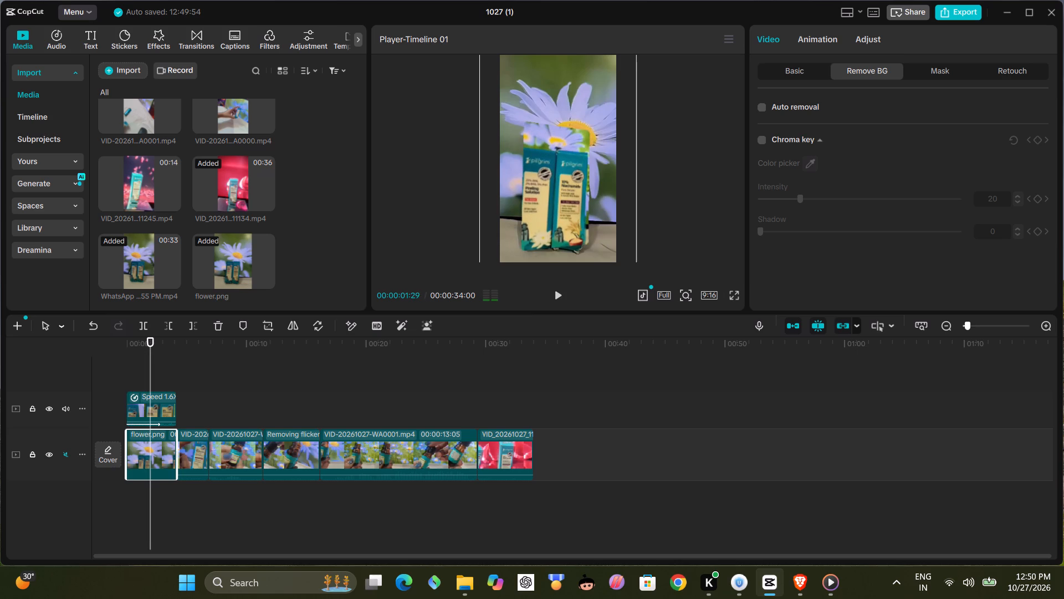
Enlarge the sped-up clip in the preview until its lower edge meets the bottom of the vertical frame.
click(560, 196)
drag(590, 247, 593, 251)
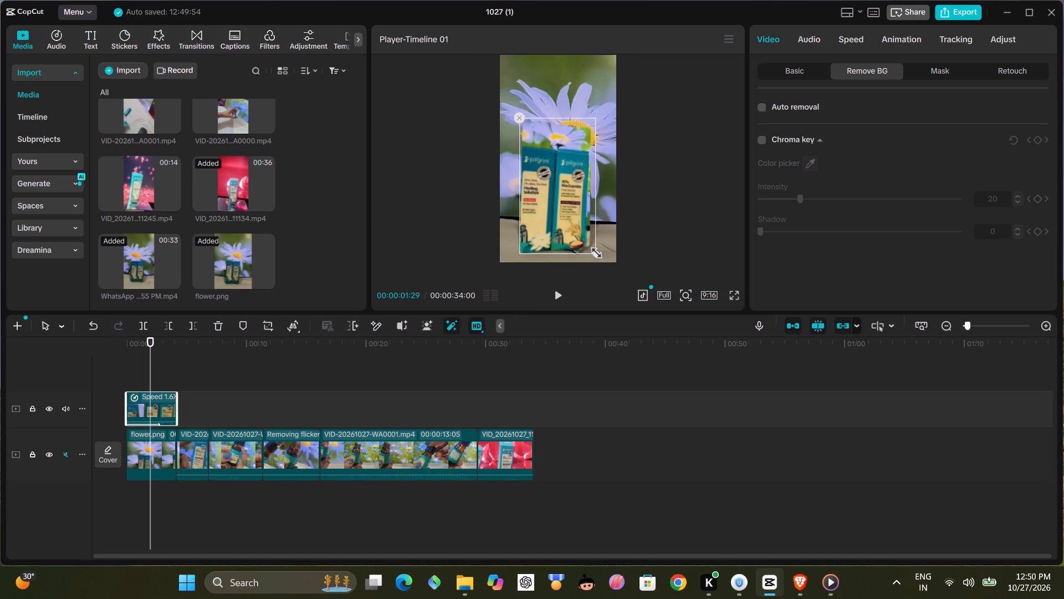
drag(593, 251, 600, 258)
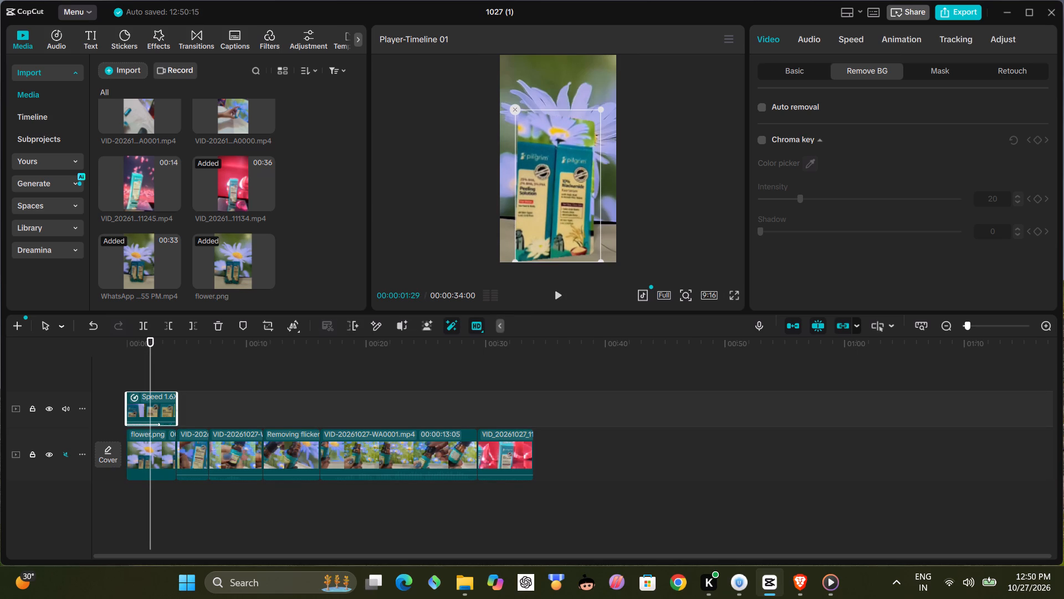
Play back the opening, restarting from the timeline start, to examine the enlarged sped-up clip over the flower image.
click(553, 300)
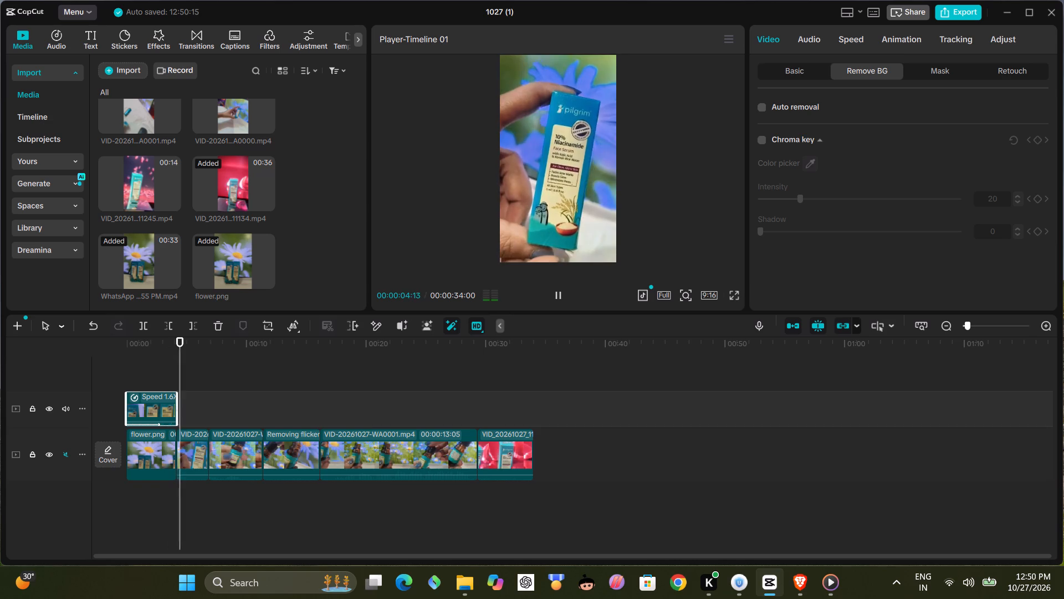
click(553, 300)
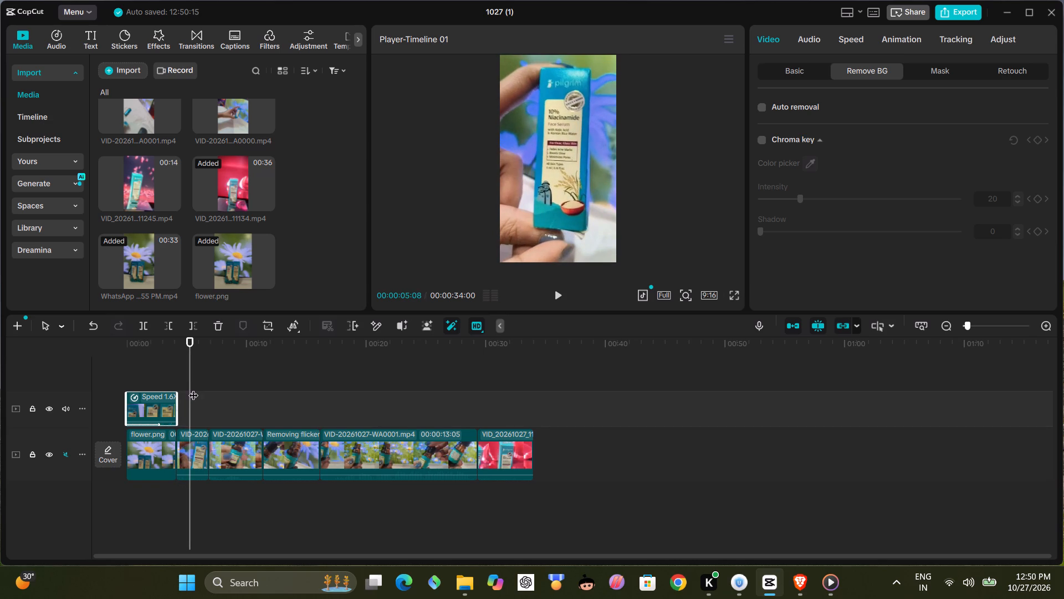
drag(193, 387, 80, 403)
click(108, 367)
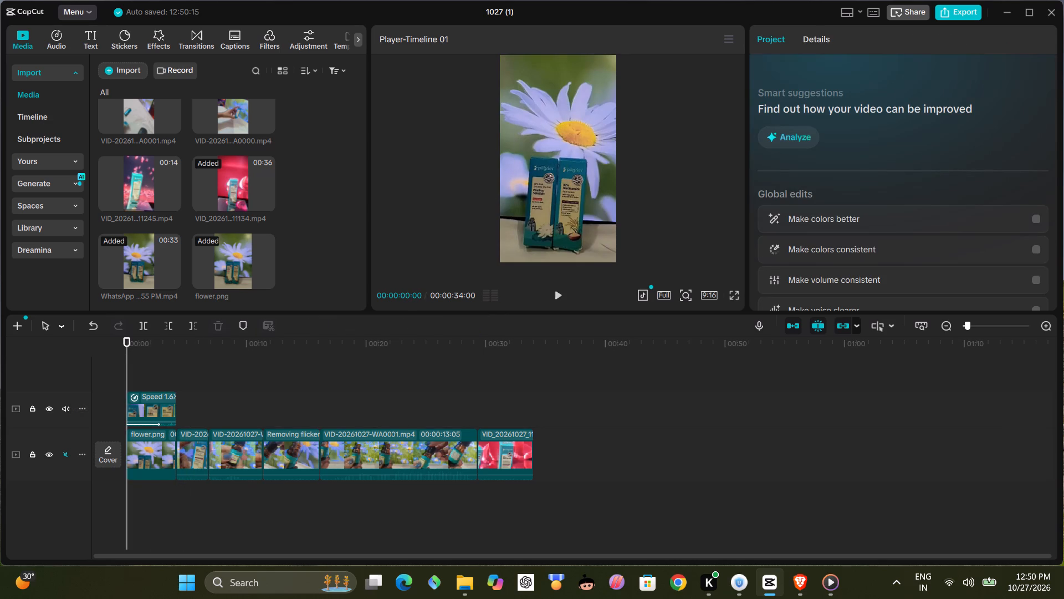
click(565, 294)
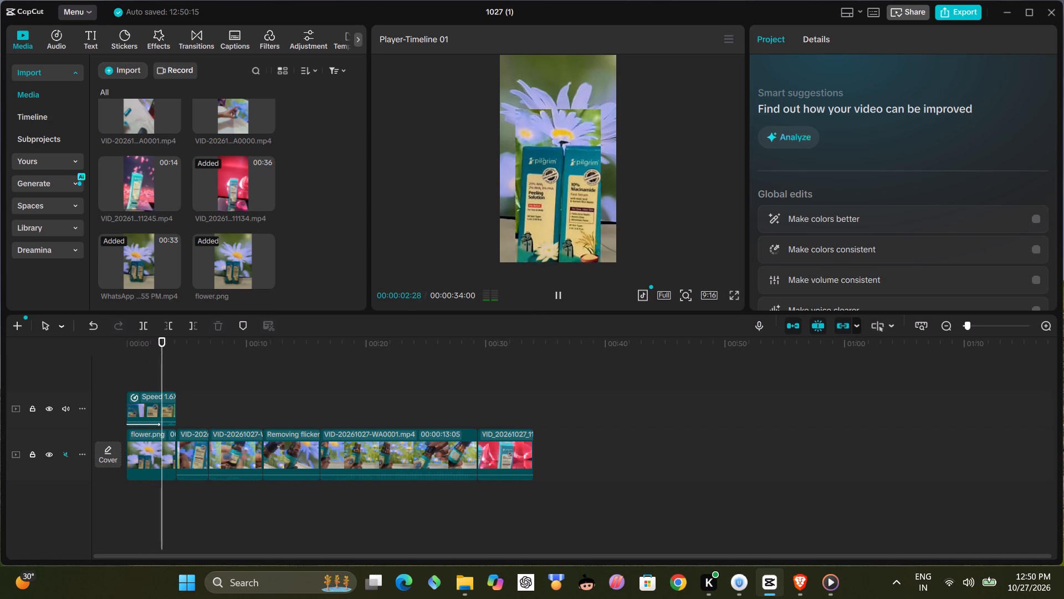
click(556, 296)
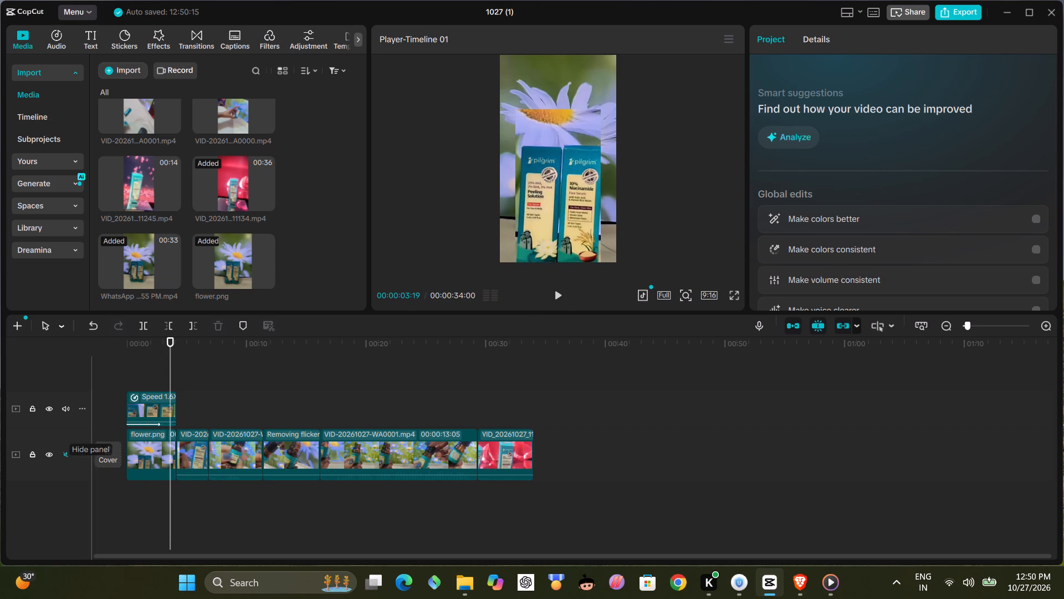
Enable chroma key on the sped-up overlay clip and try to pick a key colour from the preview.
click(149, 403)
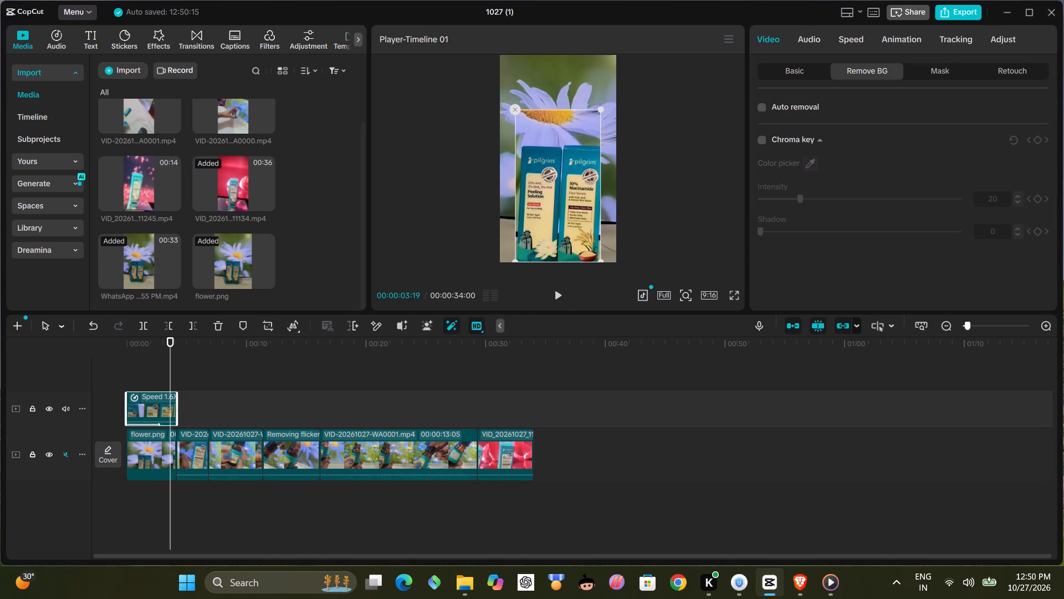
click(790, 106)
click(760, 138)
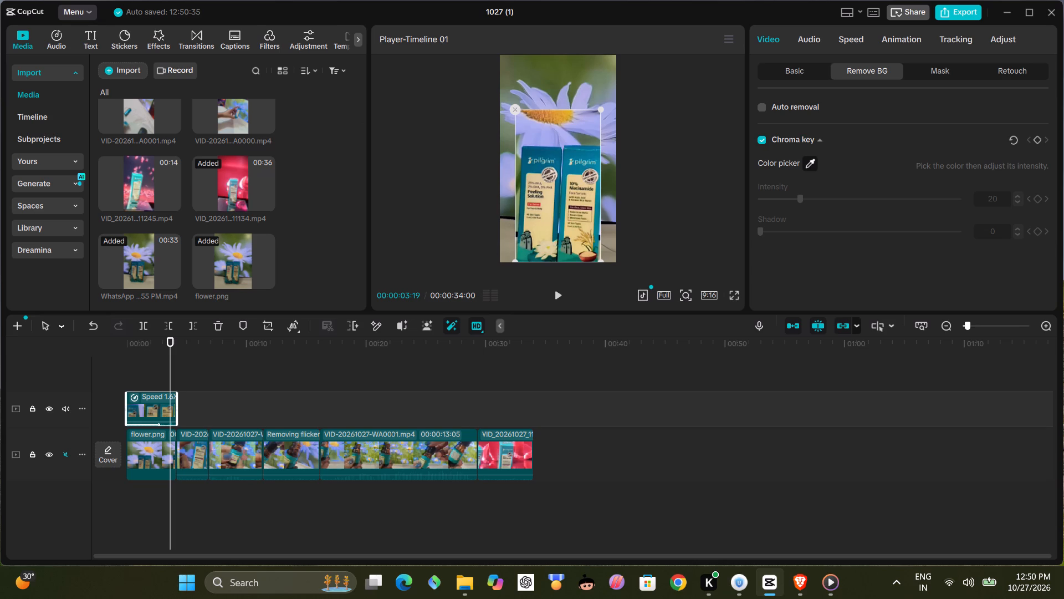
click(810, 164)
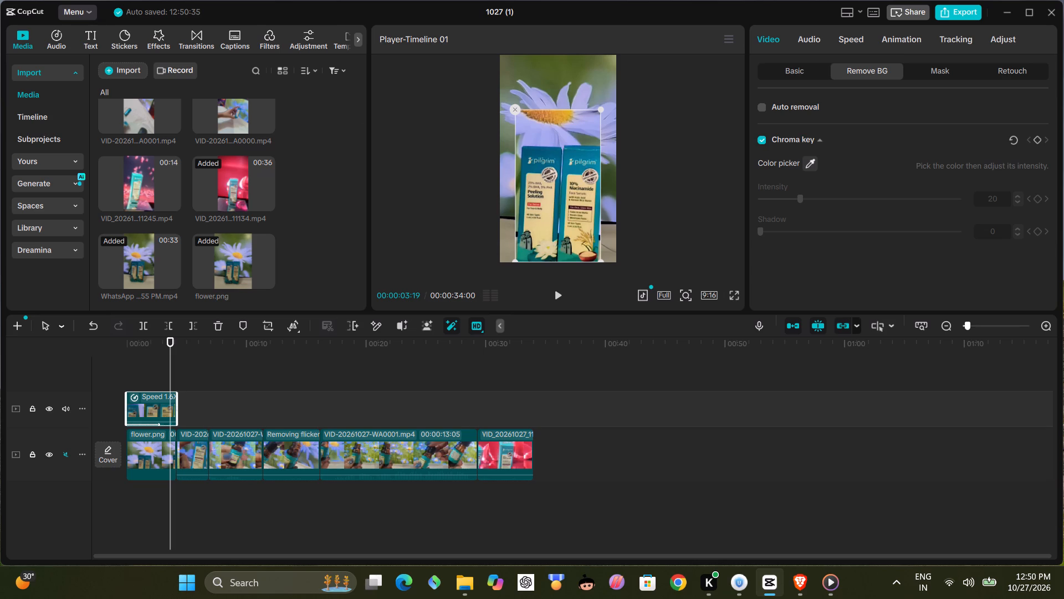
click(544, 153)
click(810, 161)
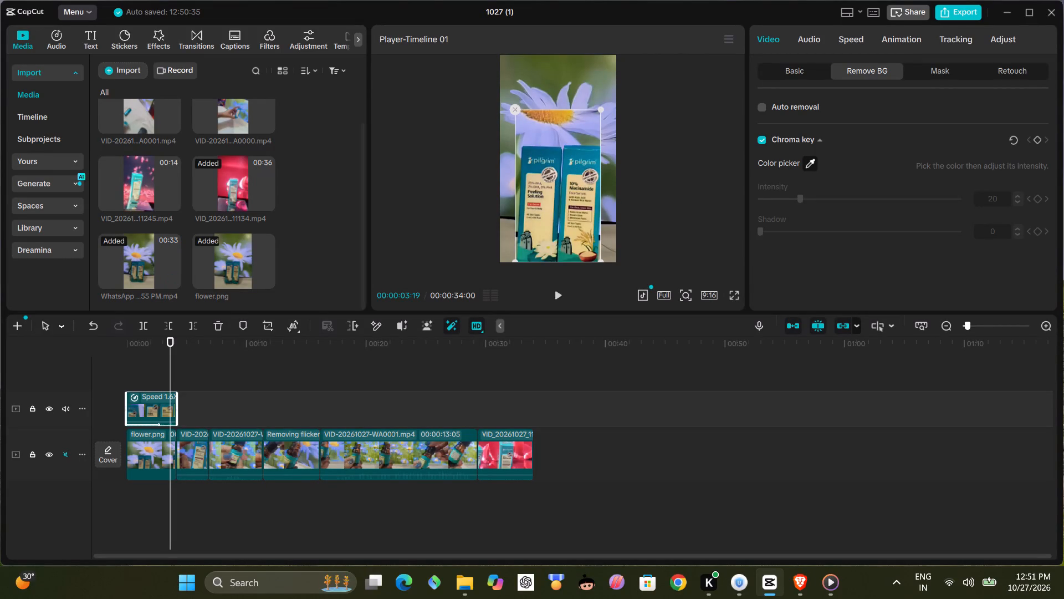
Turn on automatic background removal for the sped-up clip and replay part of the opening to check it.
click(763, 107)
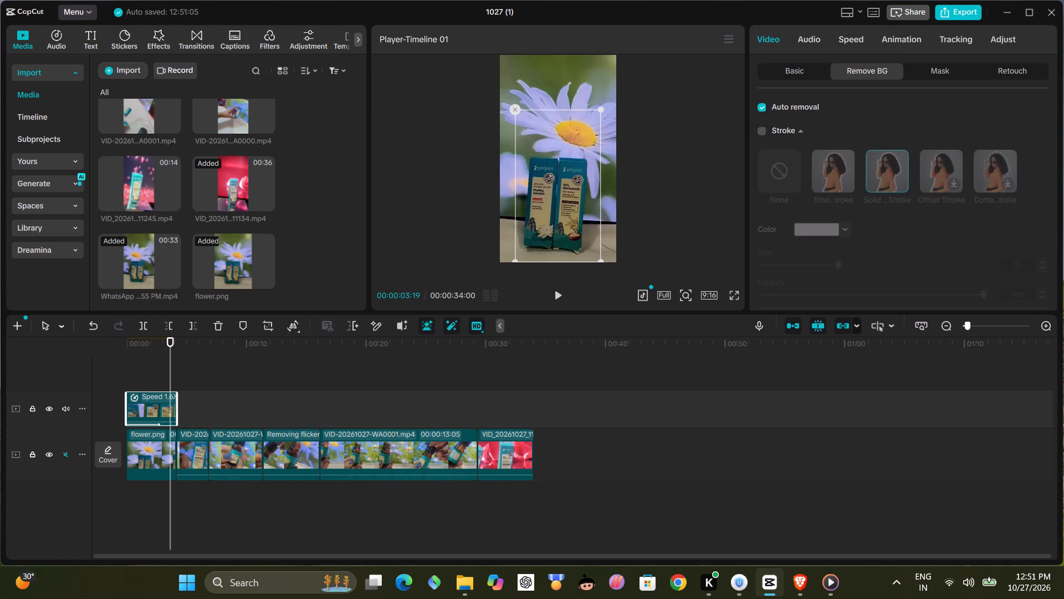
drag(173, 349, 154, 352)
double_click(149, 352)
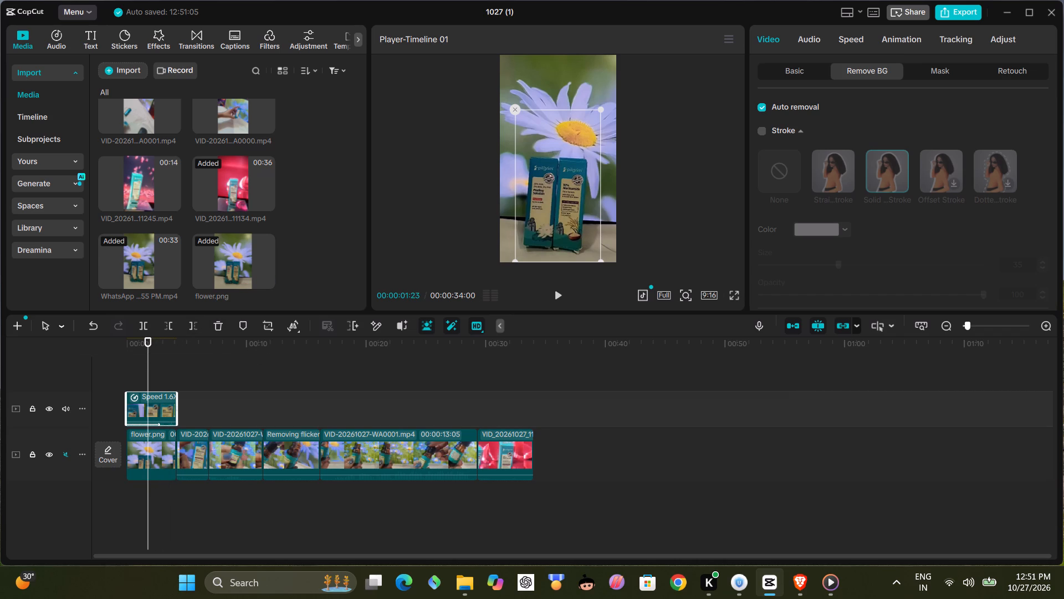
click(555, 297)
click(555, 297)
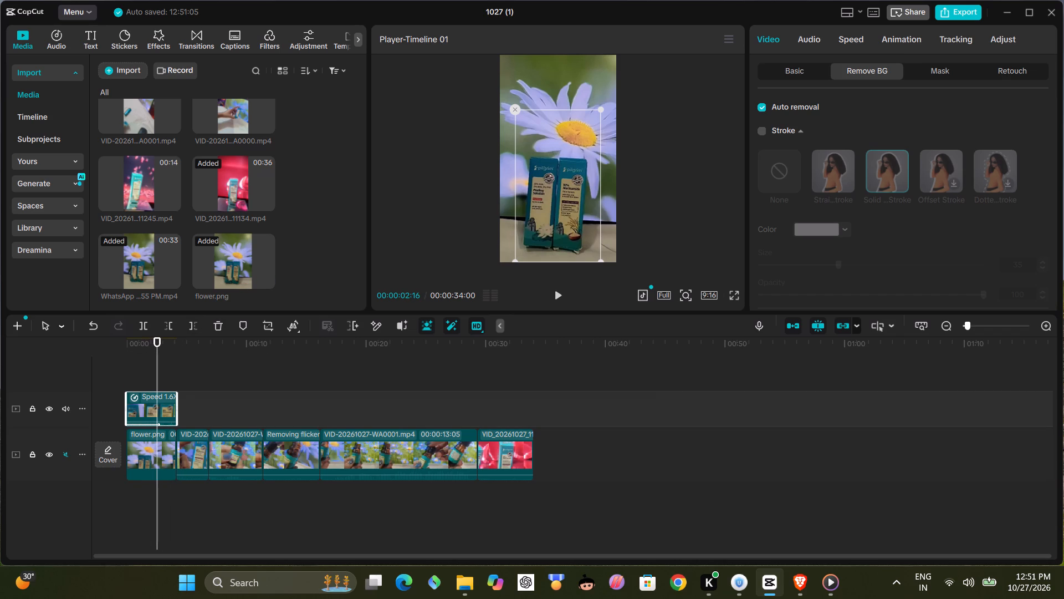
Move the sped-up clip slightly up in the preview so its lower edge sits just above the frame's bottom.
drag(561, 150, 566, 125)
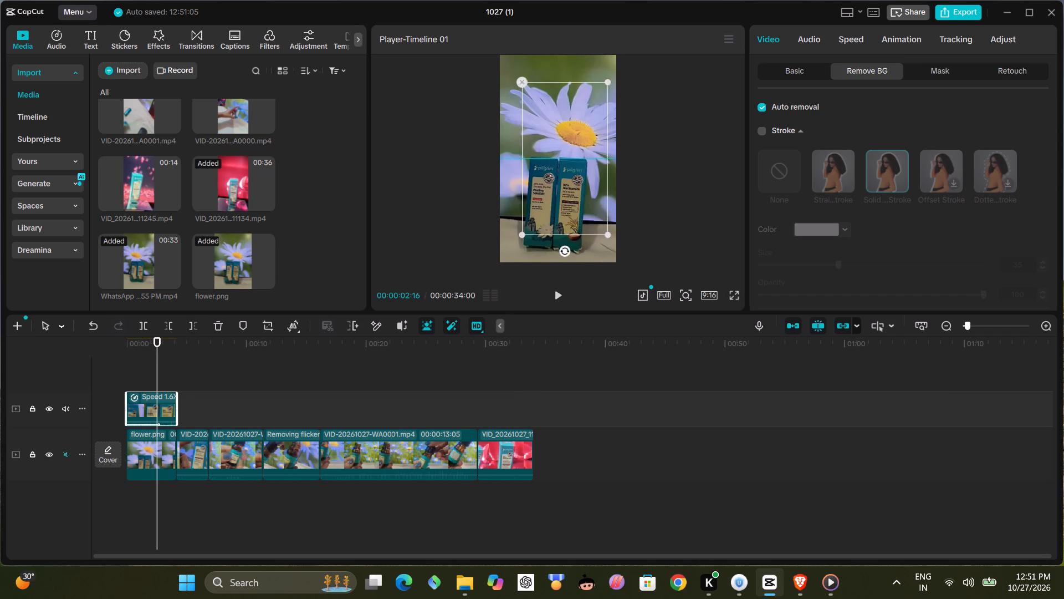
drag(566, 125, 558, 144)
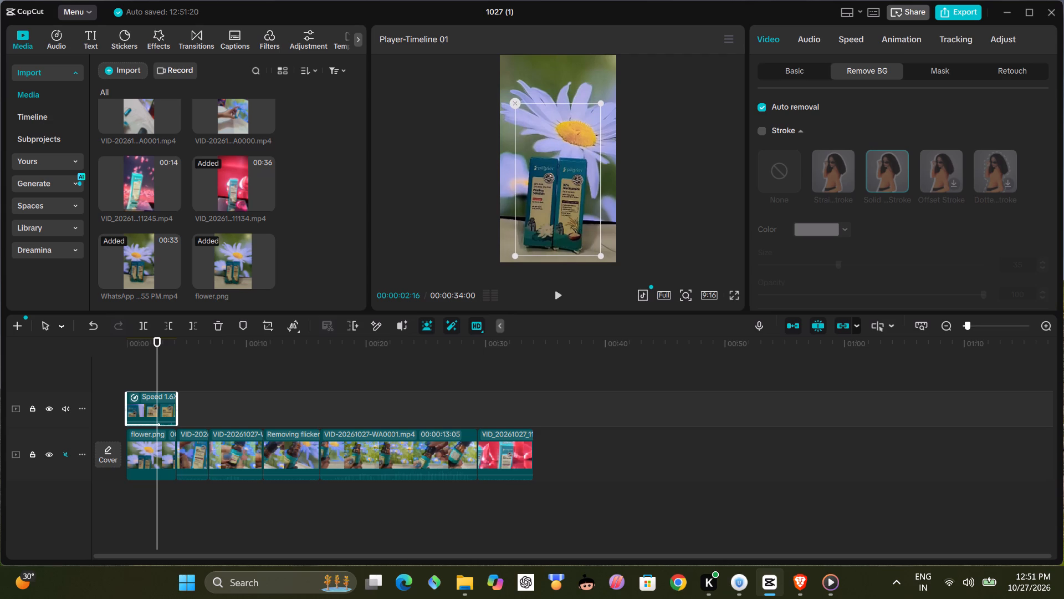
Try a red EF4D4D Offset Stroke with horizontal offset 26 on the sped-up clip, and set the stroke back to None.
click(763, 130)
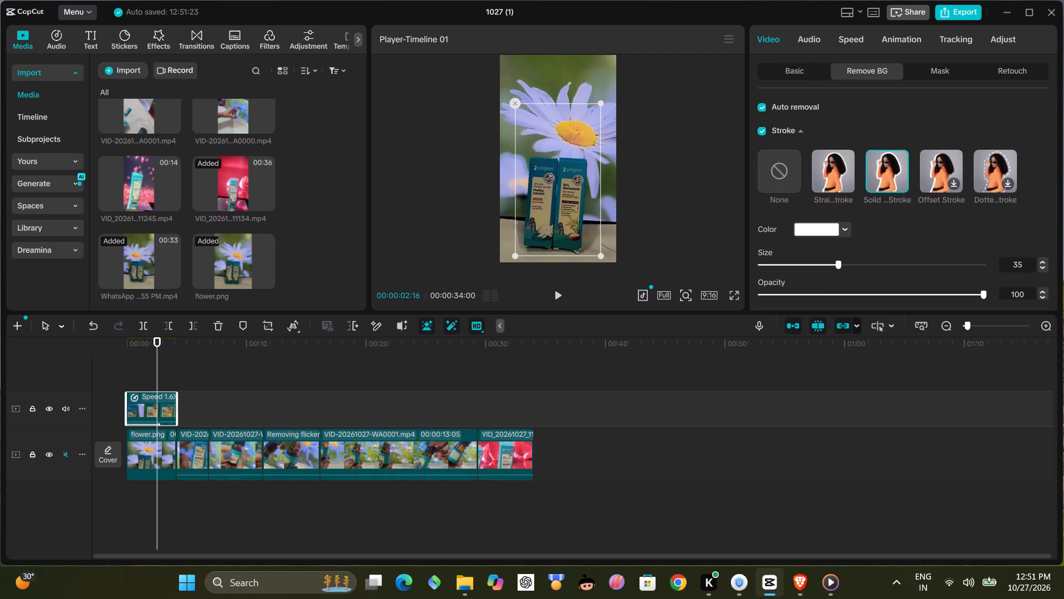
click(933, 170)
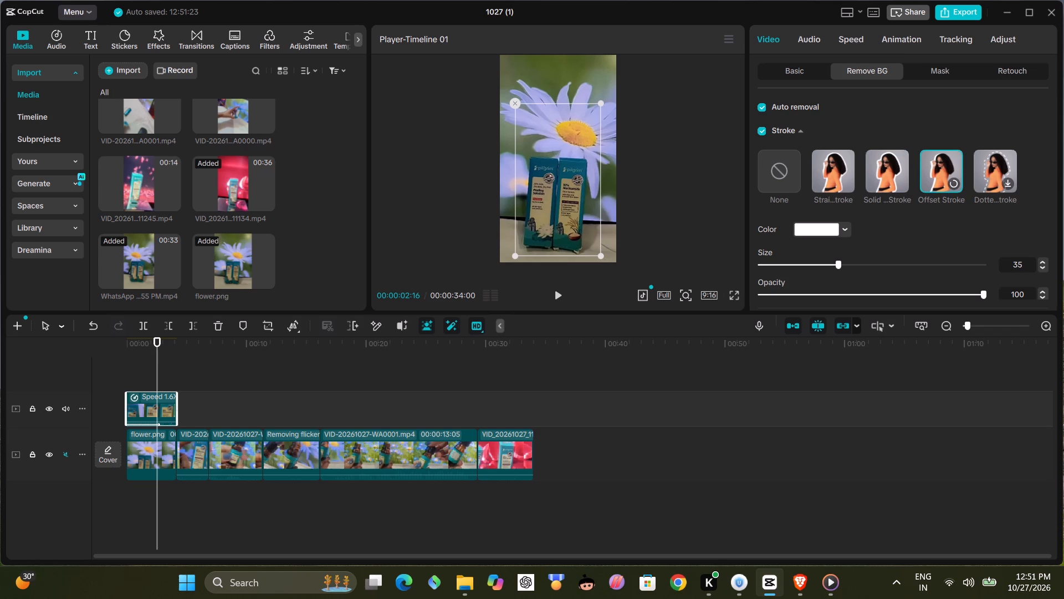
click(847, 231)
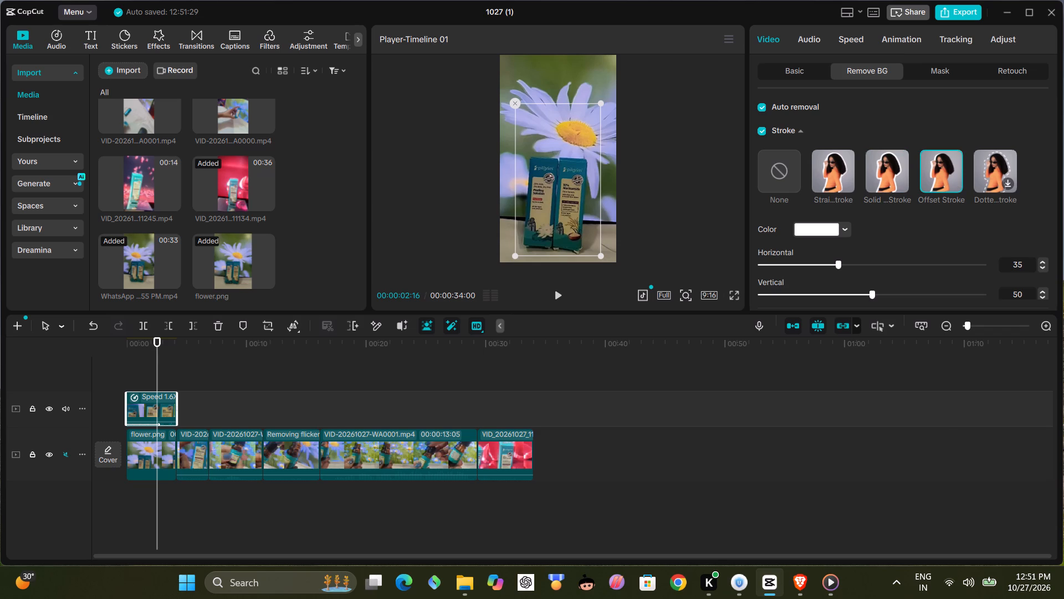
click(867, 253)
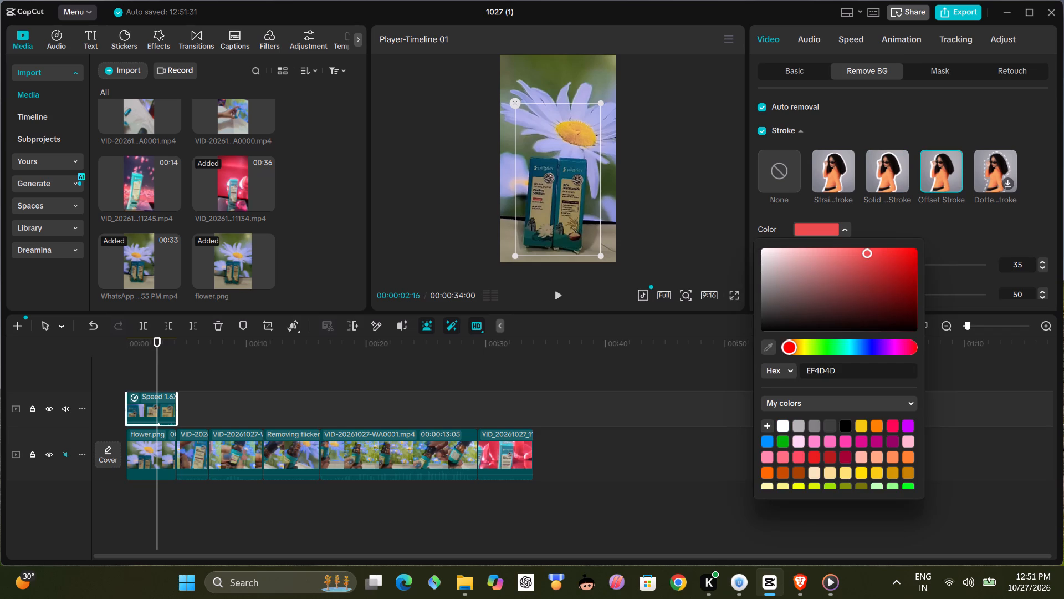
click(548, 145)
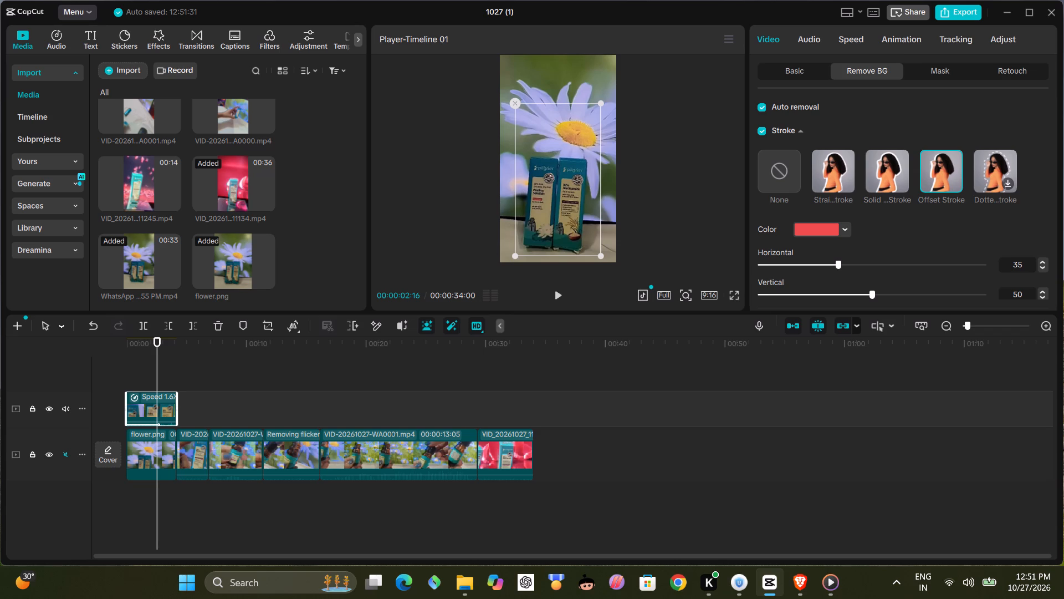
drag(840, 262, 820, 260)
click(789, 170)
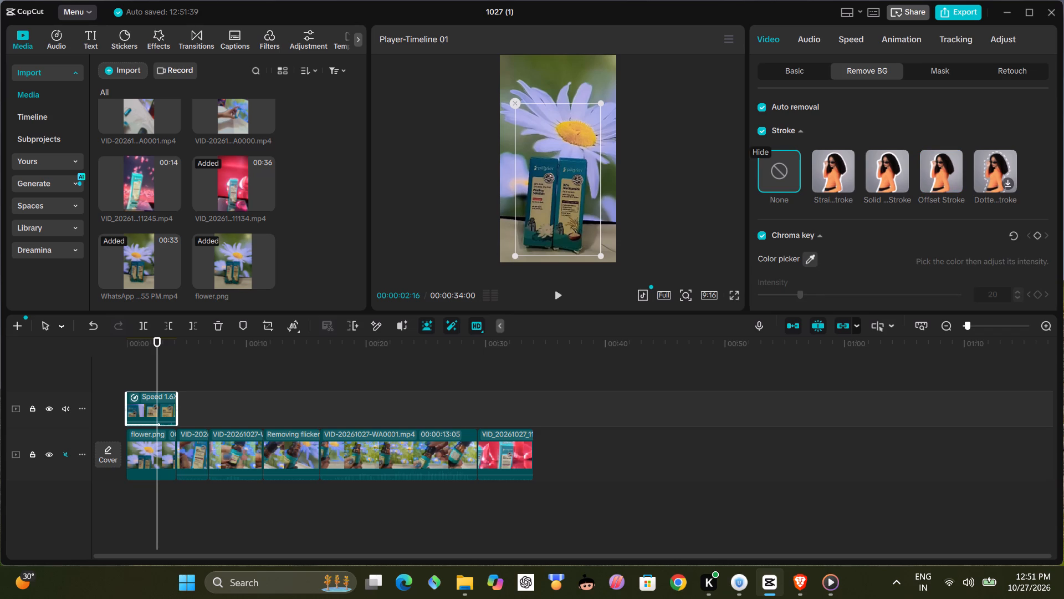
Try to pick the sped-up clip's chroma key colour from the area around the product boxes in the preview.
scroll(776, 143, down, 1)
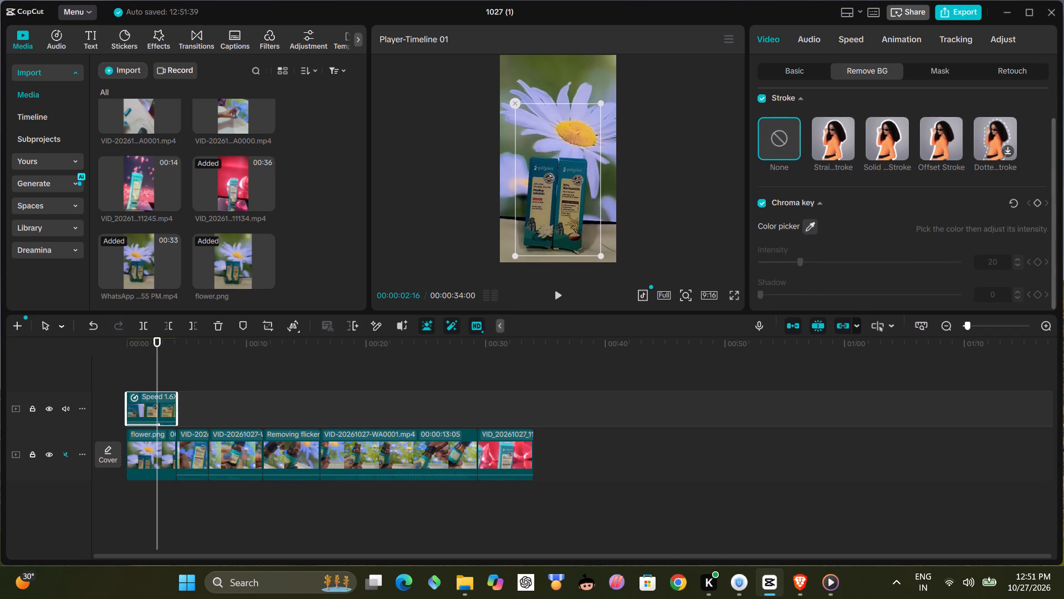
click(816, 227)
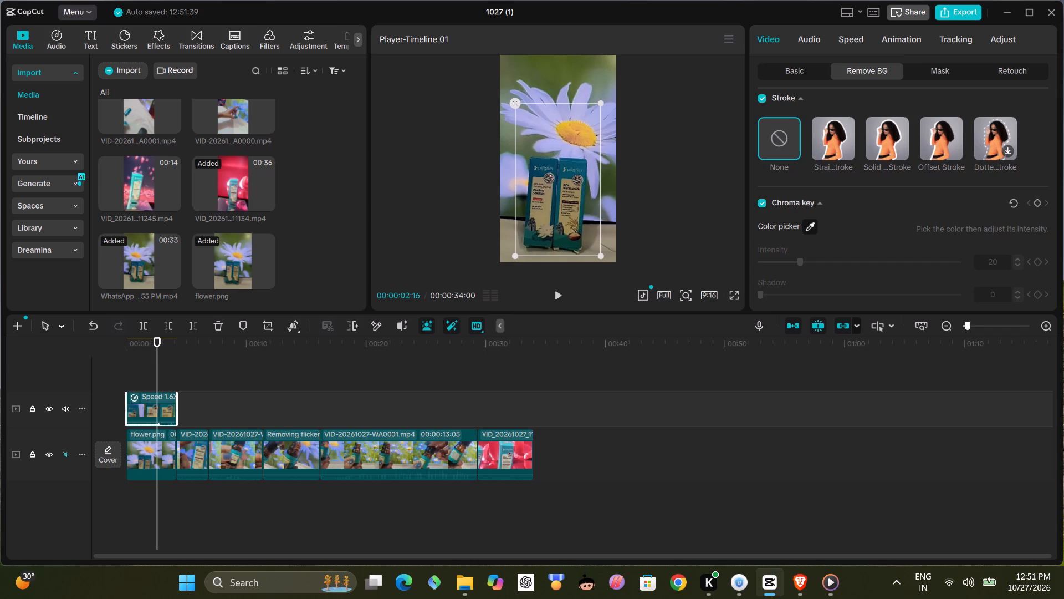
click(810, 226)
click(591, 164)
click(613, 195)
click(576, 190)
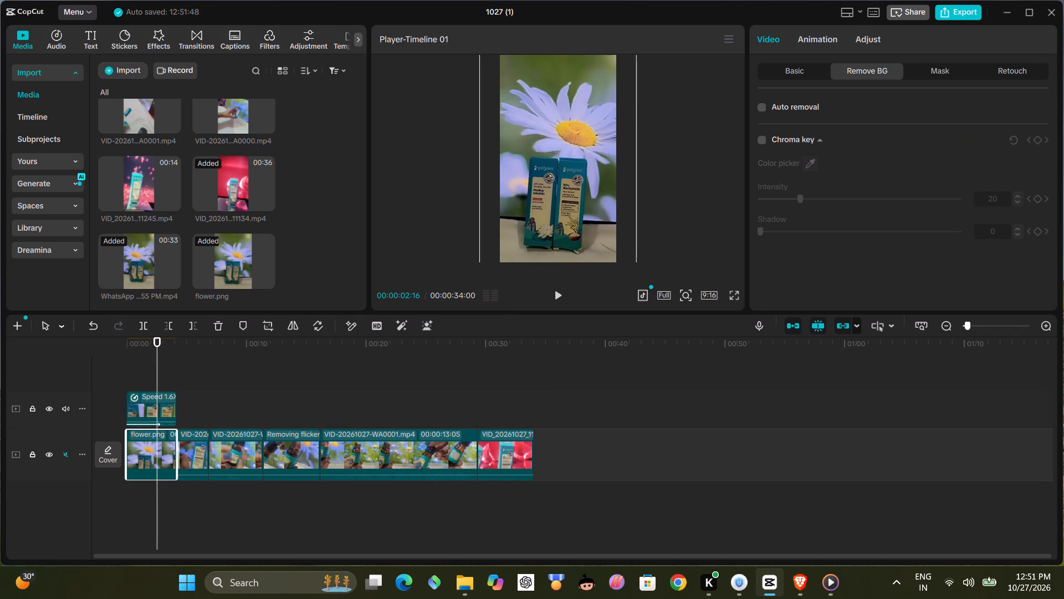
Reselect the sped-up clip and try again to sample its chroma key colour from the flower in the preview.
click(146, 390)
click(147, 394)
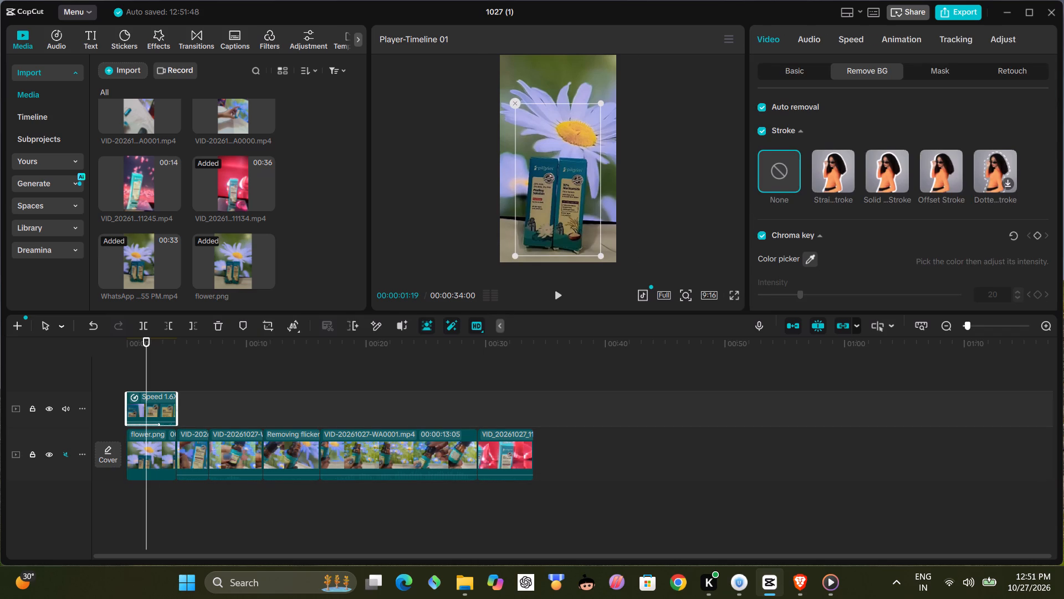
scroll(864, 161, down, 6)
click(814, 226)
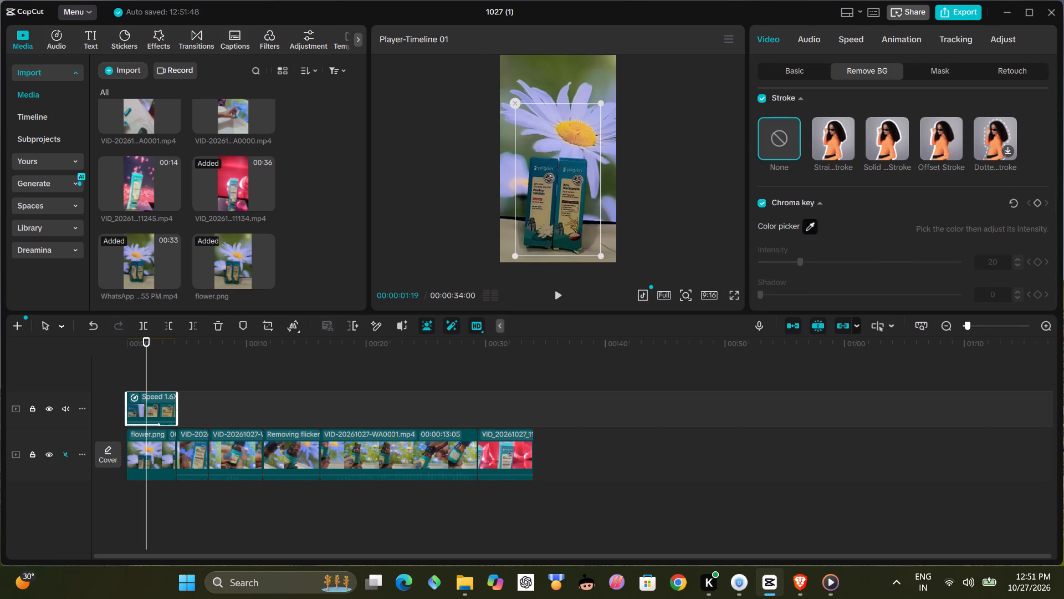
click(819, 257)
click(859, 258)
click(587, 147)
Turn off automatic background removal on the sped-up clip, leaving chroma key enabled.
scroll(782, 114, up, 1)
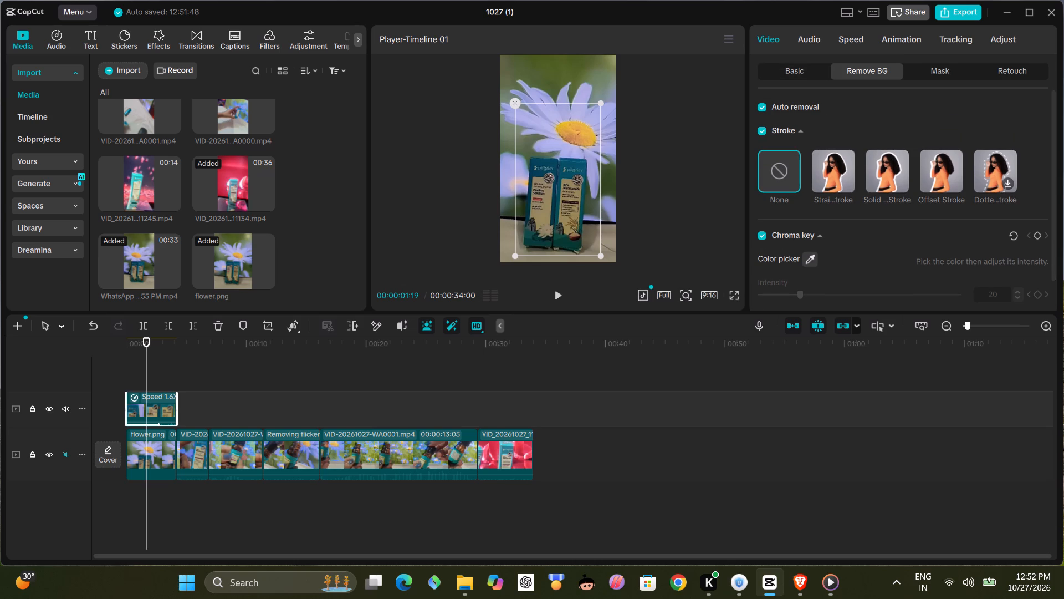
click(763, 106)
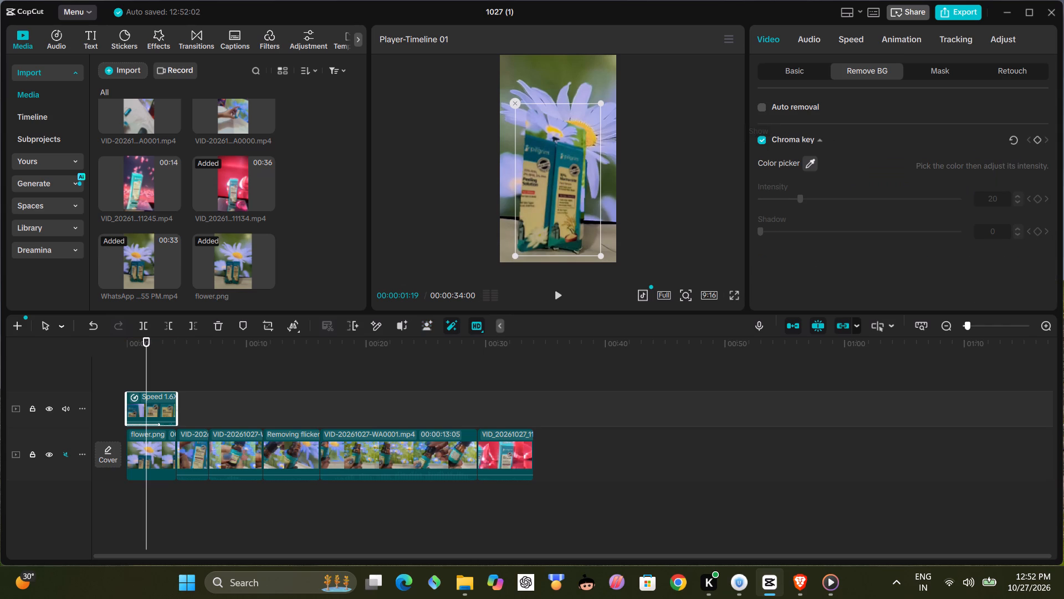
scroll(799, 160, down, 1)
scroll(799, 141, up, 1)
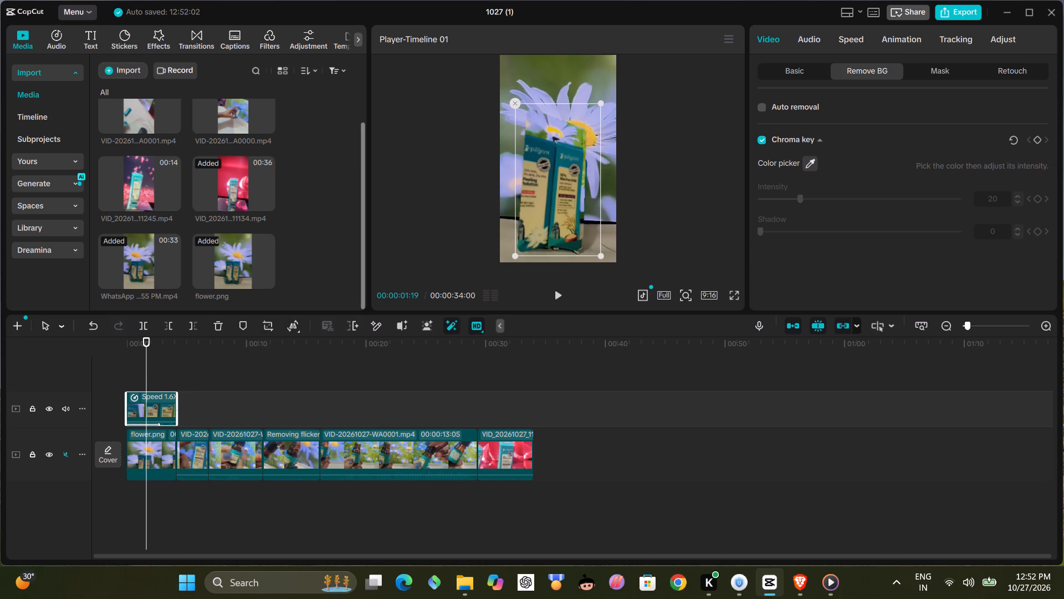
Replay the opening from the timeline start to examine the overlay, and select the flower image behind it.
drag(145, 375, 128, 378)
click(554, 293)
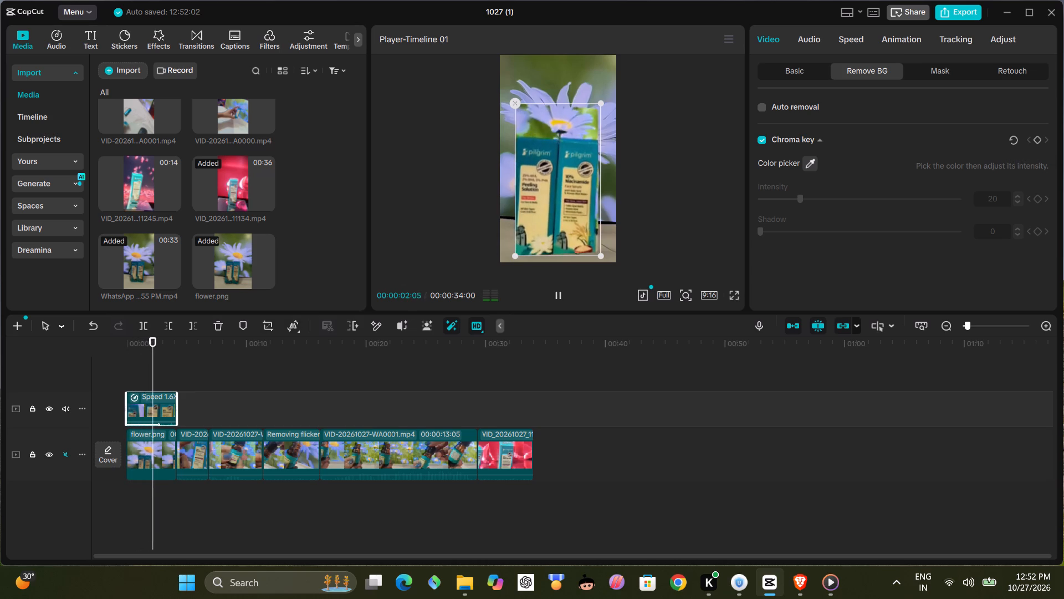
click(554, 294)
click(589, 80)
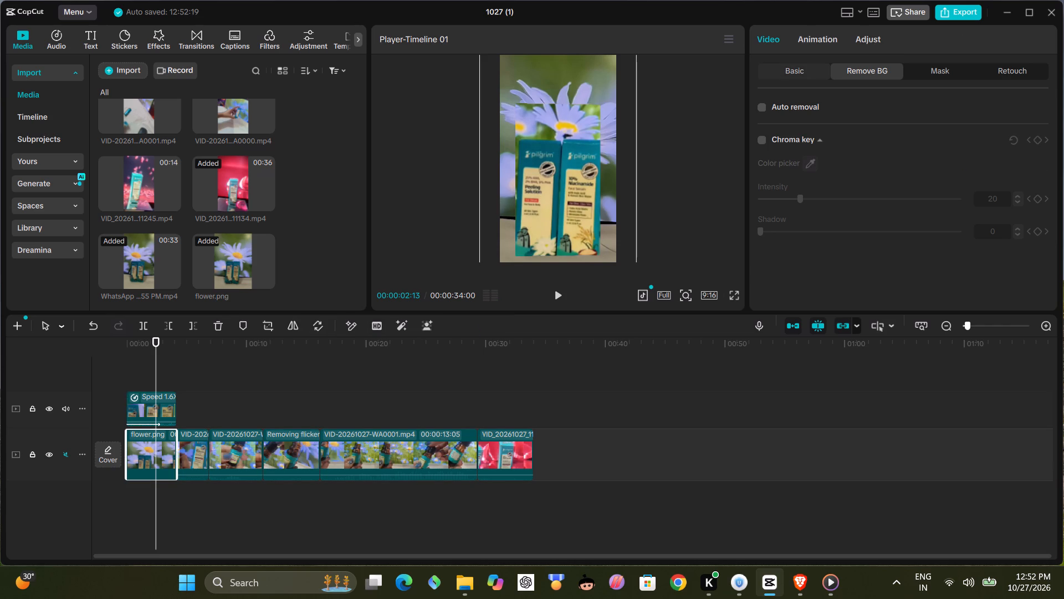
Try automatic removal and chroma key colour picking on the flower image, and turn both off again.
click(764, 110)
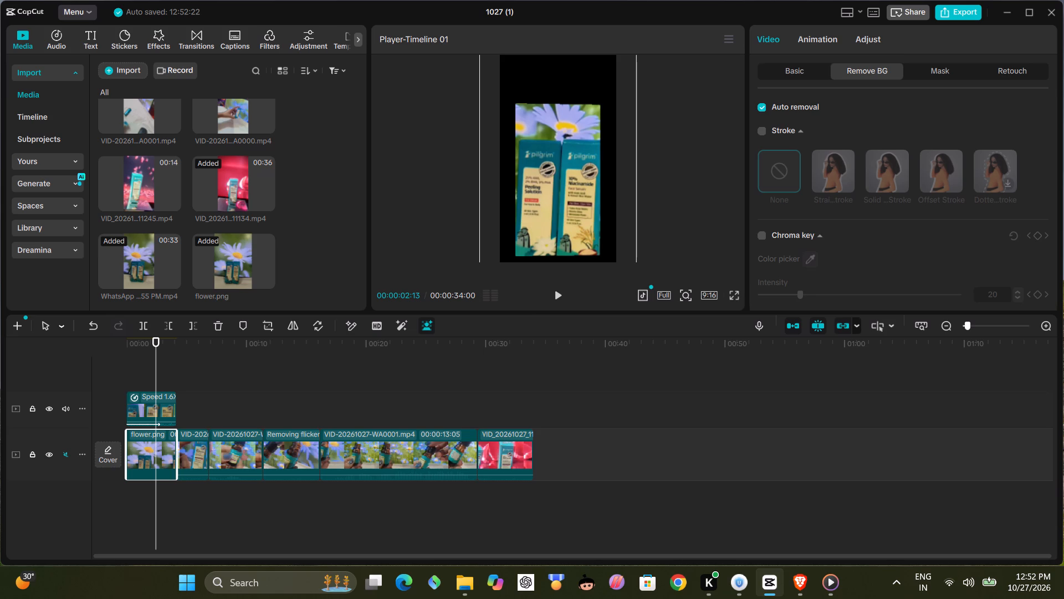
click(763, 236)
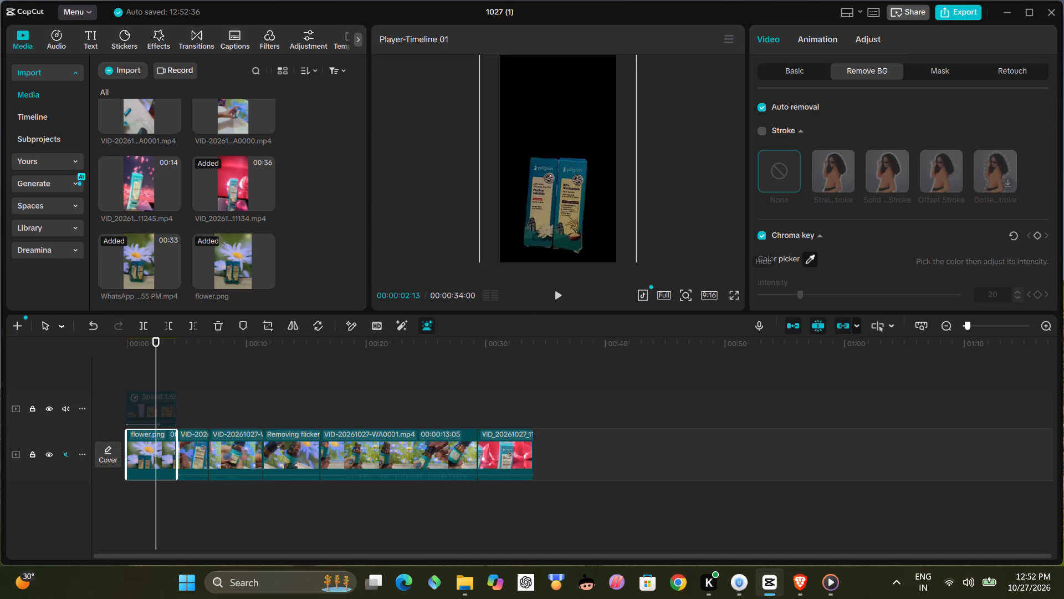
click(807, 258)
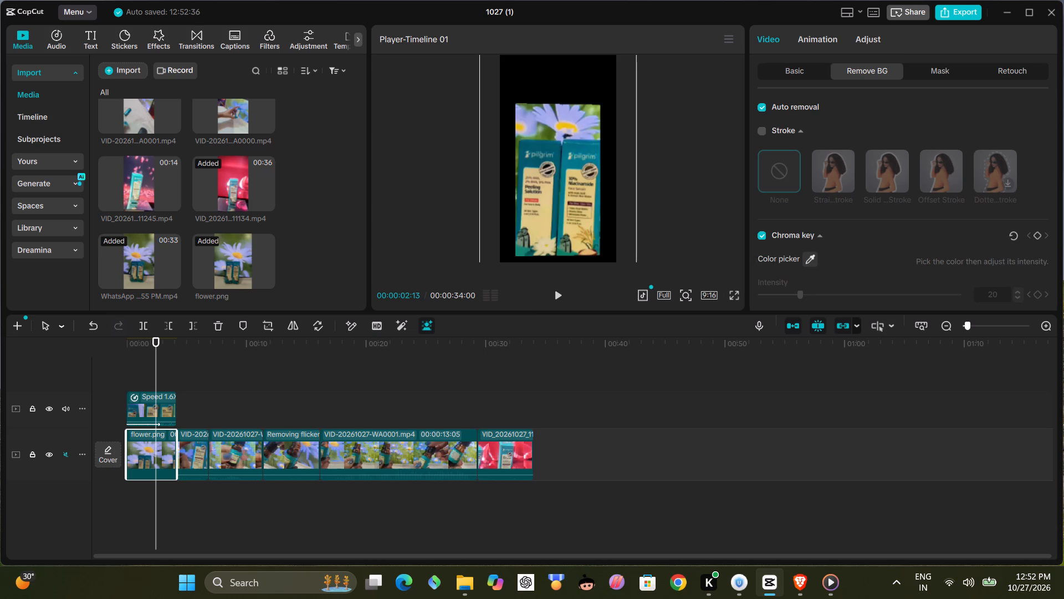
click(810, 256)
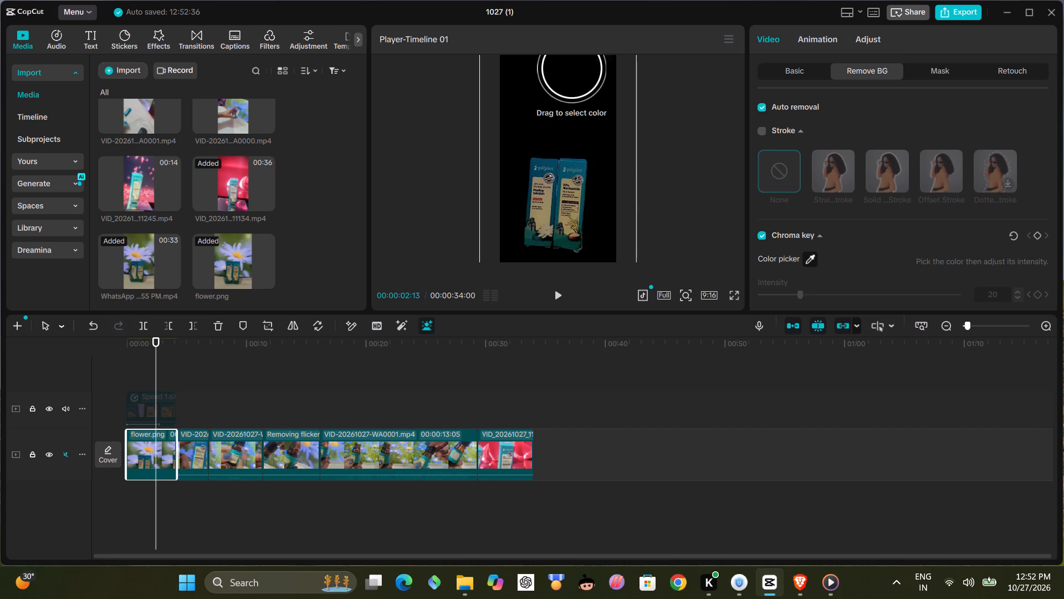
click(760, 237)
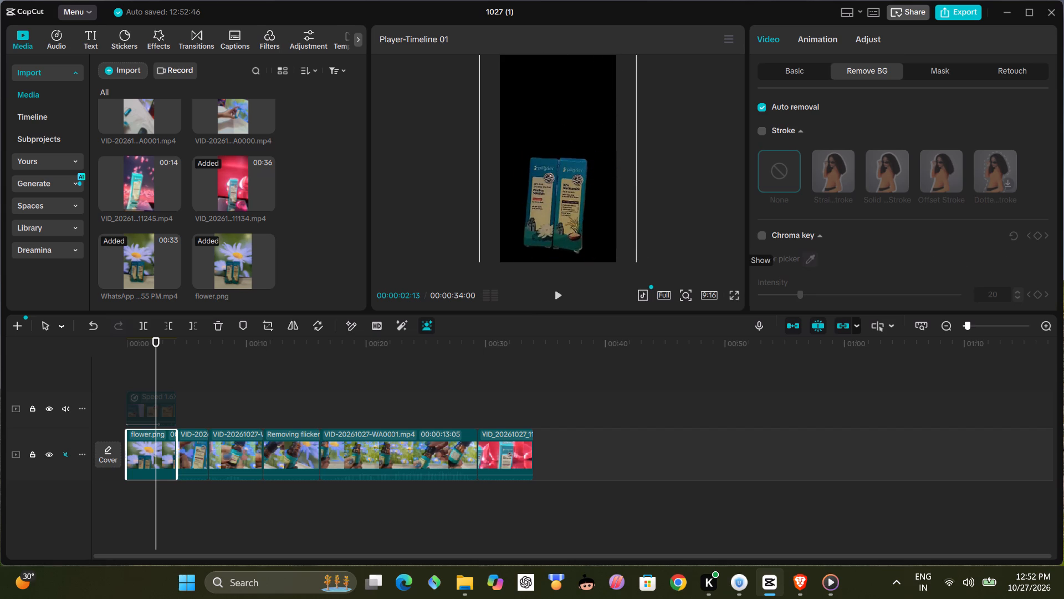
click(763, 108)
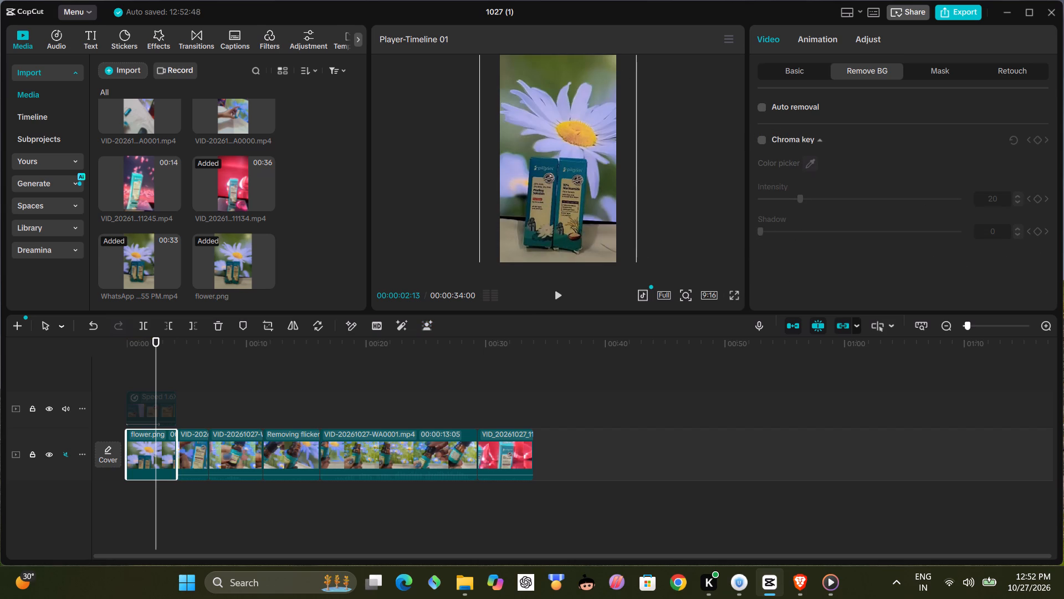
Select the sped-up overlay clip and play the opening from the timeline start to examine it.
click(167, 402)
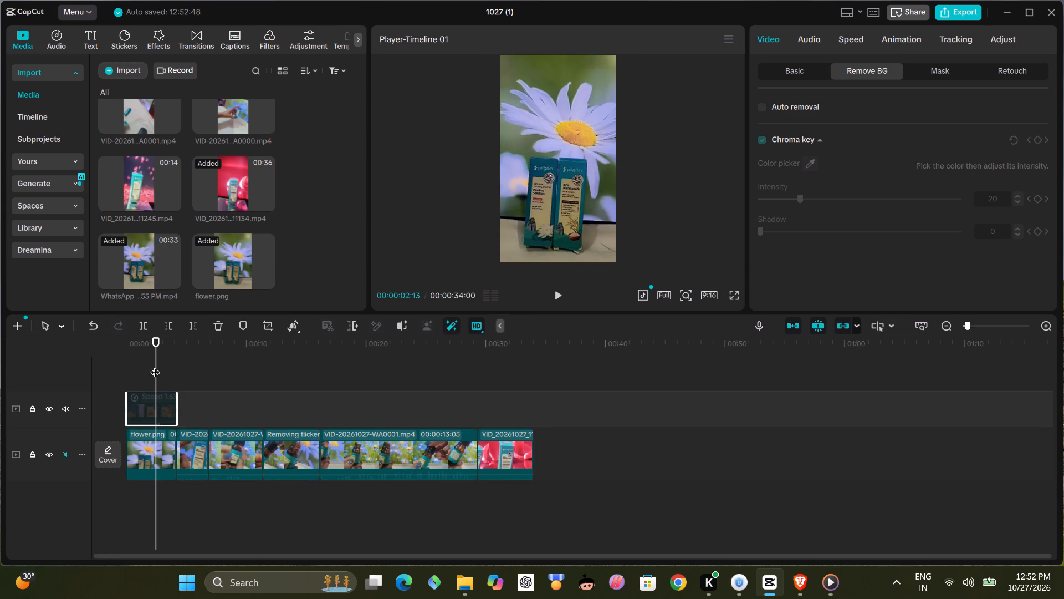
drag(159, 365, 112, 363)
click(561, 298)
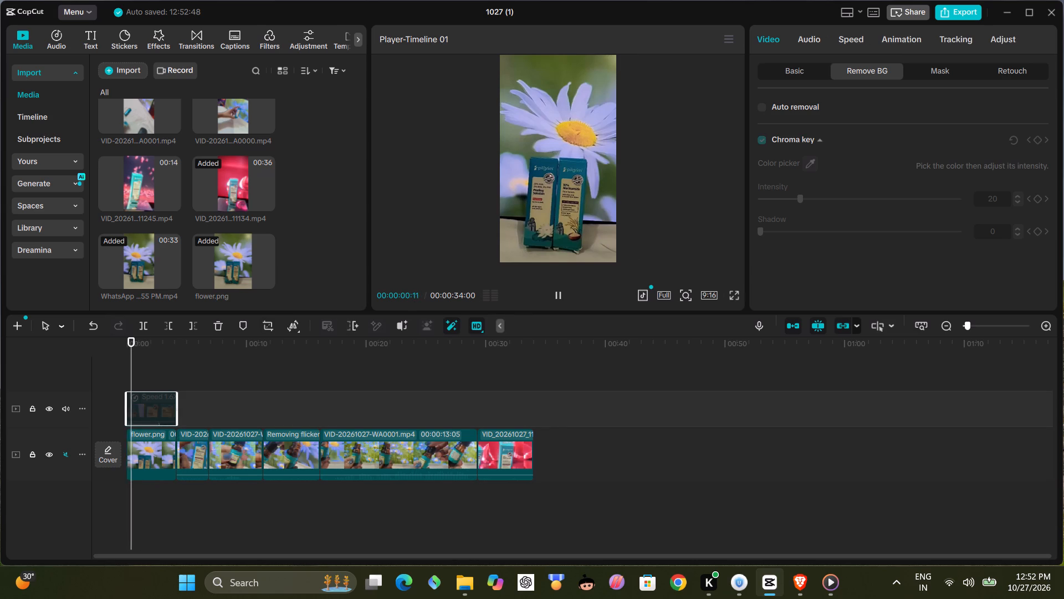
click(559, 298)
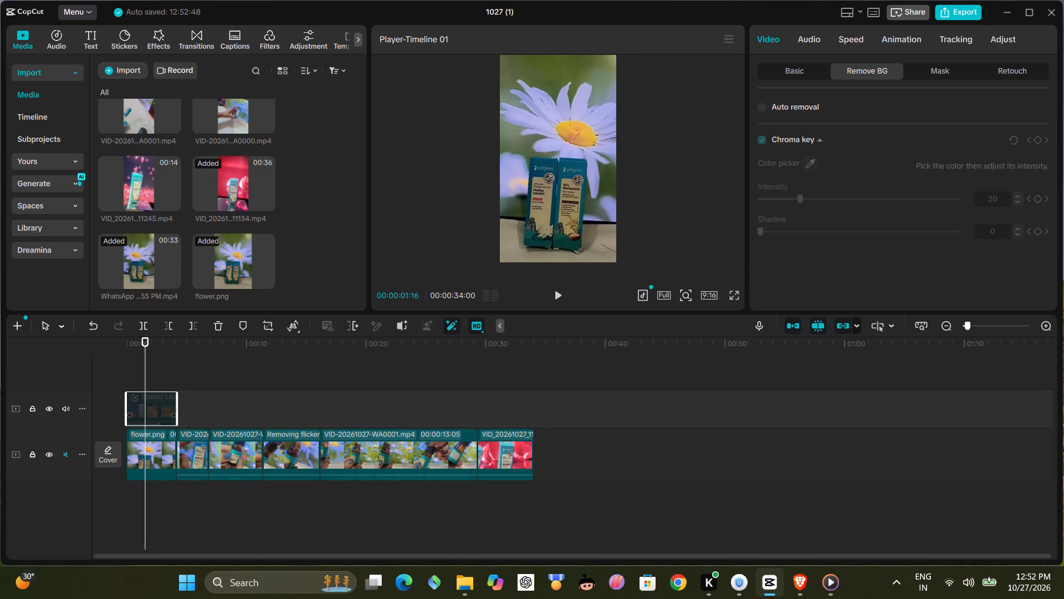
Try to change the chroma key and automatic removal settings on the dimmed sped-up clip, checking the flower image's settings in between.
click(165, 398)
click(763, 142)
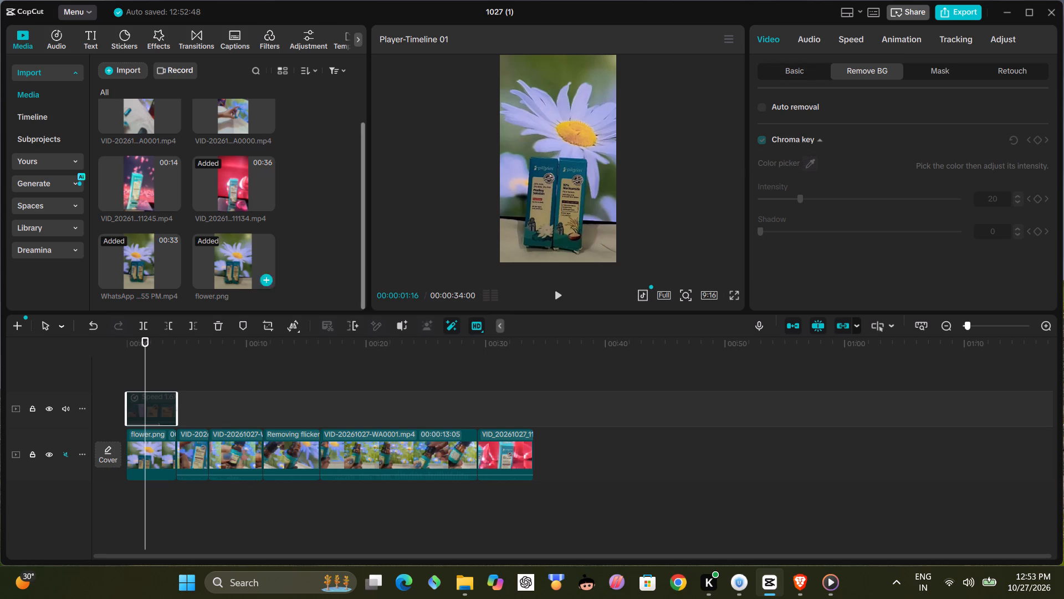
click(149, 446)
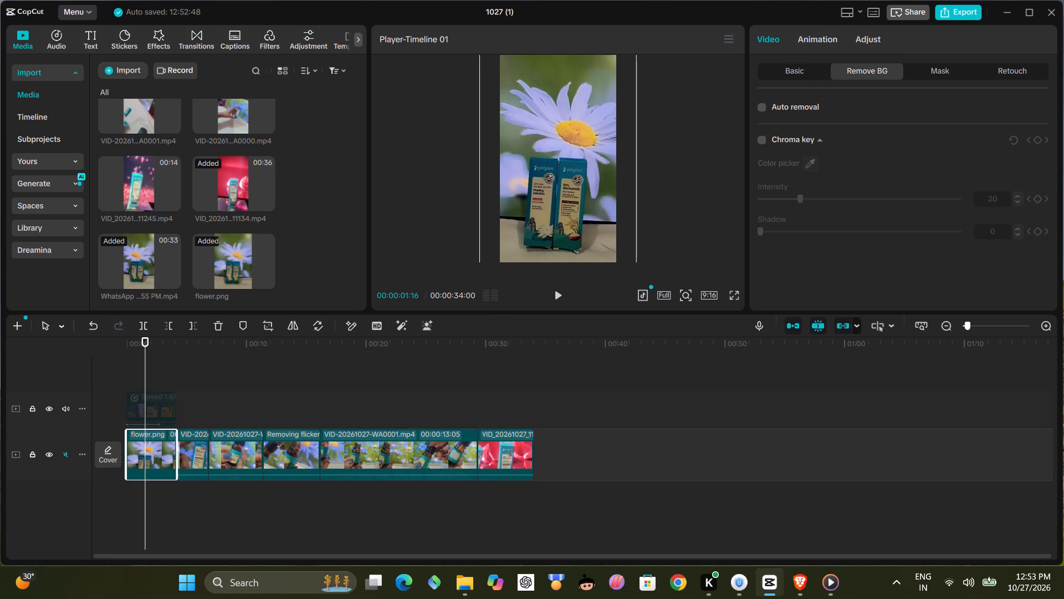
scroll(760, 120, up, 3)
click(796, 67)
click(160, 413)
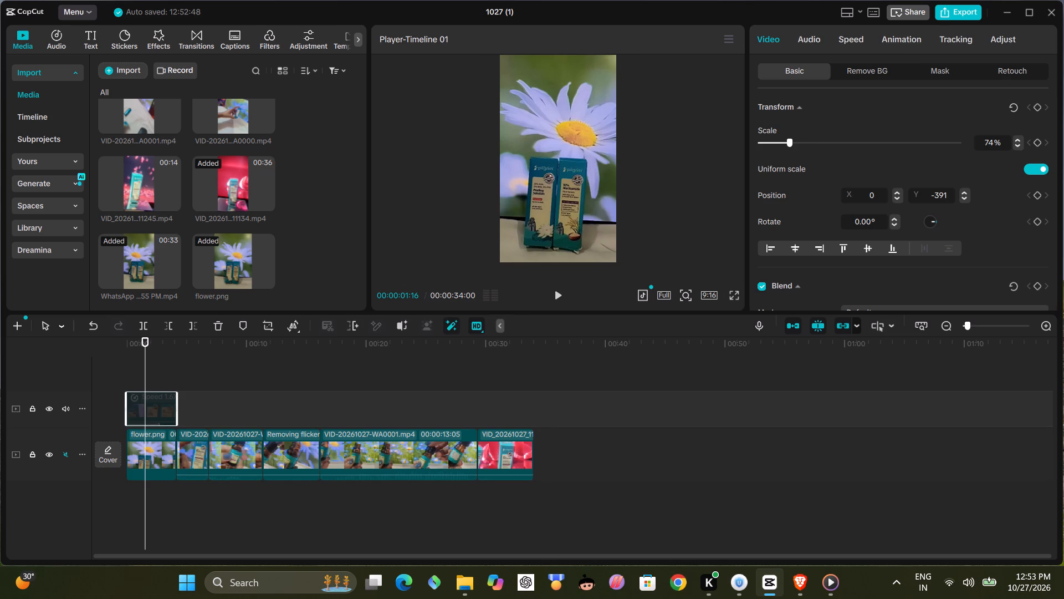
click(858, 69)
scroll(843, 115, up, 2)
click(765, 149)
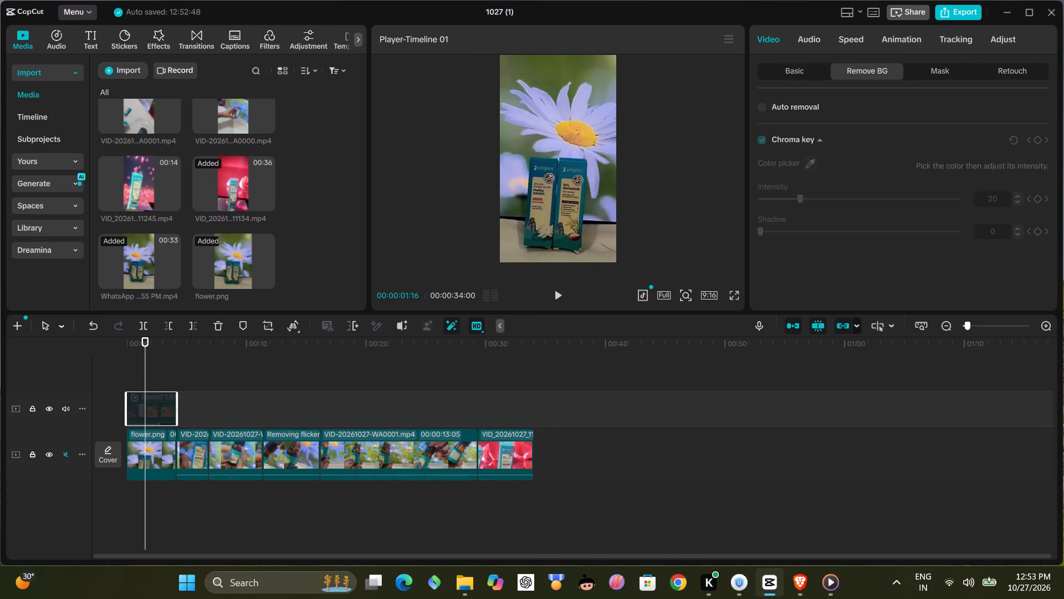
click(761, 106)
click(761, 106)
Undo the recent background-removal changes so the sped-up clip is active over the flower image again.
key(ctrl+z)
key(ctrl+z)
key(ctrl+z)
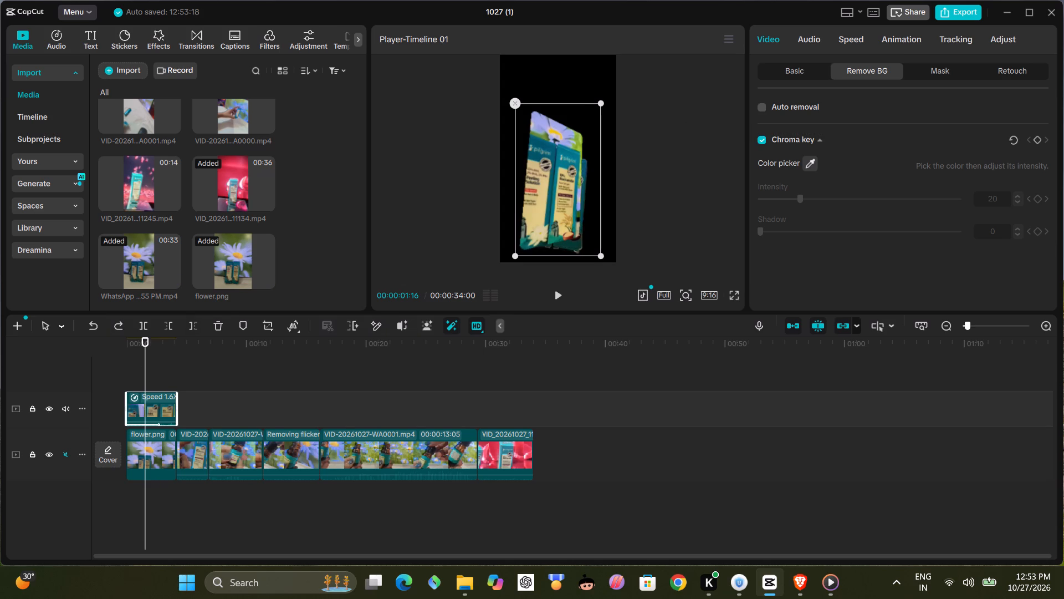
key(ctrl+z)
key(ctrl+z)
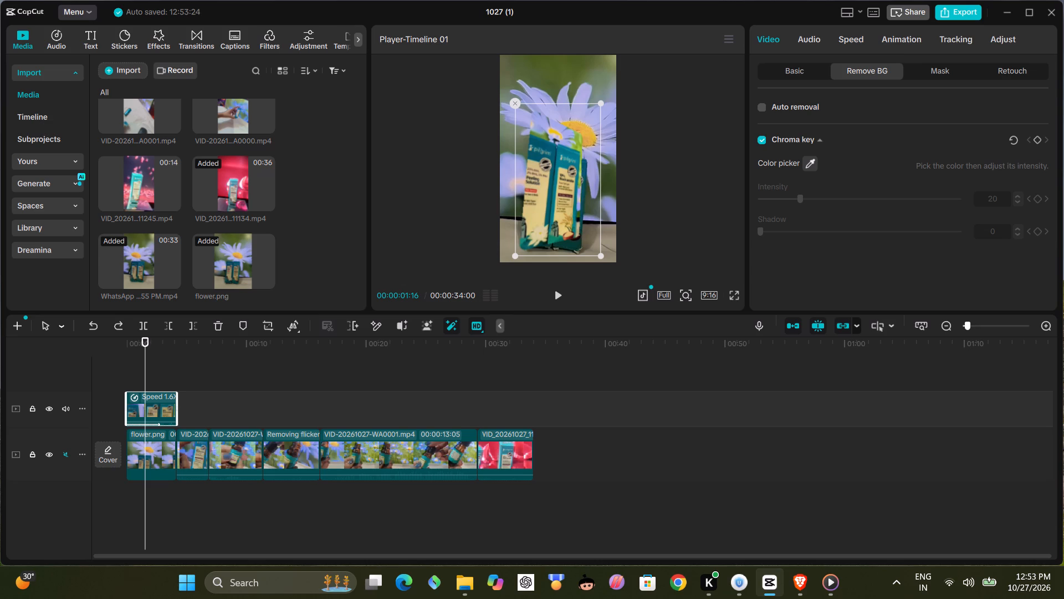
Replay the opening from the timeline start and return to about 00:00:01:12 to examine the clip over the flower.
drag(146, 365, 119, 375)
click(556, 292)
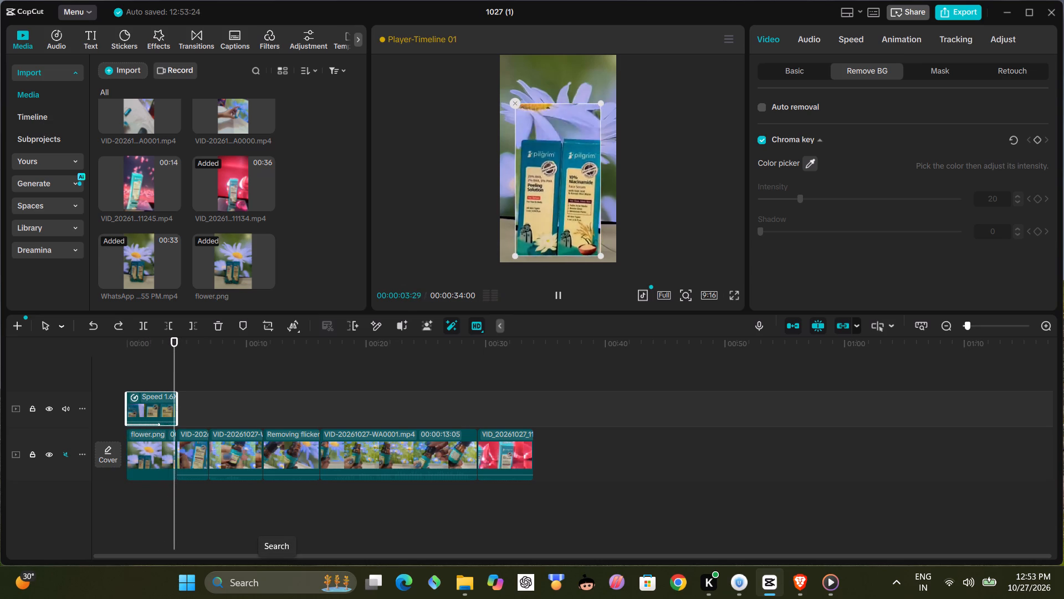
click(142, 455)
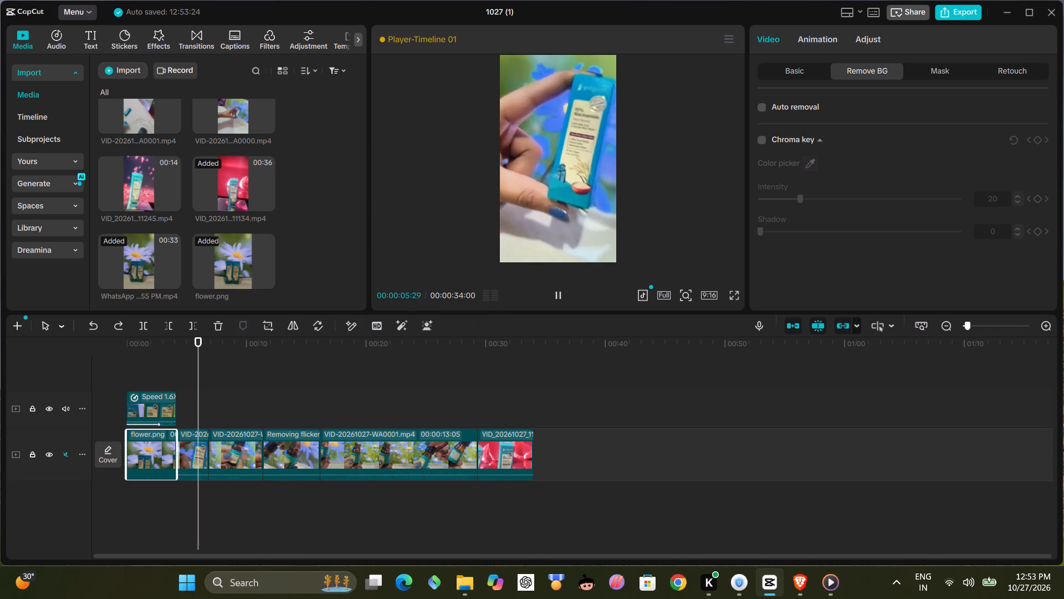
click(161, 372)
drag(160, 372, 160, 372)
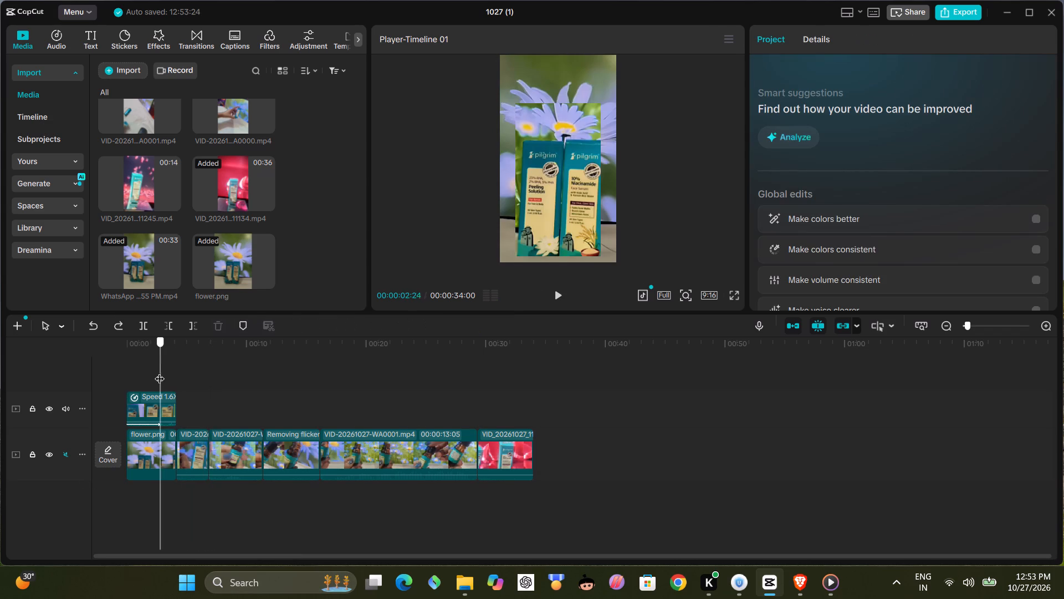
drag(160, 372, 144, 372)
Move the flower image down and enlarge it to fill the frame, with its blossom behind the product clip and its own boxes out of view.
click(146, 453)
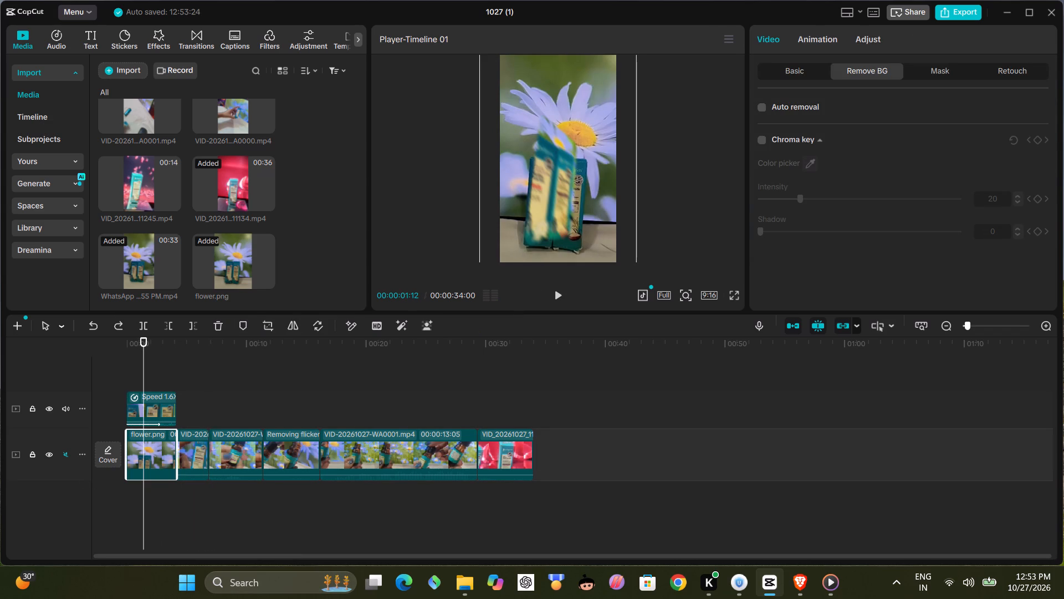
click(589, 123)
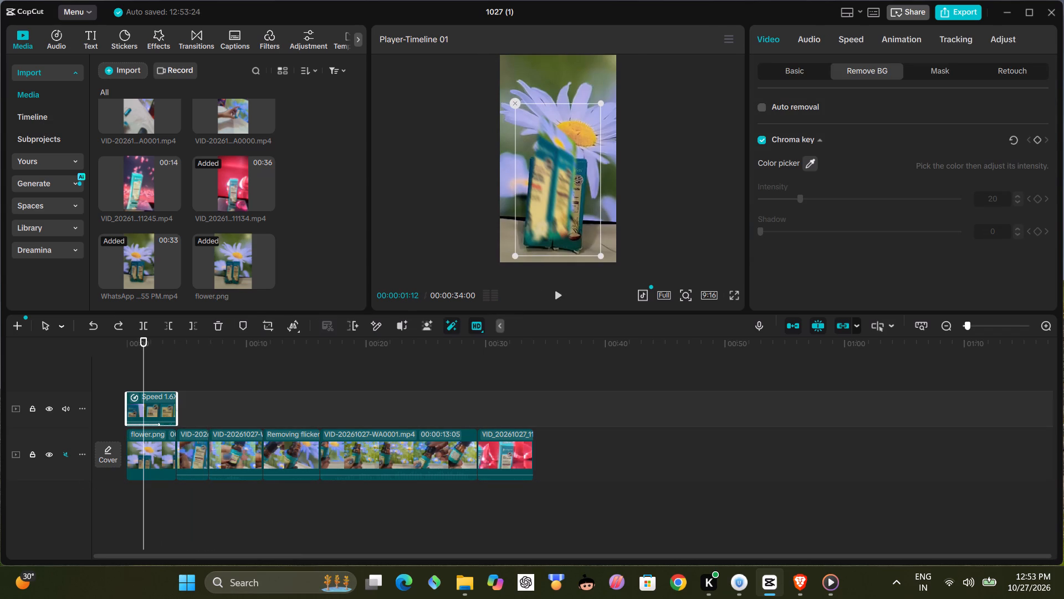
click(610, 240)
drag(606, 245, 604, 243)
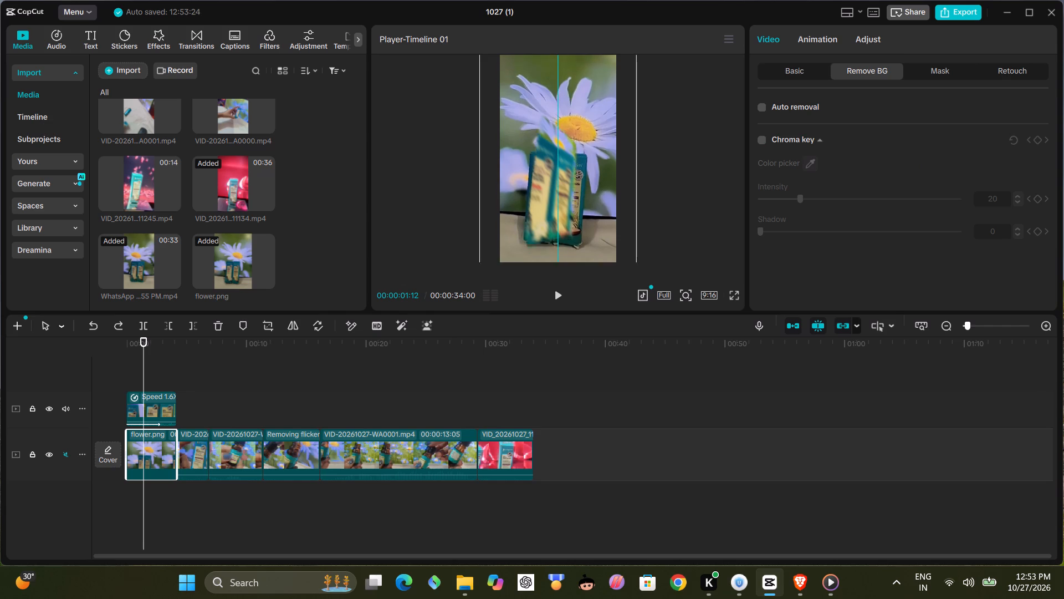
drag(604, 243, 596, 295)
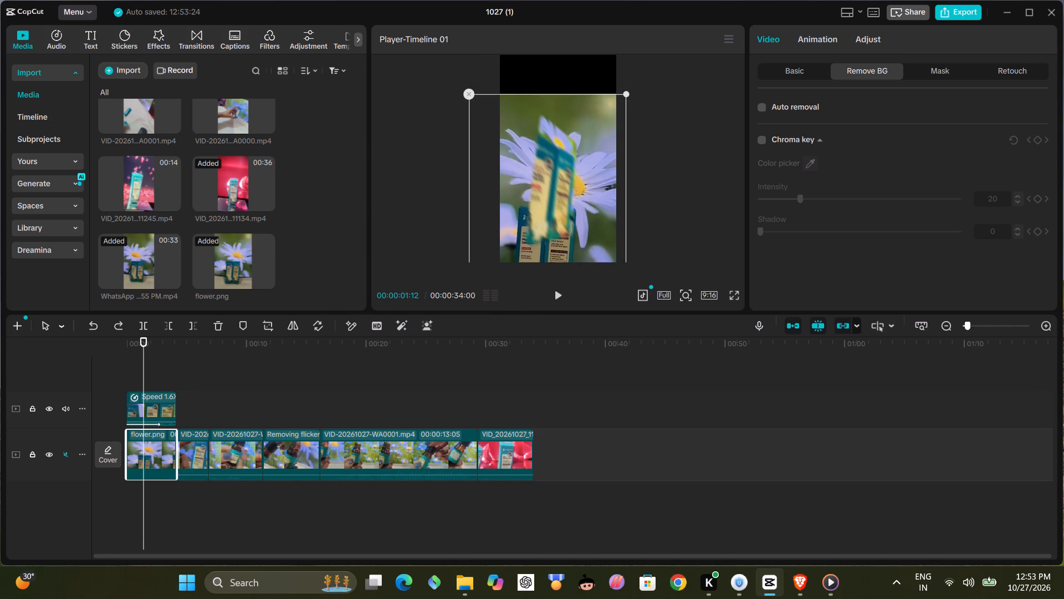
drag(596, 295, 592, 354)
drag(622, 154, 633, 70)
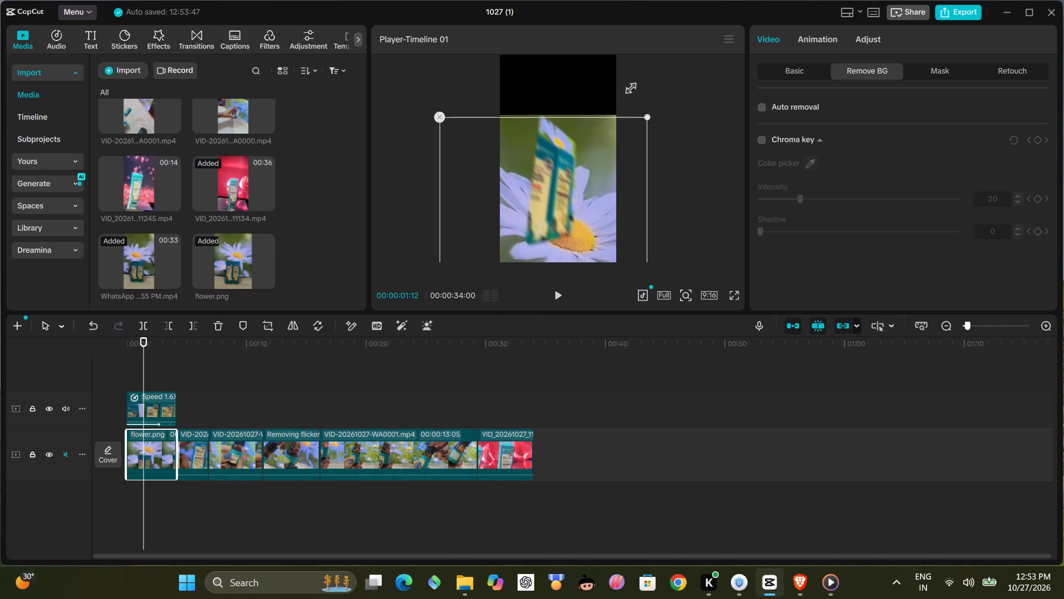
drag(633, 70, 730, 0)
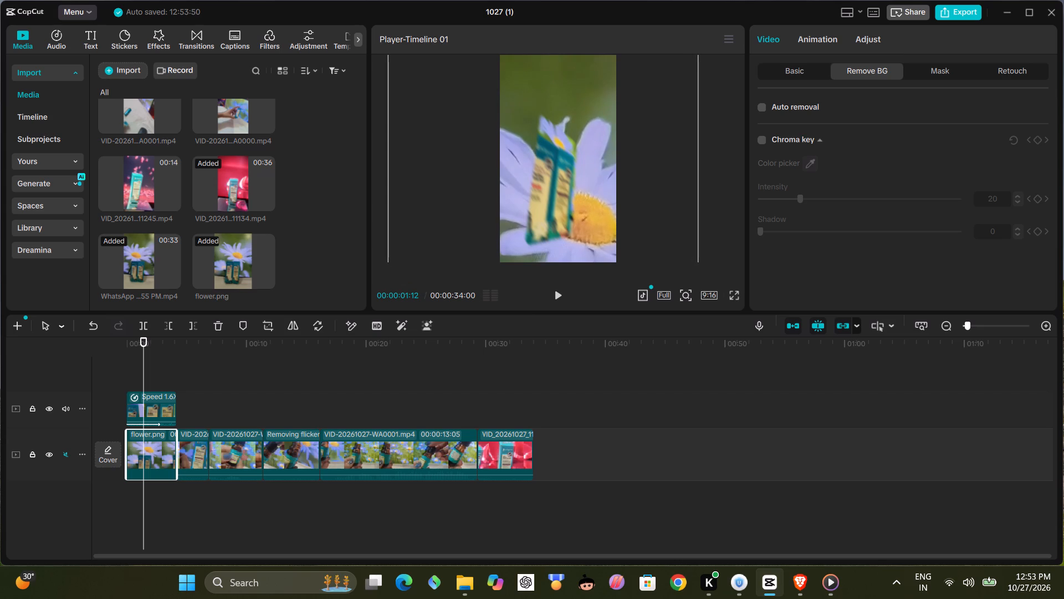
drag(597, 146, 589, 140)
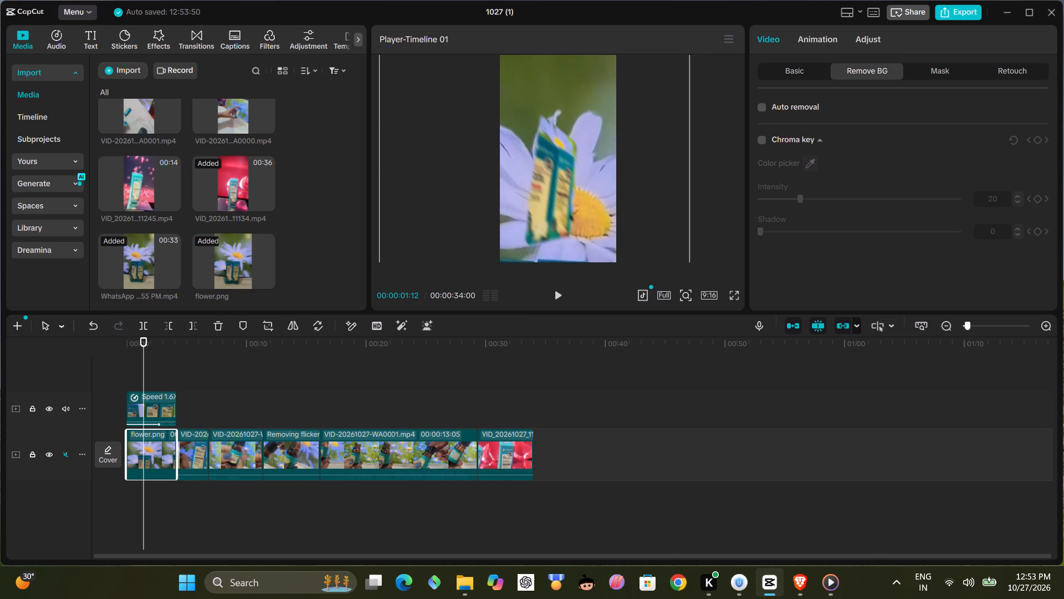
drag(589, 140, 587, 145)
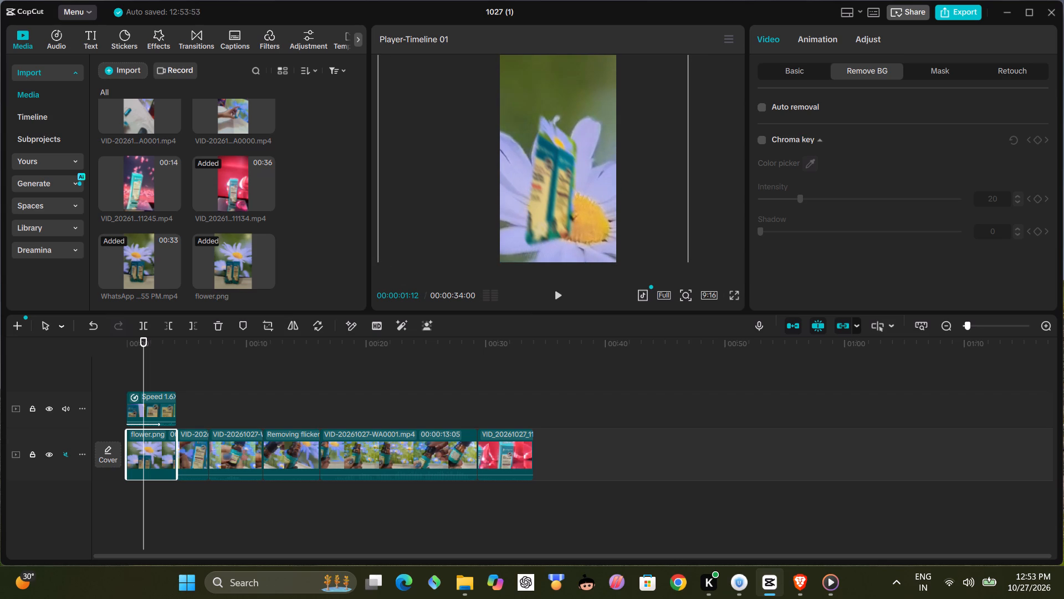
Play the opening from the timeline start to examine the enlarged flower background behind the product clip.
drag(144, 373, 105, 379)
click(564, 293)
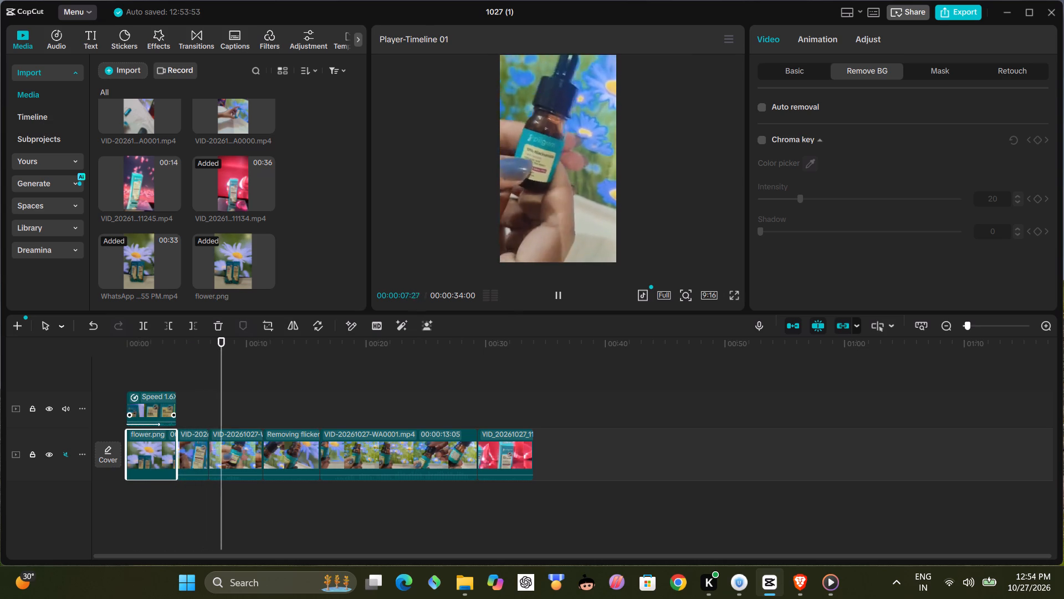
click(166, 448)
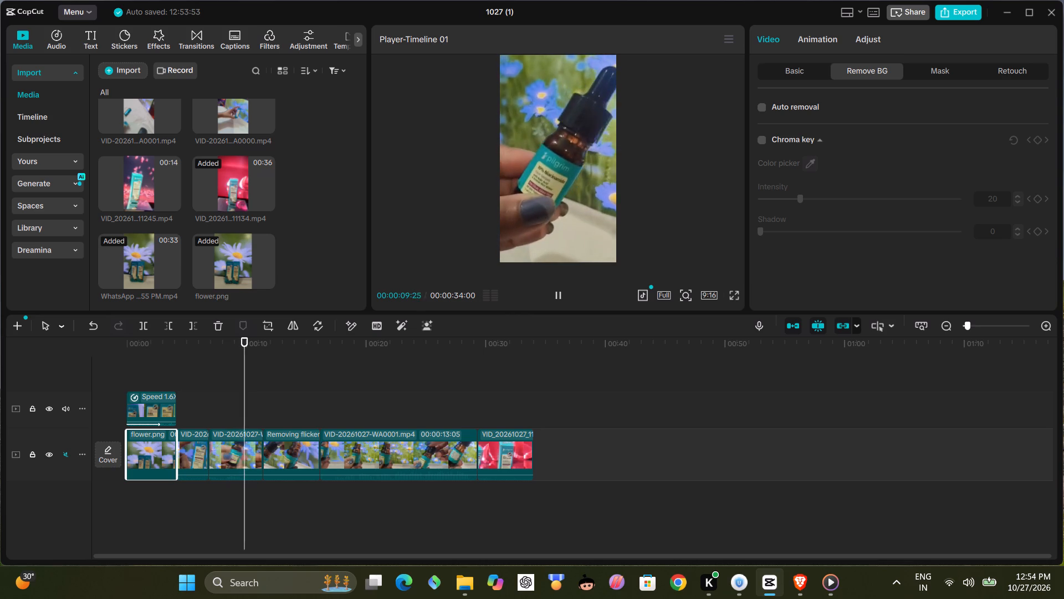
click(150, 494)
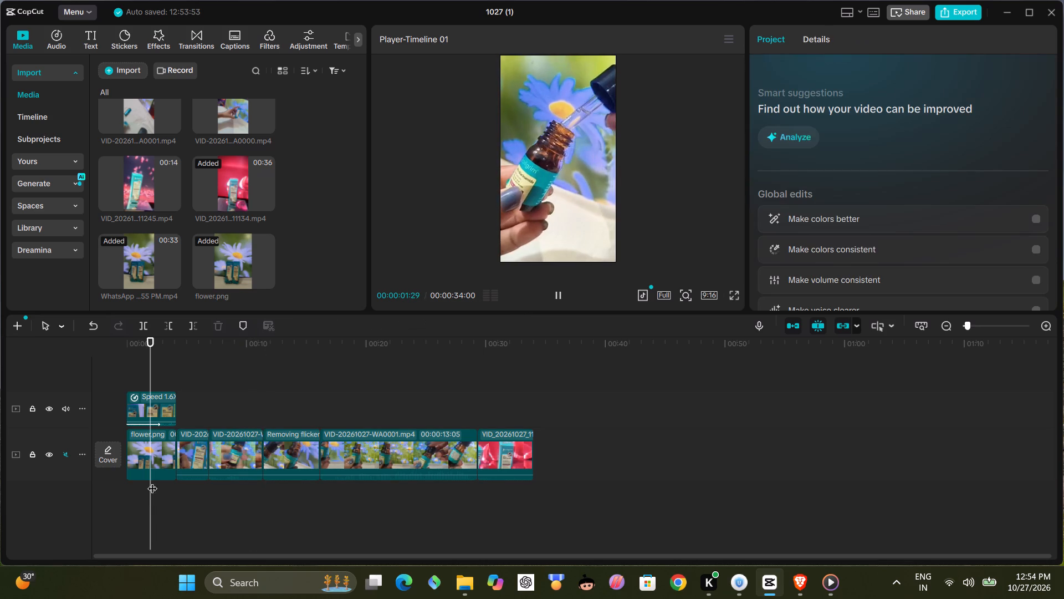
Copy the enlarged flower image and paste the duplicate at 00:00:02:08 on a track between the main track and the sped-up clip.
click(157, 440)
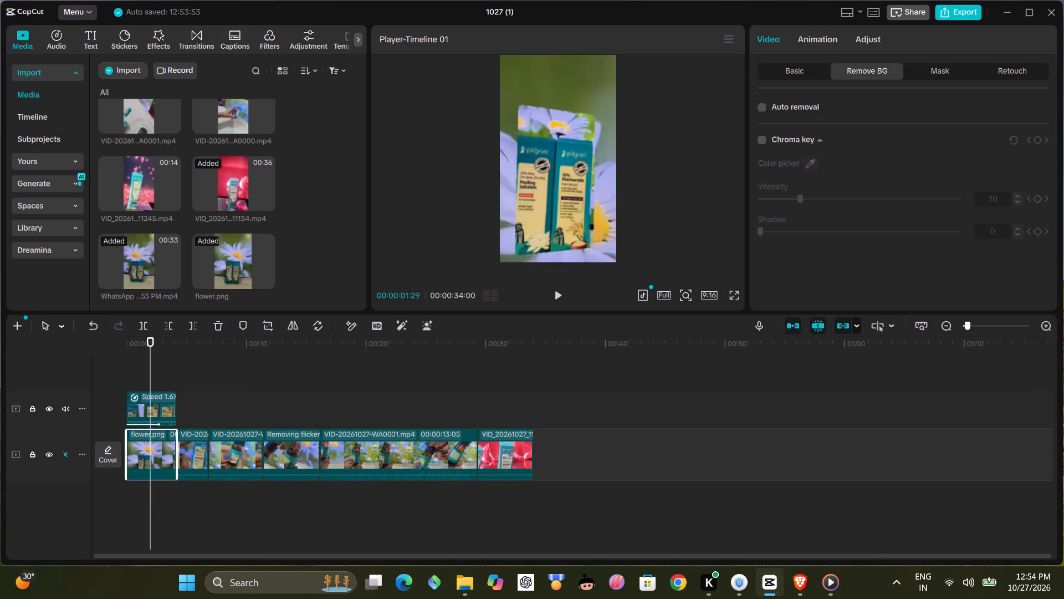
key(ctrl+c)
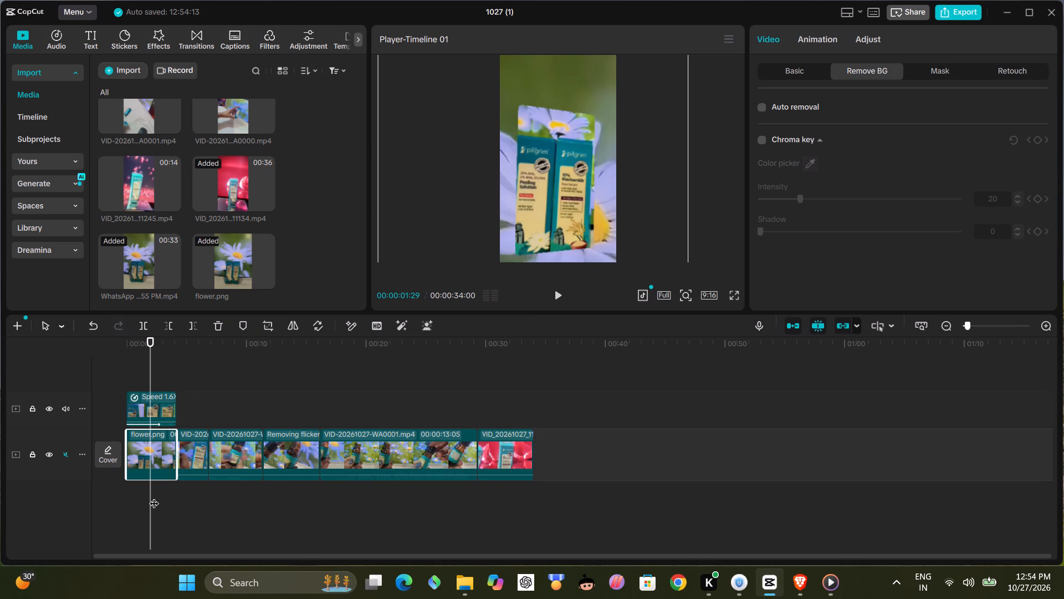
click(154, 496)
key(ctrl+v)
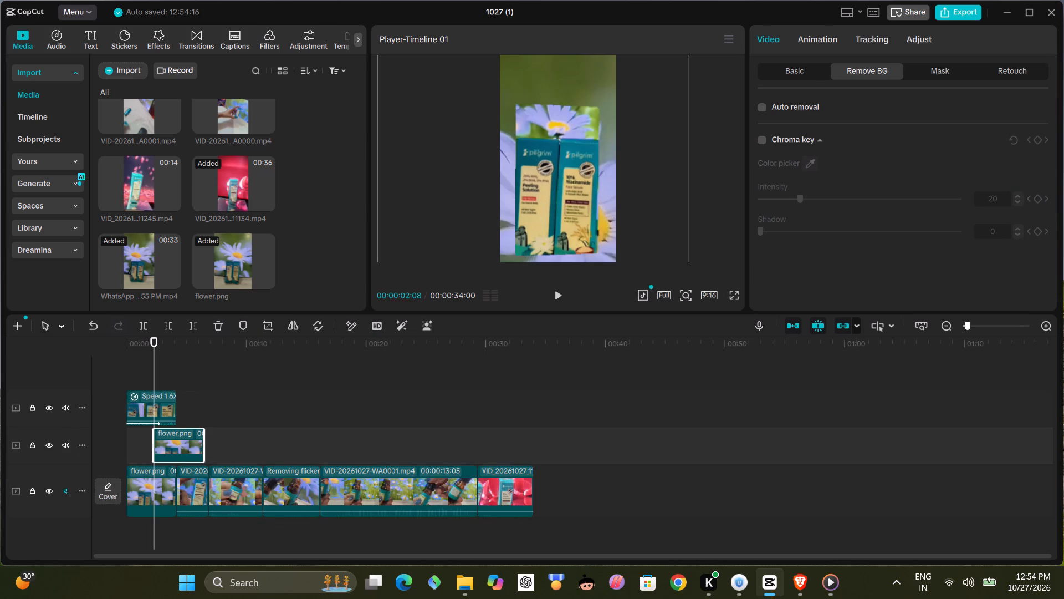
Move the duplicate flower image to the timeline start, directly beneath the sped-up opening clip.
drag(185, 439, 157, 441)
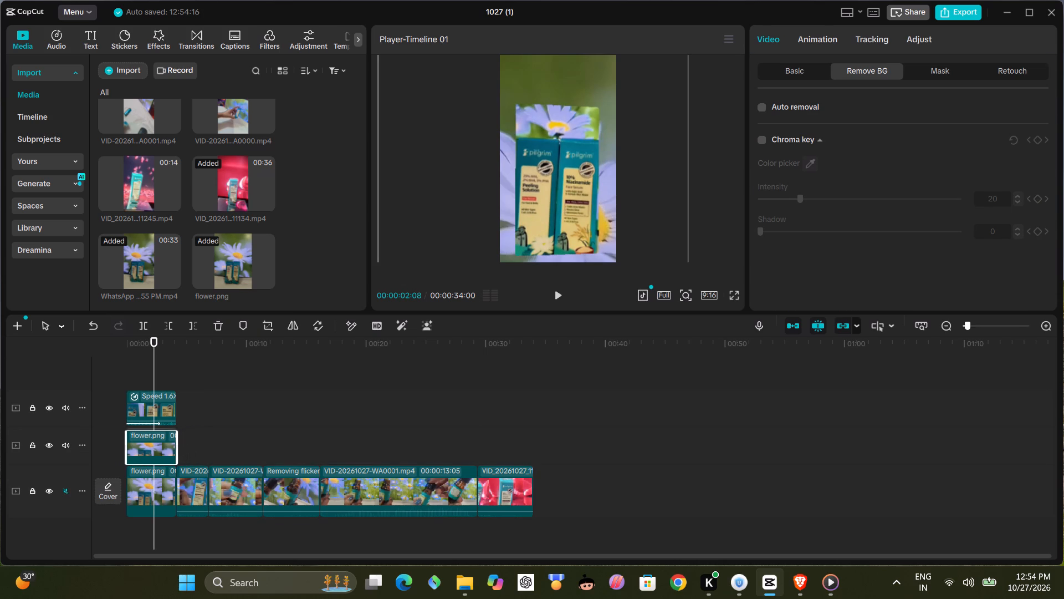
drag(157, 441, 157, 442)
click(153, 448)
drag(153, 444, 143, 446)
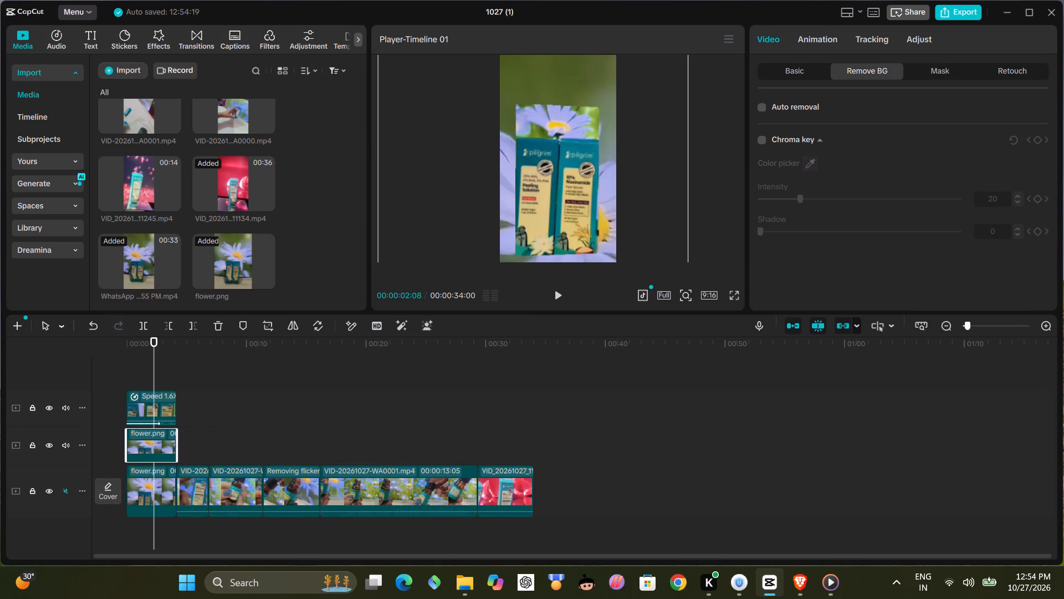
drag(143, 446, 135, 448)
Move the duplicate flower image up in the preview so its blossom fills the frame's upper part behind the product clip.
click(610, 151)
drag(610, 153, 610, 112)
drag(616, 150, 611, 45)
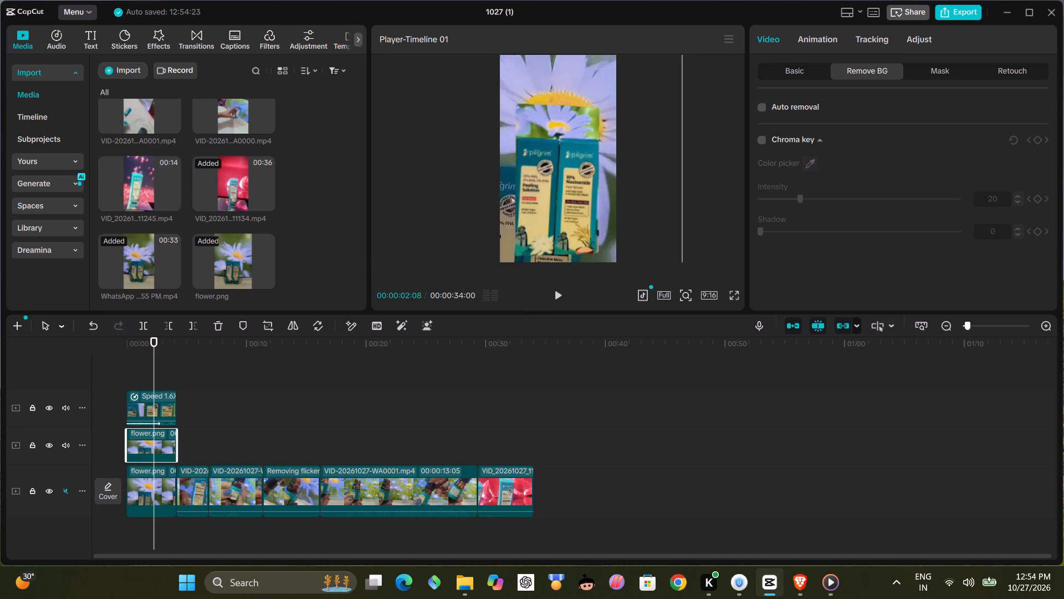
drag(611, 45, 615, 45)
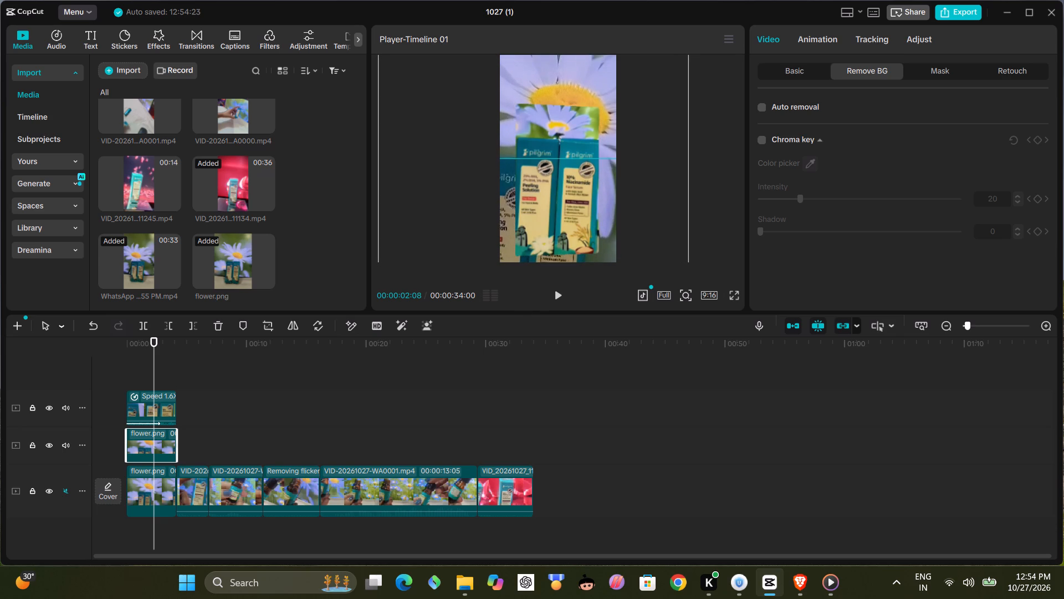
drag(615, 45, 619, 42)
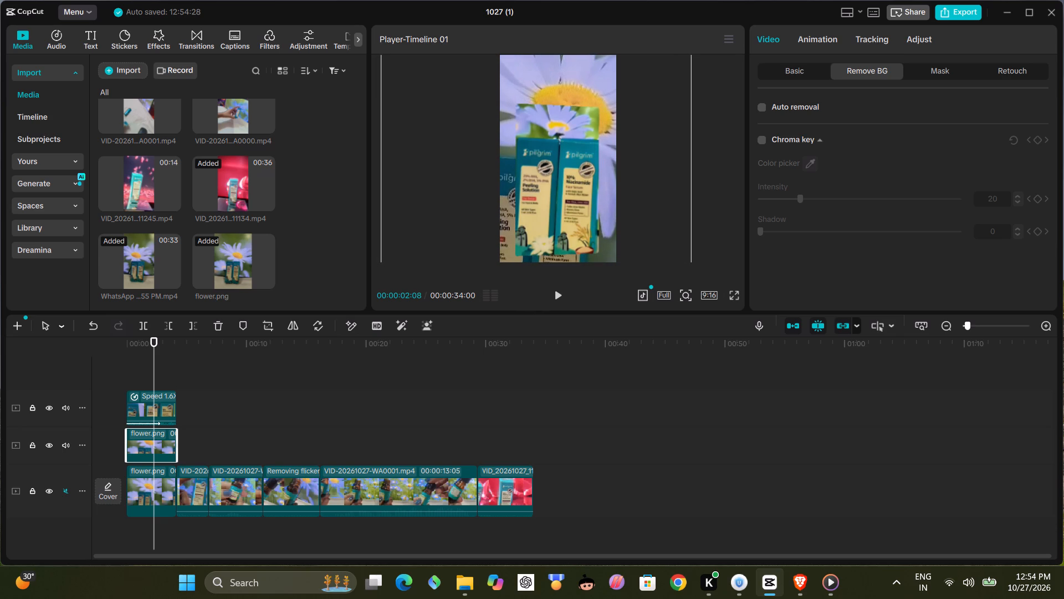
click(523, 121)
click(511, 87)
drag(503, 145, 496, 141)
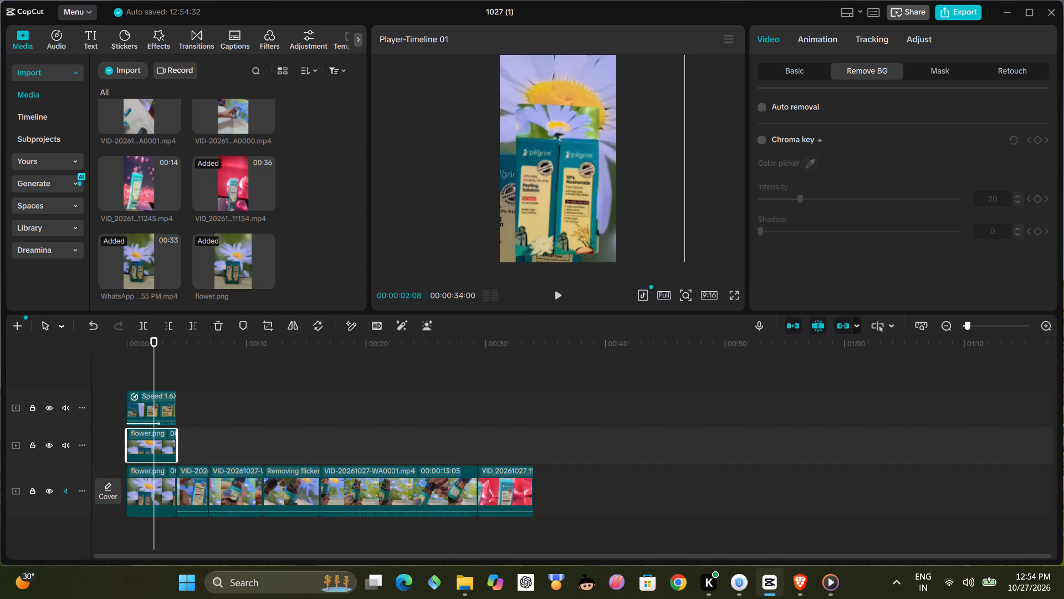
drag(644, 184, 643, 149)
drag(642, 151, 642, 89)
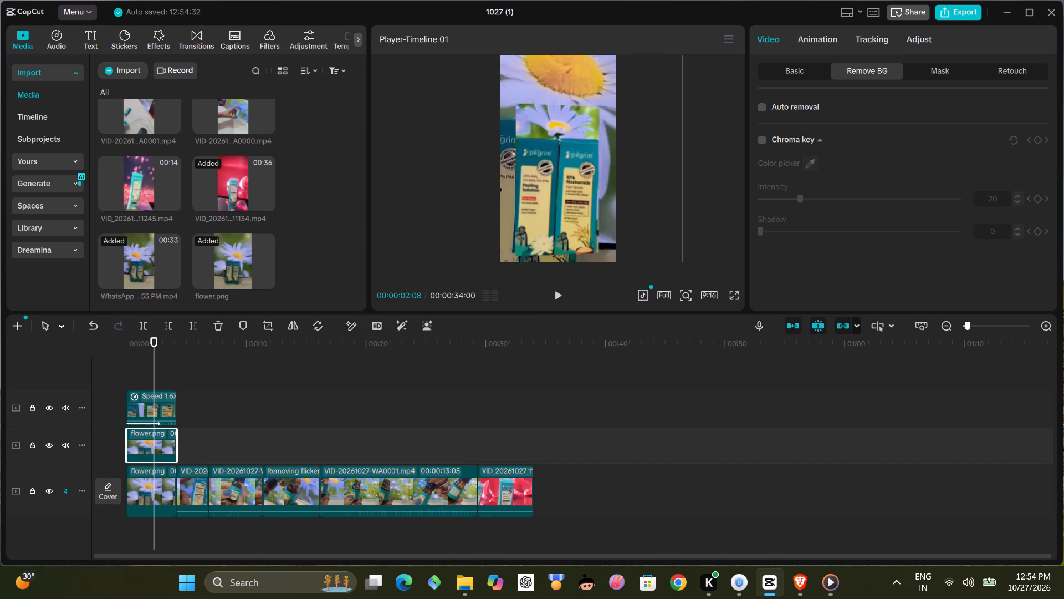
Enlarge the duplicate flower image further and raise it so its yellow centre sits behind the product clip.
drag(642, 89, 610, 347)
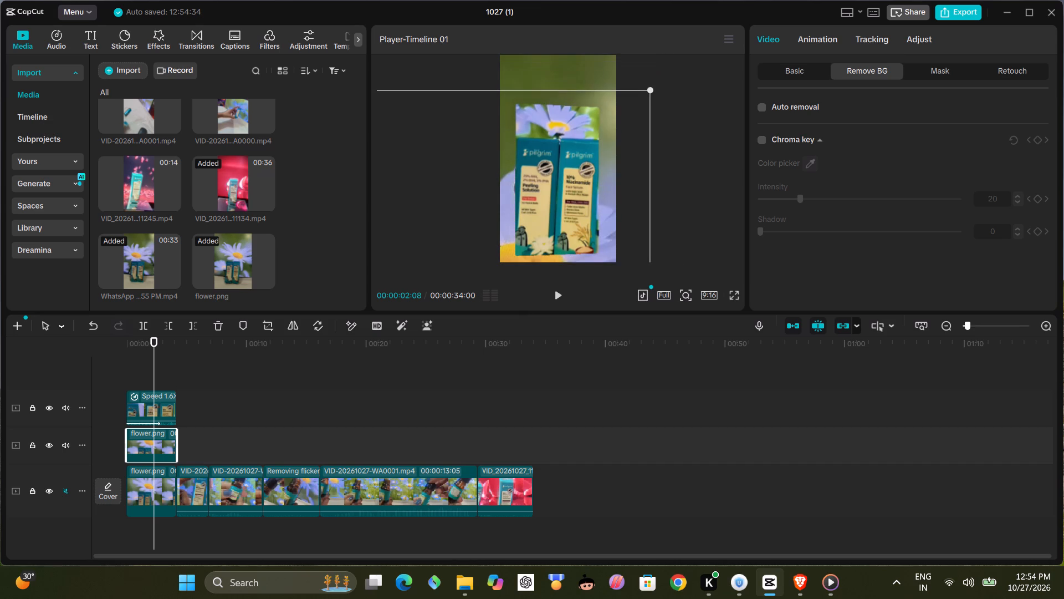
drag(610, 347, 612, 343)
drag(649, 87, 726, 31)
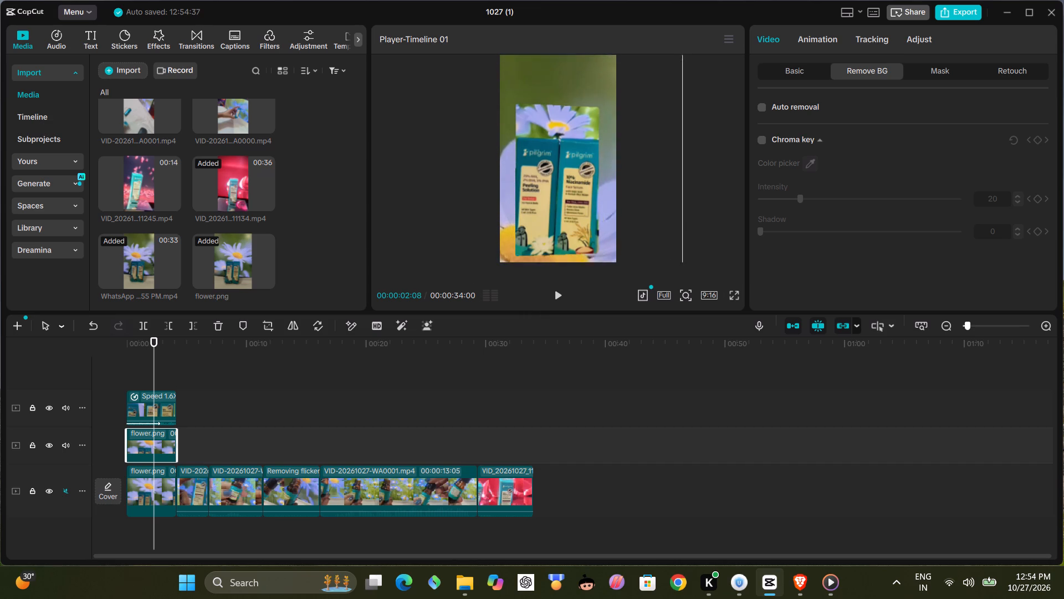
drag(726, 31, 878, 0)
drag(611, 167, 611, 151)
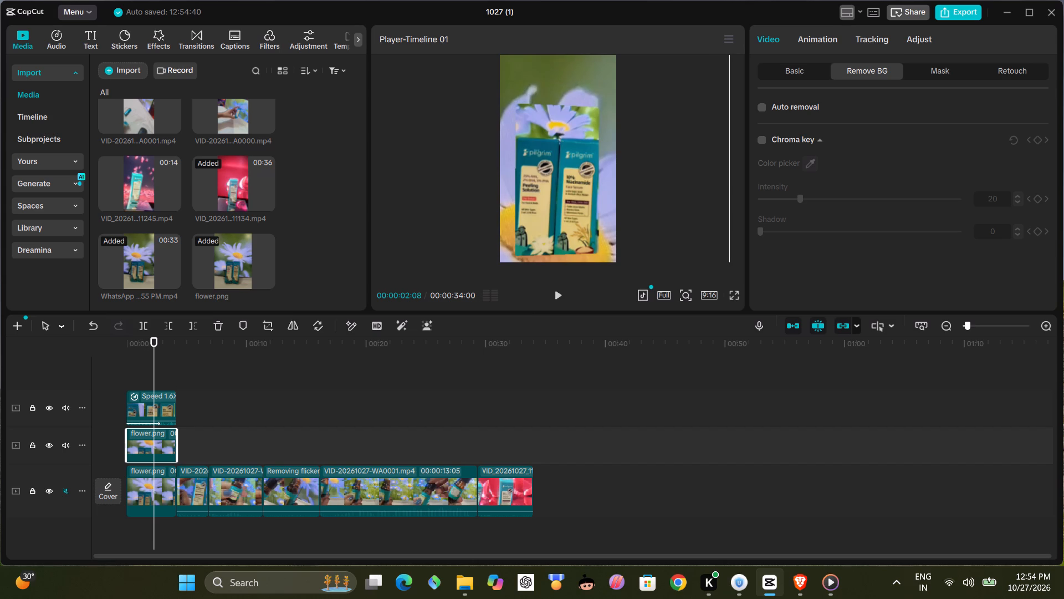
drag(611, 151, 611, 129)
drag(601, 148, 608, 63)
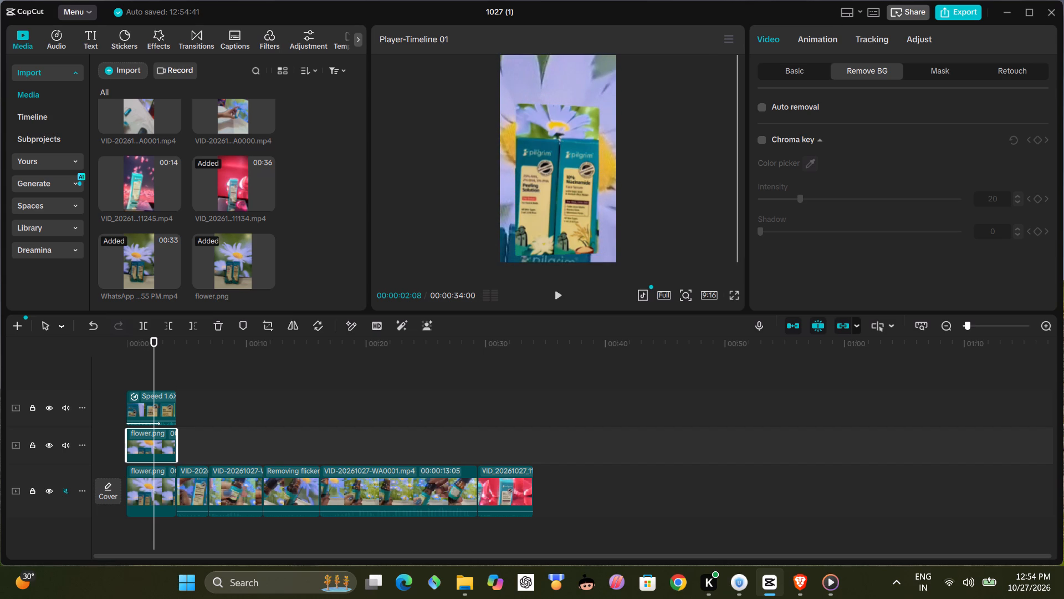
drag(608, 63, 608, 58)
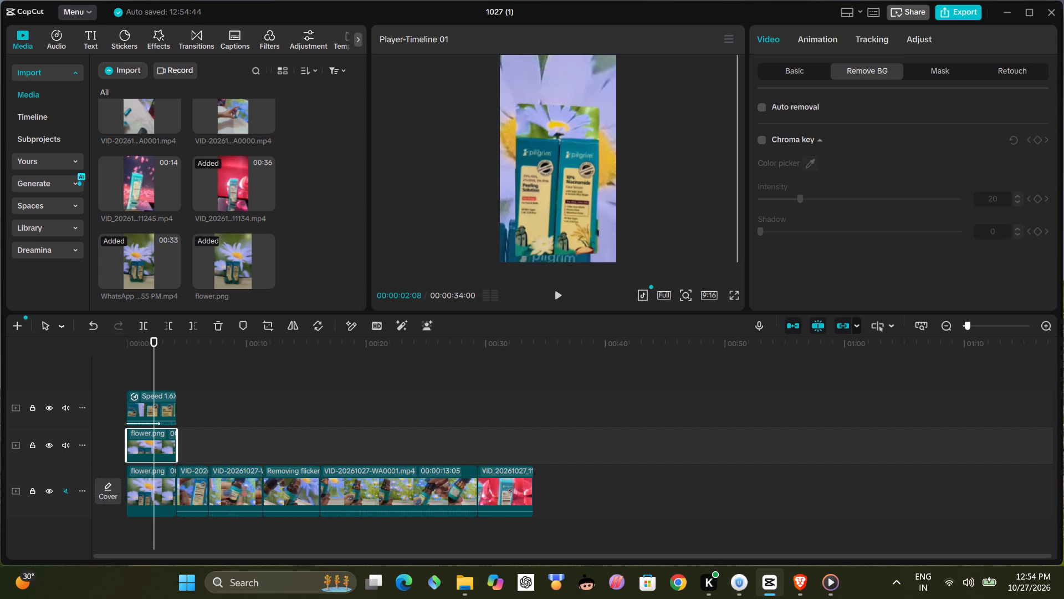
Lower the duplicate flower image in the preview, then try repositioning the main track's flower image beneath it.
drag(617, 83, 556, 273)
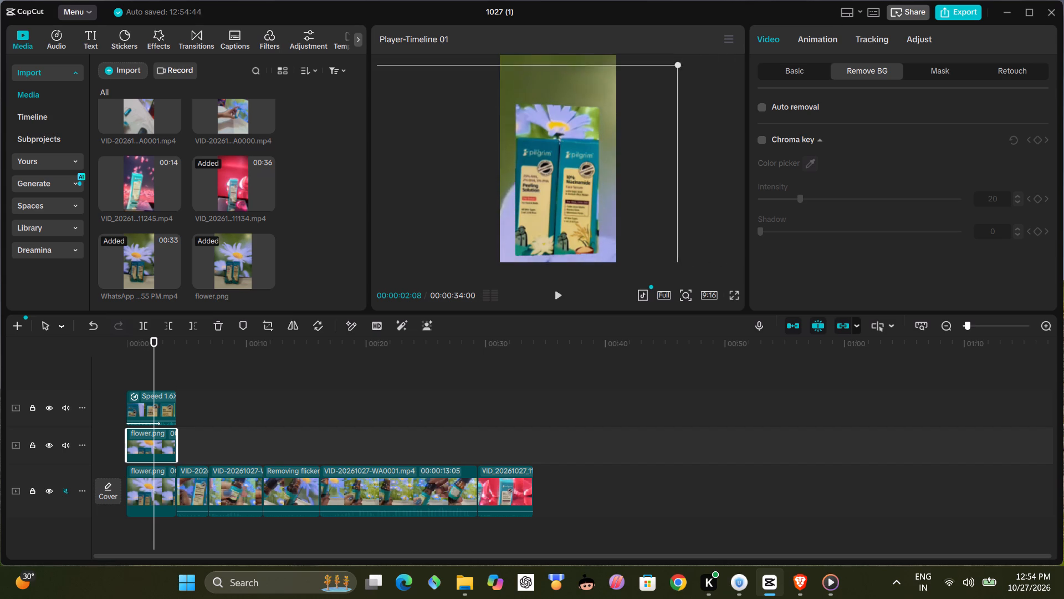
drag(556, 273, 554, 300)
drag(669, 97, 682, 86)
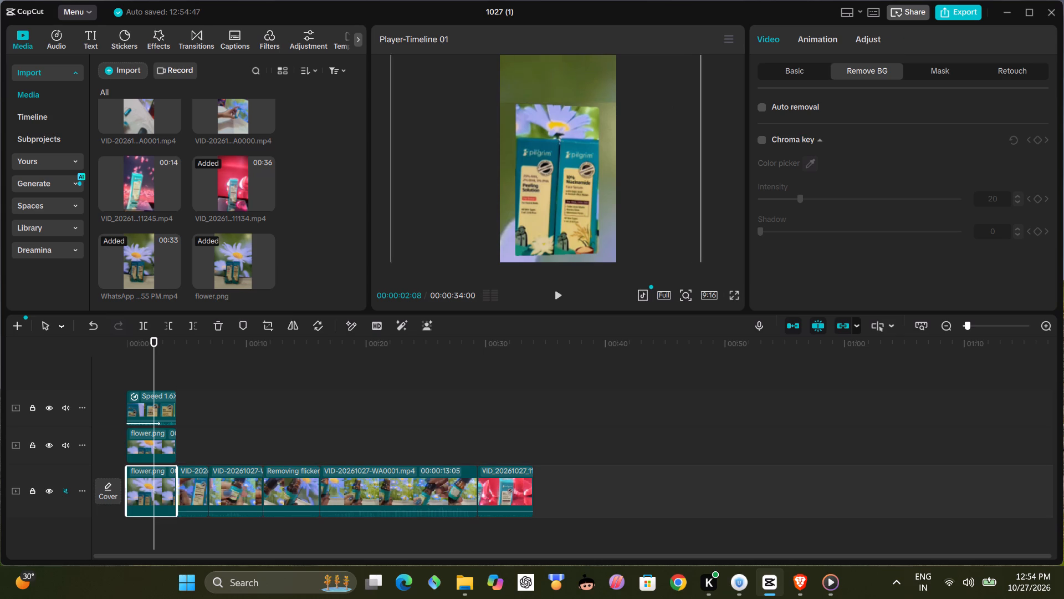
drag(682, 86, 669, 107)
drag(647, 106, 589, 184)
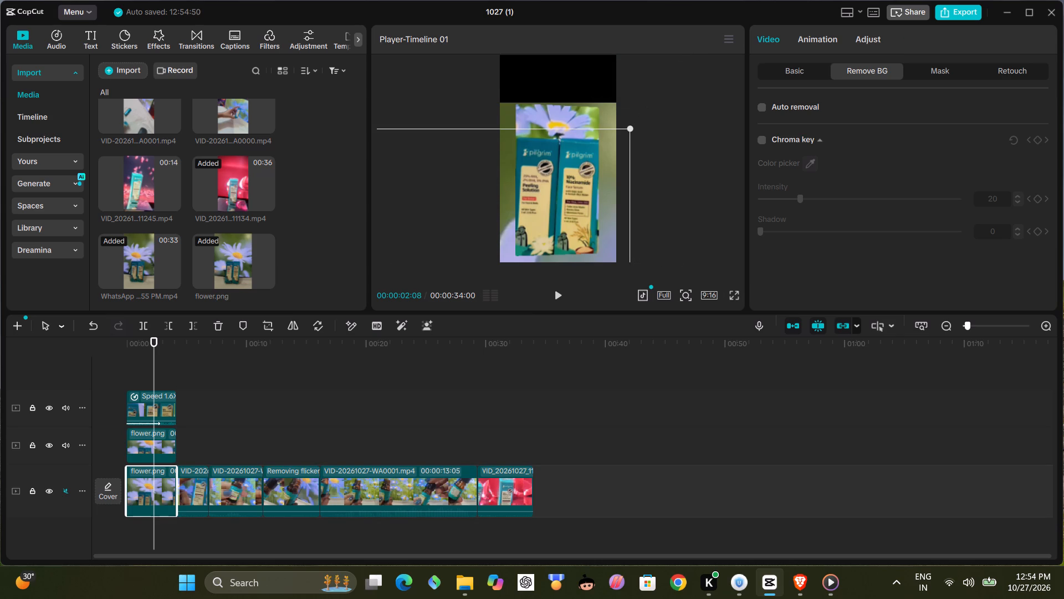
Raise the enlarged duplicate flower image so its blossom sits behind the product clip and its own boxes are out of view.
drag(630, 120, 683, 72)
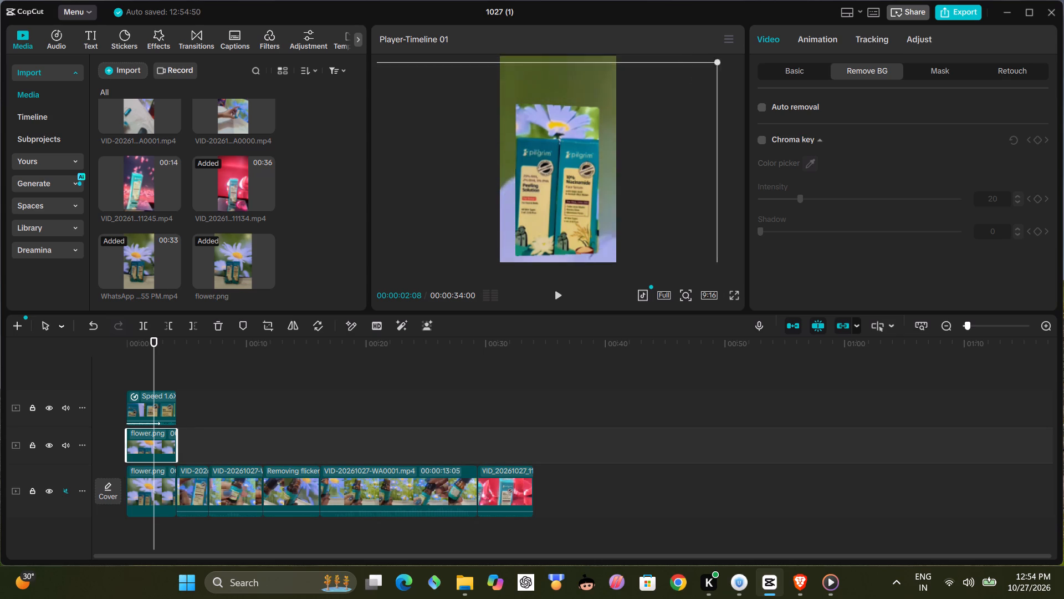
drag(683, 72, 695, 64)
drag(607, 159, 612, 69)
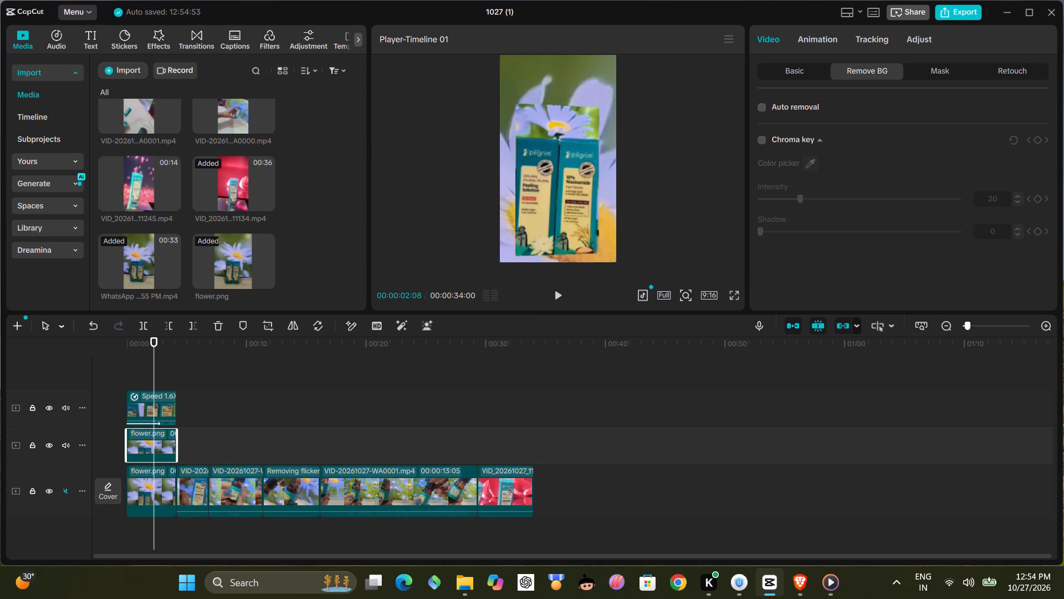
drag(612, 69, 612, 44)
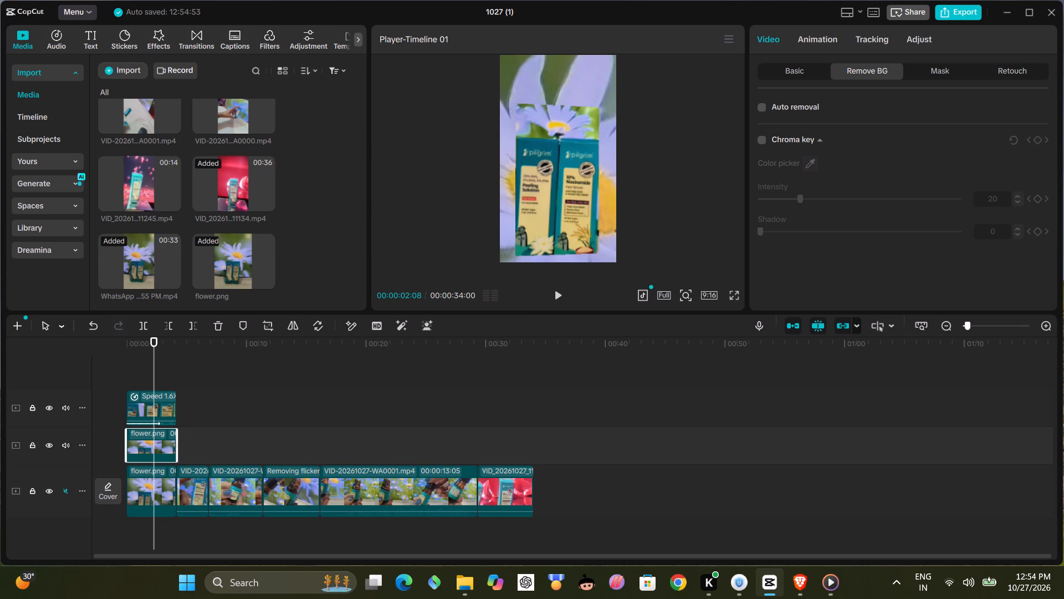
Play the opening from the timeline start to examine the repositioned flower background, then return to 00:00:00:00.
drag(154, 368, 108, 375)
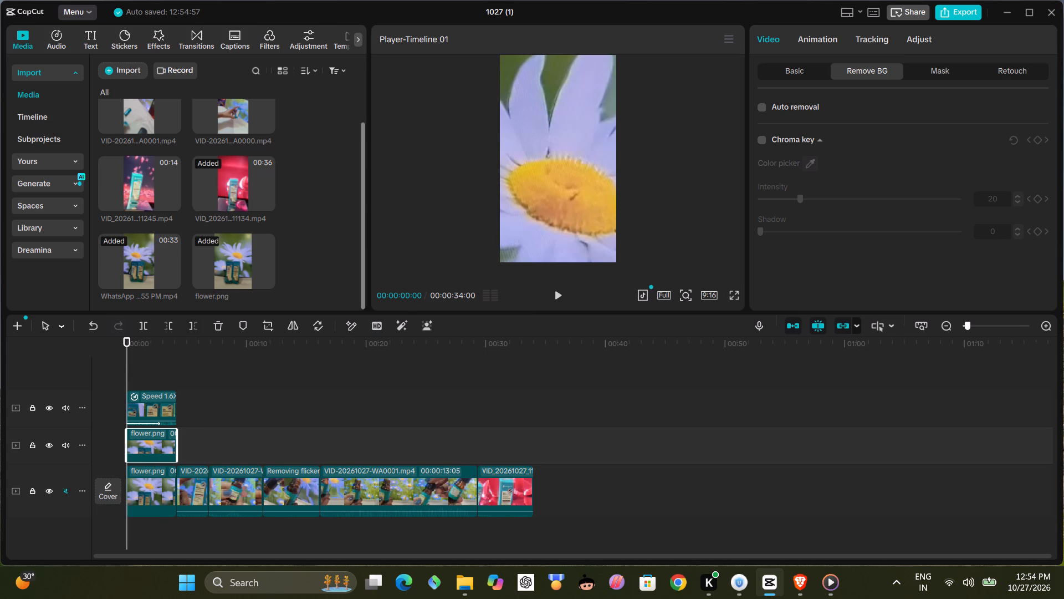
click(554, 290)
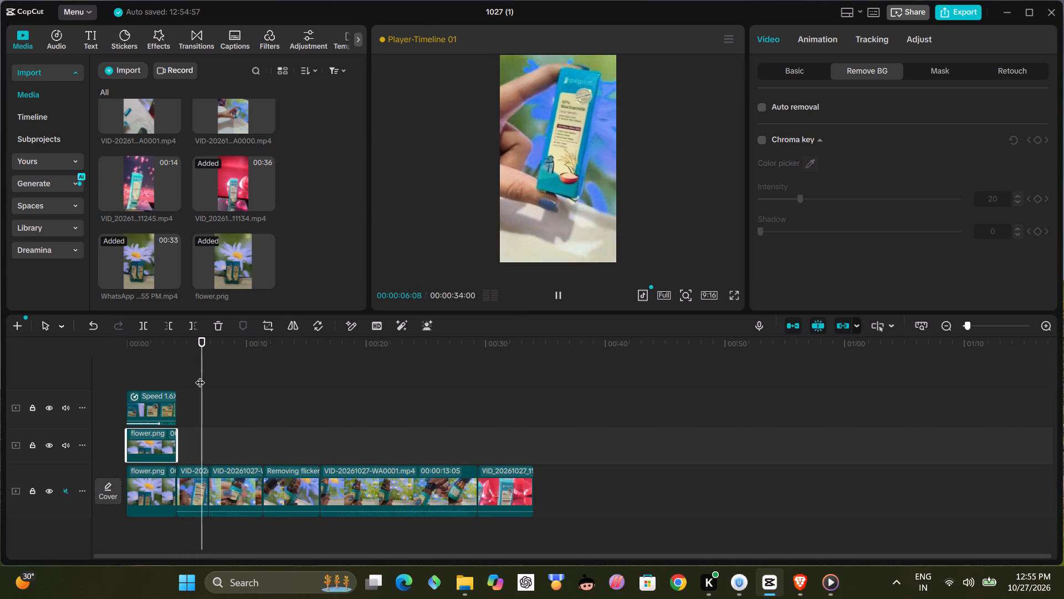
drag(200, 375, 113, 384)
Delete the original flower image from the start of the main track.
click(146, 474)
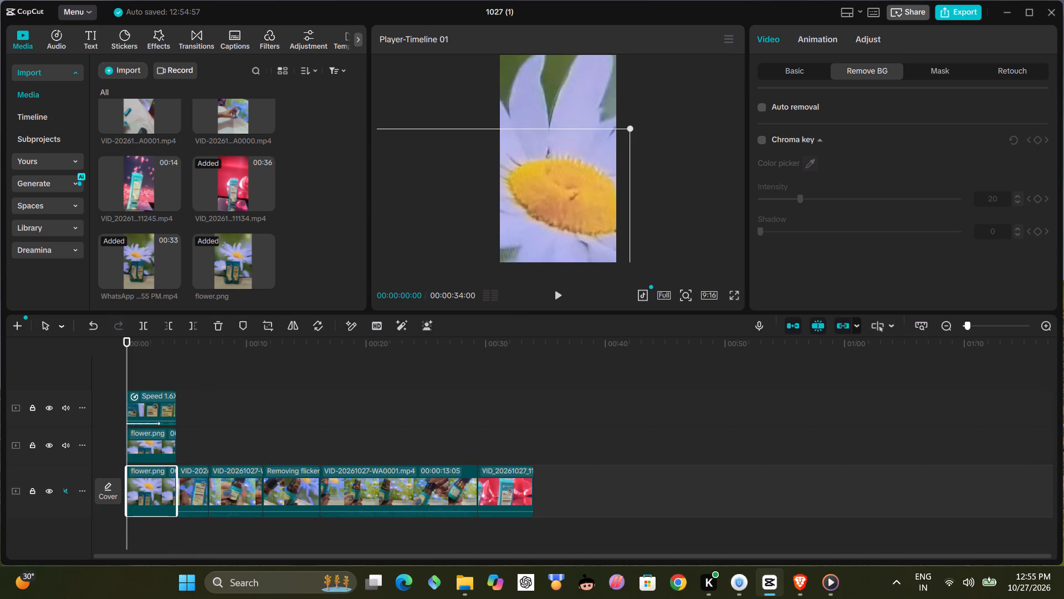
key(BackSpace)
click(157, 405)
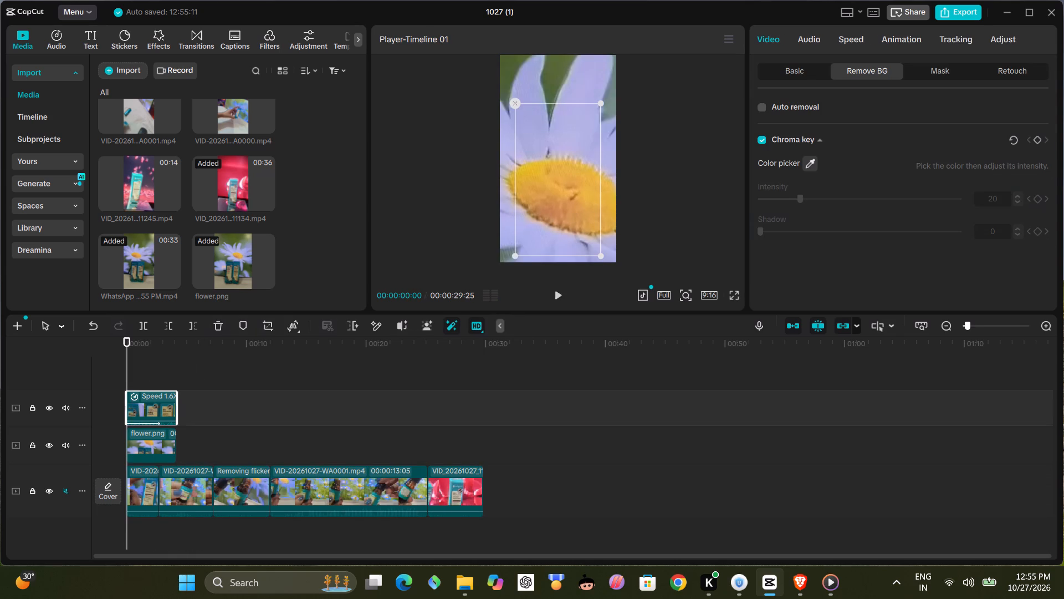
click(157, 404)
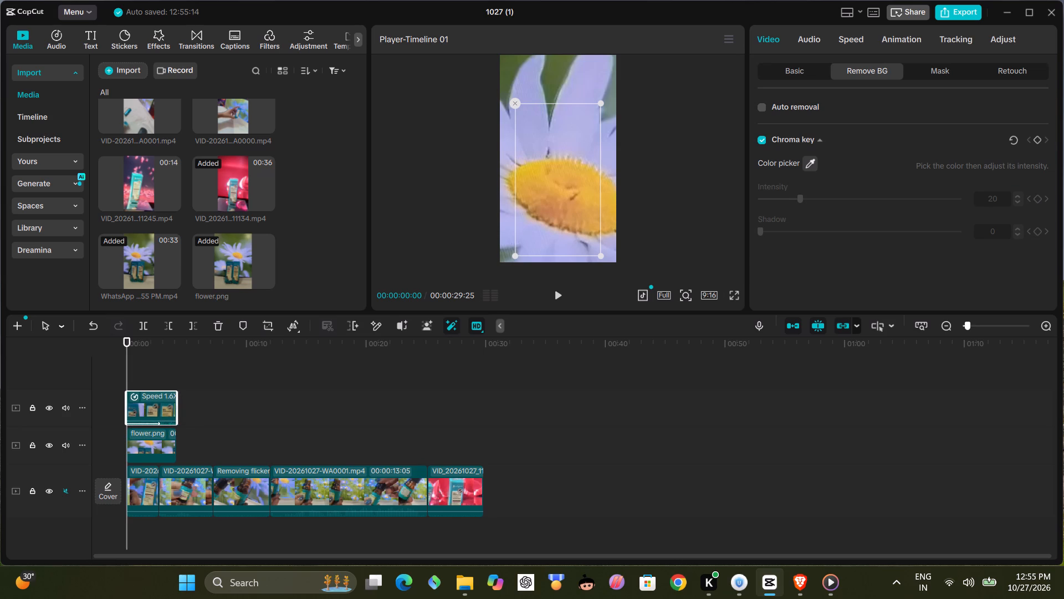
Move the remaining enlarged flower image onto the main track as its first item, ahead of the first product video clip.
click(161, 435)
drag(158, 439, 151, 475)
drag(186, 451, 150, 456)
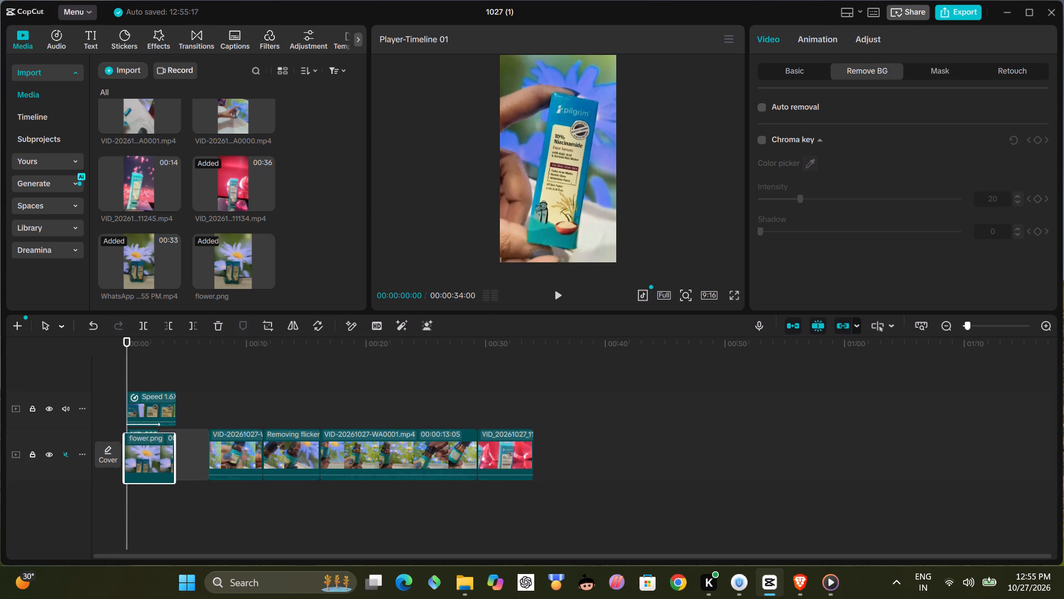
drag(150, 456, 141, 456)
click(136, 440)
drag(136, 440, 156, 438)
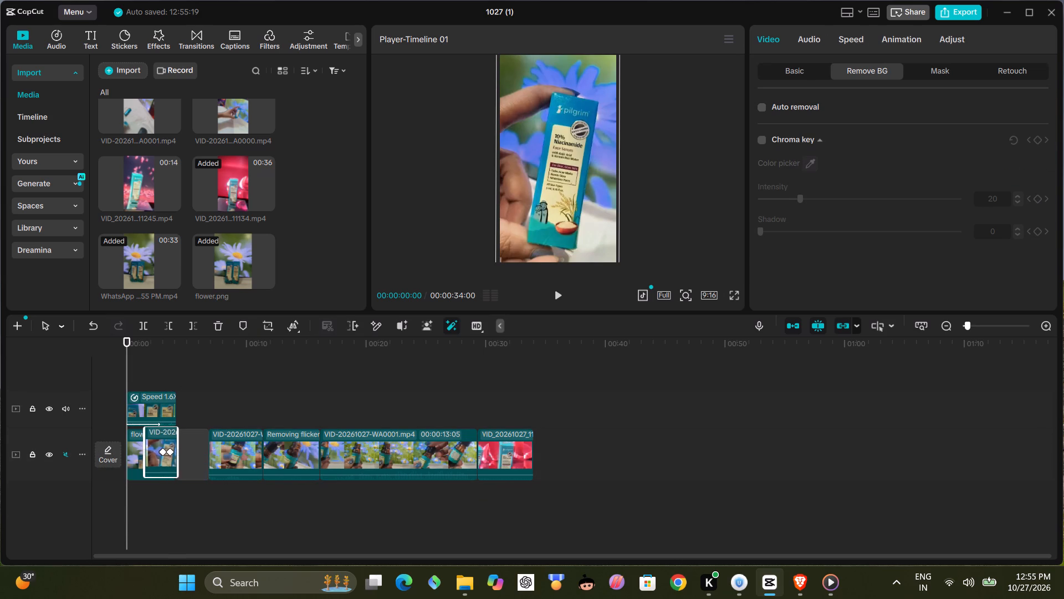
drag(156, 438, 173, 437)
Play the video from the timeline start to examine the opening with the flower image on the main track.
click(154, 358)
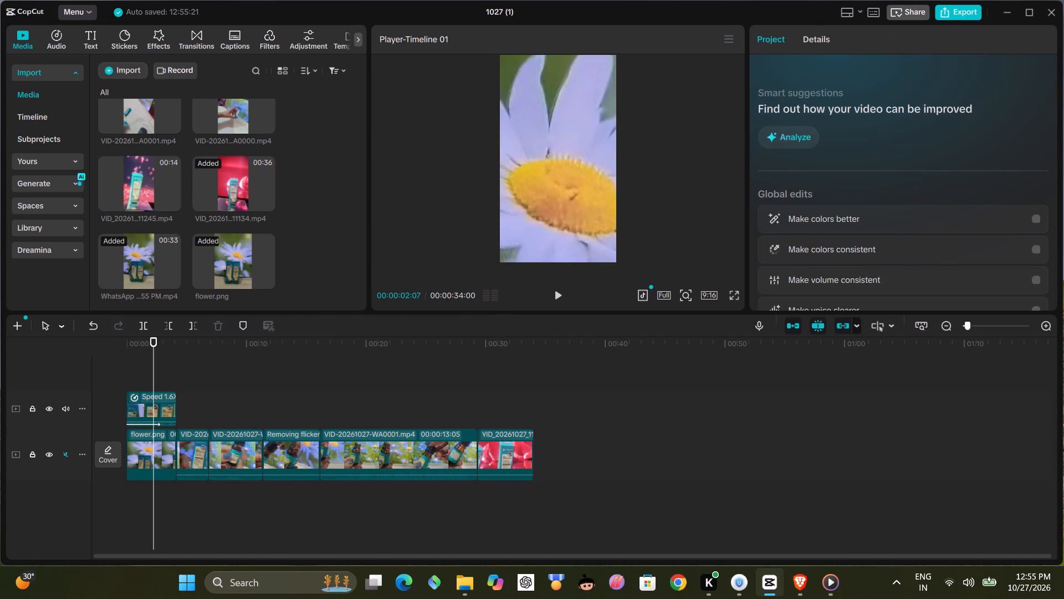
drag(153, 369, 130, 368)
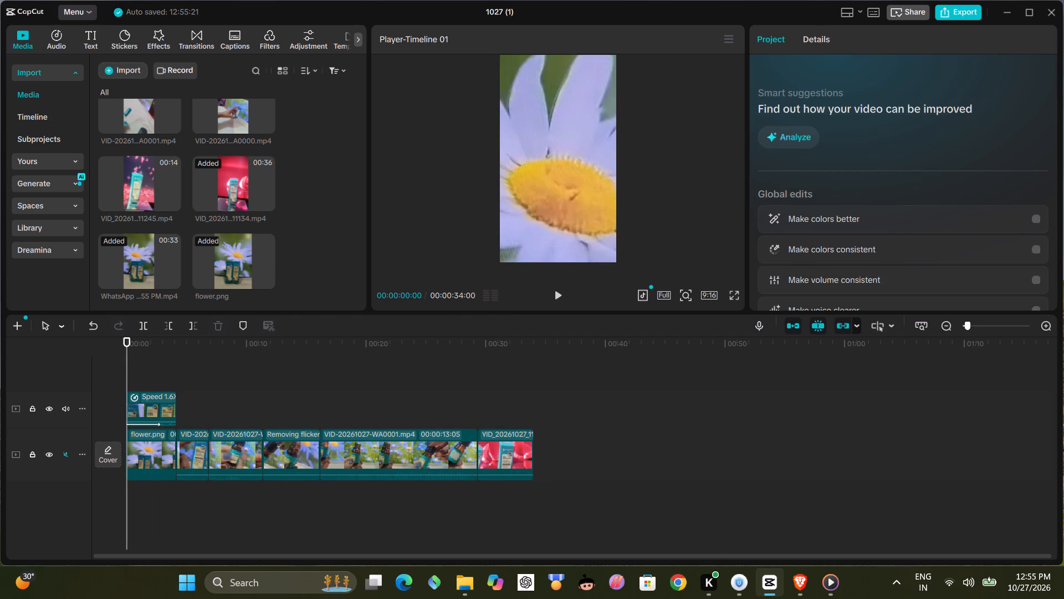
click(562, 294)
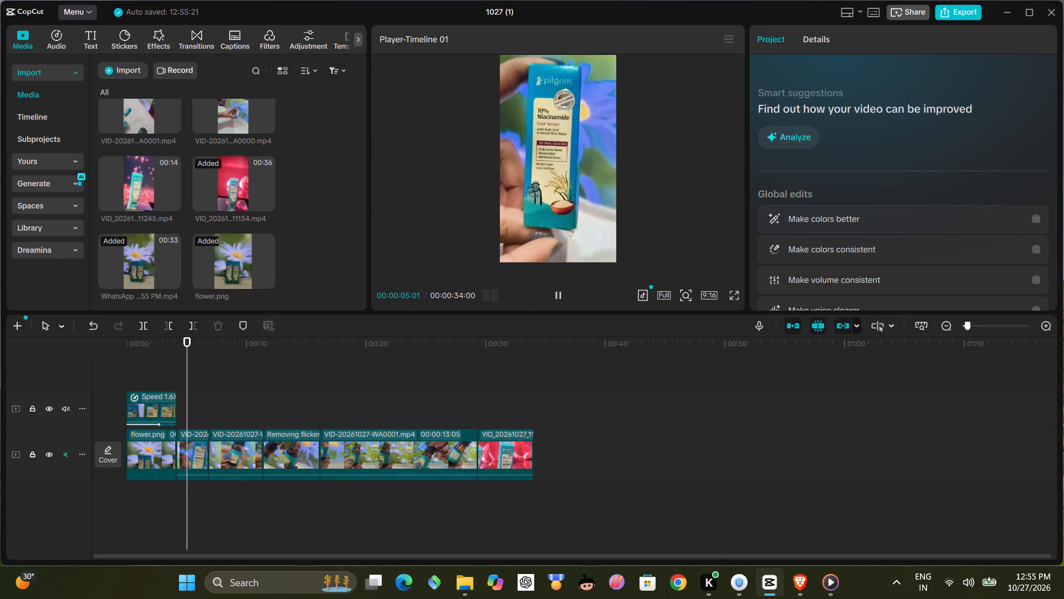
Move the pink-background product clip from the end of the main track to its start.
click(156, 445)
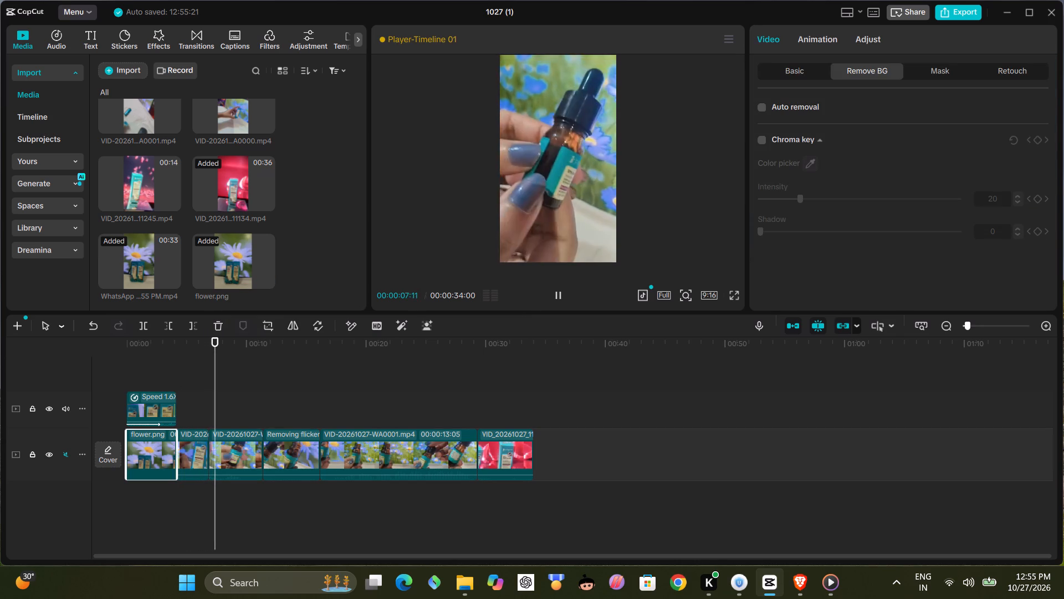
click(511, 452)
drag(511, 451, 155, 473)
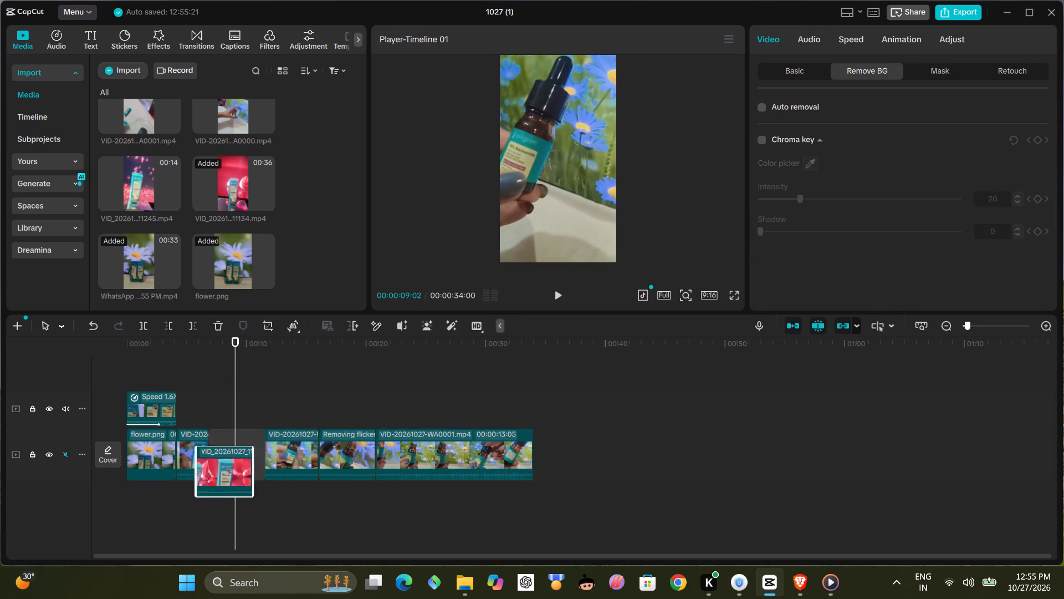
drag(155, 473, 165, 450)
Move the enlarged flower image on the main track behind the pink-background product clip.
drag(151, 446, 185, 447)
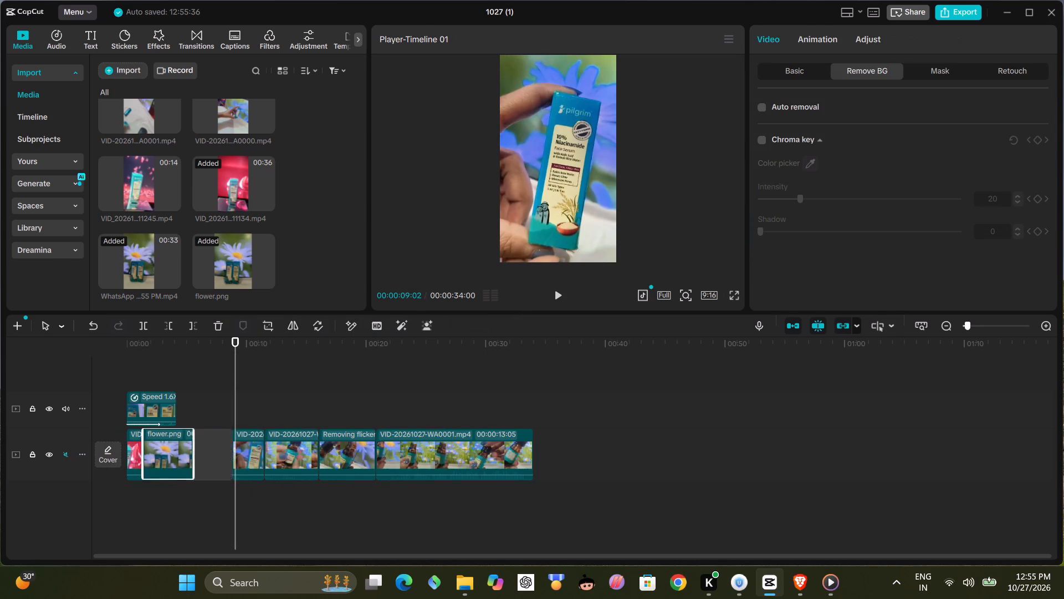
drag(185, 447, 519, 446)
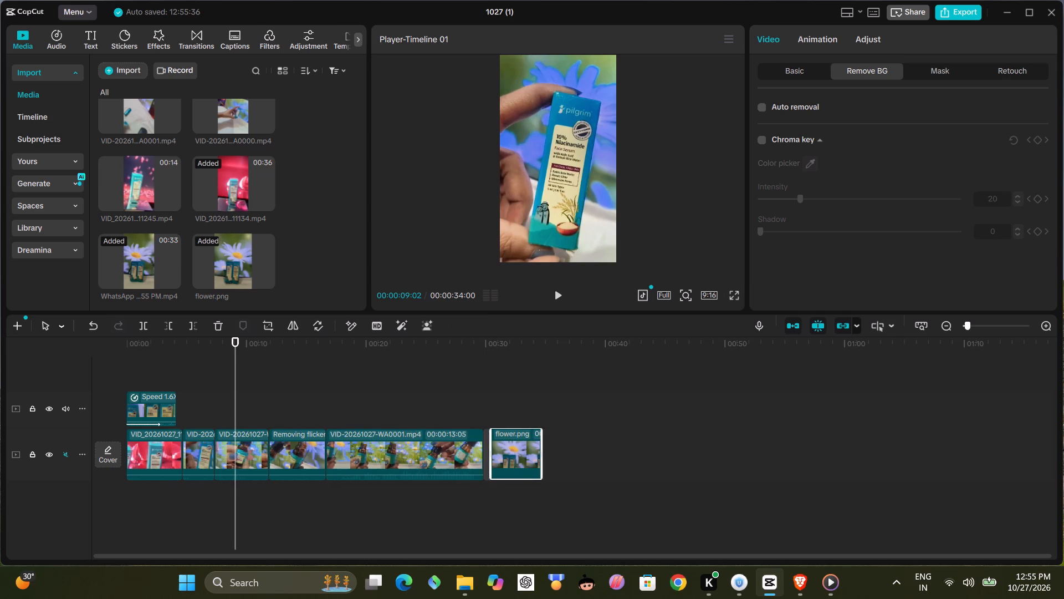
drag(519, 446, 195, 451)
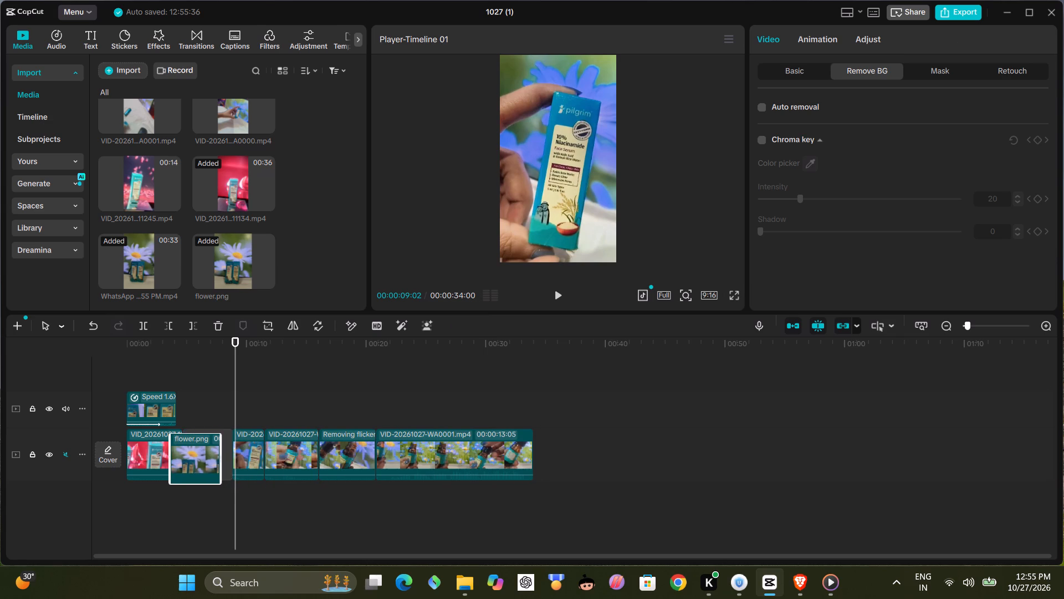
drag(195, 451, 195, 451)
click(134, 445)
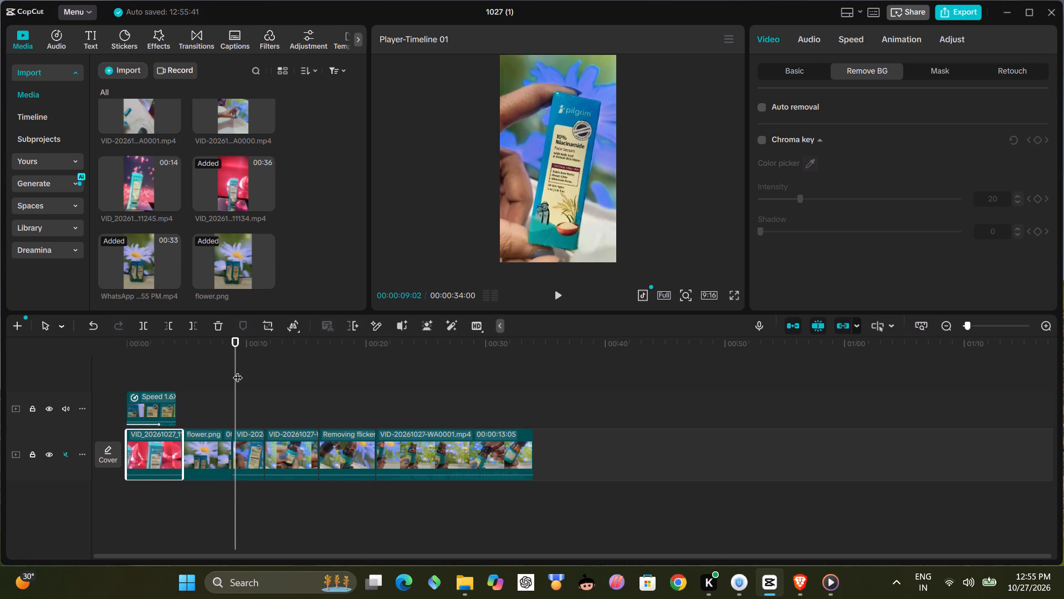
Play the video from the timeline start to examine the opening with the pink-background clip ahead of the flower image.
drag(238, 371, 94, 374)
click(559, 294)
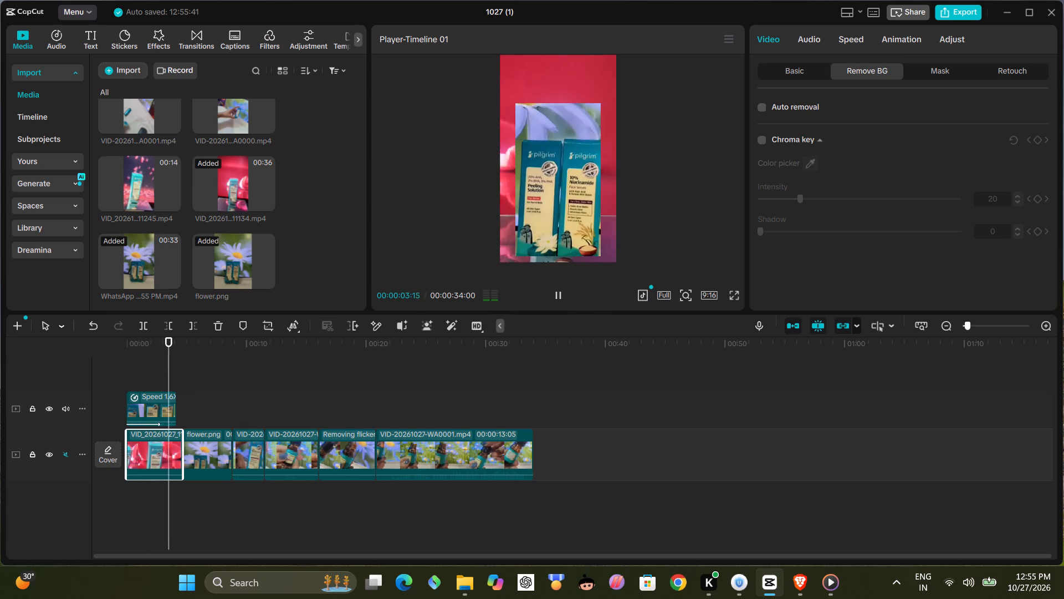
click(559, 294)
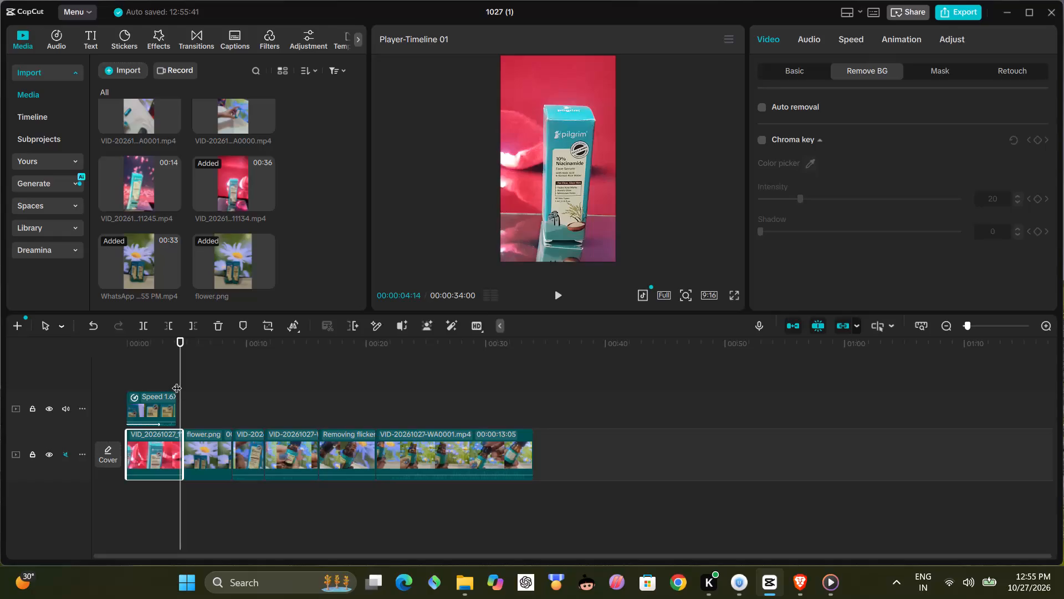
drag(180, 379, 98, 379)
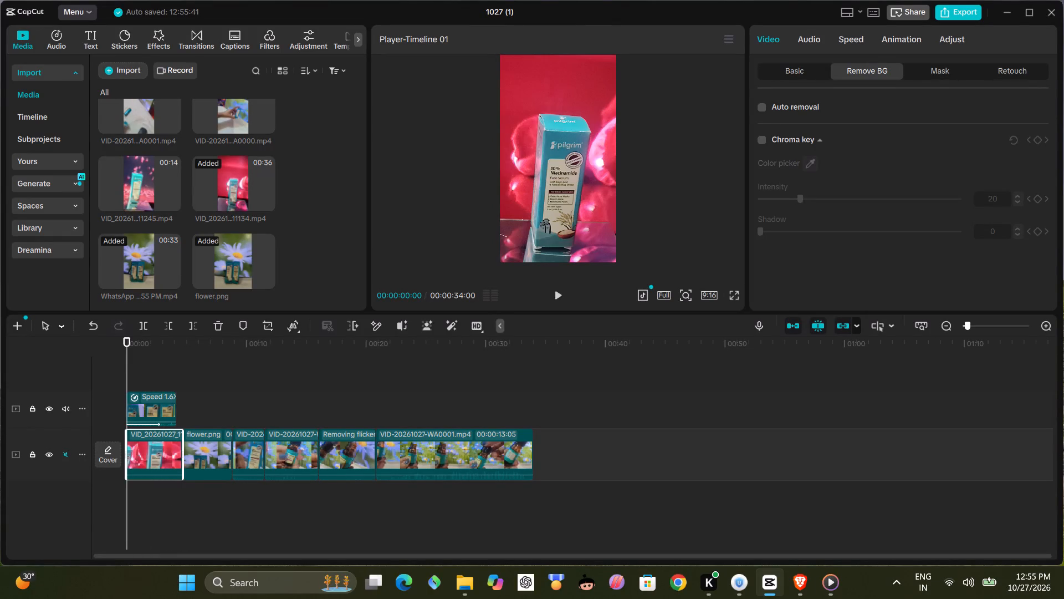
click(558, 294)
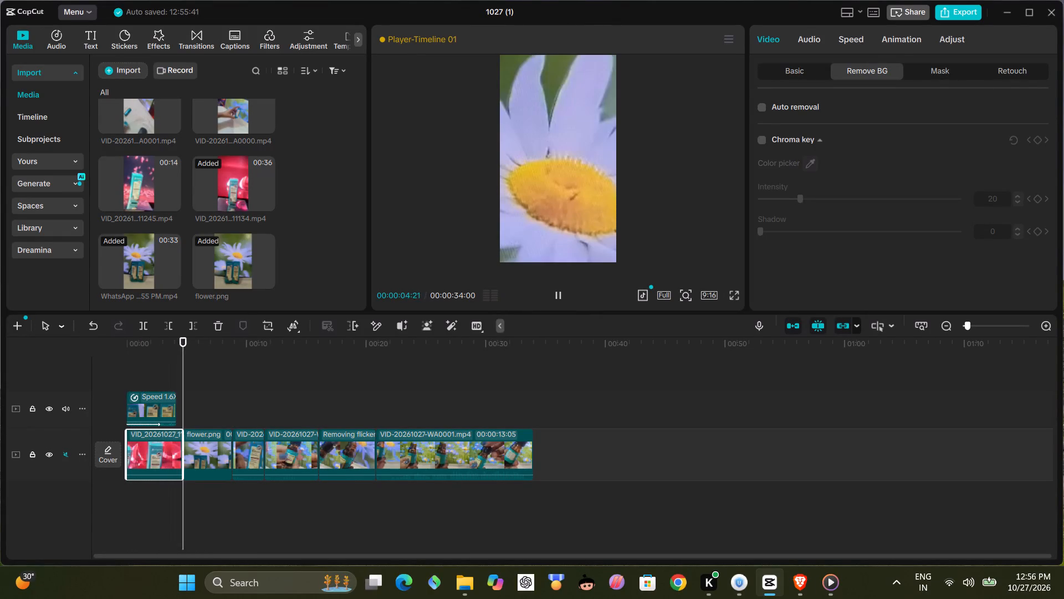
Move the enlarged flower image back to the start of the main track, ahead of the pink-background clip.
click(207, 440)
drag(206, 441, 138, 443)
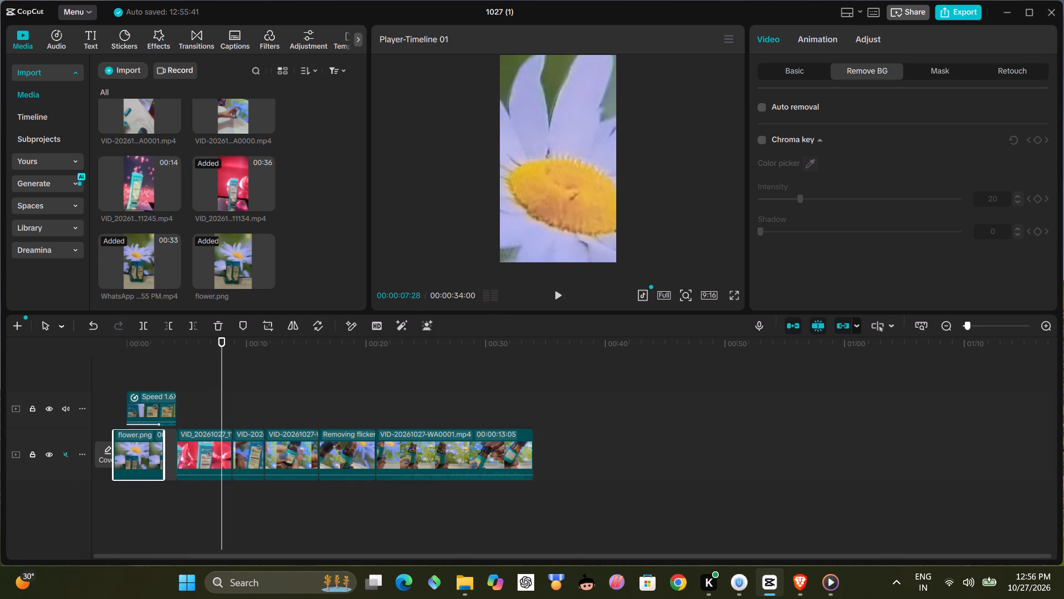
drag(138, 443, 144, 444)
Delete the pink-background product clip from the main track.
click(204, 436)
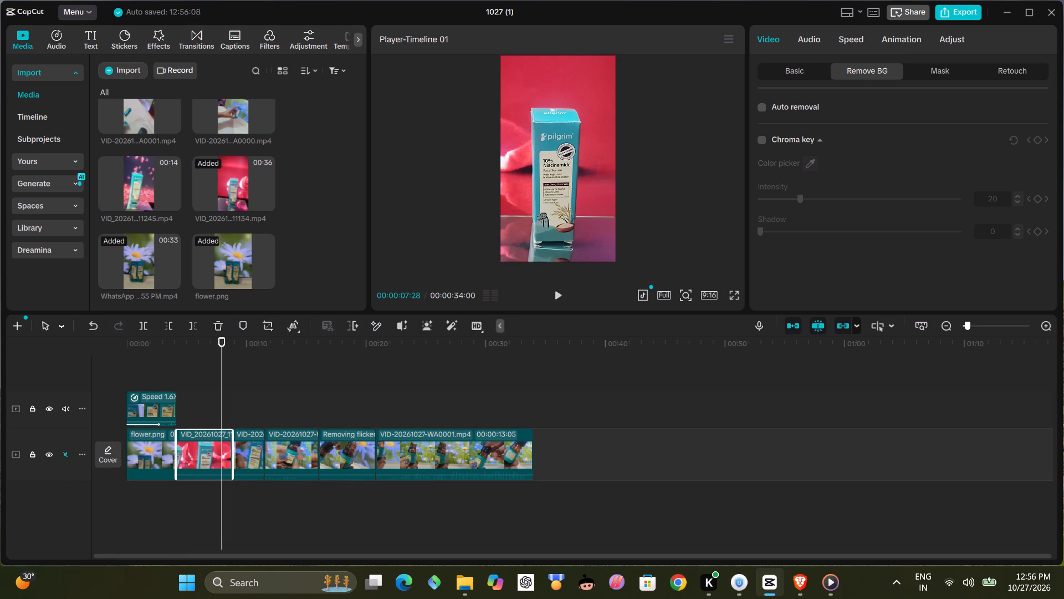
key(BackSpace)
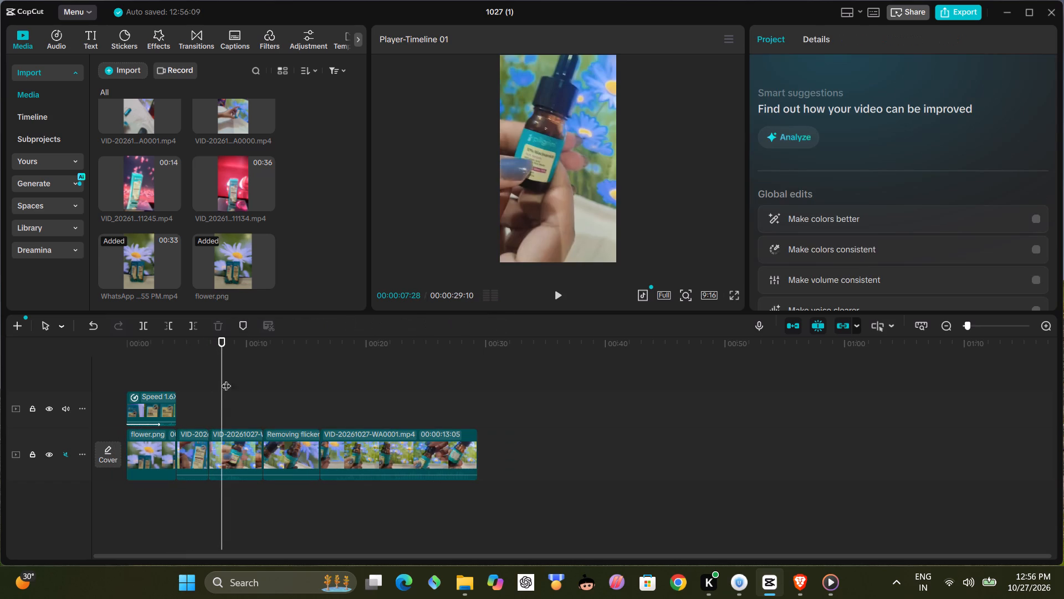
Play the video from the timeline start to examine the opening without the pink-background clip.
drag(223, 378, 75, 383)
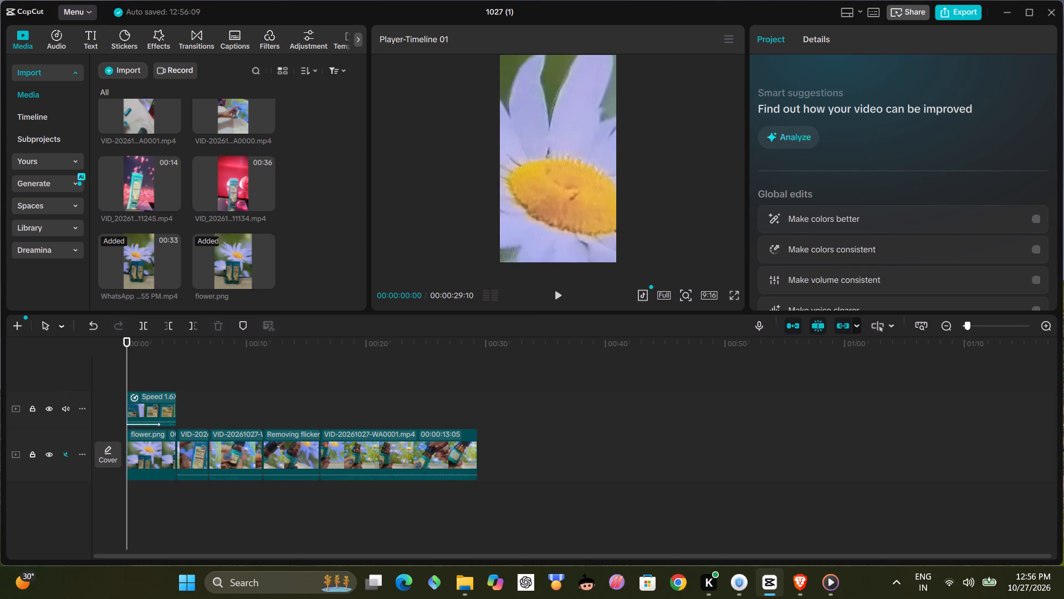
click(555, 297)
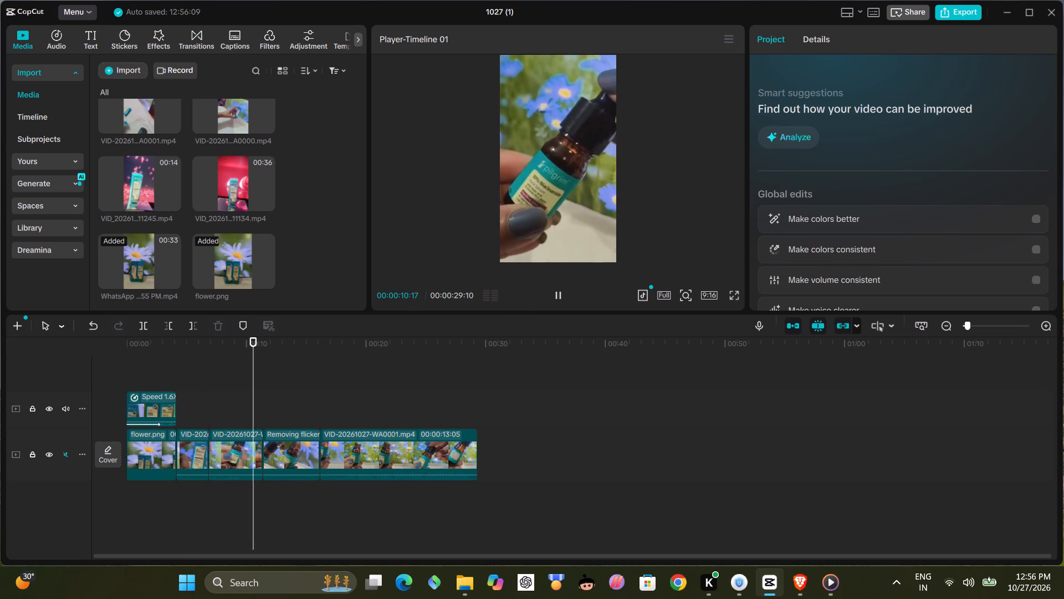
Download the Slam Merge transition from the Trending transitions and preview it.
click(165, 448)
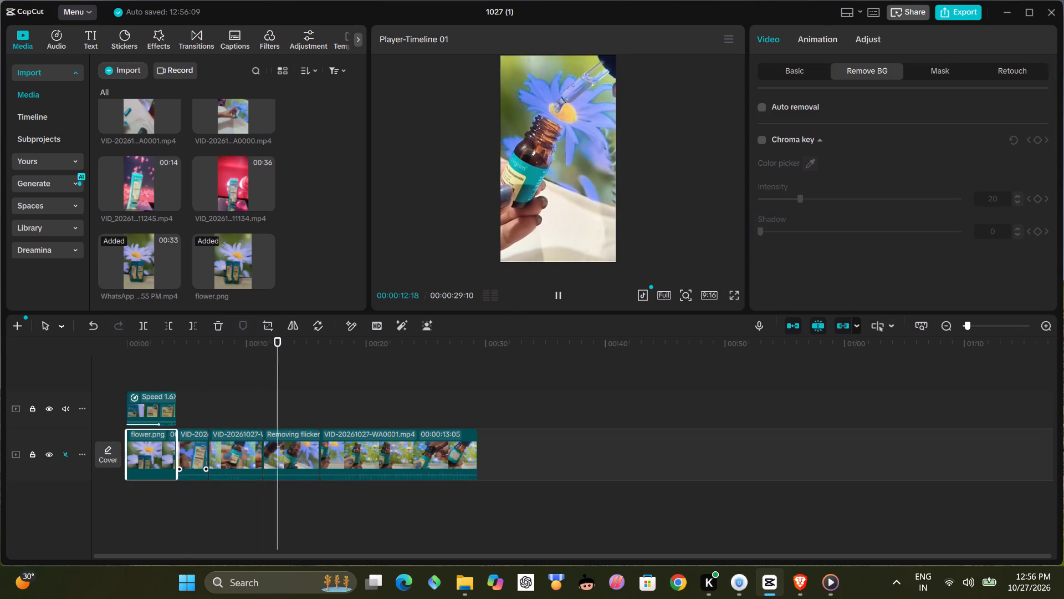
click(206, 36)
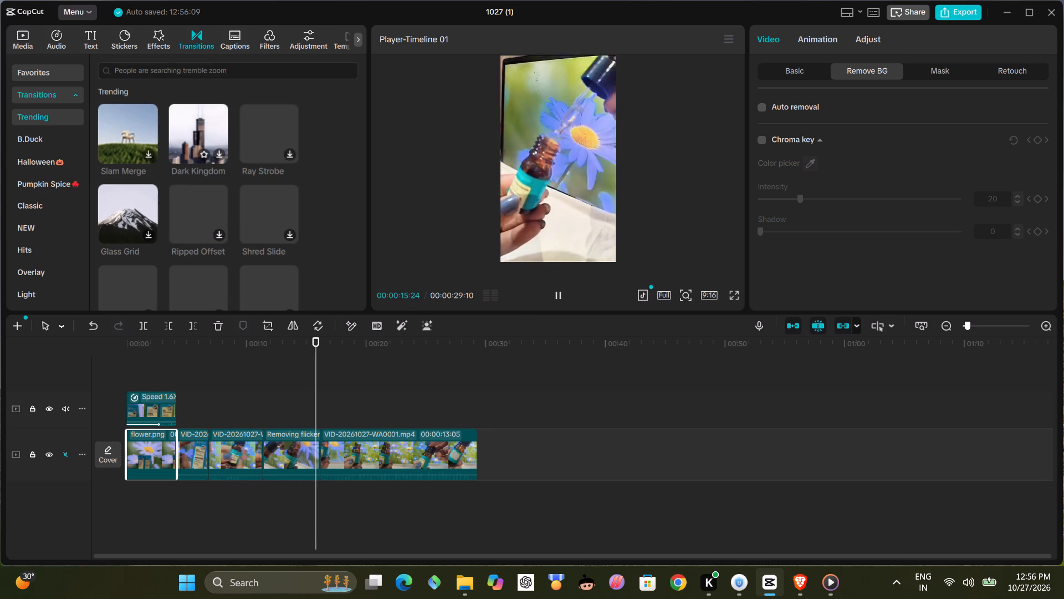
click(137, 130)
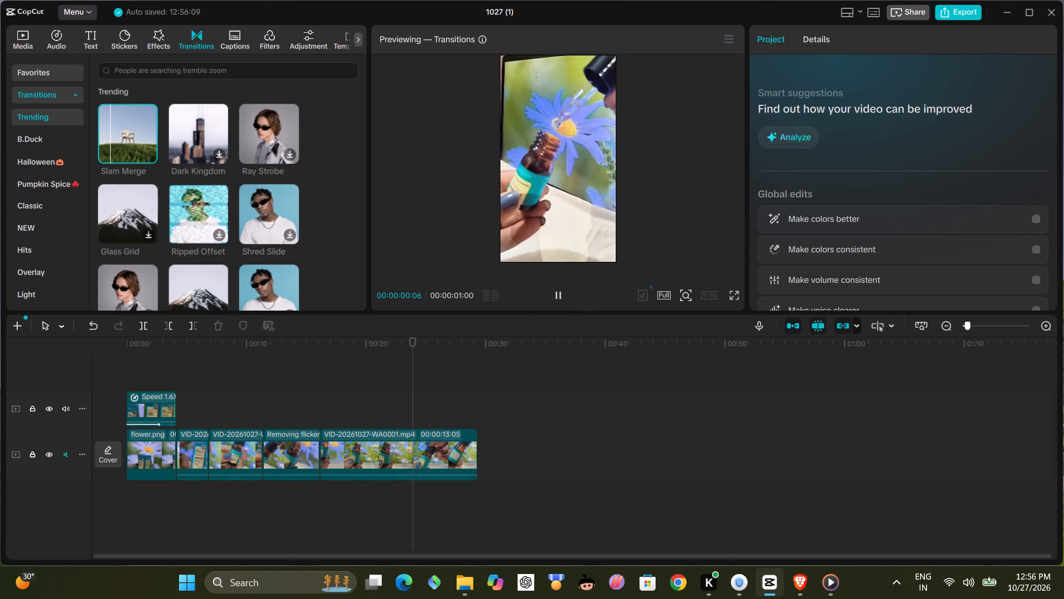
drag(411, 371, 172, 380)
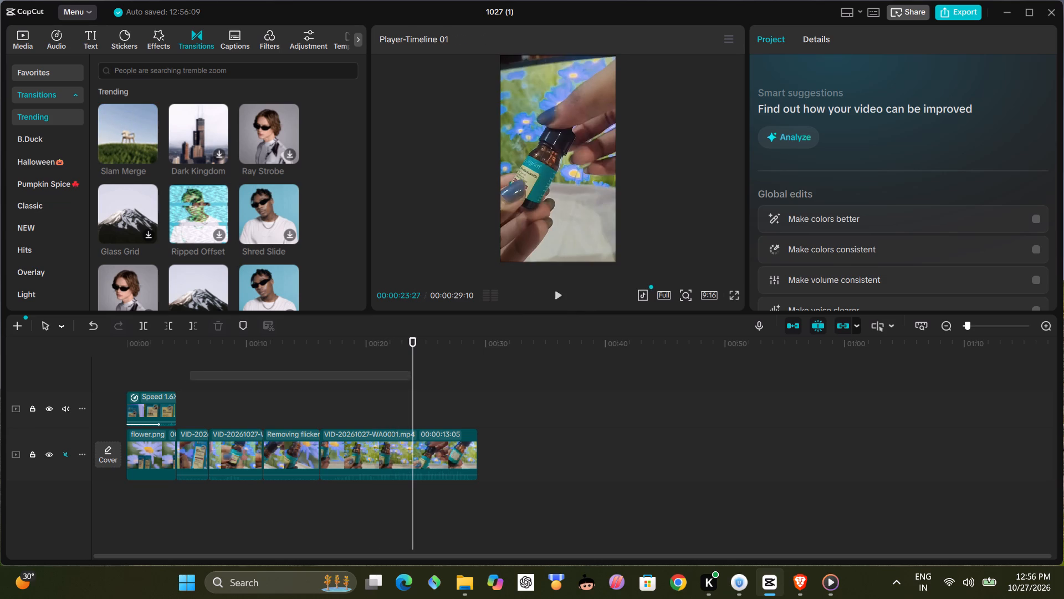
drag(172, 380, 154, 375)
click(143, 368)
drag(145, 368, 140, 368)
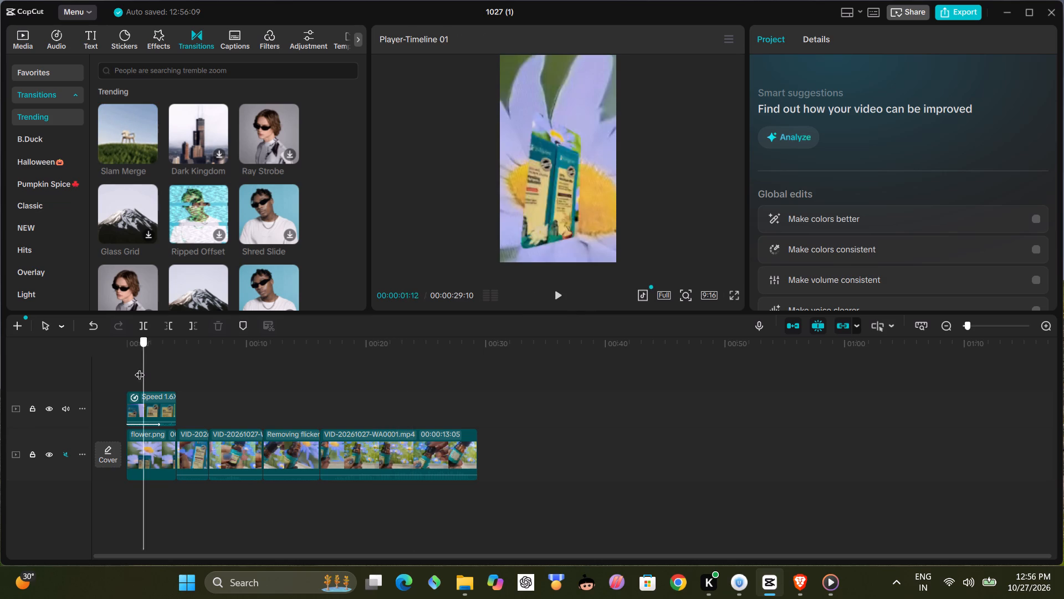
drag(140, 368, 66, 355)
double_click(131, 131)
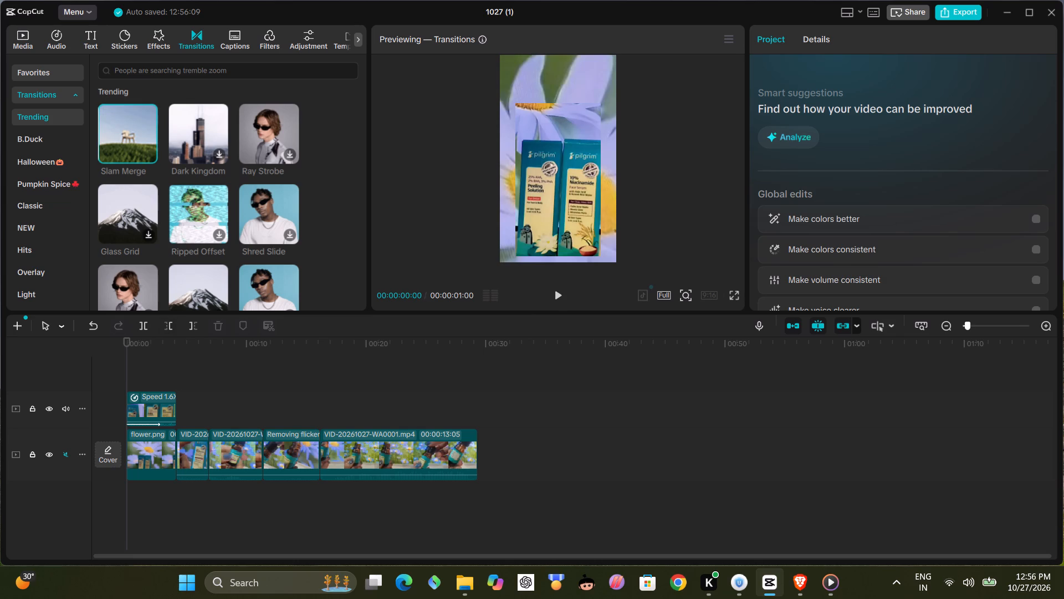
Add the Slam Merge transition between the flower image and the first product video clip on the main track.
drag(127, 376, 79, 370)
click(552, 297)
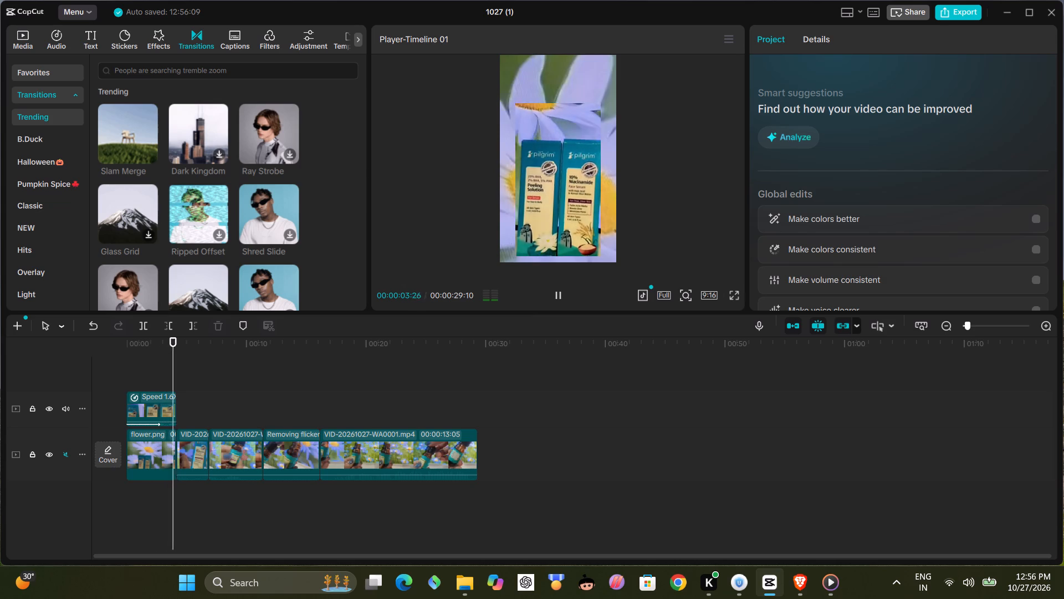
click(154, 449)
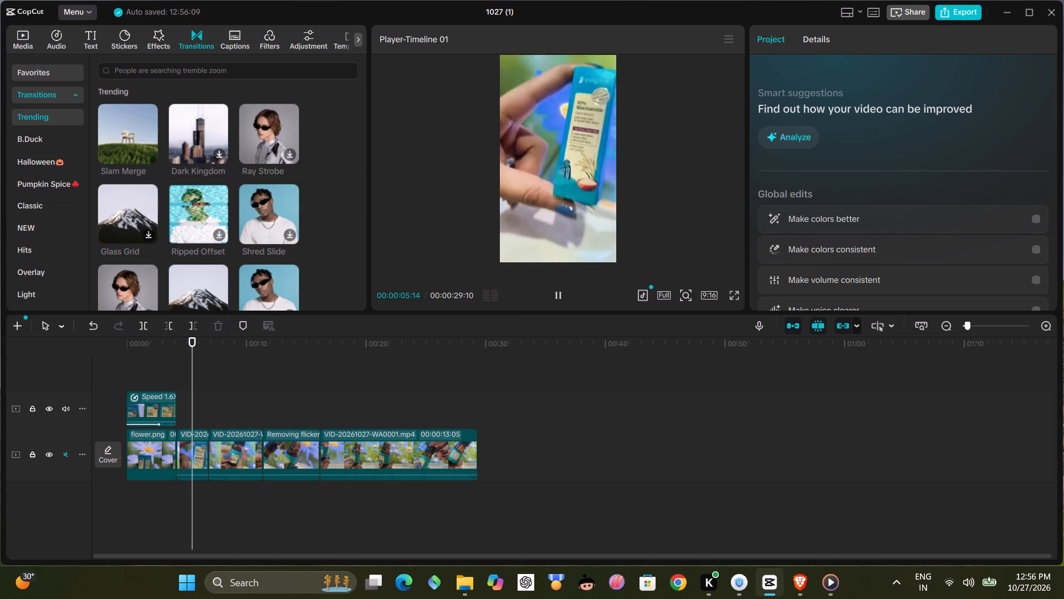
click(165, 374)
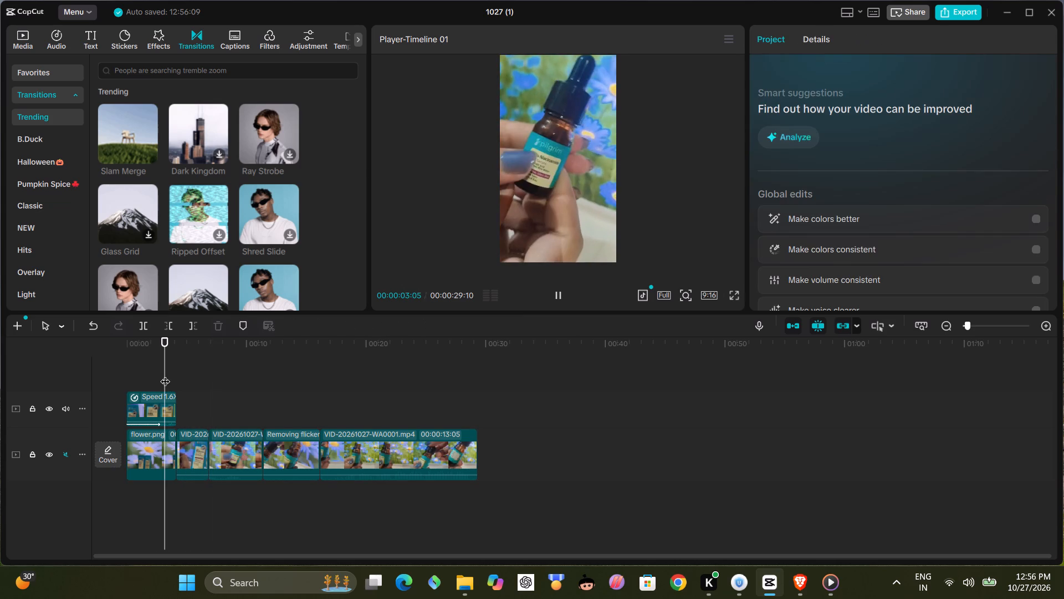
click(129, 135)
click(147, 153)
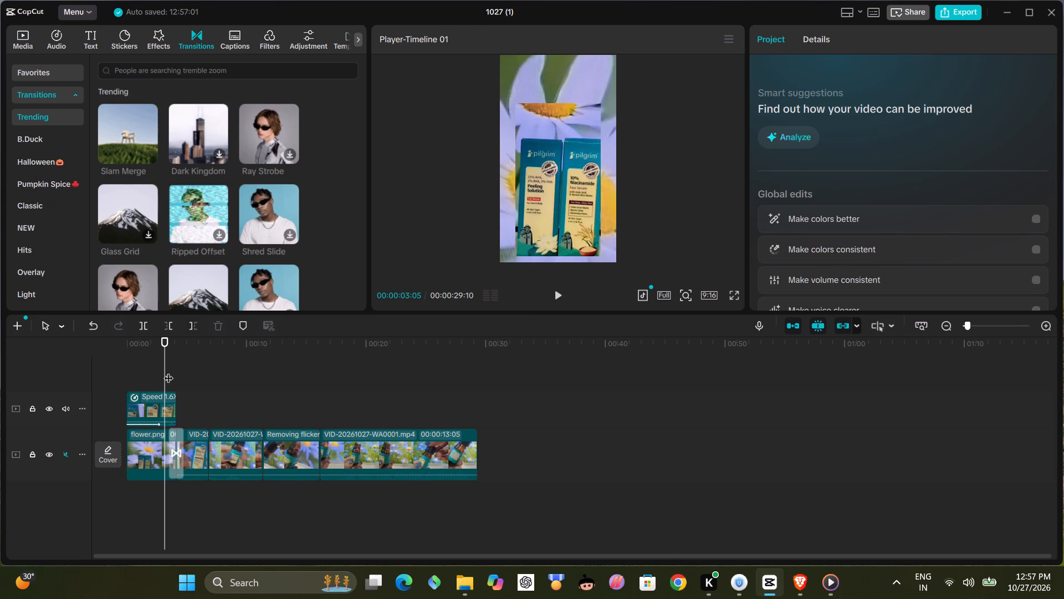
Play the video from the timeline start to examine the transition out of the flower image.
drag(168, 371, 90, 372)
click(554, 293)
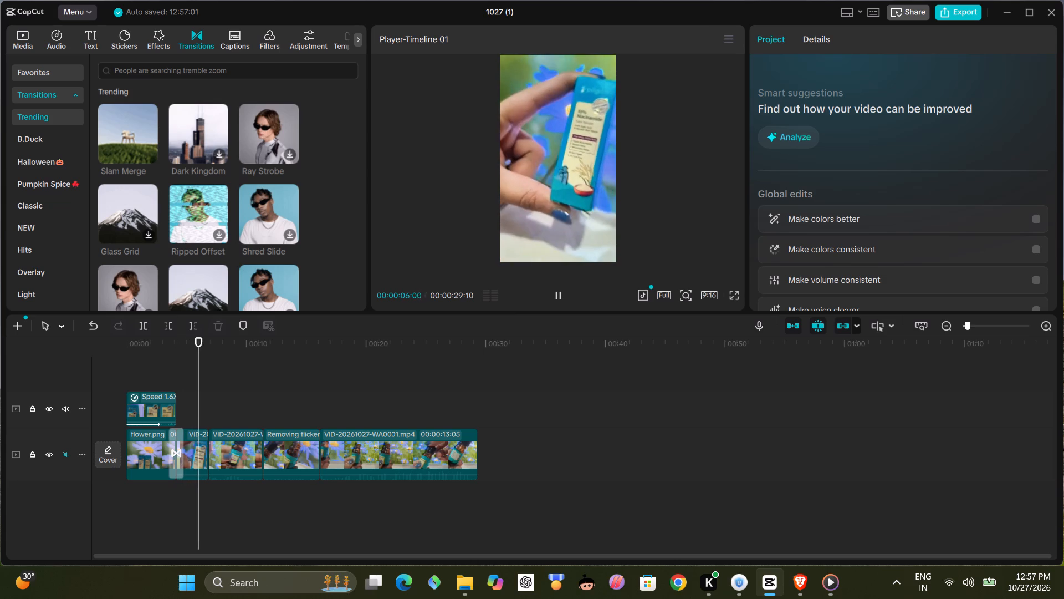
click(555, 293)
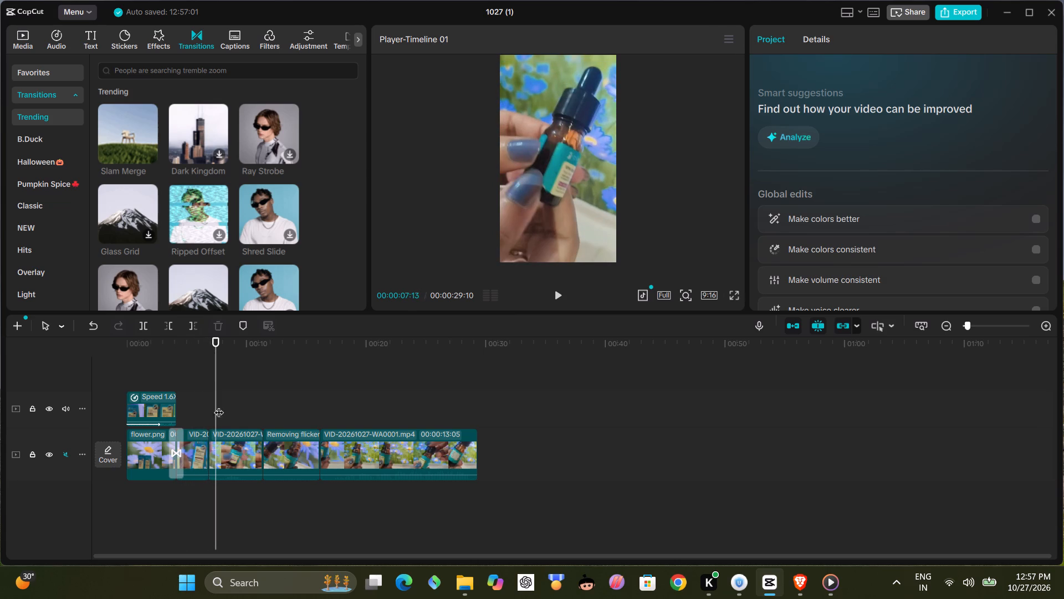
Add the Slam Merge transition between the first and second product video clips on the main track.
click(201, 413)
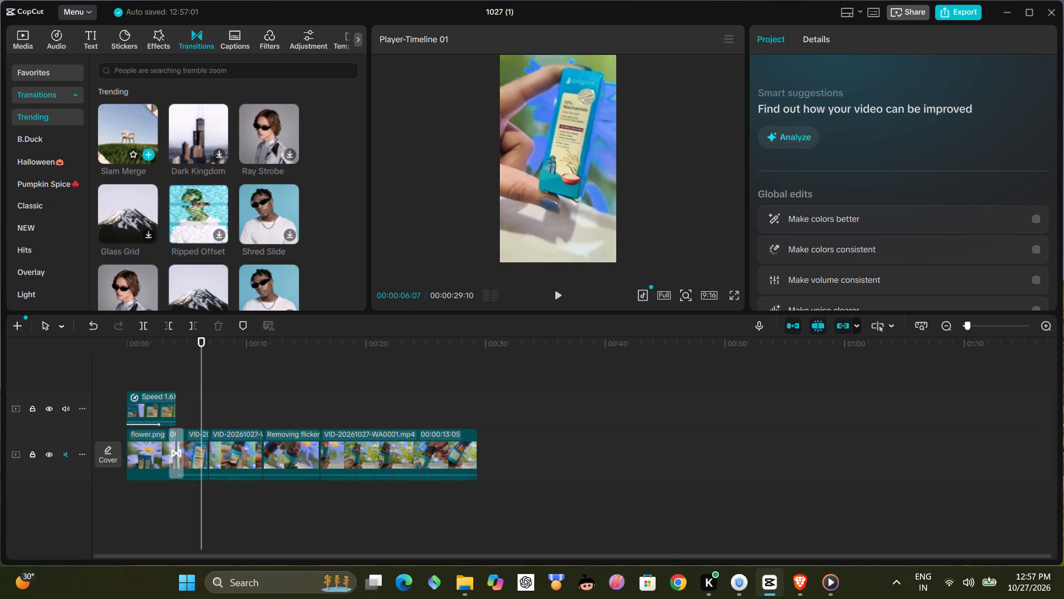
click(149, 154)
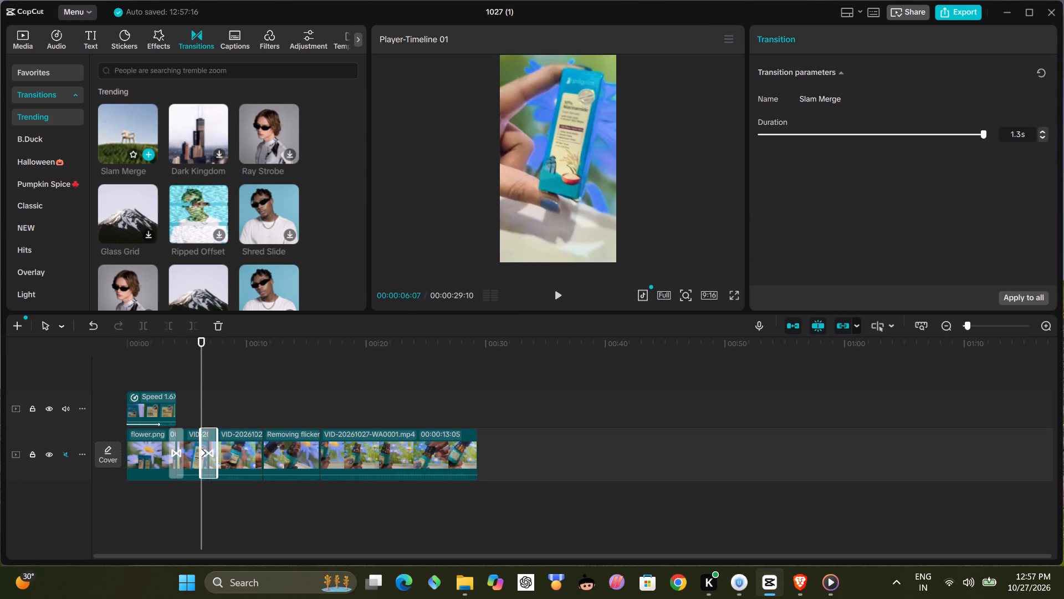
Add the Slam Merge transition between the second product video clip and the third, flicker-removed clip.
click(187, 400)
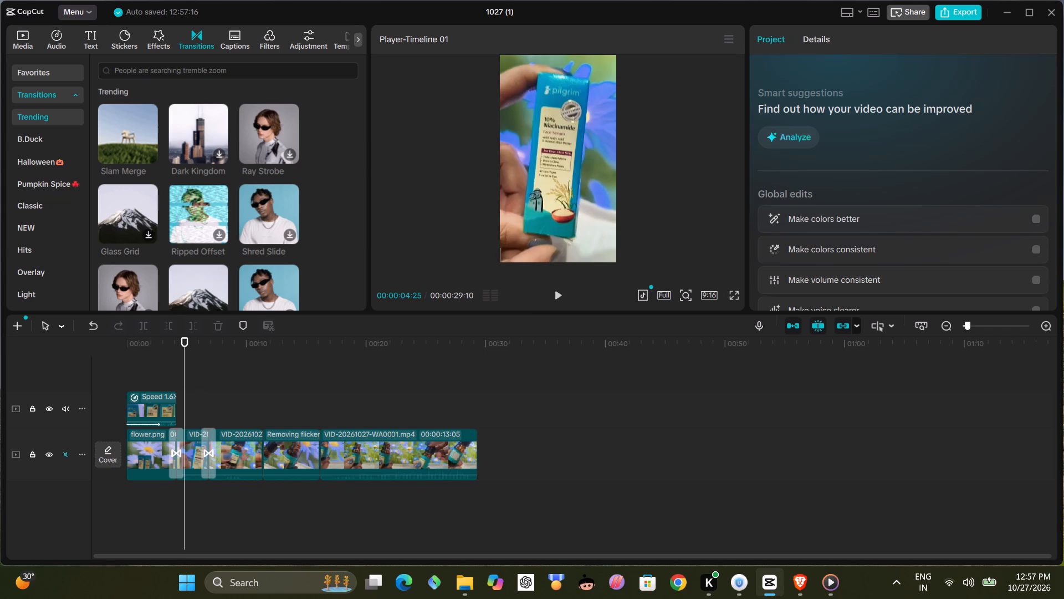
click(553, 293)
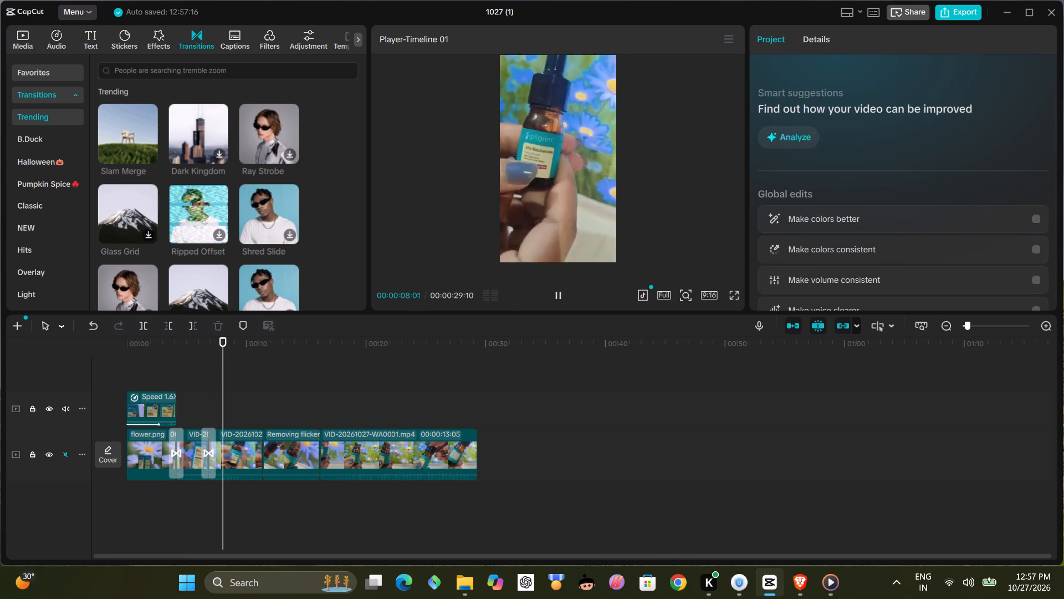
click(559, 294)
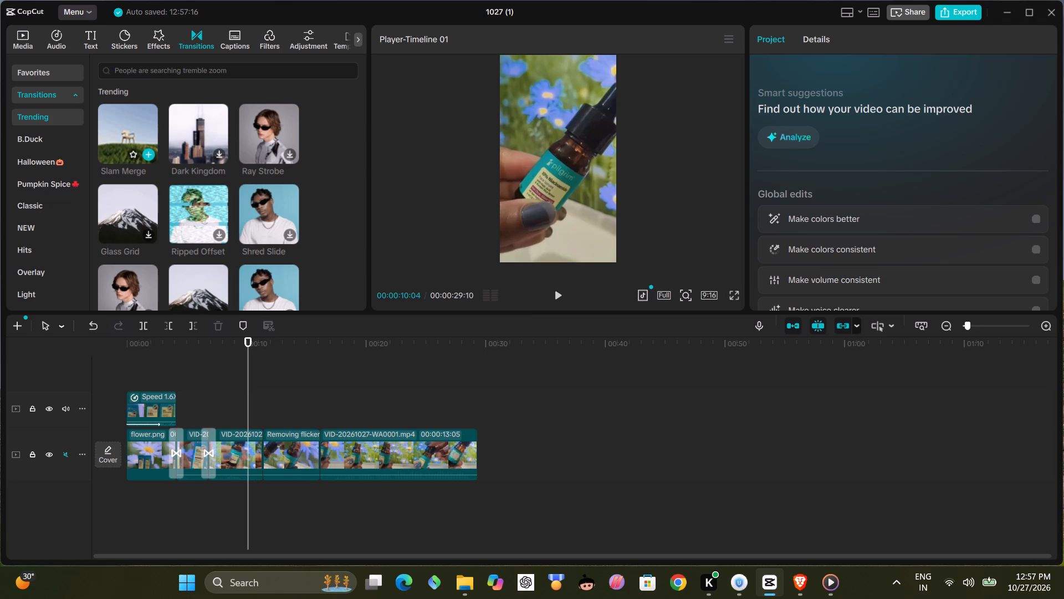
click(149, 153)
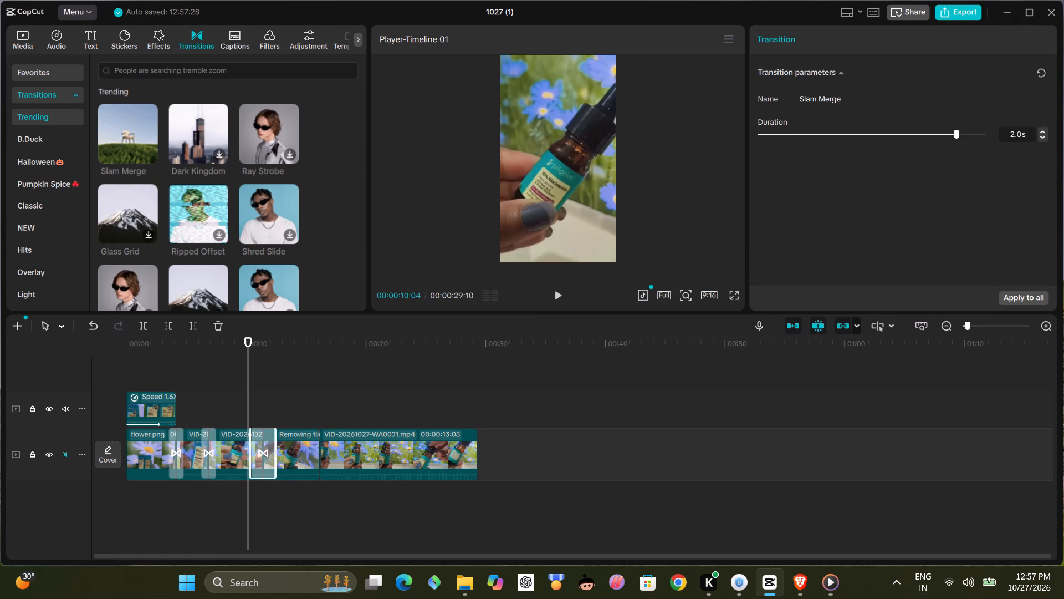
Add the Slam Merge transition between the flicker-removed clip and the last product video clip.
click(227, 412)
click(556, 301)
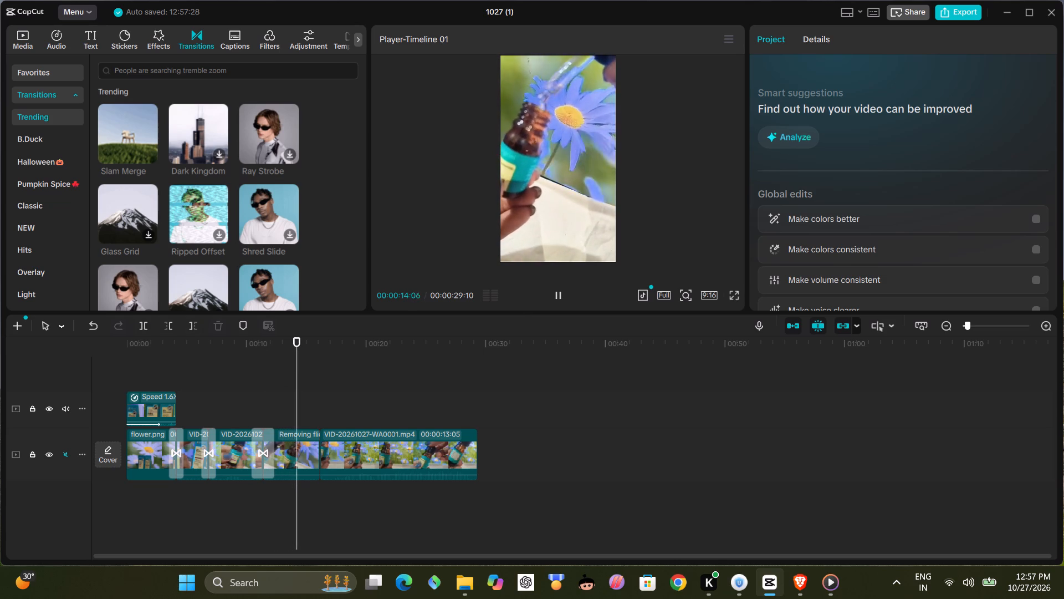
click(559, 298)
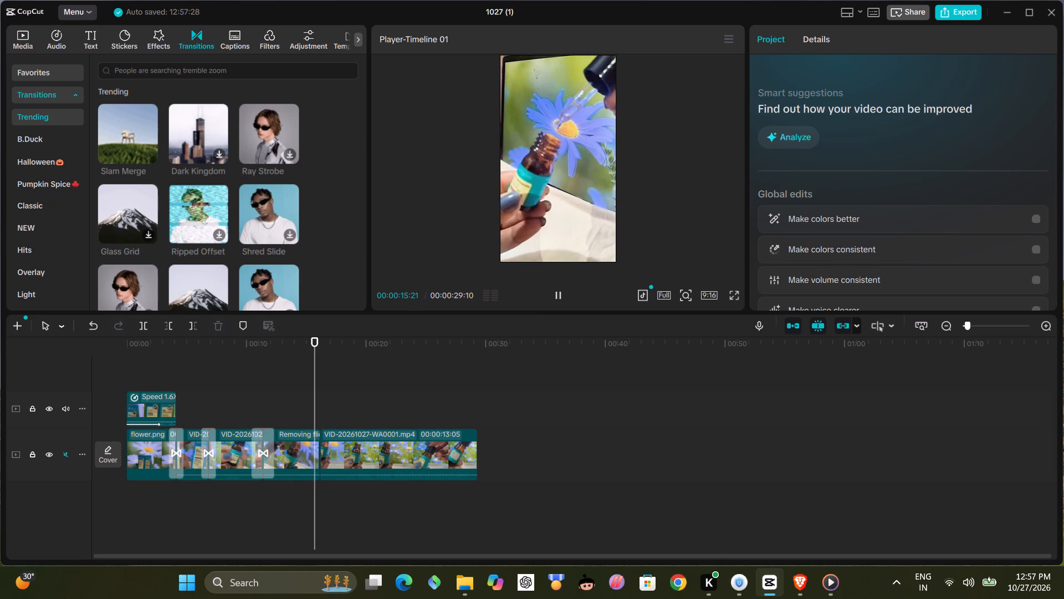
click(150, 156)
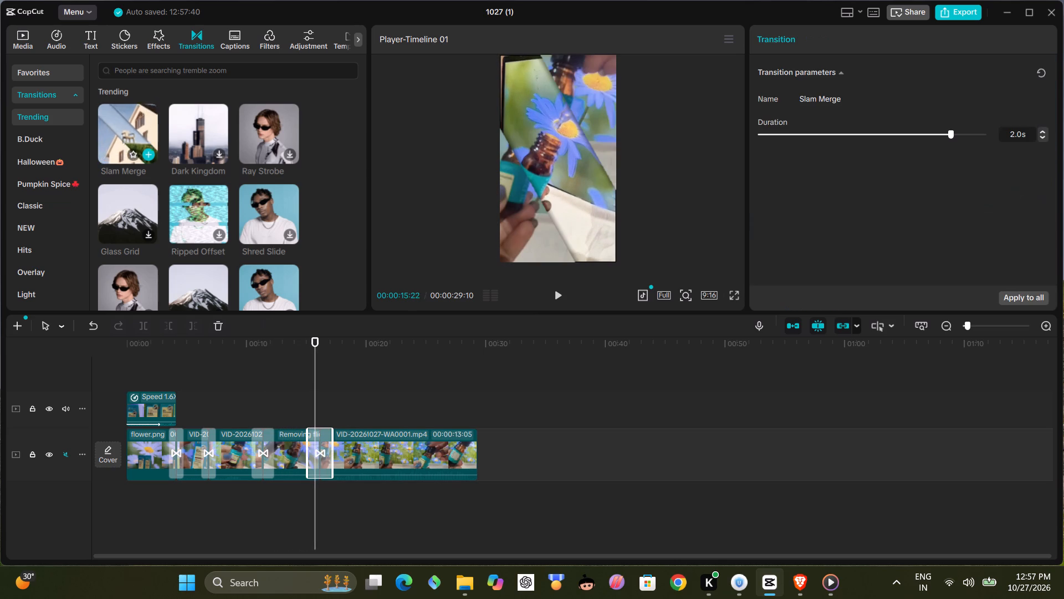
Review the playback around the last transitions and delete the flicker-removed clip from the main track.
click(556, 295)
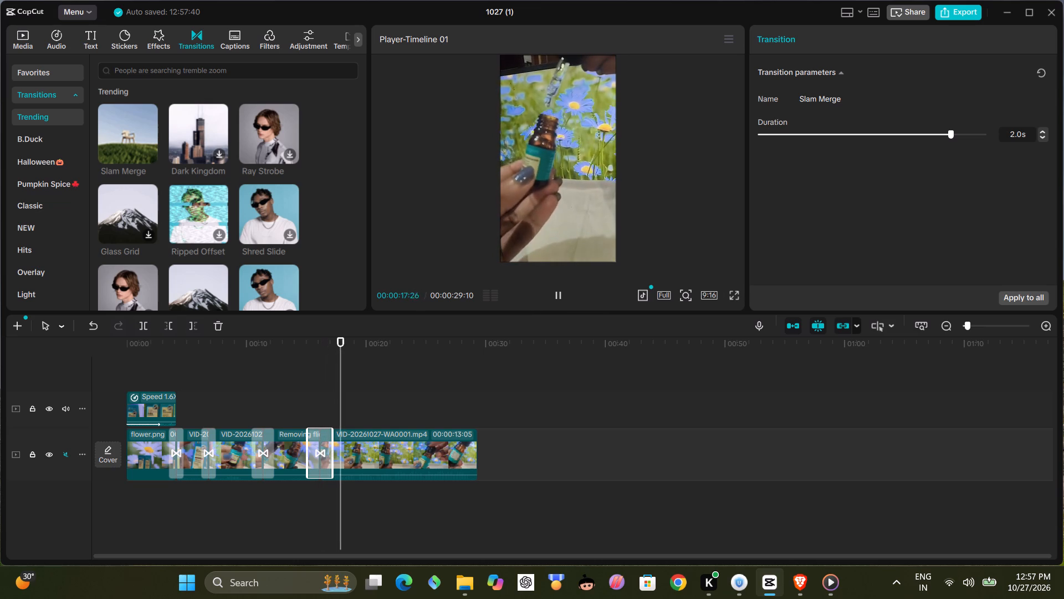
click(243, 398)
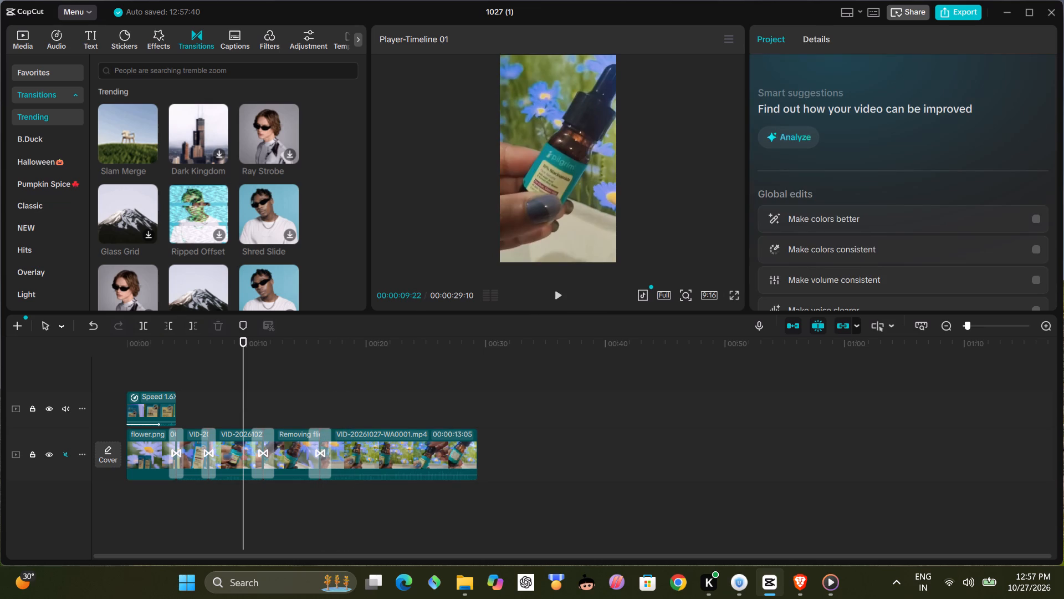
click(558, 291)
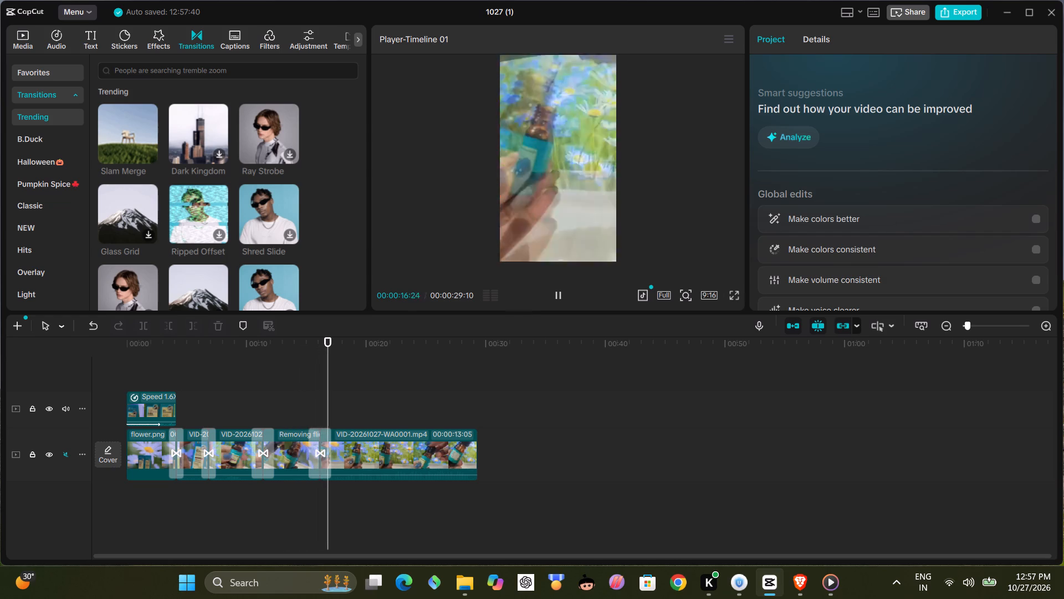
click(288, 448)
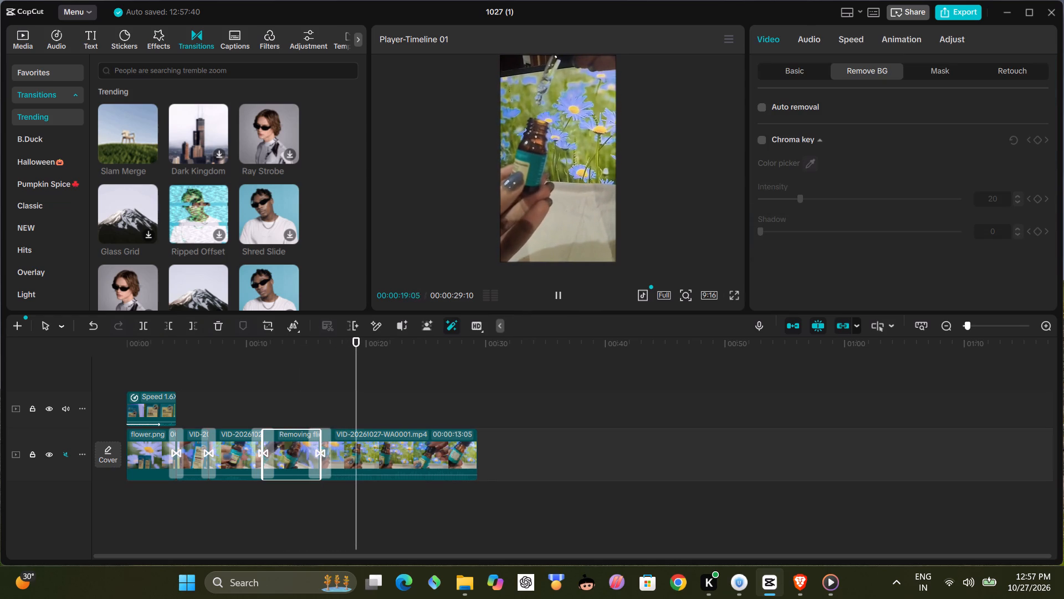
key(BackSpace)
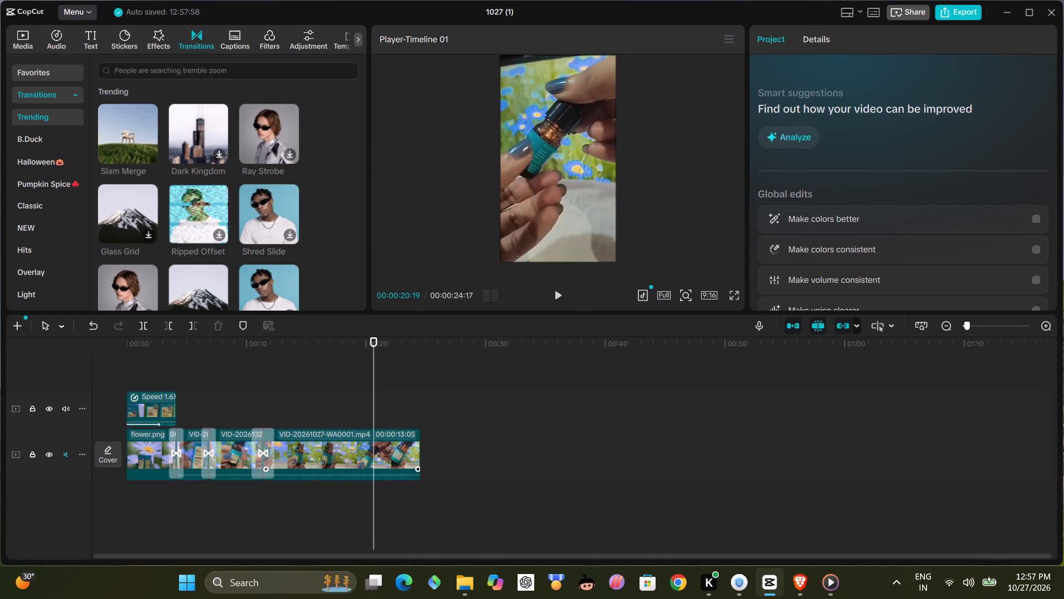
Trim the start of the last product video clip on the main track, shortening it to about 12 seconds.
click(226, 423)
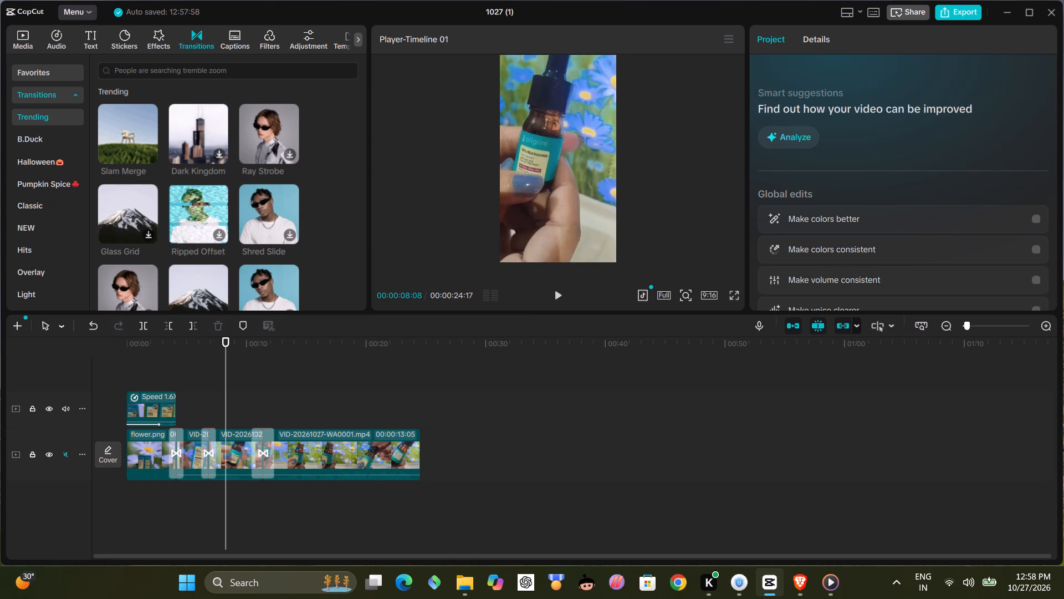
click(560, 296)
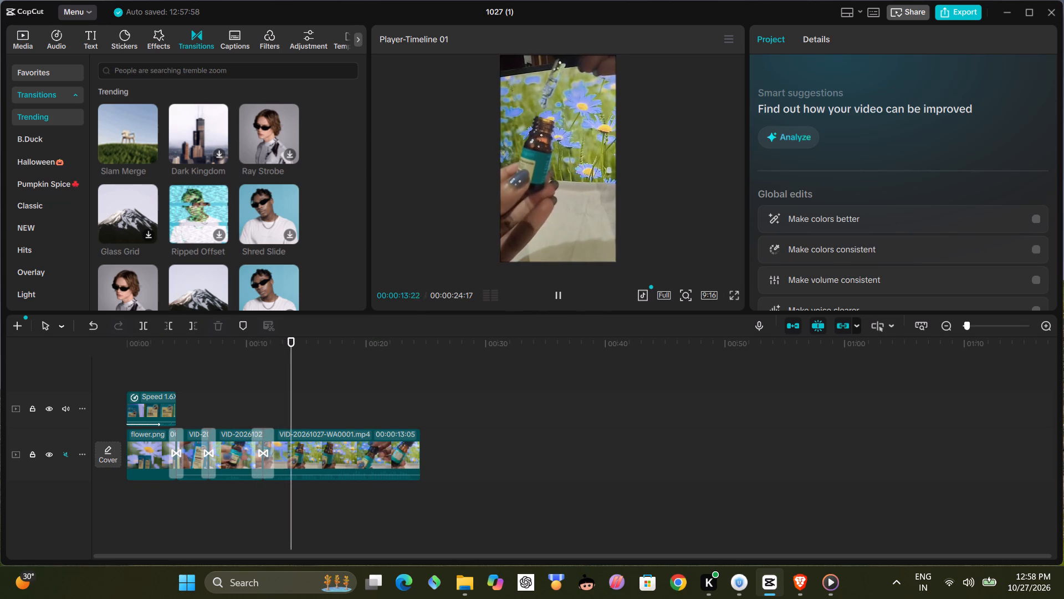
click(286, 440)
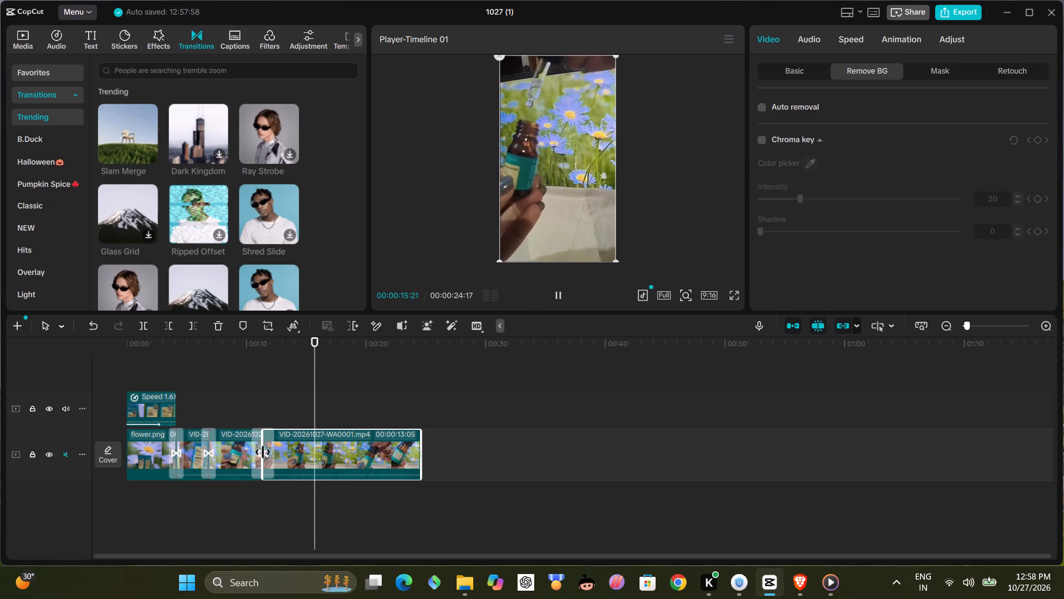
drag(263, 452, 272, 448)
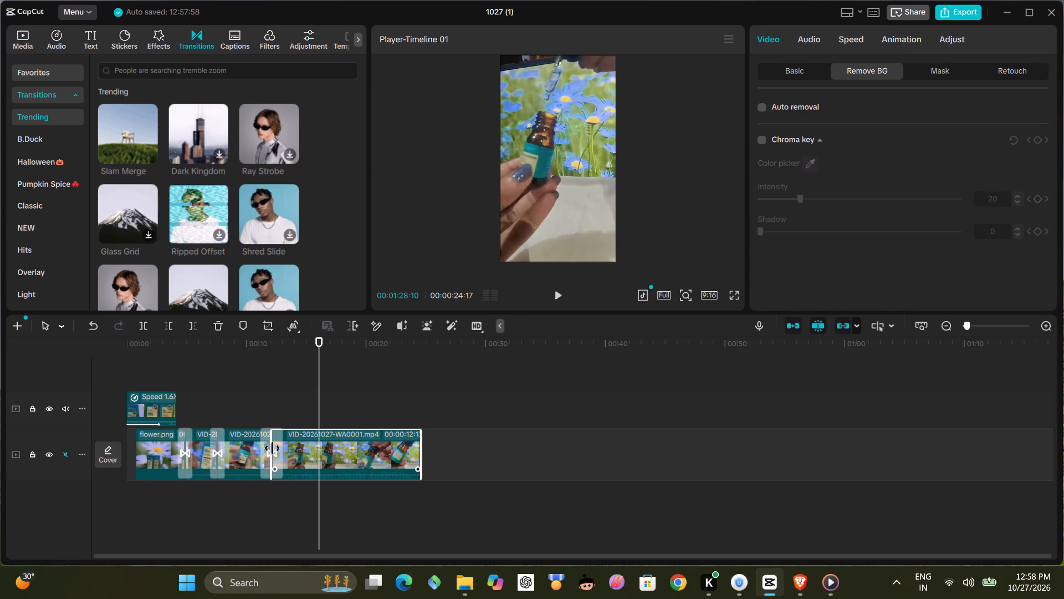
drag(272, 448, 273, 449)
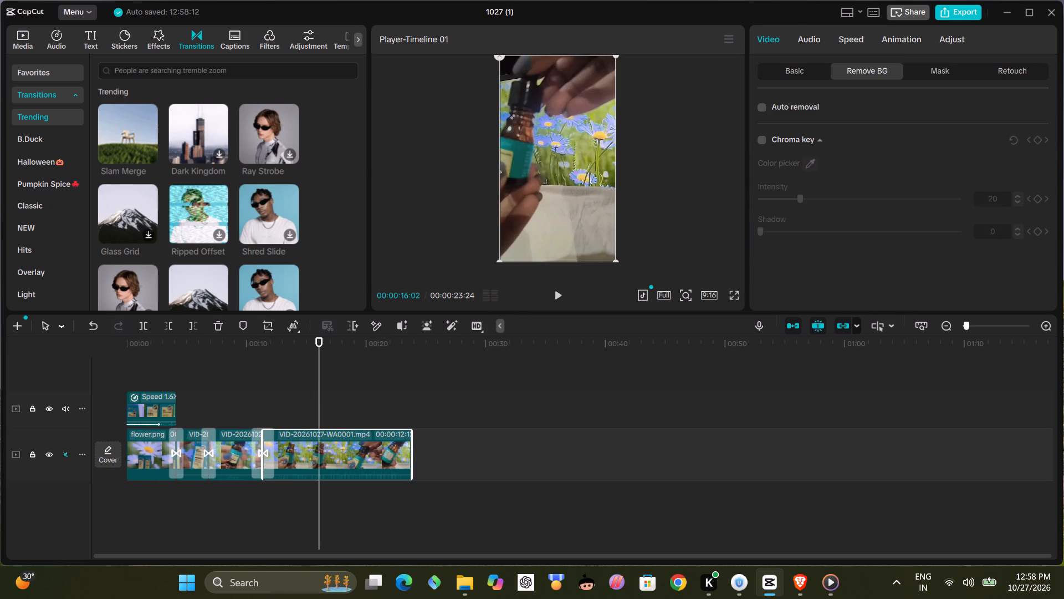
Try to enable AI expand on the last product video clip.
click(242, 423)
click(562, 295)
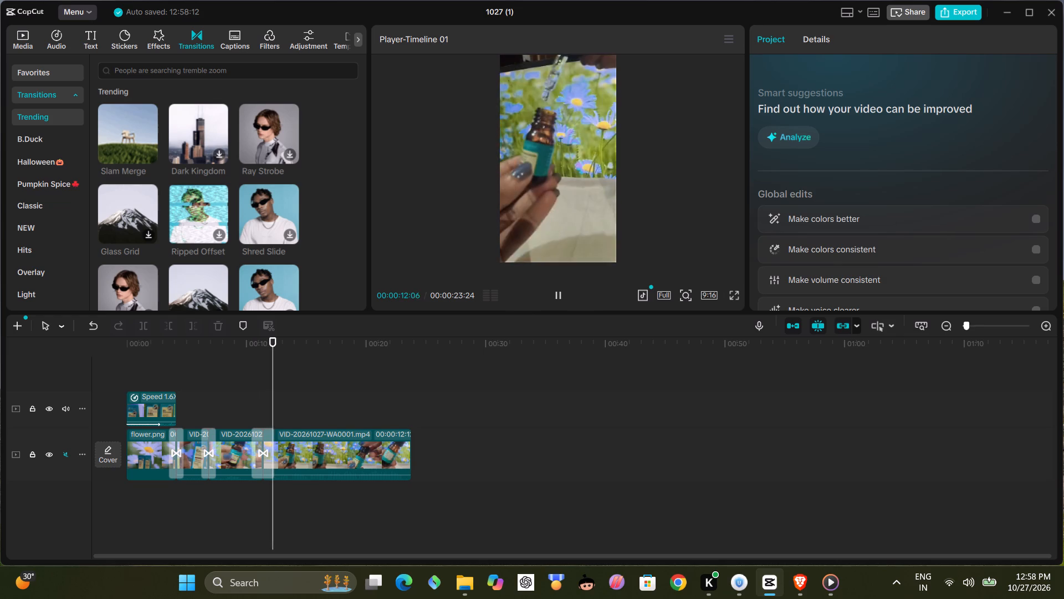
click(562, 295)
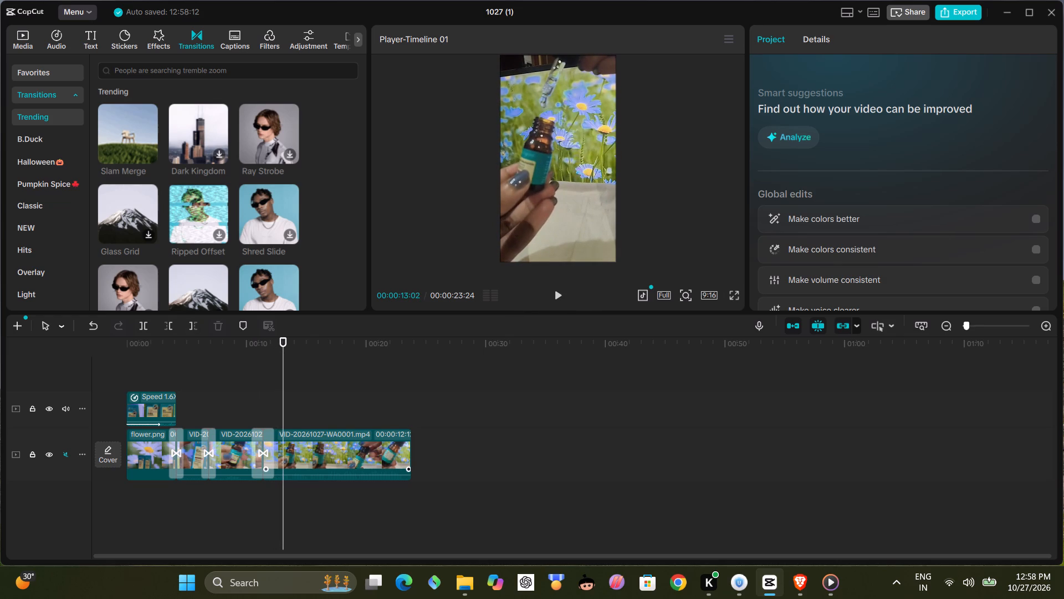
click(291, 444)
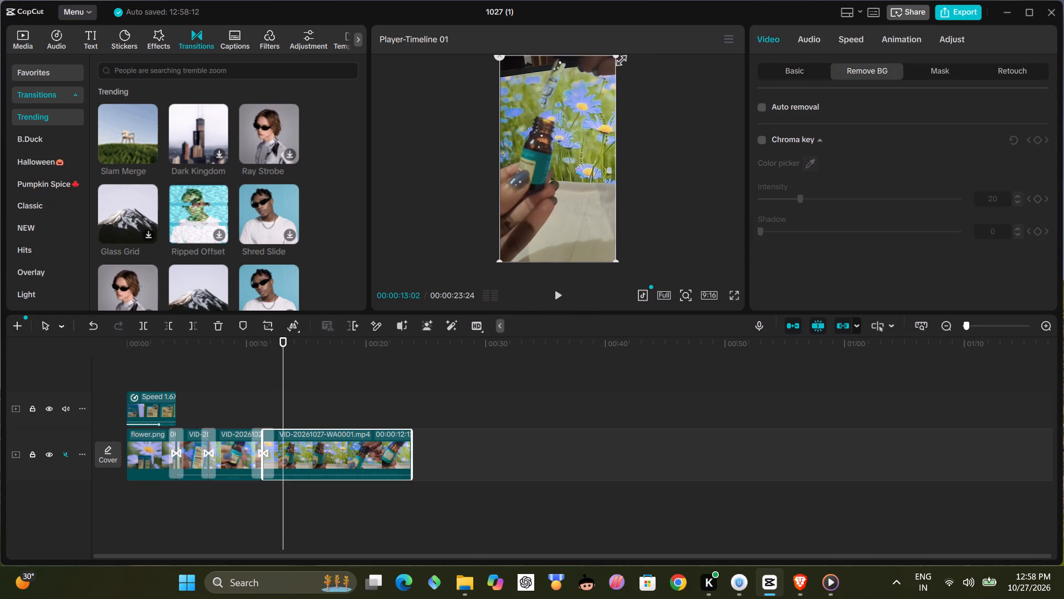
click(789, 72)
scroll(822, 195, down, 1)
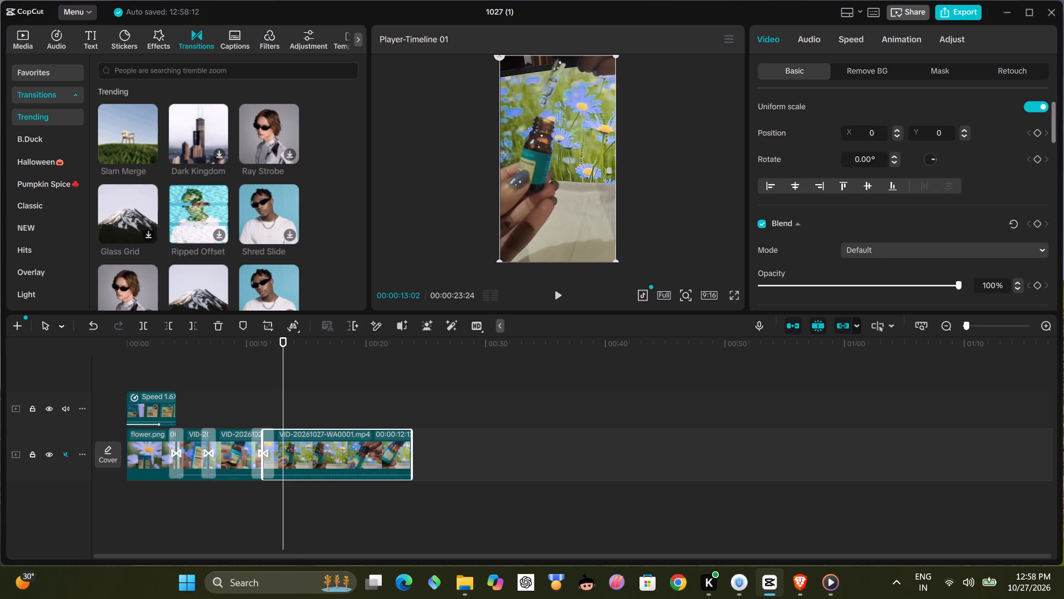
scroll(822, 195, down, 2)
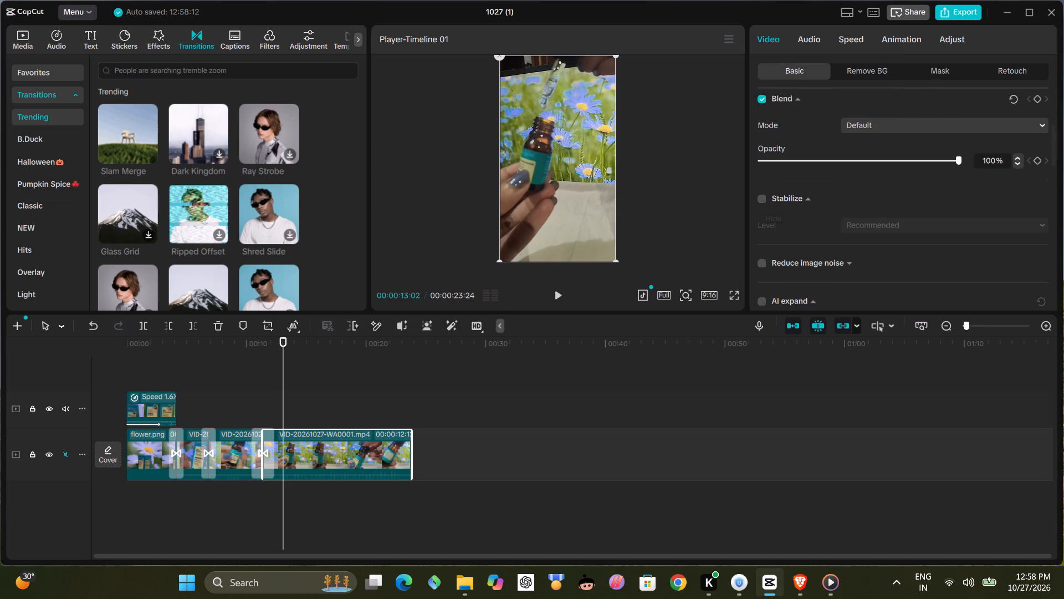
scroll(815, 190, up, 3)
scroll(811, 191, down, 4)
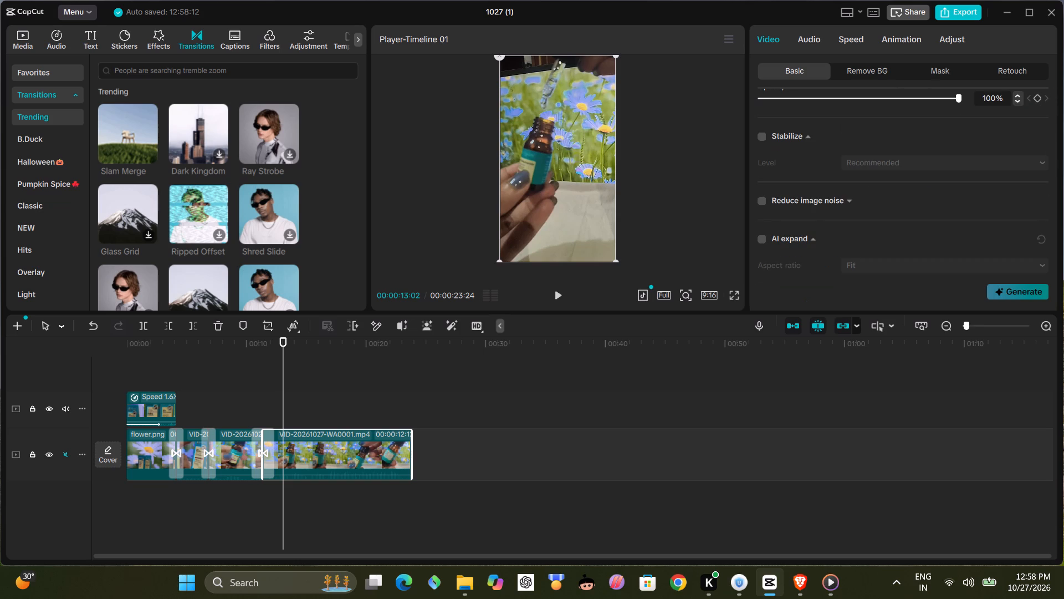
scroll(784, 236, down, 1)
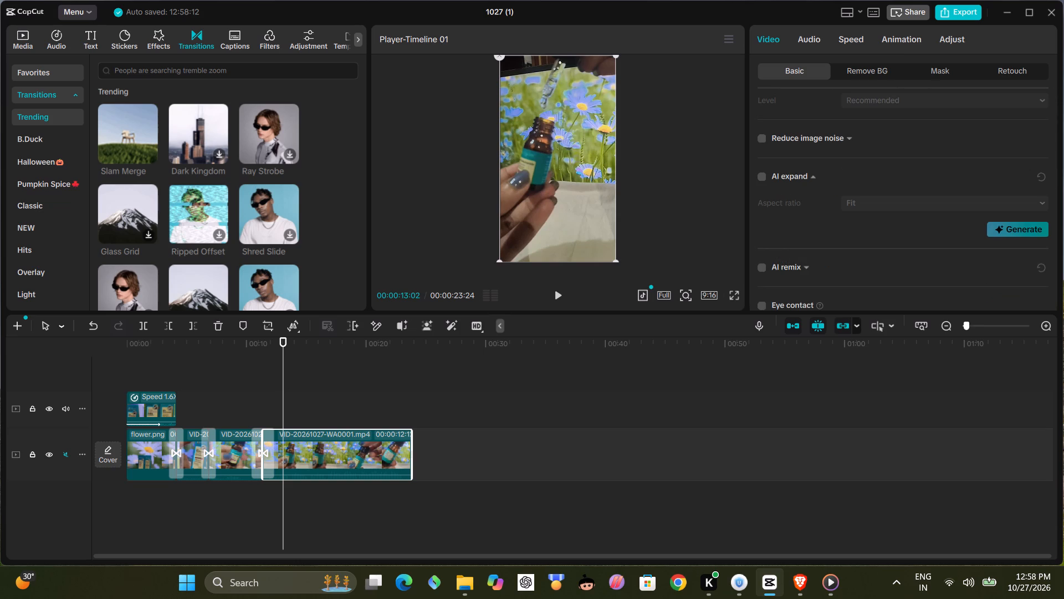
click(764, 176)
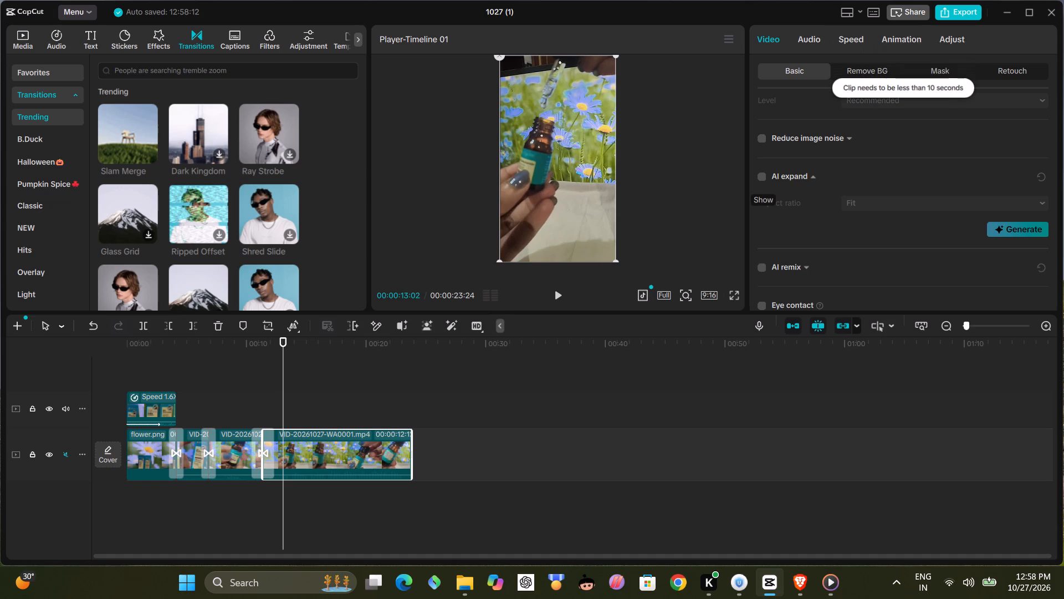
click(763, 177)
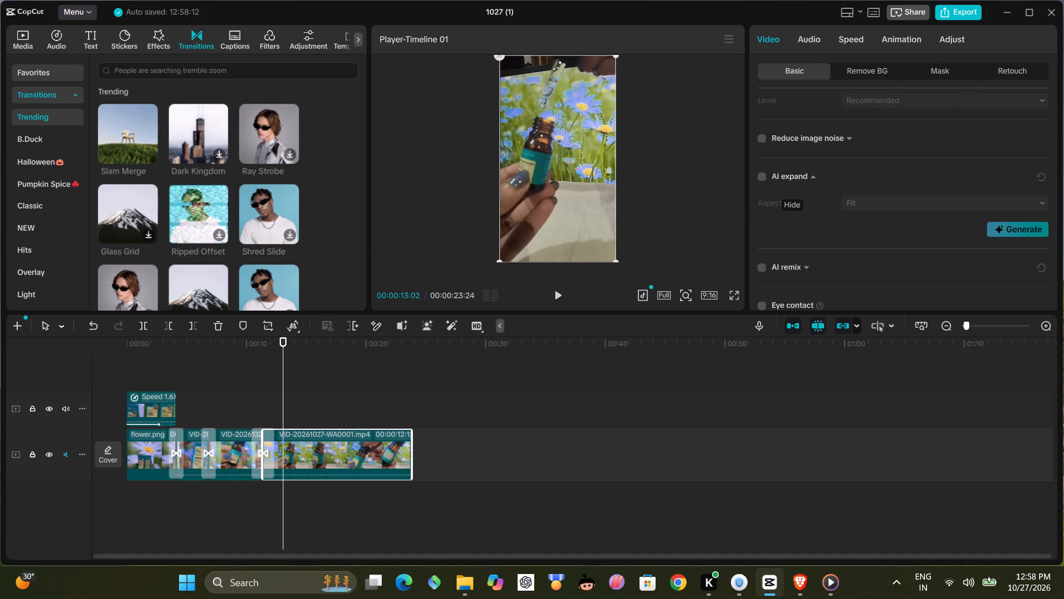
Enlarge the last product video clip uniformly in the preview so that it extends beyond the frame edges.
scroll(787, 175, up, 1)
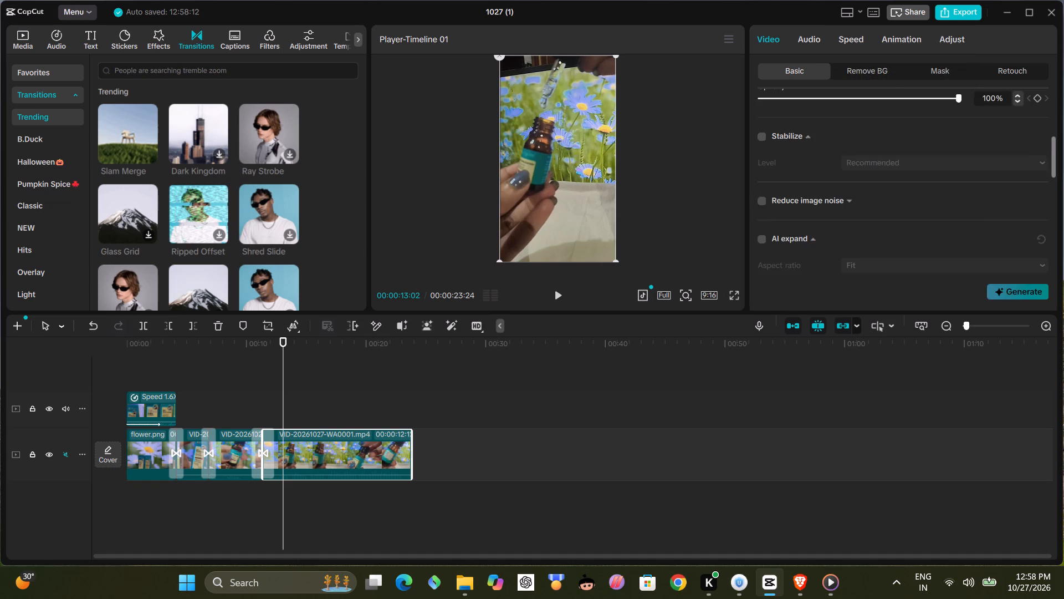
scroll(787, 175, up, 3)
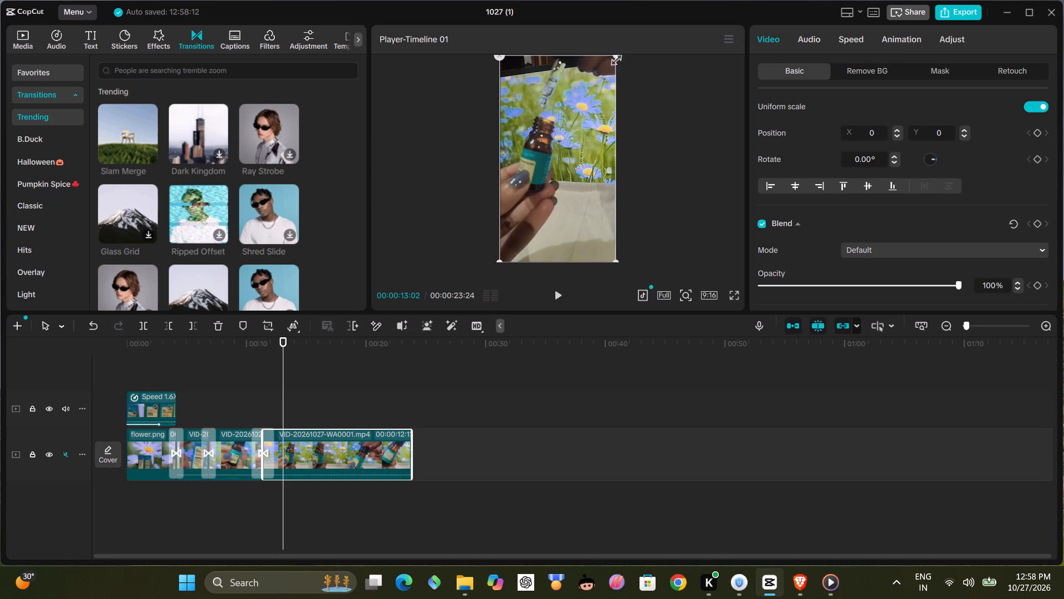
drag(610, 58, 656, 28)
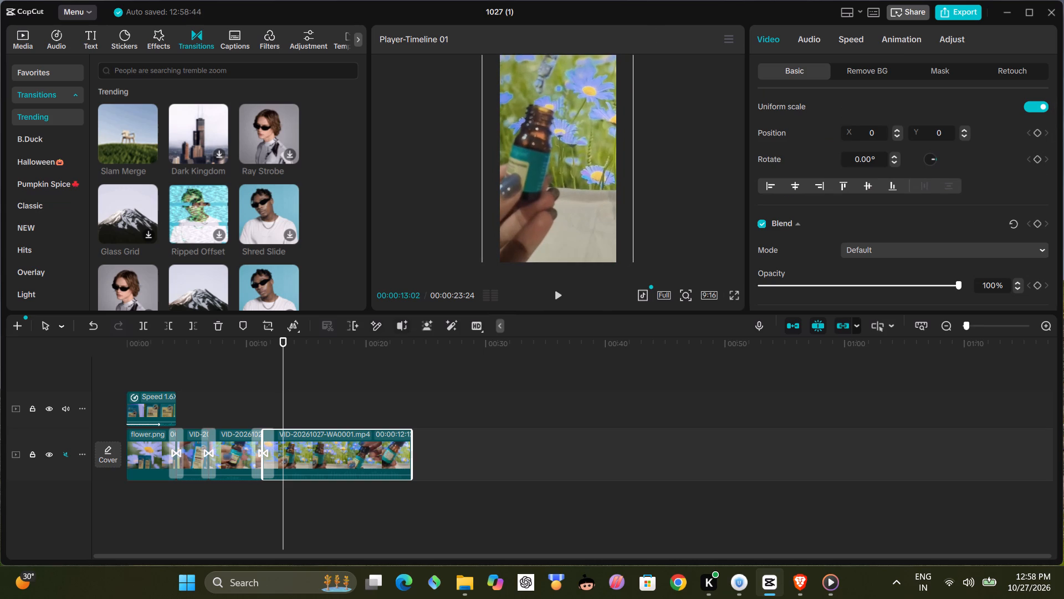
Trim the end of the last product video clip back to 00:00:16:28 on the timeline.
drag(283, 381, 314, 384)
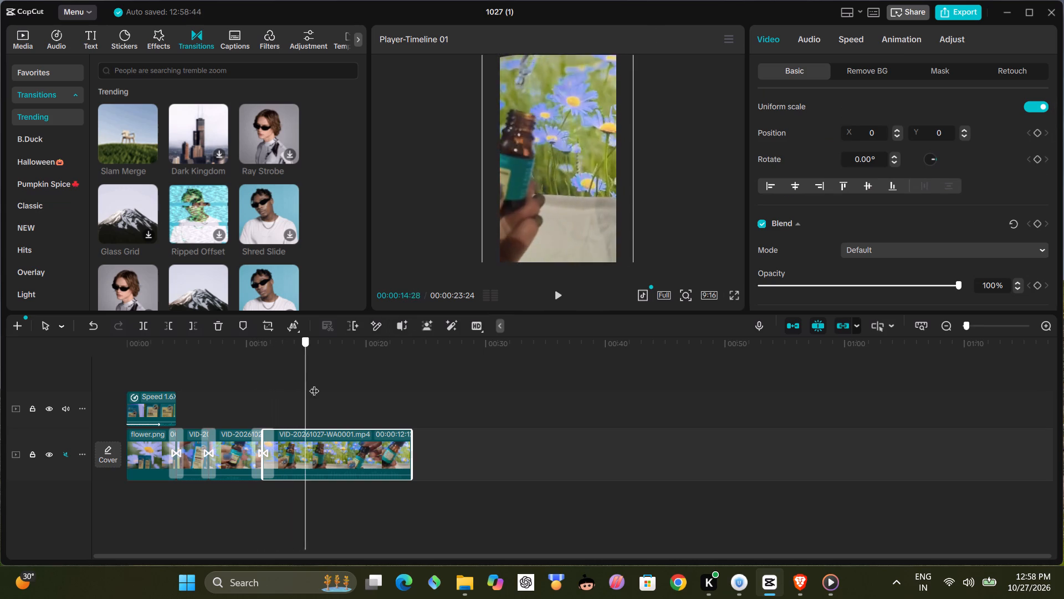
drag(314, 384, 401, 385)
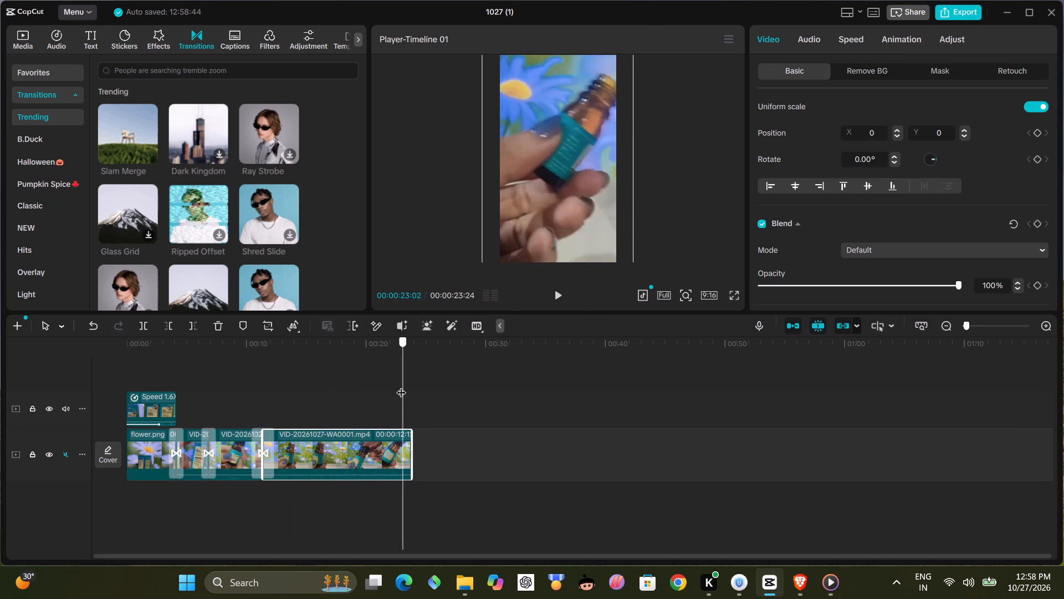
drag(401, 385, 275, 402)
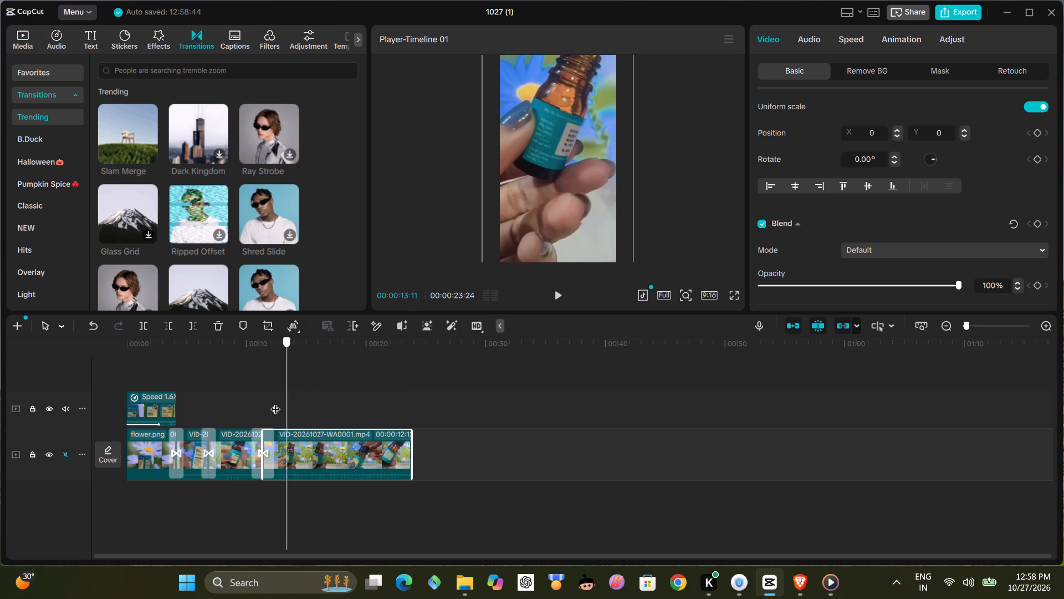
drag(275, 402, 329, 399)
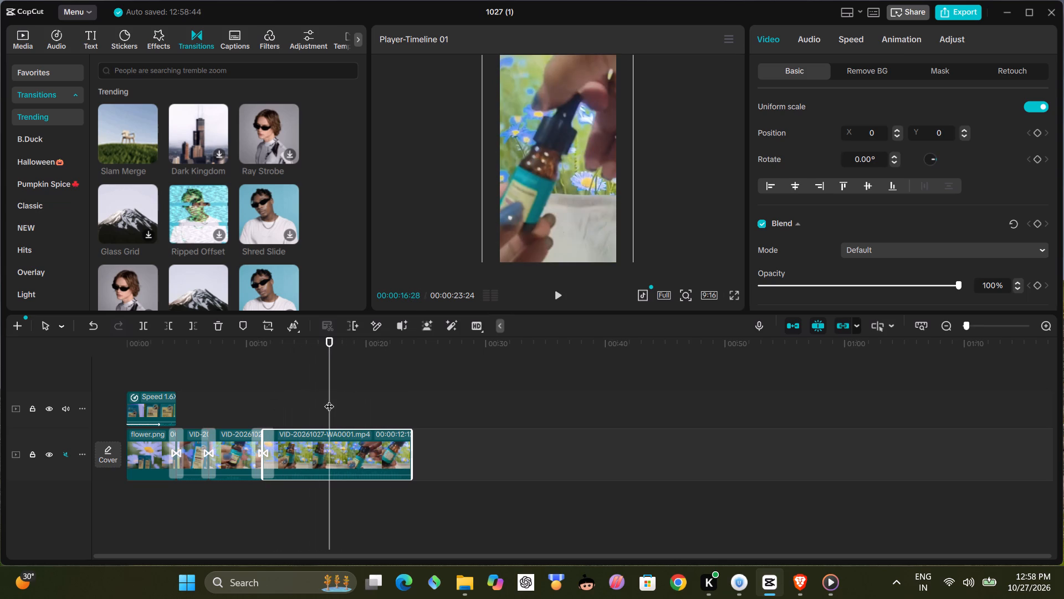
drag(414, 455, 330, 459)
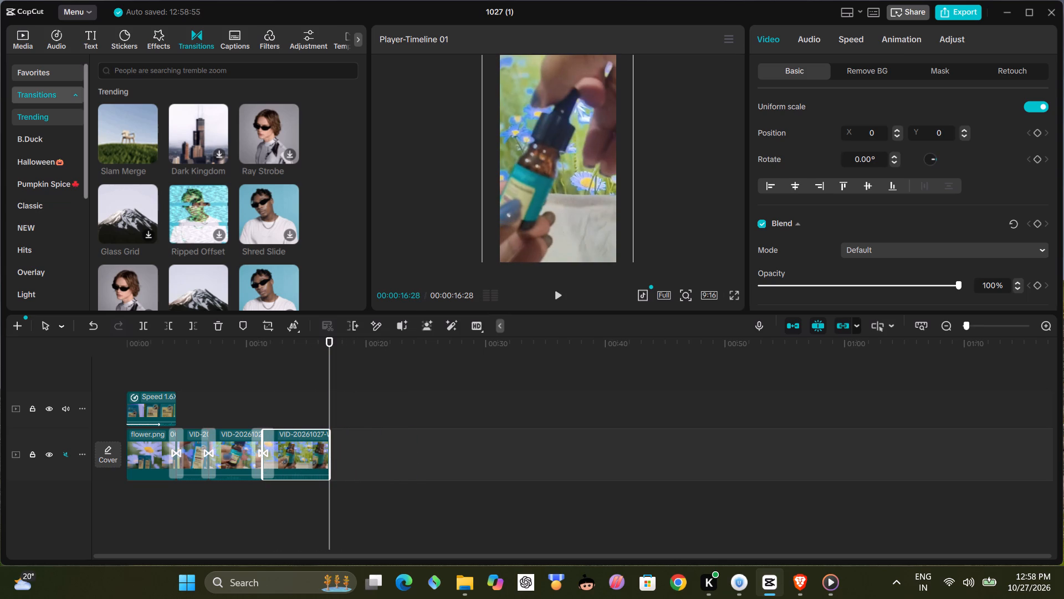
Add the 01:29 media video VID-20261027-WA0000.mp4 to the end of the main track.
click(16, 42)
scroll(174, 132, up, 2)
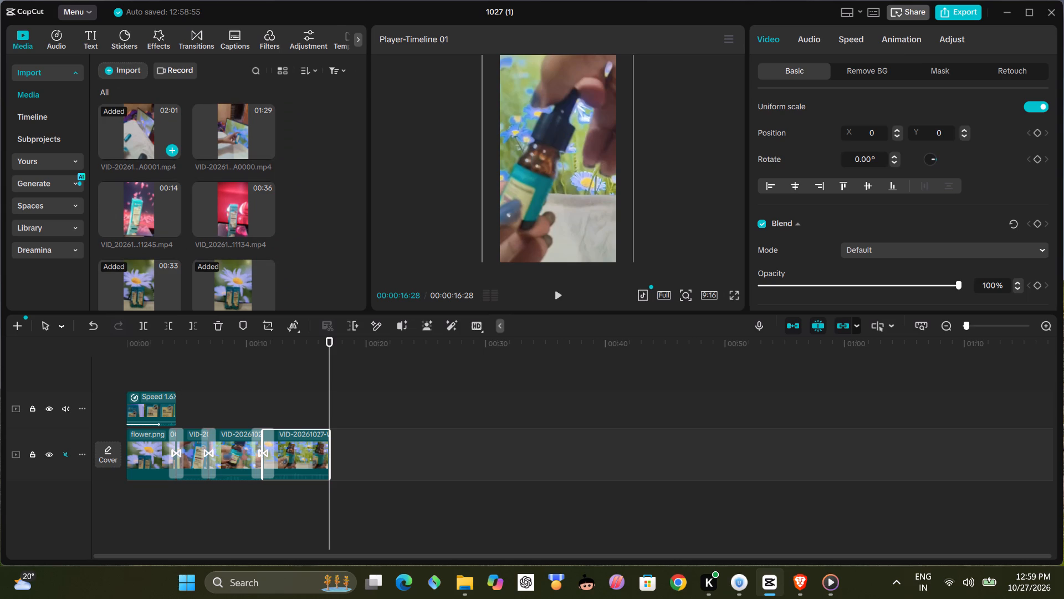
click(264, 150)
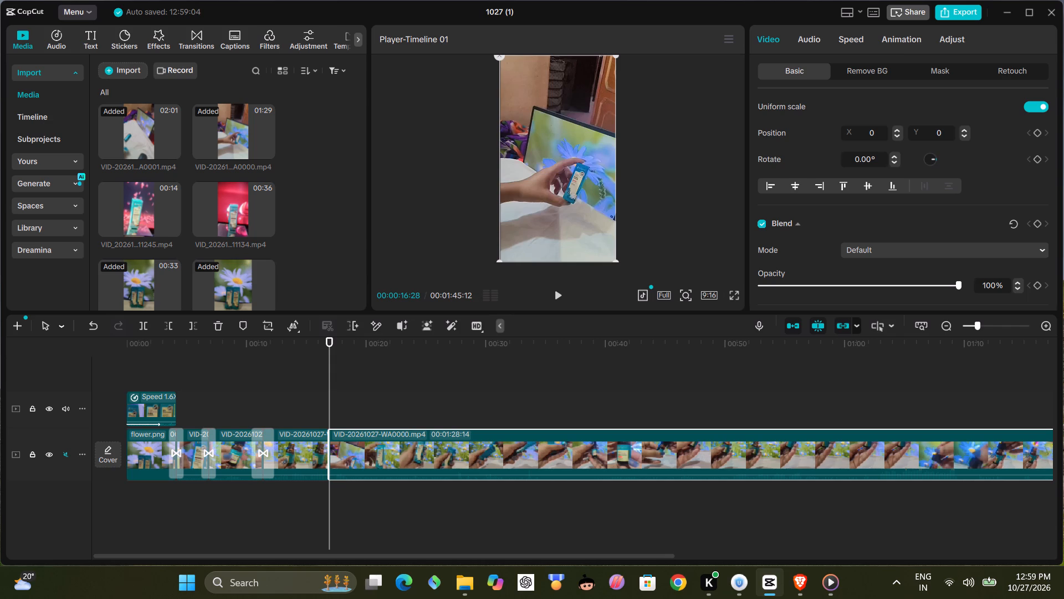
Play the beginning of the newly added video and compare it with the earlier product shots on the main track.
click(554, 292)
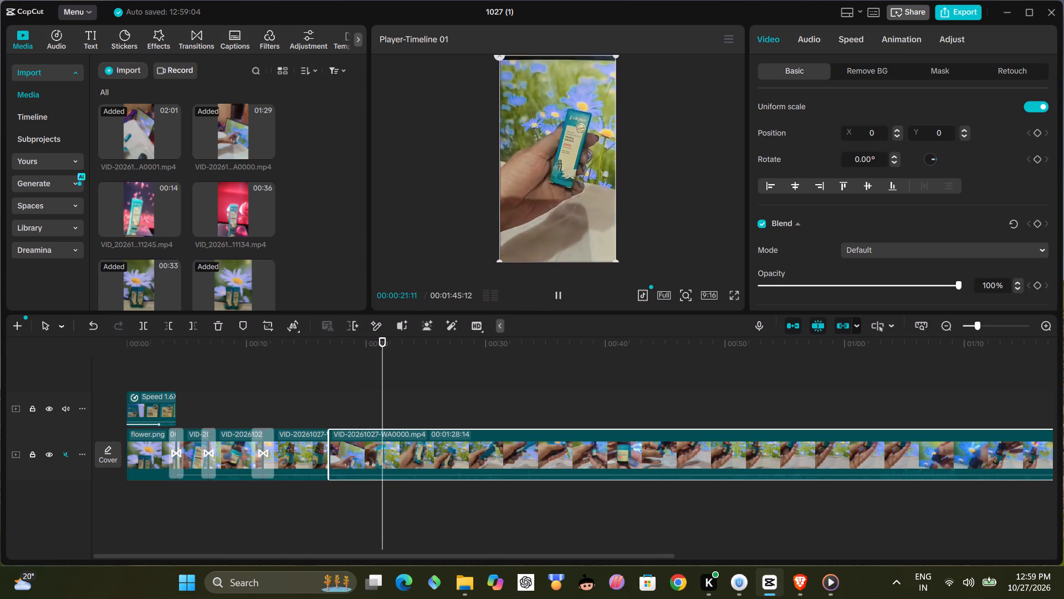
click(555, 292)
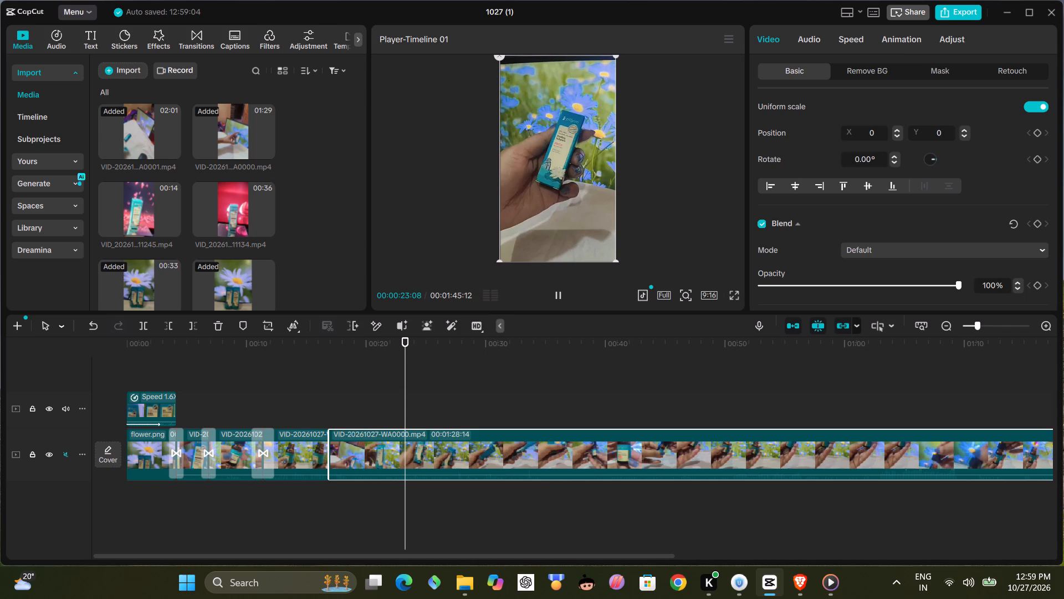
click(244, 419)
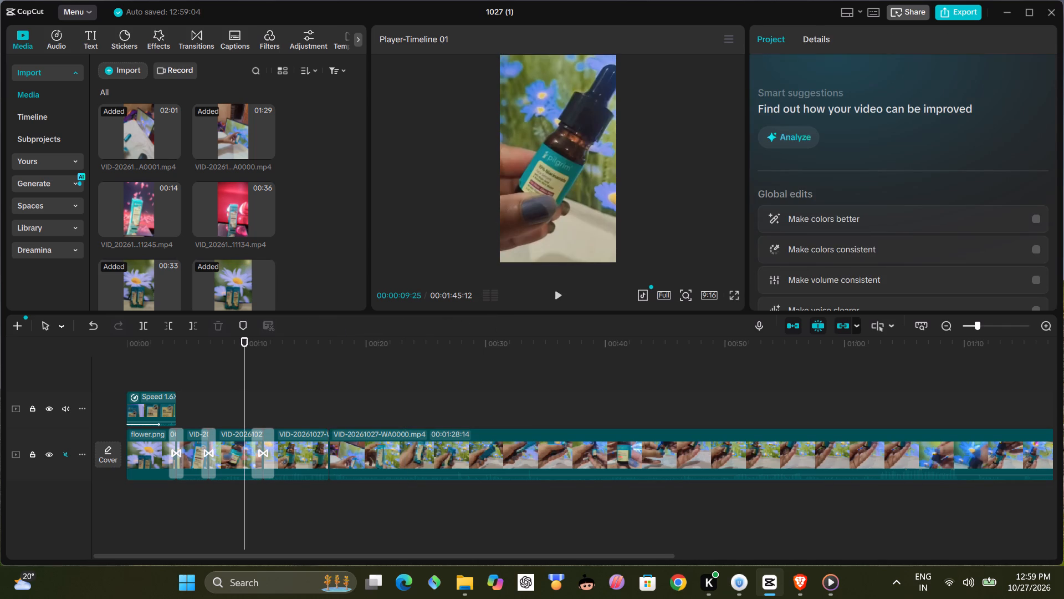
click(299, 422)
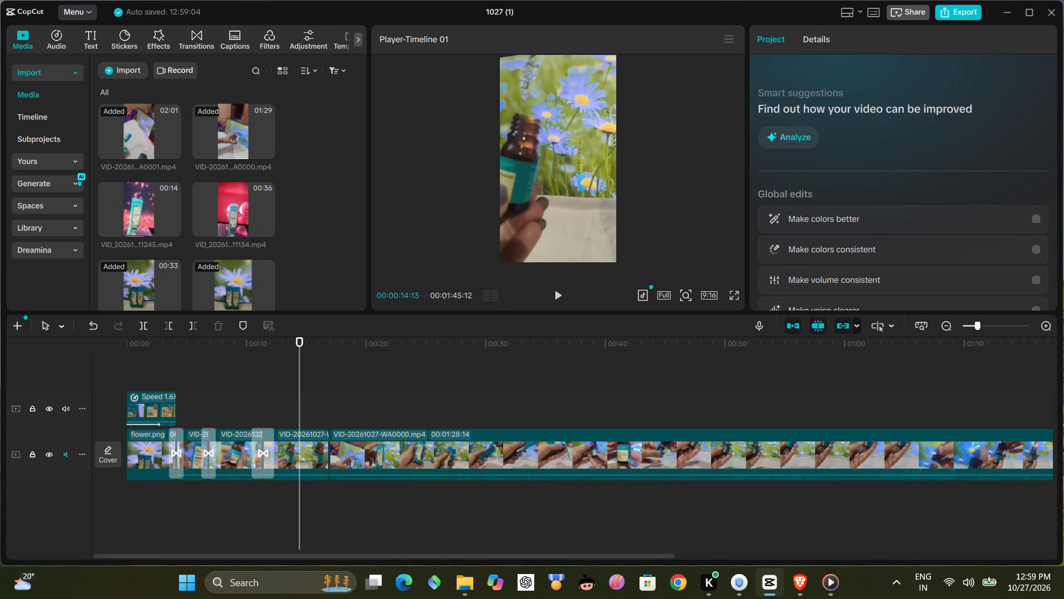
click(192, 414)
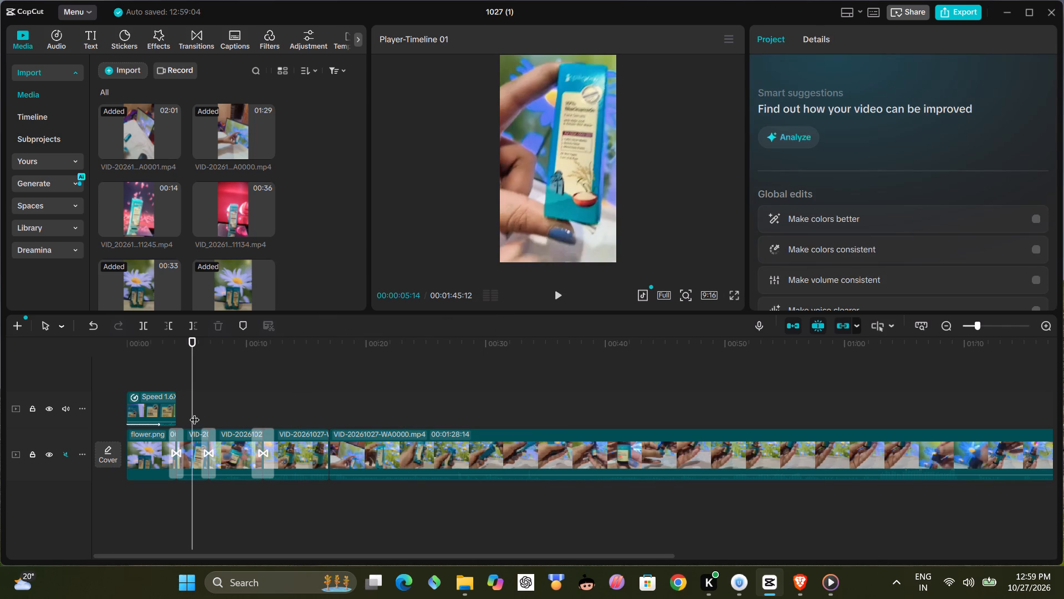
click(195, 413)
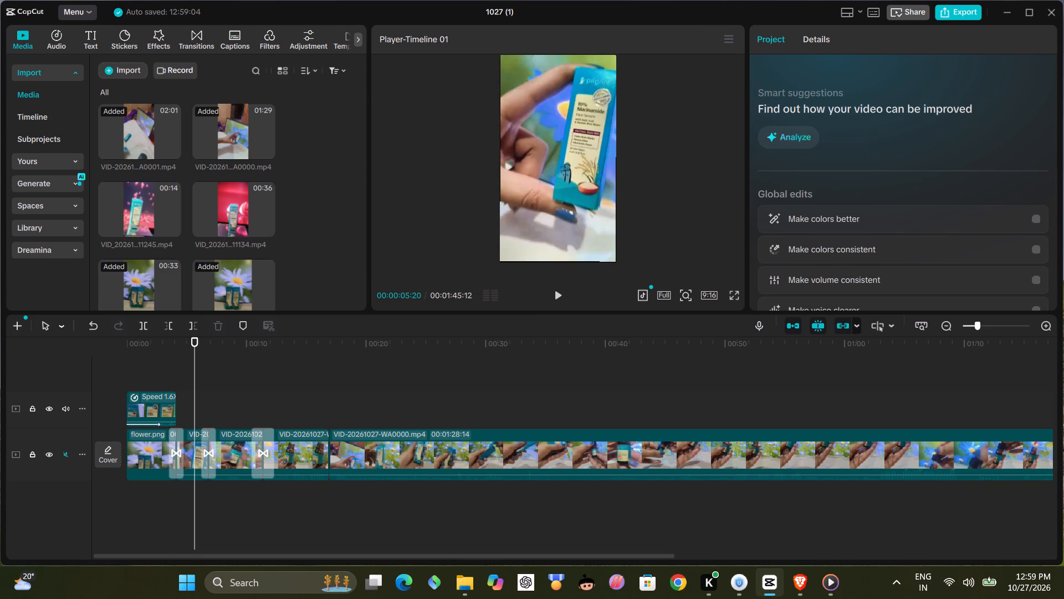
Review the newly added VID-20261027-WA0000.mp4 clip and split it at 00:00:21:28, where the box is held before the flowers.
click(465, 421)
click(419, 417)
click(397, 424)
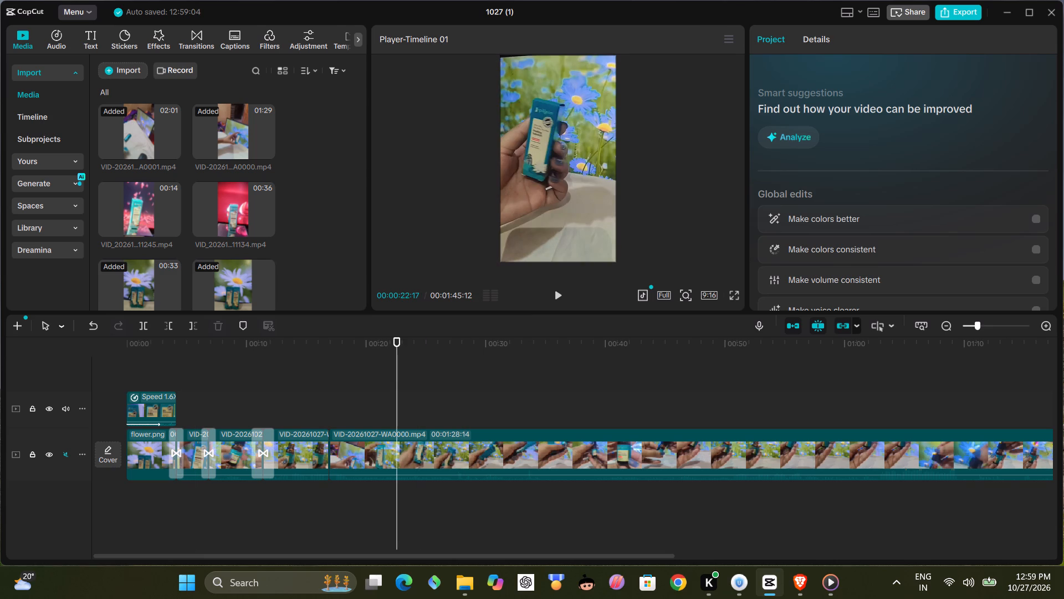
click(364, 410)
drag(364, 410, 351, 413)
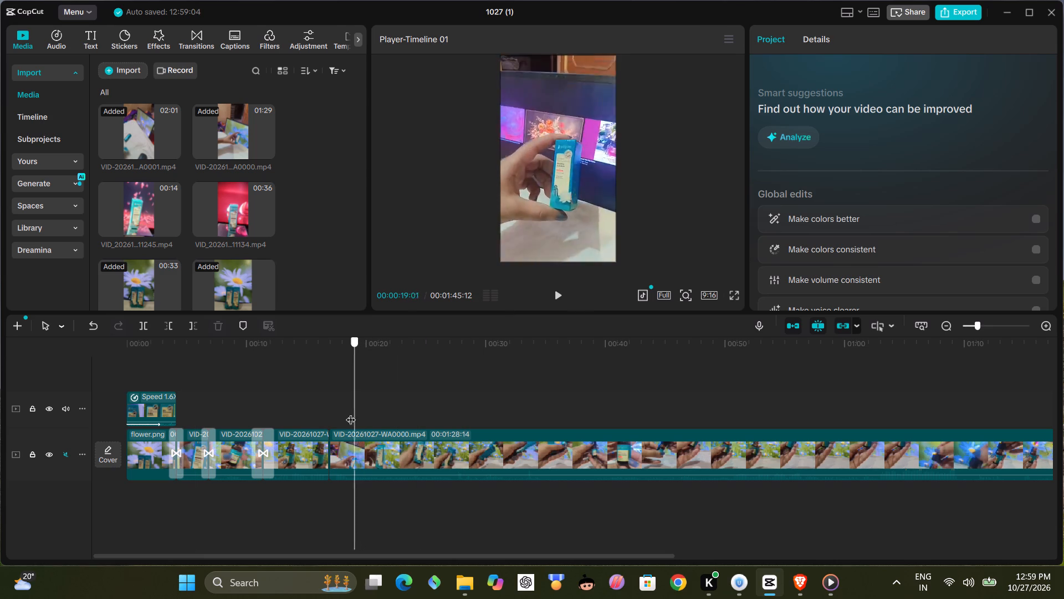
drag(351, 413, 331, 413)
click(560, 292)
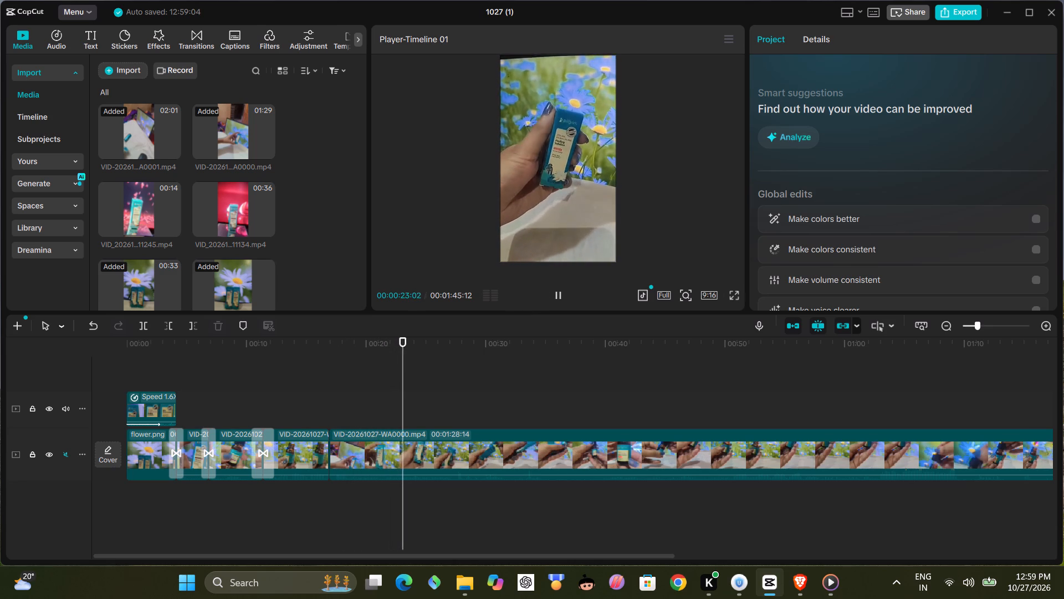
click(554, 299)
key(b)
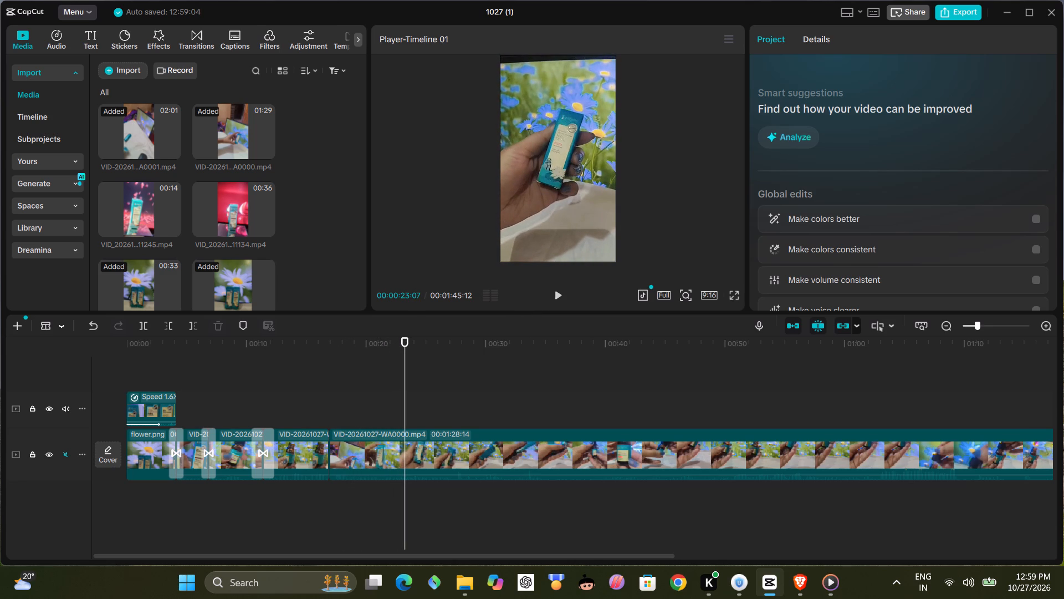
click(557, 297)
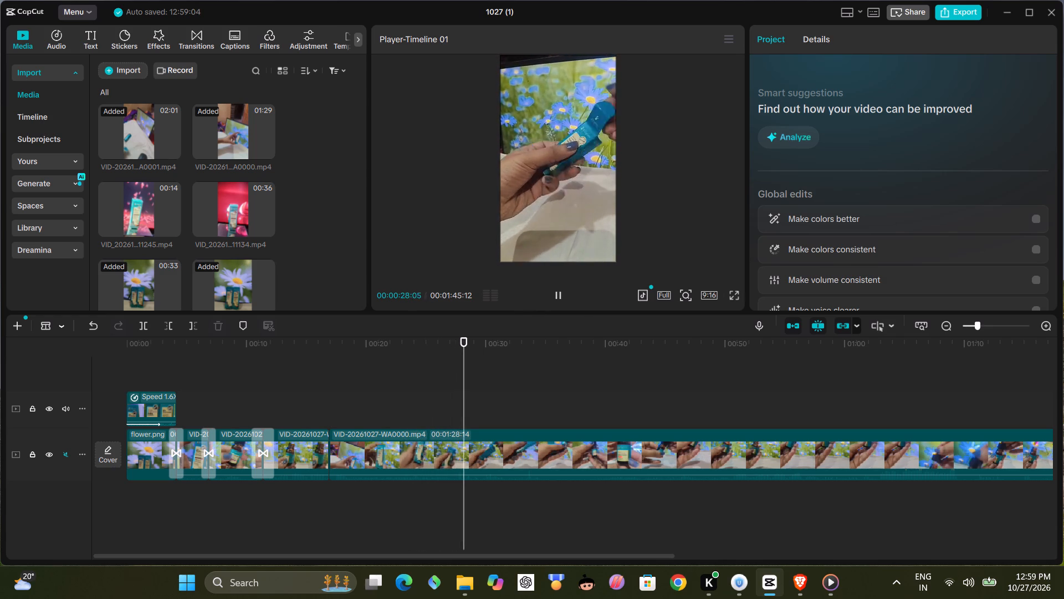
click(333, 395)
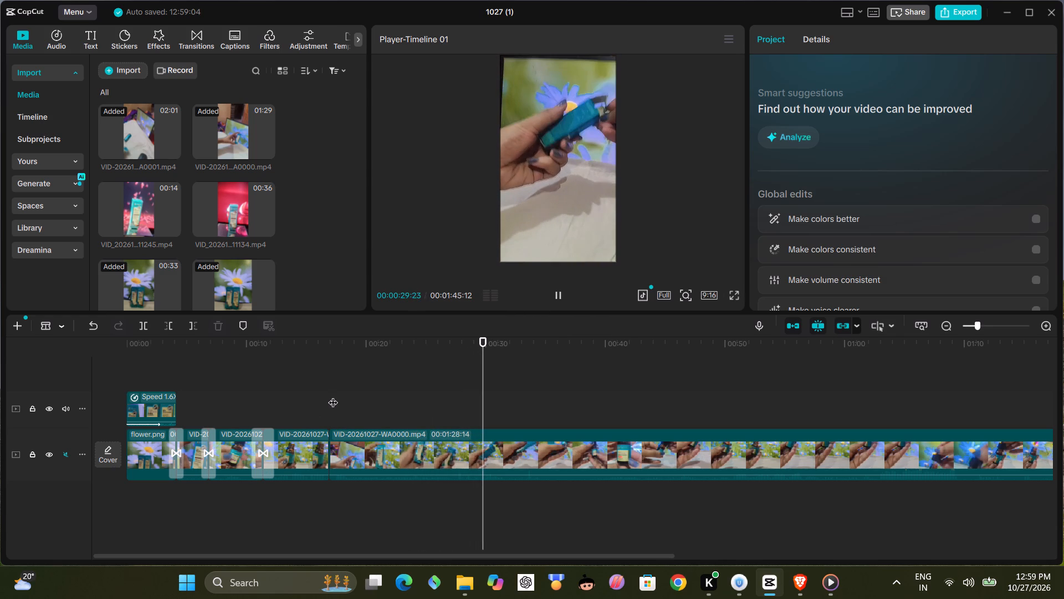
click(554, 297)
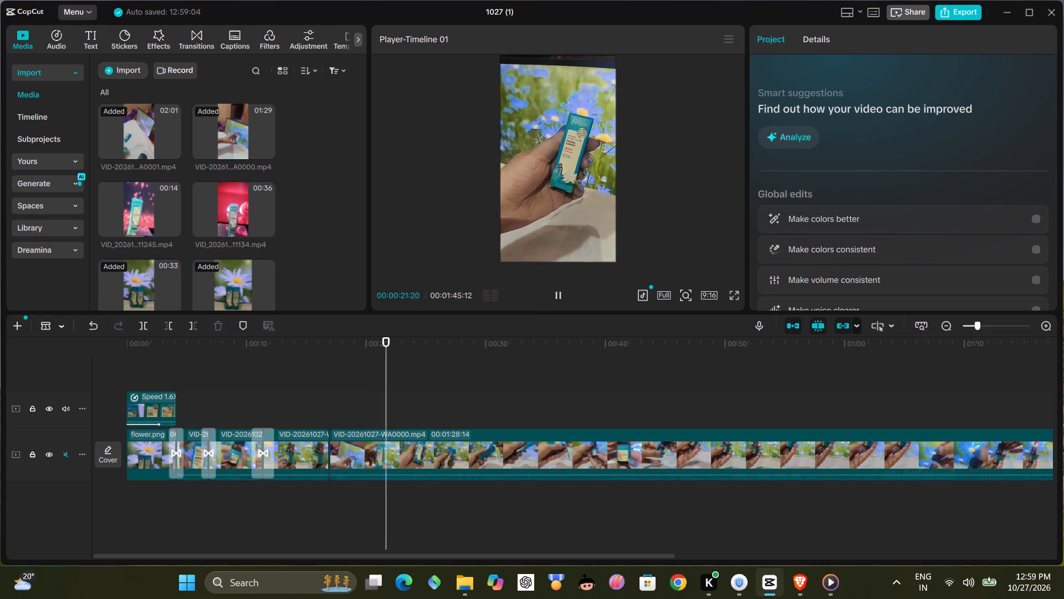
click(560, 294)
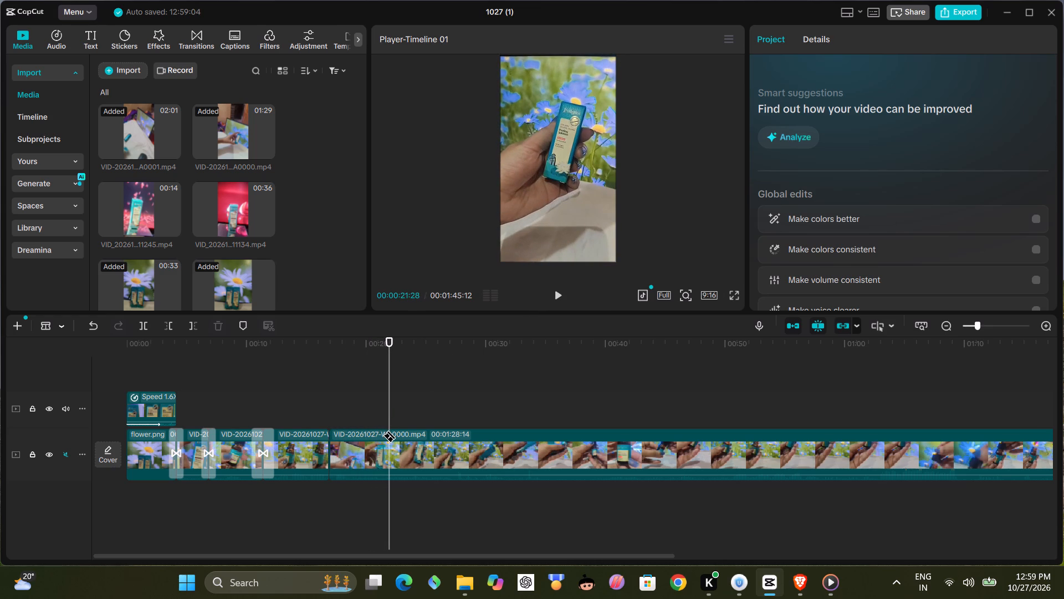
click(392, 430)
Split the remaining VID-20261027-WA0000.mp4 footage at 00:00:25:03.
click(560, 293)
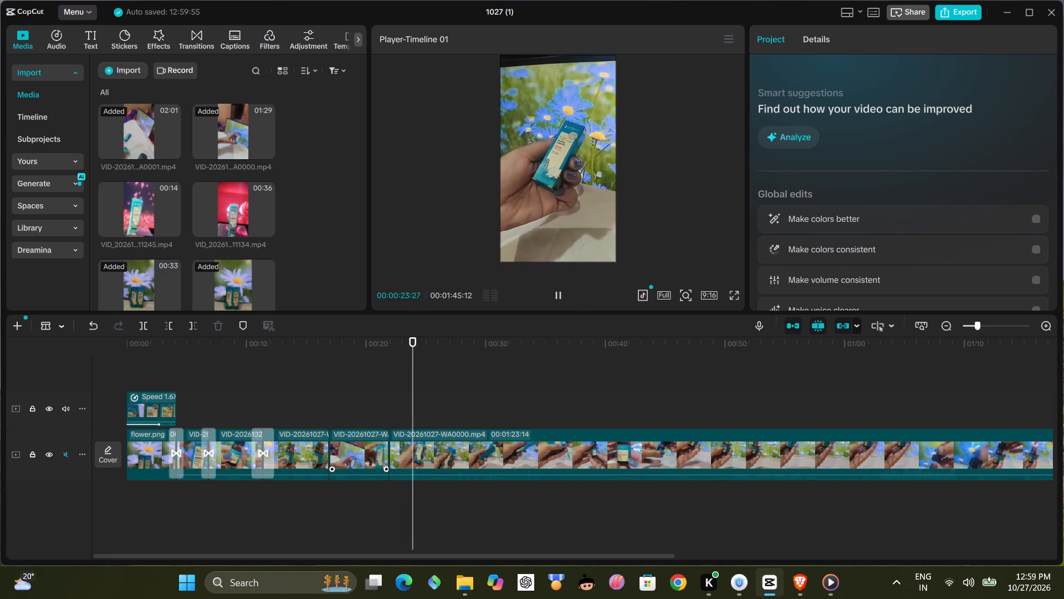
click(560, 293)
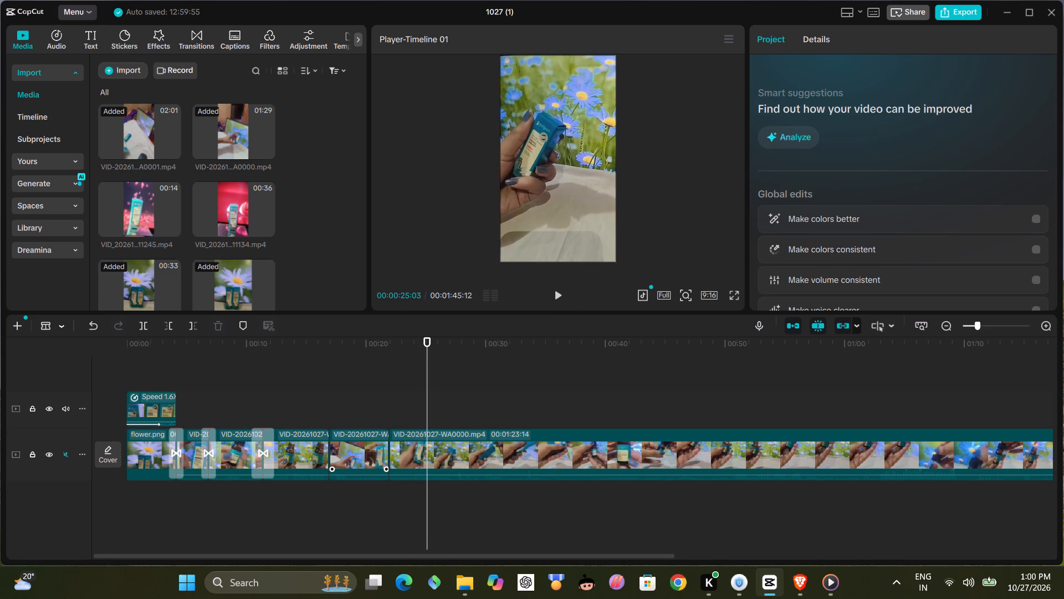
click(429, 429)
click(430, 449)
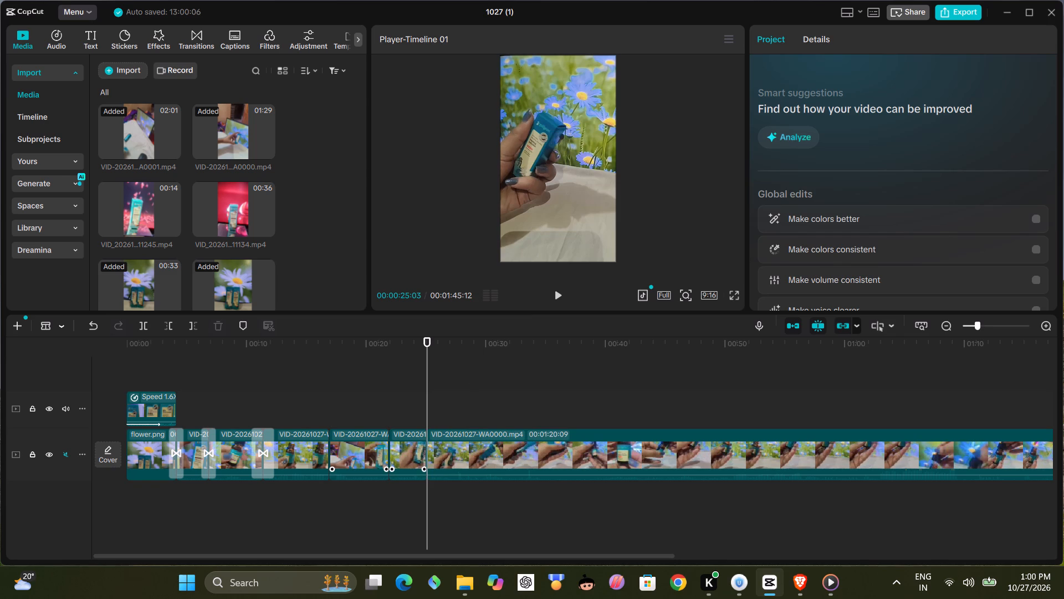
Cut out the unboxing section of the WA0000 footage between 00:00:25:03 and 00:00:36:26, closing the gap on the main track.
click(563, 296)
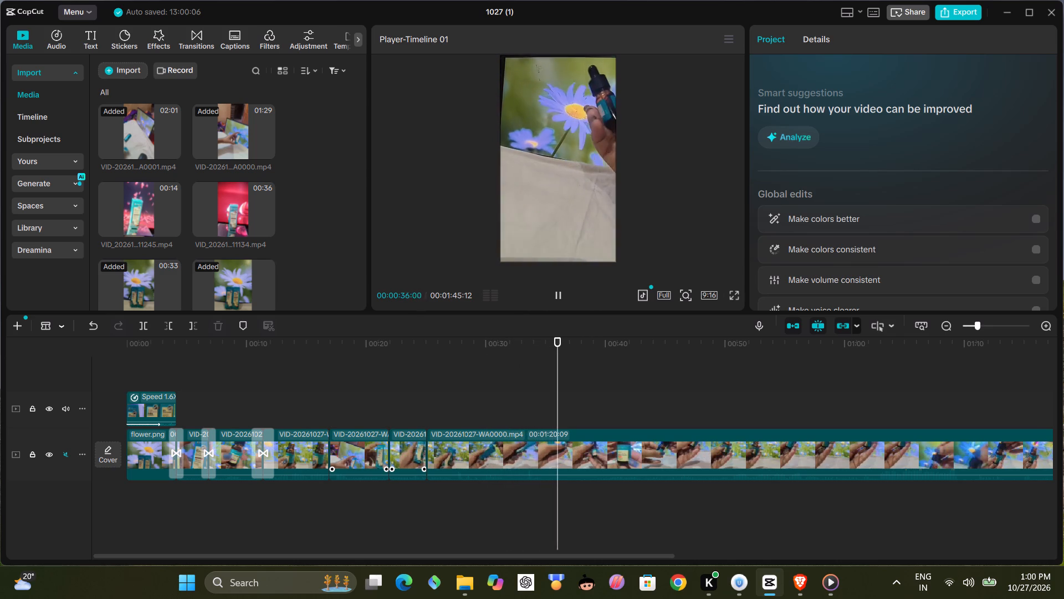
click(560, 296)
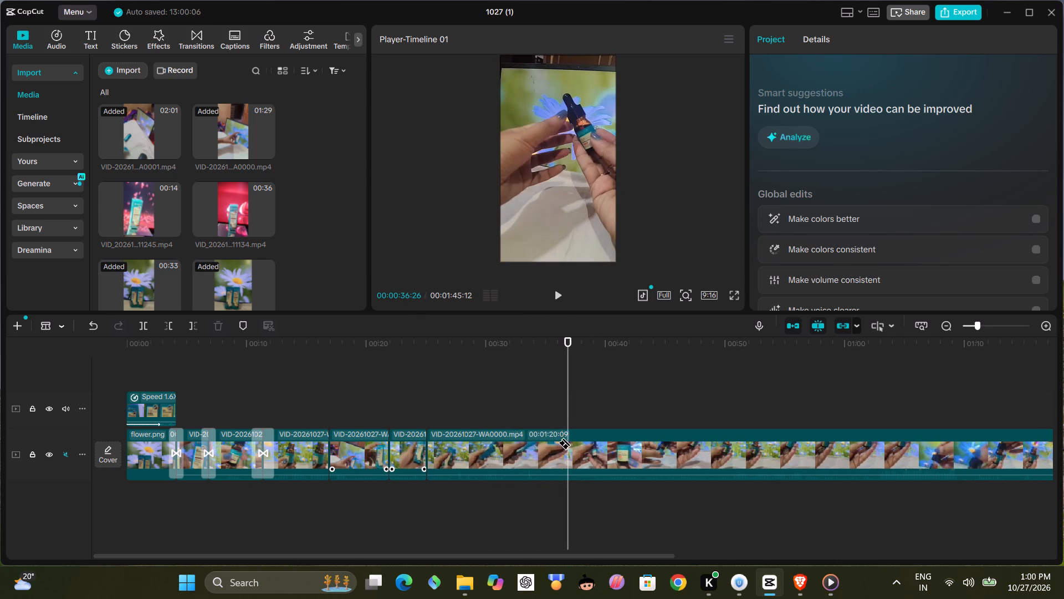
click(569, 437)
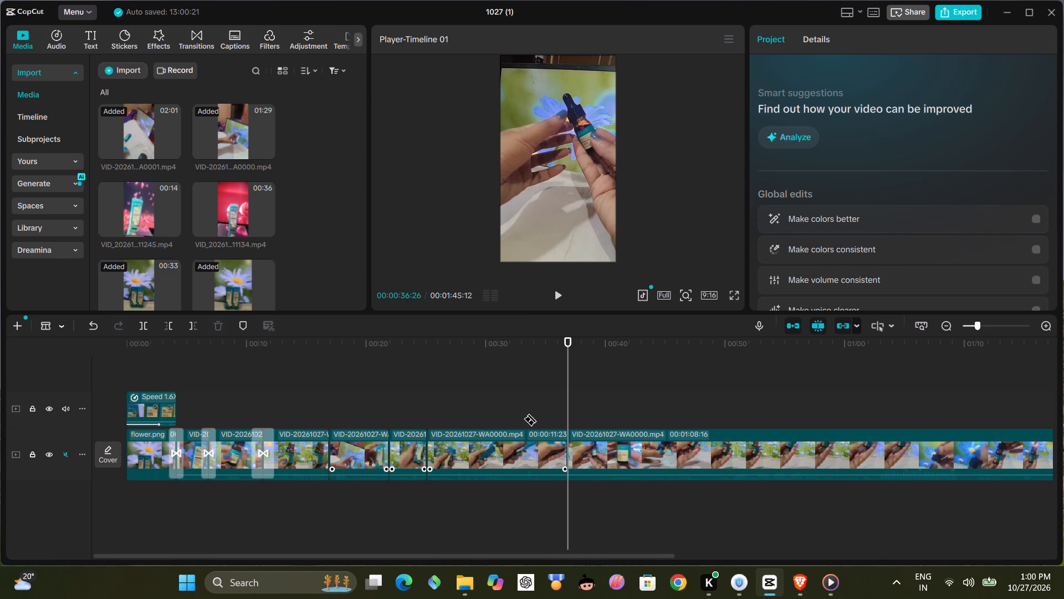
key(a)
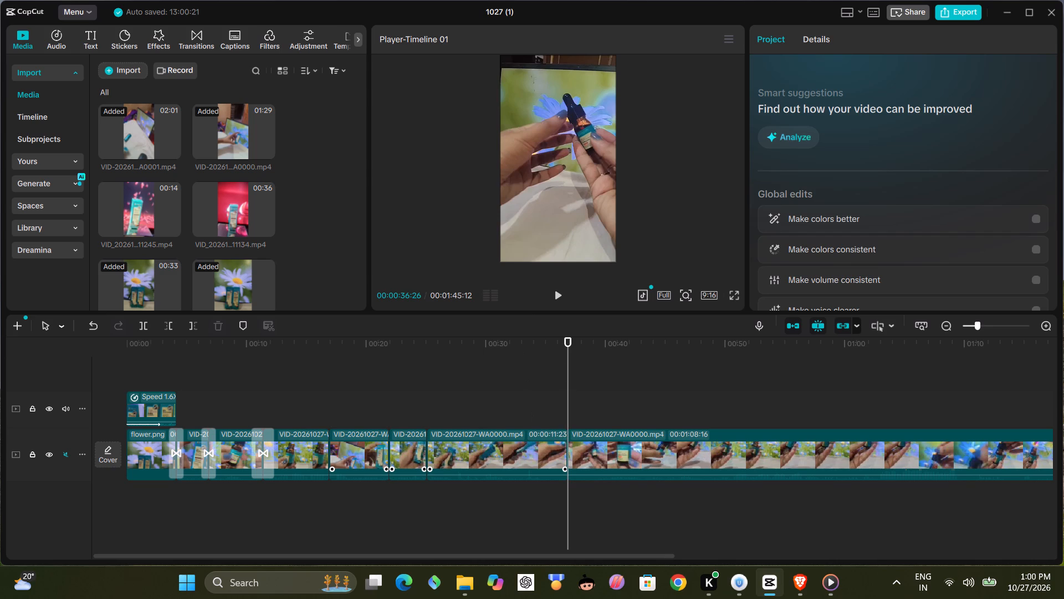
click(505, 438)
key(BackSpace)
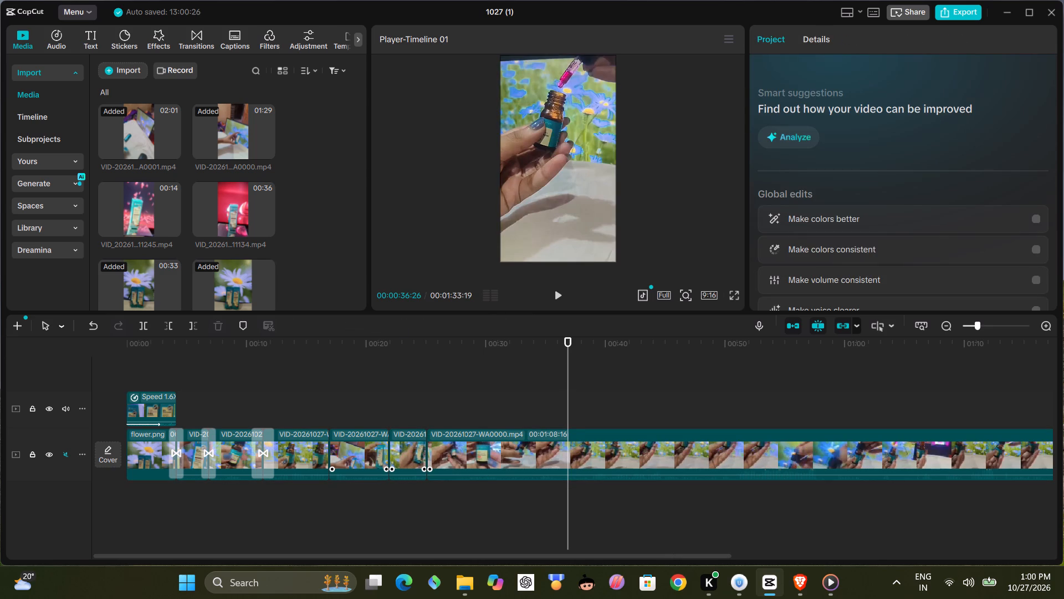
Play through the serum bottle and dropper footage and split the long last clip at 00:00:42:09.
click(449, 407)
click(562, 291)
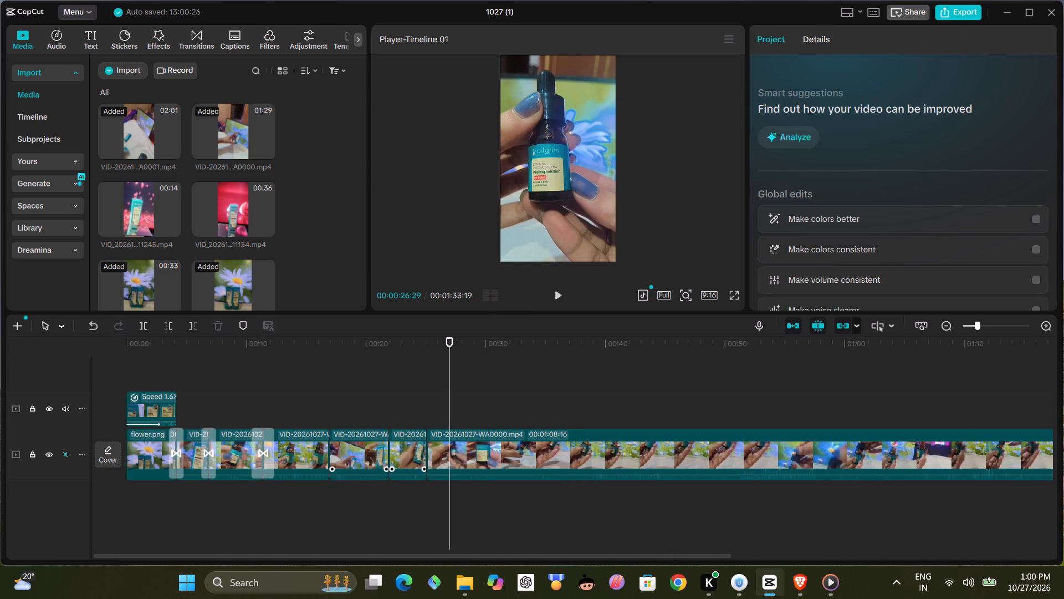
key(b)
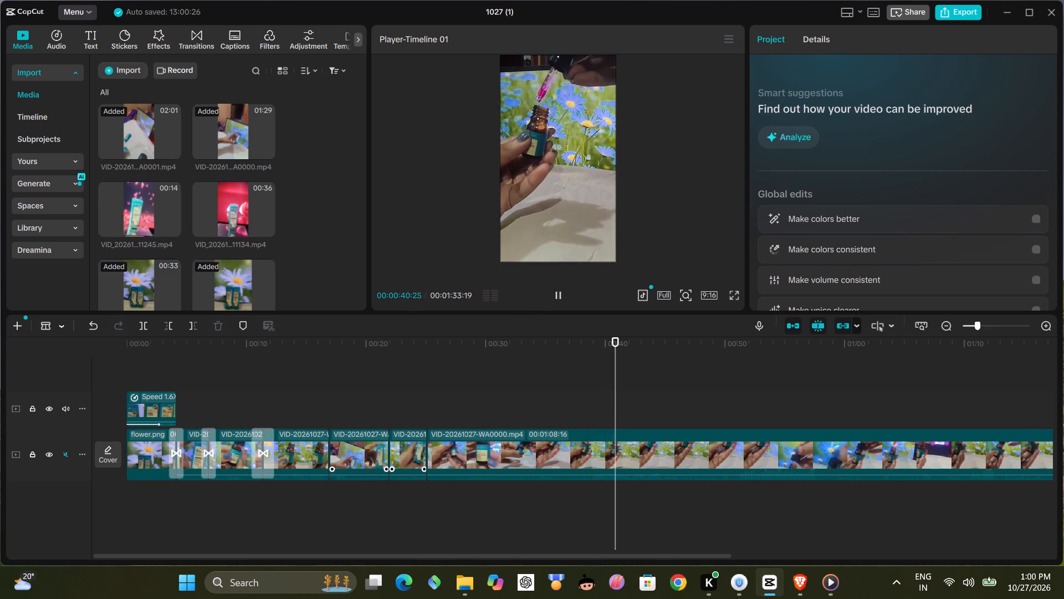
click(558, 294)
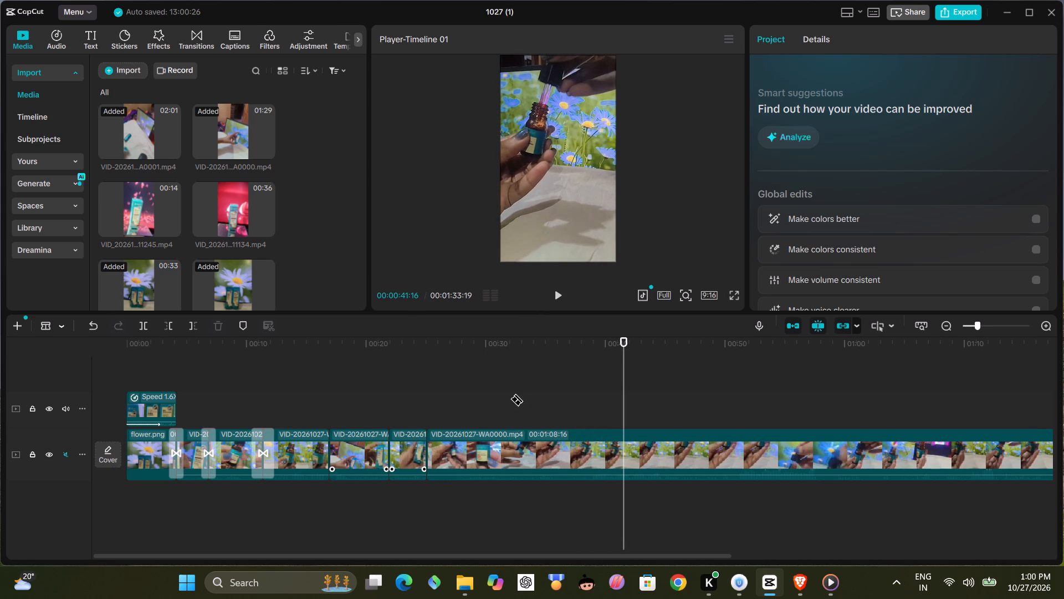
click(510, 399)
click(555, 298)
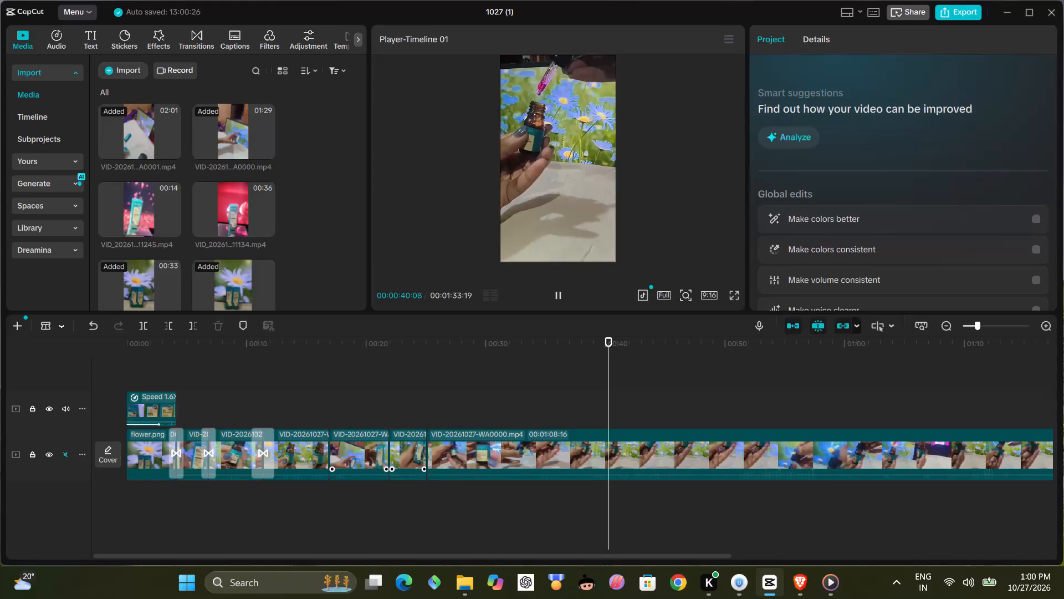
click(554, 298)
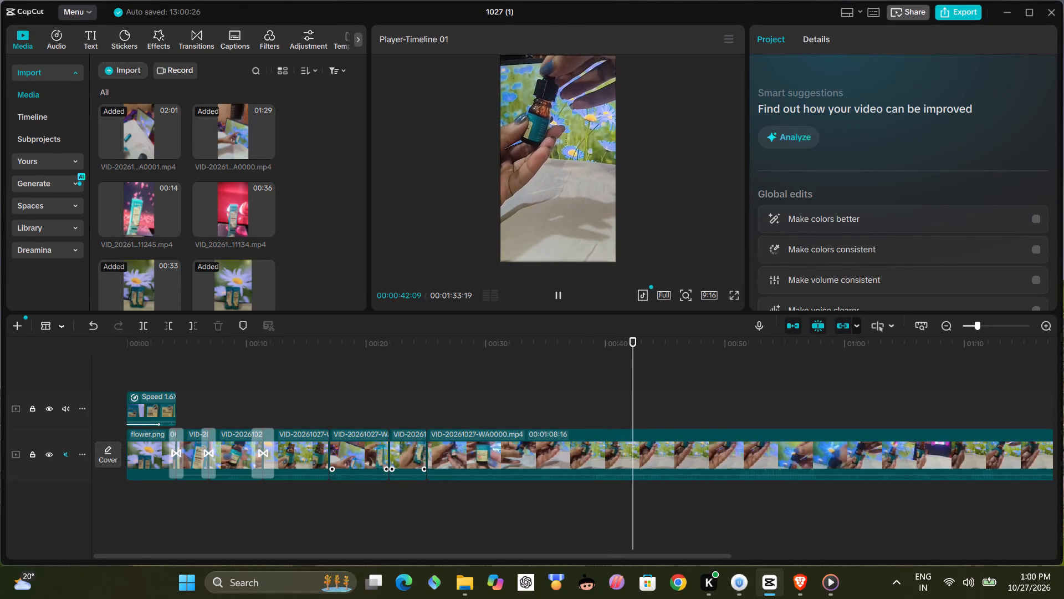
click(637, 438)
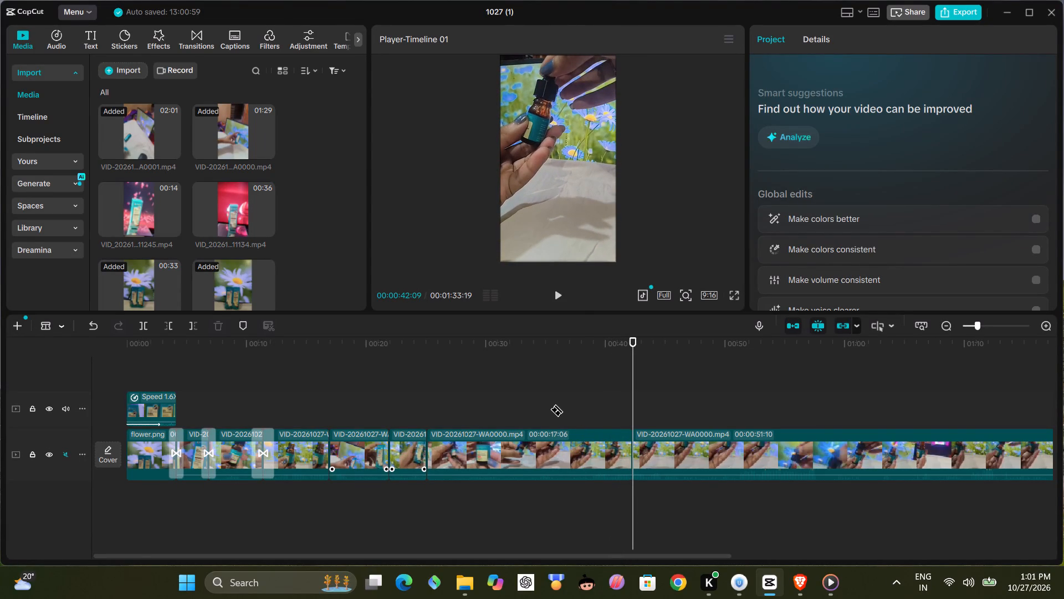
Preview the rest of the dropper footage and split the last clip at 00:00:59:07.
click(559, 295)
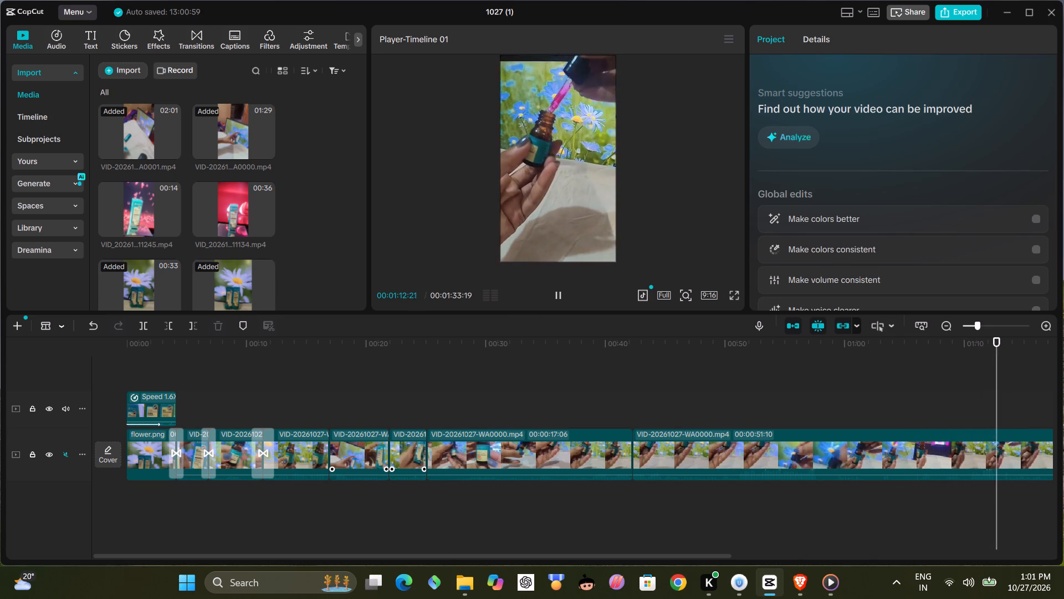
click(773, 414)
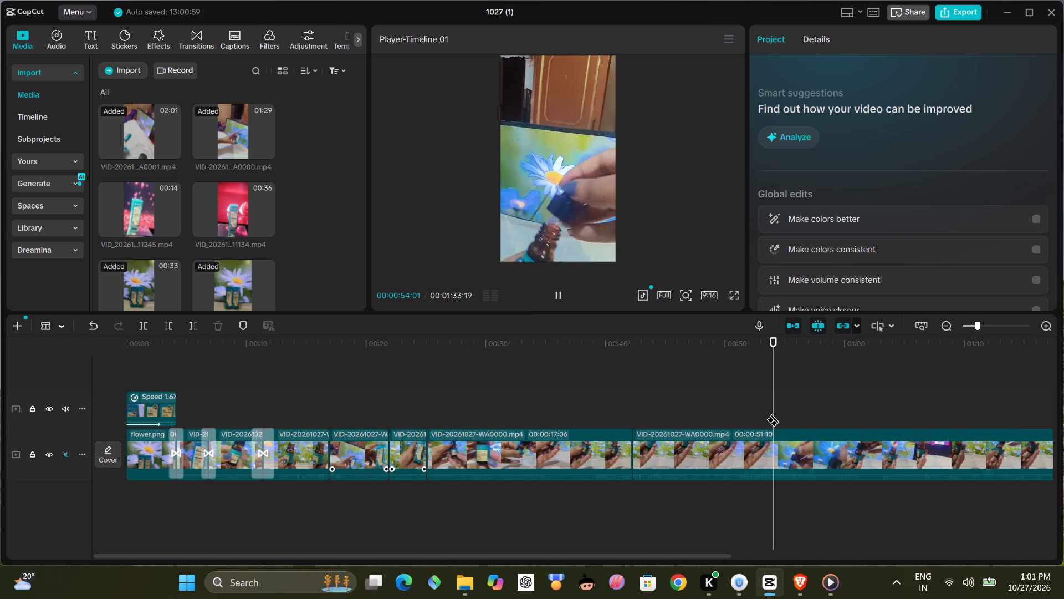
click(559, 297)
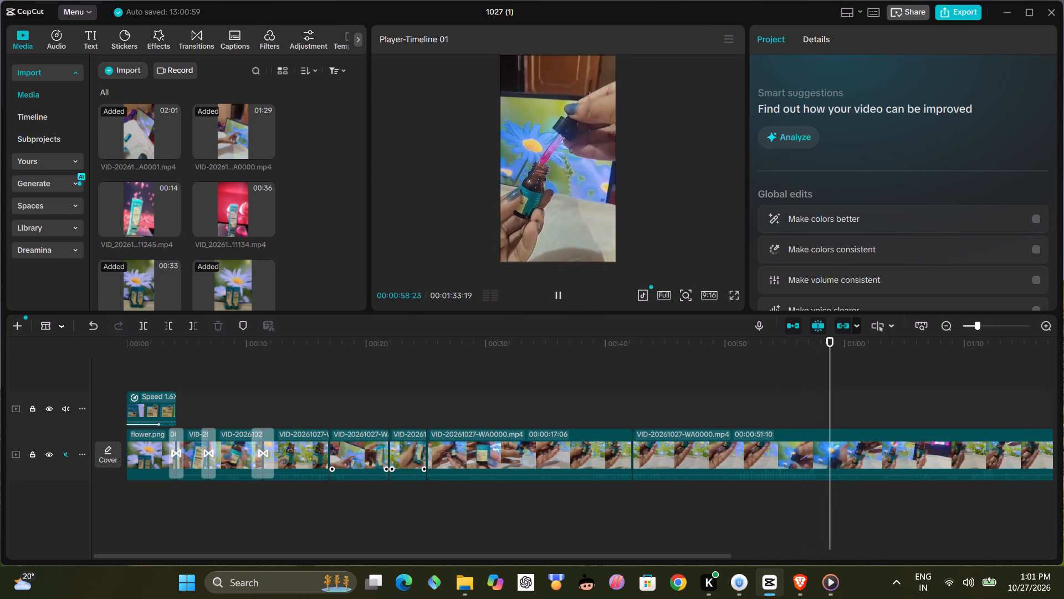
click(559, 297)
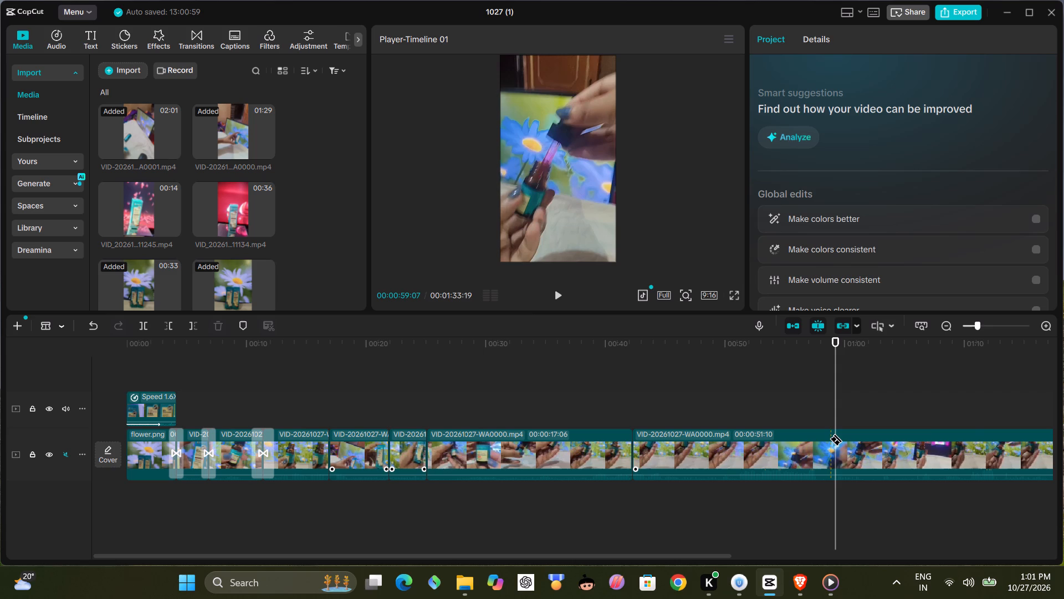
click(840, 433)
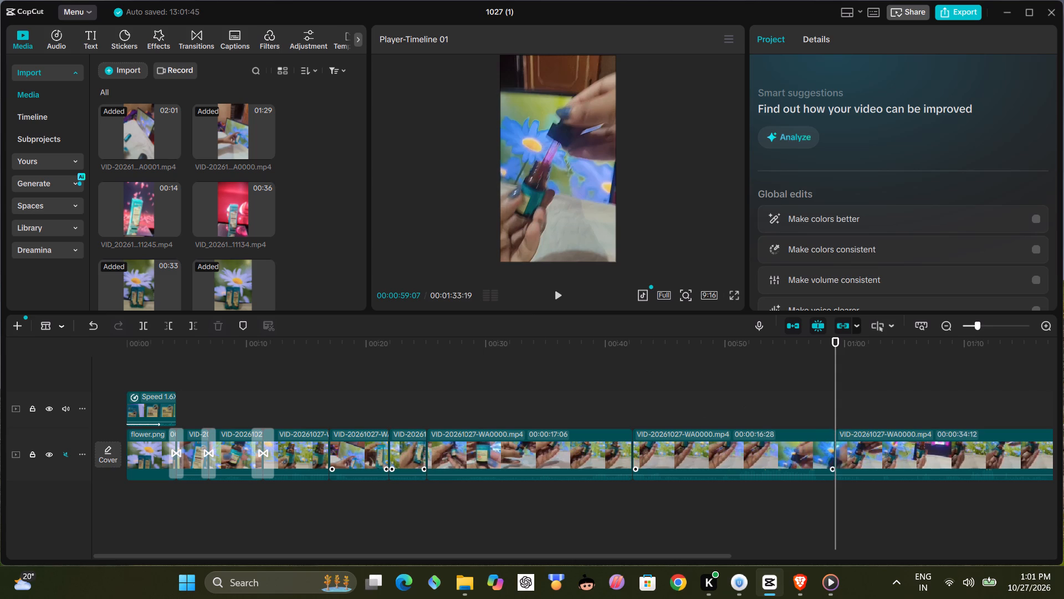
Split the last dropper clip at 00:01:01:22 and again at 00:01:05:05.
click(559, 292)
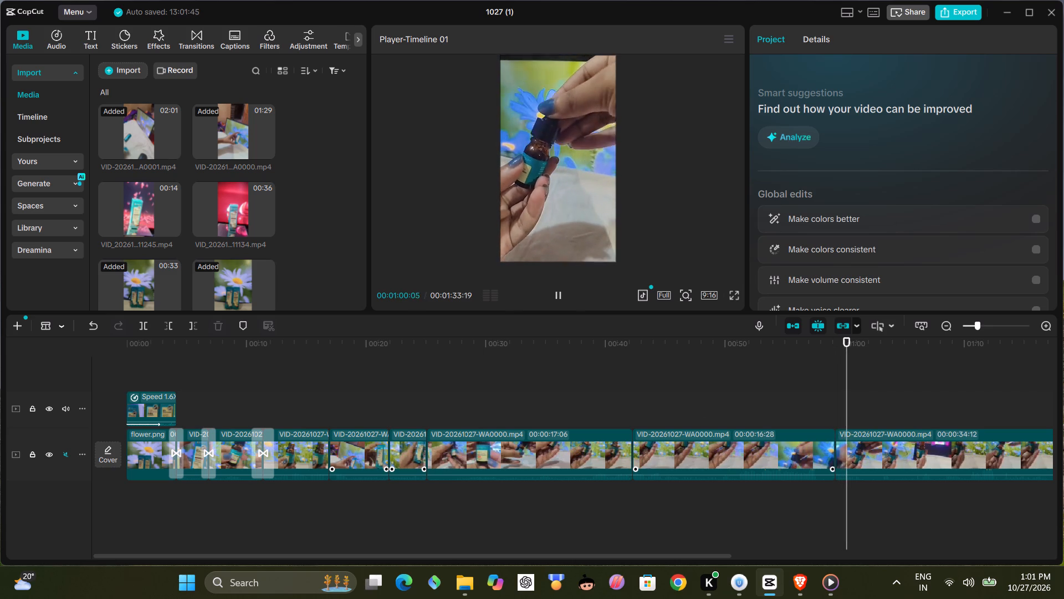
click(555, 296)
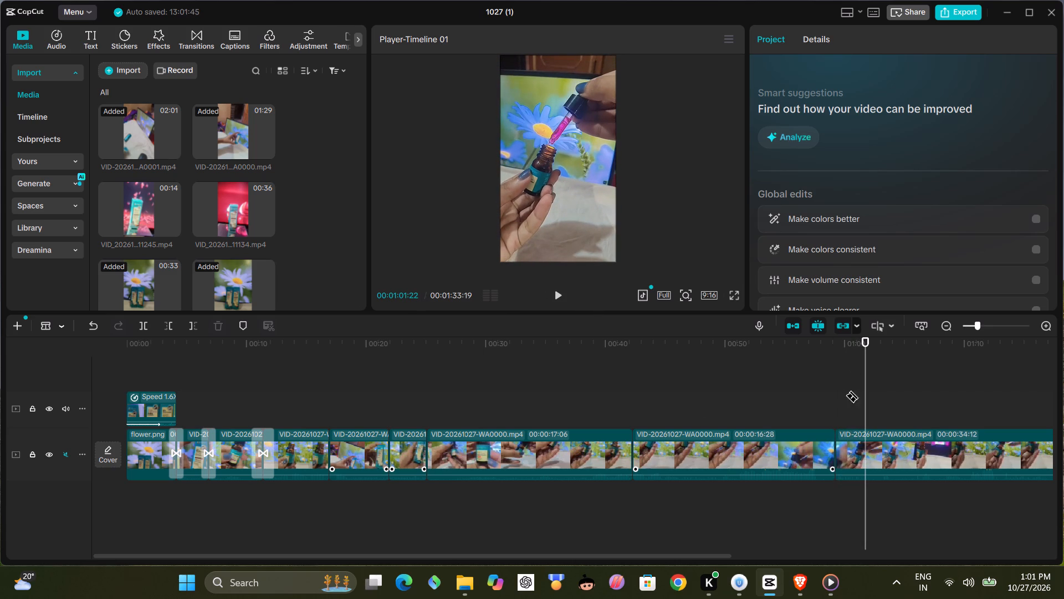
click(866, 445)
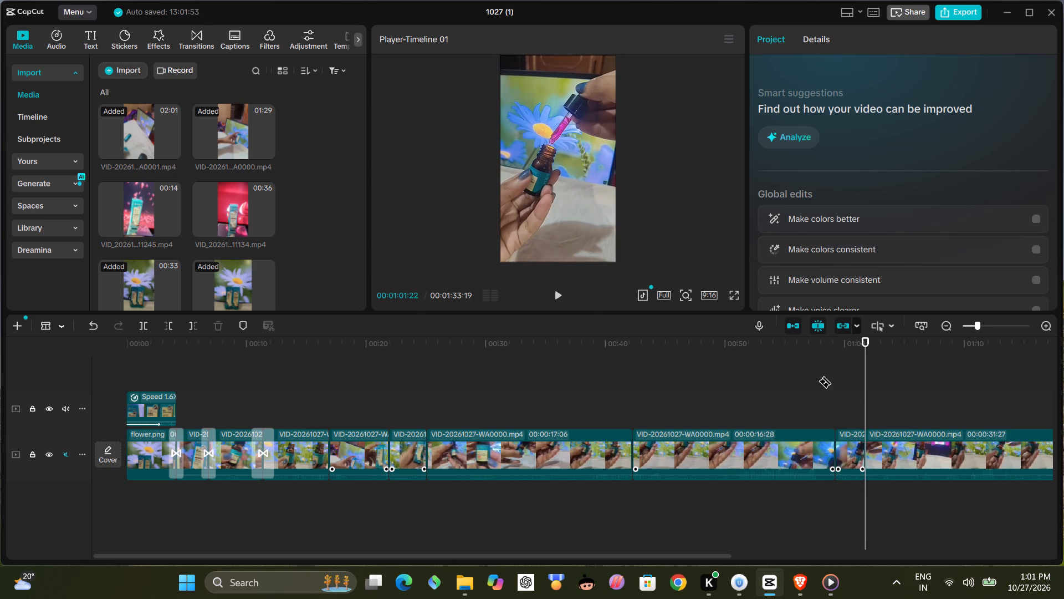
click(557, 296)
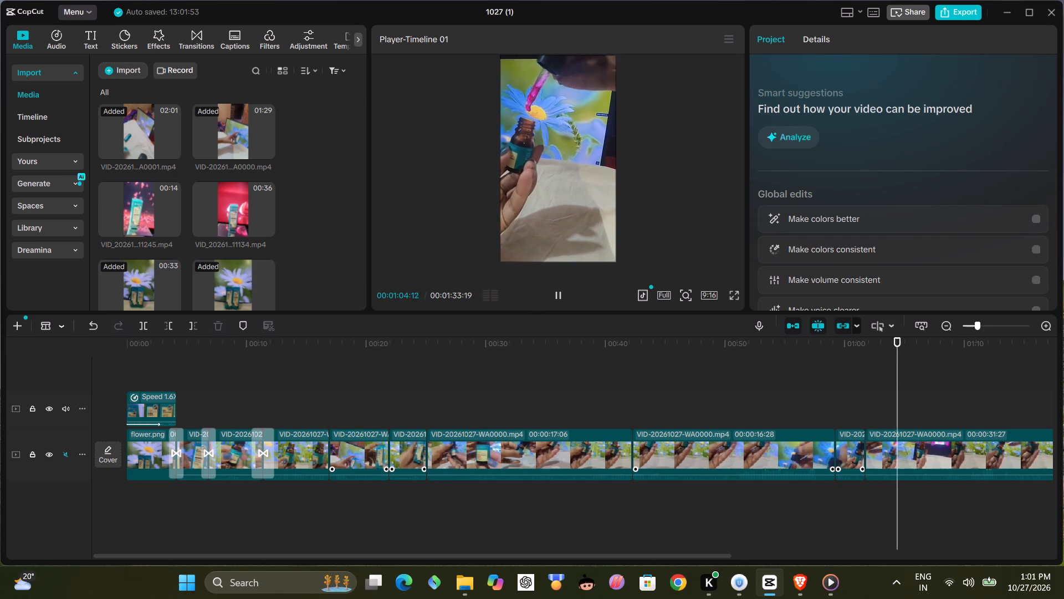
click(557, 296)
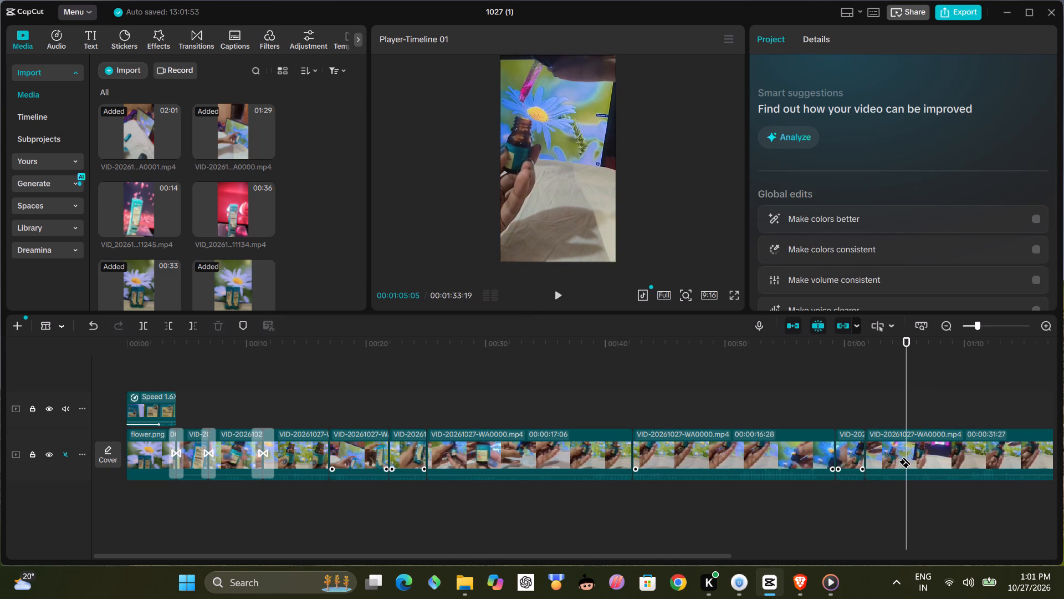
click(910, 452)
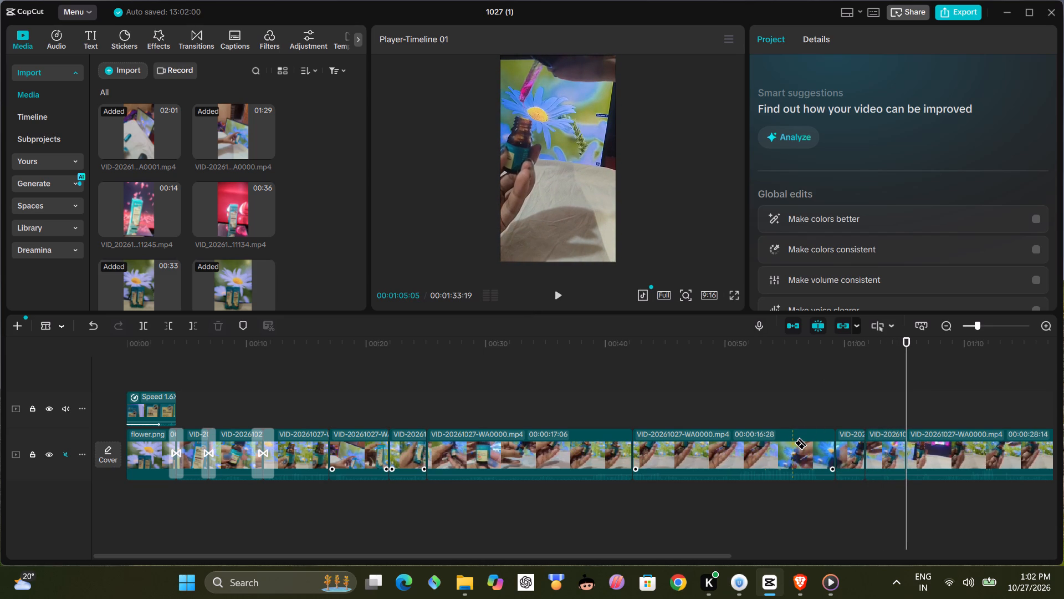
Delete the dropper footage segment between 00:00:42:09 and 00:00:59:07 from the main track.
key(a)
click(753, 444)
key(BackSpace)
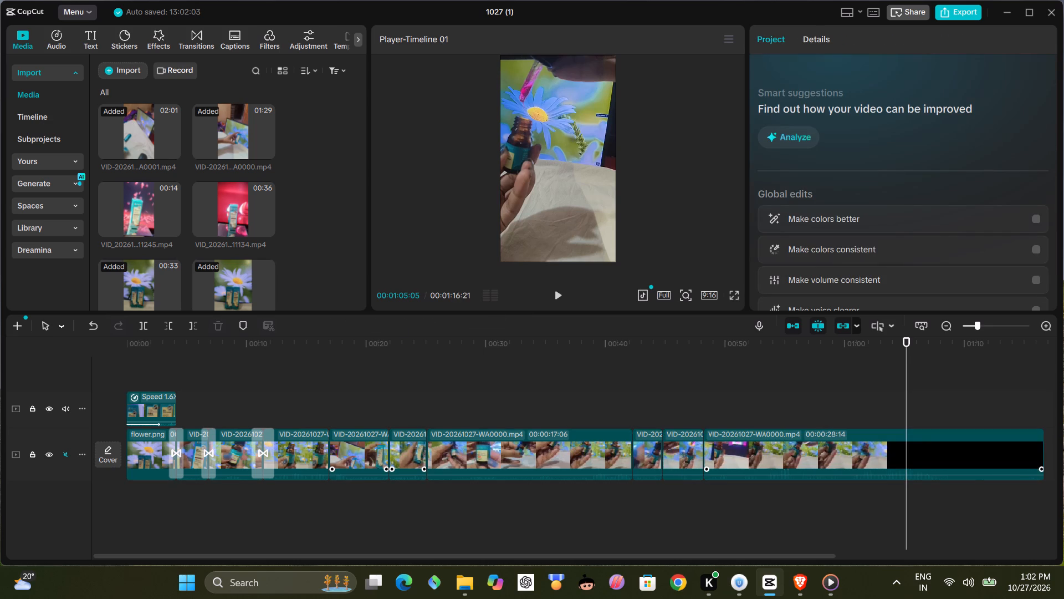
Review the dropper shots near the end and delete the short clip starting at about 00:00:42:09 on the main track.
click(688, 457)
click(669, 414)
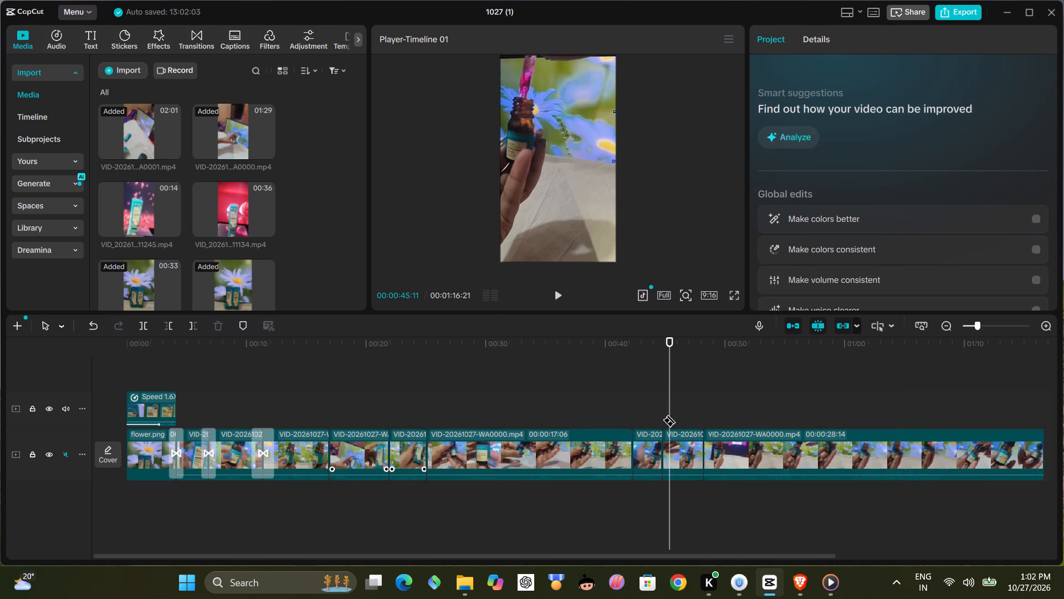
click(556, 293)
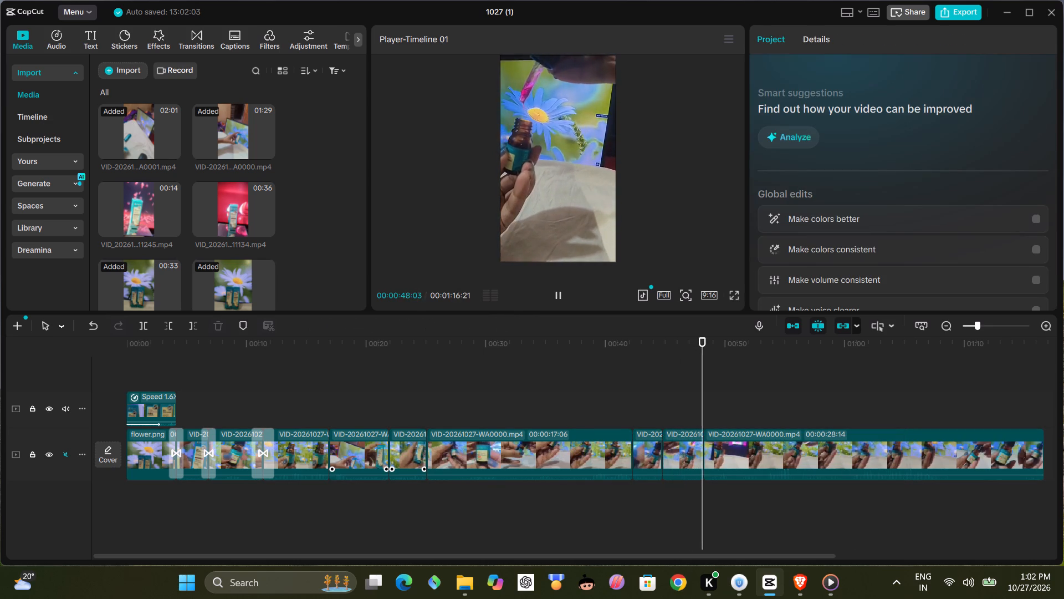
click(556, 294)
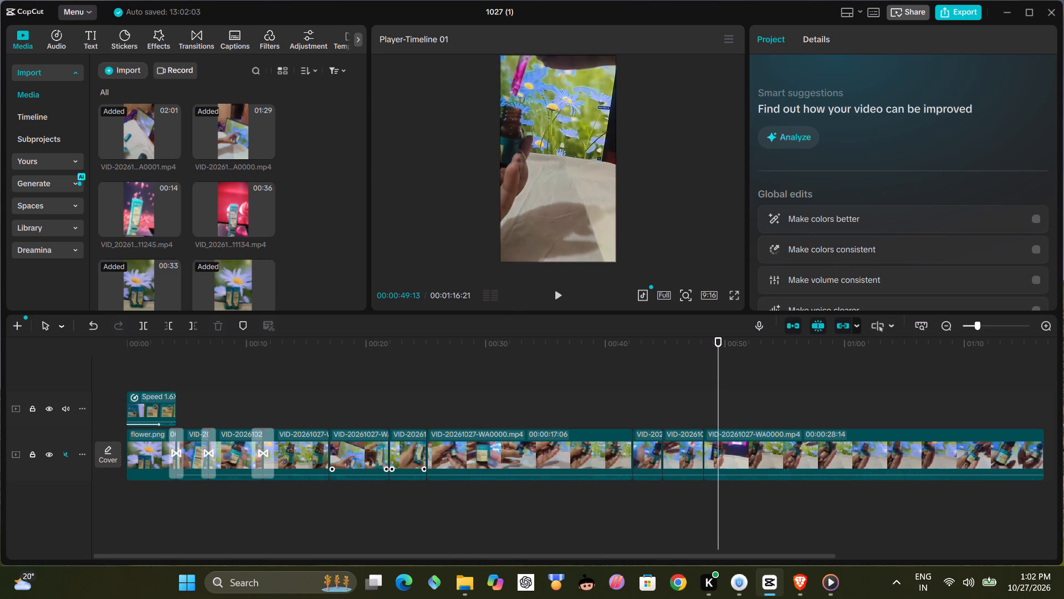
click(639, 417)
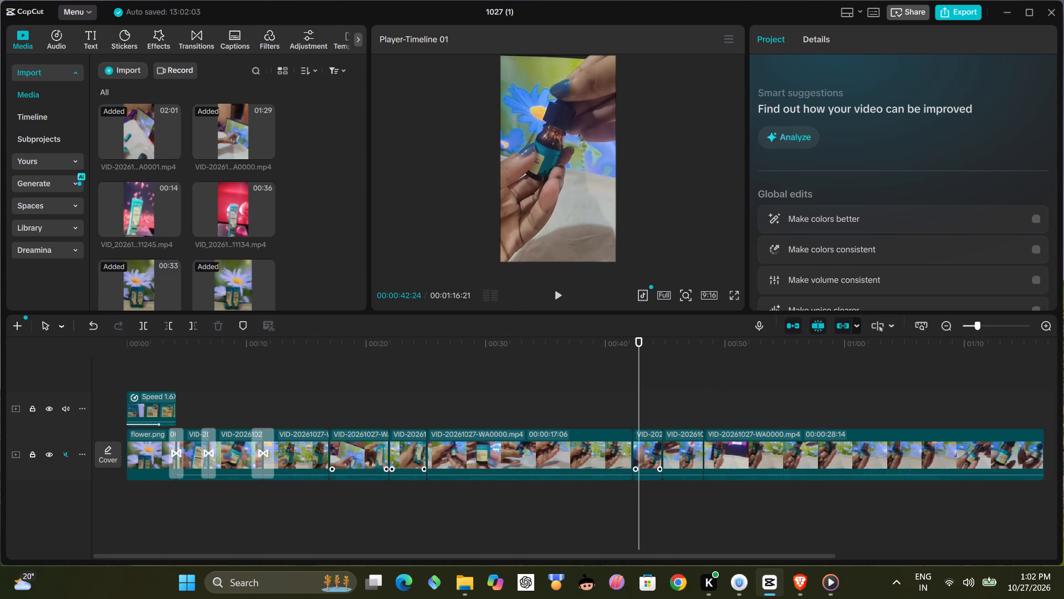
click(652, 442)
key(BackSpace)
Play through the 00:00:17:06 serum bottle clip and split it so its first part is 00:00:13:23 long.
click(607, 420)
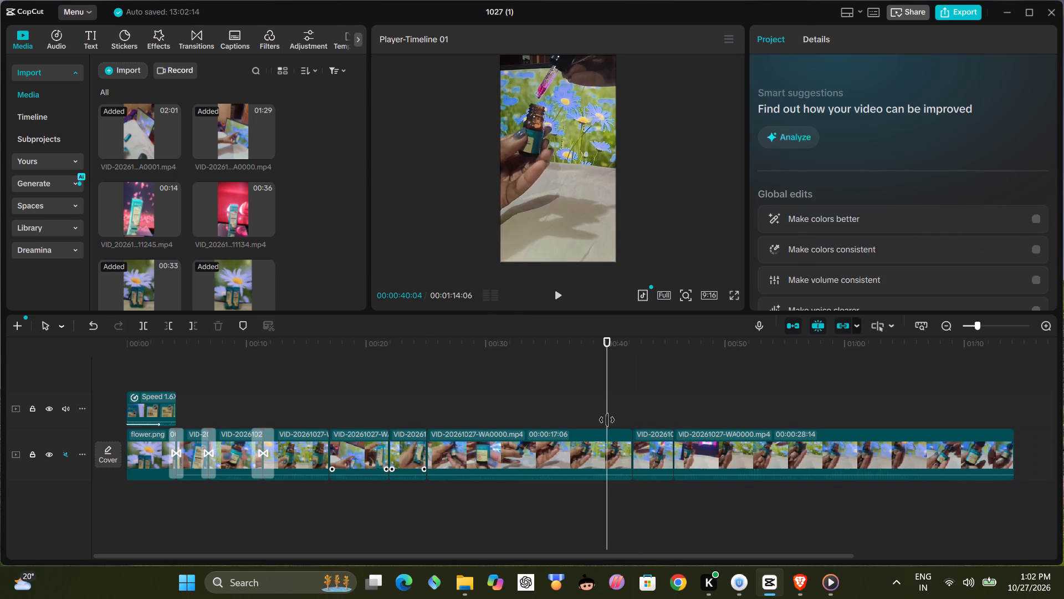
click(607, 420)
click(388, 418)
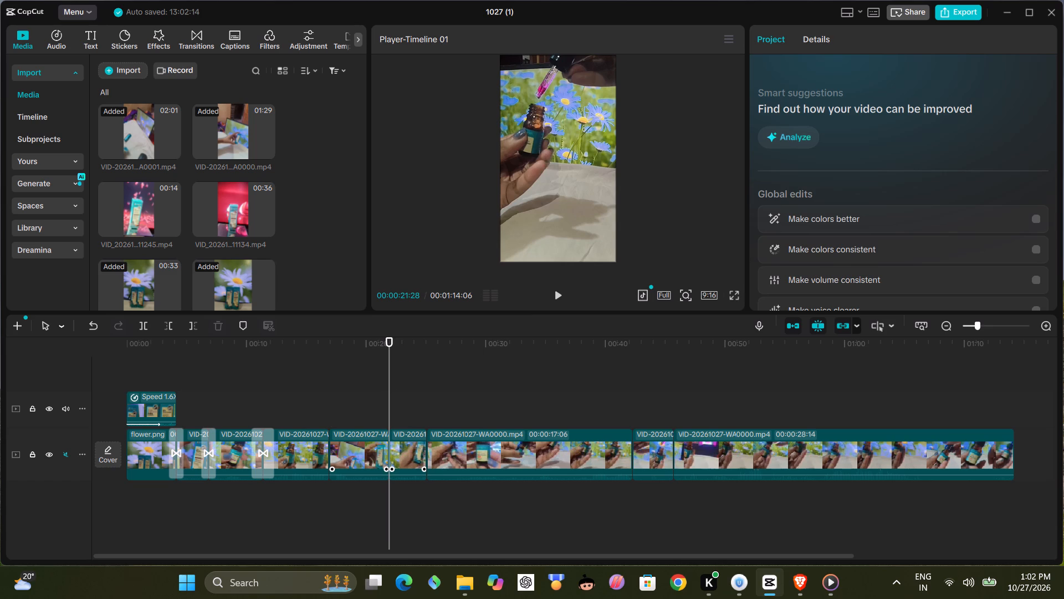
click(551, 296)
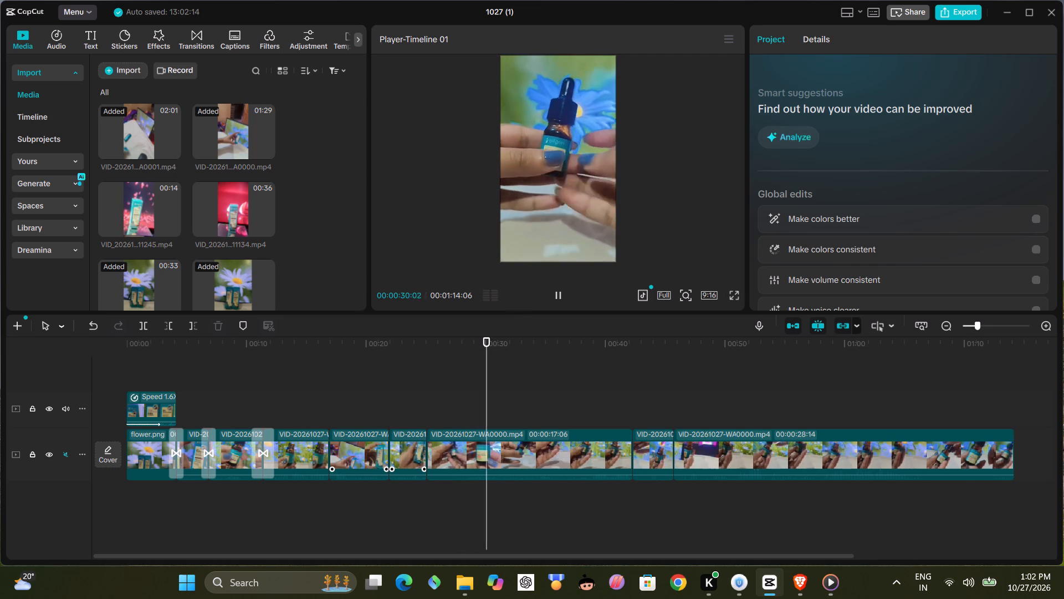
click(555, 296)
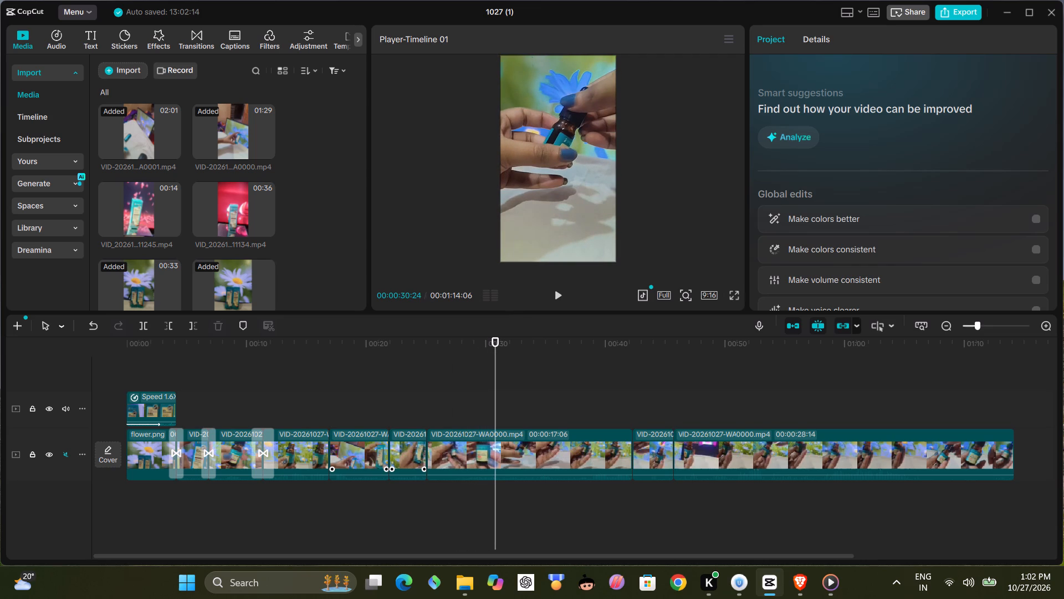
click(555, 296)
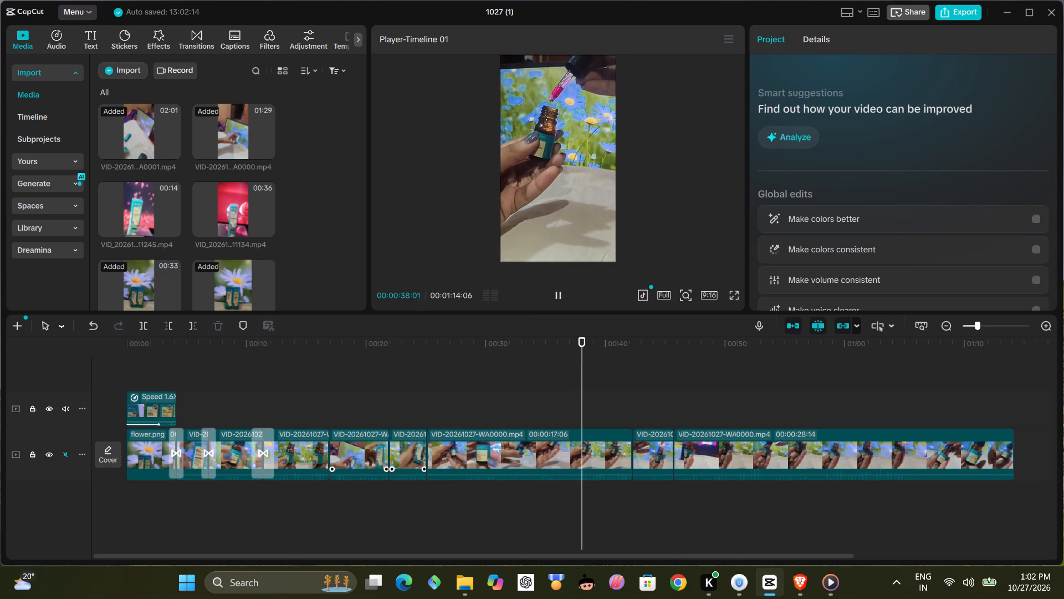
click(555, 296)
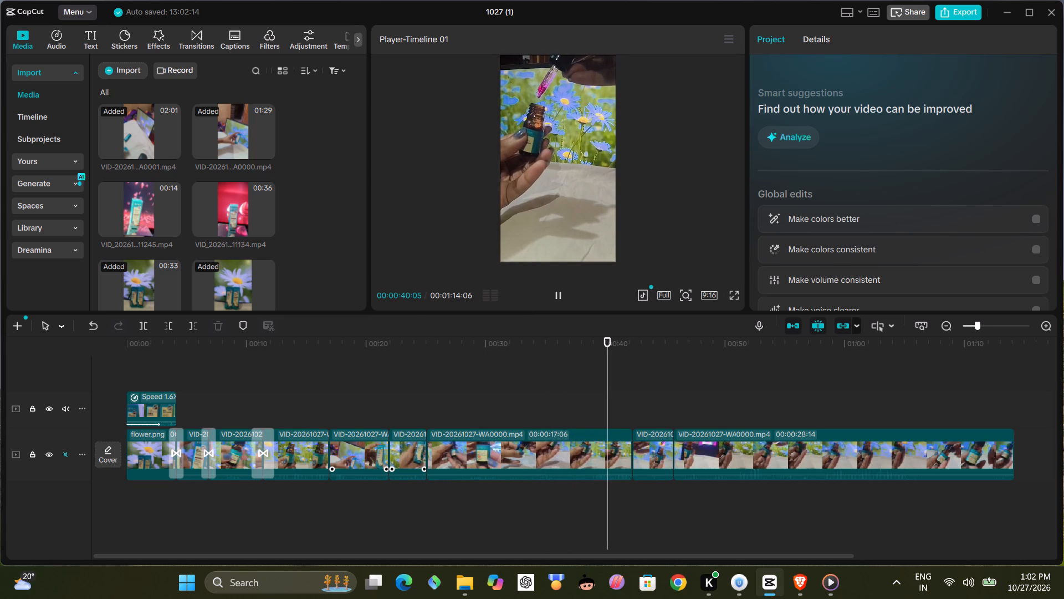
key(b)
click(591, 449)
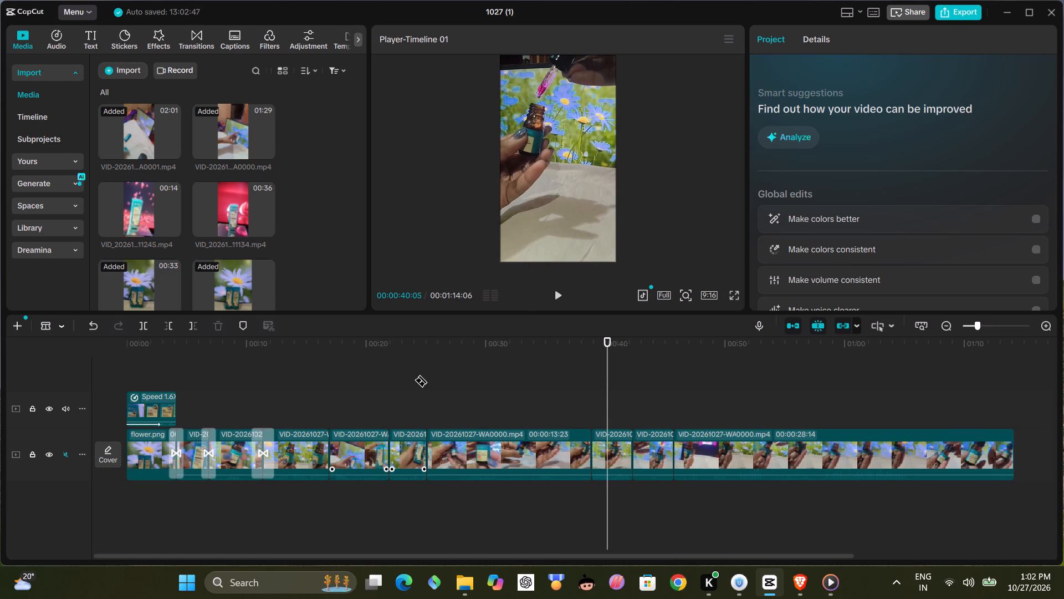
Split the 00:00:13:23 bottle clip at about 00:00:28 and delete the part before the cut.
click(428, 385)
click(557, 292)
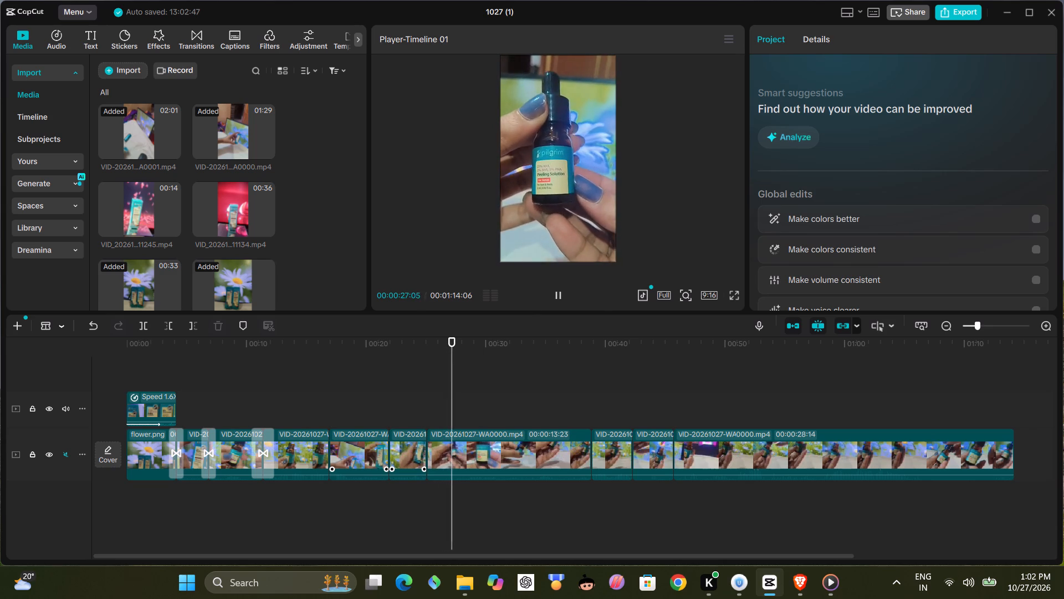
click(557, 294)
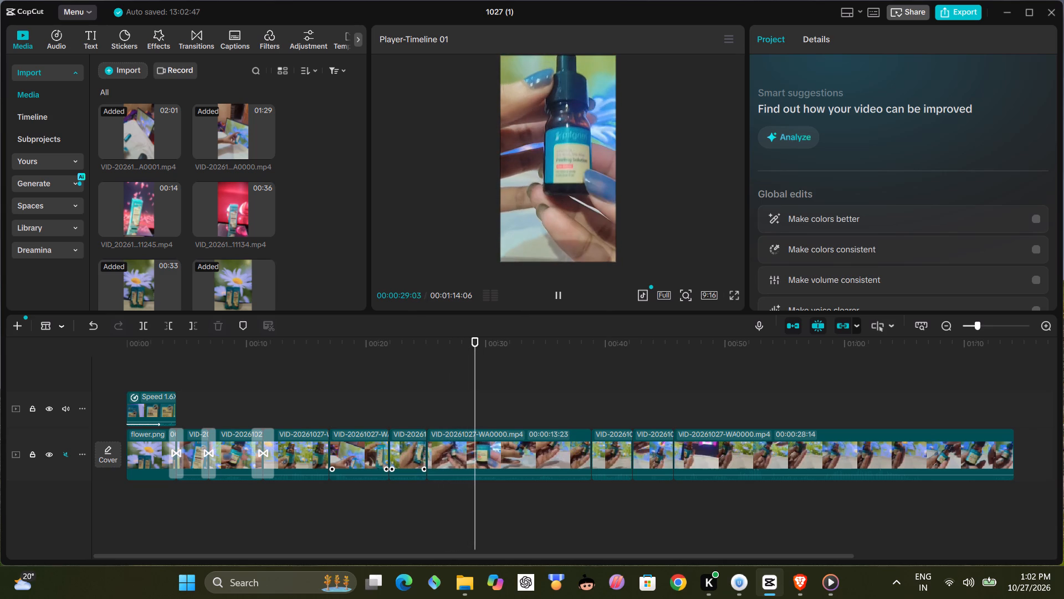
click(468, 440)
key(a)
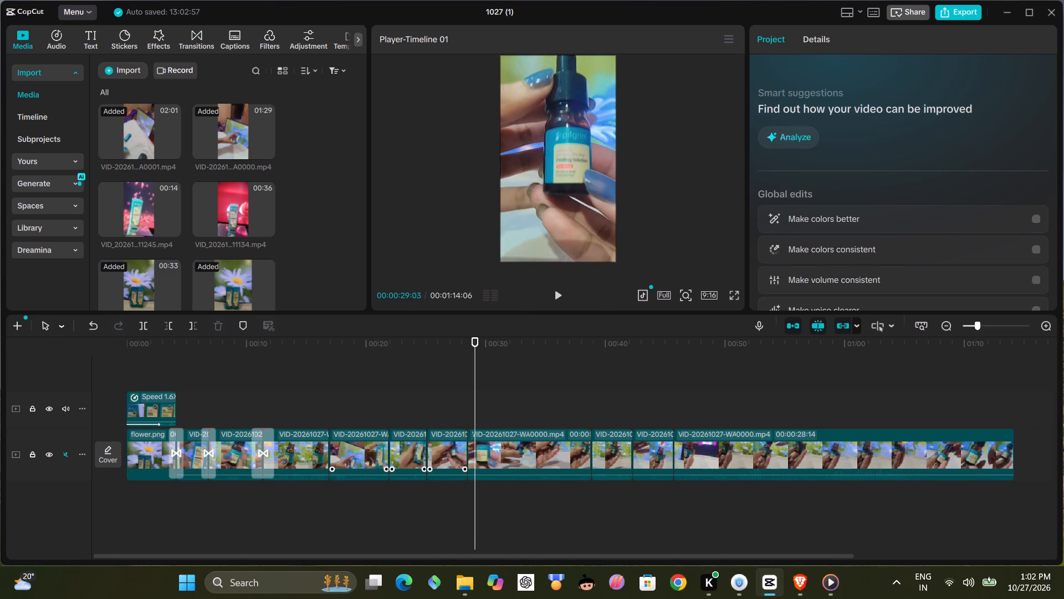
click(447, 447)
key(BackSpace)
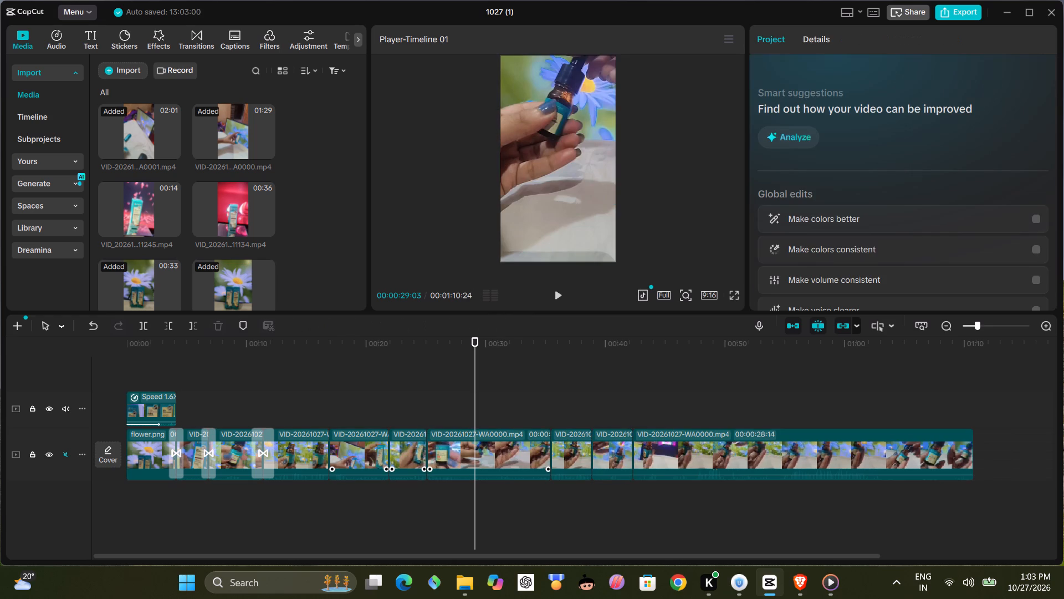
Split the shortened bottle clip at about 00:00:28 and delete the part after the cut.
click(423, 414)
click(400, 415)
click(557, 295)
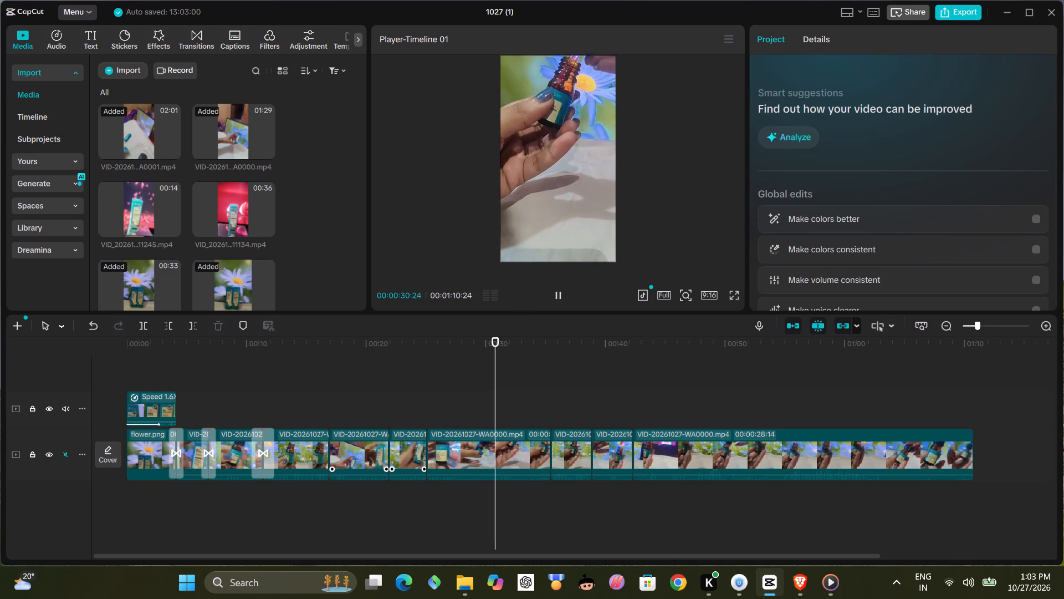
click(557, 296)
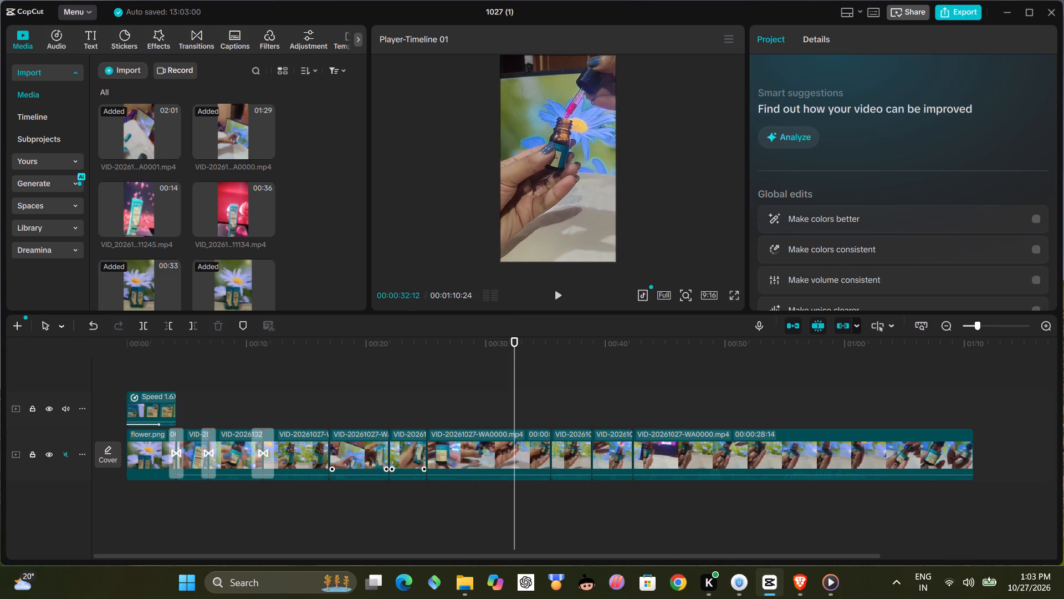
key(b)
click(465, 453)
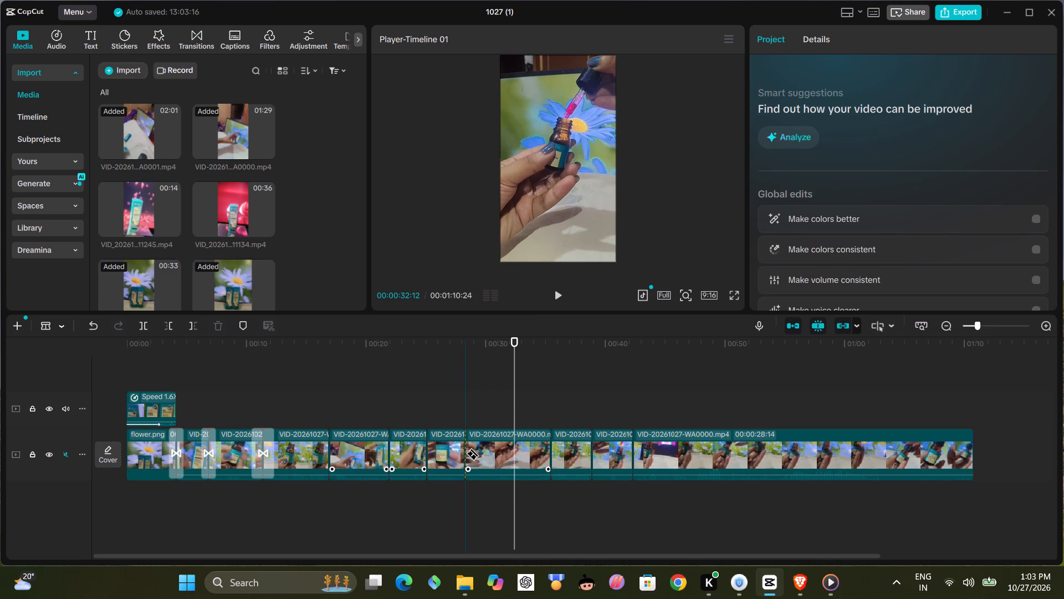
key(a)
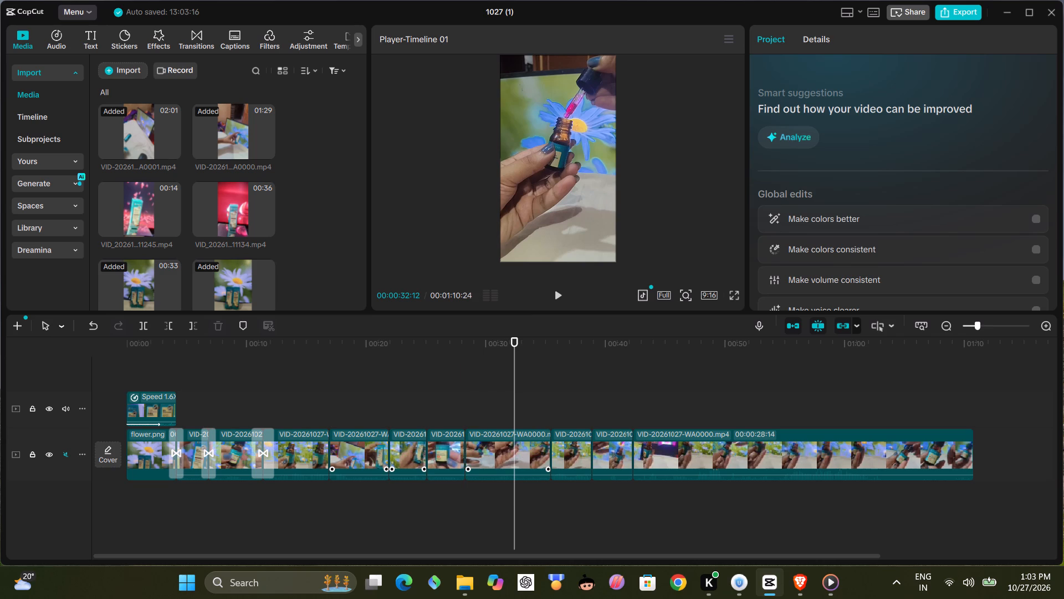
click(489, 454)
key(BackSpace)
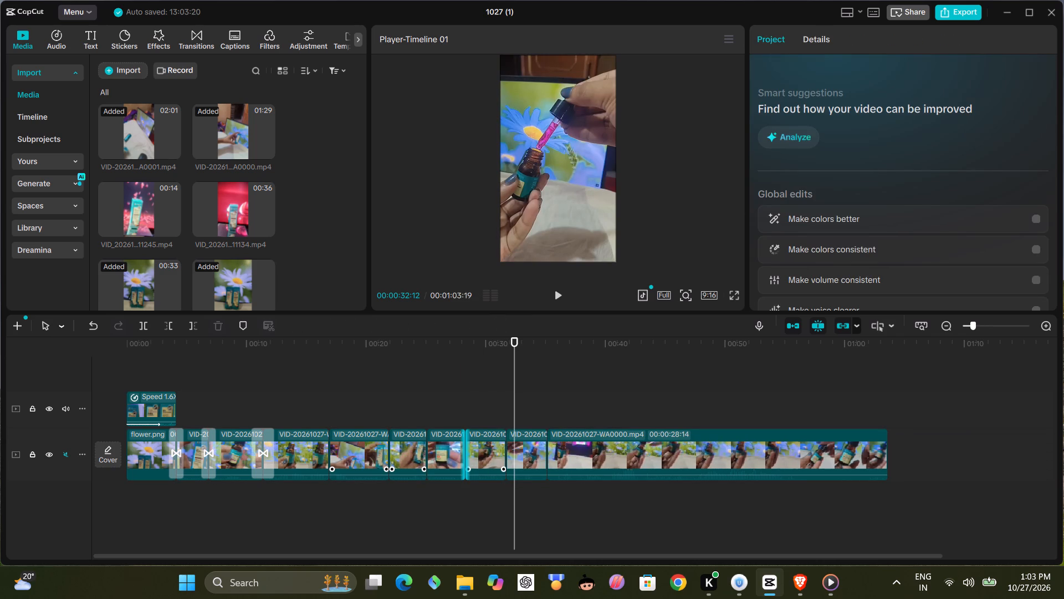
Preview the 00:00:28:14 last clip, split it 00:00:18:10 in, and delete the part before the cut.
click(432, 414)
click(558, 299)
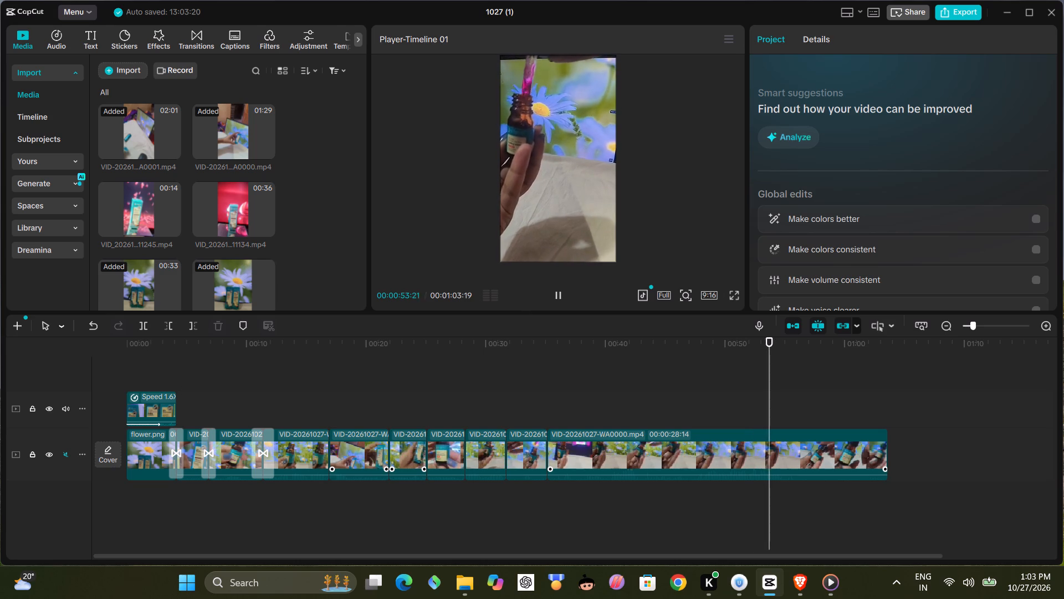
key(b)
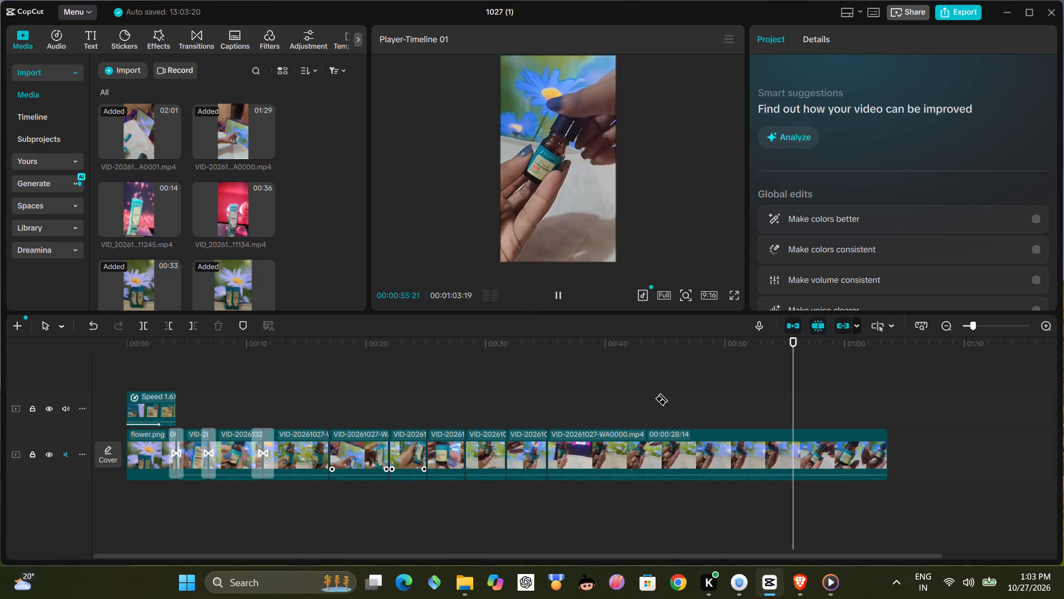
click(780, 445)
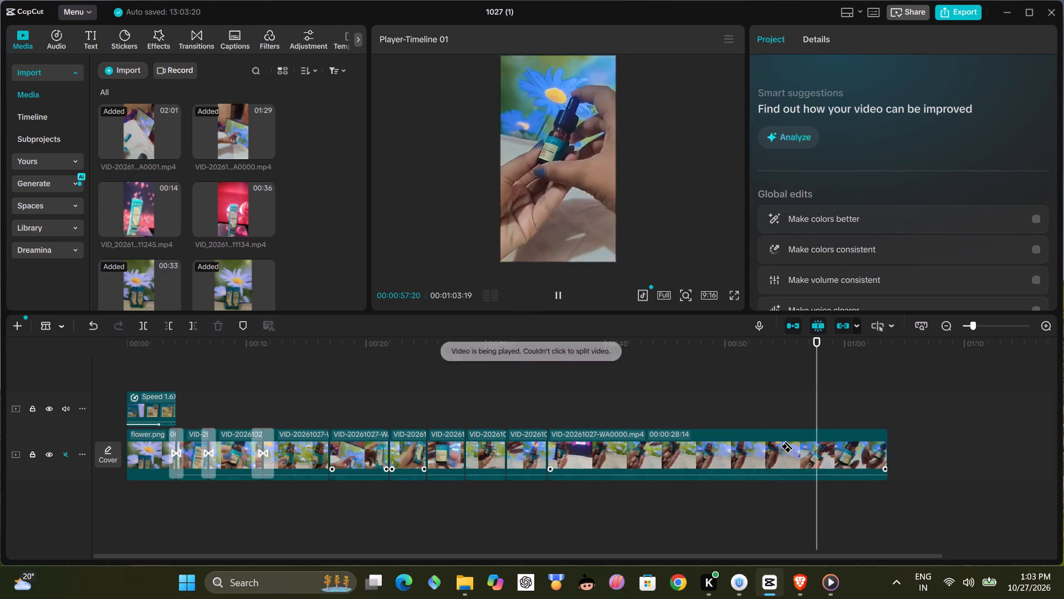
click(553, 292)
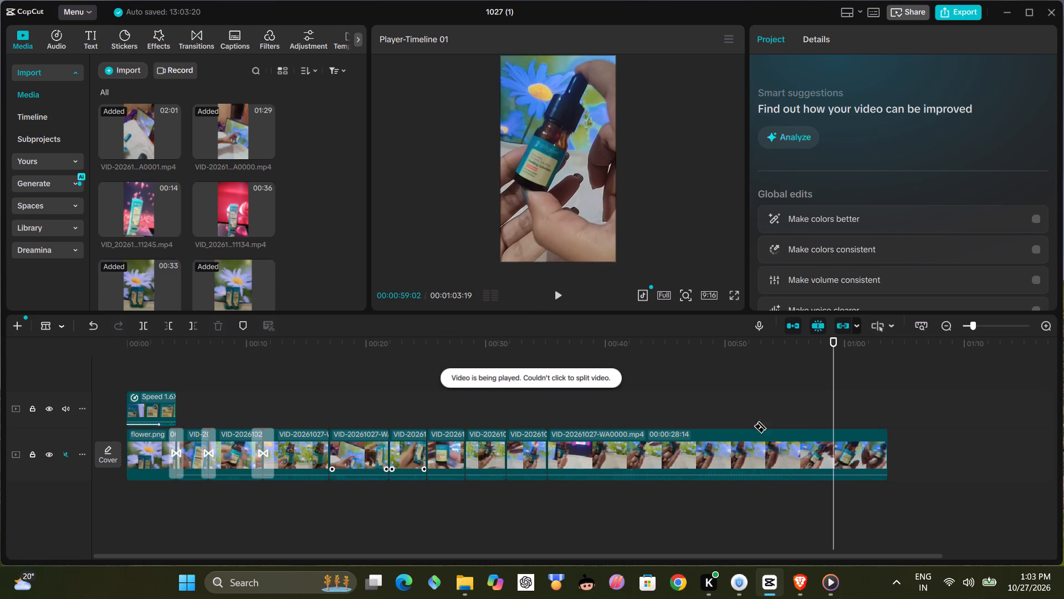
click(767, 443)
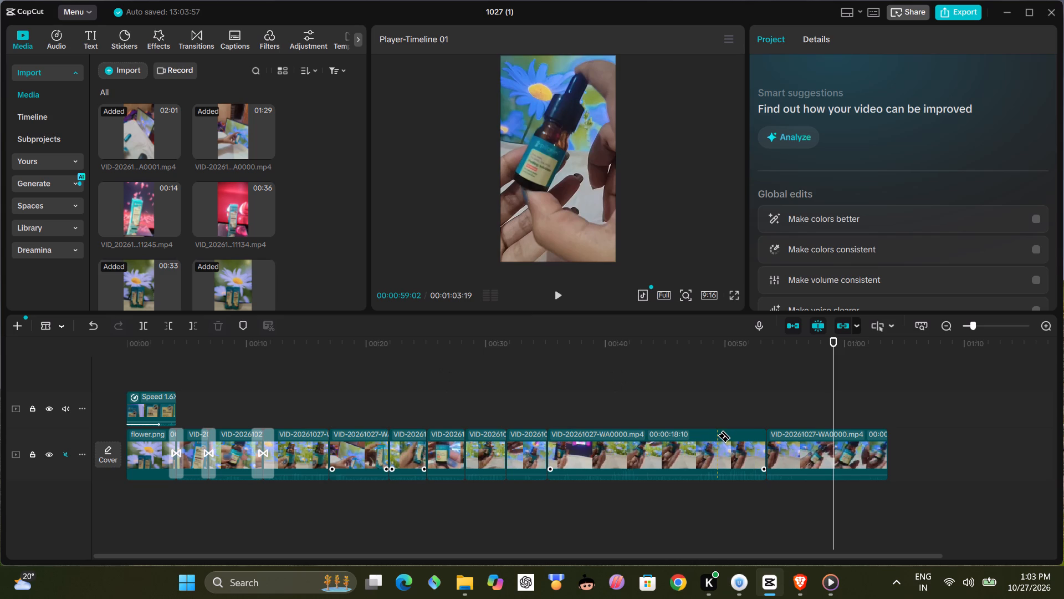
key(a)
click(664, 447)
key(BackSpace)
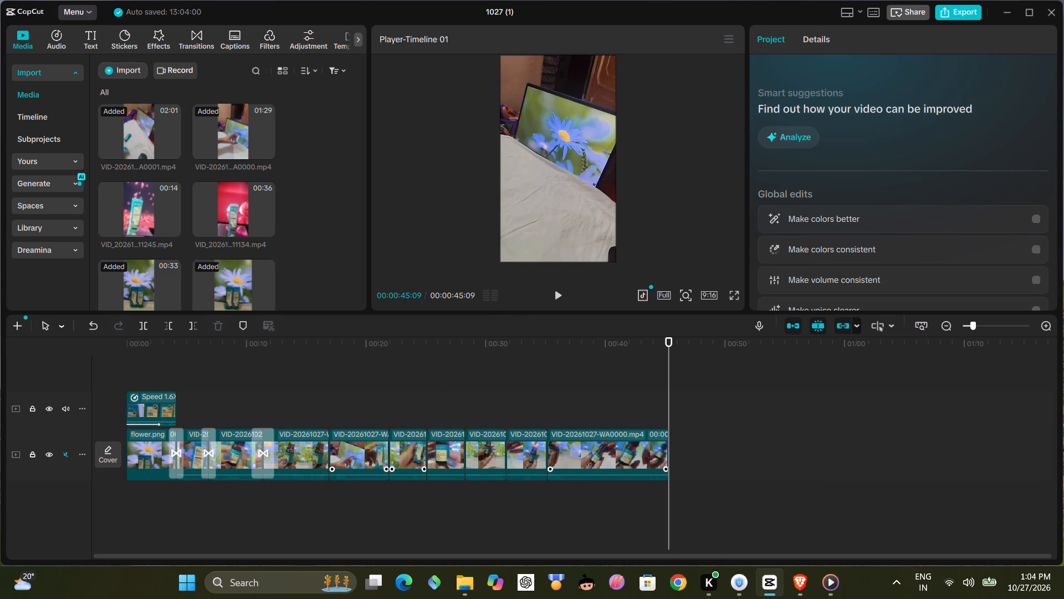
Play the sequence from about 00:00:10 and delete the clip starting at about 00:00:17 on the main track.
click(248, 410)
click(560, 299)
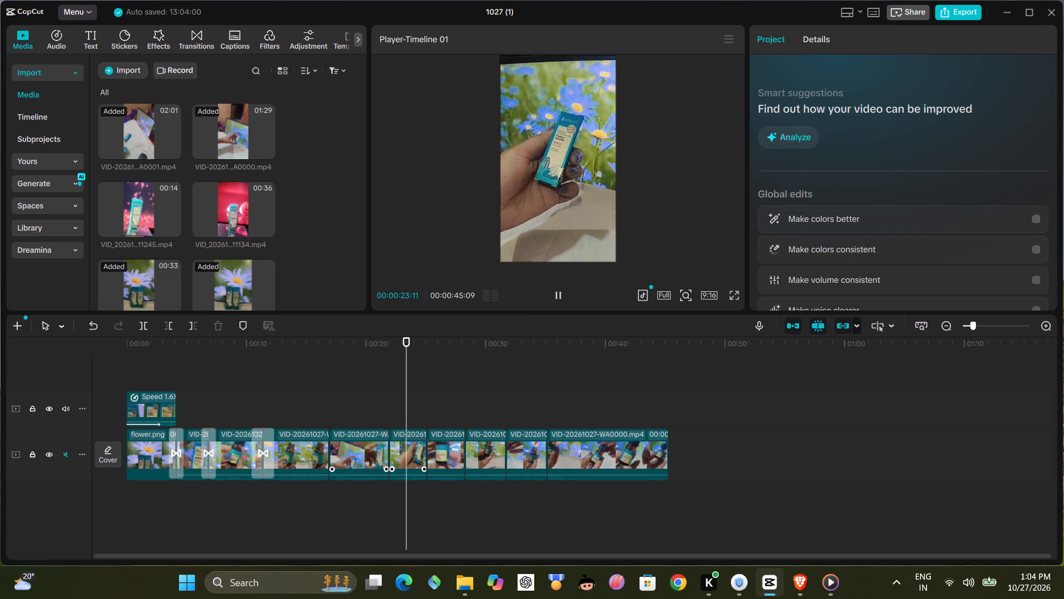
click(378, 430)
click(374, 443)
key(BackSpace)
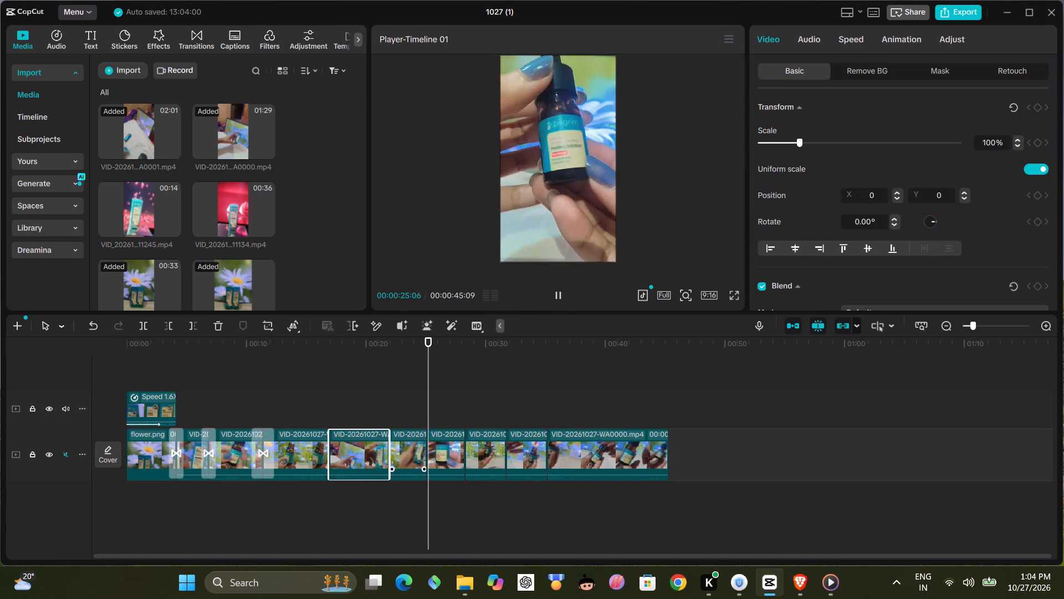
click(350, 440)
Play the remaining clips and trim the end of the last clip so the video ends at 00:00:39:00.
click(329, 409)
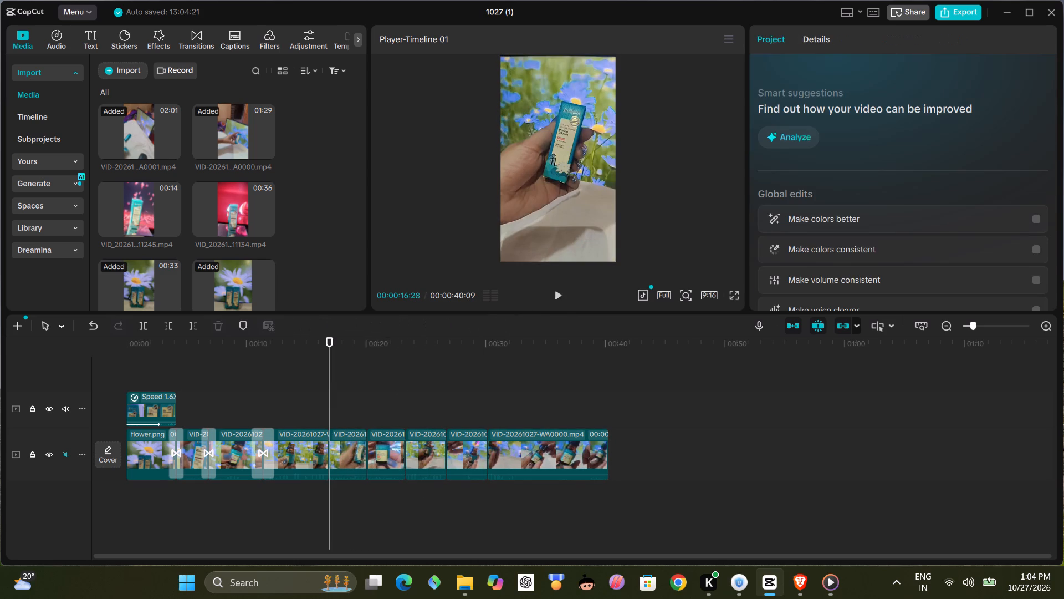
click(555, 293)
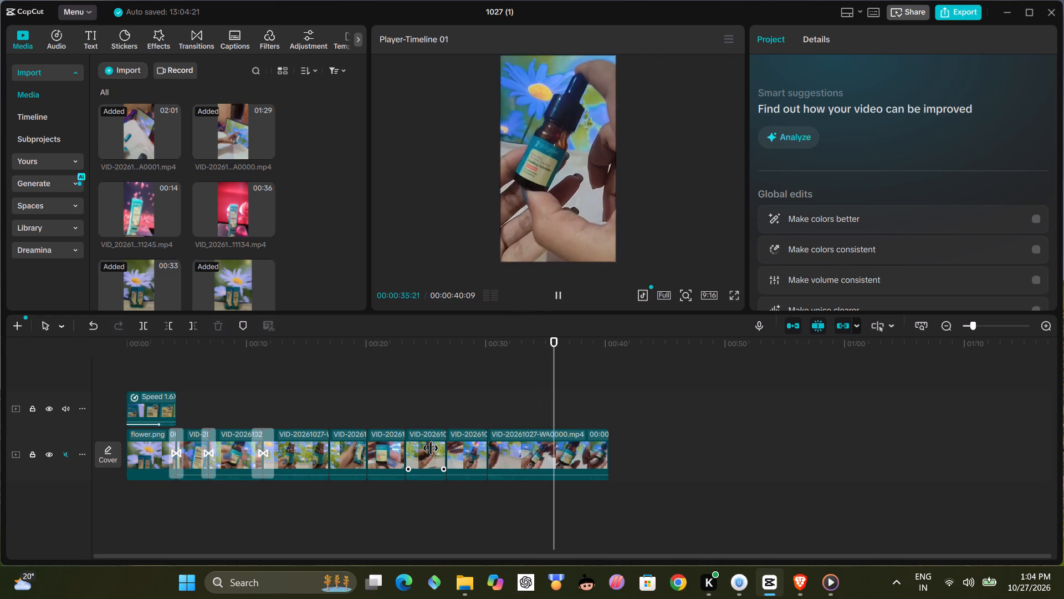
click(590, 451)
drag(610, 446, 601, 448)
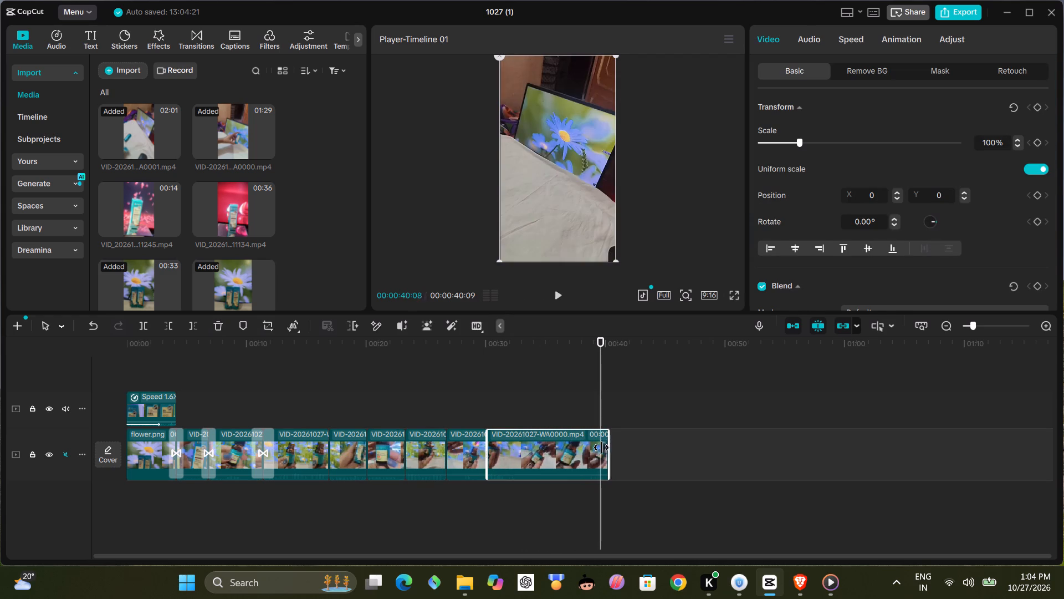
drag(601, 448, 591, 449)
Add Slam Merge transitions at the main-track cuts at about 00:00:17 and 00:00:20.
click(484, 405)
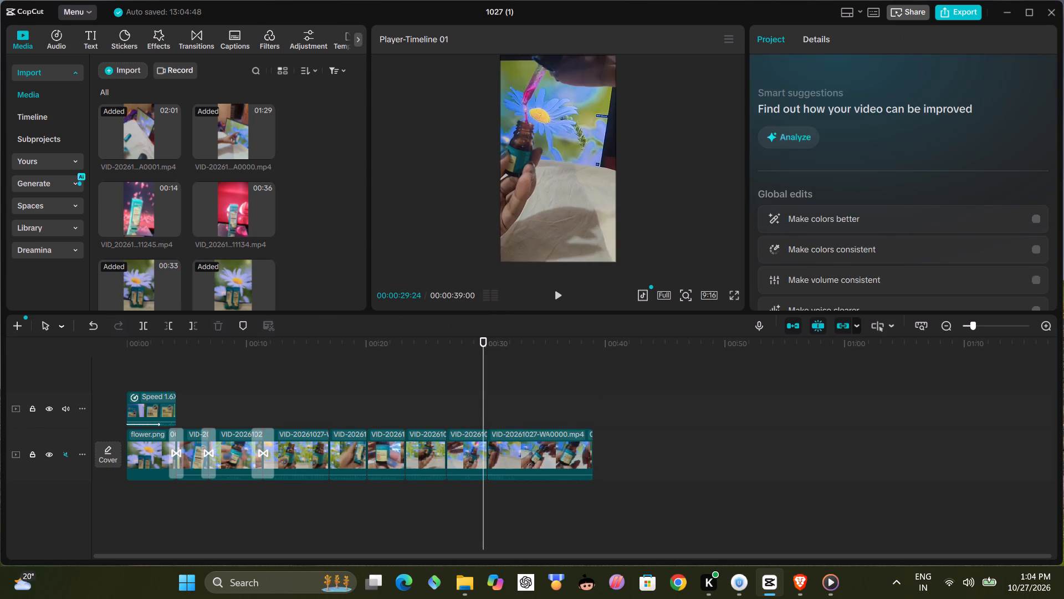
drag(483, 407, 283, 416)
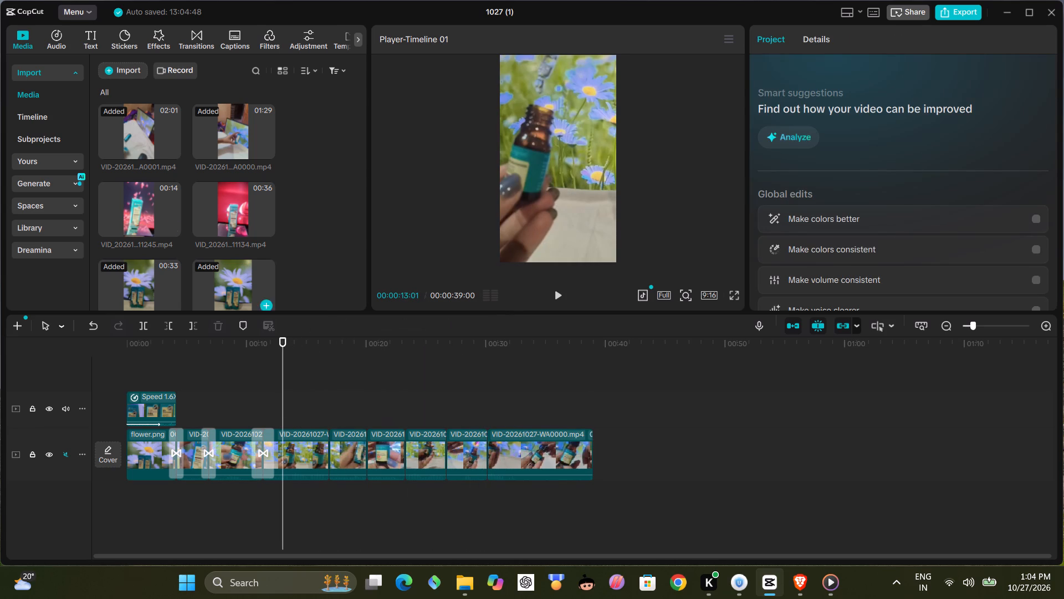
click(261, 440)
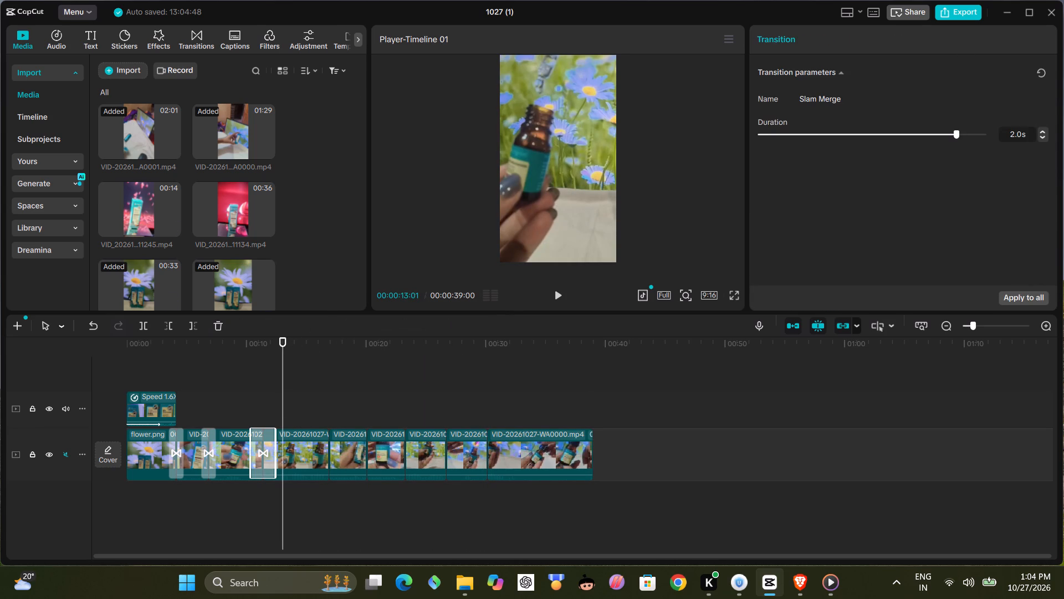
click(59, 42)
click(75, 39)
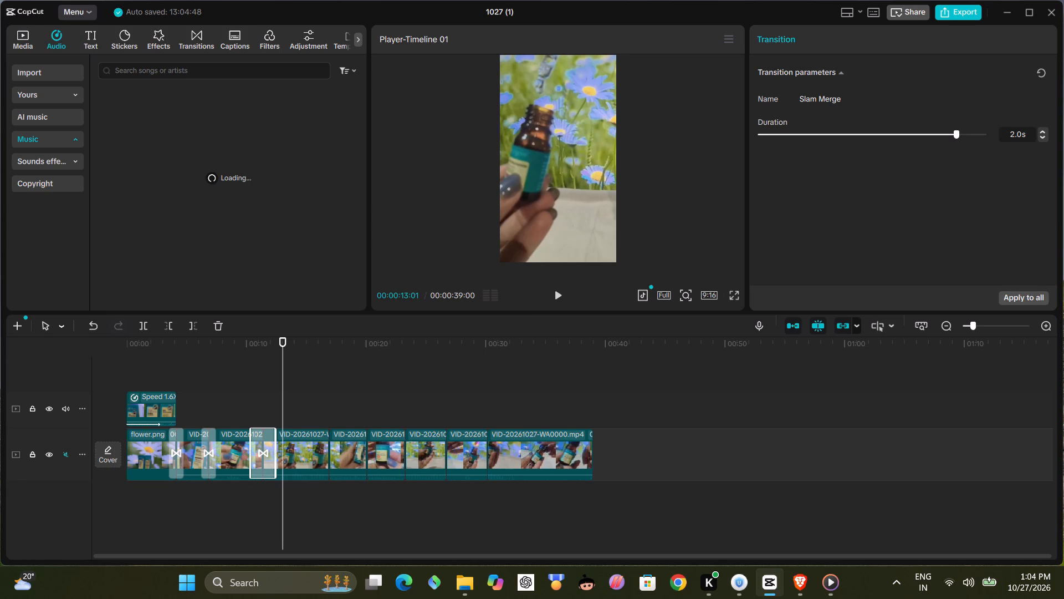
click(85, 34)
click(24, 40)
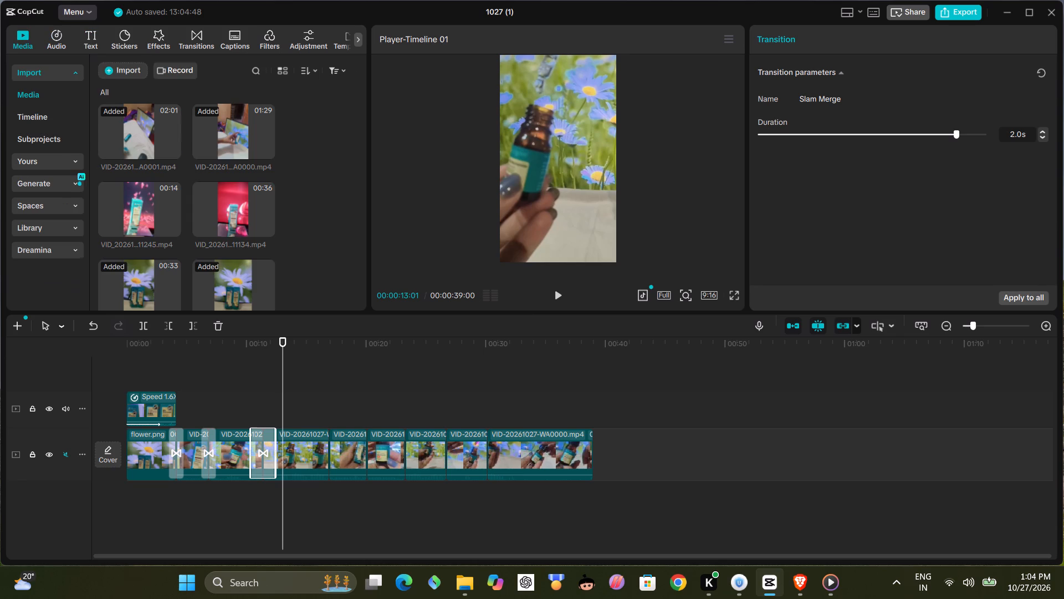
click(208, 41)
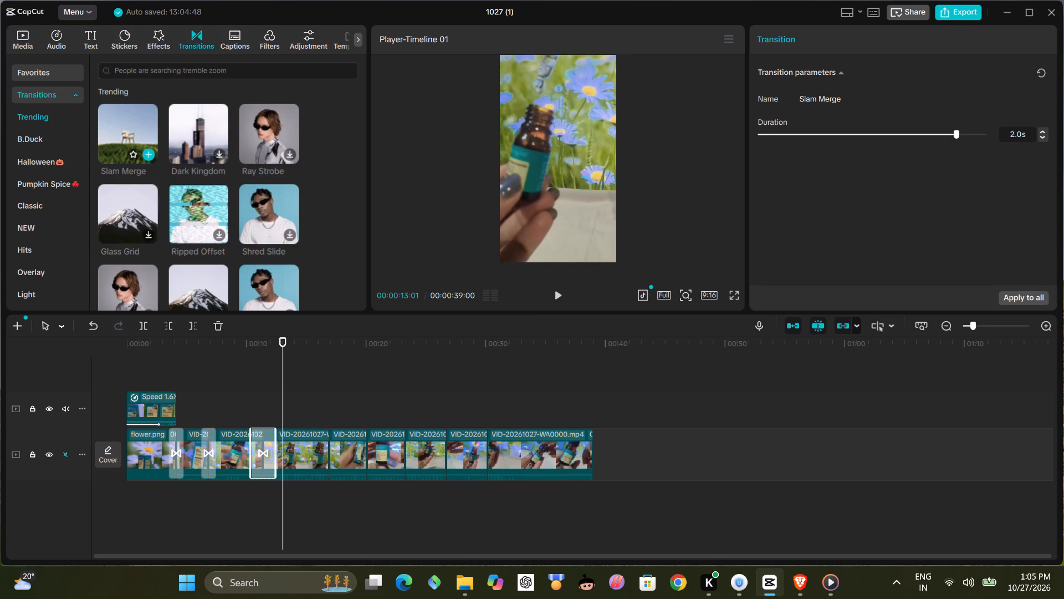
right_click(149, 152)
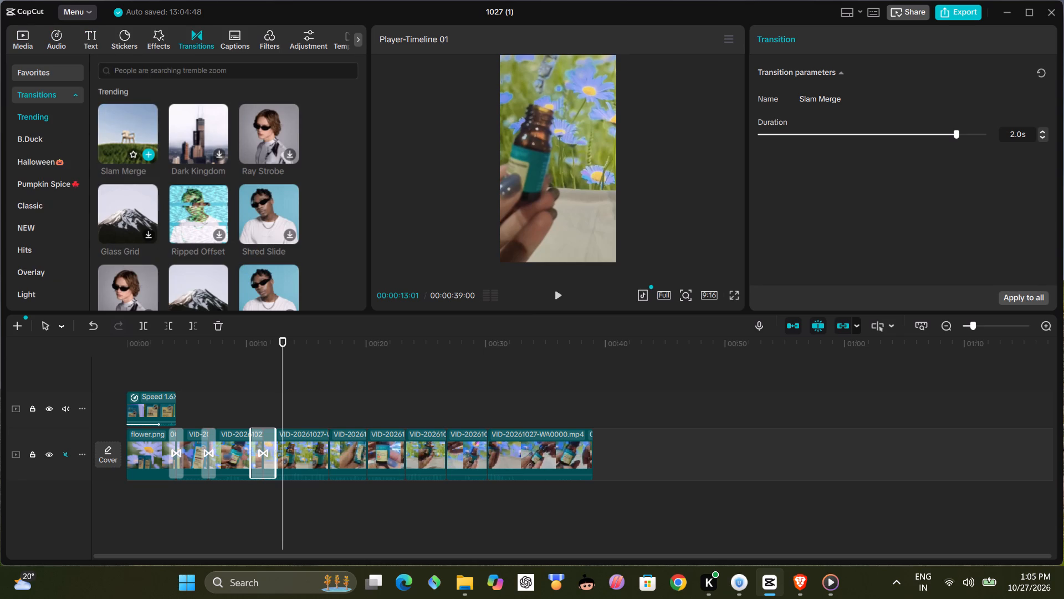
click(149, 152)
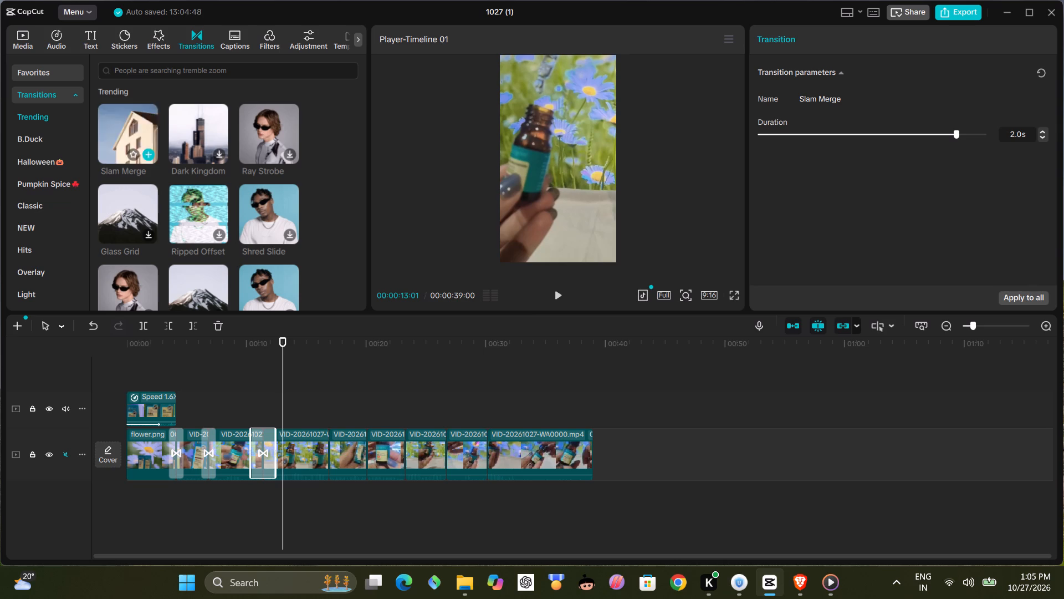
click(321, 422)
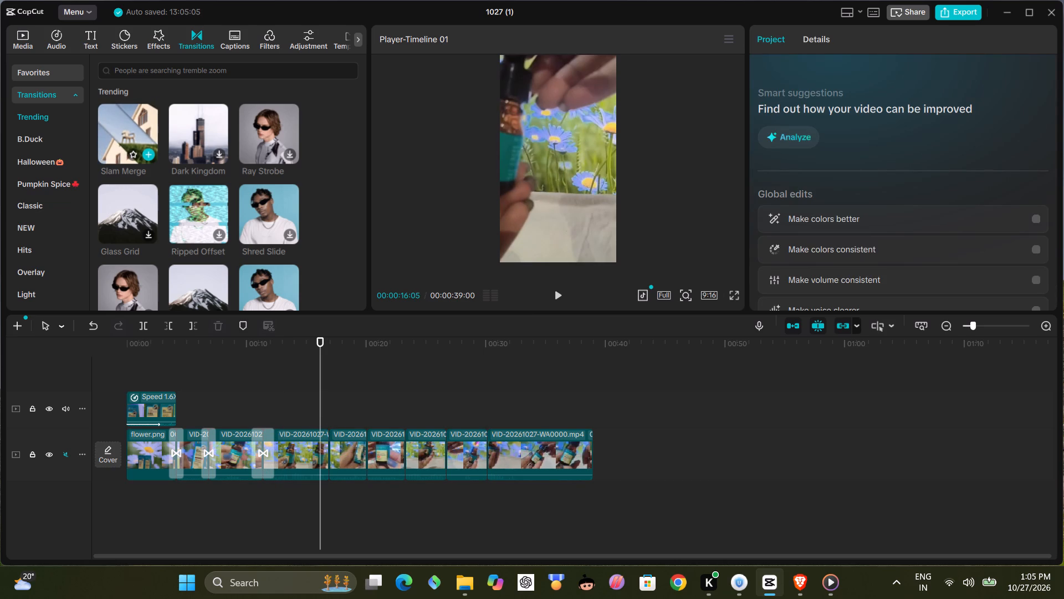
click(147, 155)
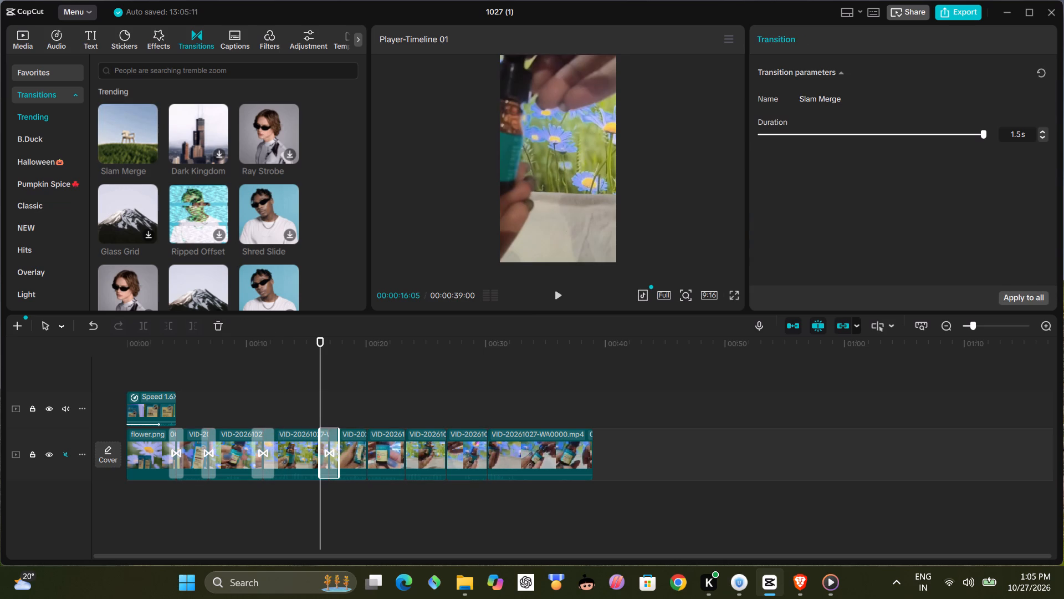
click(365, 424)
click(146, 151)
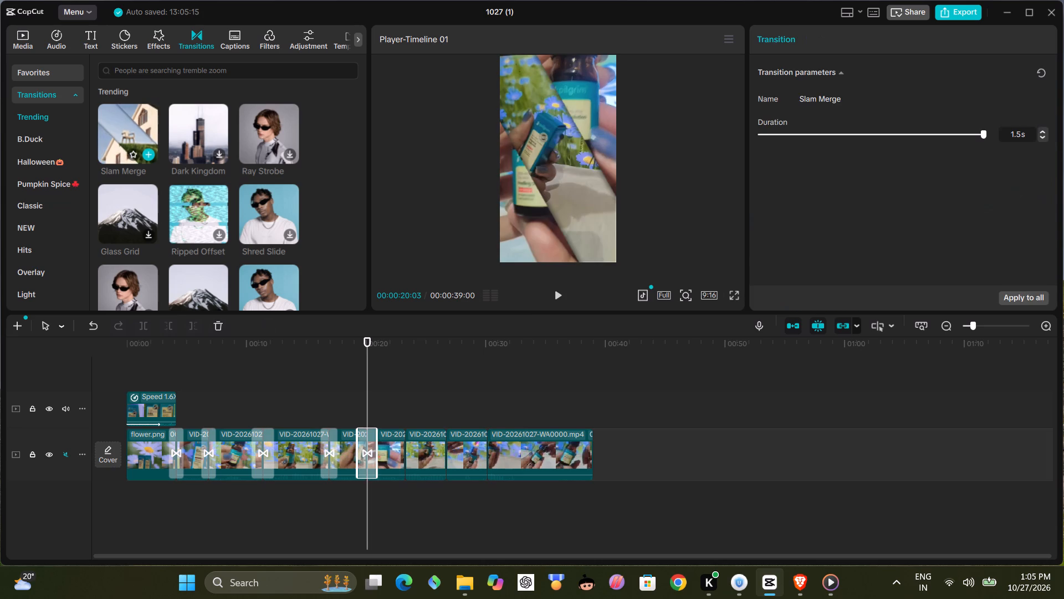
Add Slam Merge transitions at the remaining main-track cuts at about 00:00:23, 00:00:27 and 00:00:30.
click(409, 407)
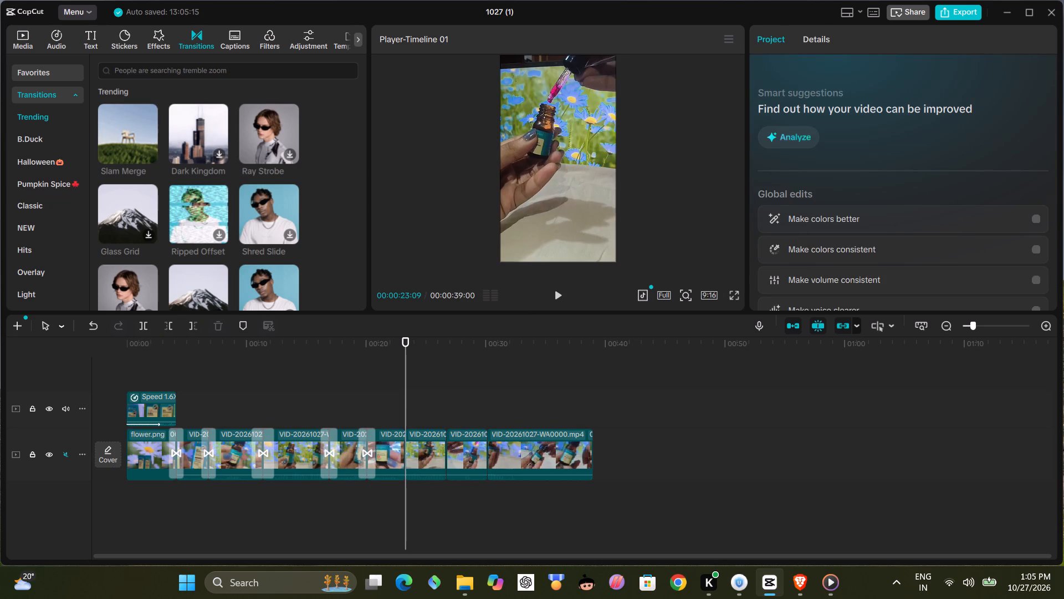
click(150, 157)
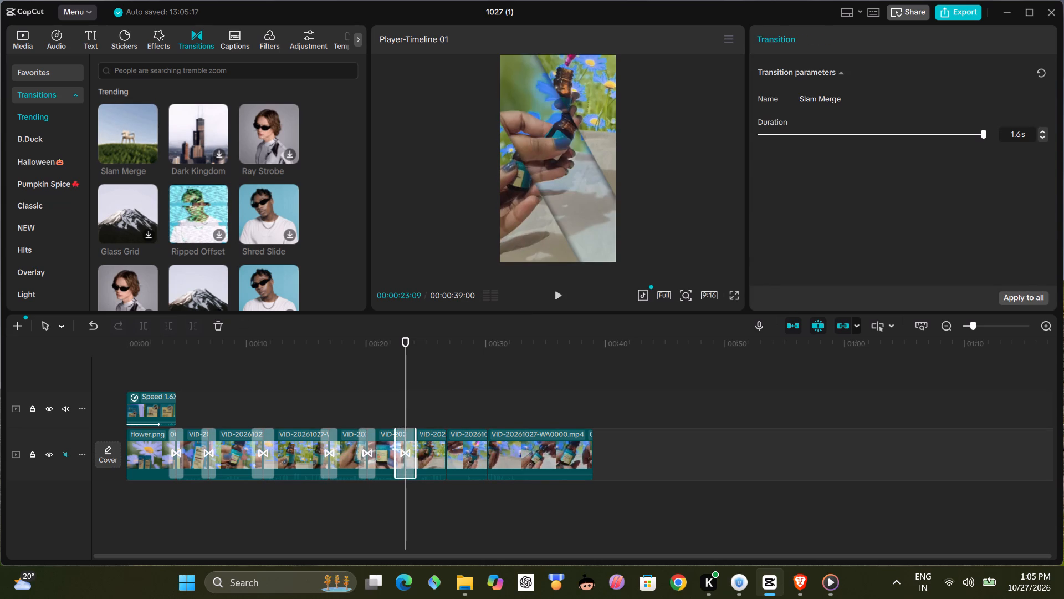
click(441, 417)
click(449, 417)
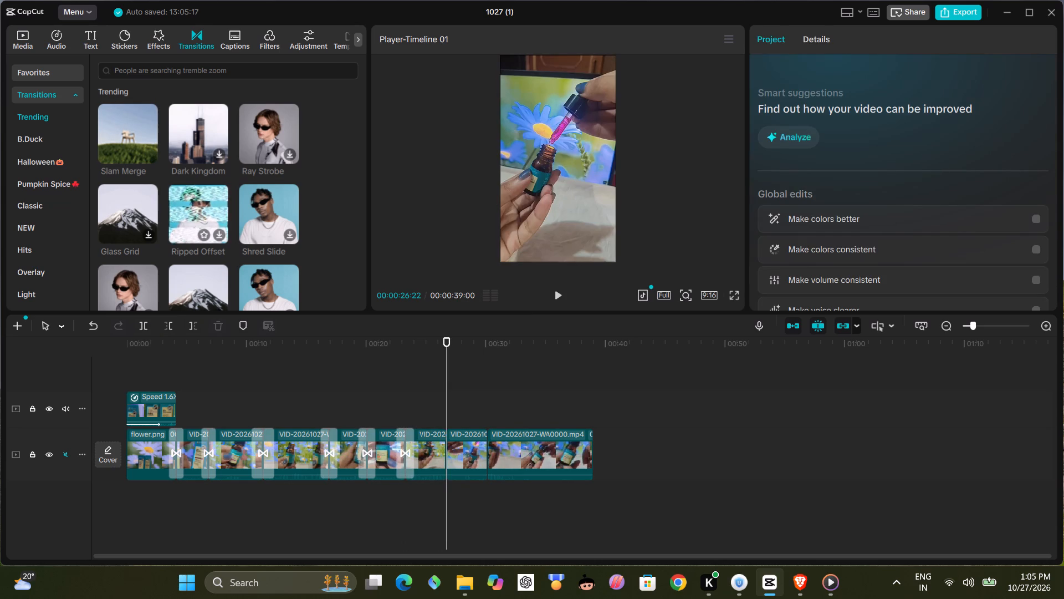
click(147, 154)
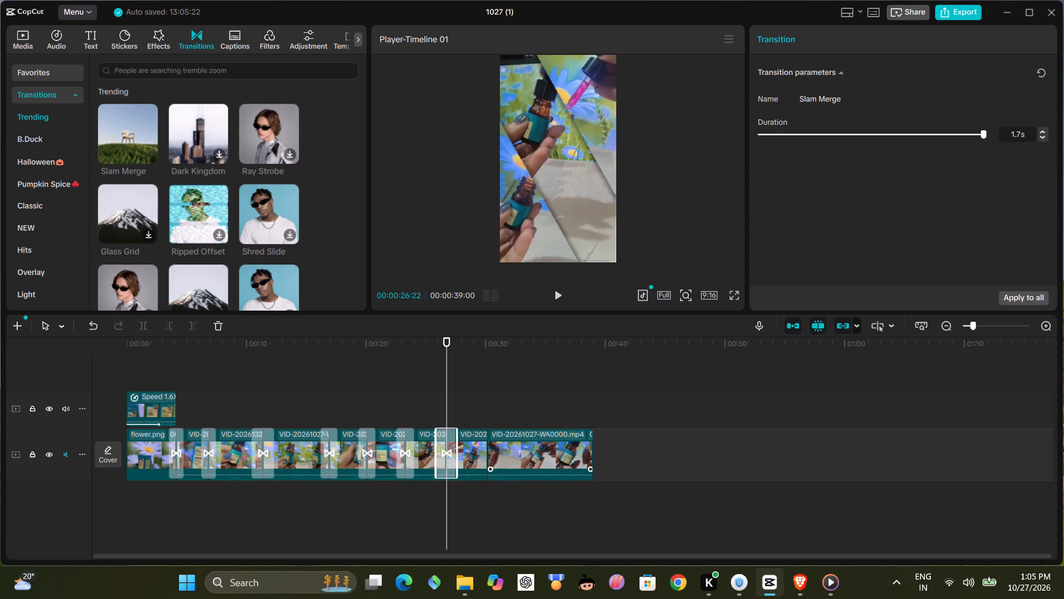
click(485, 415)
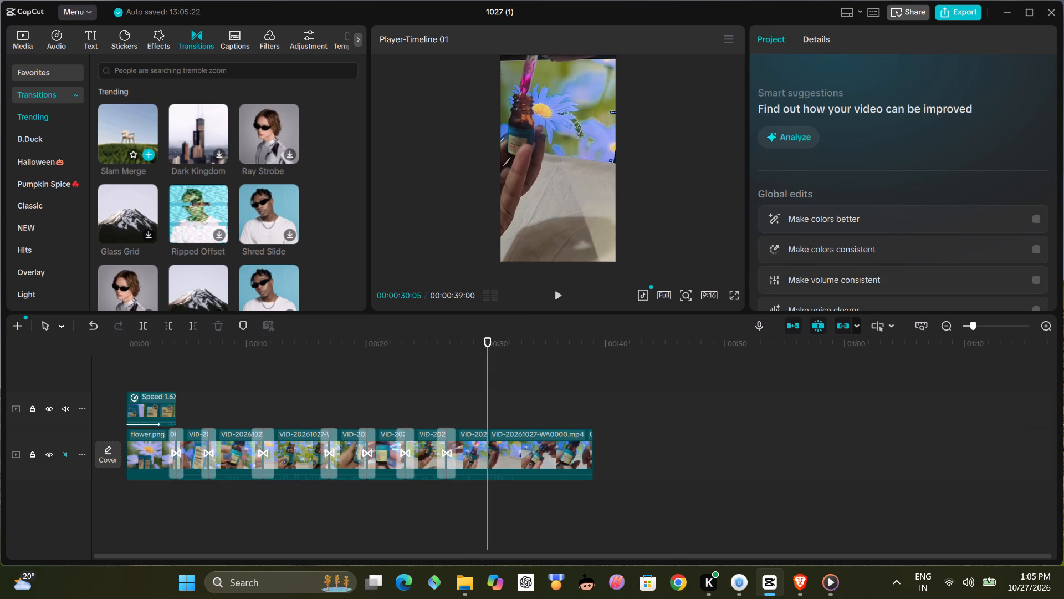
click(146, 154)
click(519, 421)
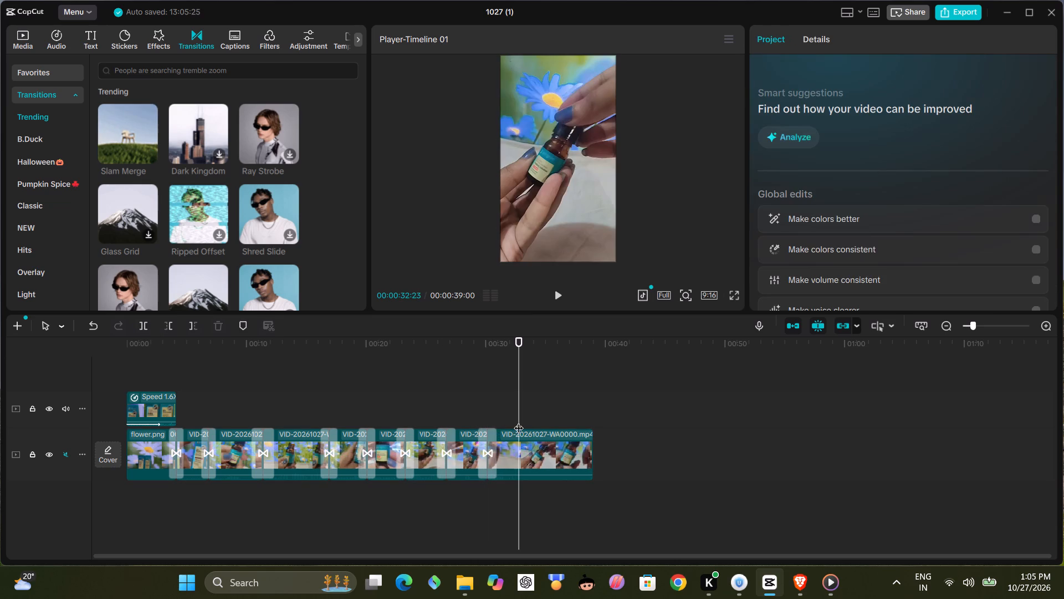
click(152, 157)
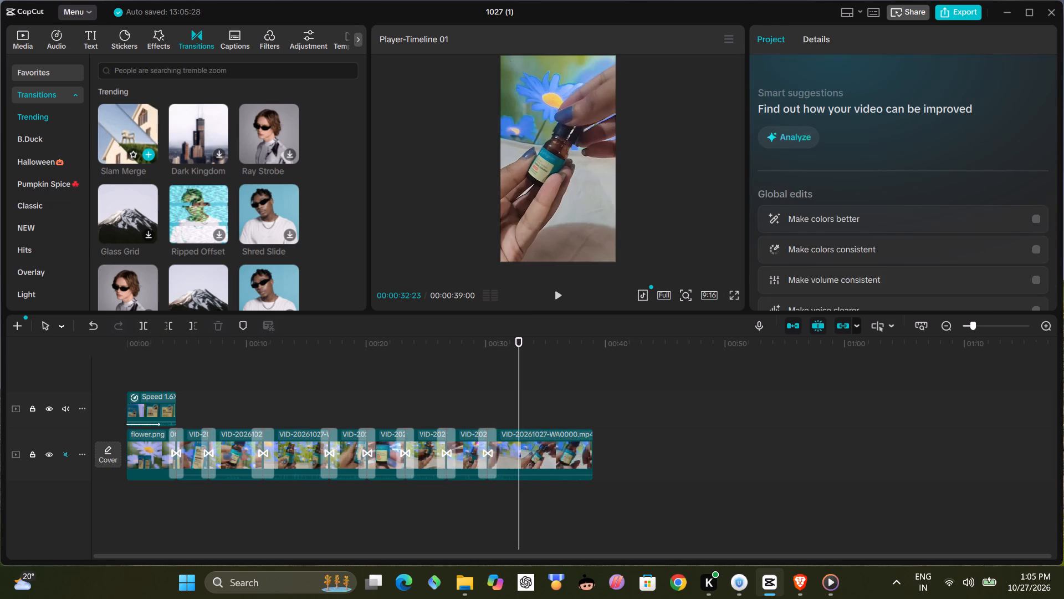
click(150, 156)
click(150, 154)
Scrub back through the sequence and play it from 00:00:00:00 to check the transitions.
click(539, 388)
click(642, 406)
drag(601, 403, 591, 402)
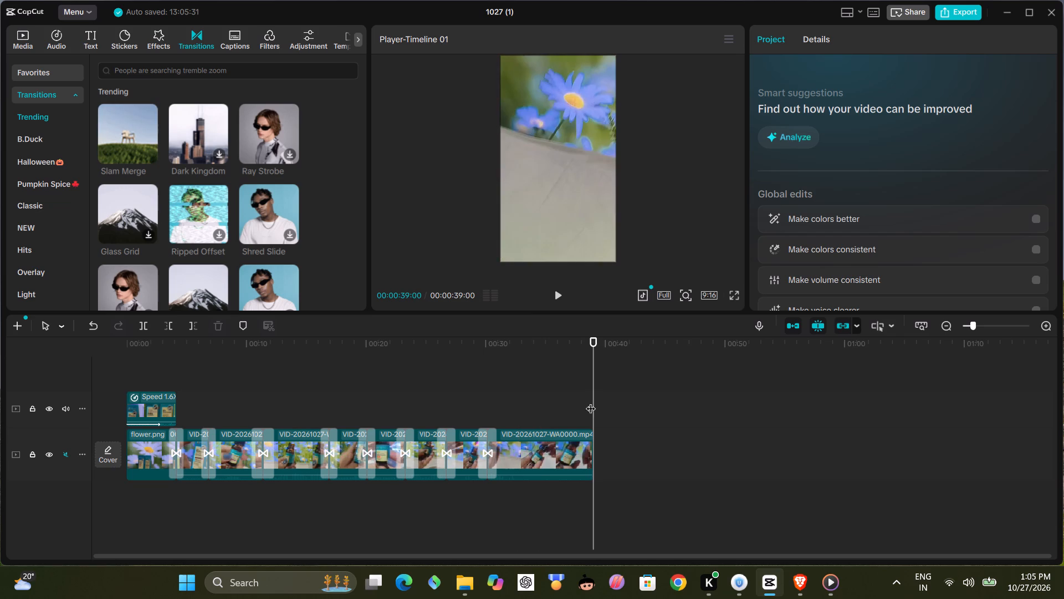
drag(591, 402, 596, 402)
drag(549, 402, 493, 402)
click(374, 377)
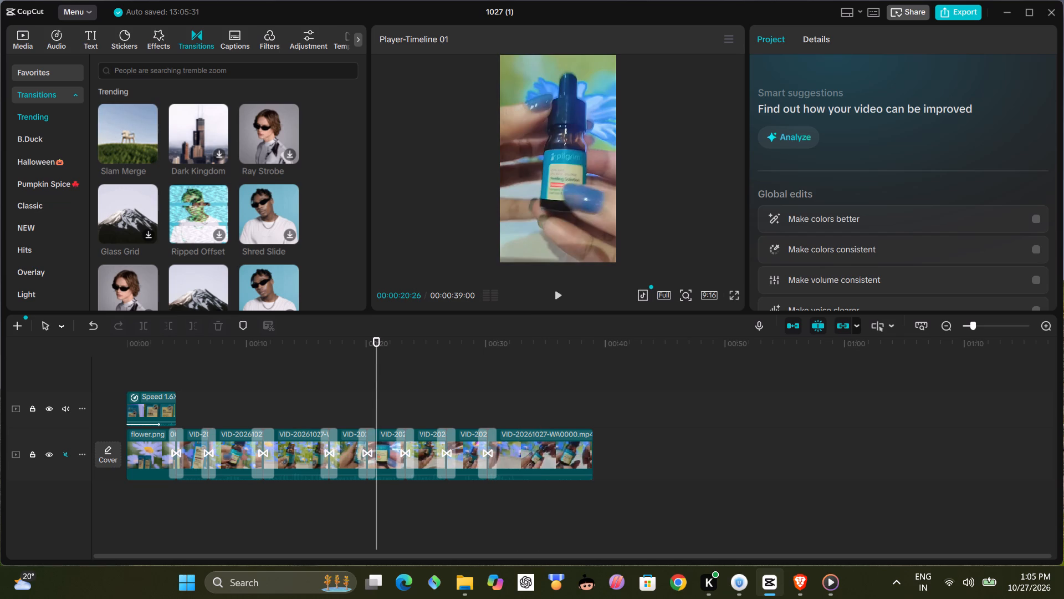
drag(378, 379, 101, 382)
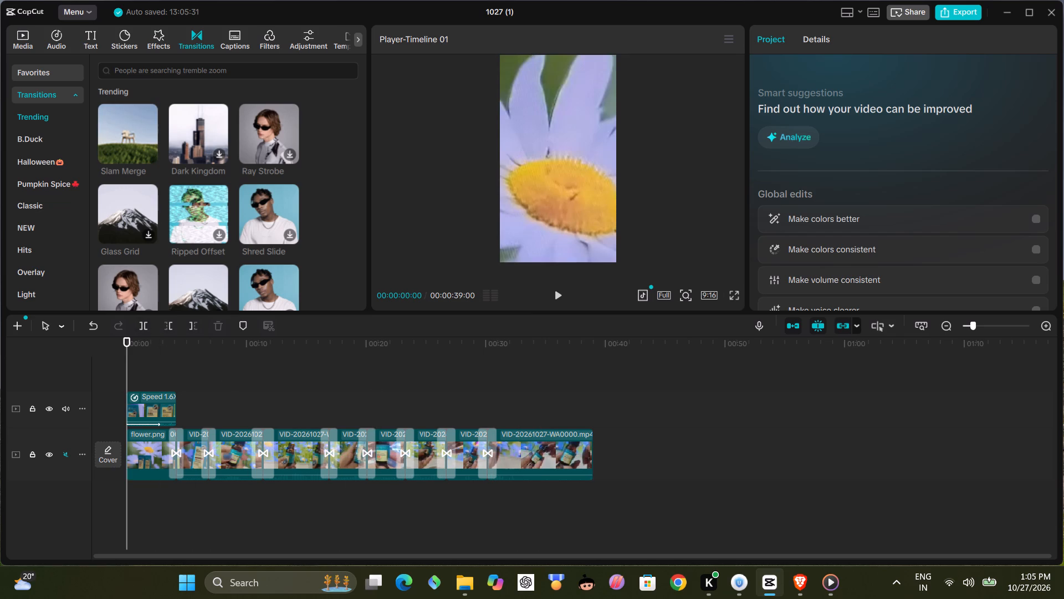
click(554, 298)
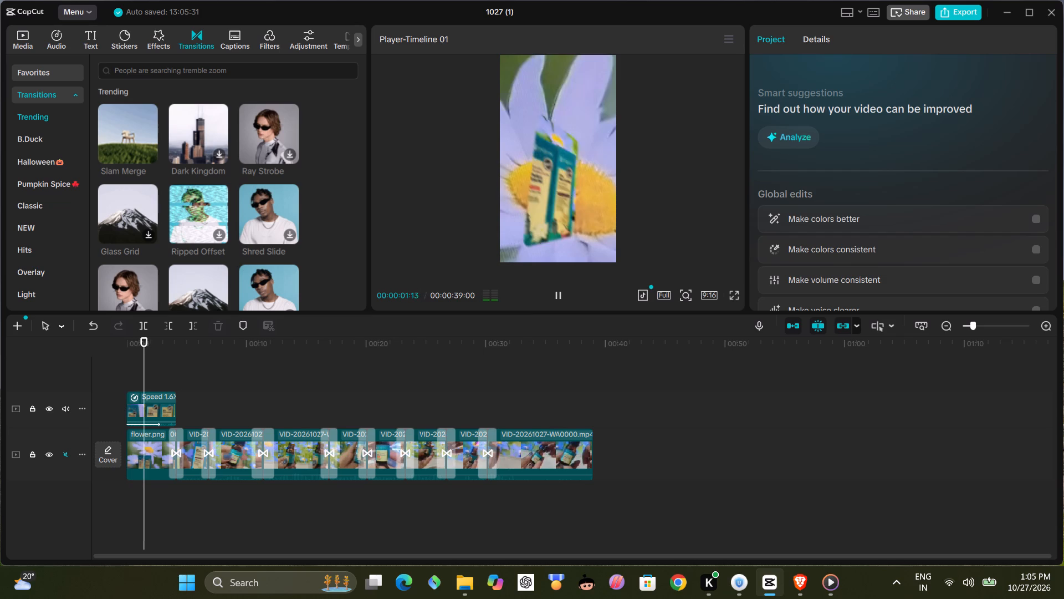
Mute the upper track that holds the 1.6x speed overlay clip.
click(66, 410)
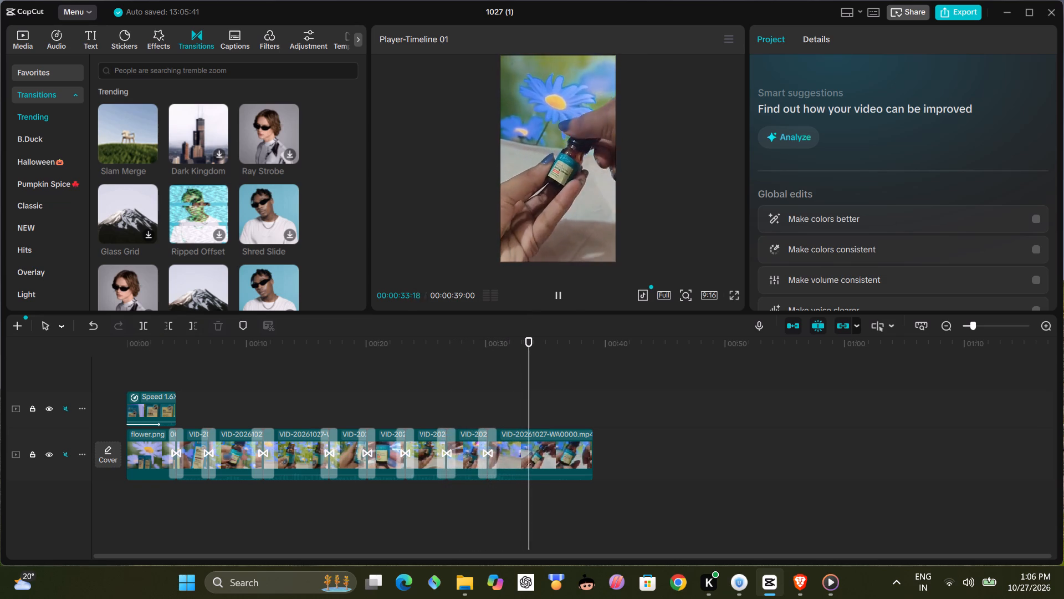
Inspect the transition at about 00:00:30 and preview the Shred Slide and Slam Merge transitions.
click(475, 398)
click(462, 410)
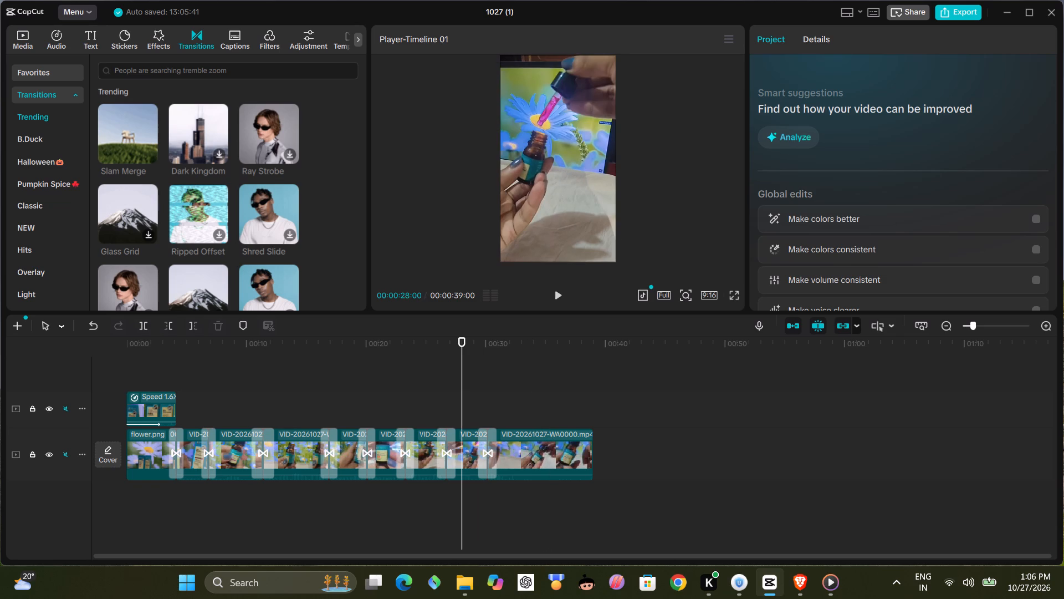
click(488, 436)
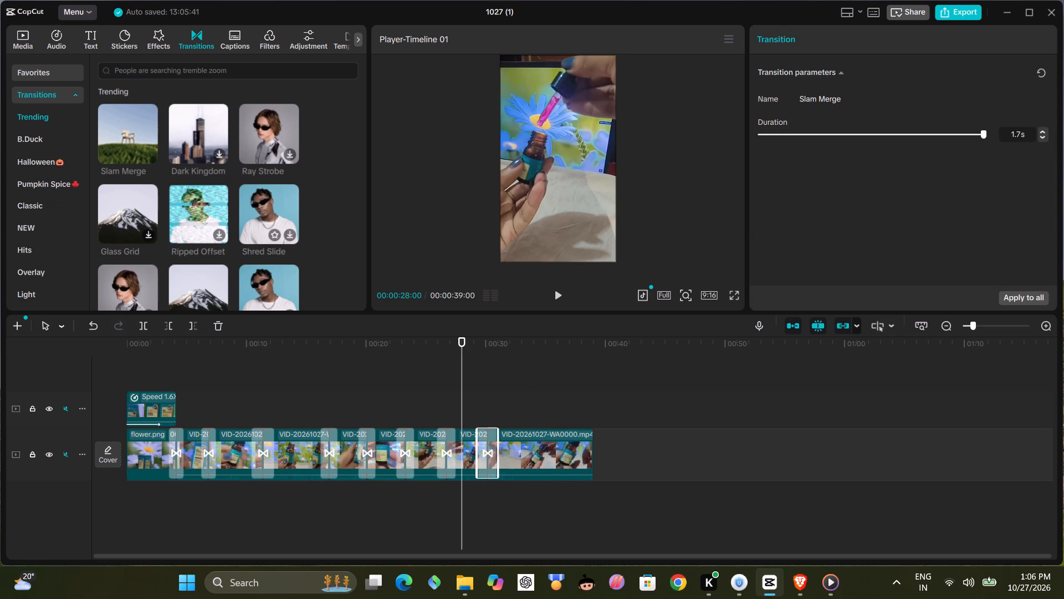
click(272, 202)
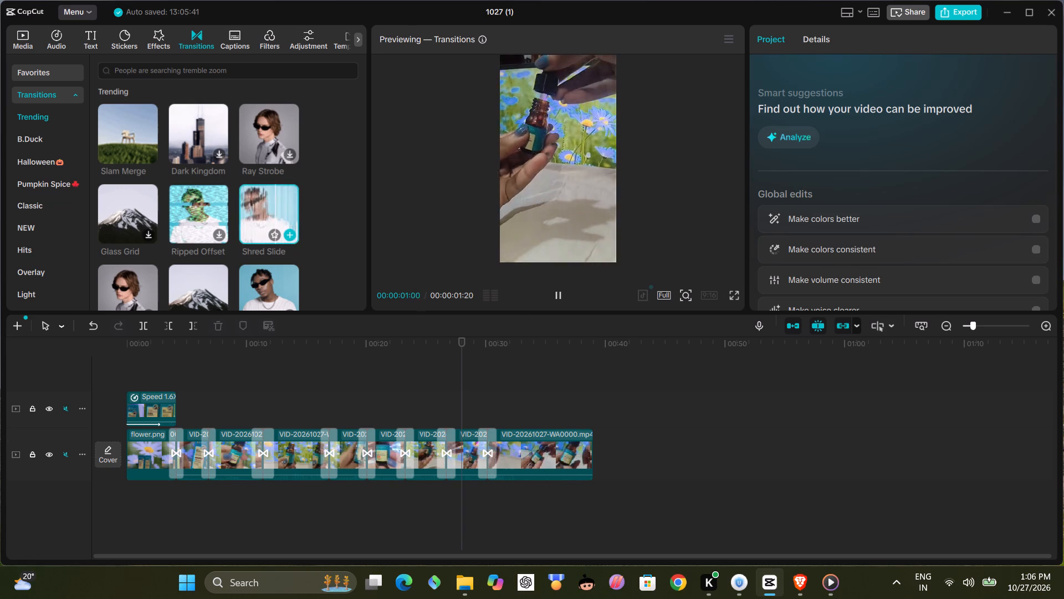
click(126, 136)
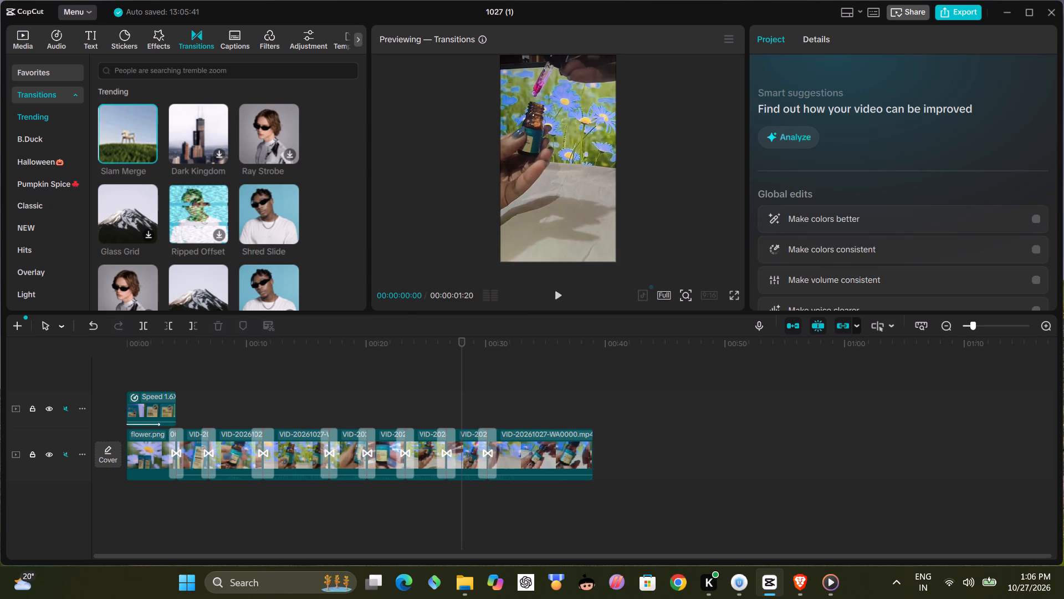
click(556, 179)
click(567, 192)
Scale the main-track clip between about 00:00:27 and 00:00:30 to 121% and reposition it to X 113, Y 199.
click(467, 436)
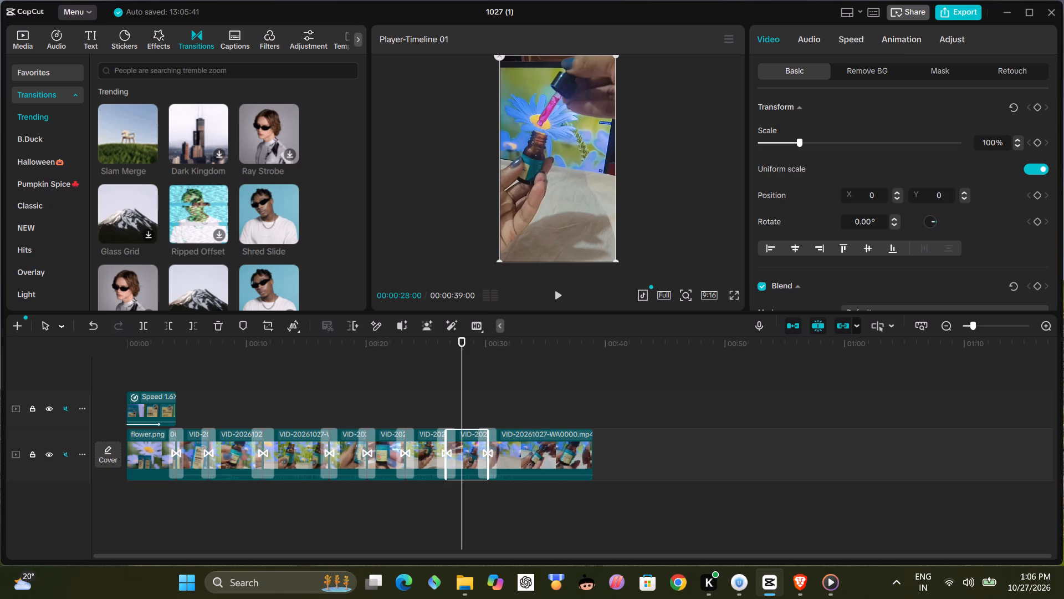
drag(615, 55, 615, 55)
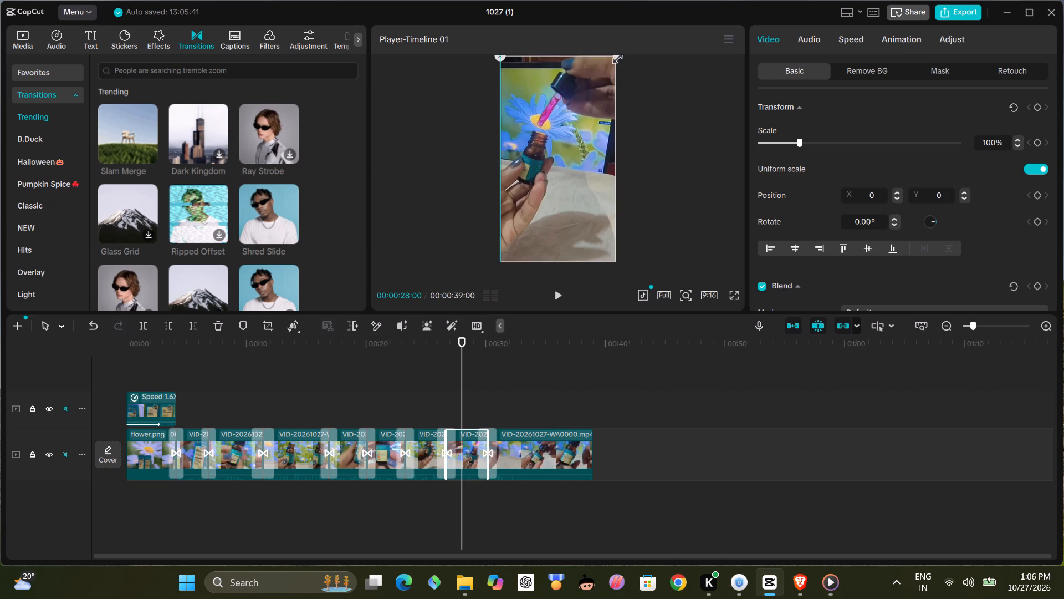
drag(615, 55, 634, 47)
drag(661, 38, 660, 53)
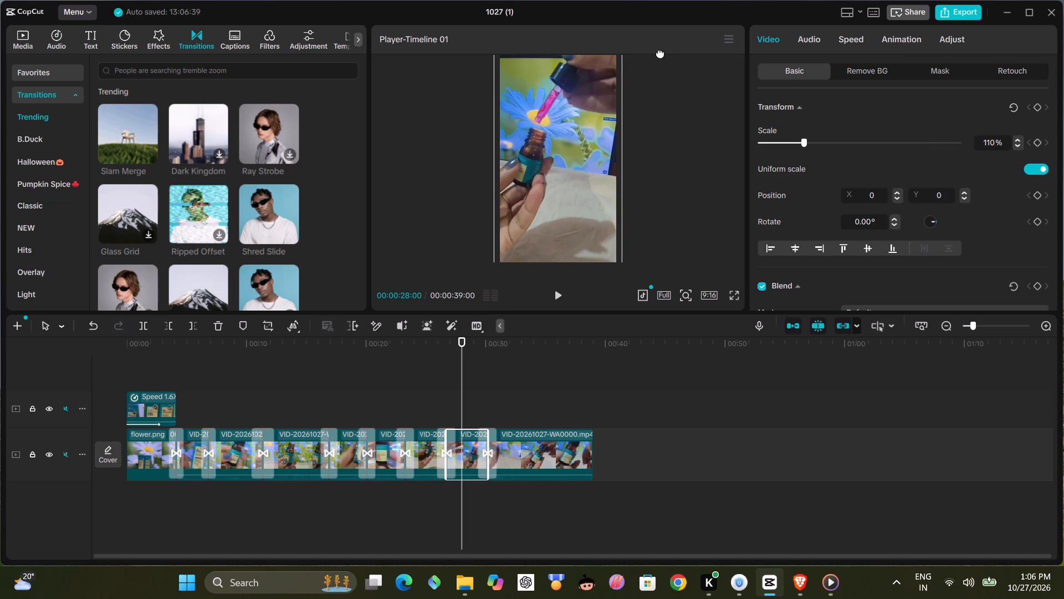
drag(660, 53, 661, 60)
drag(569, 180, 575, 173)
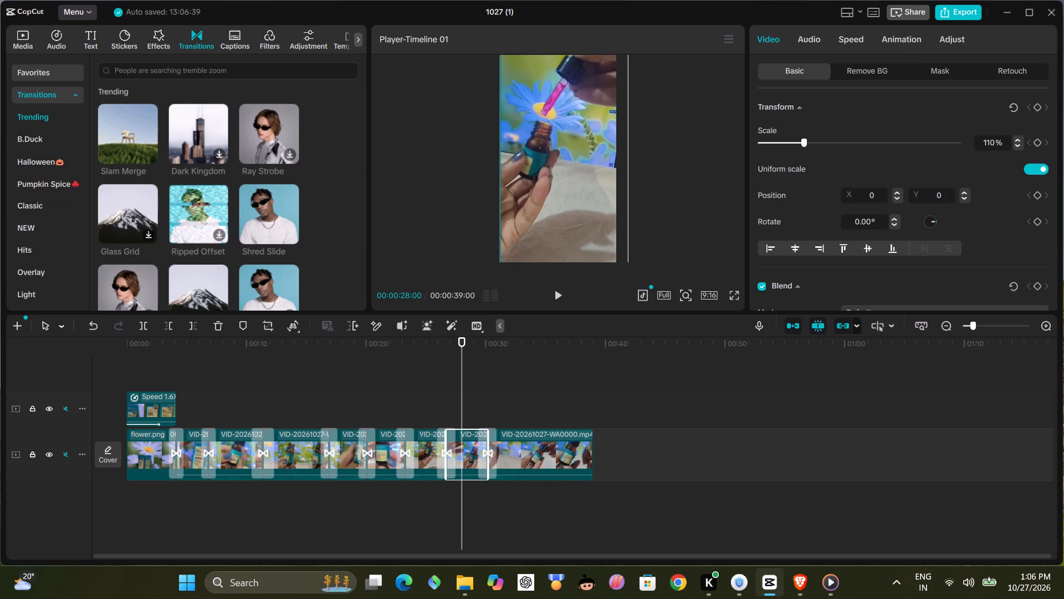
drag(575, 173, 575, 172)
drag(630, 260, 630, 264)
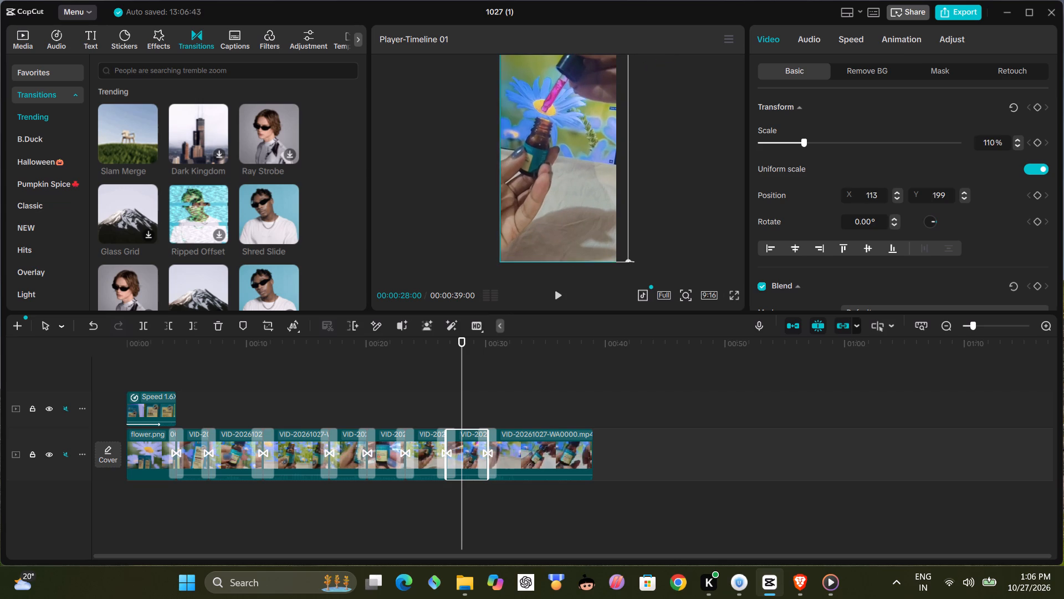
drag(630, 264, 641, 275)
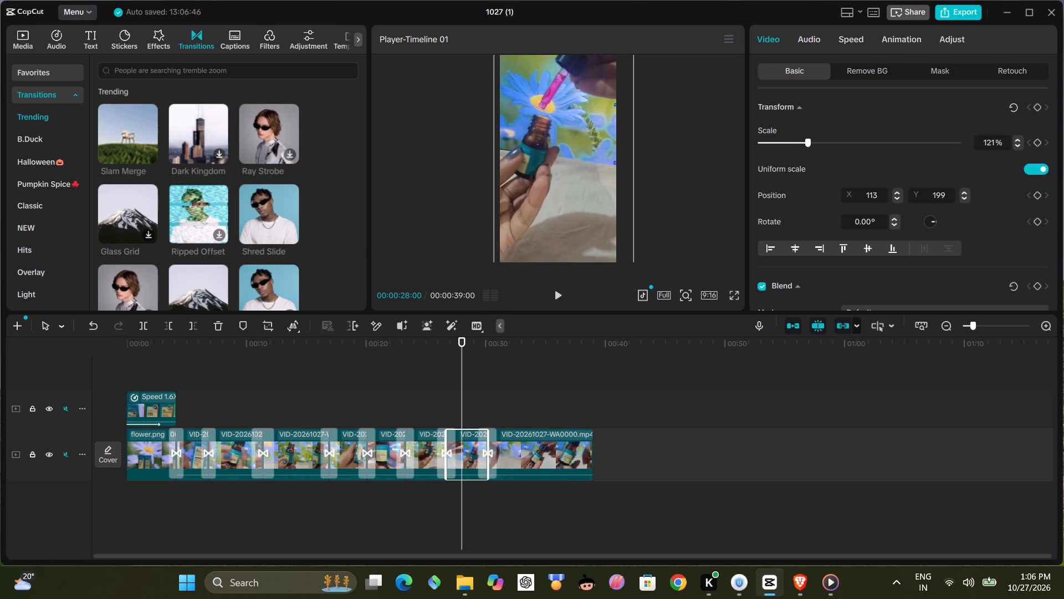
Enlarge the main-track clip at about 00:00:25 so the serum bottle is framed more tightly.
click(432, 418)
click(546, 222)
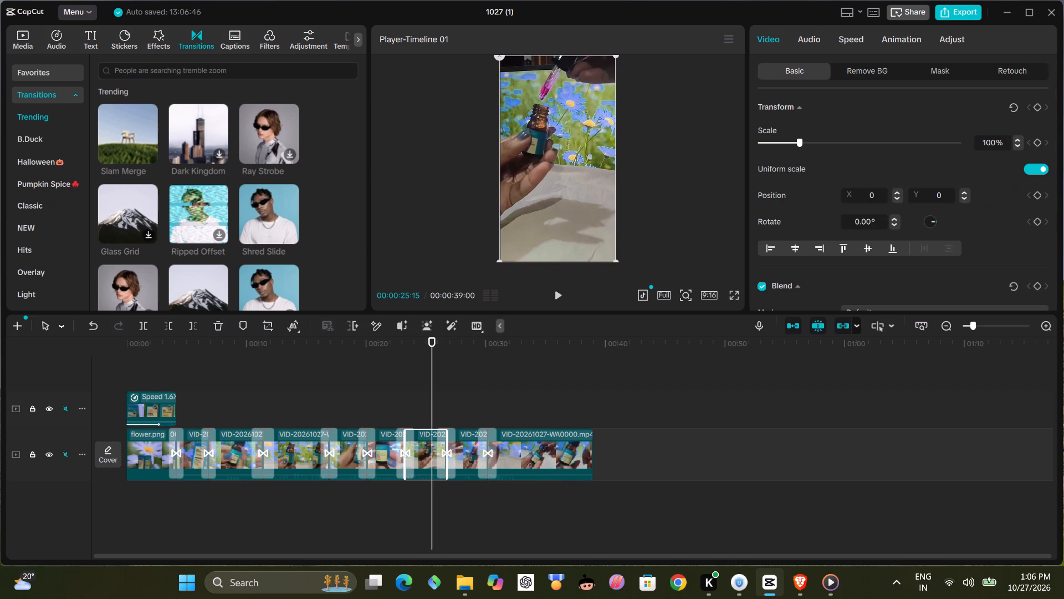
drag(615, 258, 637, 301)
Return to 00:00:00:00 and play the sequence to review the transitions and clip framing.
click(385, 423)
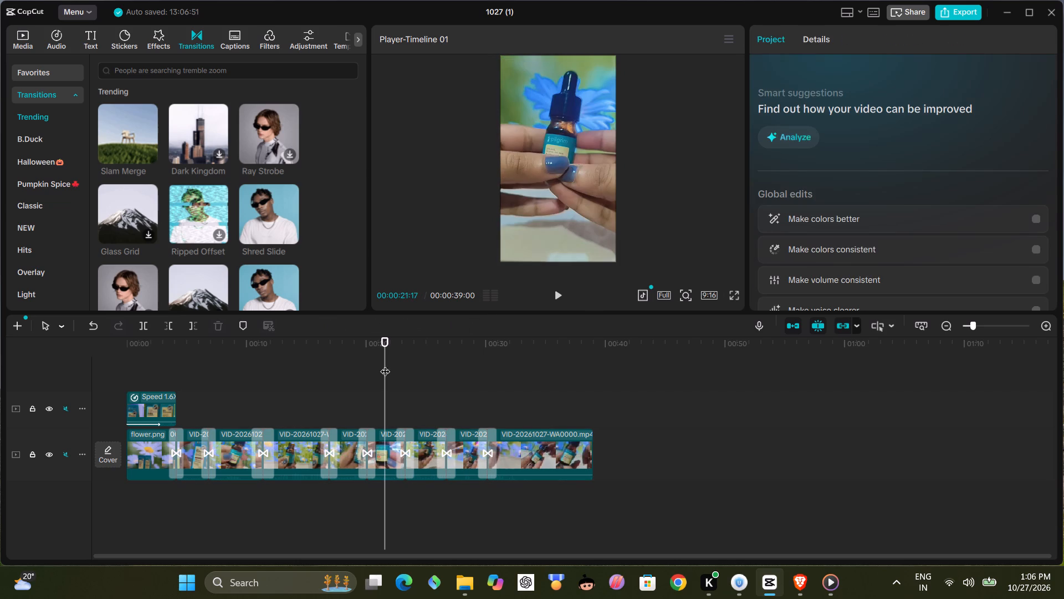
click(231, 395)
drag(233, 393, 204, 409)
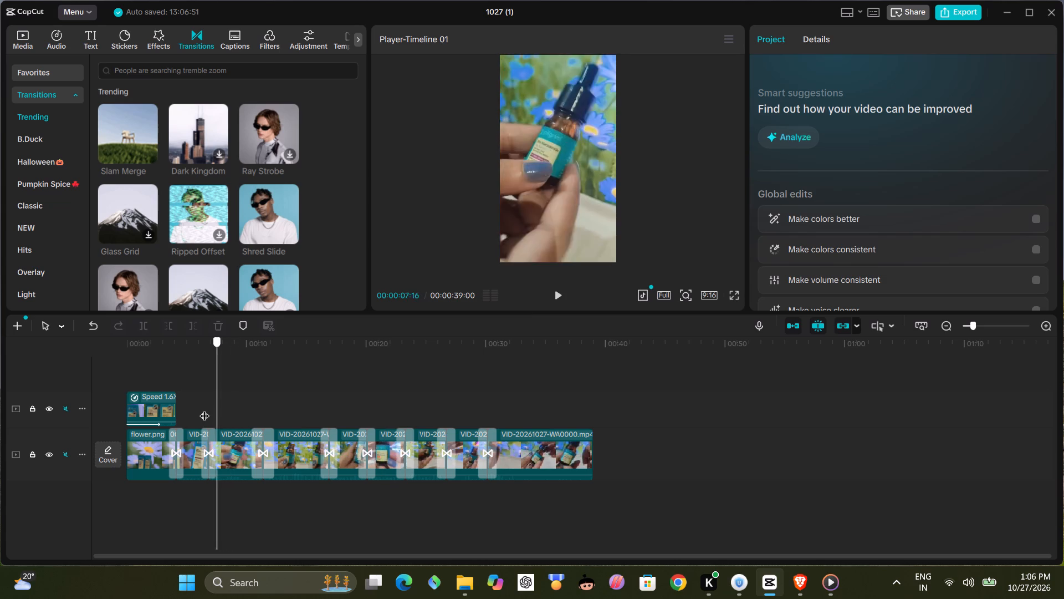
drag(204, 409, 109, 434)
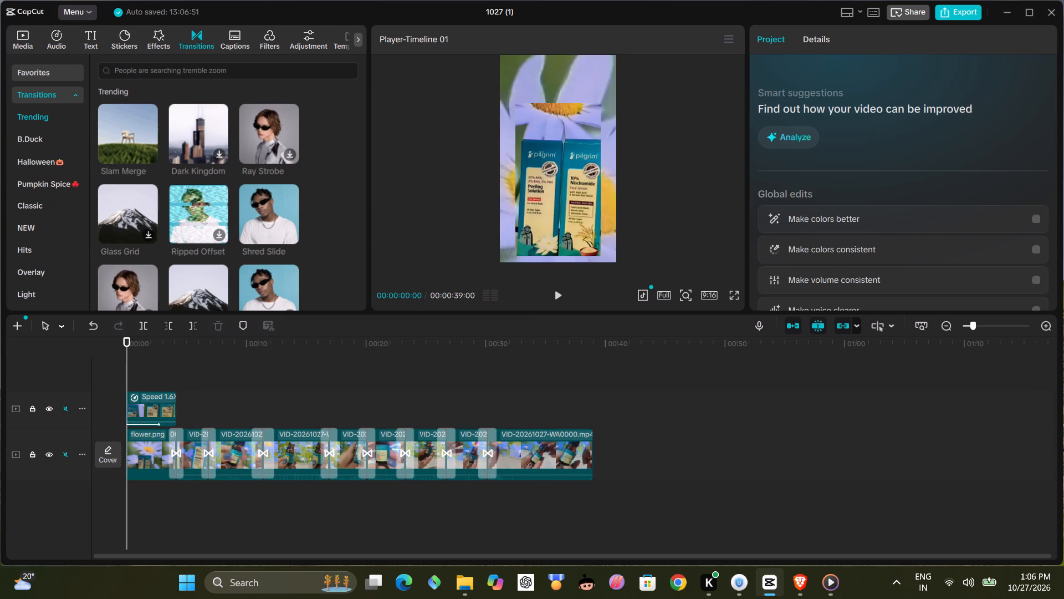
click(559, 297)
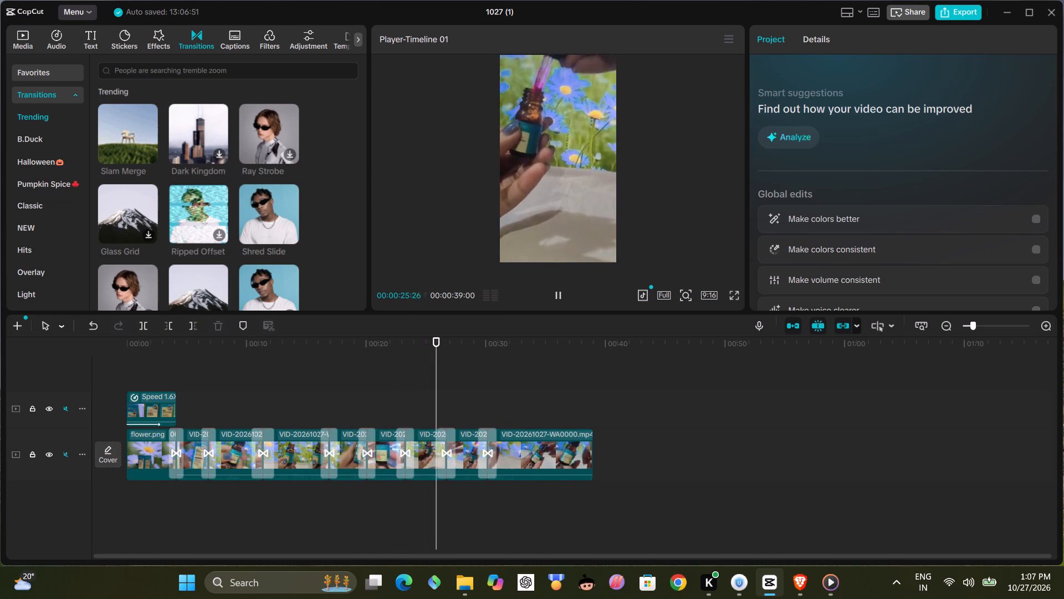
Delete the Slam Merge transitions between the main-track video clips, keeping only the one right after flower.png.
click(447, 445)
key(BackSpace)
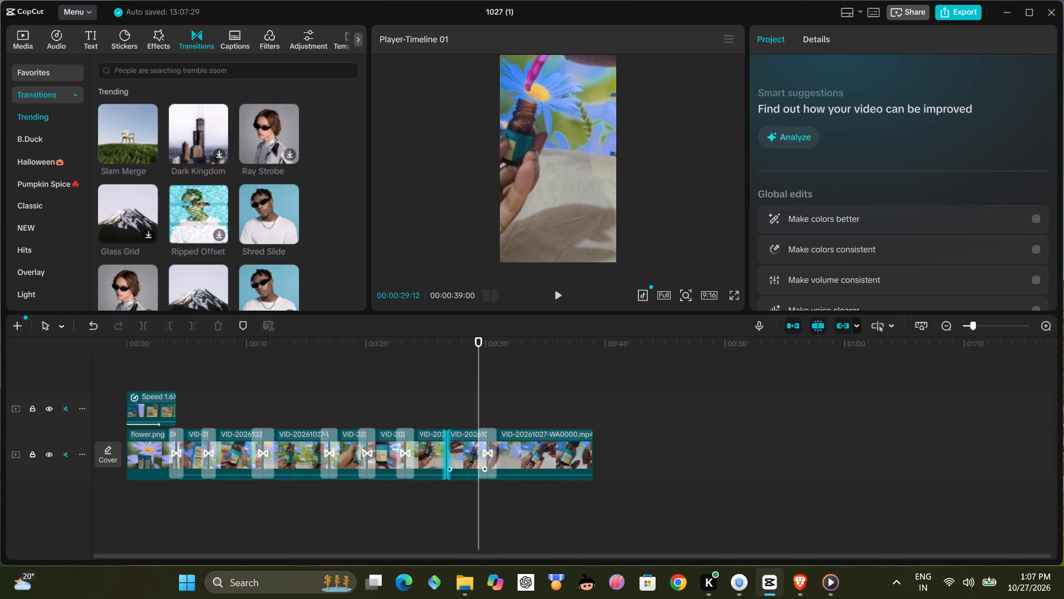
click(490, 446)
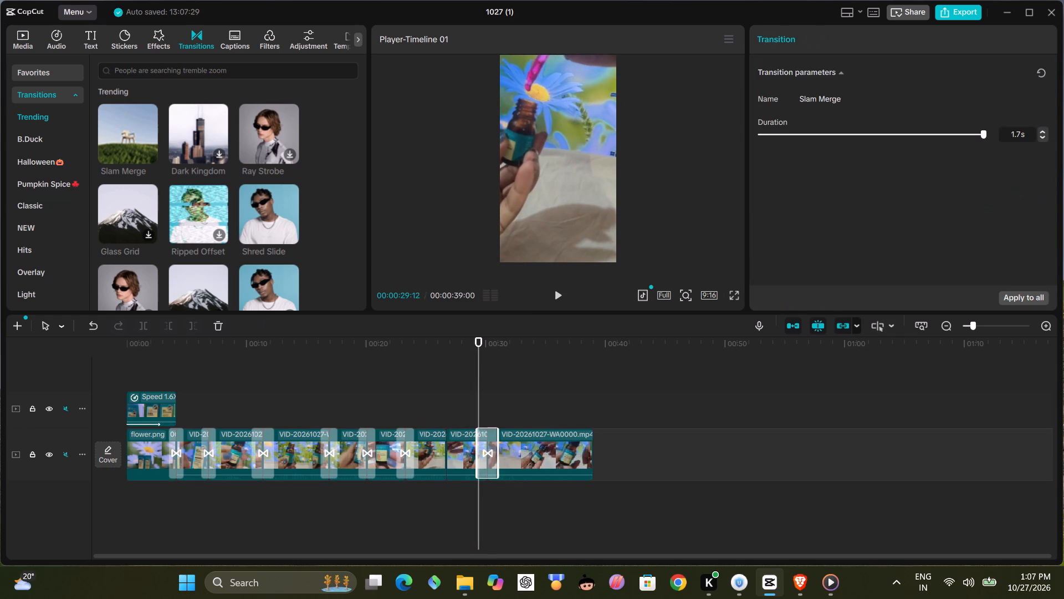
key(BackSpace)
click(402, 438)
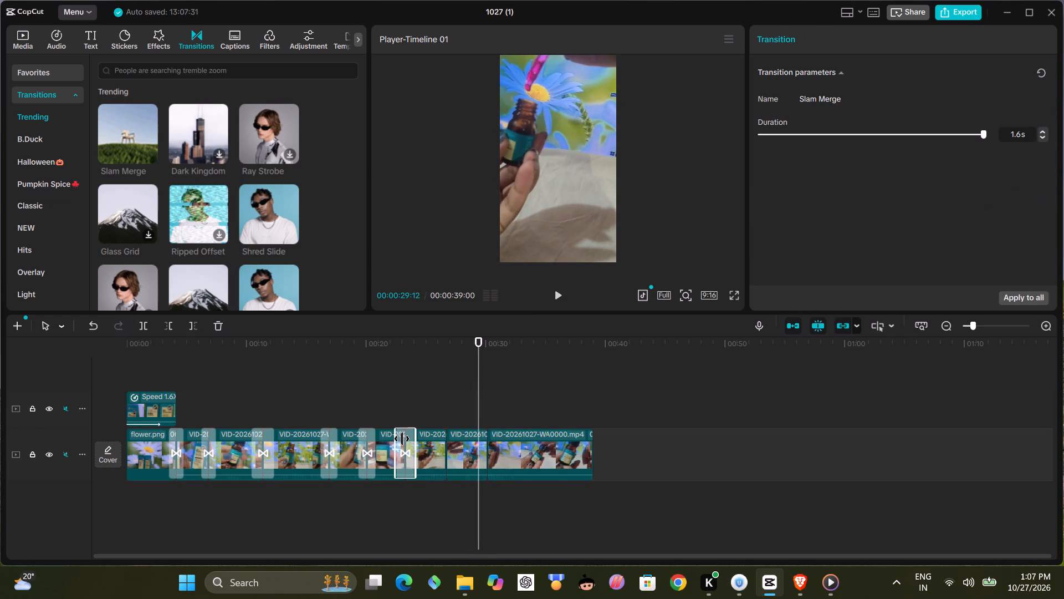
key(BackSpace)
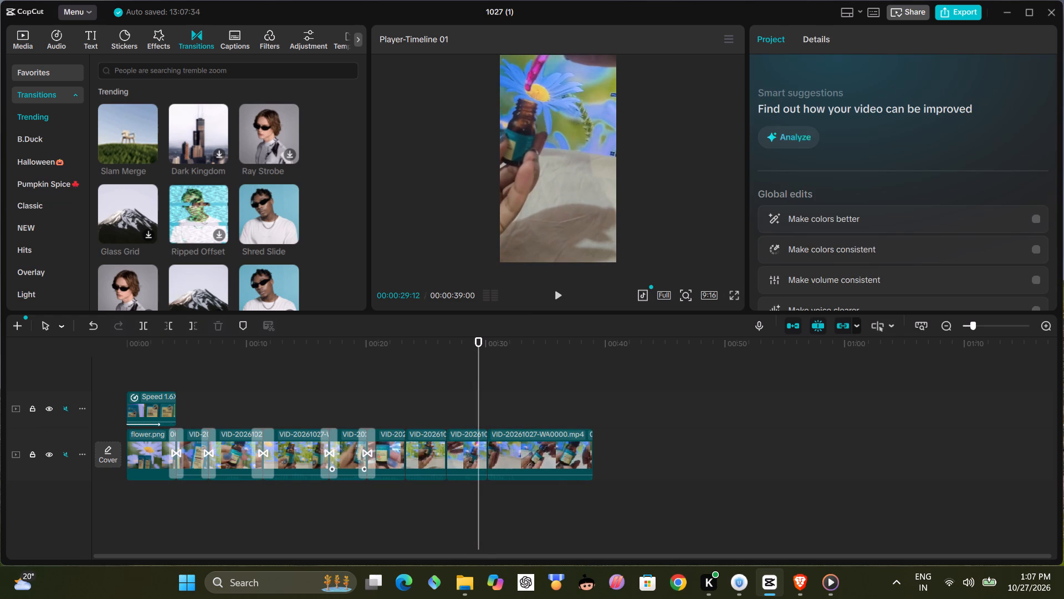
click(366, 438)
key(BackSpace)
click(334, 443)
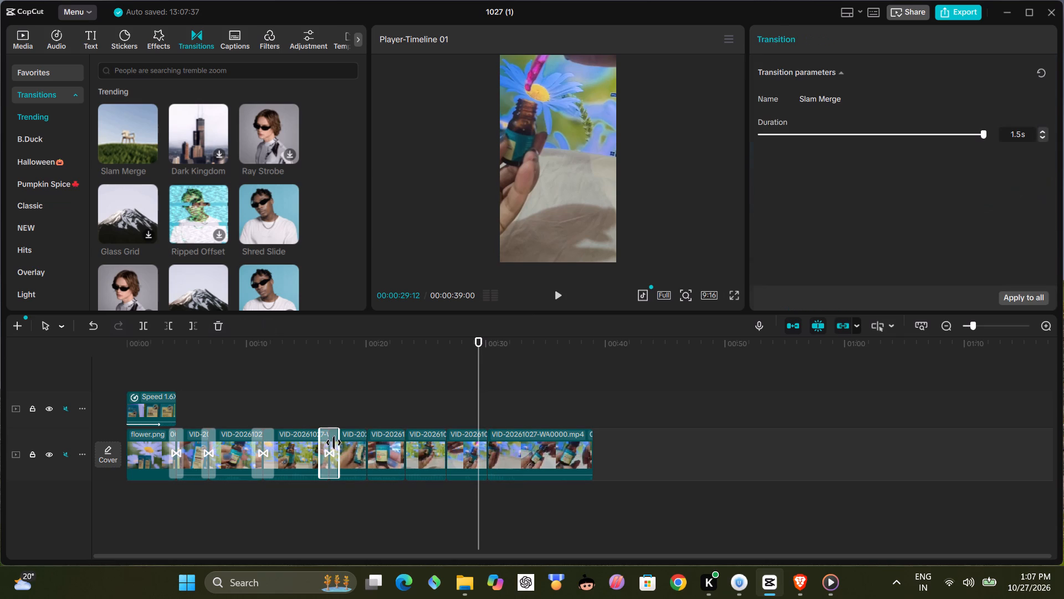
key(BackSpace)
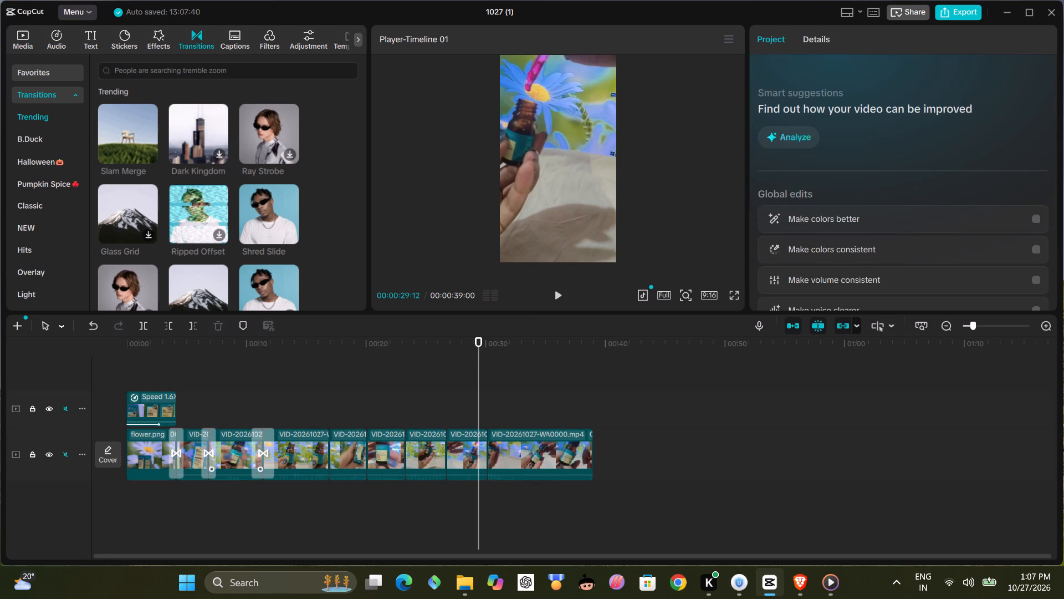
click(258, 432)
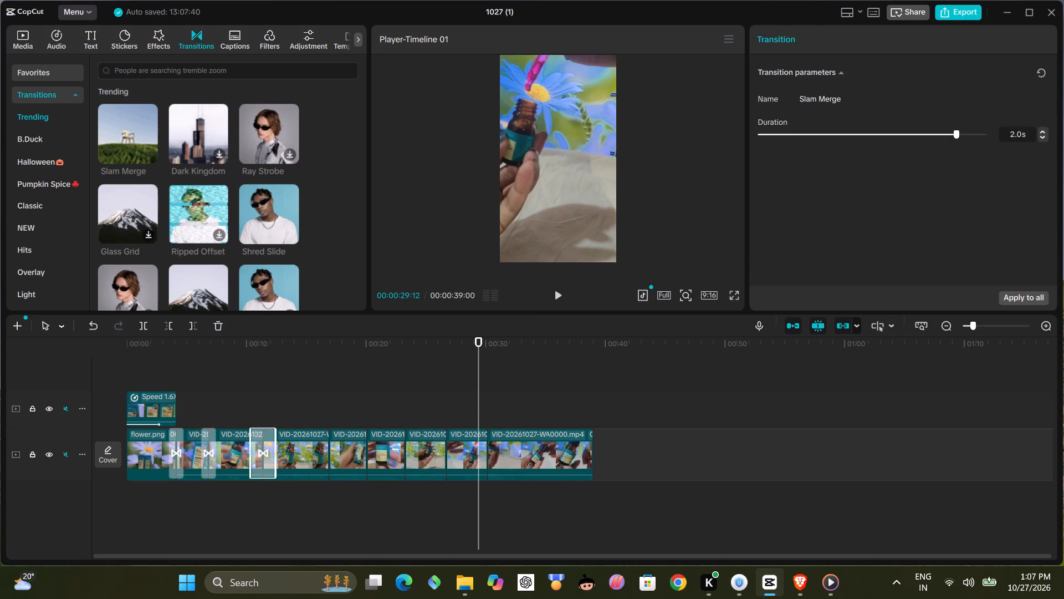
key(BackSpace)
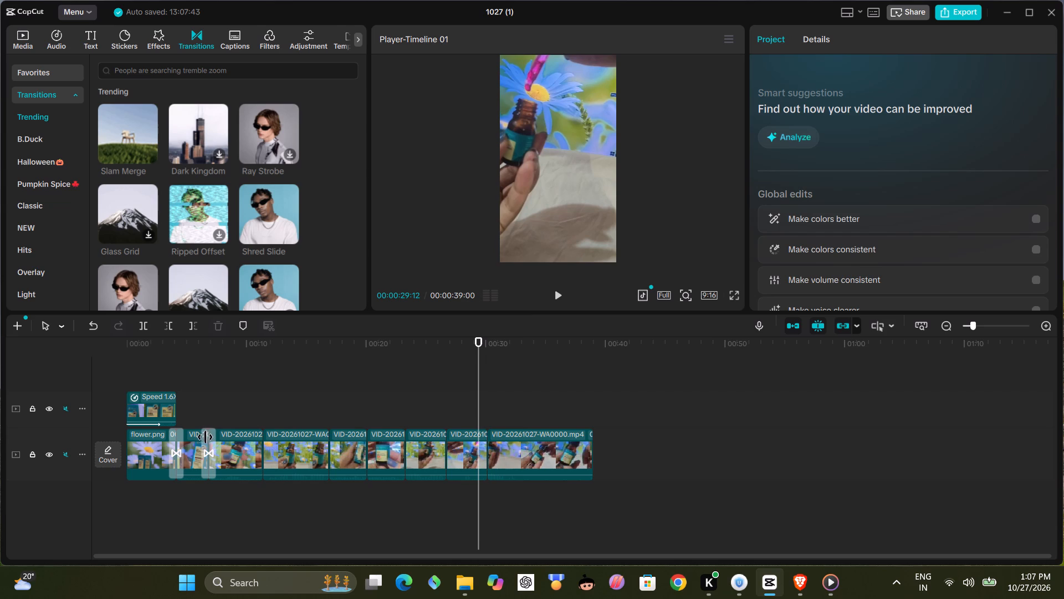
click(208, 438)
key(BackSpace)
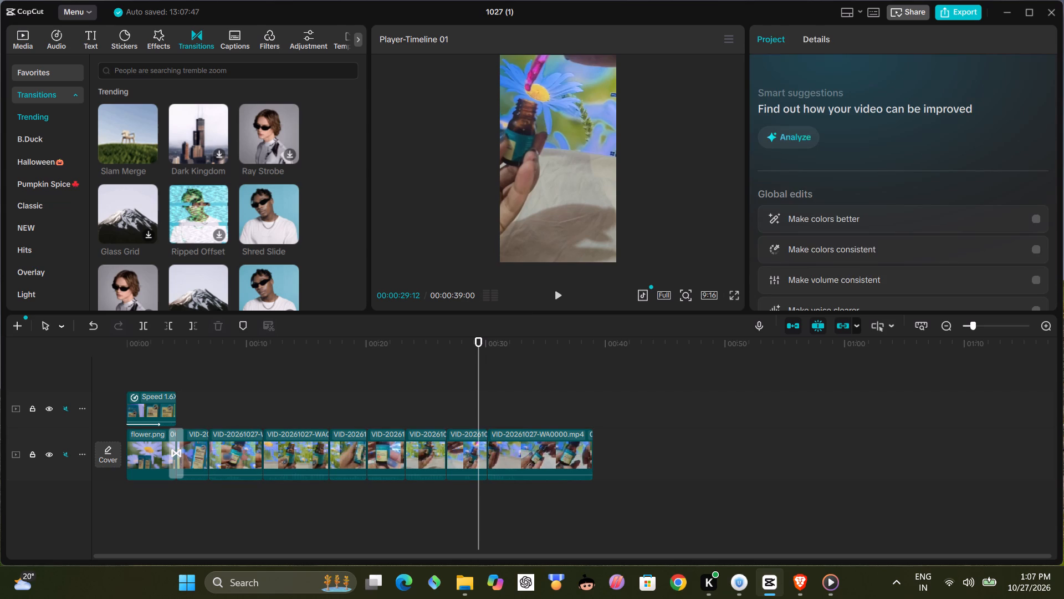
Scale the last main-track clip, starting at about 00:00:30, to 117%.
click(576, 391)
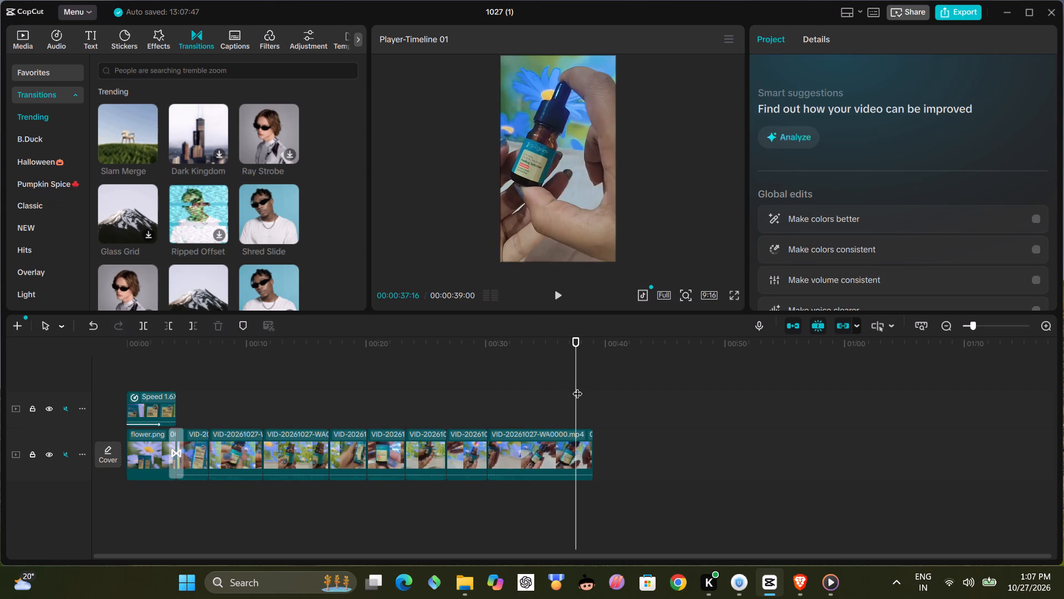
drag(577, 387, 585, 388)
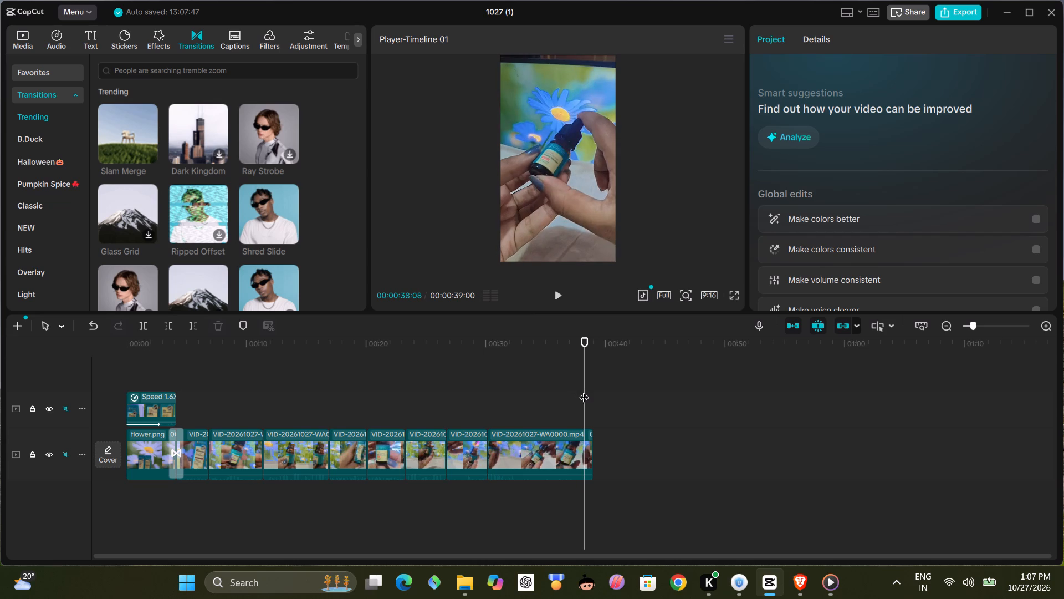
click(582, 448)
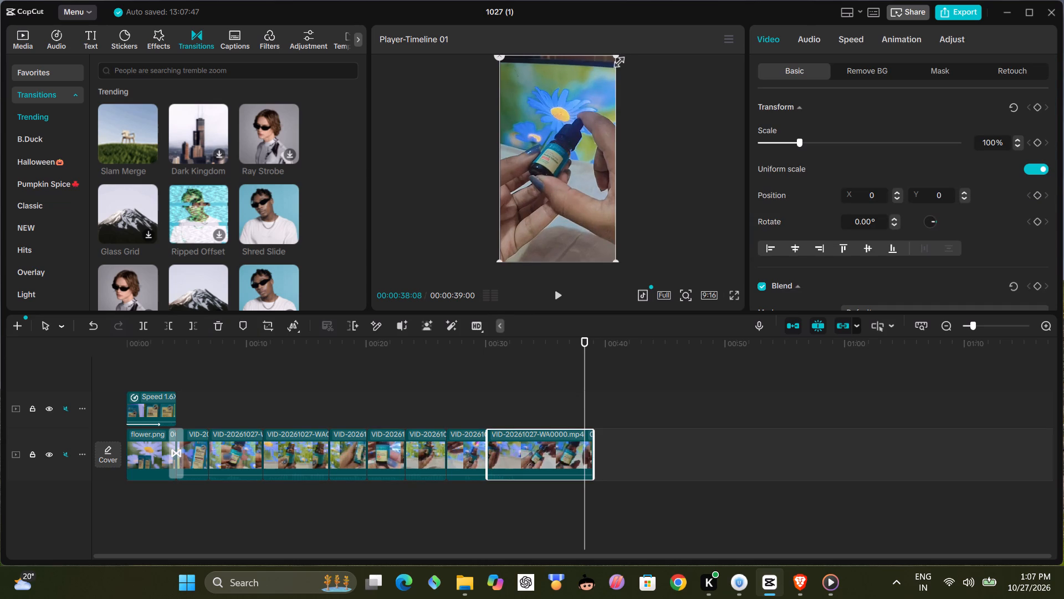
drag(613, 57, 640, 40)
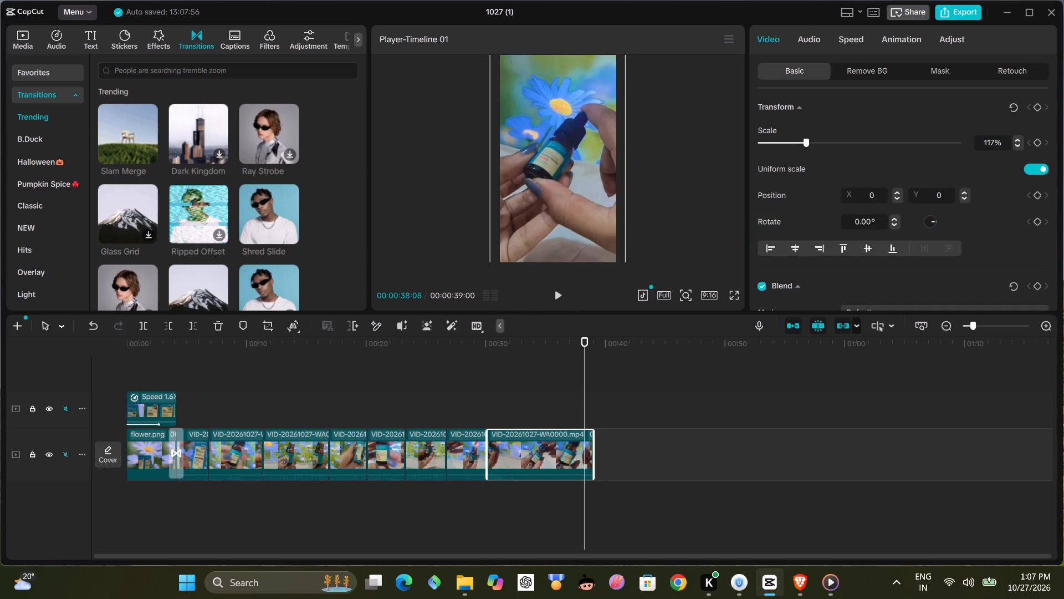
Scale the main-track clip between about 00:00:17 and 00:00:20 to 122%.
click(470, 420)
click(432, 425)
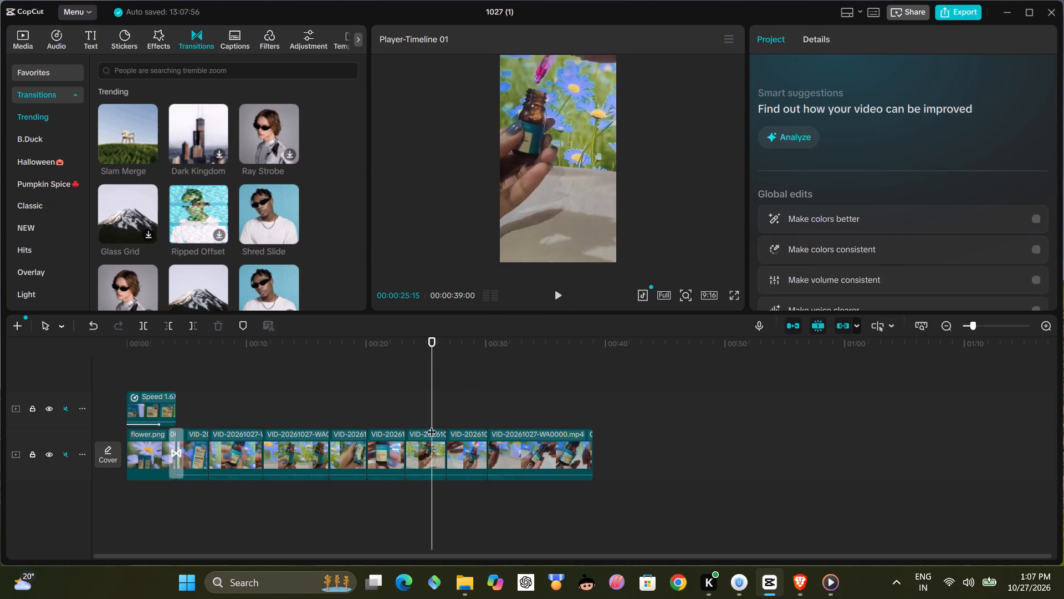
click(385, 424)
click(352, 424)
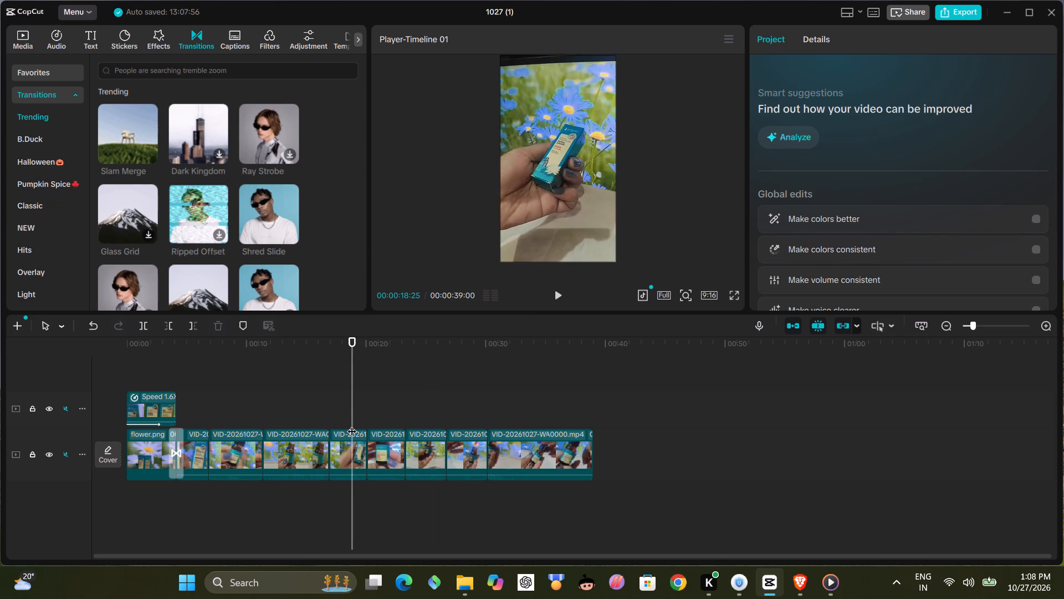
click(552, 173)
drag(613, 259, 621, 267)
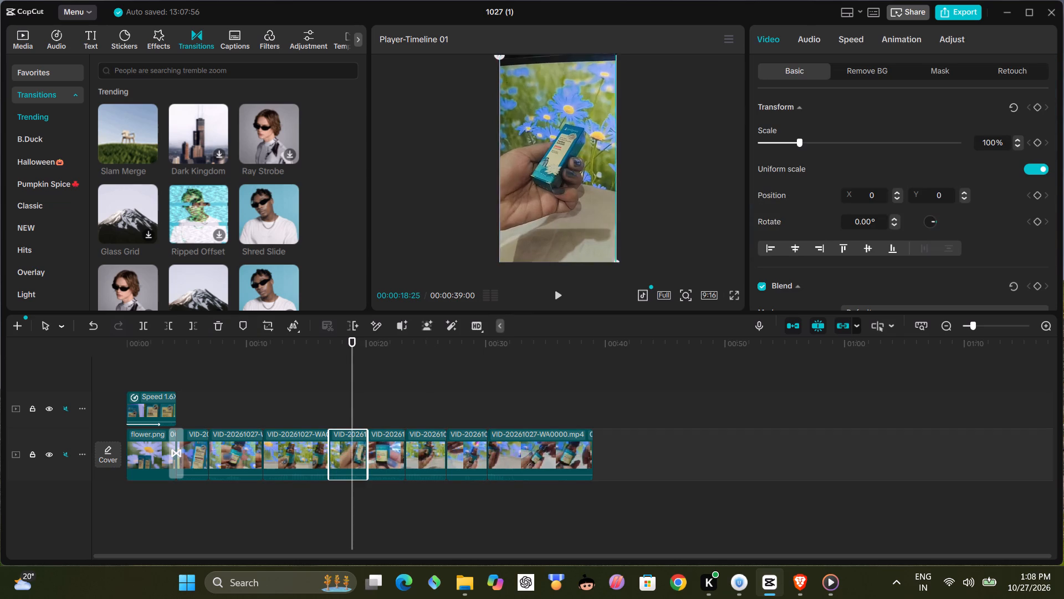
drag(621, 267, 640, 287)
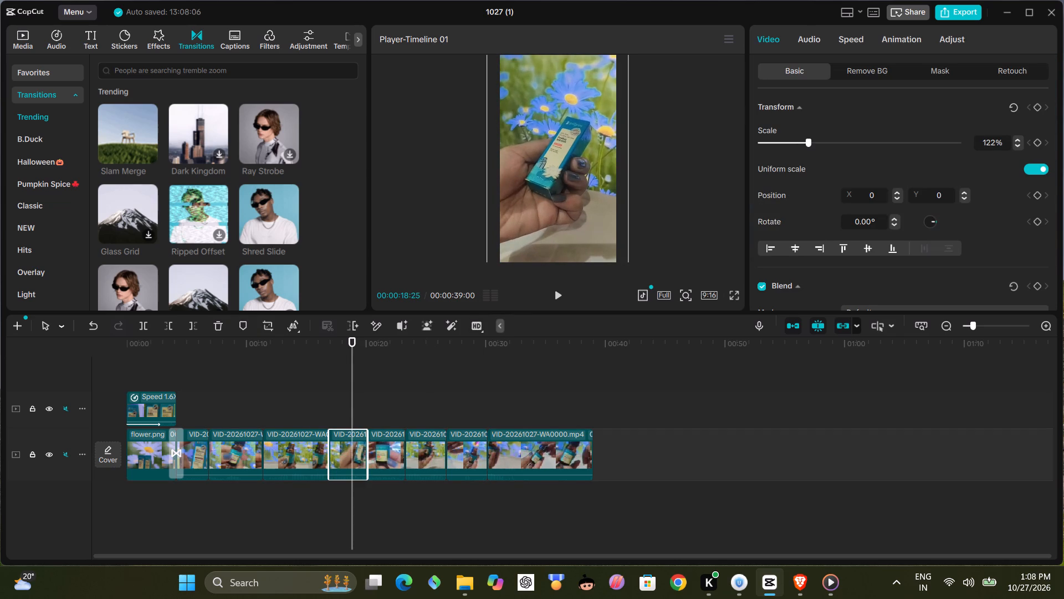
Check the framing of the earlier clips, play the sequence from 00:00:00:00, and return to its start.
click(300, 413)
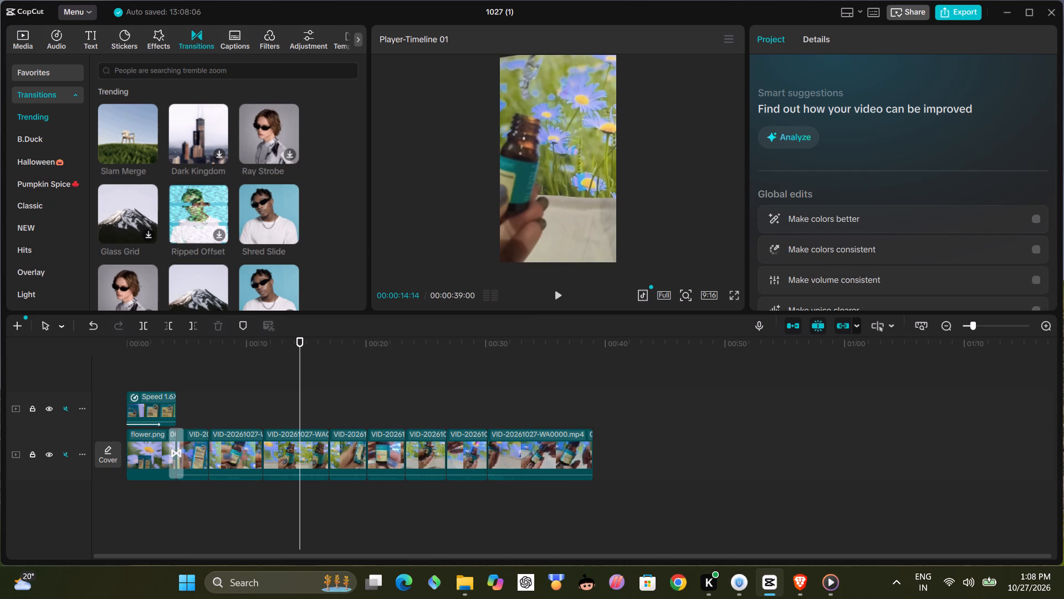
click(270, 423)
click(245, 424)
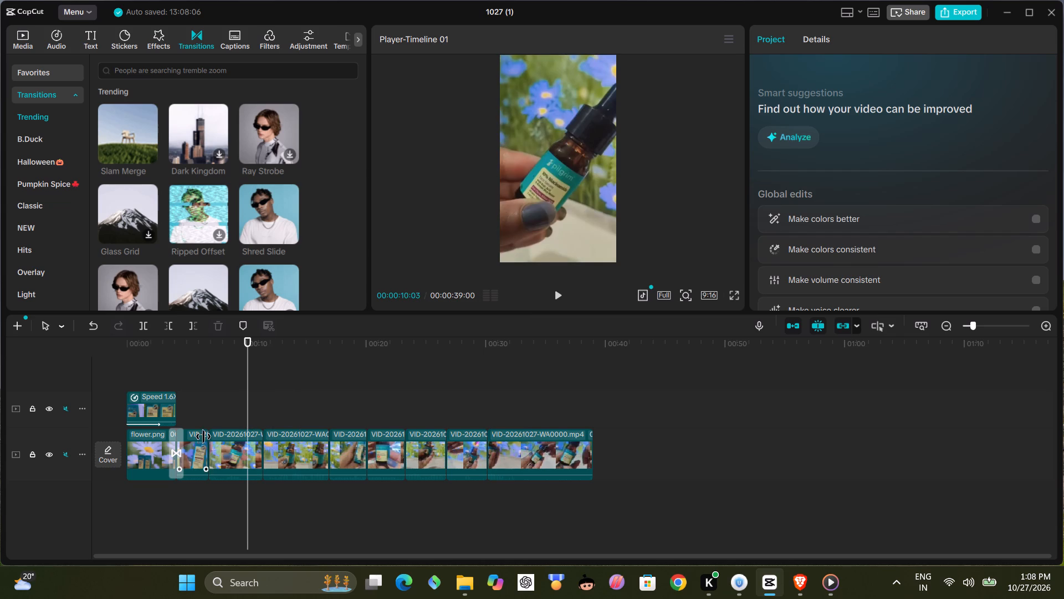
click(203, 436)
click(178, 409)
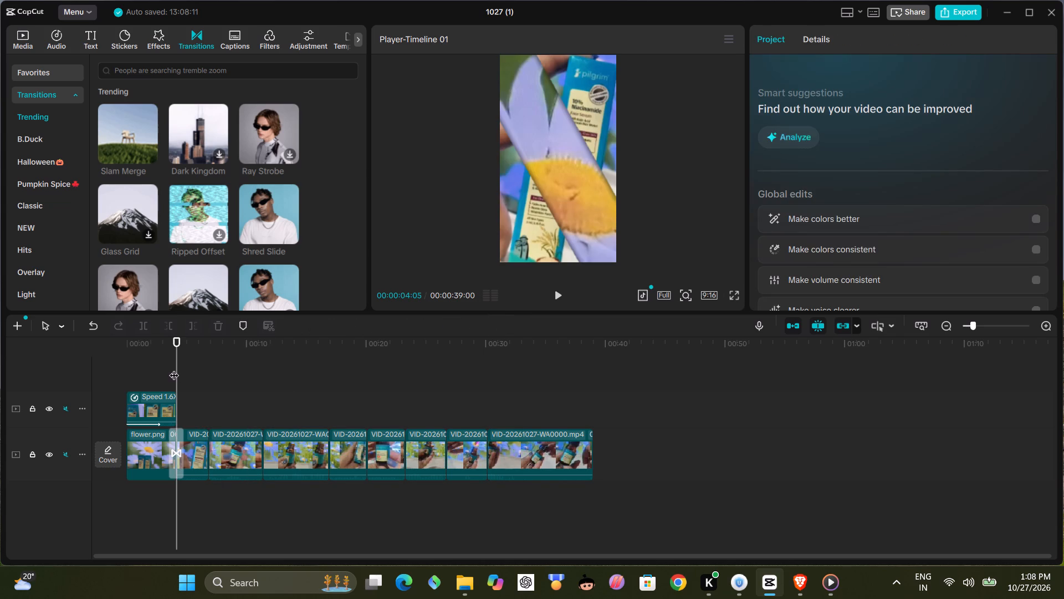
drag(177, 368, 114, 375)
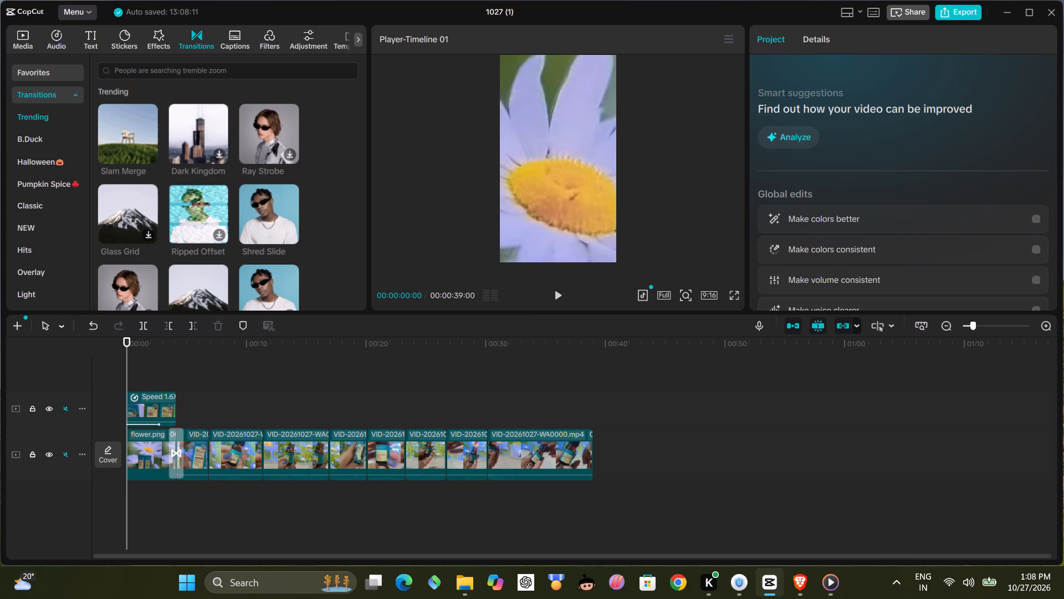
click(560, 293)
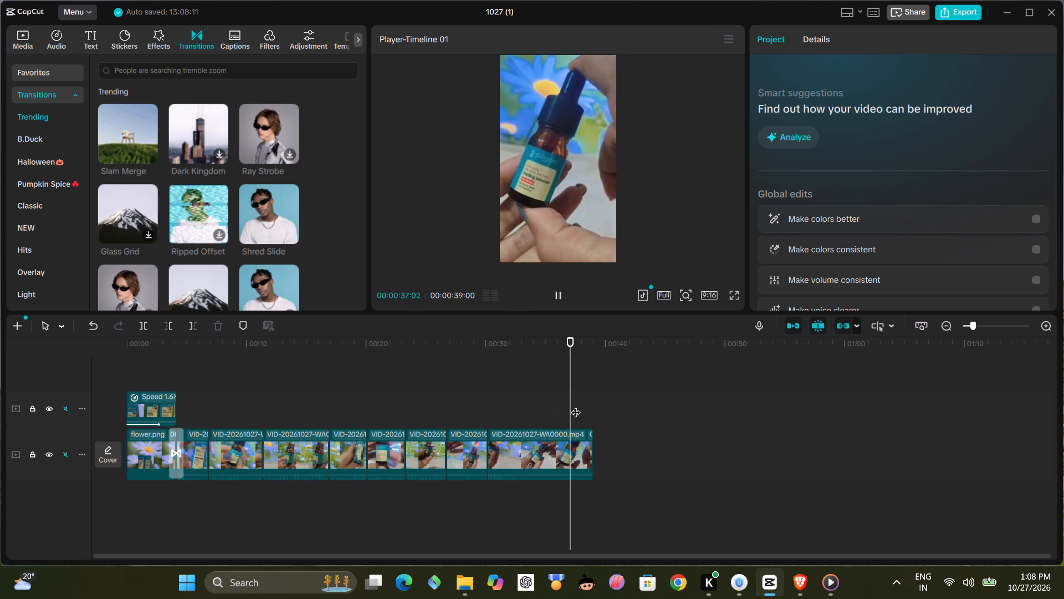
drag(574, 407, 73, 393)
click(73, 393)
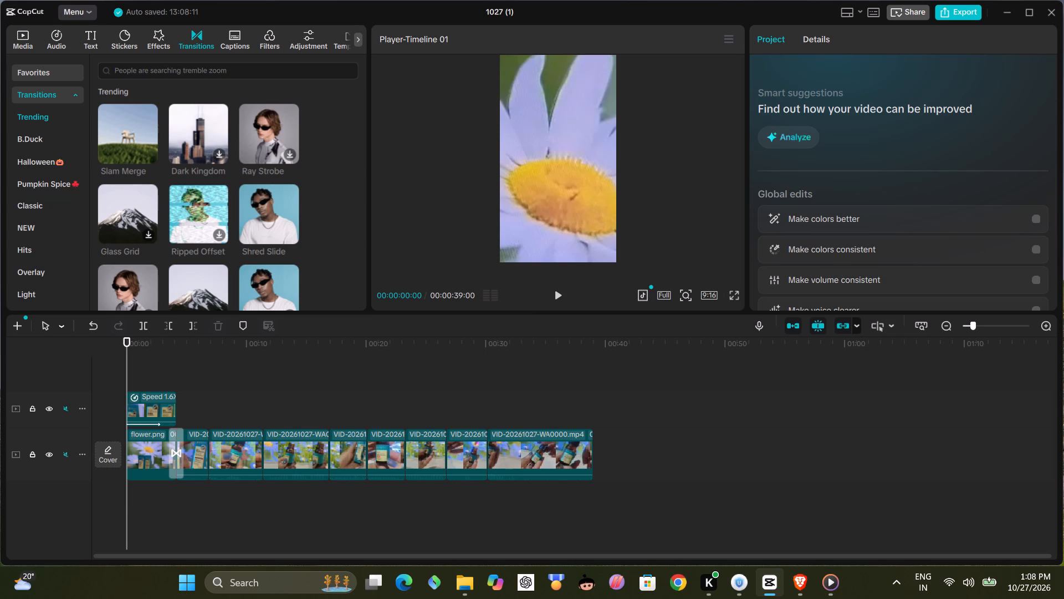
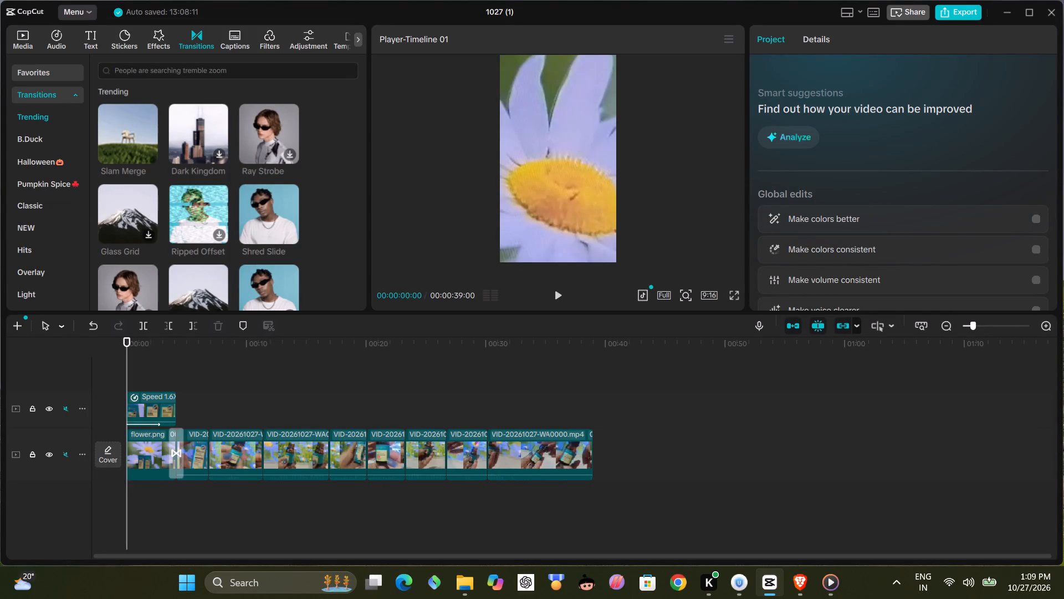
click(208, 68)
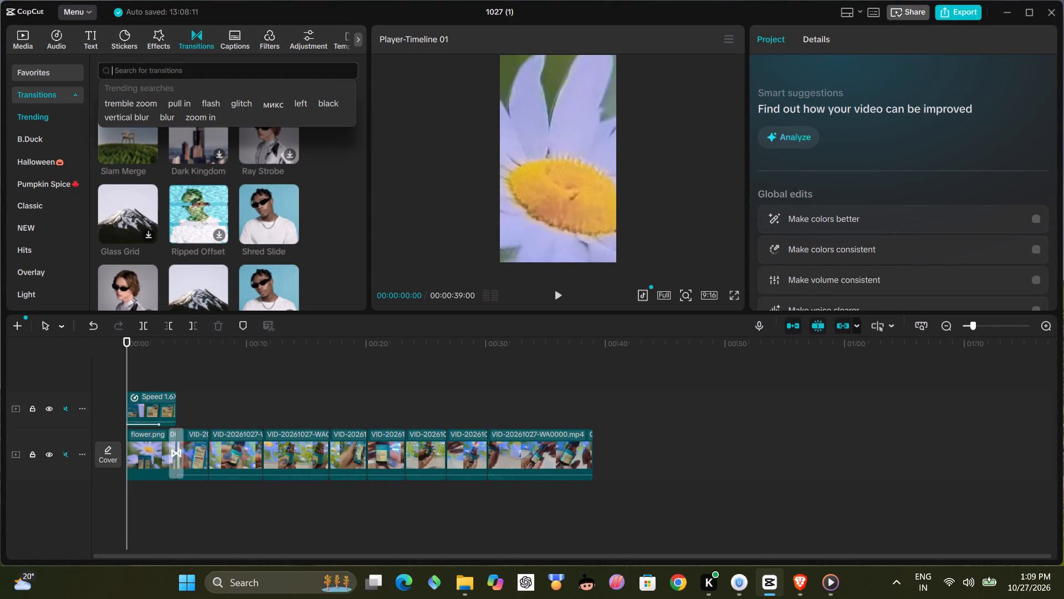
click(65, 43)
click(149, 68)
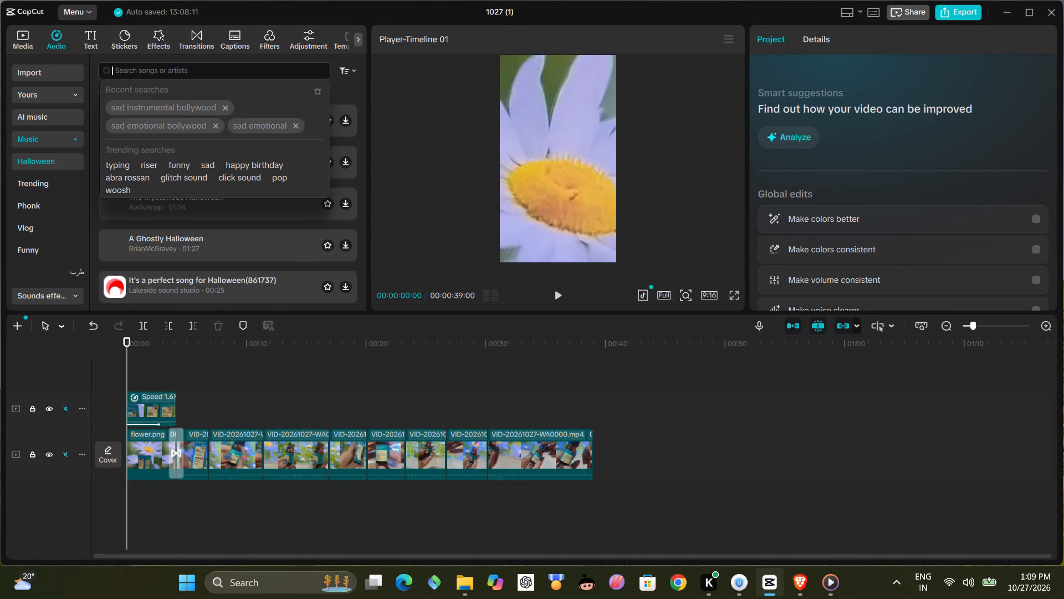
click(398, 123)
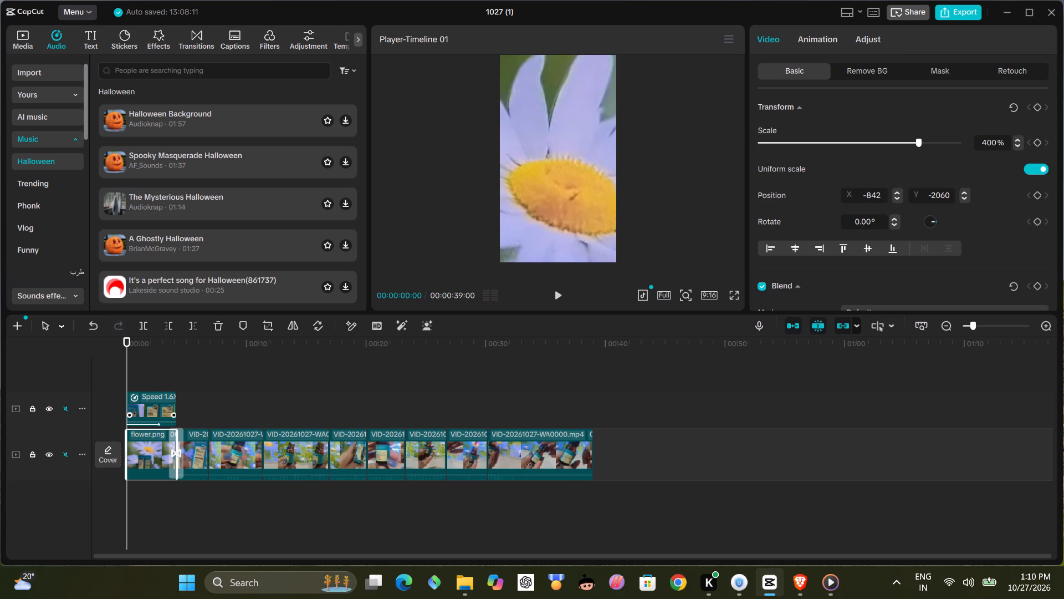
Play from the start to about 00:00:16 and reposition the main-track clip playing there to about X 327, Y -212.
click(560, 291)
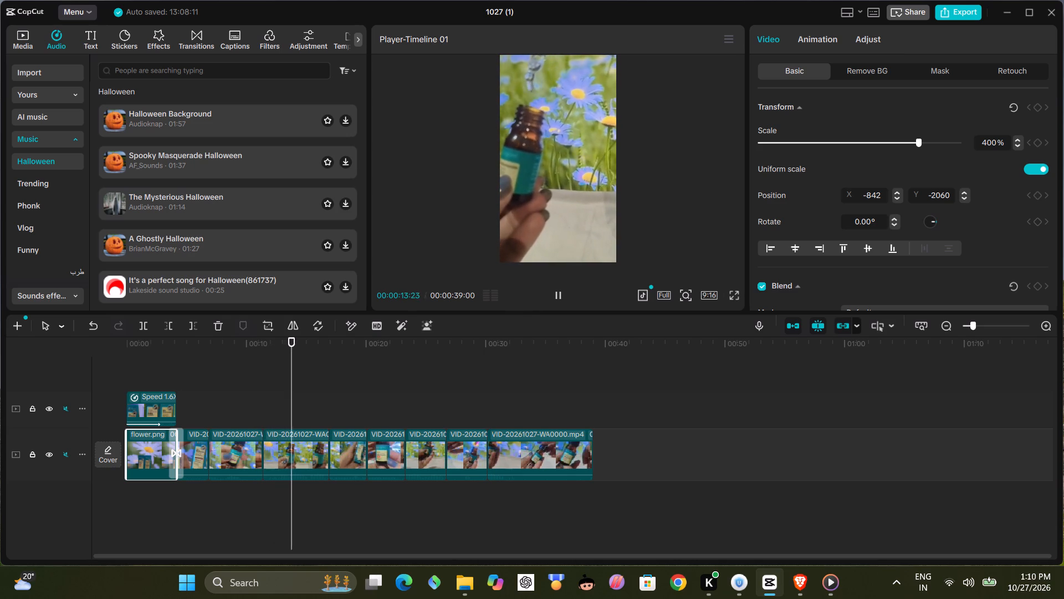
click(556, 298)
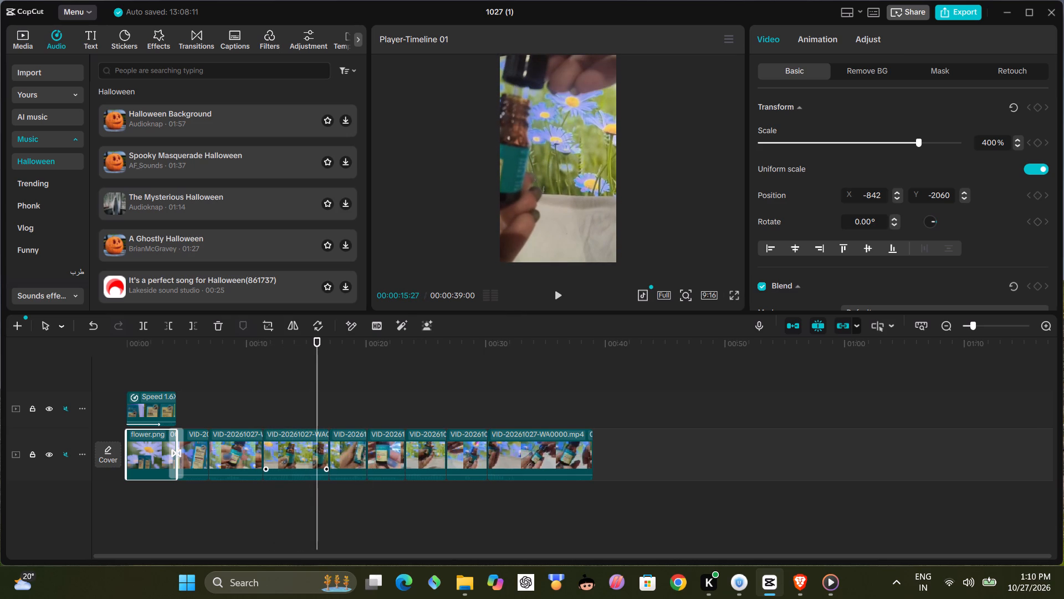
click(296, 450)
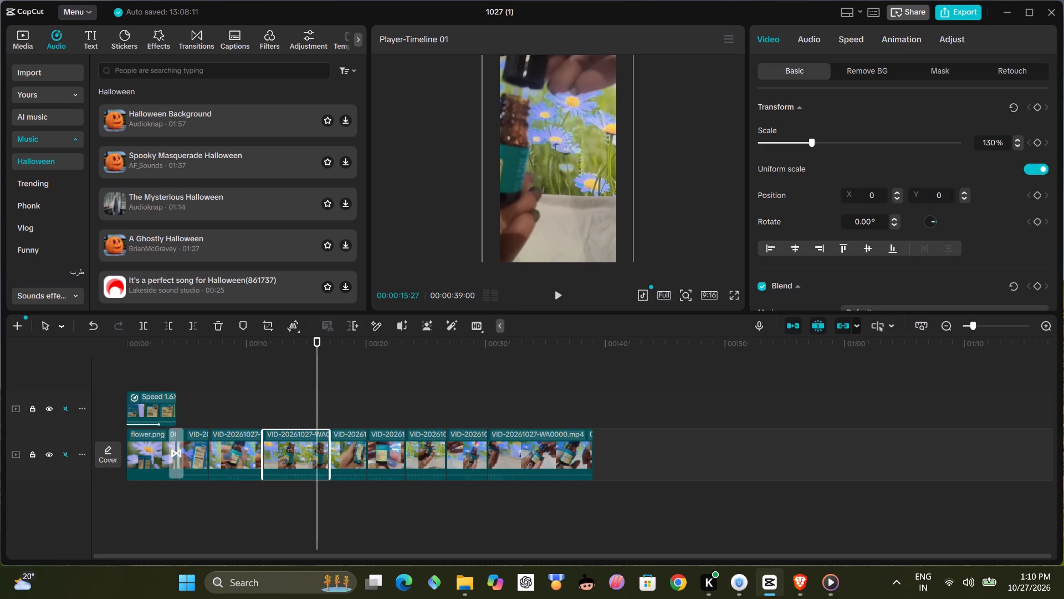
drag(550, 212, 576, 218)
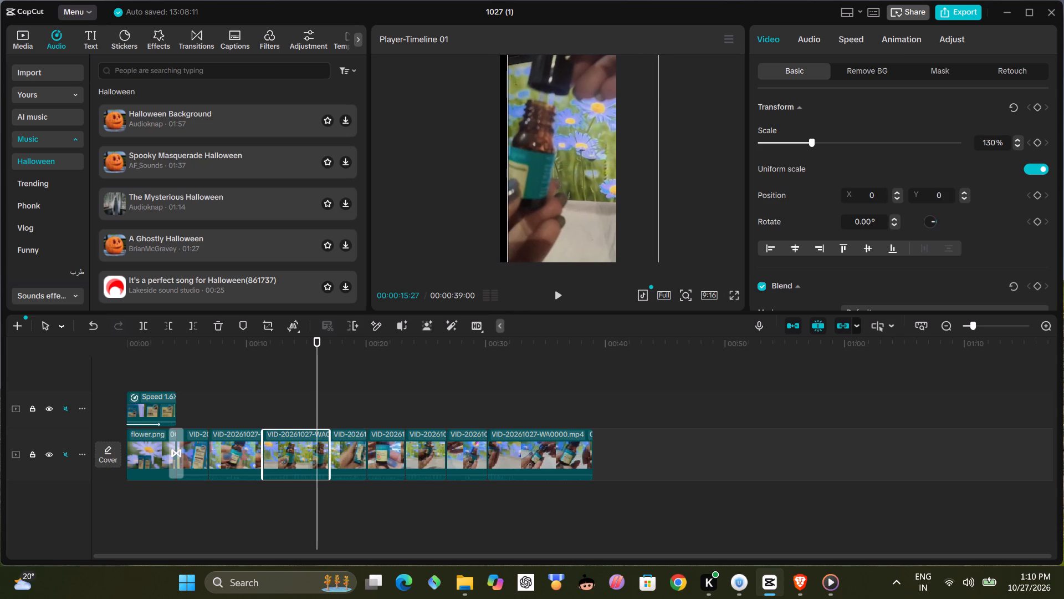
drag(576, 218, 571, 223)
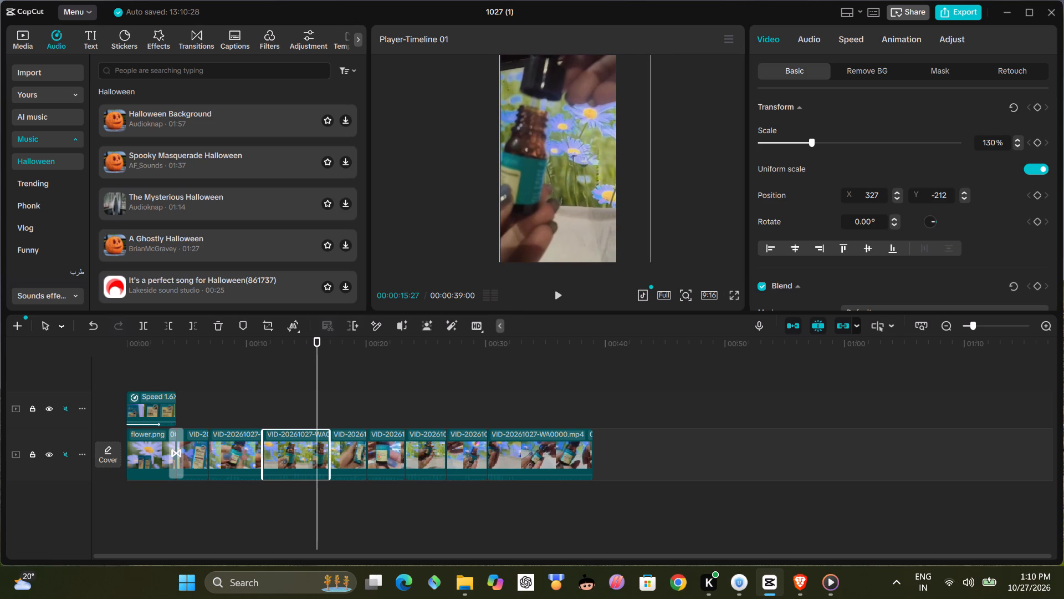
Play the sequence between about 00:00:12 and 00:00:25 to check the repositioned clip and the cuts that follow it.
click(554, 293)
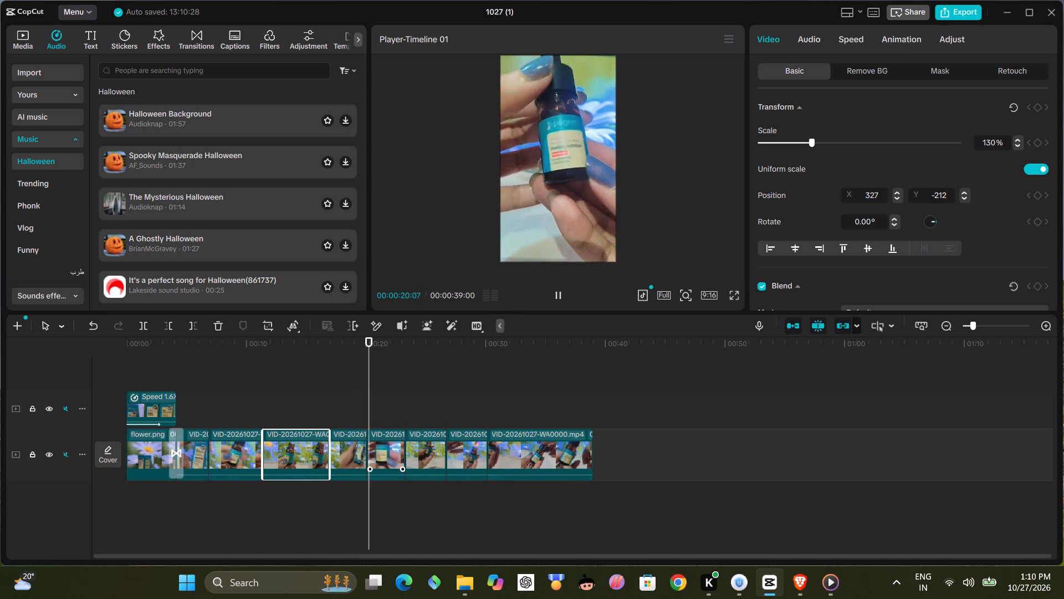
click(351, 462)
click(361, 439)
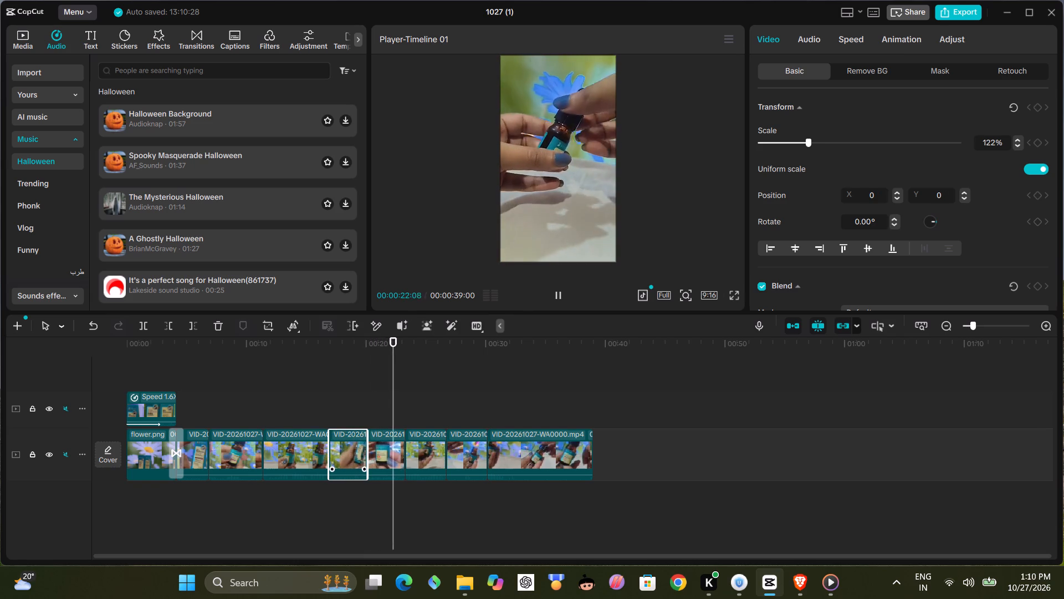
click(371, 441)
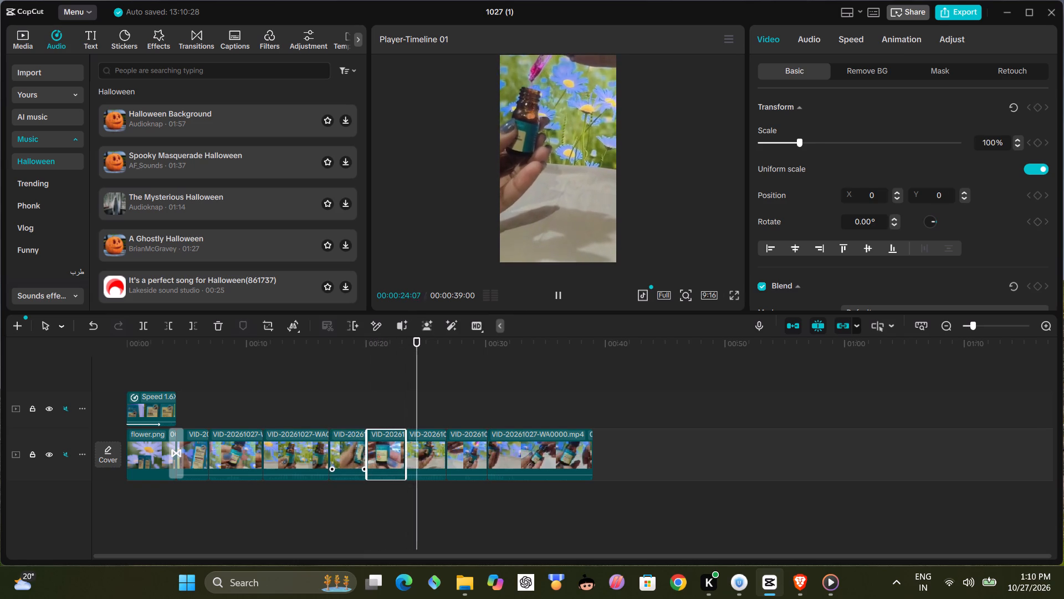
click(329, 432)
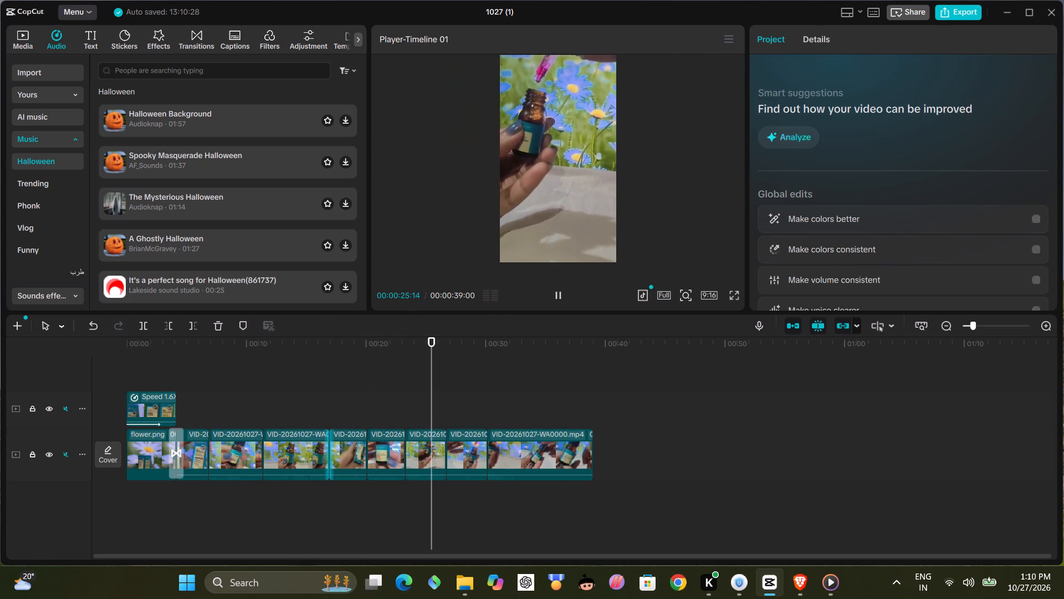
drag(438, 385, 309, 422)
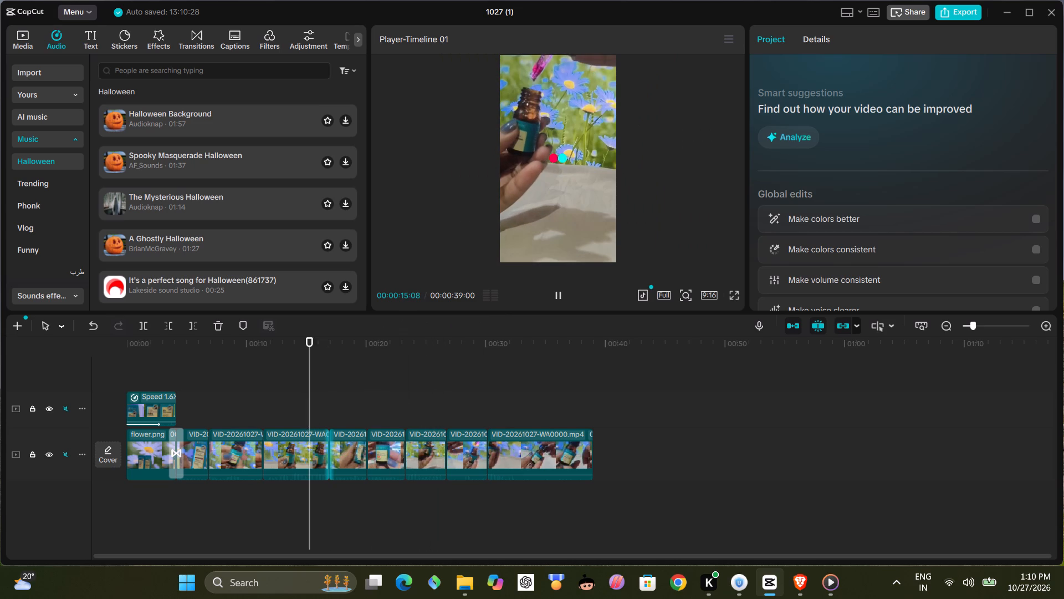
click(365, 397)
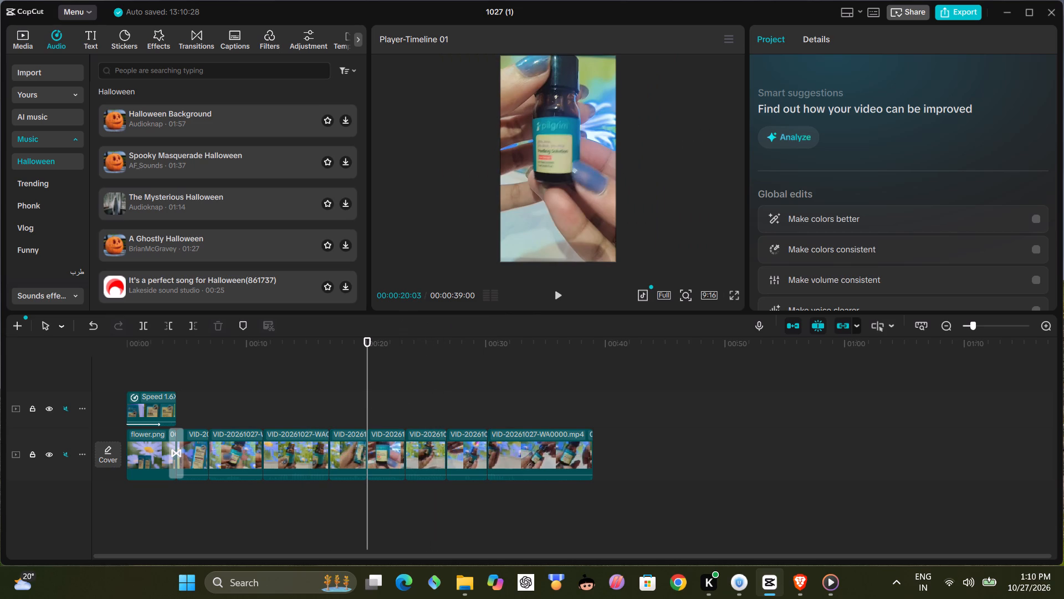
click(557, 297)
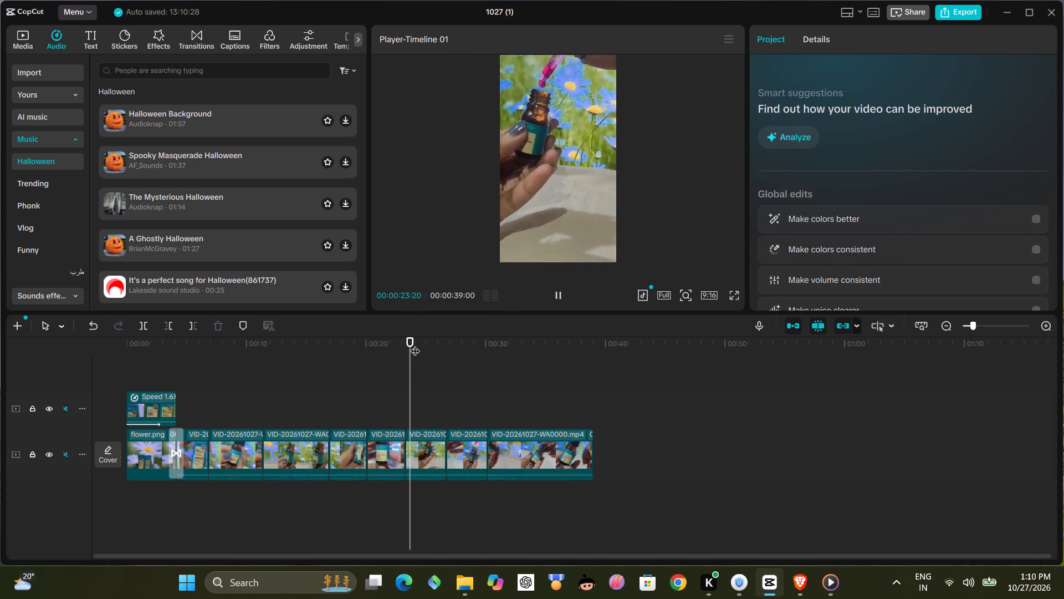
drag(415, 342, 275, 383)
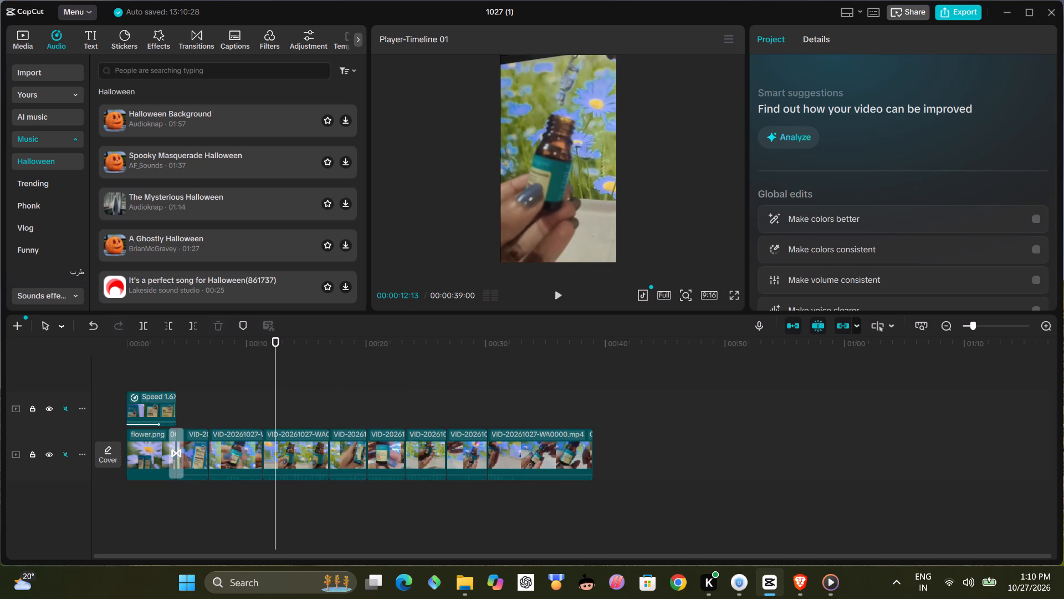
click(560, 290)
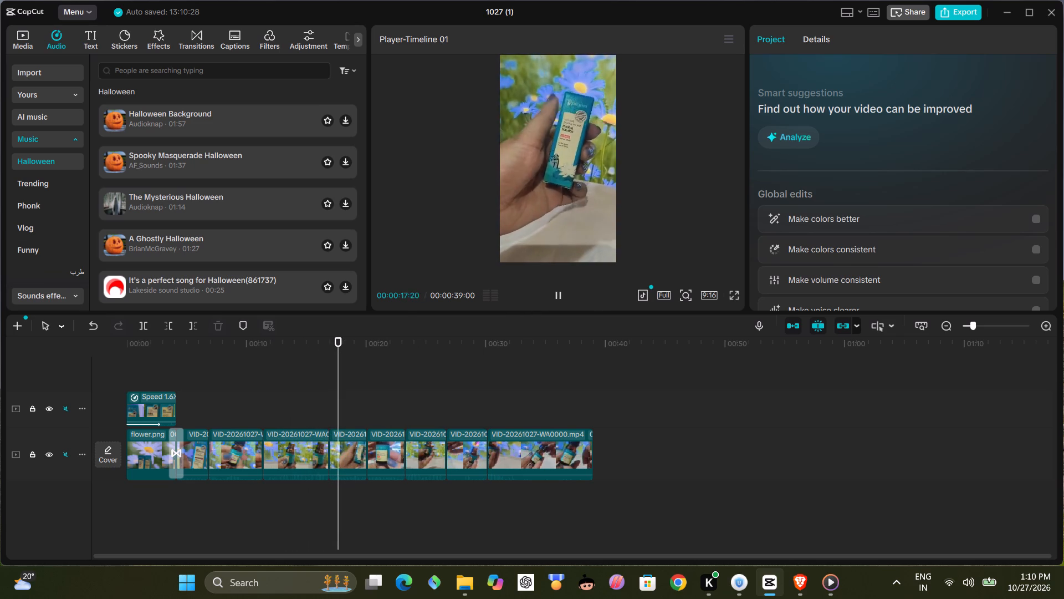
Extend the end of the main-track clip starting at about 00:00:11 by about 7 frames, at its cut near 00:00:17.
click(346, 454)
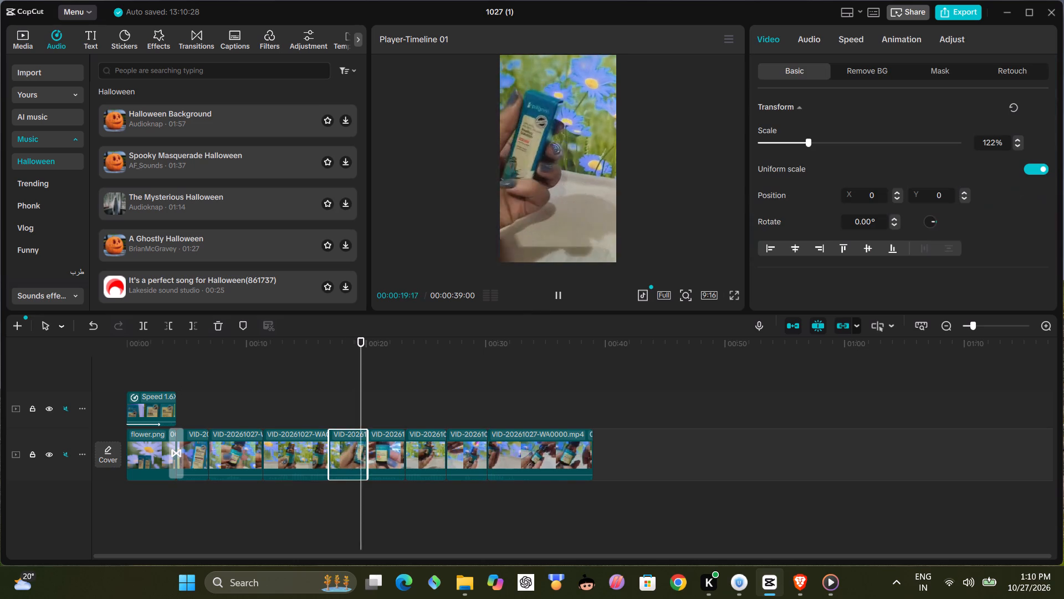
click(328, 448)
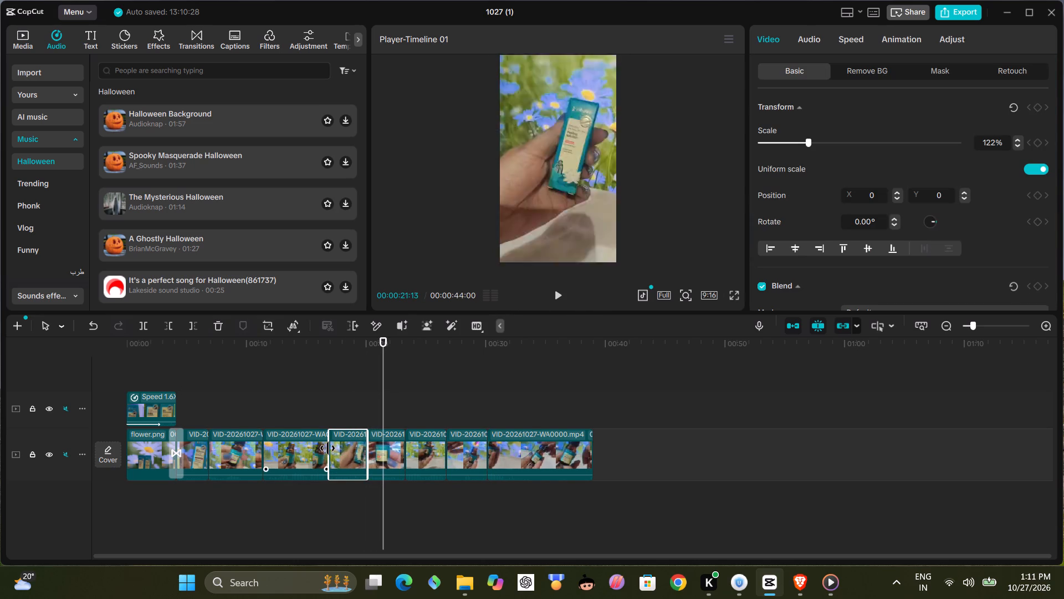
click(328, 448)
double_click(328, 448)
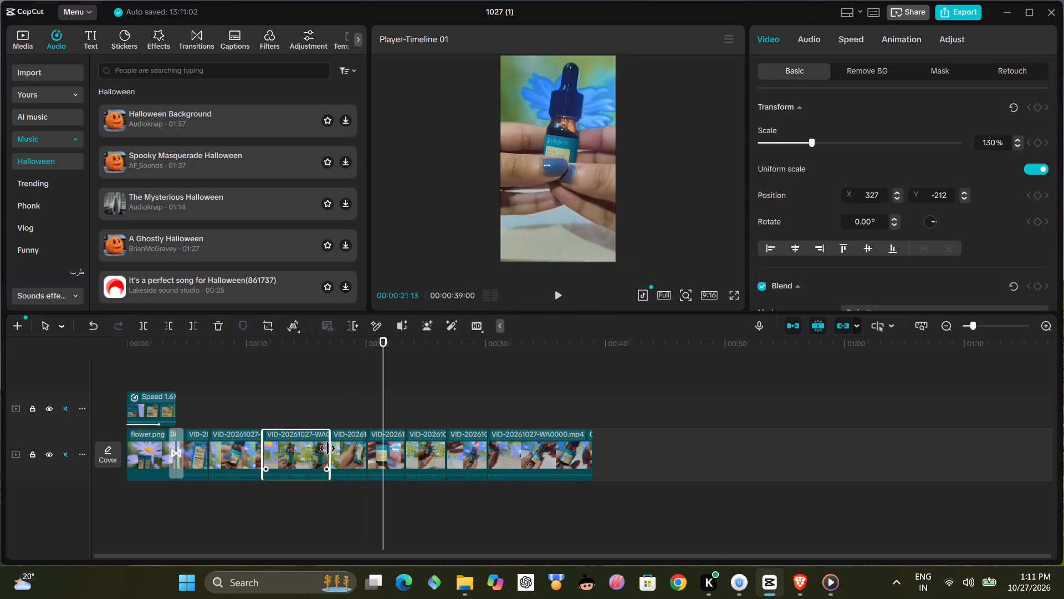
click(331, 446)
click(331, 446)
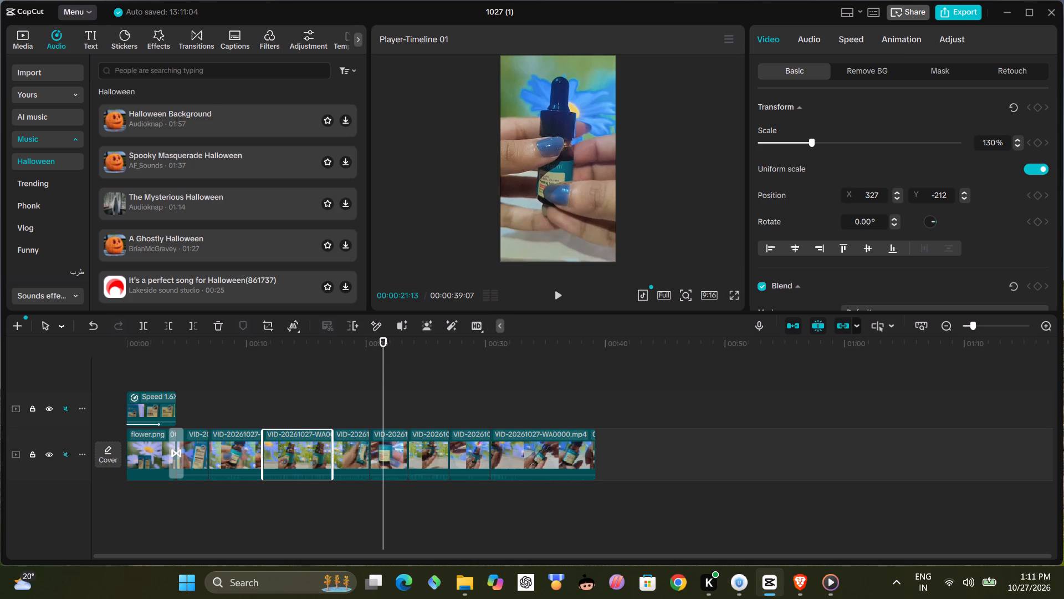
Search the video effects for black fade.
click(162, 35)
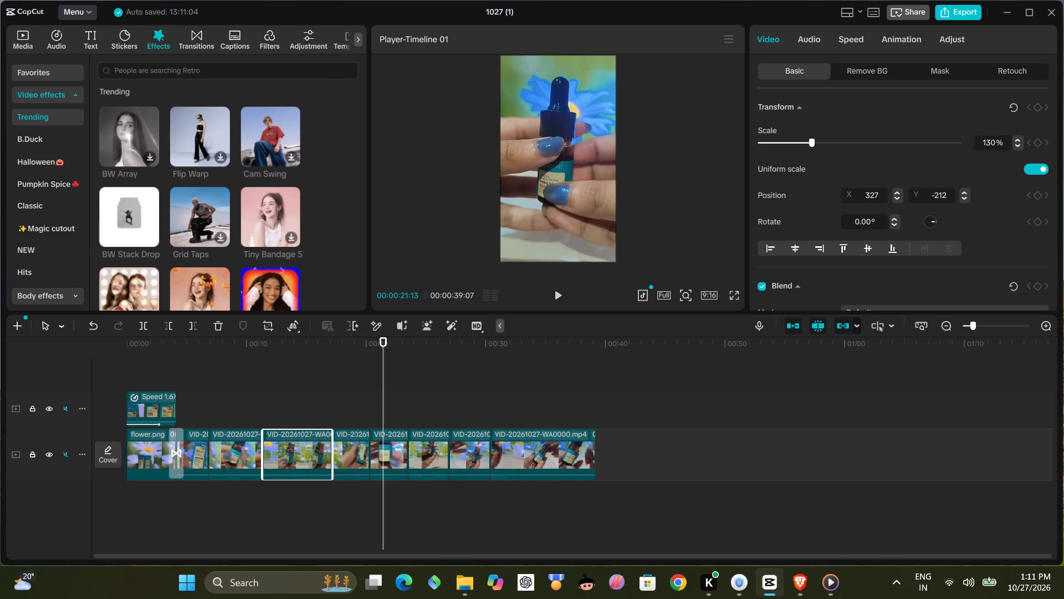
click(144, 70)
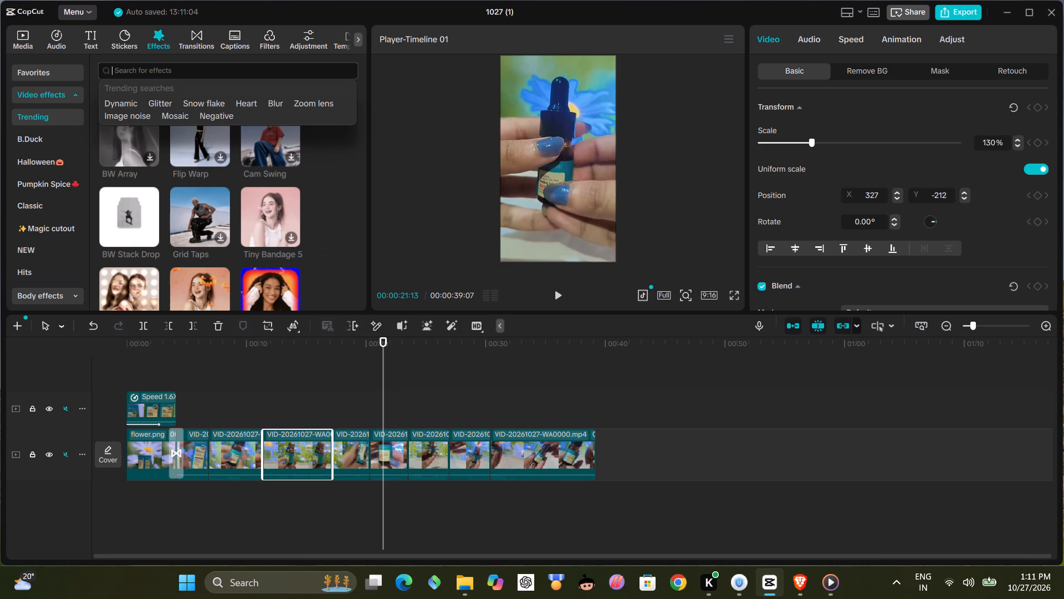
text(blac)
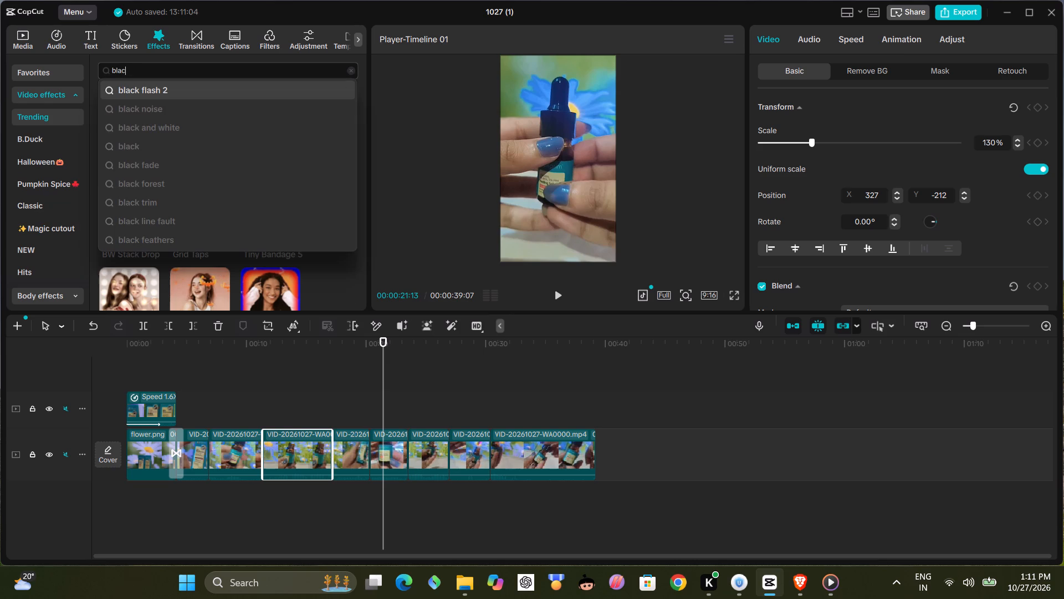
text(k)
key(space)
text(fade)
key(Return)
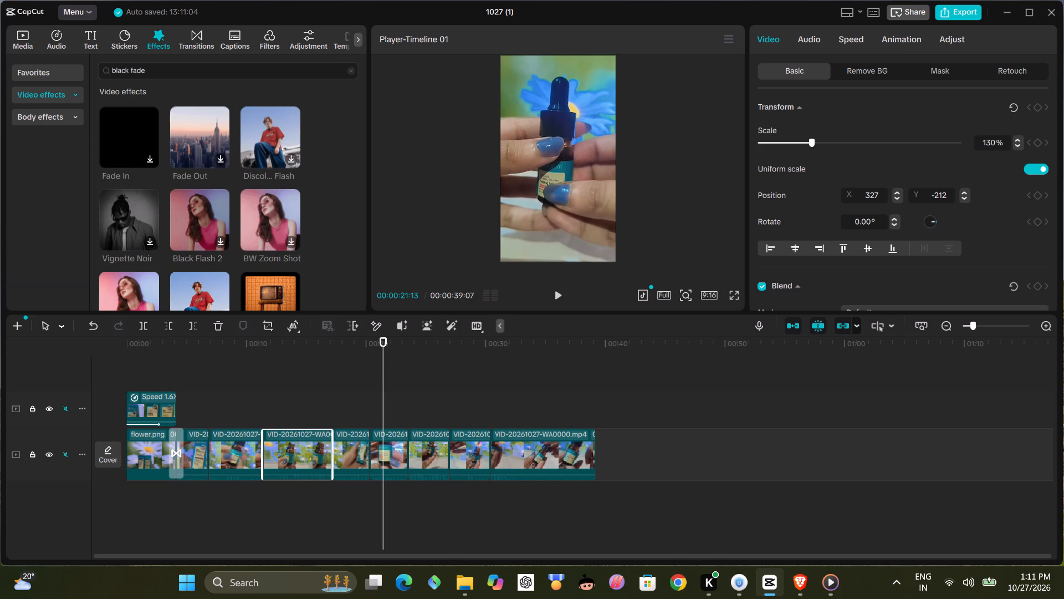
Search the transitions for black and preview Black Fade.
click(190, 37)
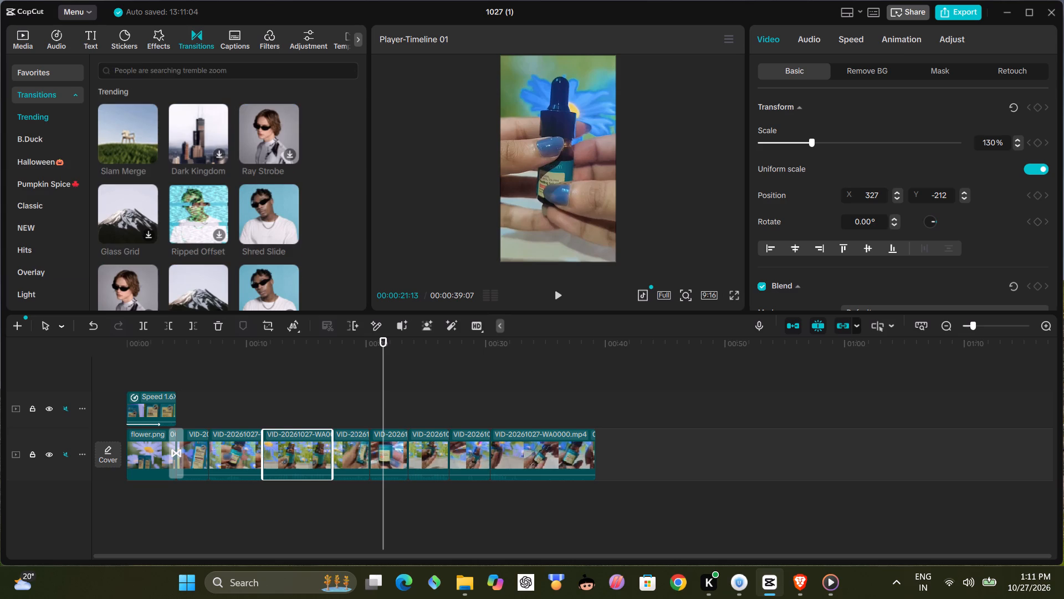
click(187, 69)
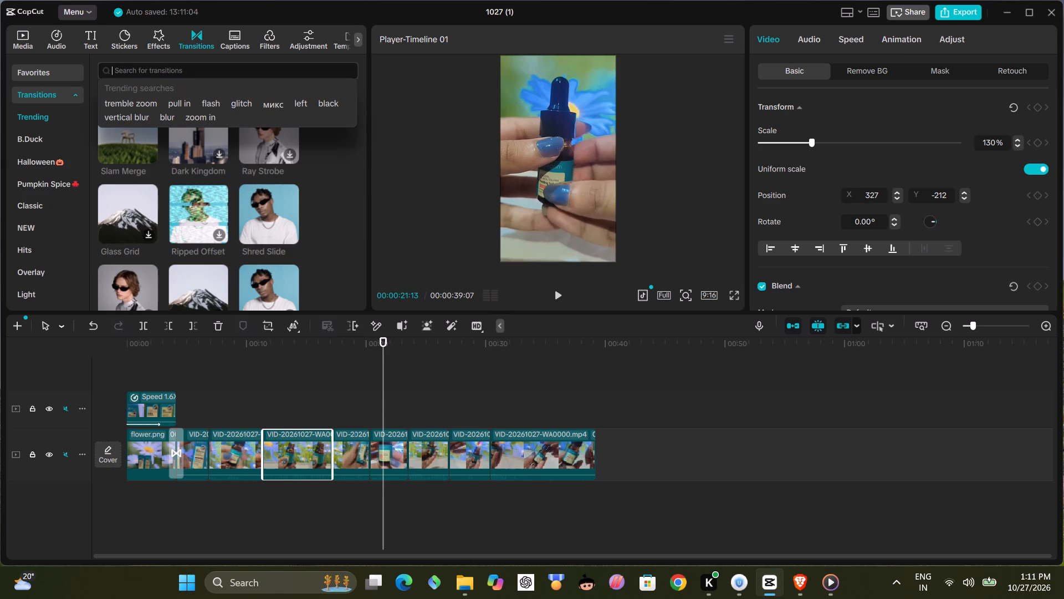
click(326, 104)
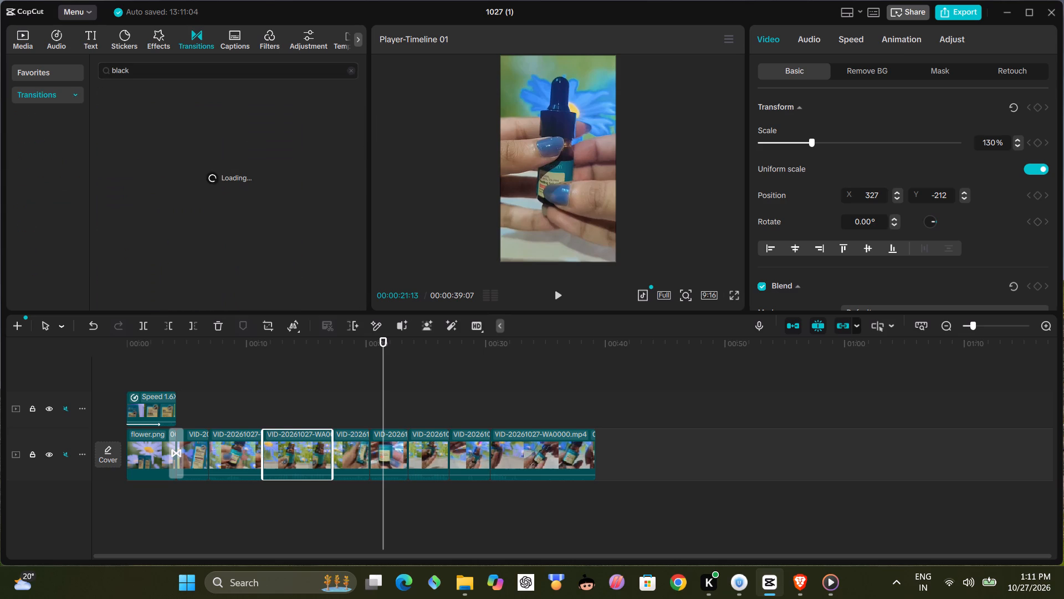
click(144, 118)
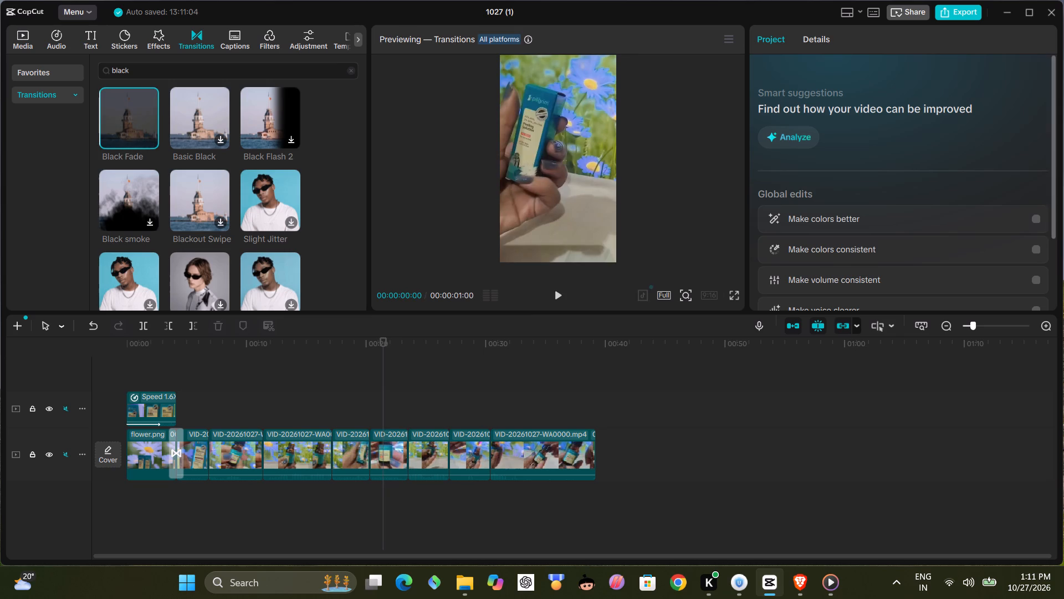
Select the main-track cut at about 00:00:20 and play the sequence across it from about 00:00:15.
click(823, 44)
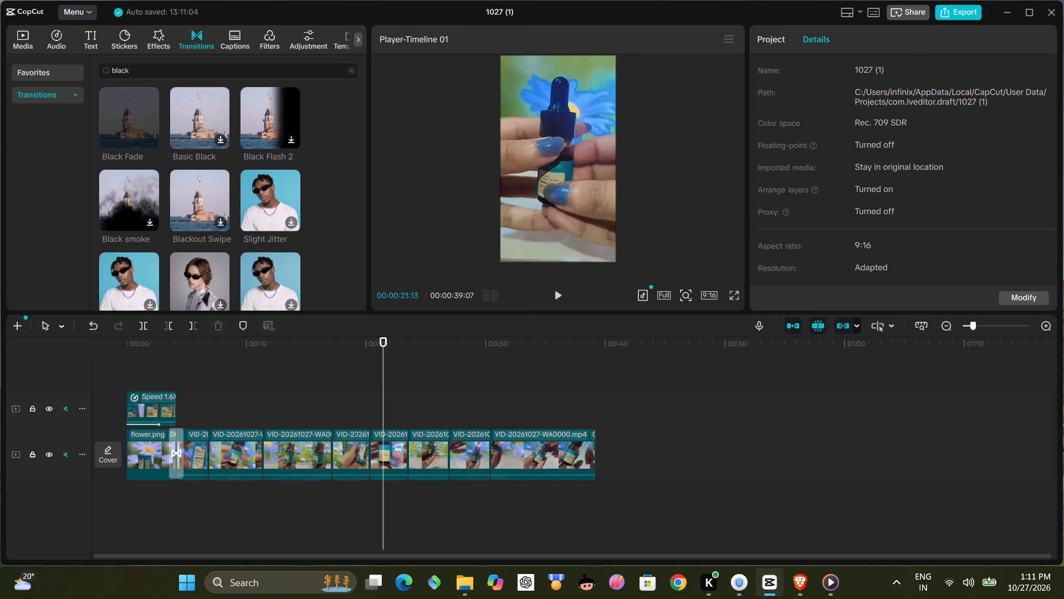
click(372, 443)
double_click(372, 443)
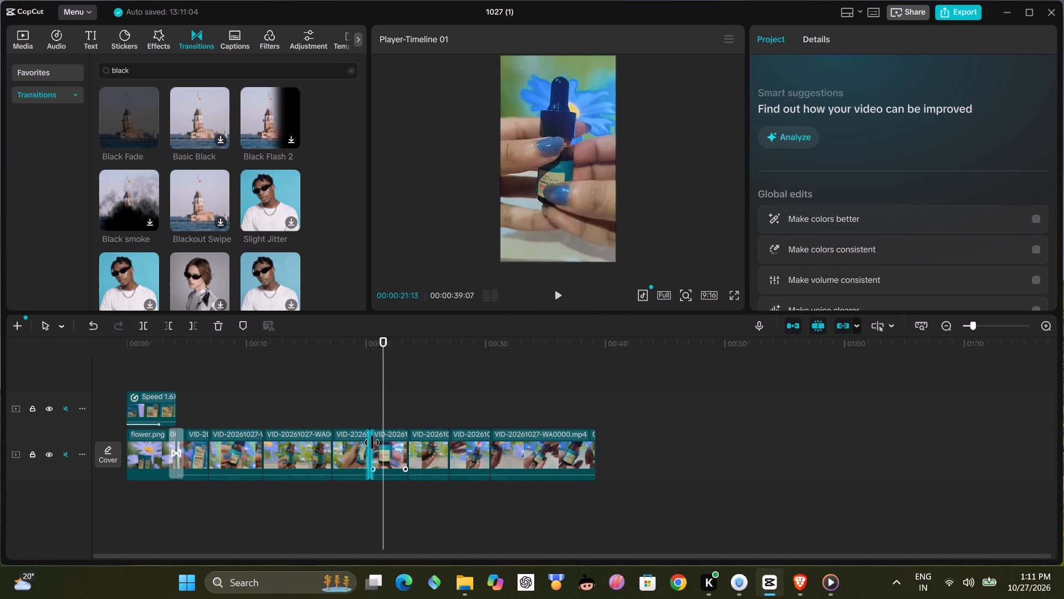
click(372, 443)
drag(384, 370, 314, 390)
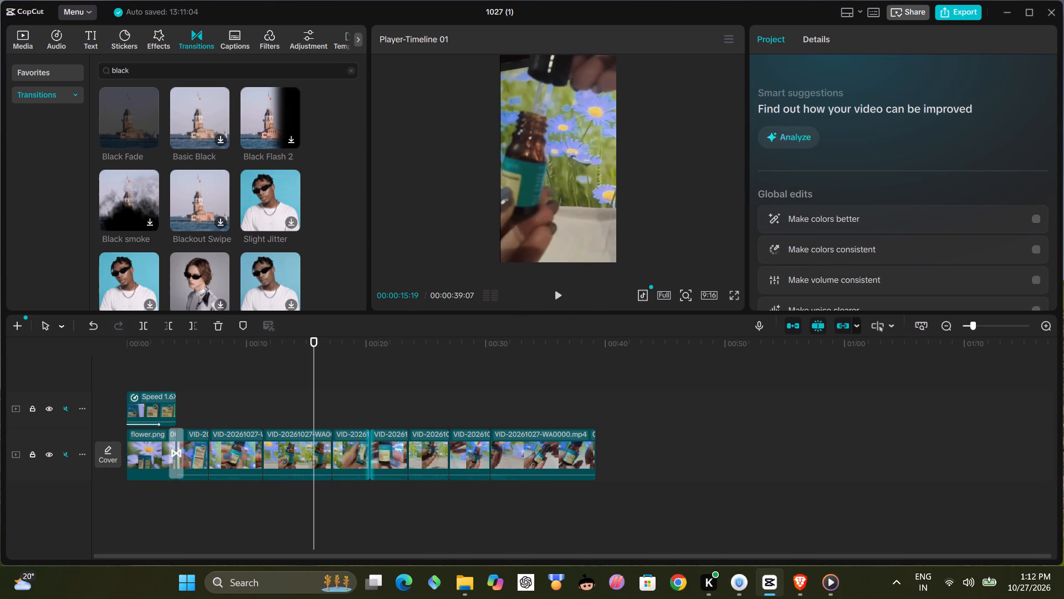
click(554, 295)
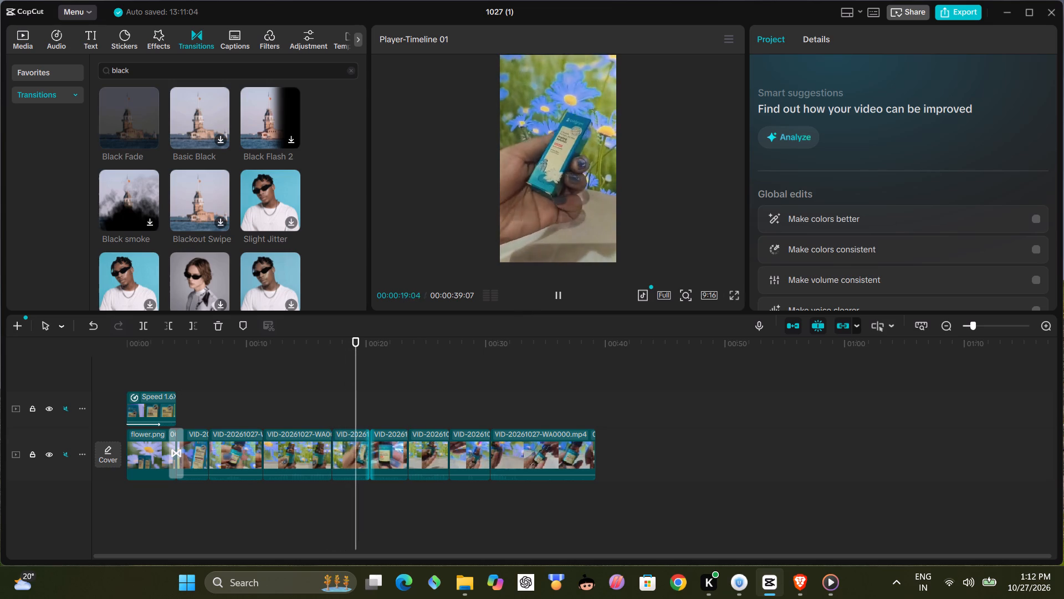
double_click(554, 295)
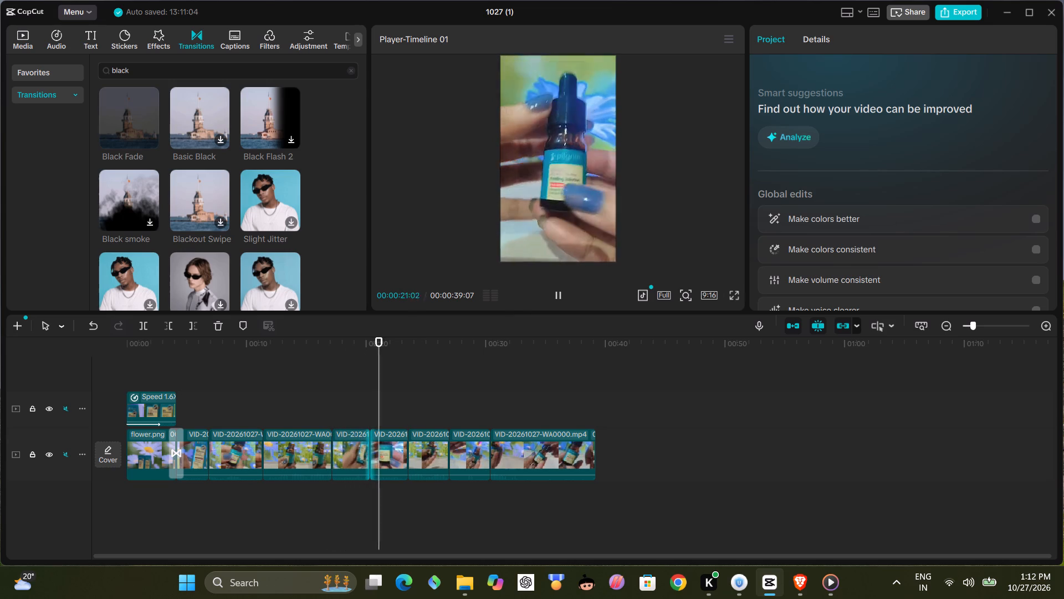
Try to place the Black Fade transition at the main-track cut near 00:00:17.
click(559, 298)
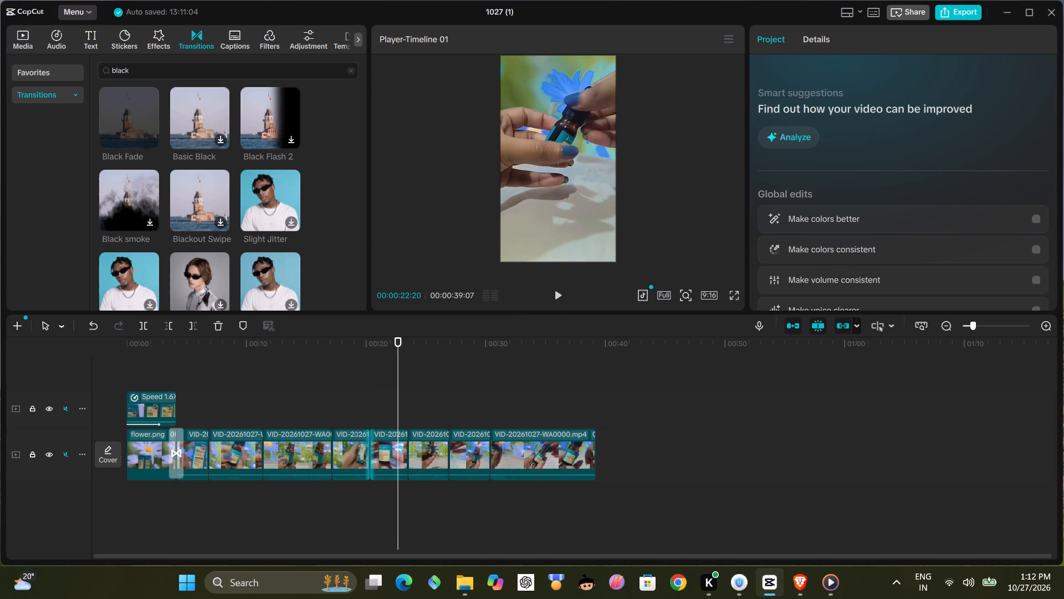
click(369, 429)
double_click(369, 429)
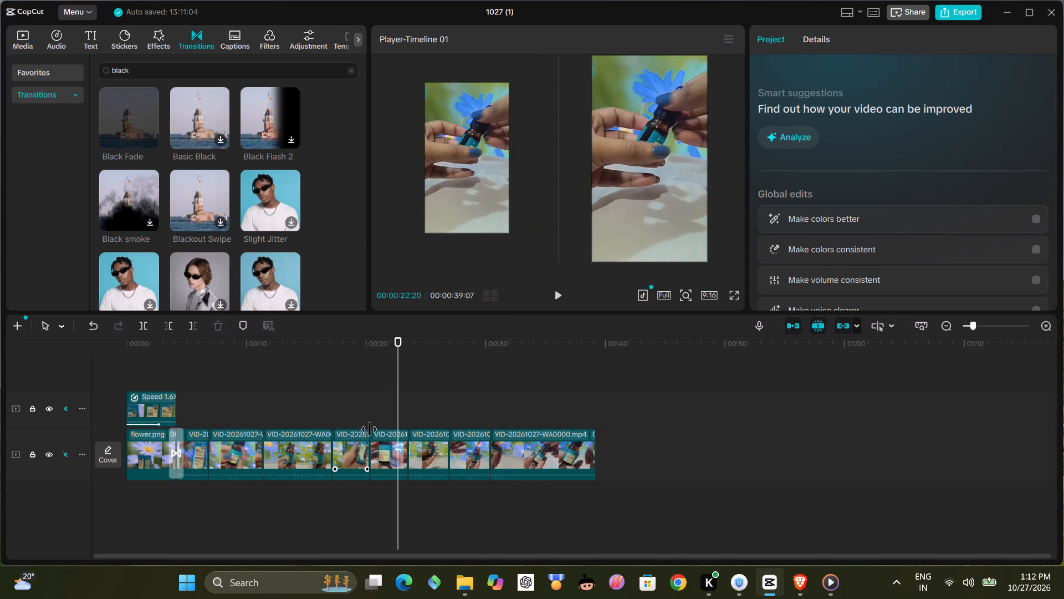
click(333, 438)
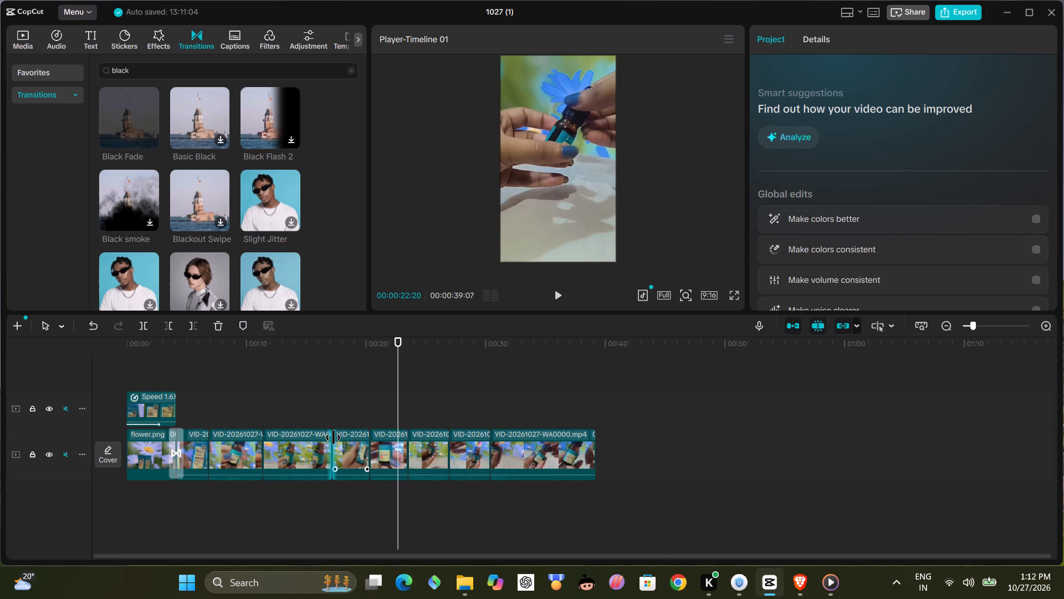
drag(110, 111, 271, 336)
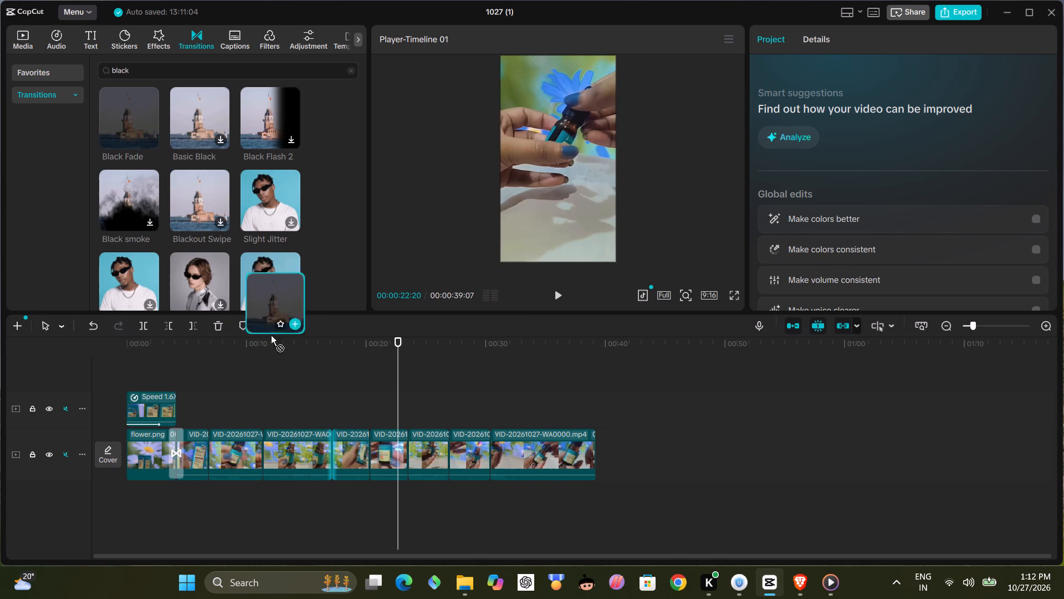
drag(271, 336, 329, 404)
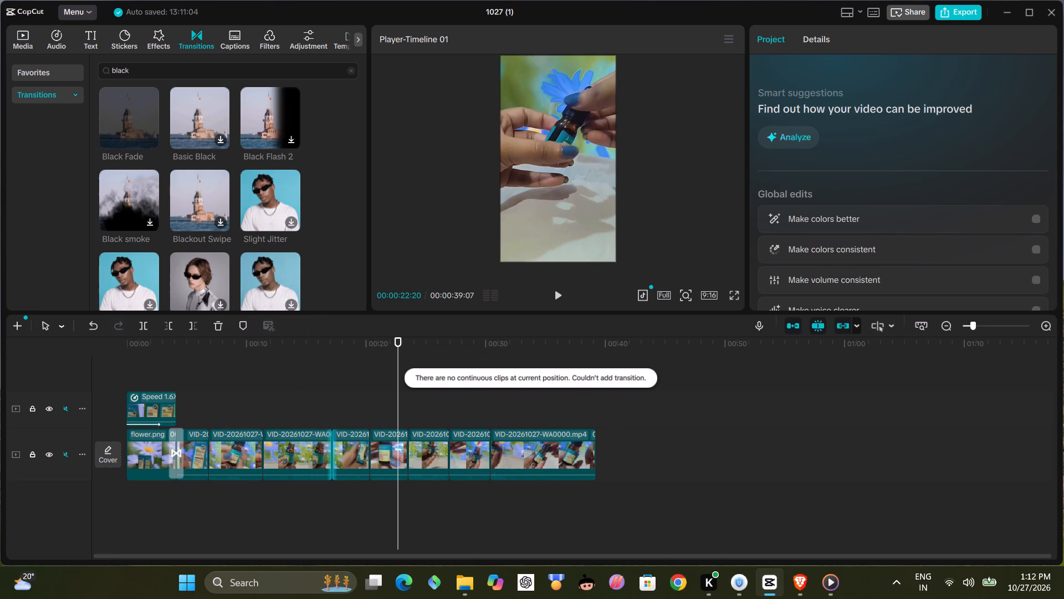
Add the Black Fade transition at the main-track cut near 00:00:23.
click(141, 126)
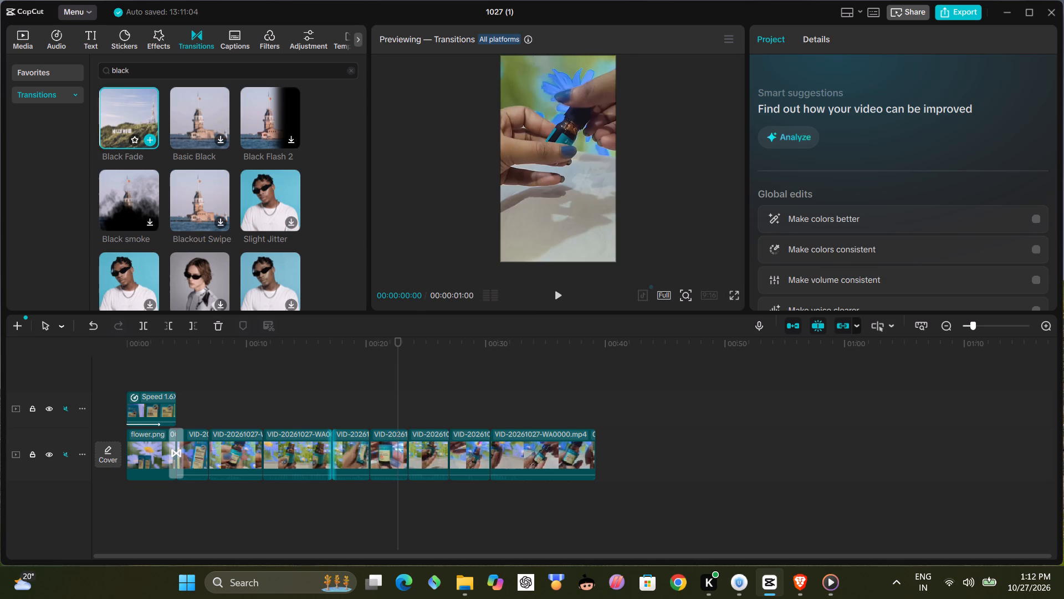
click(151, 138)
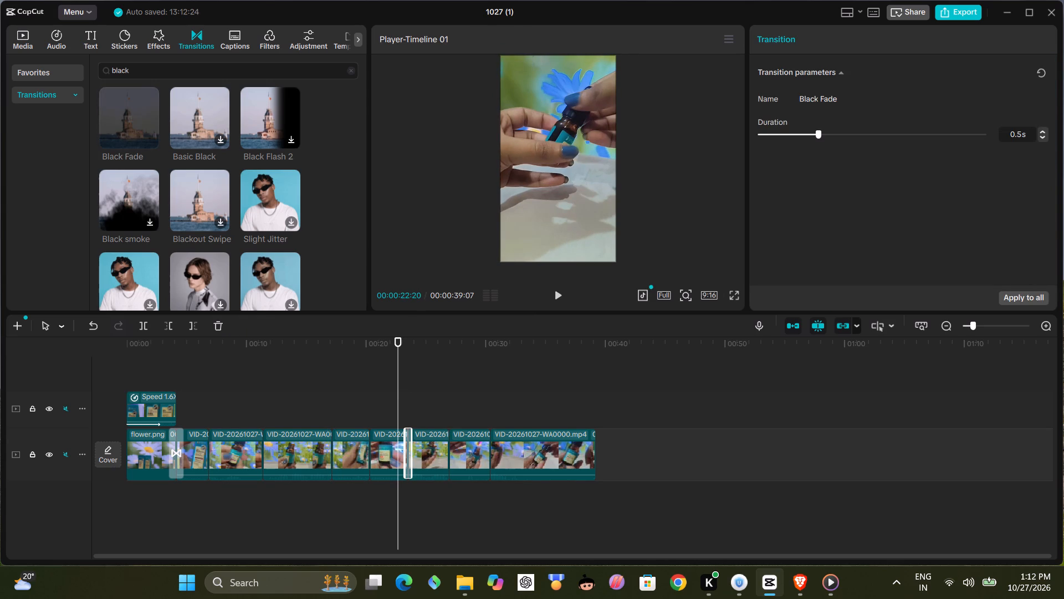
Set the duration of the Black Fade transition near 00:00:23 to 0.7 s and play the sequence across it.
click(660, 521)
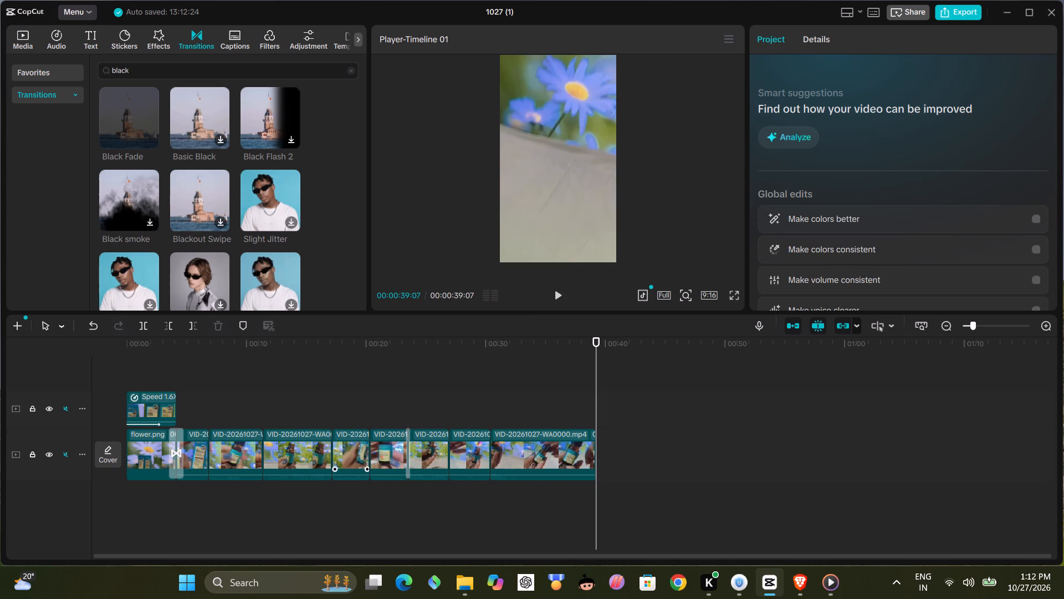
click(274, 456)
click(326, 441)
click(555, 291)
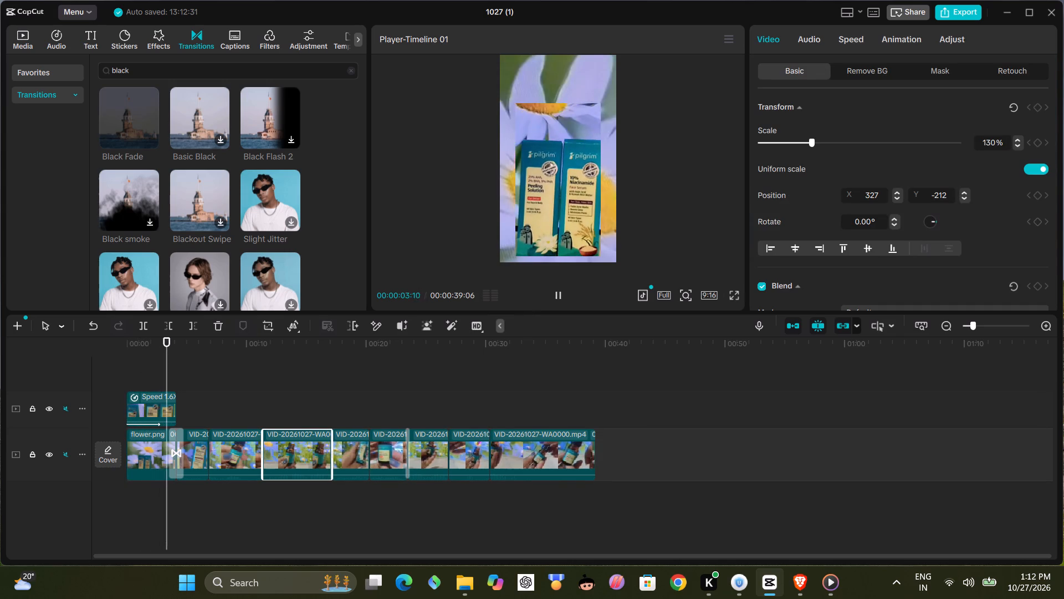
click(407, 453)
drag(408, 449, 371, 455)
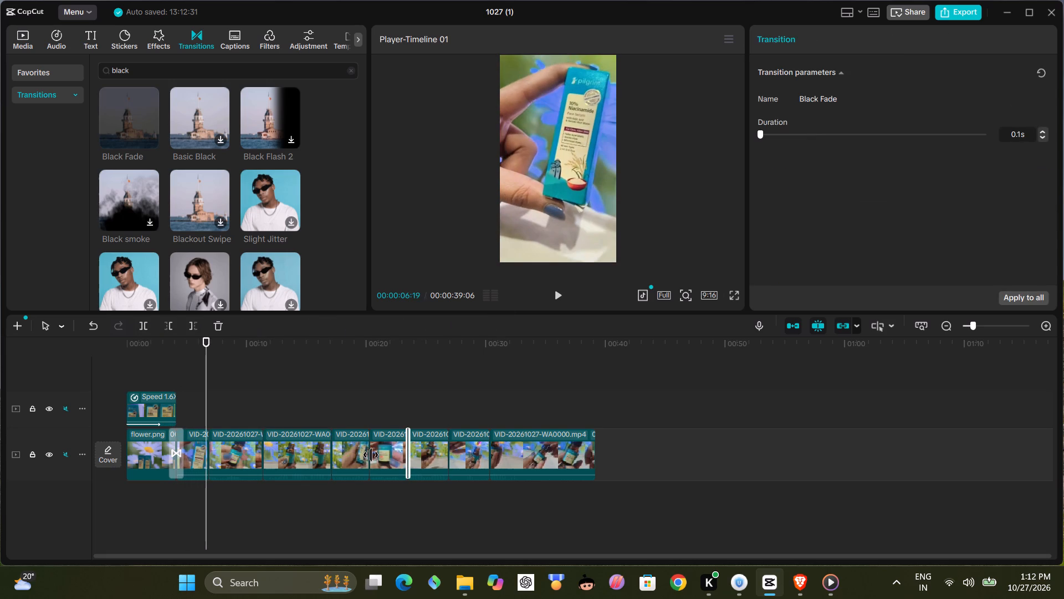
drag(371, 455, 408, 437)
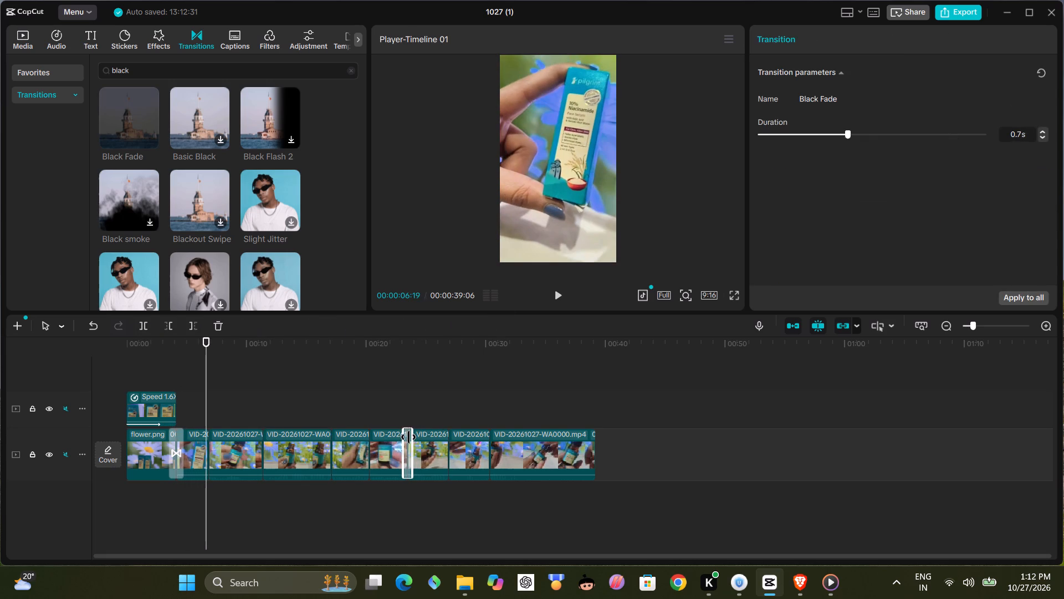
drag(408, 437, 410, 437)
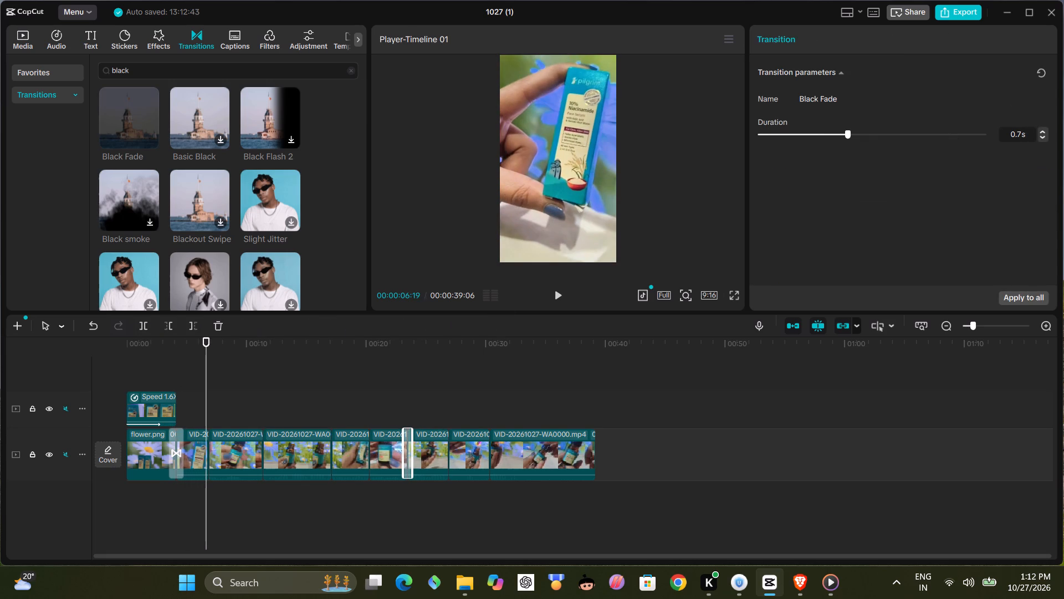
click(561, 296)
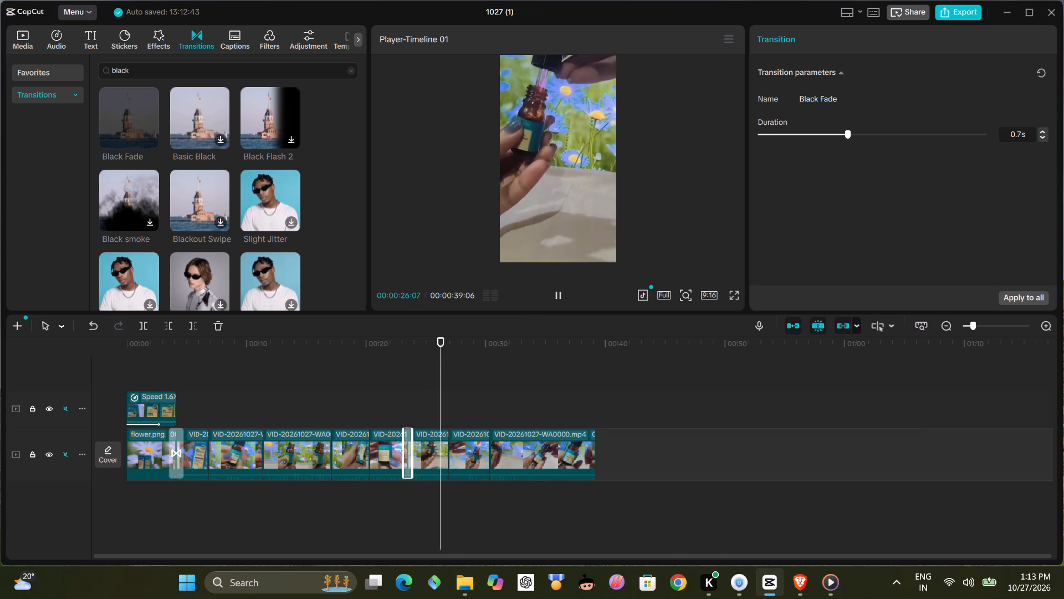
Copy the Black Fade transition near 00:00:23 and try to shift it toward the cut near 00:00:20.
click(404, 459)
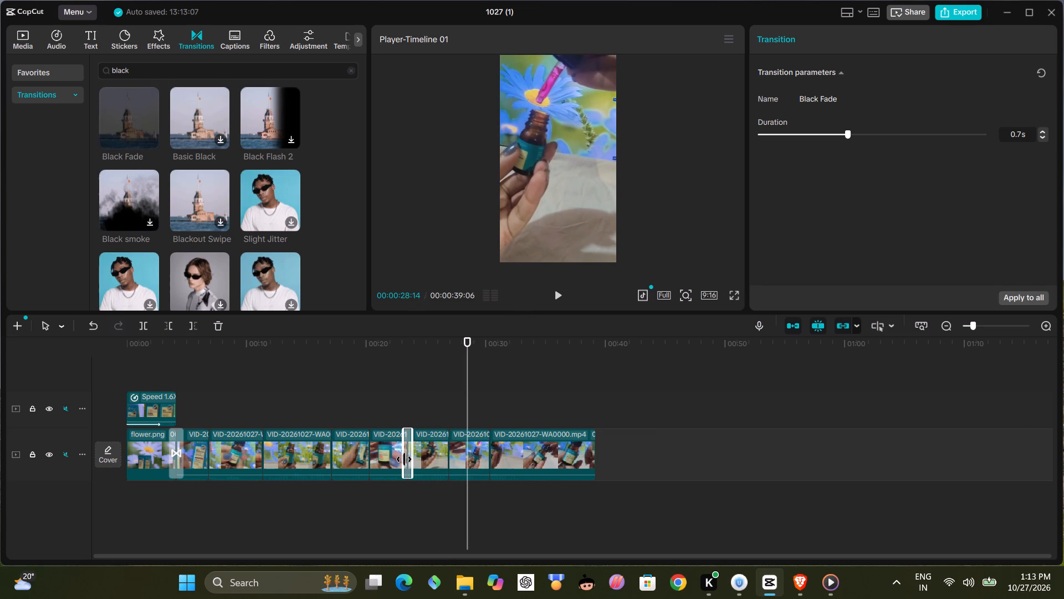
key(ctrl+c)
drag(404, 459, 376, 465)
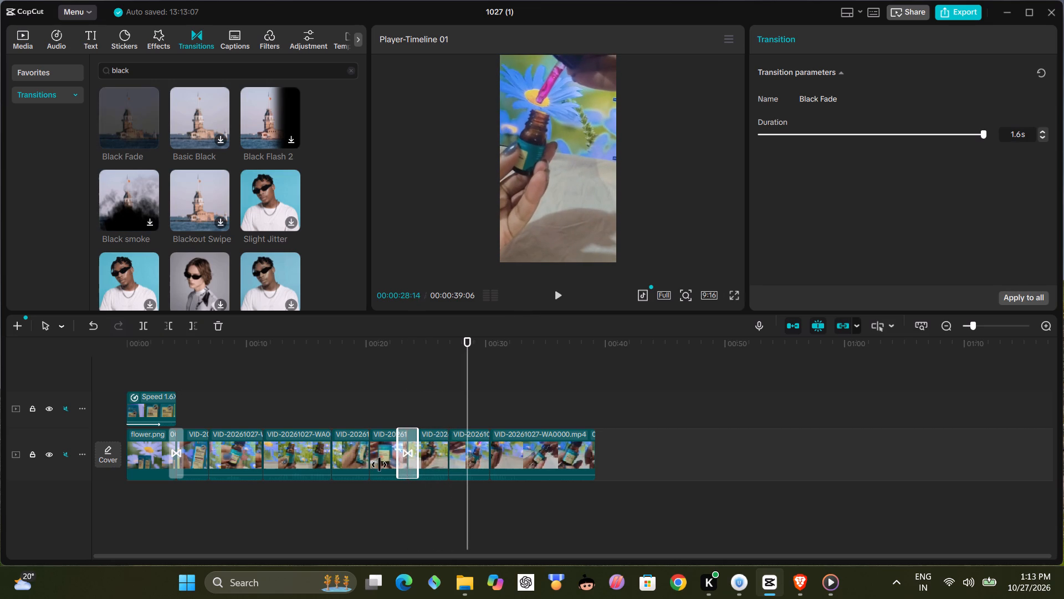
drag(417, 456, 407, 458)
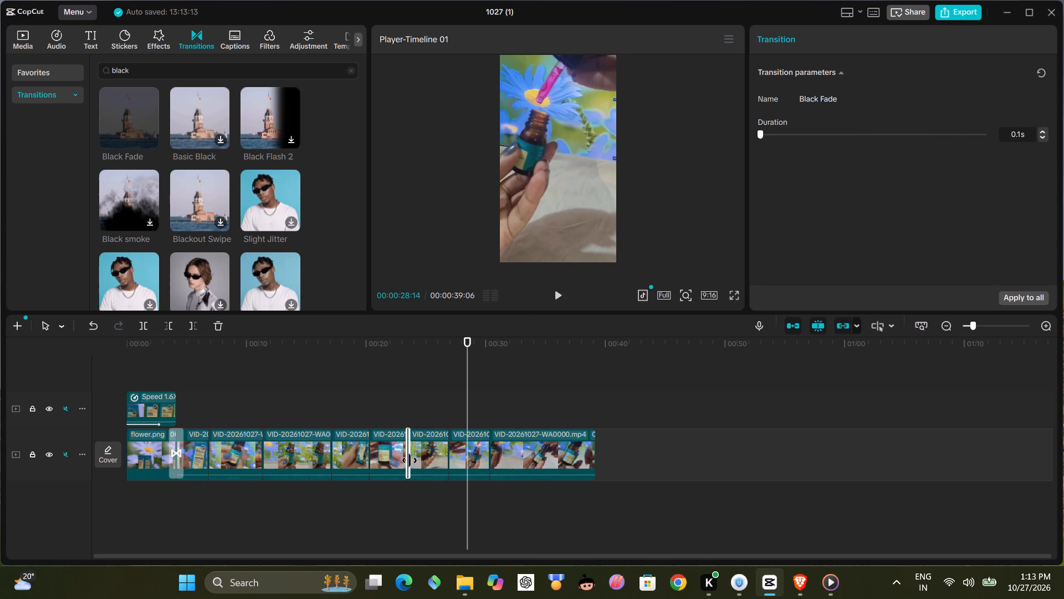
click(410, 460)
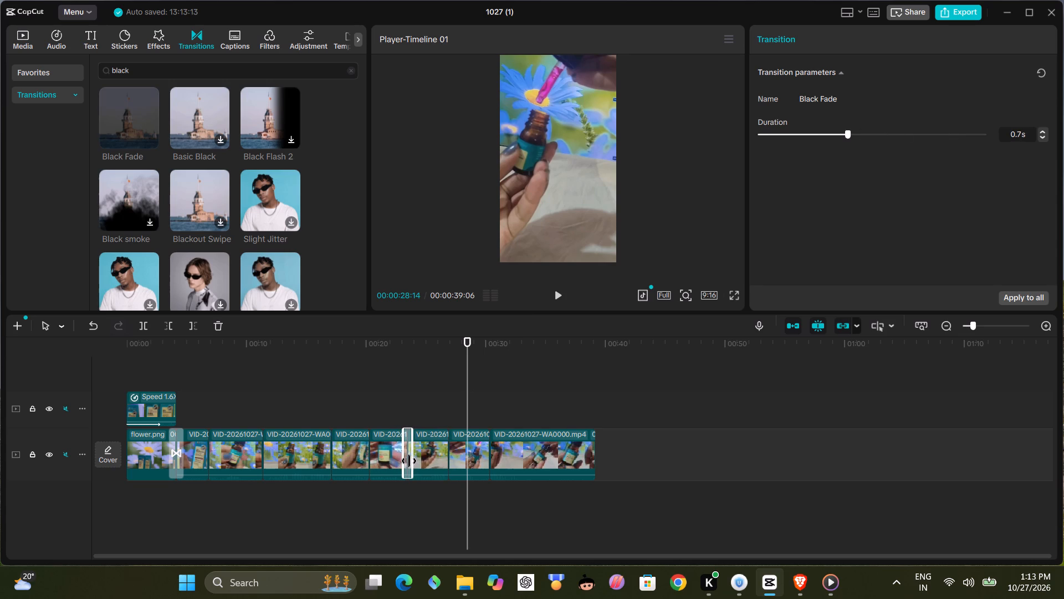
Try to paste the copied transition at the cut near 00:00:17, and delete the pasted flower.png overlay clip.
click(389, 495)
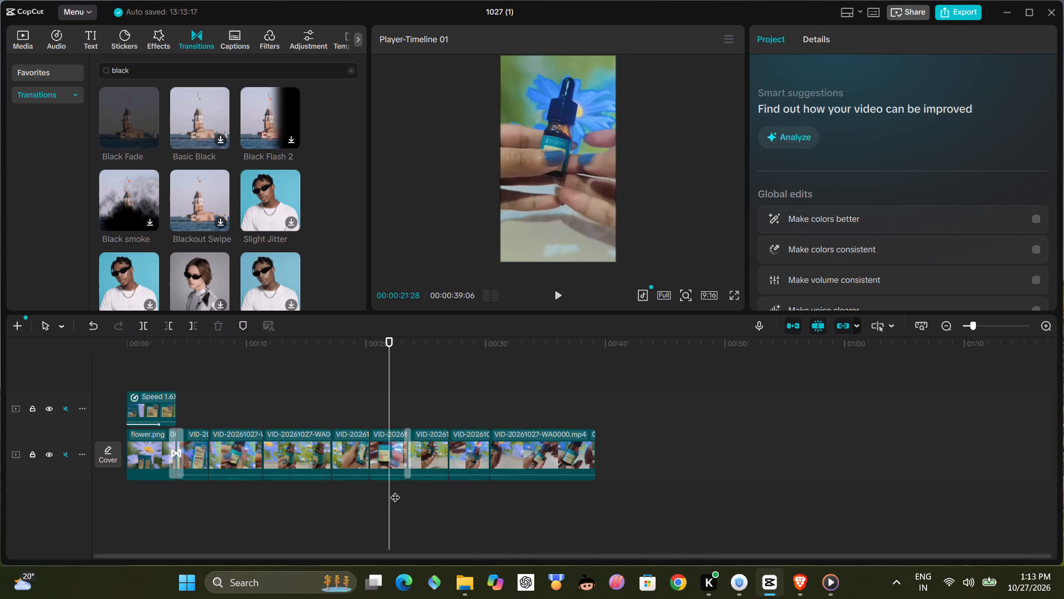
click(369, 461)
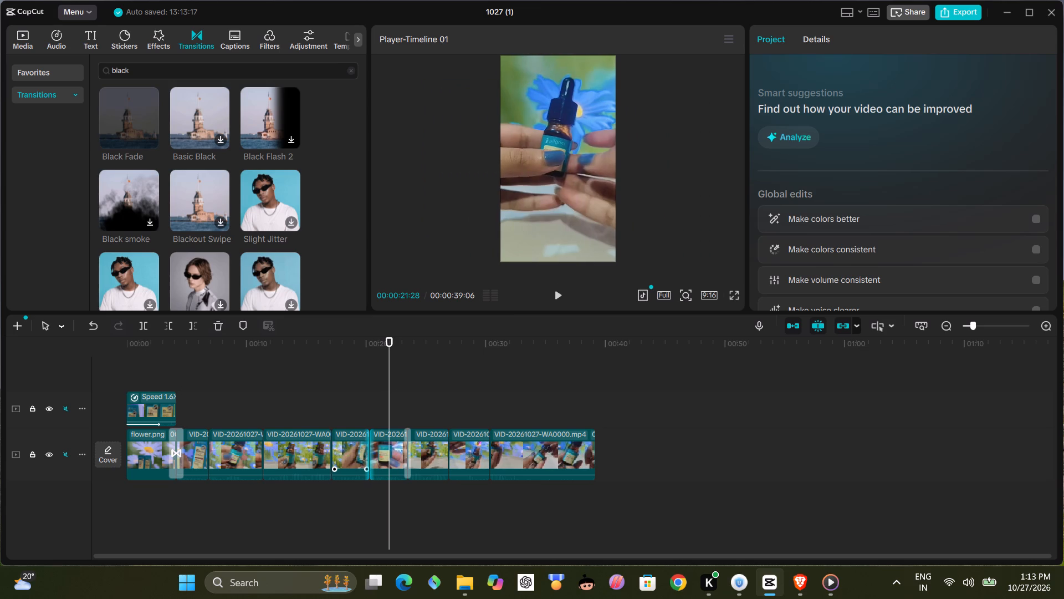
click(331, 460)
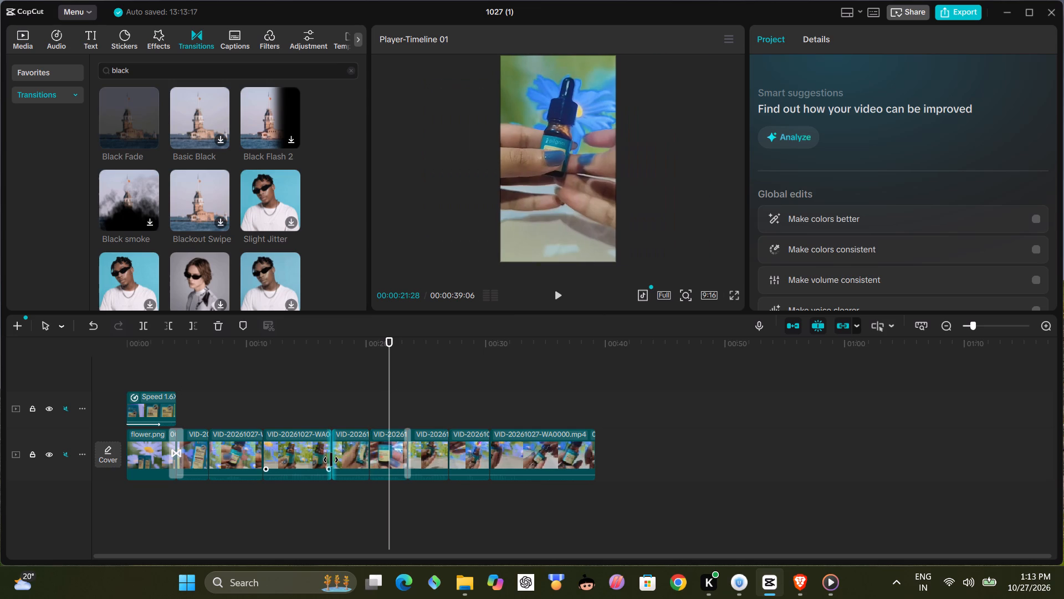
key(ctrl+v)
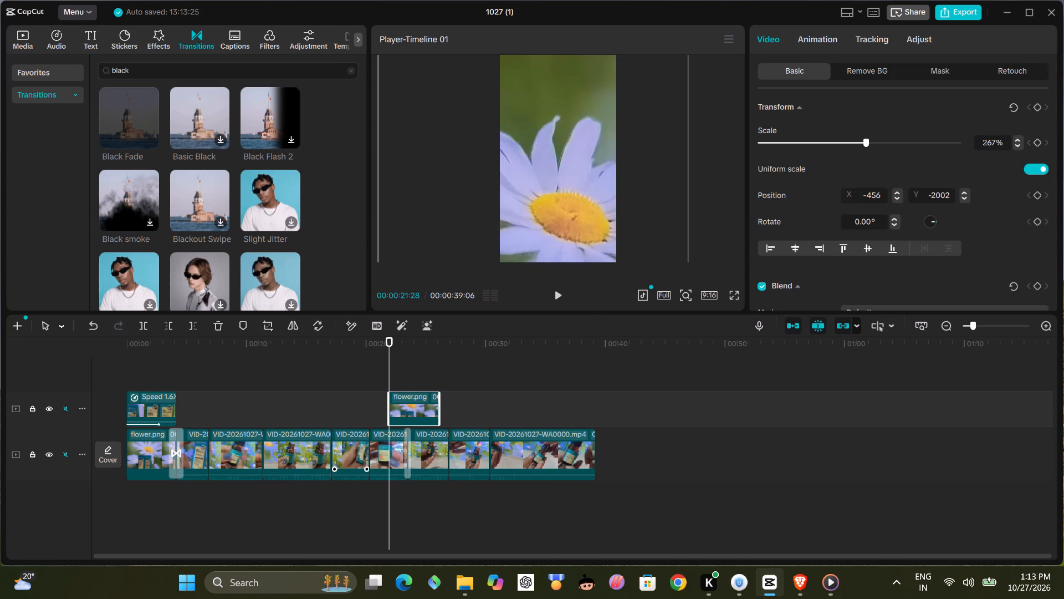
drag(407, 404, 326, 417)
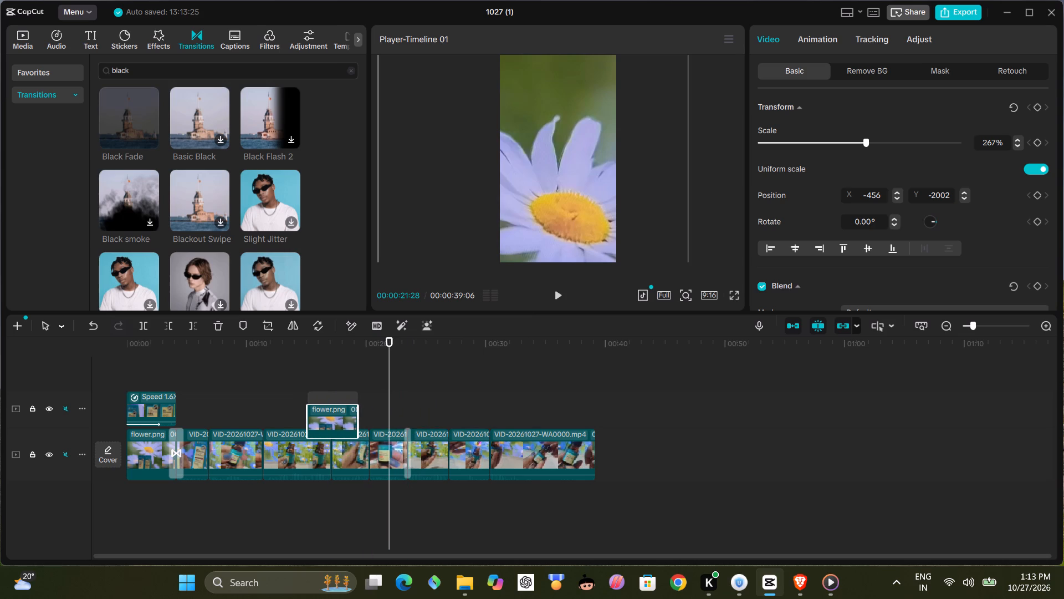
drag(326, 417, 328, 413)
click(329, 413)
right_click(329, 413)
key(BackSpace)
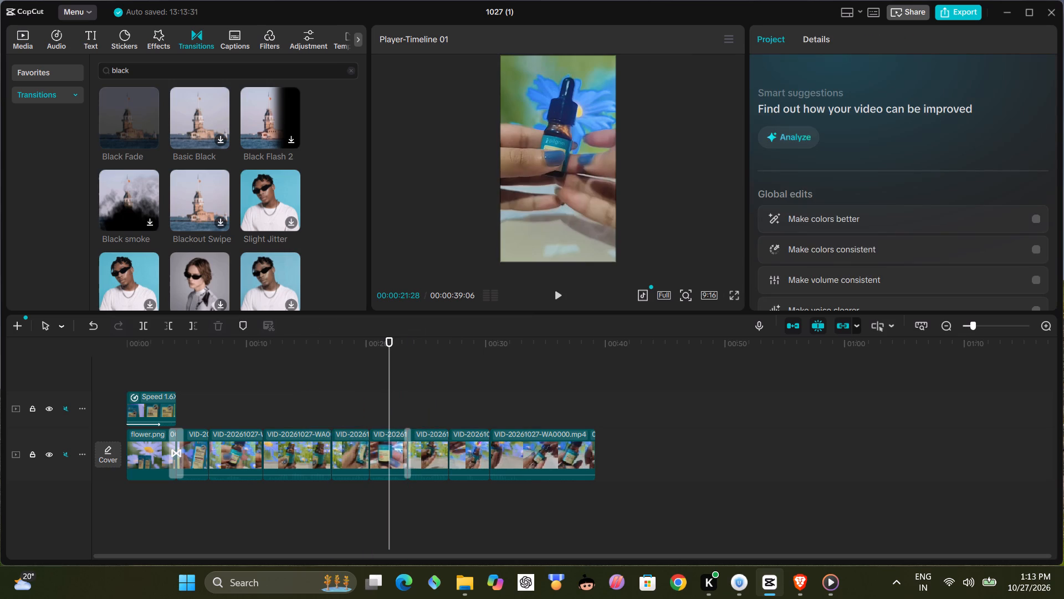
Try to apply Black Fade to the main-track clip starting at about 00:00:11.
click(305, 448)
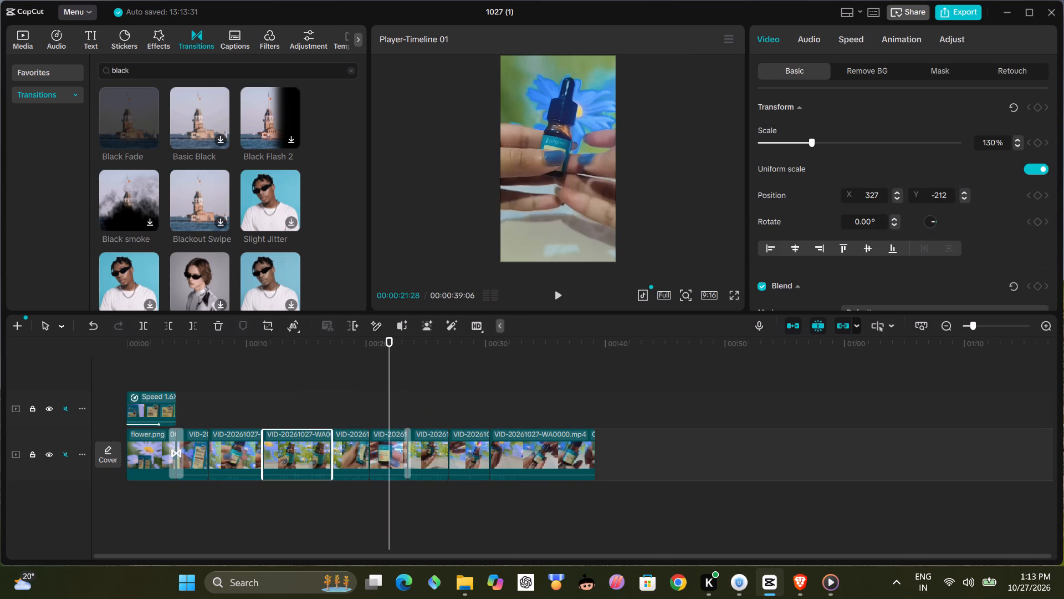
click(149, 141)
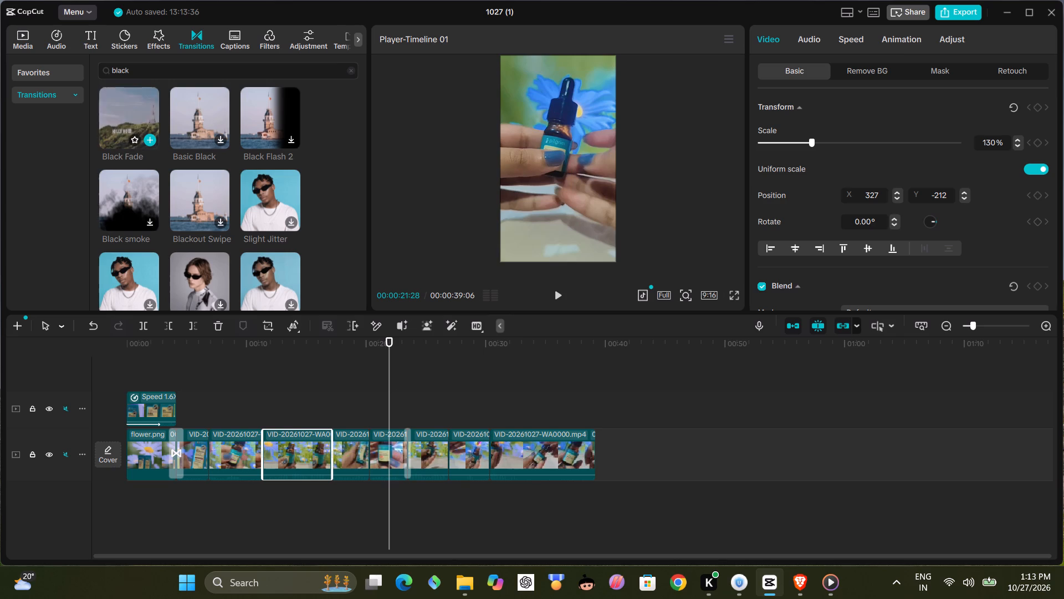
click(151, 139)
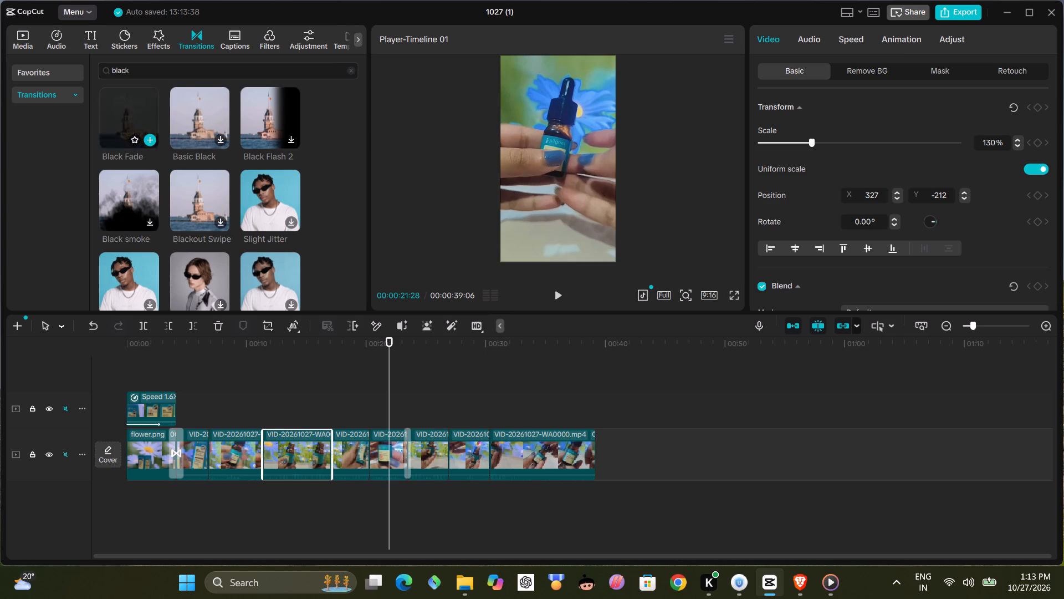
Add the Black Fade transition at the main-track cut near 00:00:17, with the playhead placed on that cut.
click(330, 410)
click(305, 408)
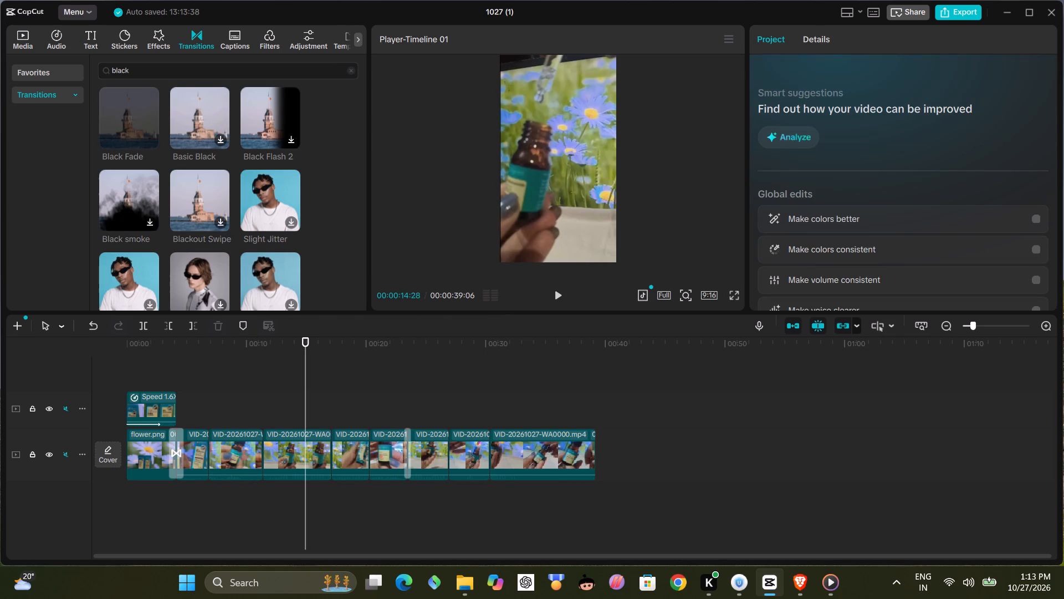
click(331, 411)
click(151, 138)
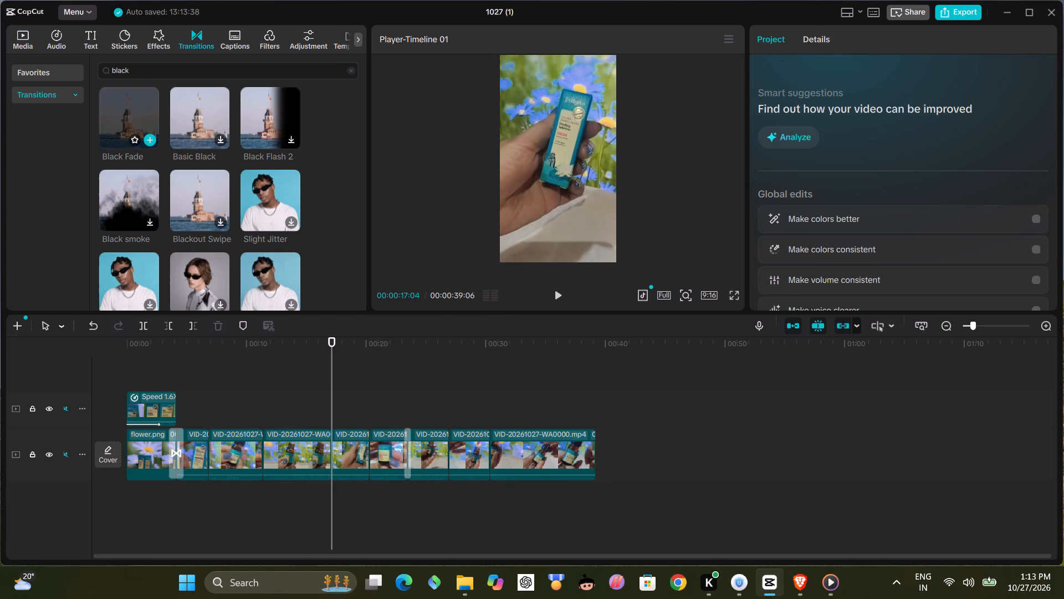
Play across the transition near 00:00:17 and add Black Fade at the main-track cut near 00:00:20.
click(365, 418)
click(320, 414)
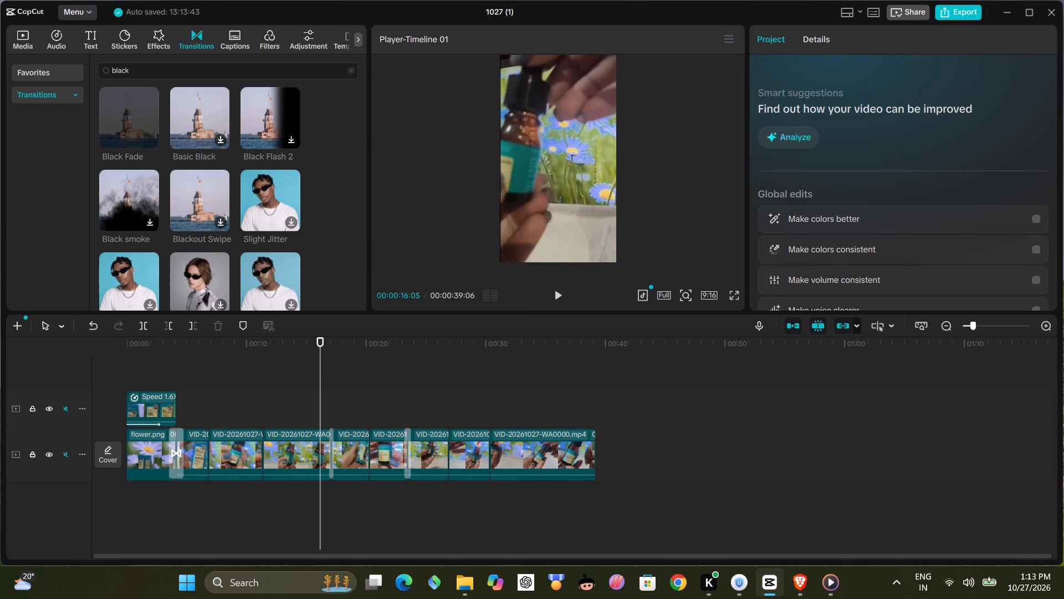
click(548, 290)
click(556, 291)
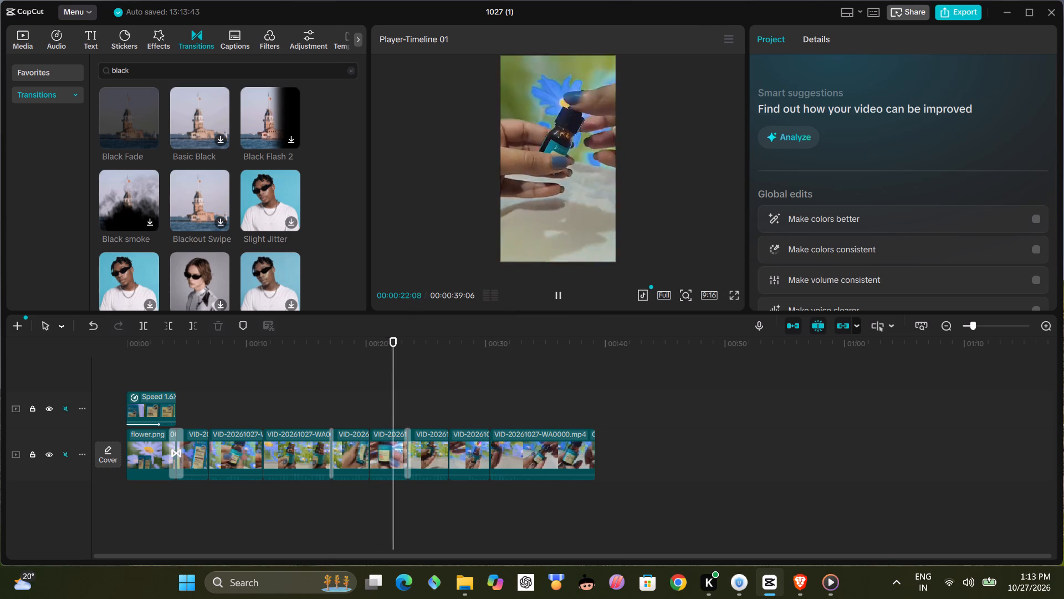
click(365, 418)
click(366, 418)
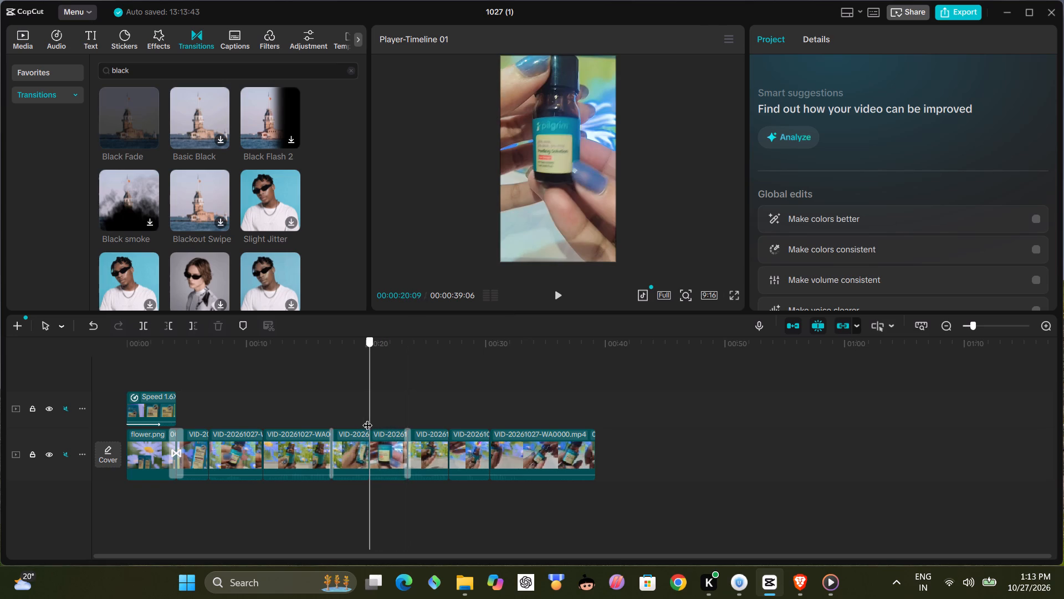
click(152, 139)
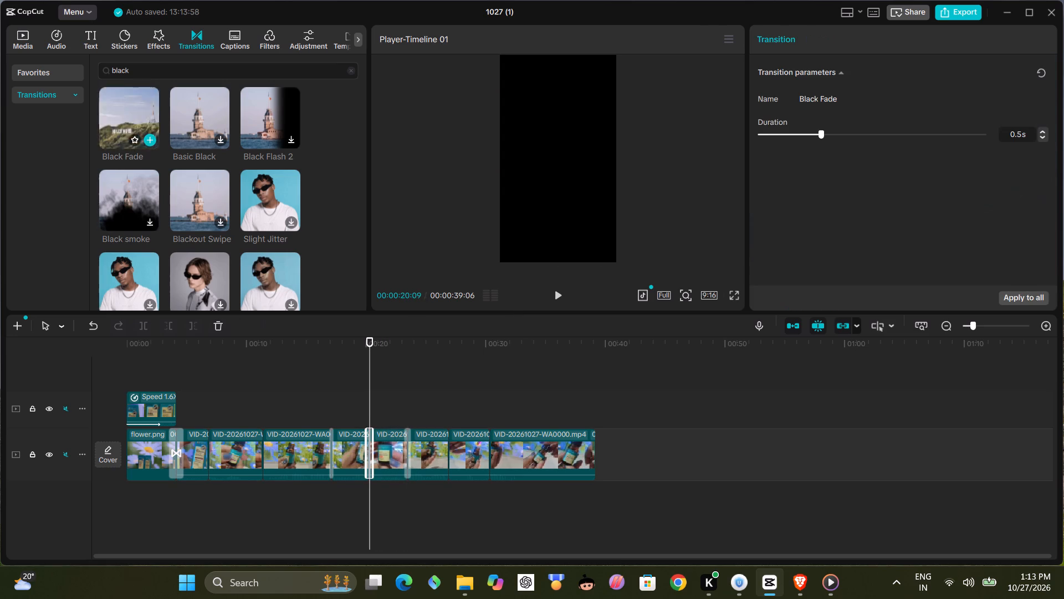
Play on from the 00:00:20 transition and trim the end of the last main-track clip back to 00:00:38:21.
click(560, 294)
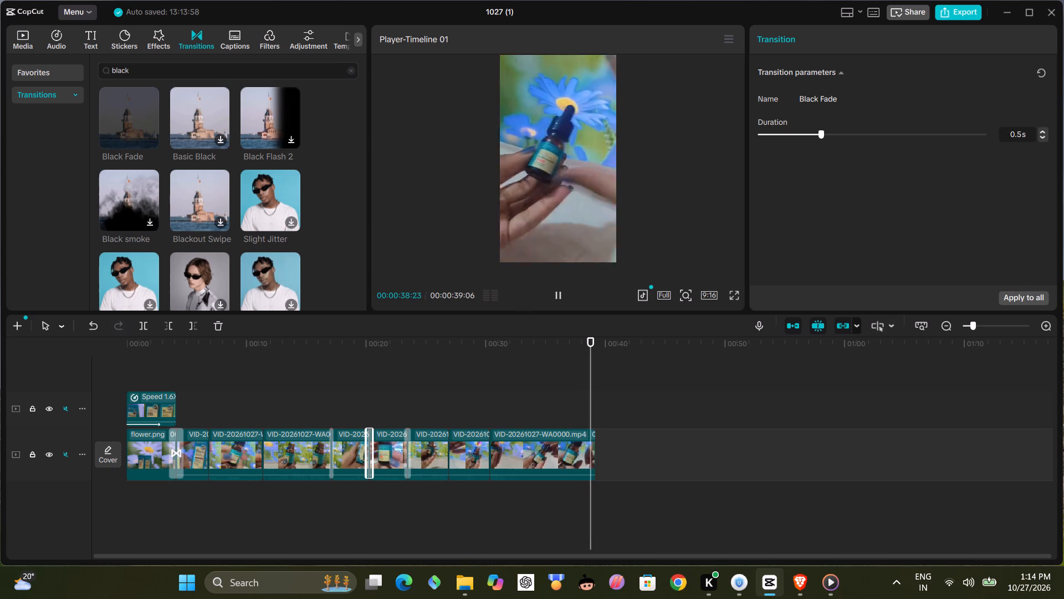
click(591, 436)
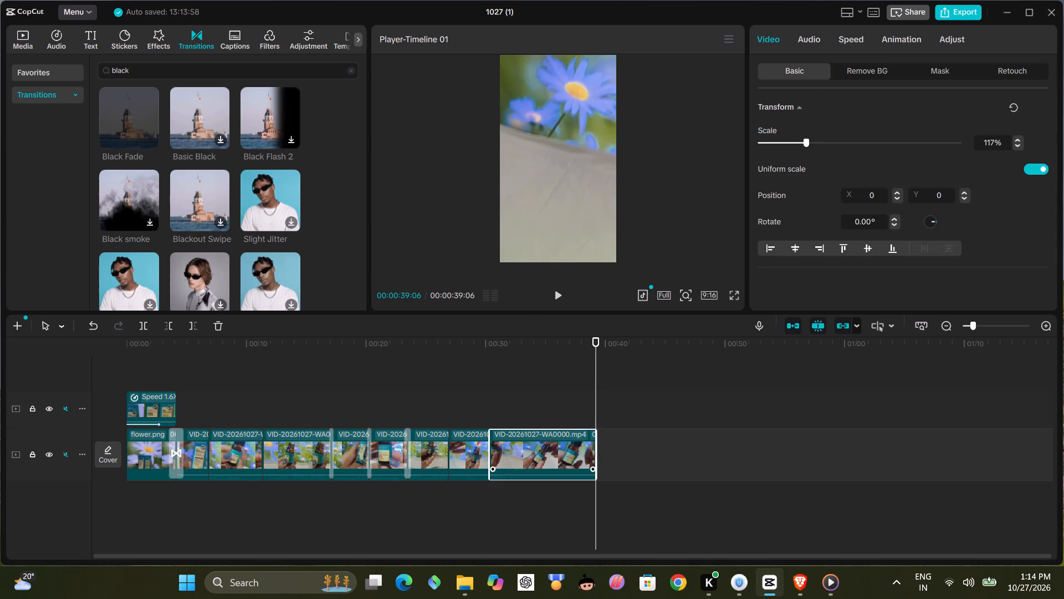
drag(600, 443, 590, 447)
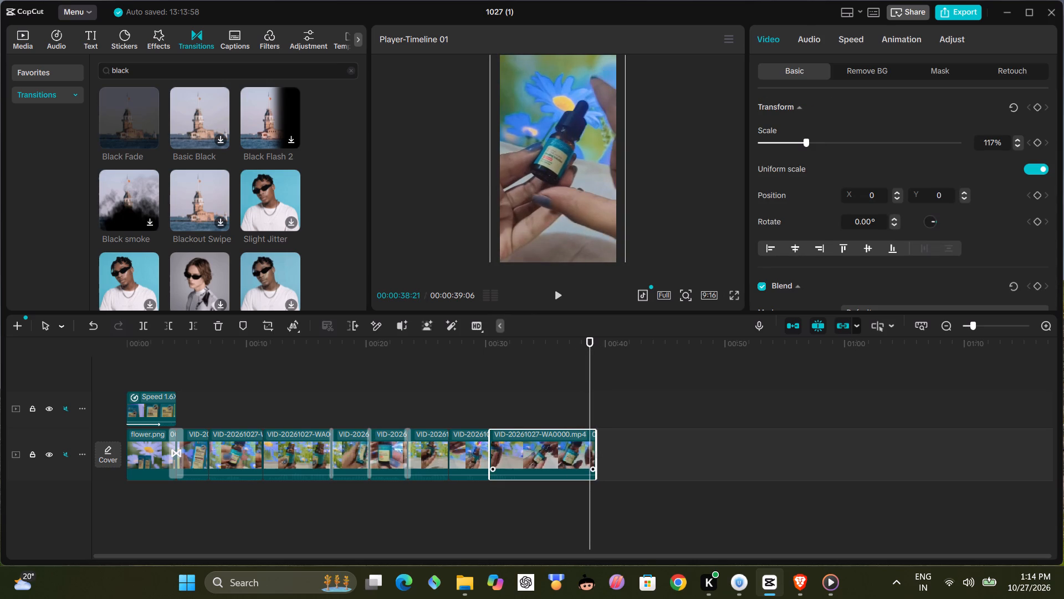
drag(598, 439, 589, 441)
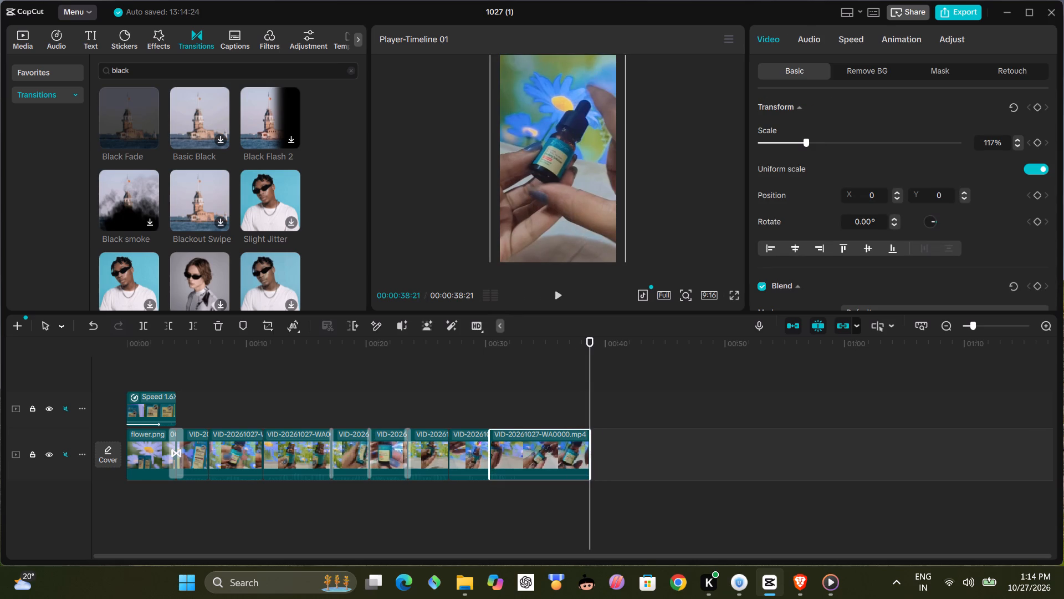
click(625, 513)
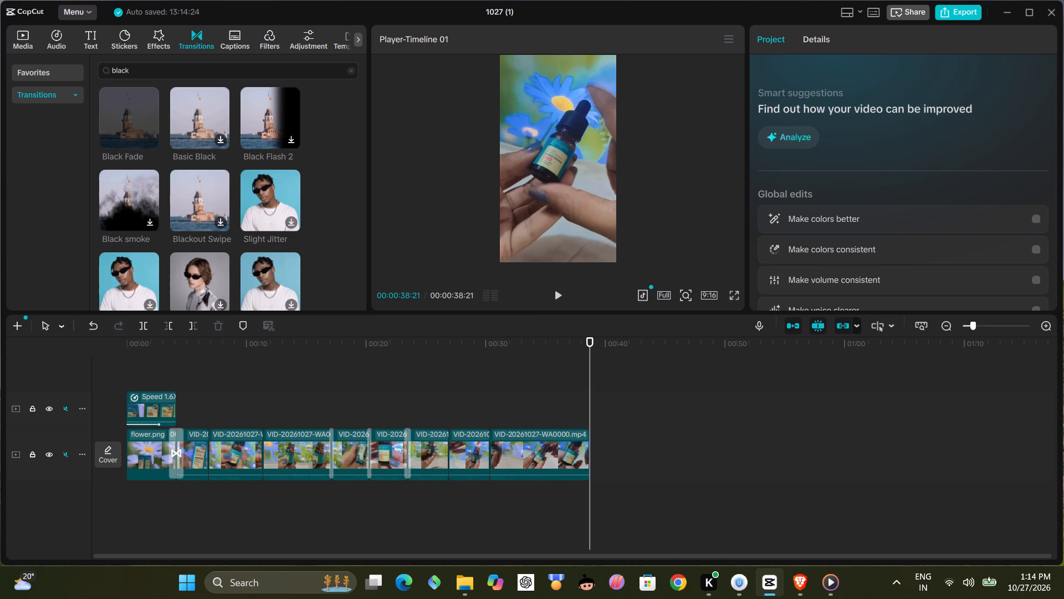
Play the video from the start and trim about 2 seconds off the beginning of the second-to-last main-track clip.
drag(591, 374, 455, 390)
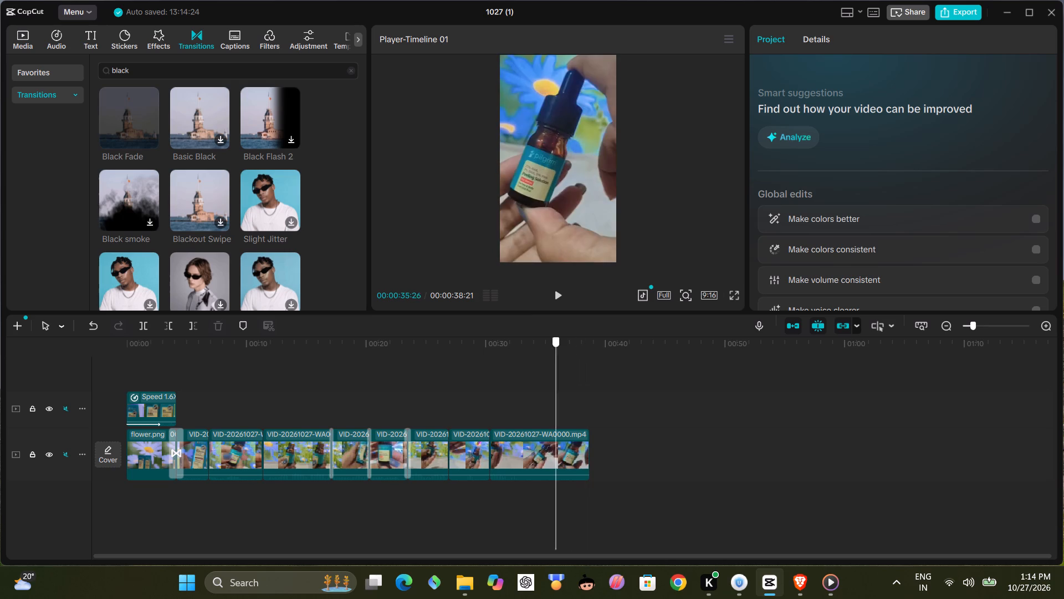
drag(455, 390, 49, 427)
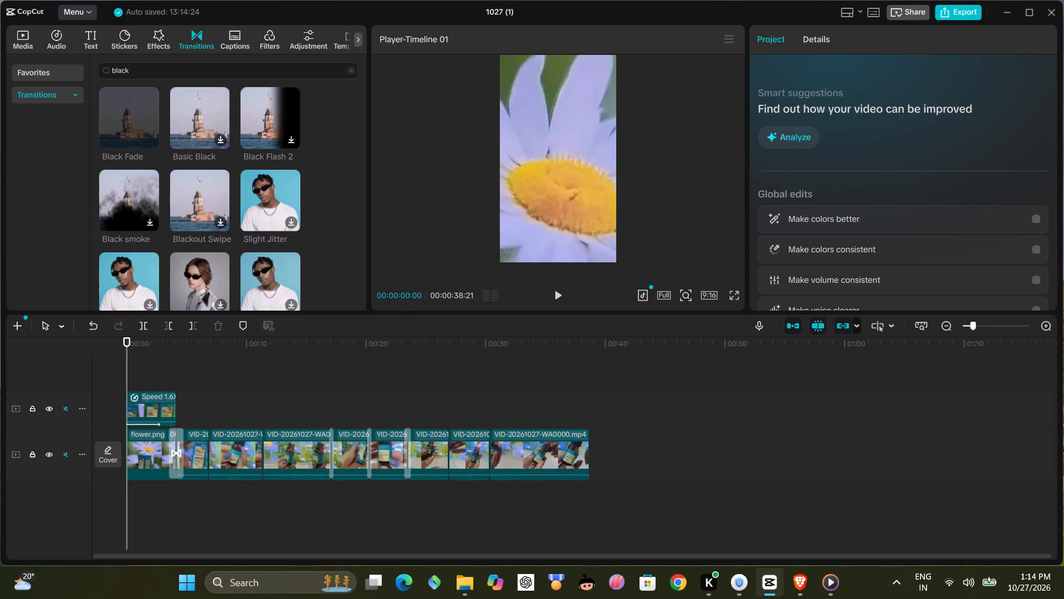
click(560, 297)
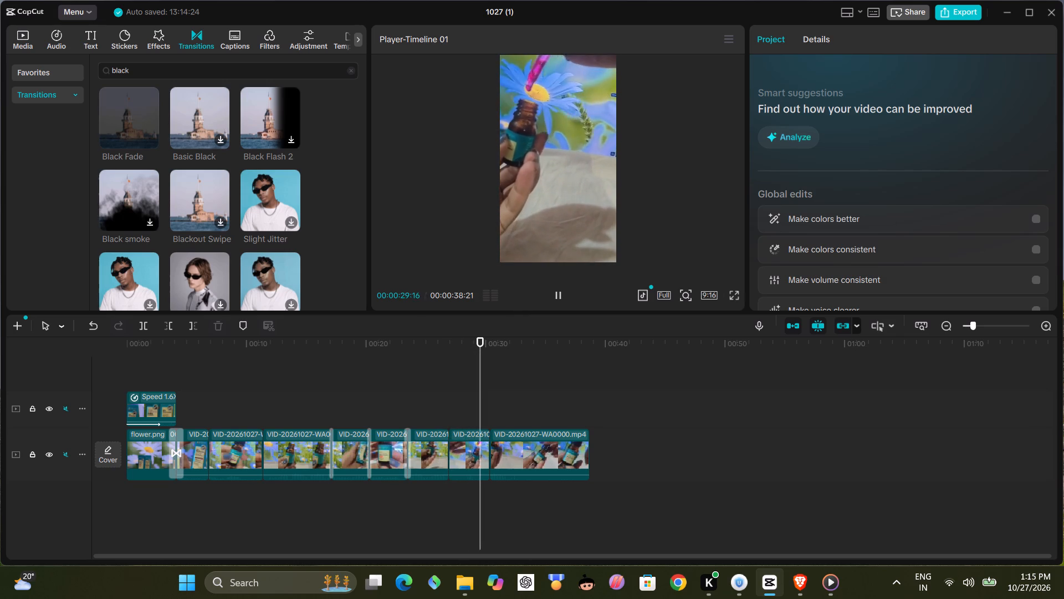
click(556, 292)
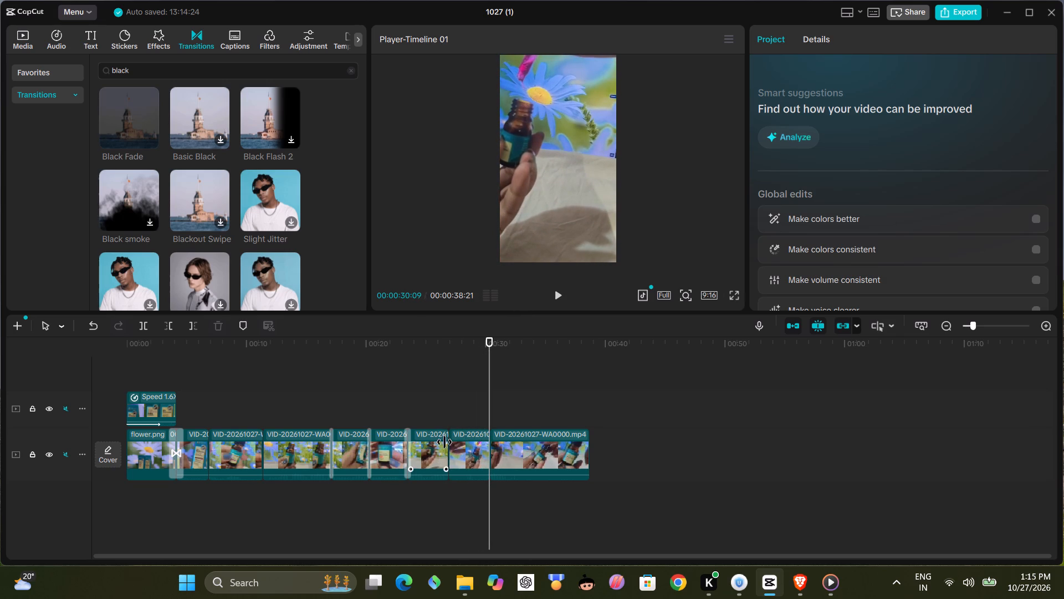
click(450, 441)
click(451, 441)
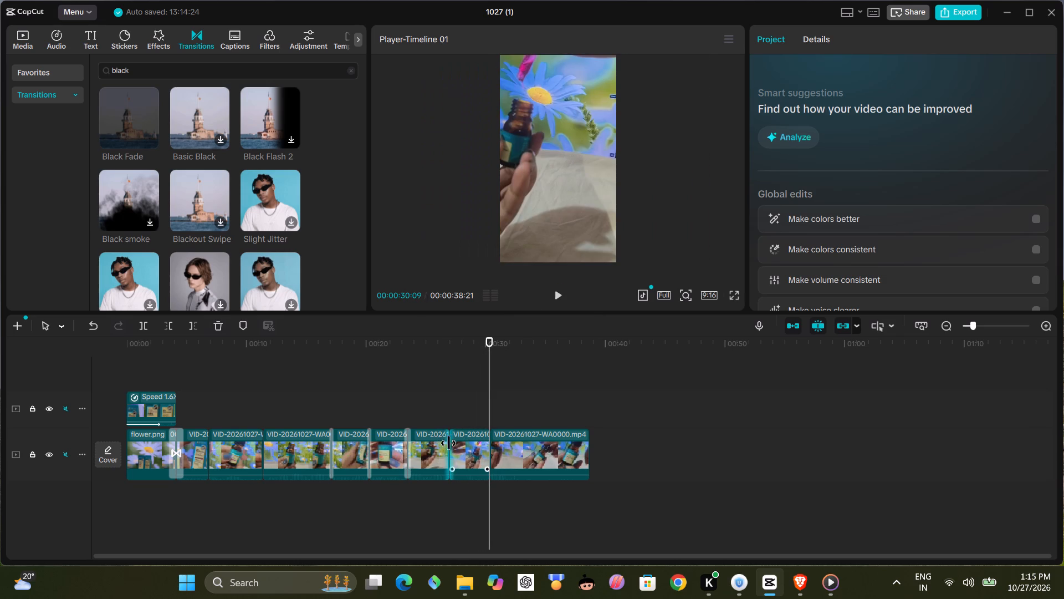
click(436, 448)
click(452, 450)
click(452, 450)
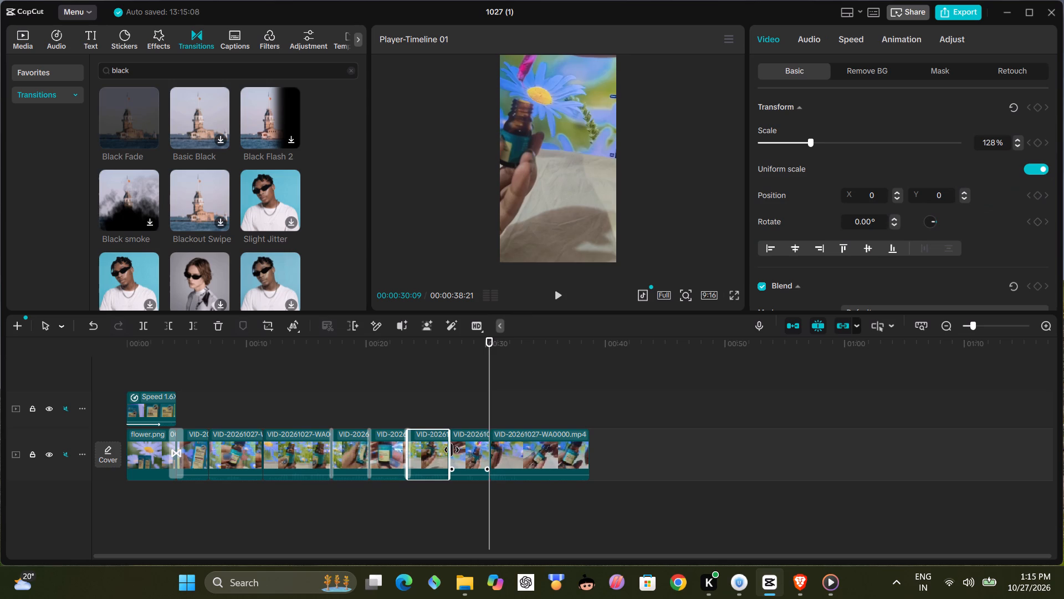
drag(452, 450, 457, 450)
click(461, 448)
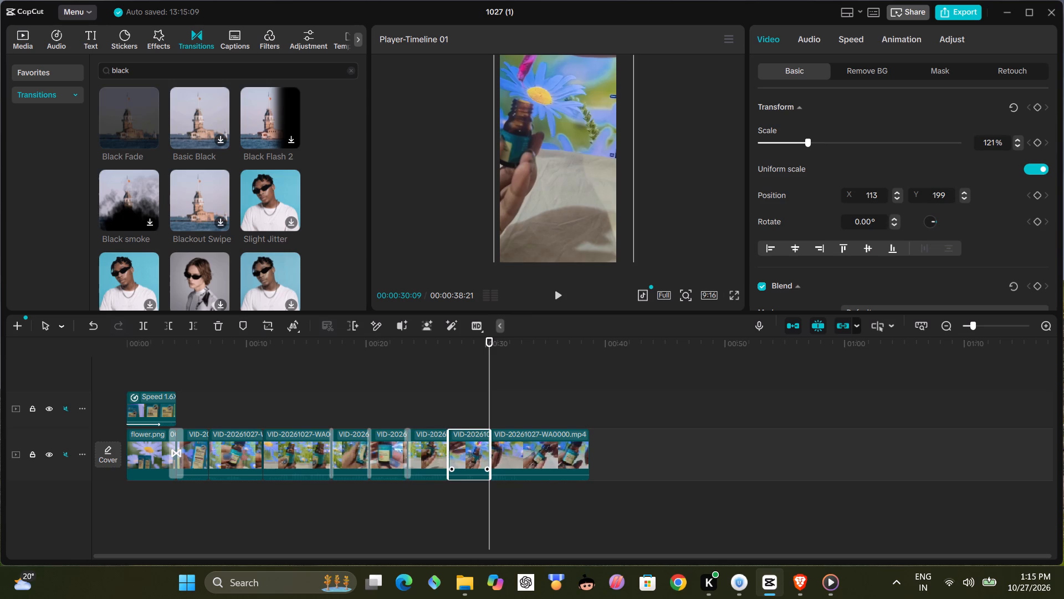
drag(447, 448, 472, 451)
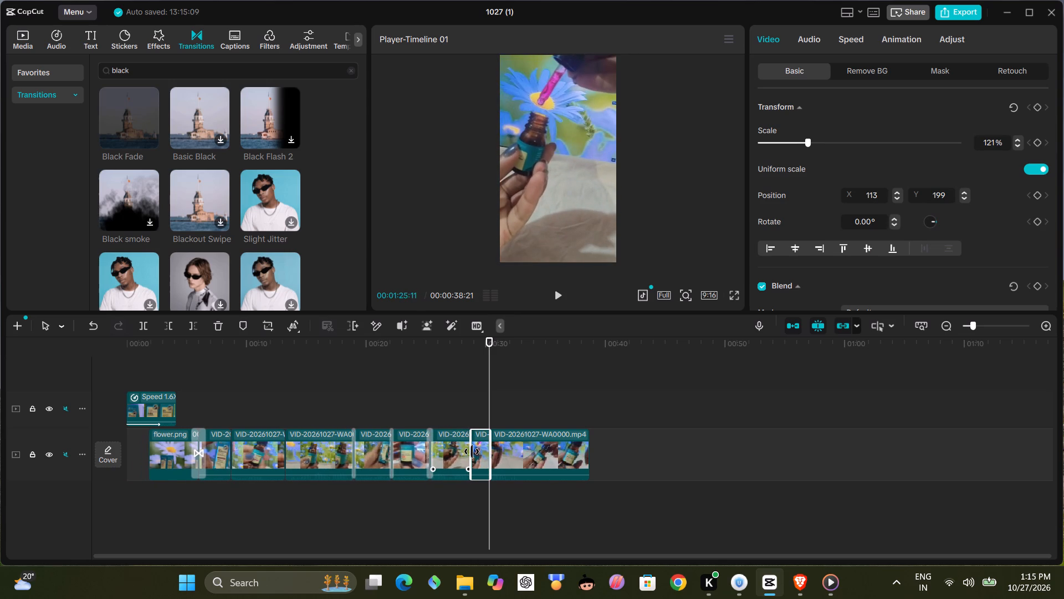
drag(472, 451, 475, 451)
click(587, 504)
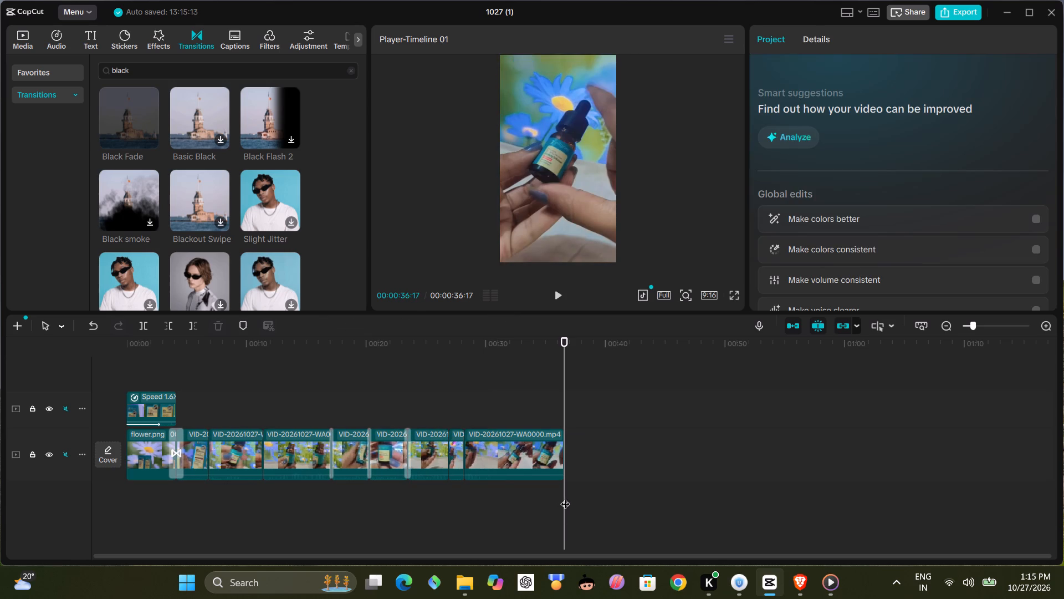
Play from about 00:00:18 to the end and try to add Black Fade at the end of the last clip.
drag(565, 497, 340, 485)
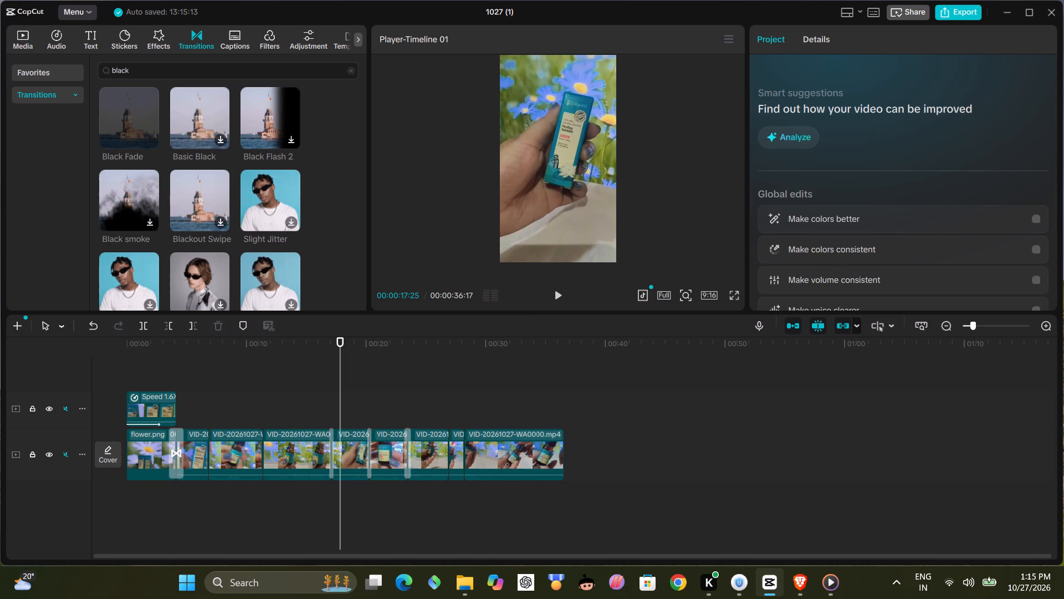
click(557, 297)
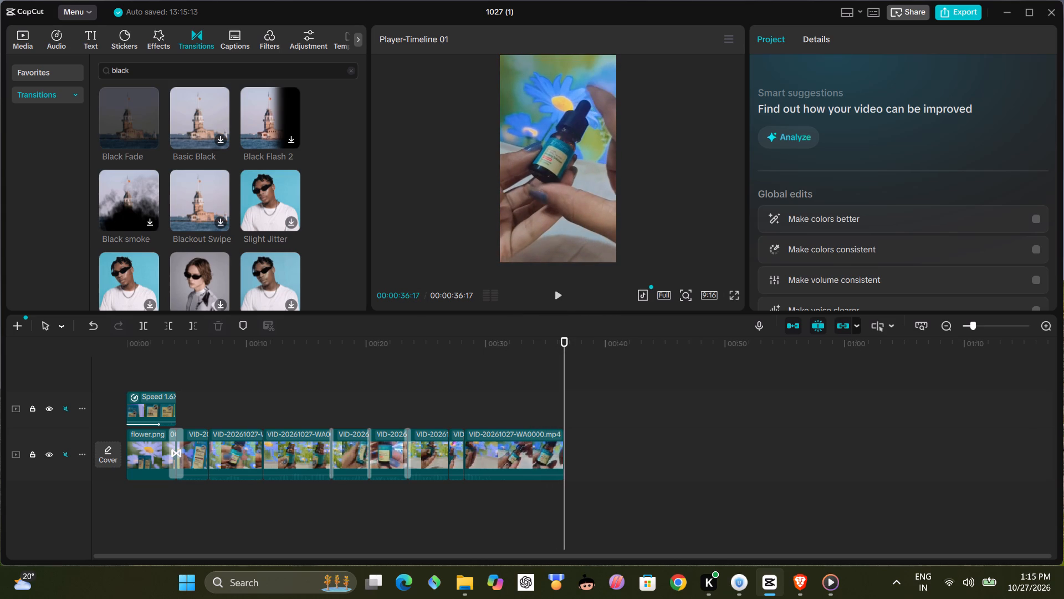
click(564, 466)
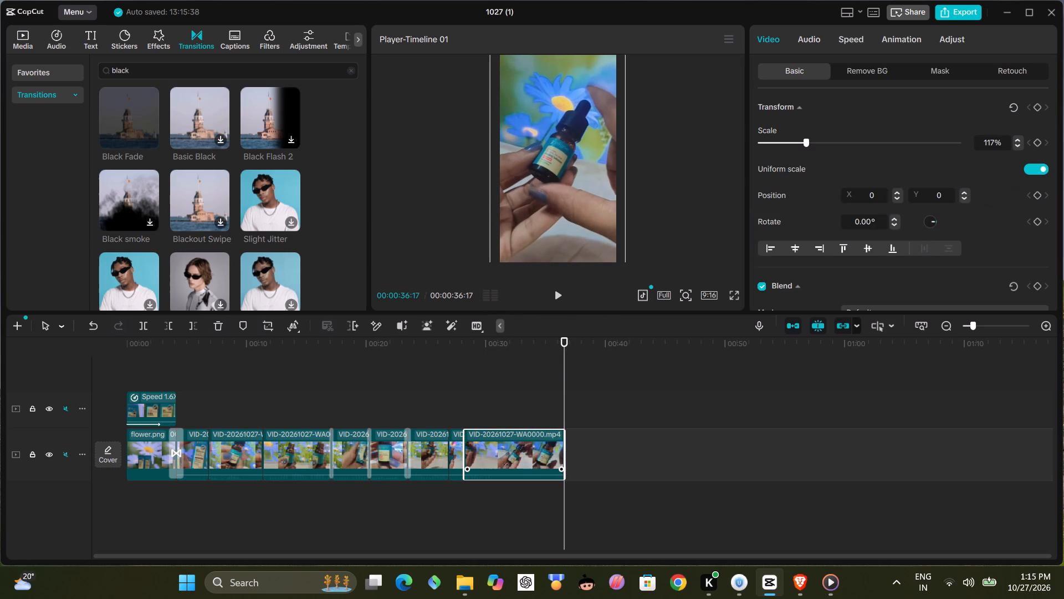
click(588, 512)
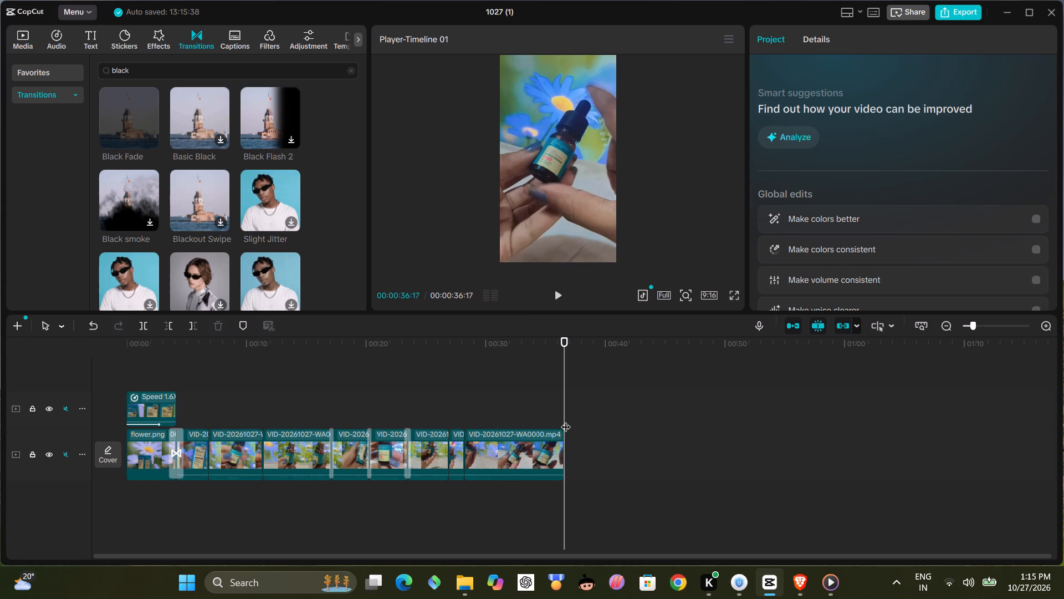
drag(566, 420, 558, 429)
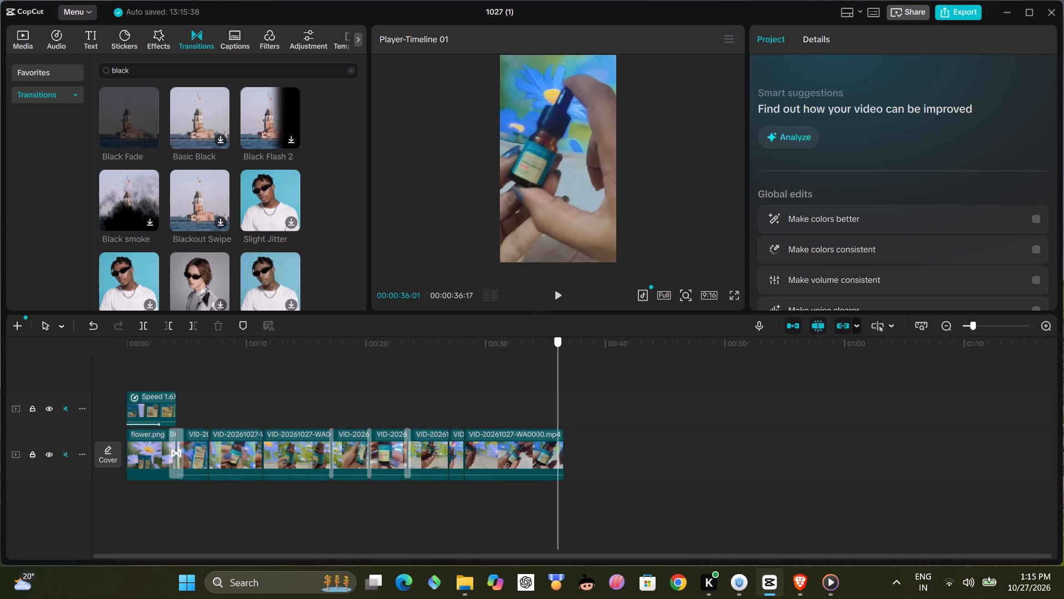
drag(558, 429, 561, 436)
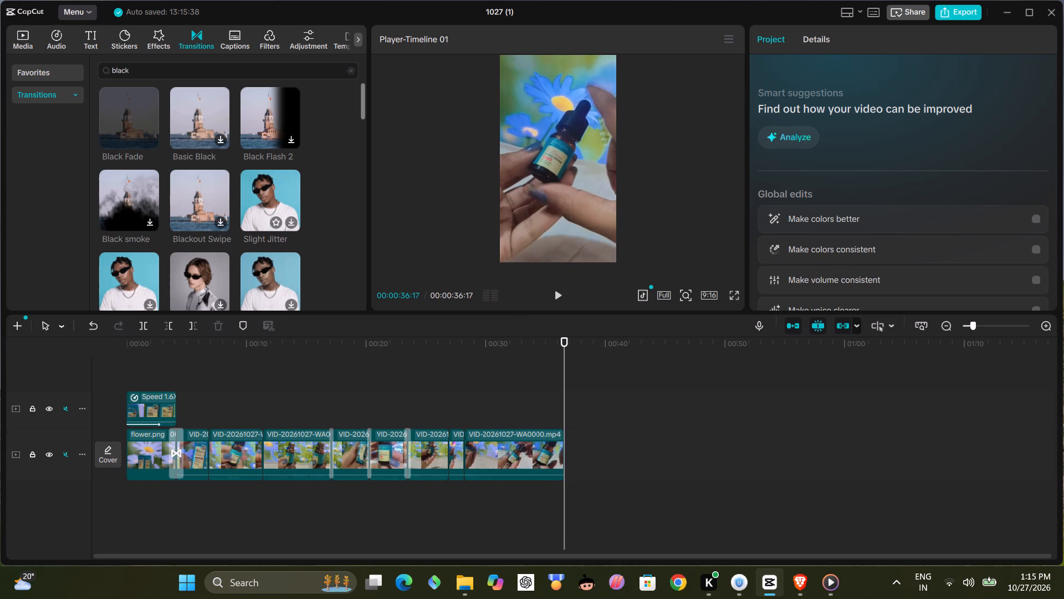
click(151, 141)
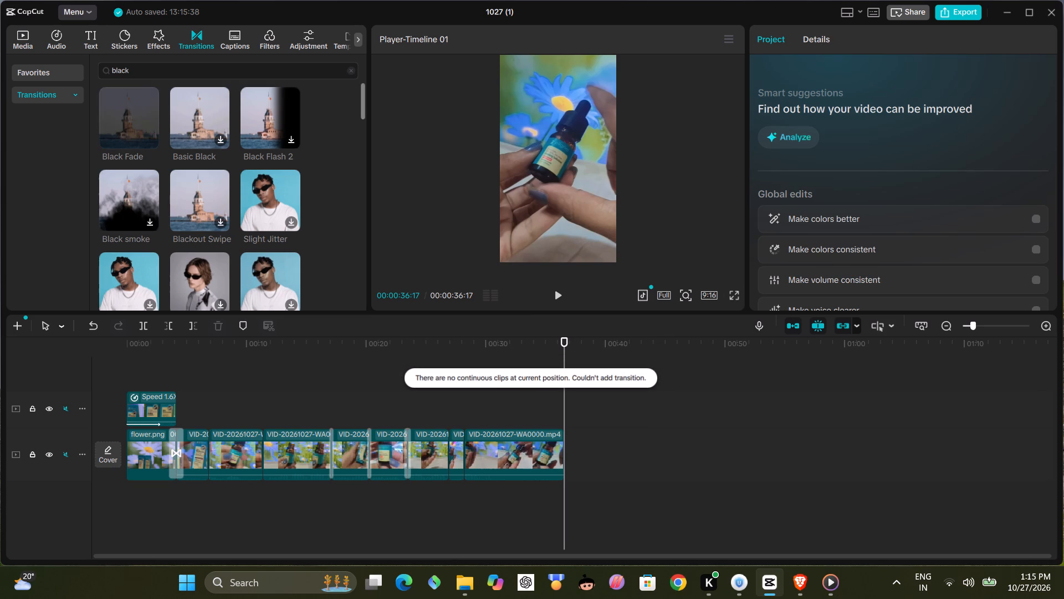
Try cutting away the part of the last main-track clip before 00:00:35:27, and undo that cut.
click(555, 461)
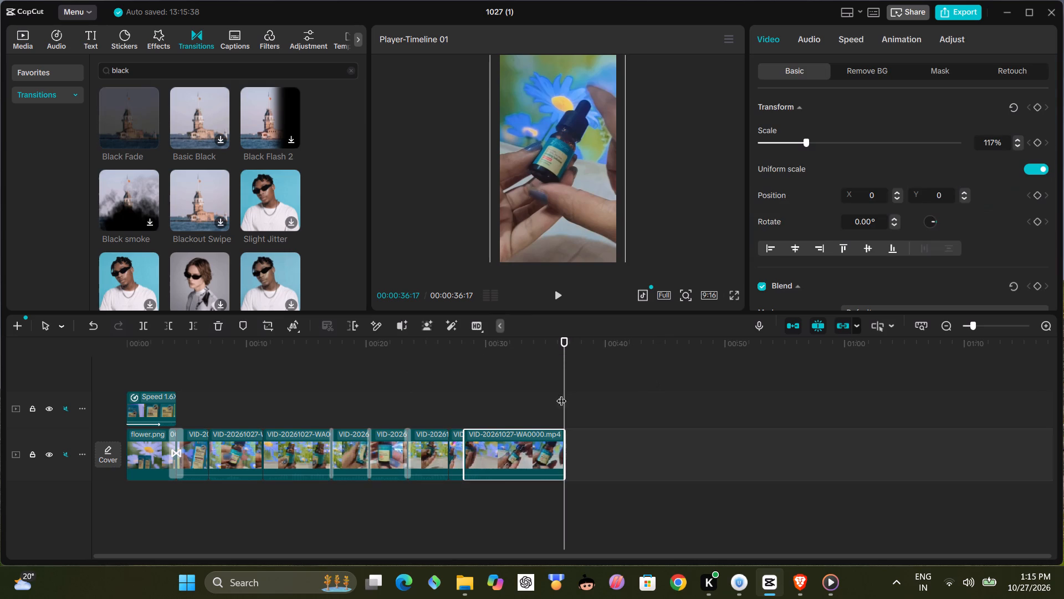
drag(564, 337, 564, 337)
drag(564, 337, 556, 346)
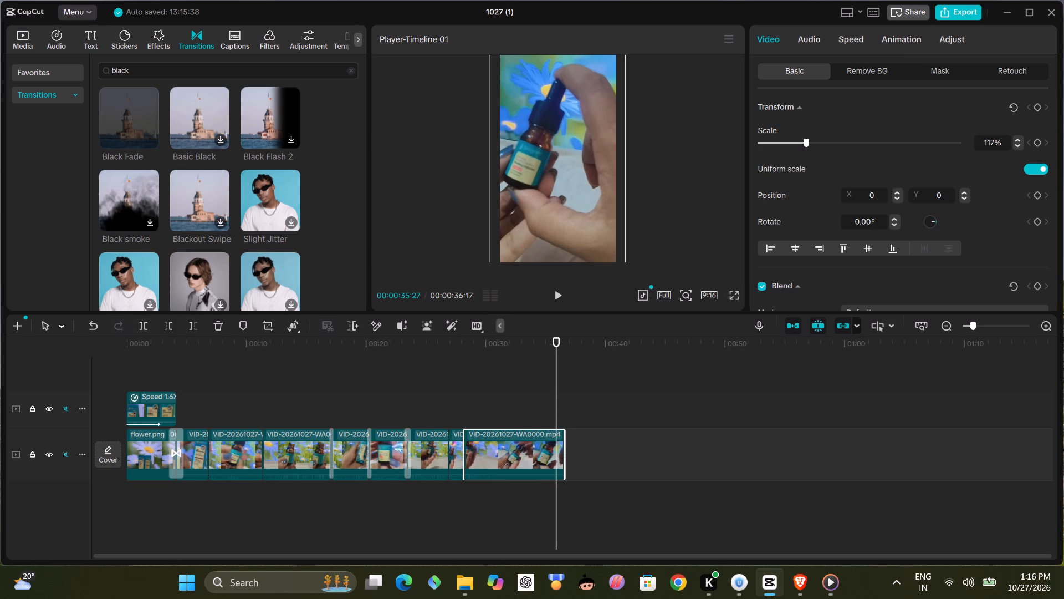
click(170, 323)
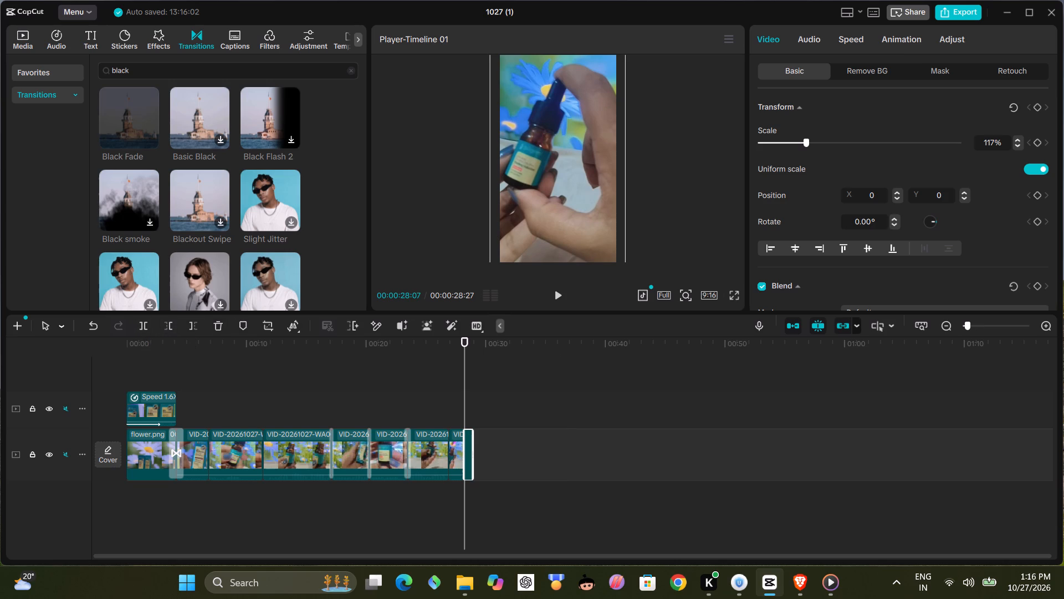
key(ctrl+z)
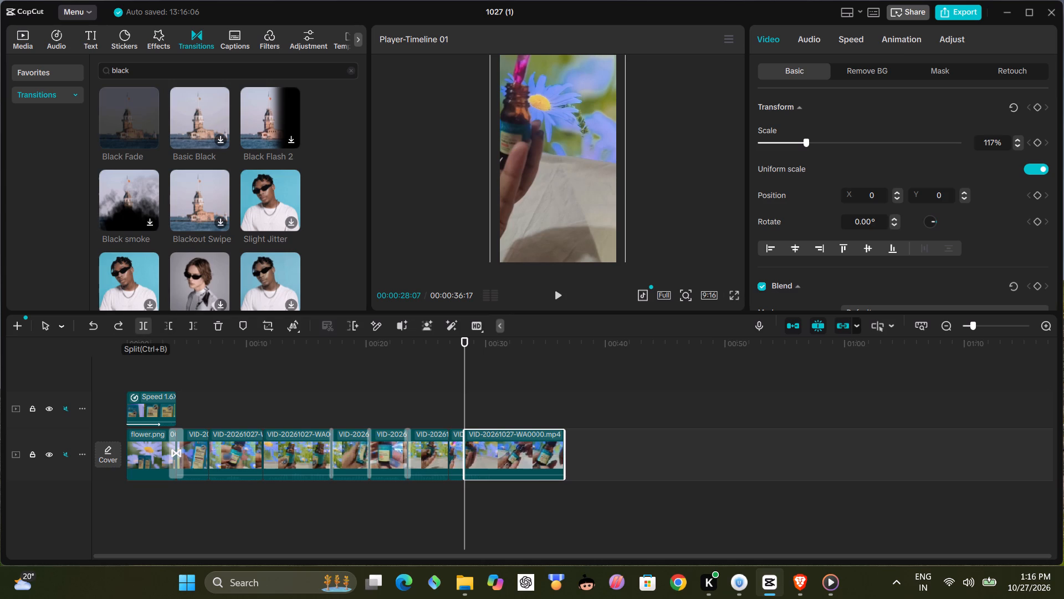
Split the last main-track clip at 00:00:36:00.
key(b)
drag(465, 539, 479, 549)
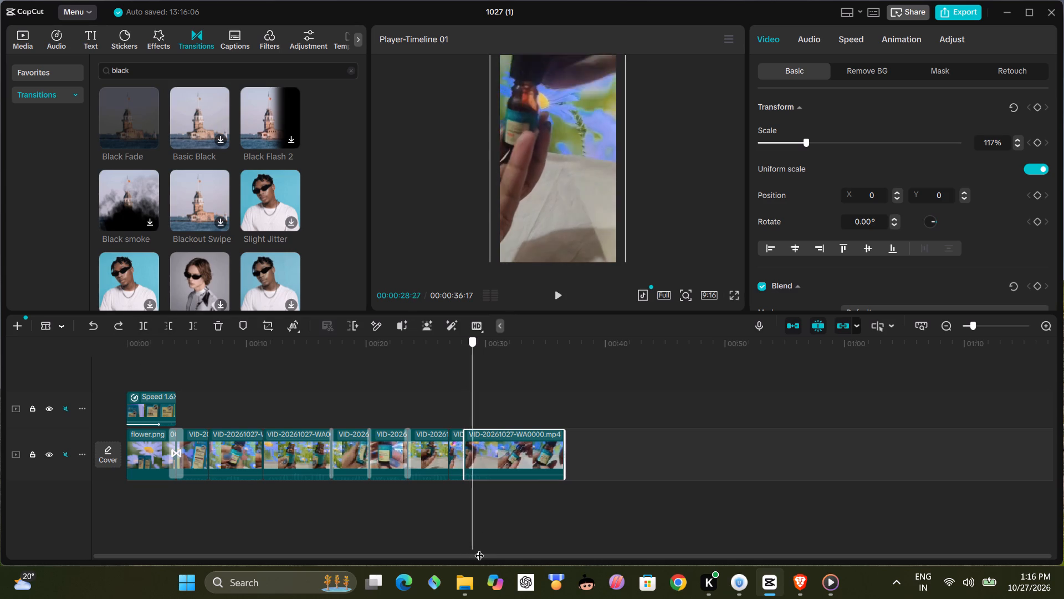
drag(479, 549, 557, 594)
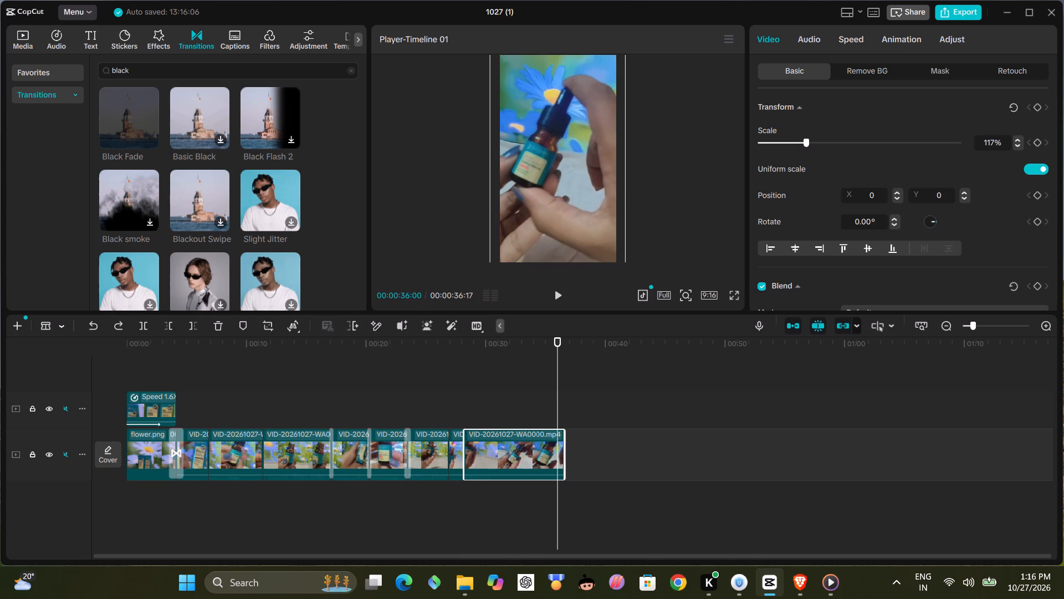
click(560, 453)
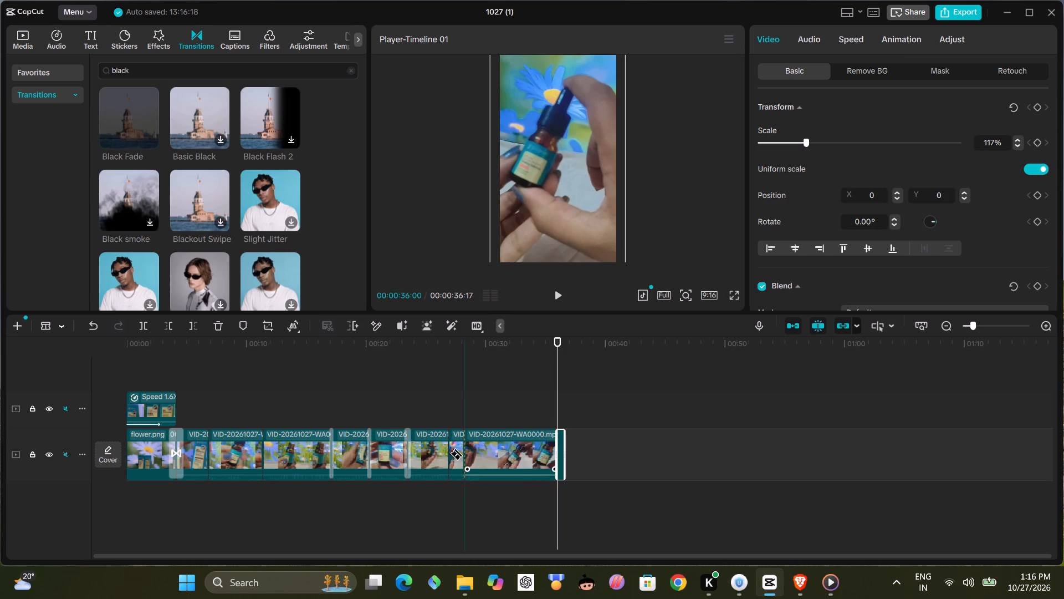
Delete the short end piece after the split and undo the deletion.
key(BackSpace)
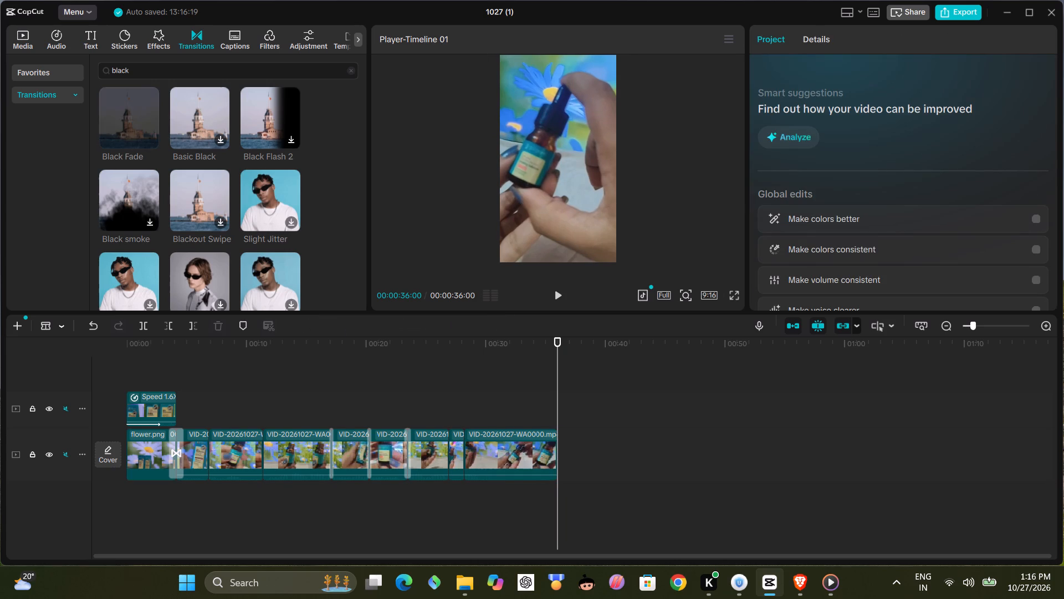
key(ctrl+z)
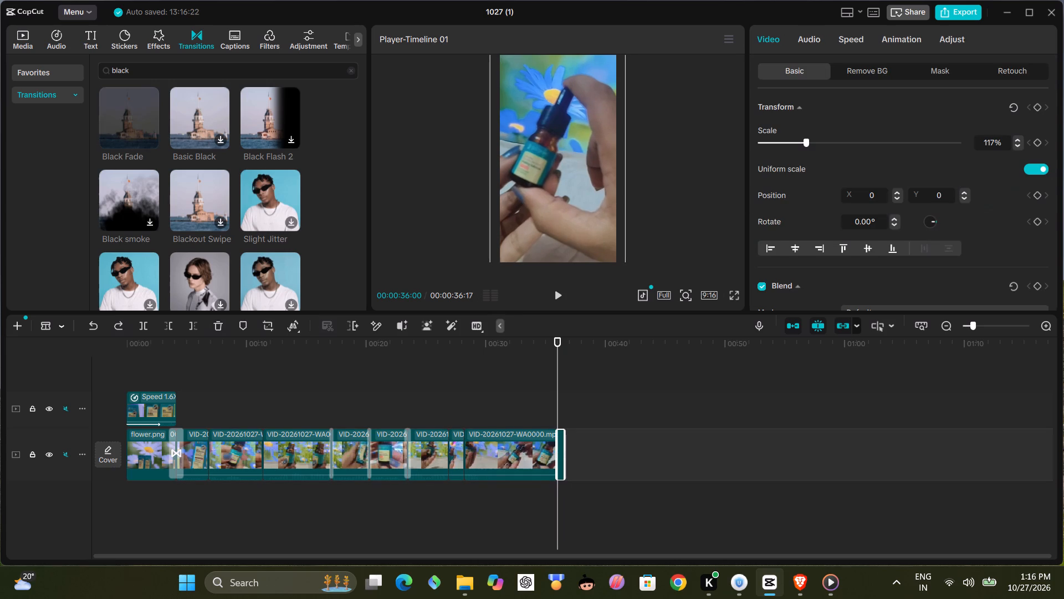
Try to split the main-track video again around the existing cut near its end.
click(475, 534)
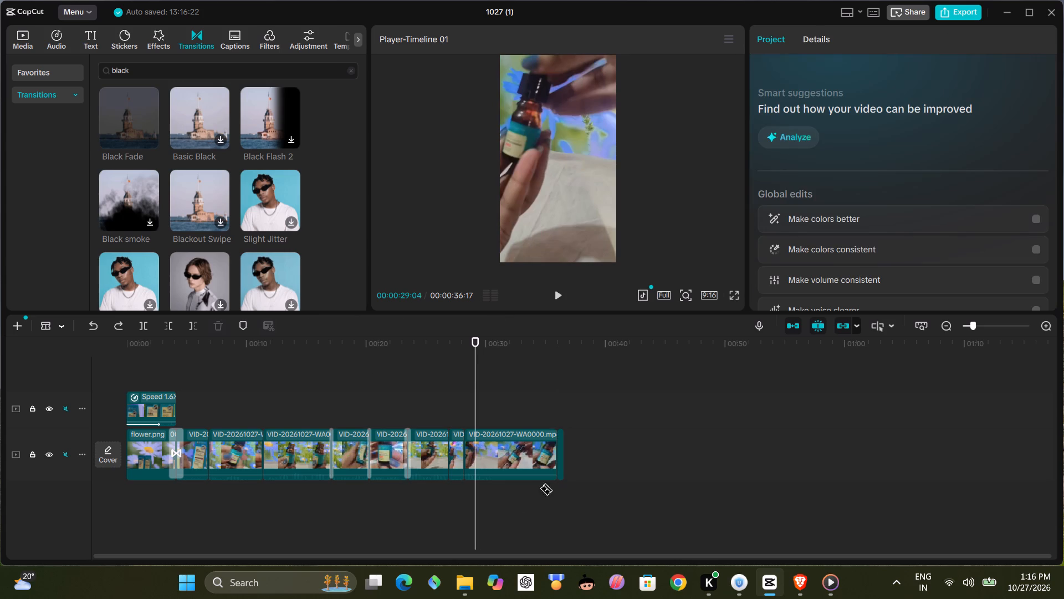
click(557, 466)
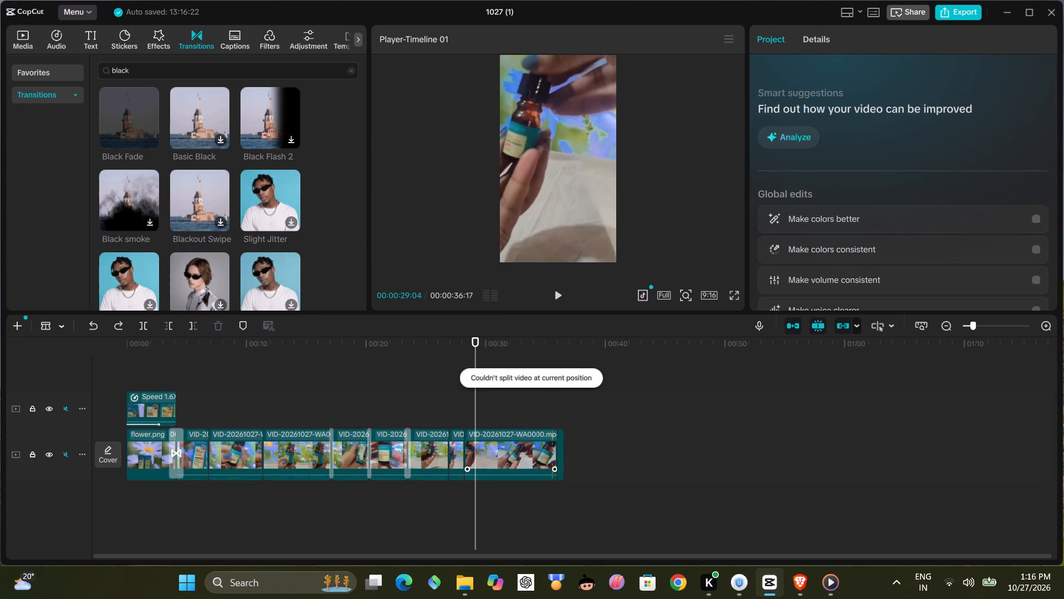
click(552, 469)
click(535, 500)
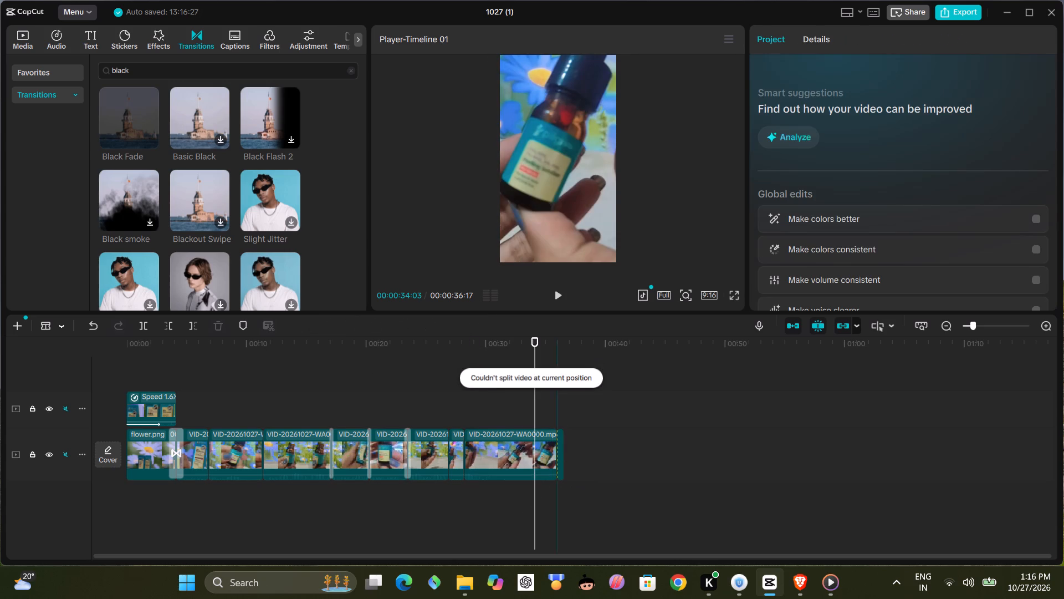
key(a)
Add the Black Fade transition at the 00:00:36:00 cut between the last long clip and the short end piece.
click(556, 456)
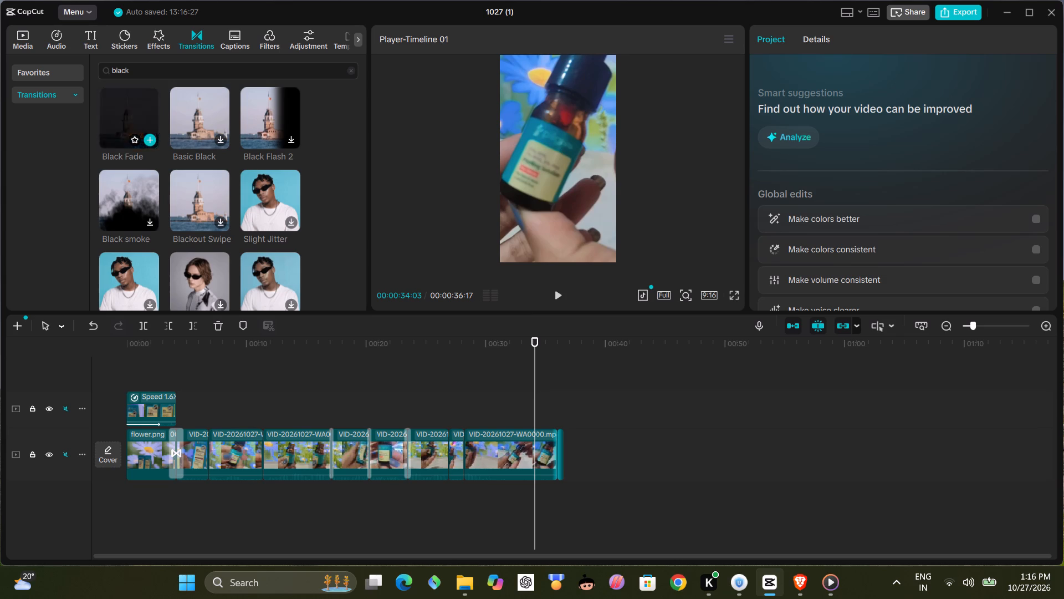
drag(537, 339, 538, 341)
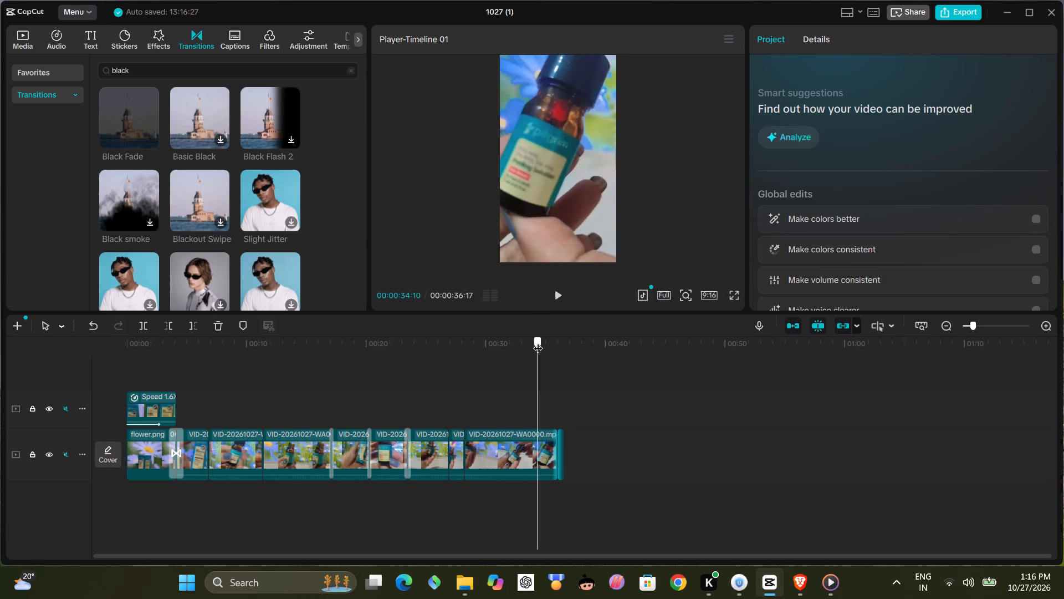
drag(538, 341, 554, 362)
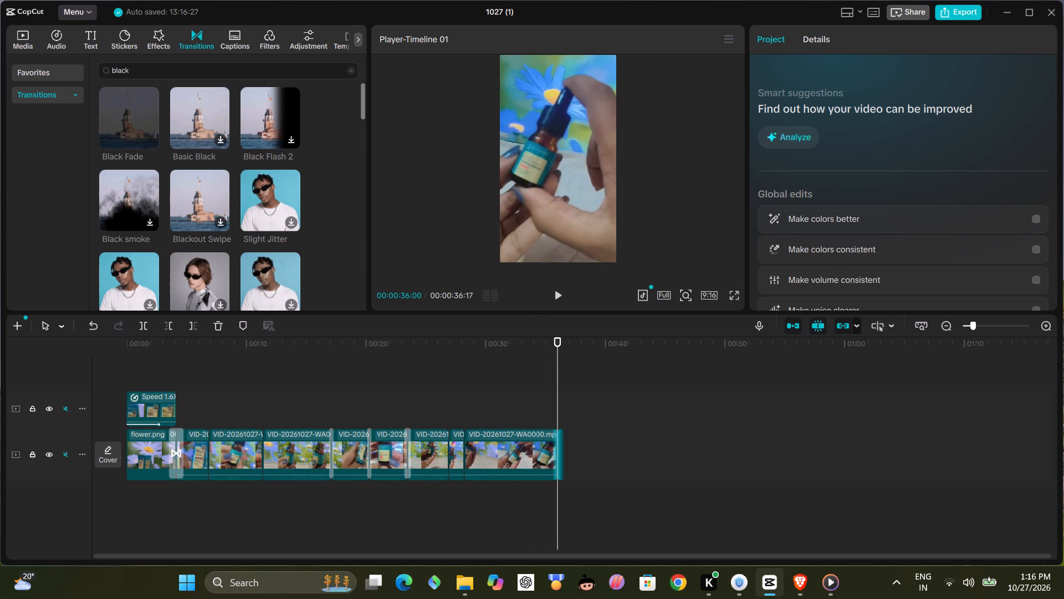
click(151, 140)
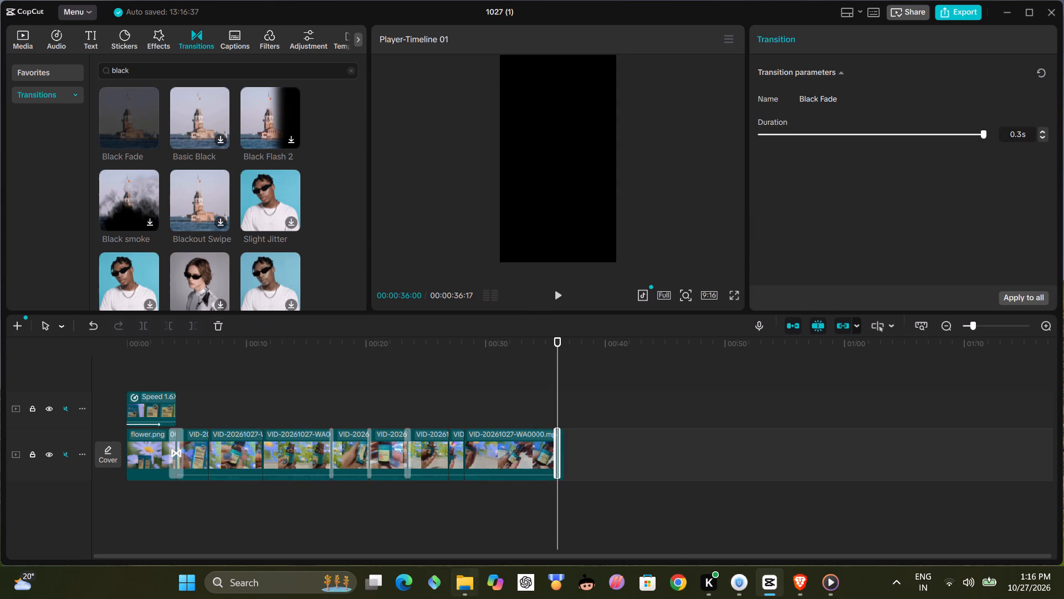
Play the video's ending from about 00:00:28:07 to check the Black Fade transition.
click(464, 541)
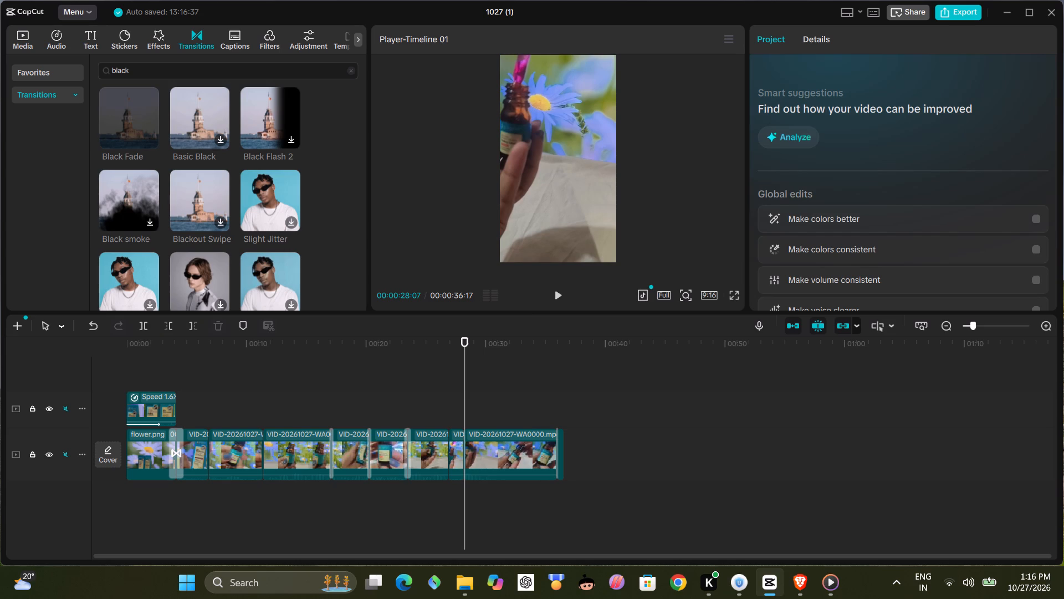
click(557, 297)
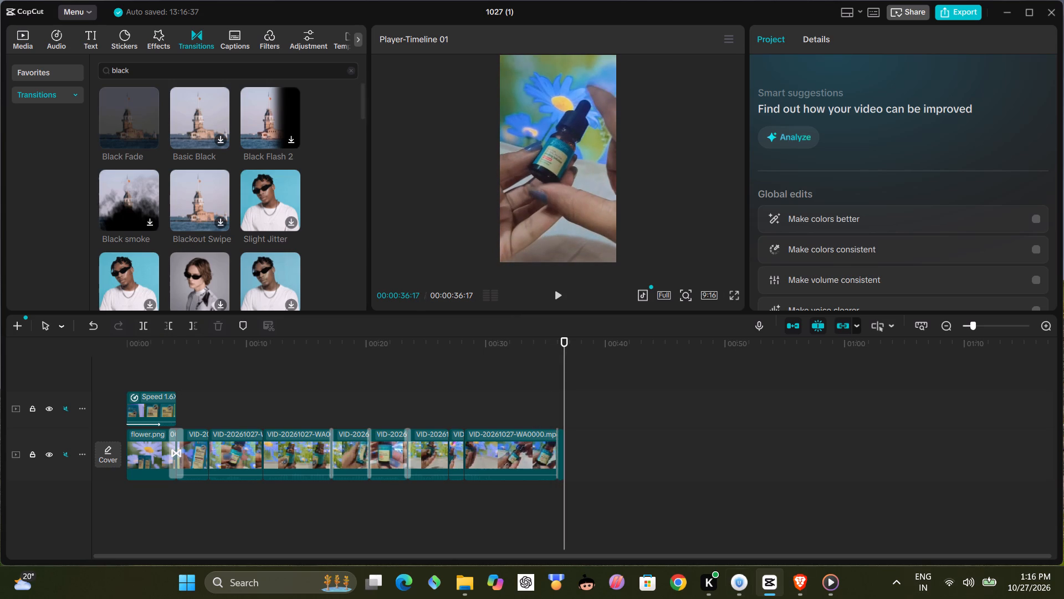
click(533, 416)
click(553, 293)
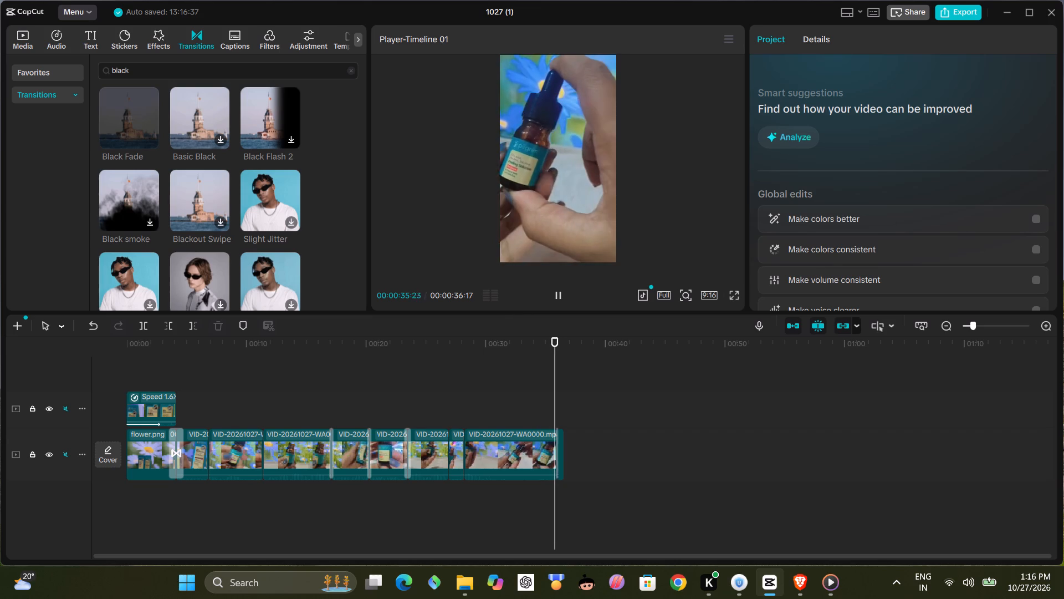
click(560, 295)
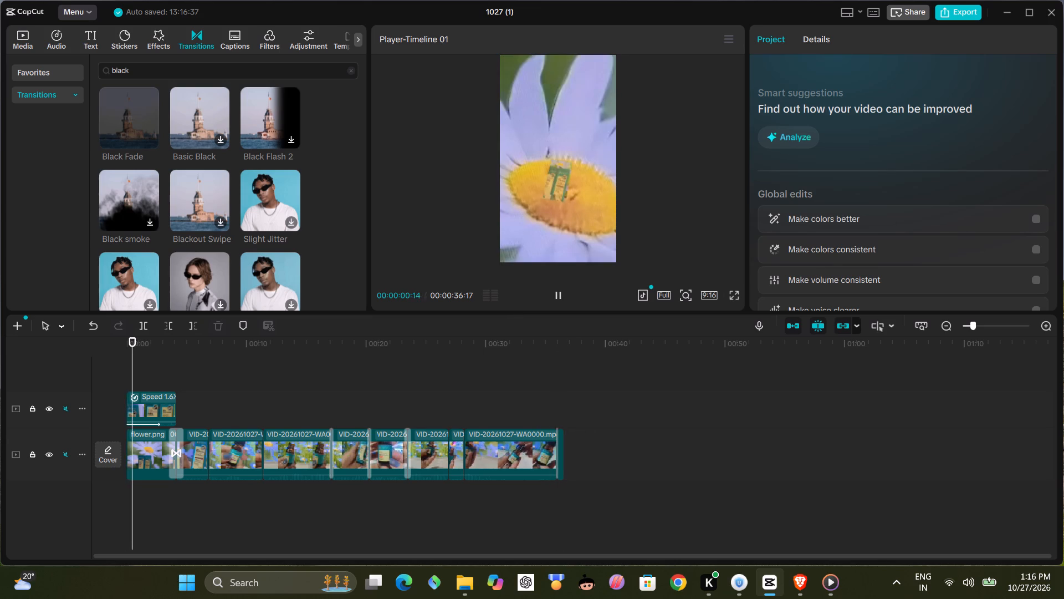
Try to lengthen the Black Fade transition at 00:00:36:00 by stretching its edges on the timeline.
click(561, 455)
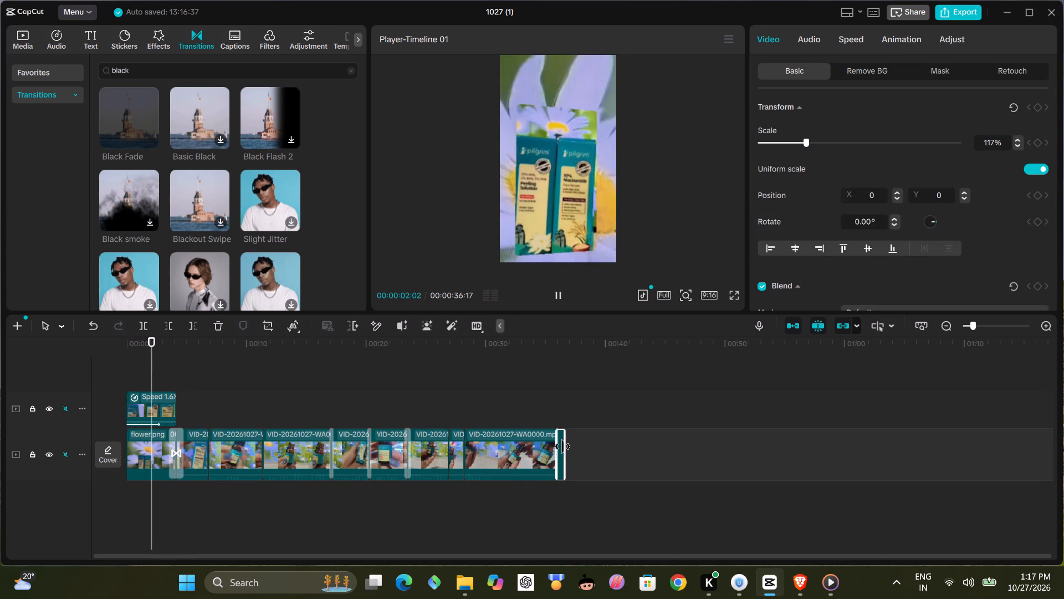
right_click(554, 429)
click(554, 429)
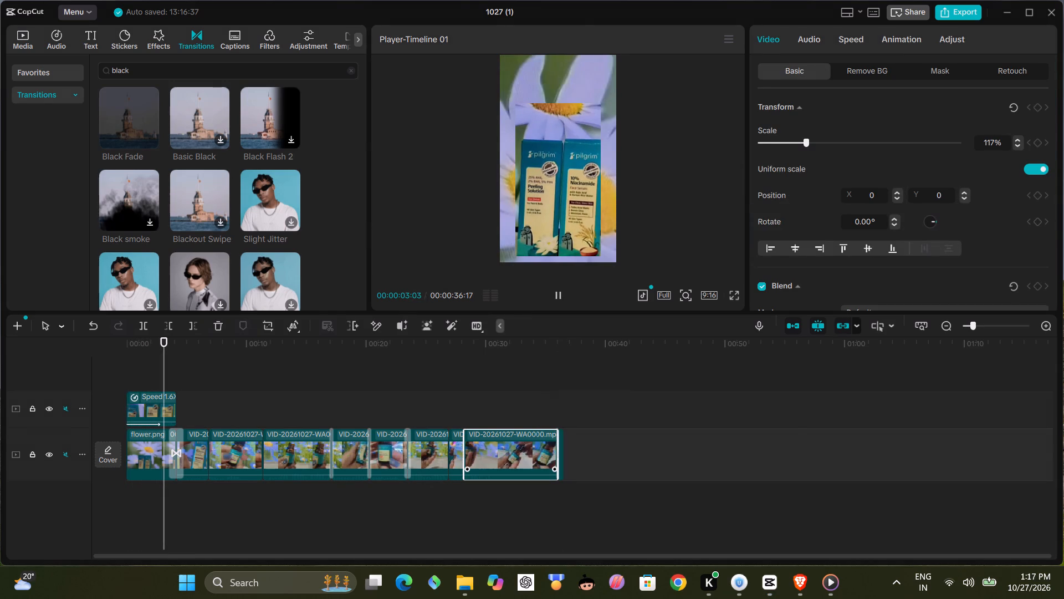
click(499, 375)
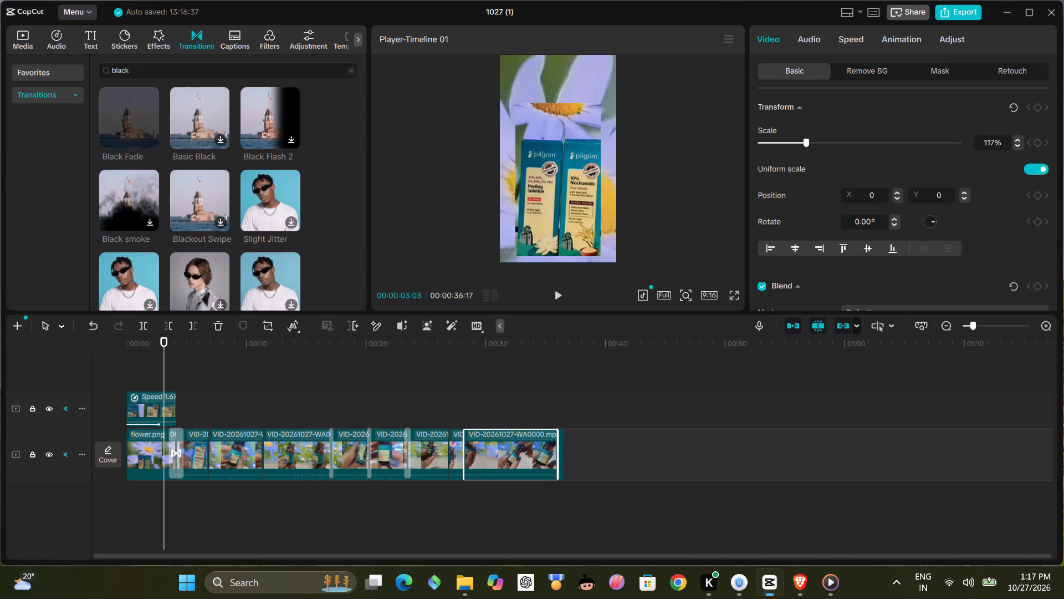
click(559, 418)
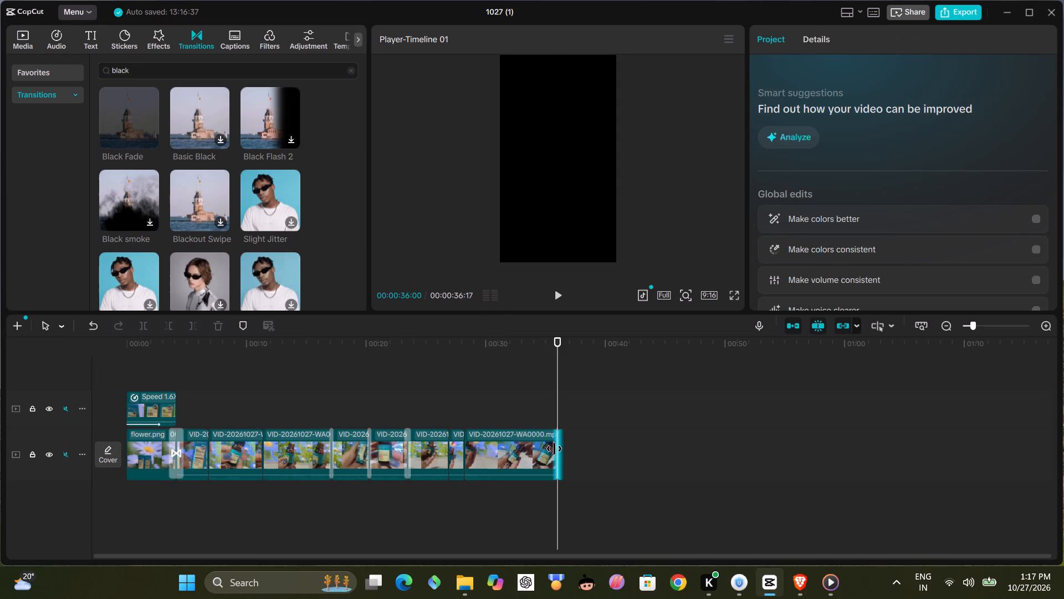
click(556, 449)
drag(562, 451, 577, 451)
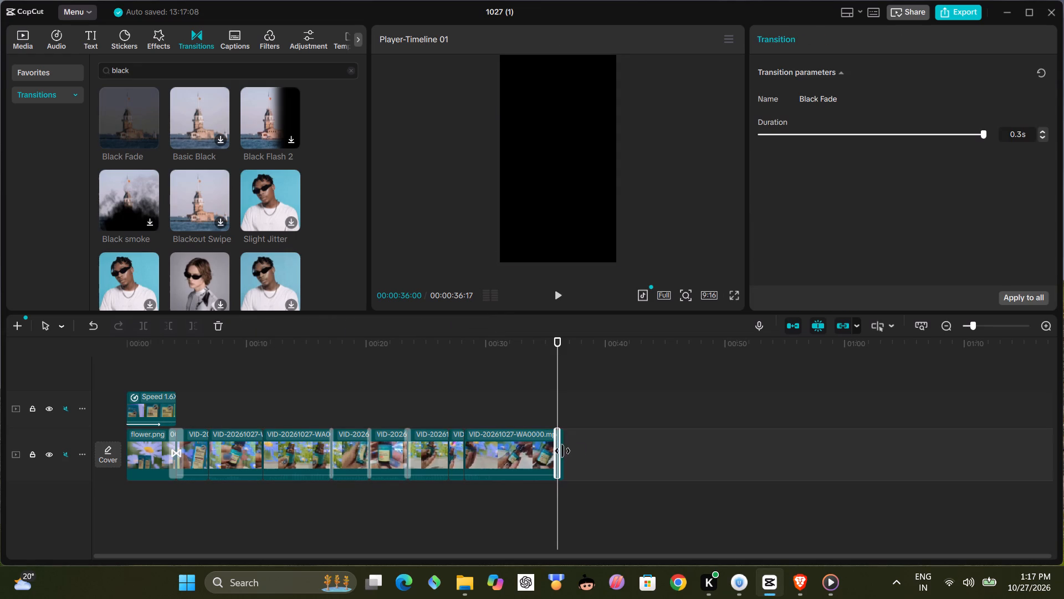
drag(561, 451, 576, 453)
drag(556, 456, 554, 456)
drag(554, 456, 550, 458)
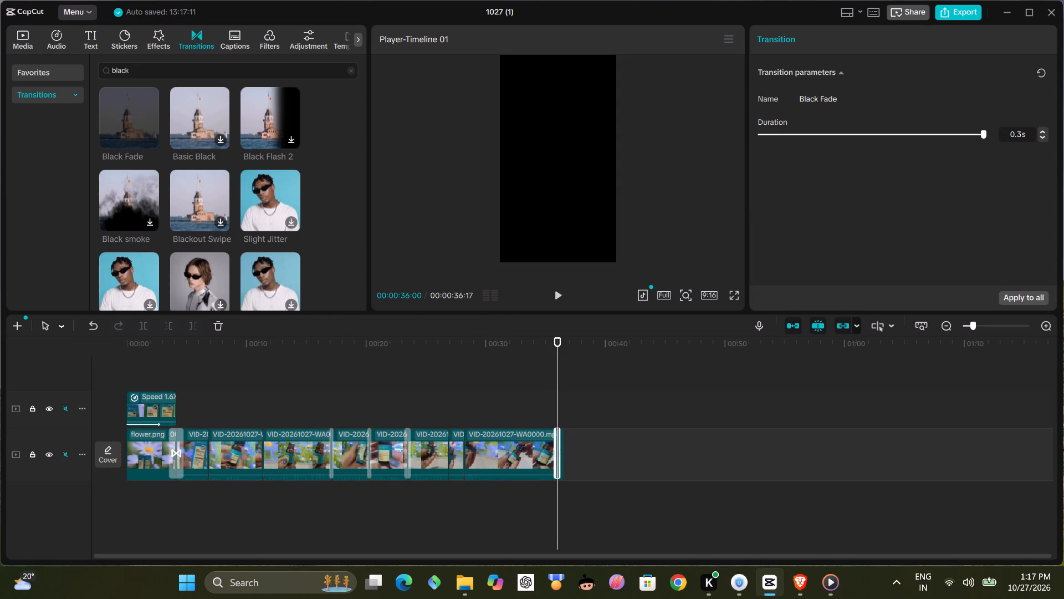
Delete the short end piece after 00:00:36:00 on the main track.
click(563, 445)
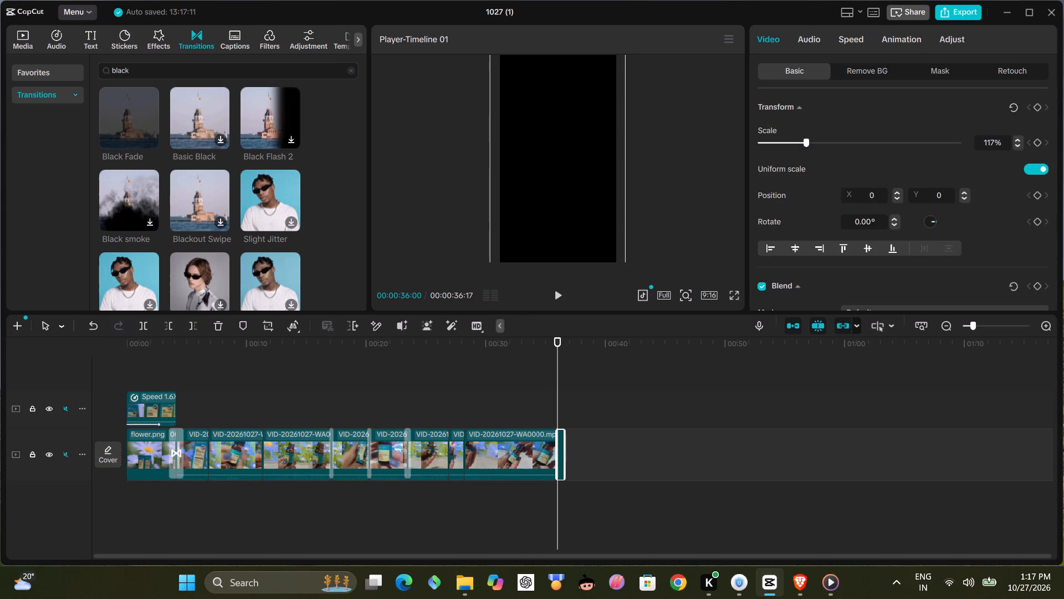
key(BackSpace)
Play the trimmed ending from about 00:00:35:01 and return the playhead to the start of the video.
click(546, 412)
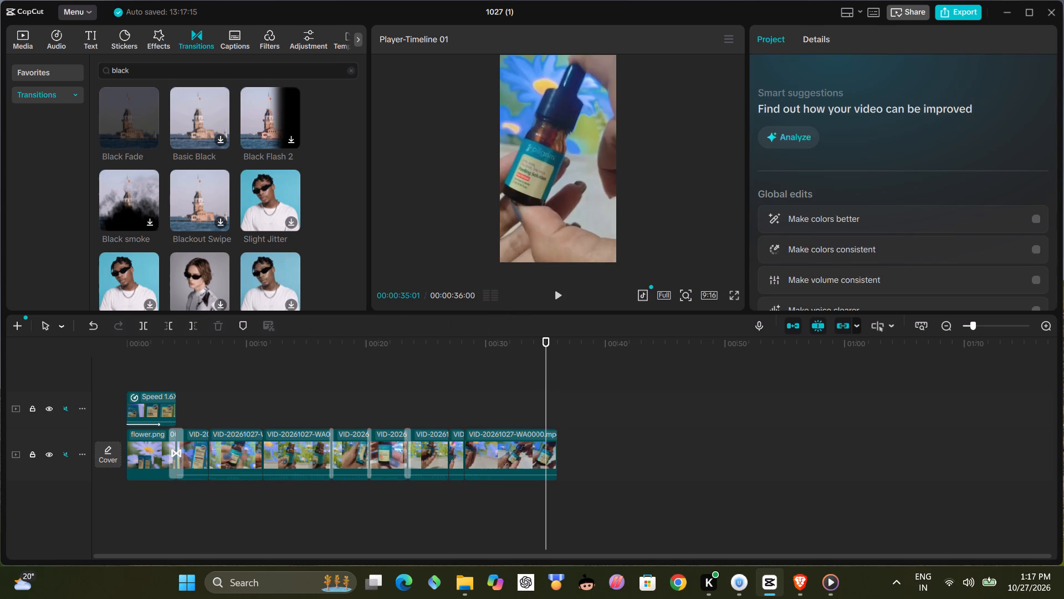
click(559, 293)
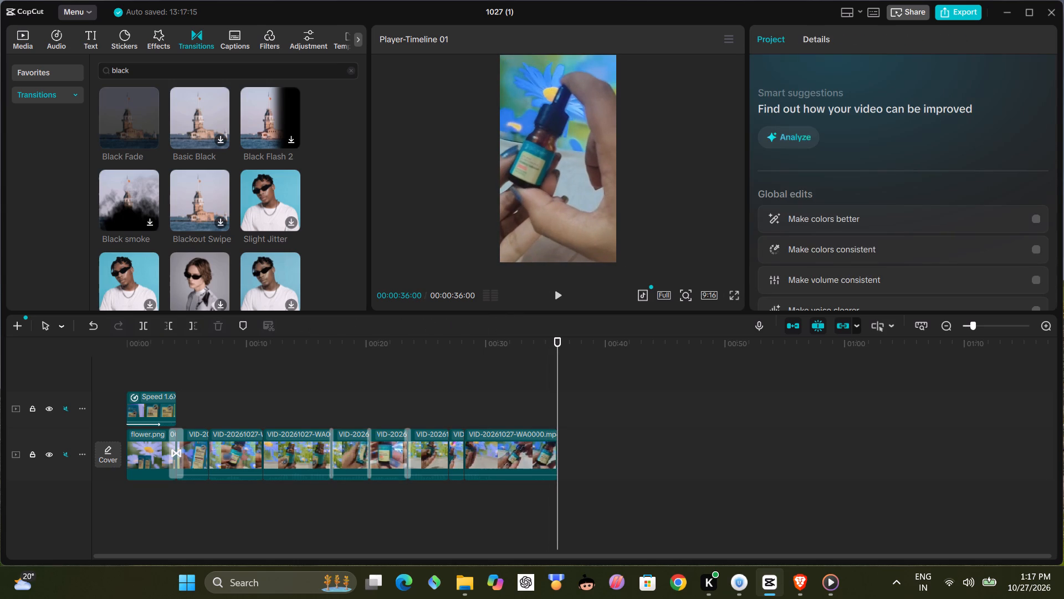
click(559, 293)
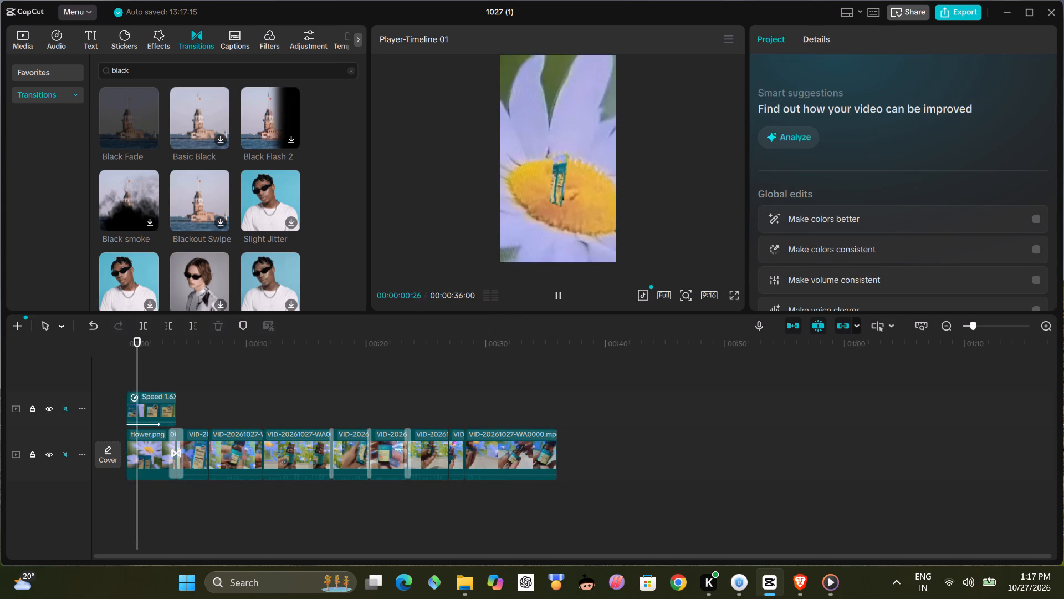
click(558, 419)
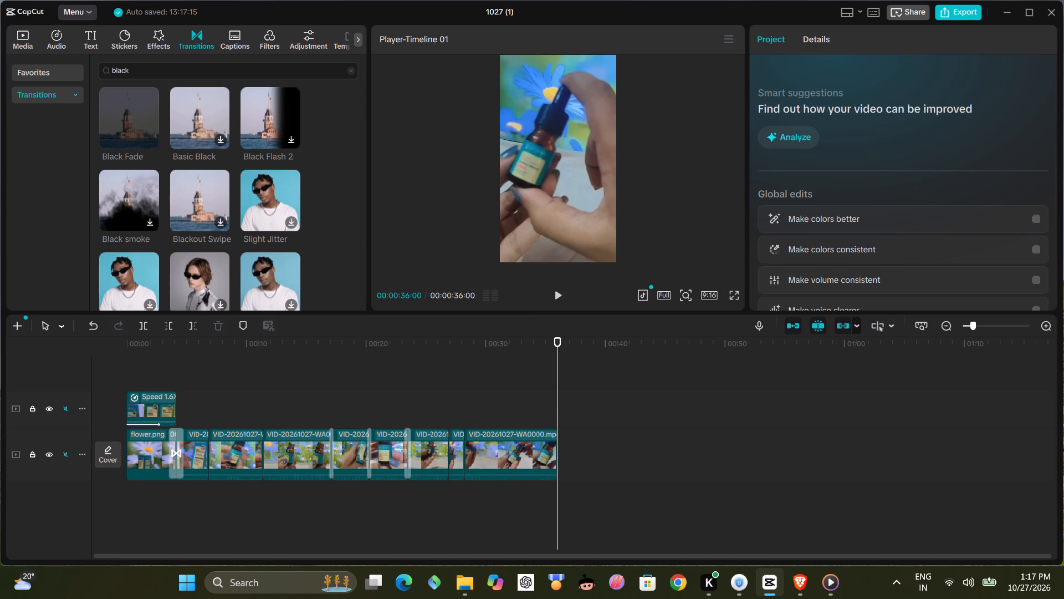
drag(558, 393, 360, 401)
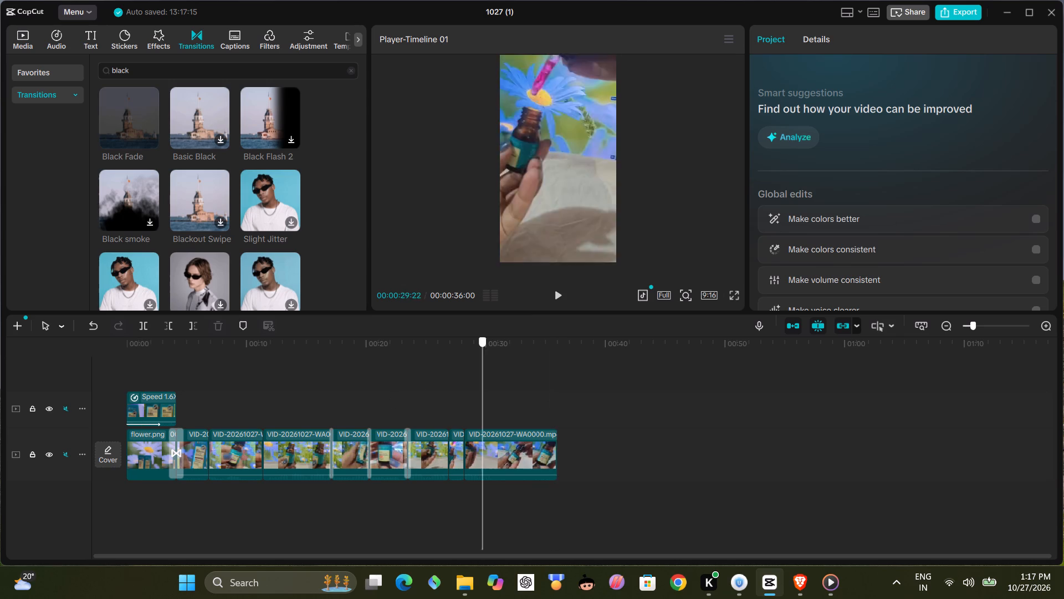
drag(360, 401, 55, 443)
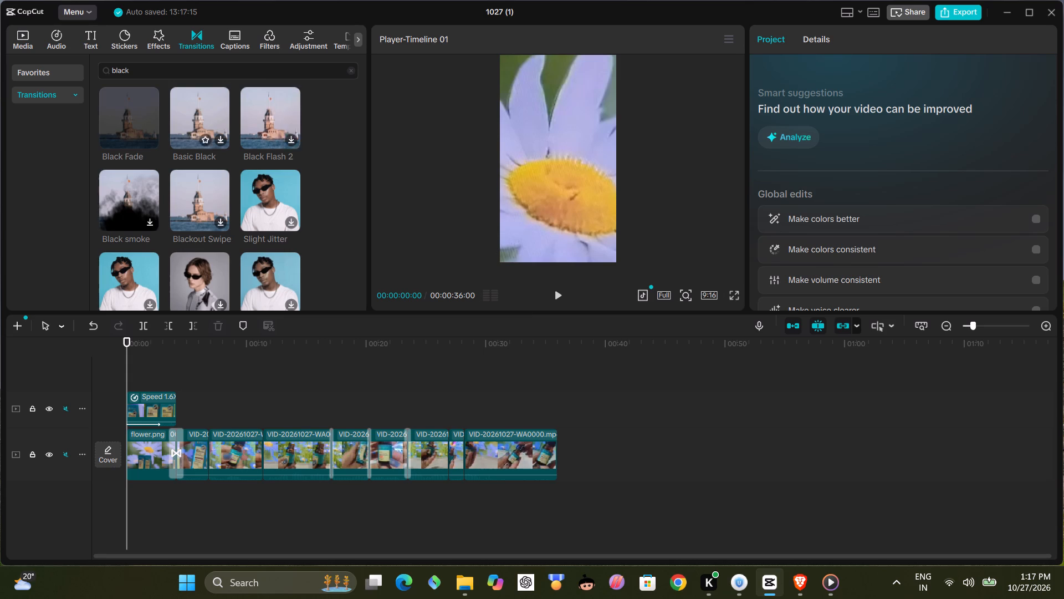
Search the audio library for "cute footsteps".
click(29, 39)
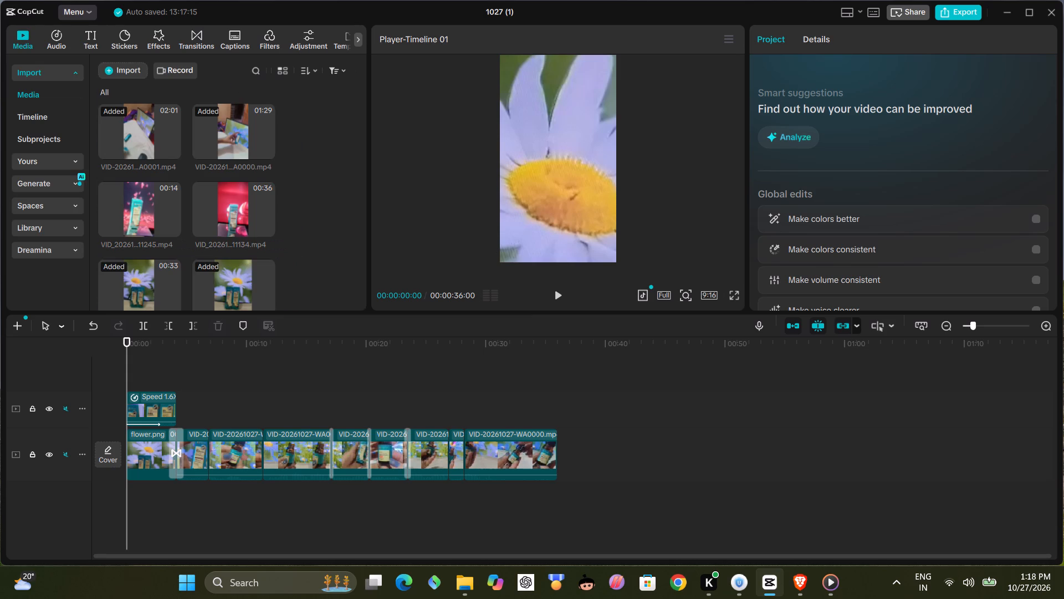
click(67, 38)
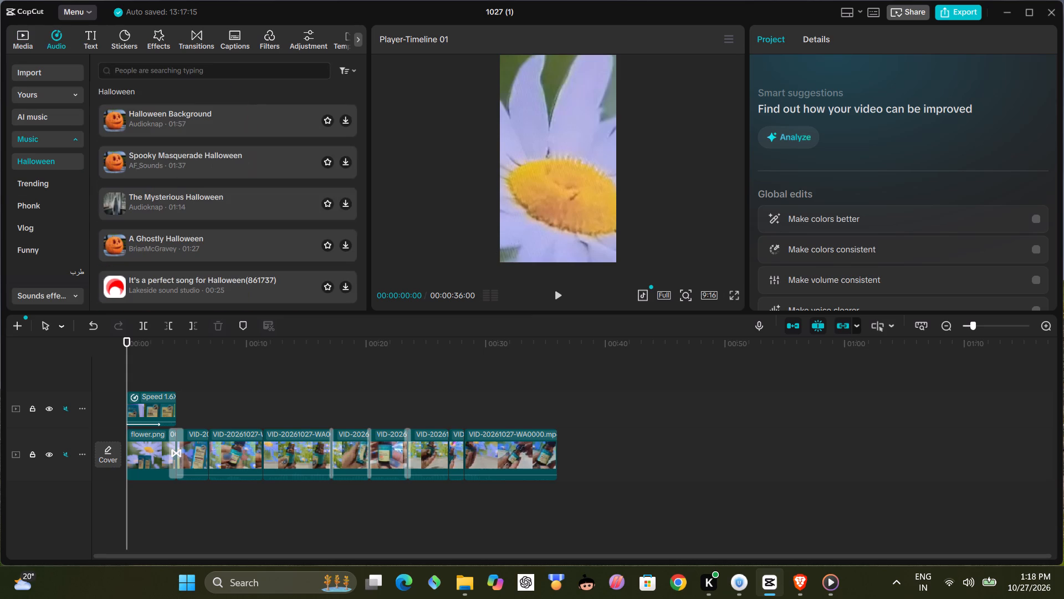
click(175, 75)
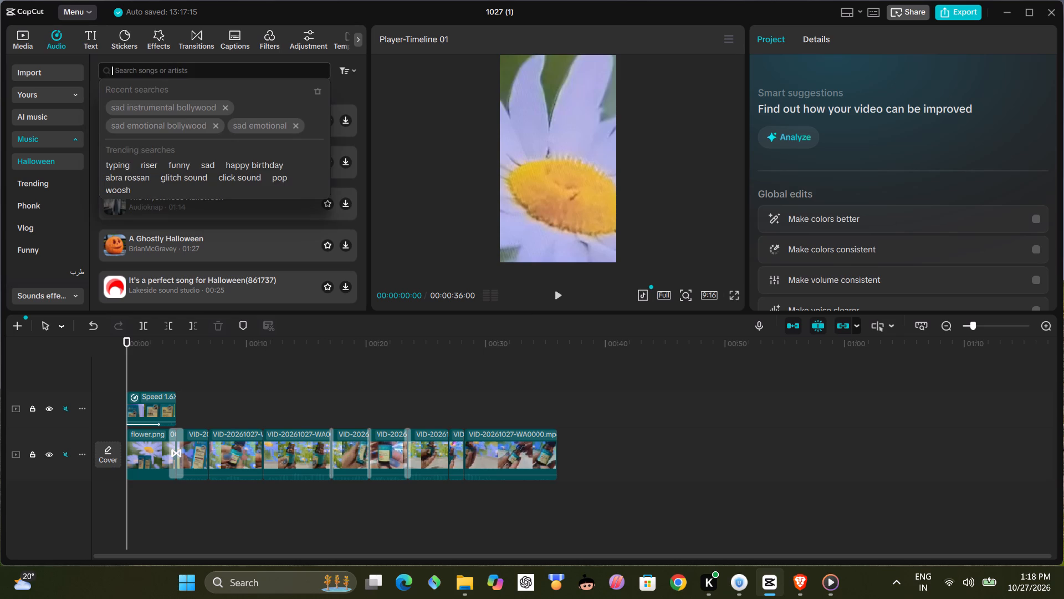
text(cute)
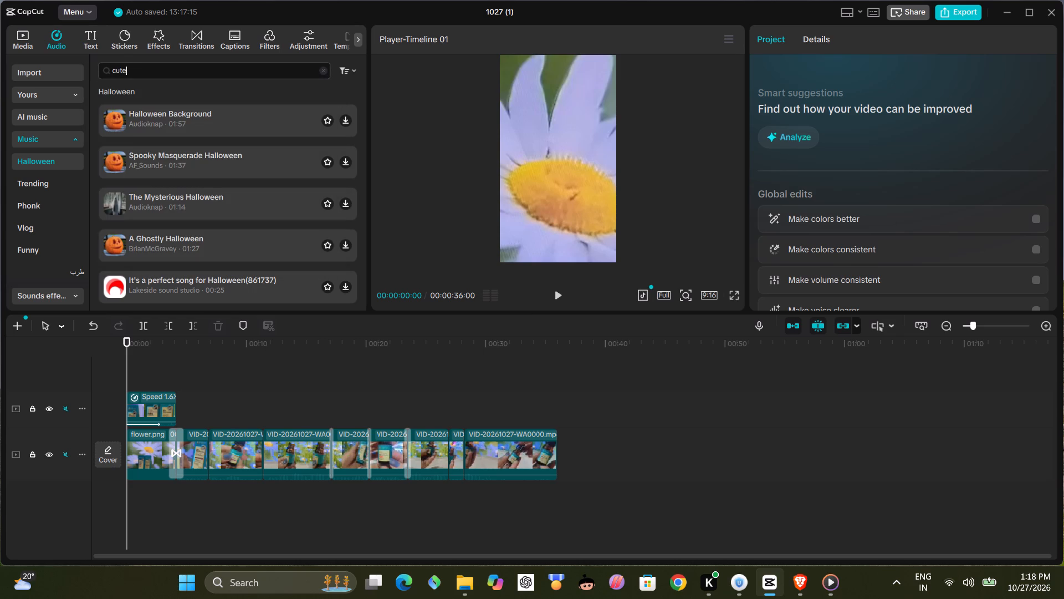
key(space)
text(foot)
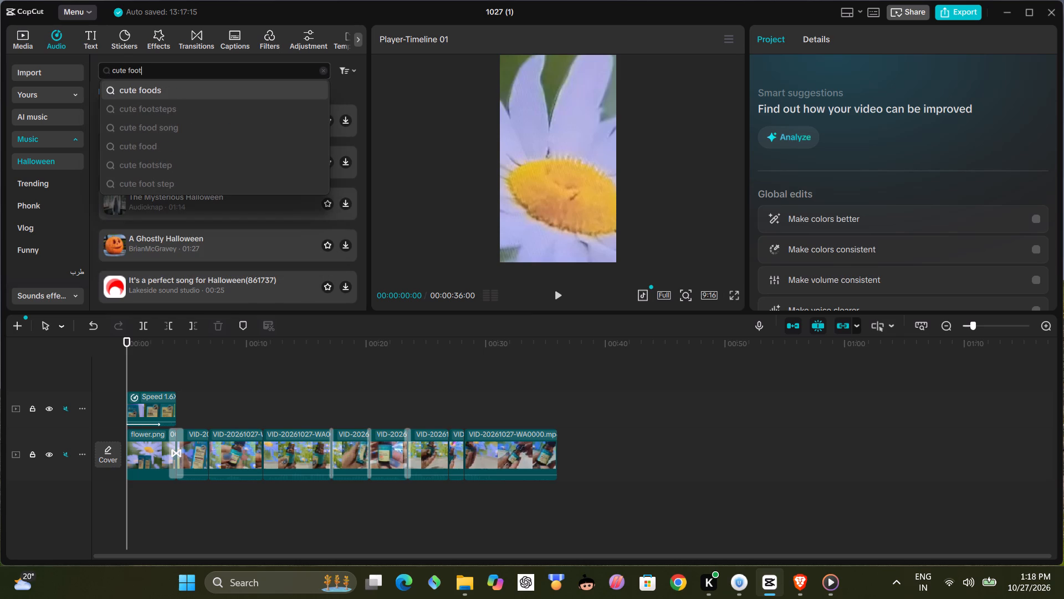
click(163, 105)
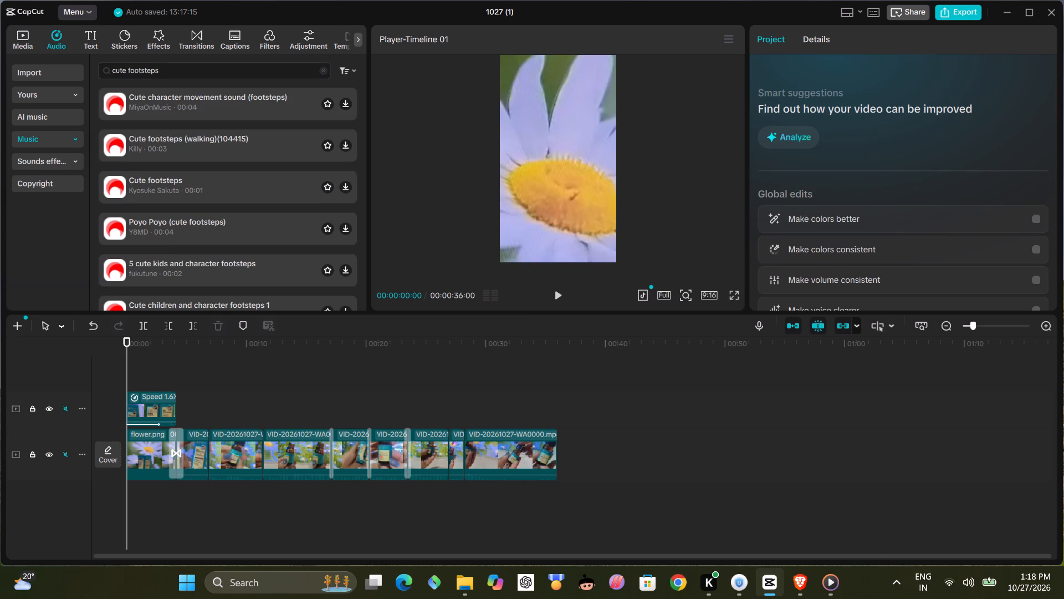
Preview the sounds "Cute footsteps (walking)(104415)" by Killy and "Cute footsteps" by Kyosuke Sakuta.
click(113, 141)
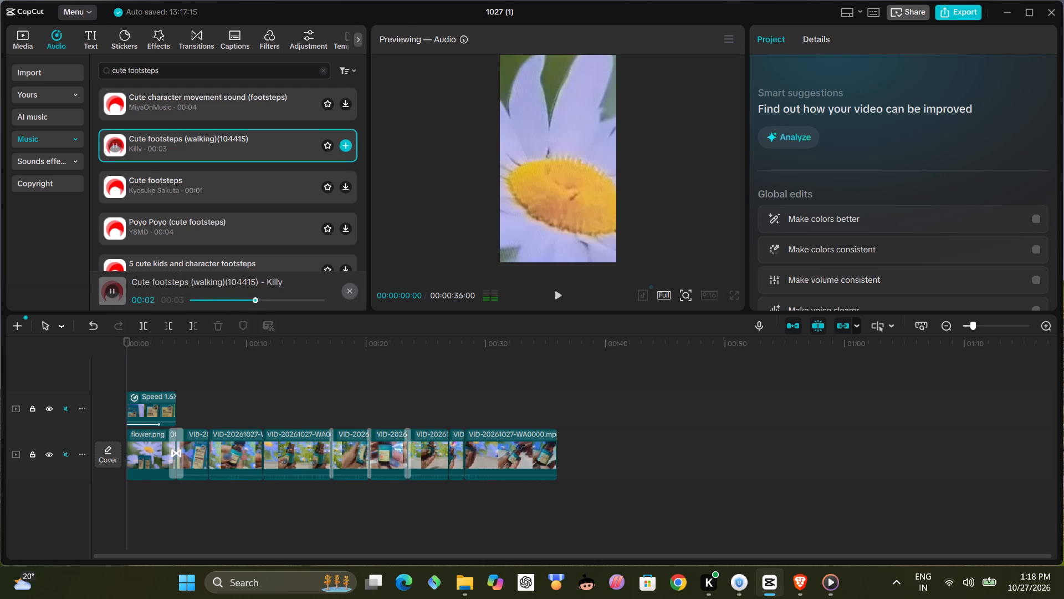
click(121, 185)
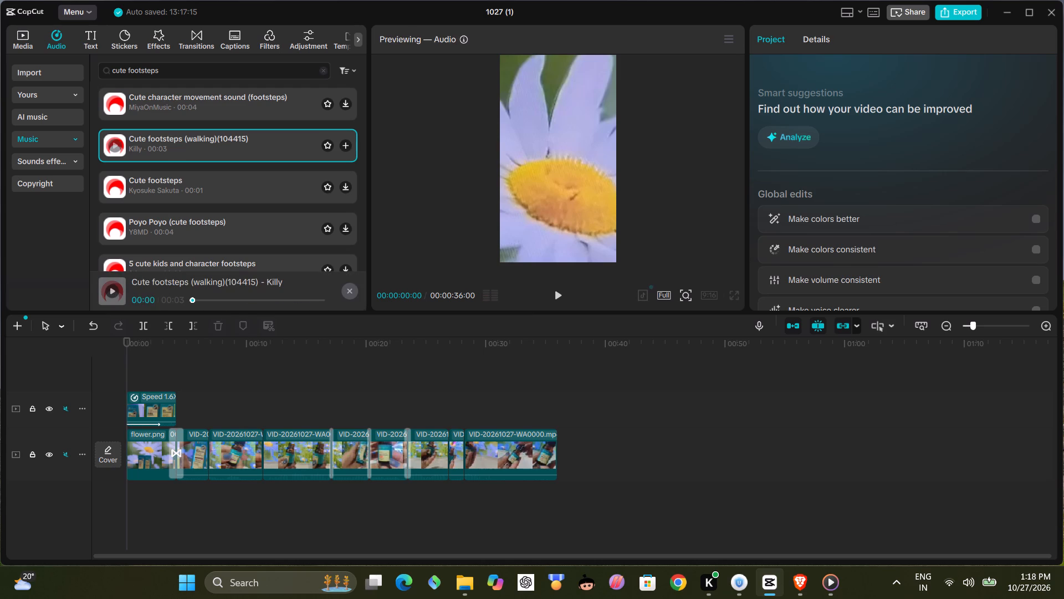
click(119, 180)
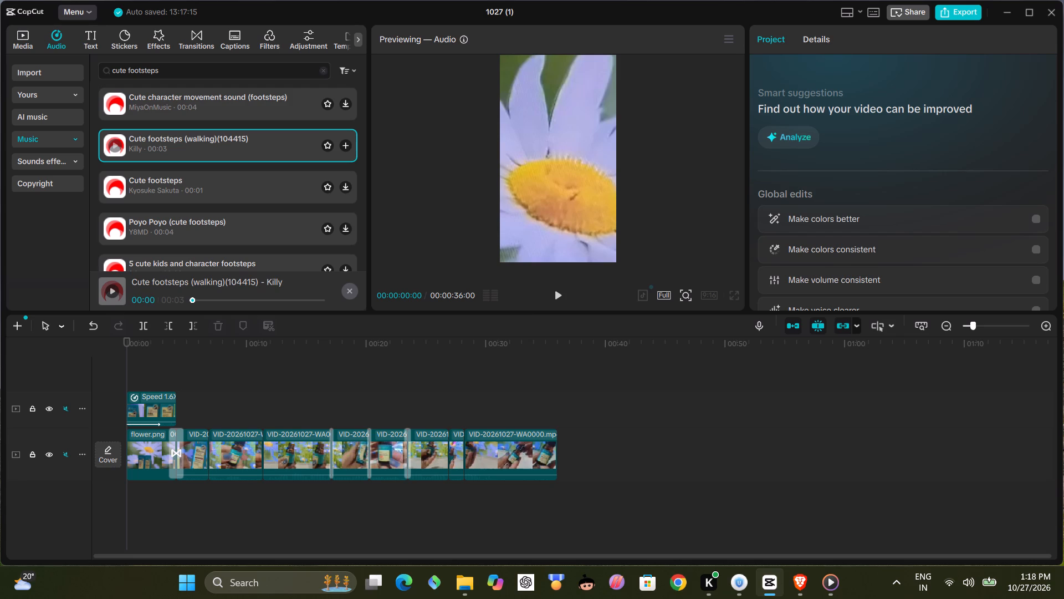
click(114, 186)
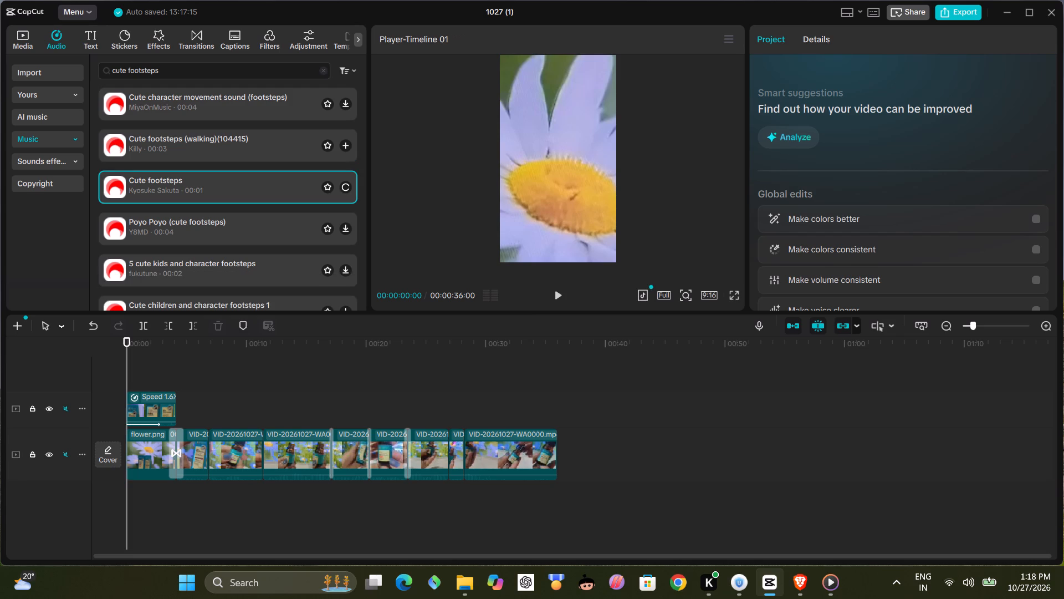
Preview more cute footsteps sounds by Y8MD, MiyaOnMusic, Killy, fukutune and MATSU to compare them.
click(112, 228)
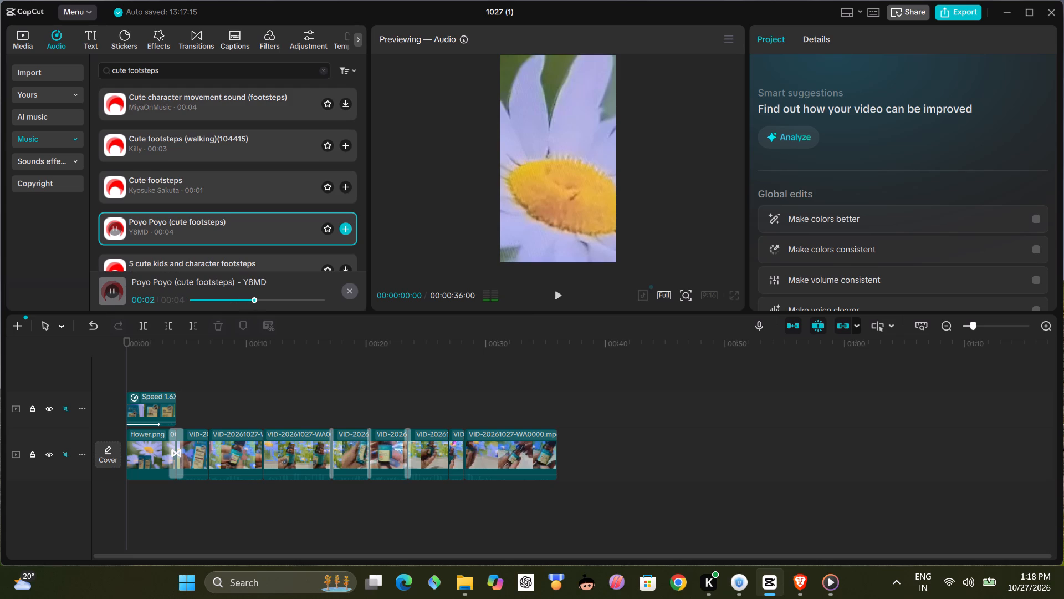
click(120, 102)
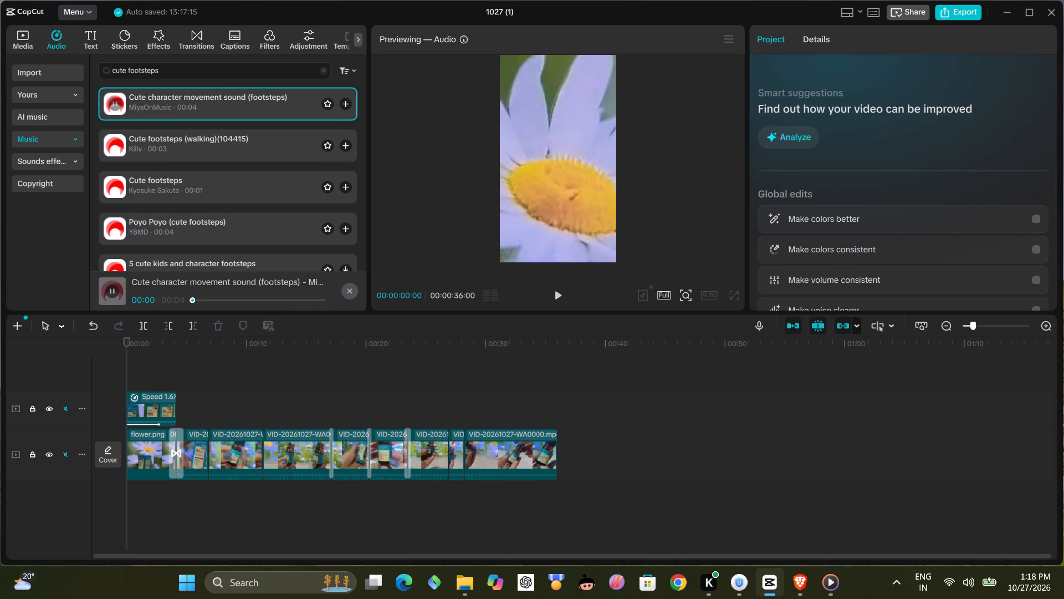
click(114, 148)
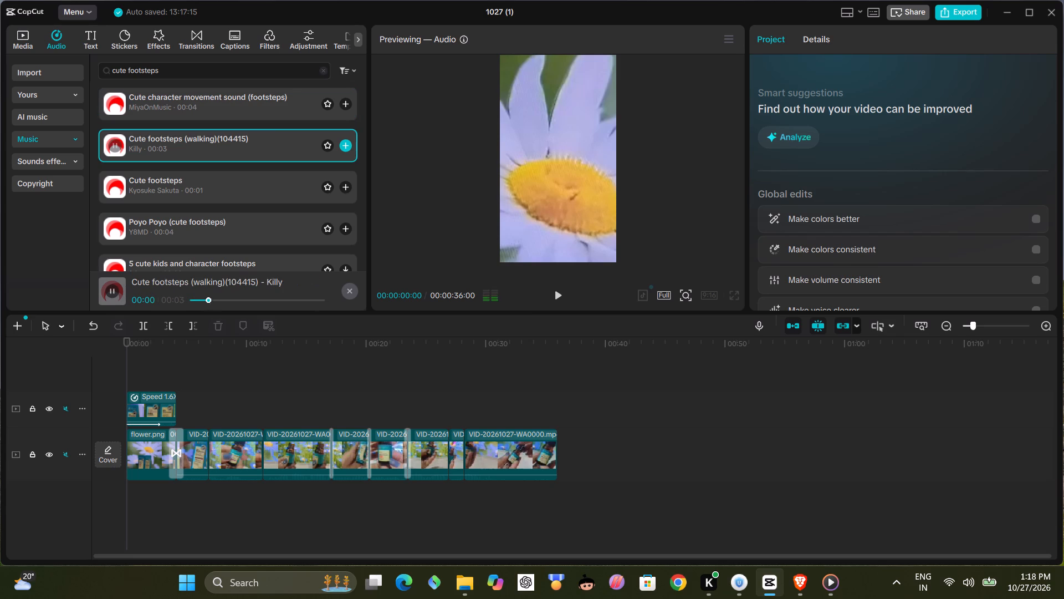
click(112, 185)
click(112, 104)
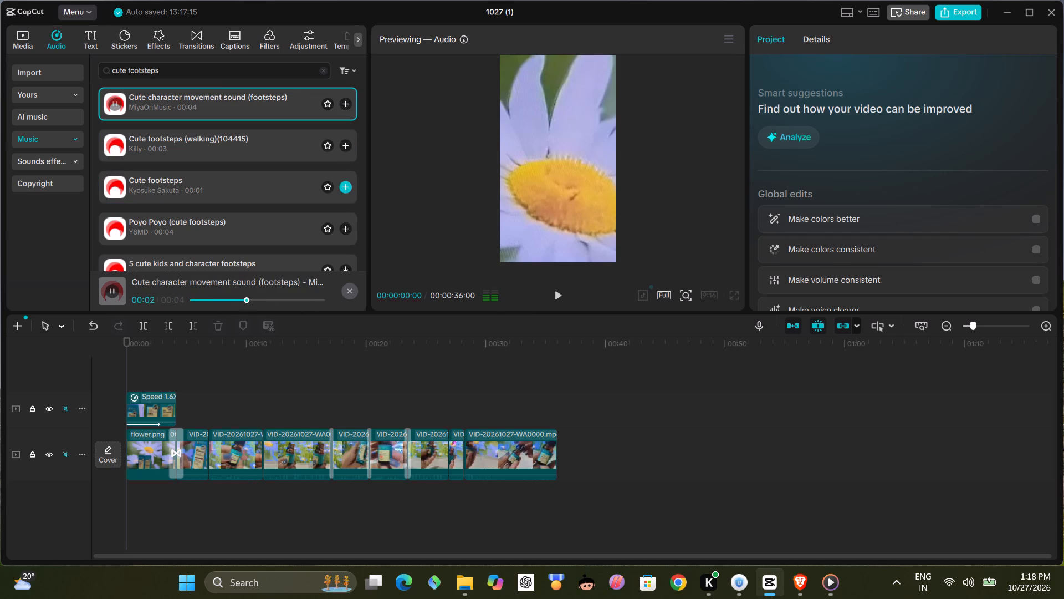
click(115, 265)
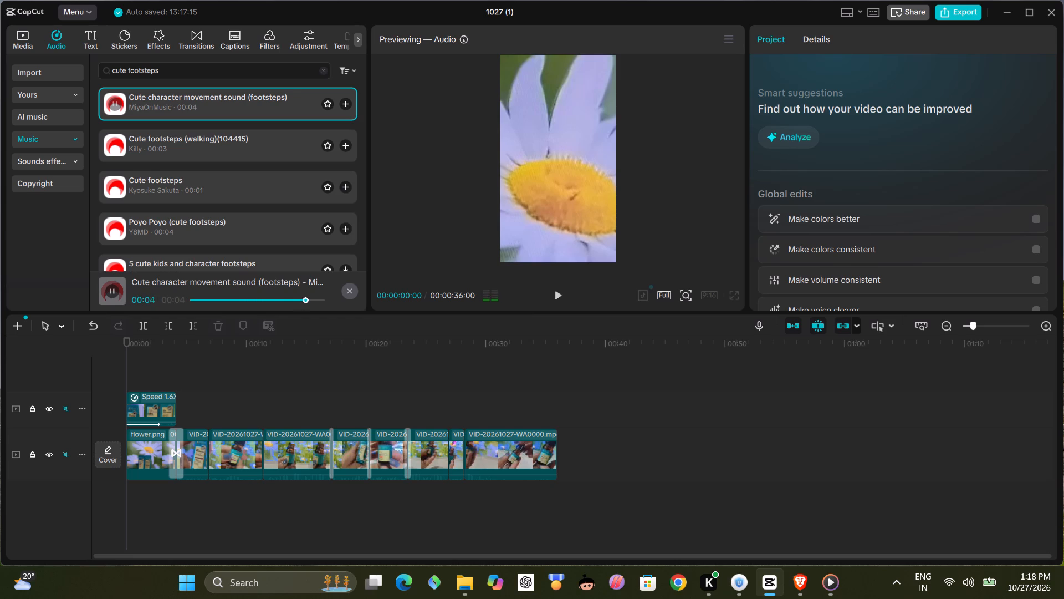
scroll(124, 212, down, 1)
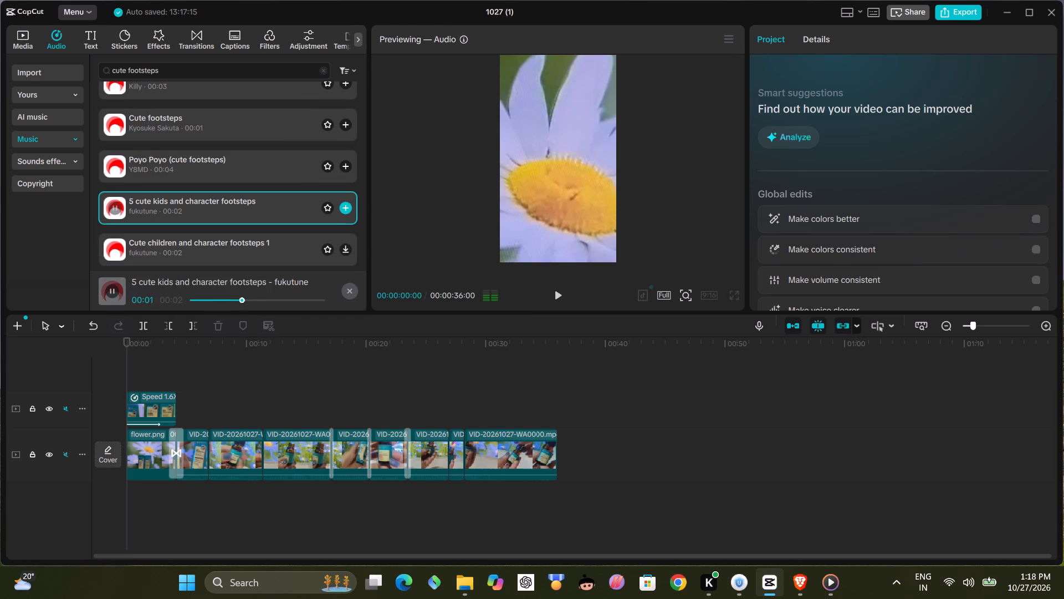
click(115, 250)
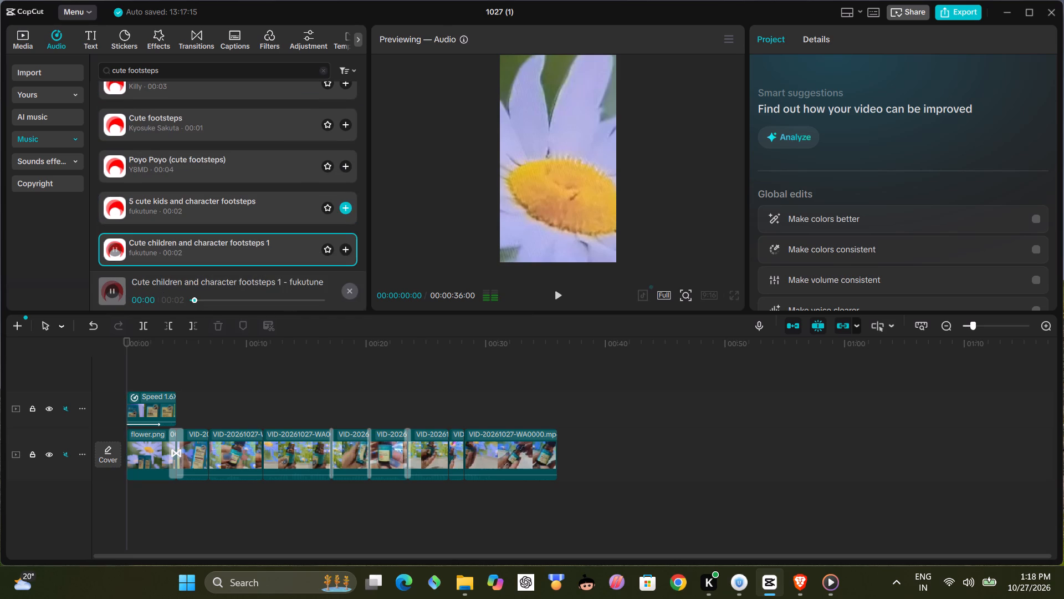
click(113, 276)
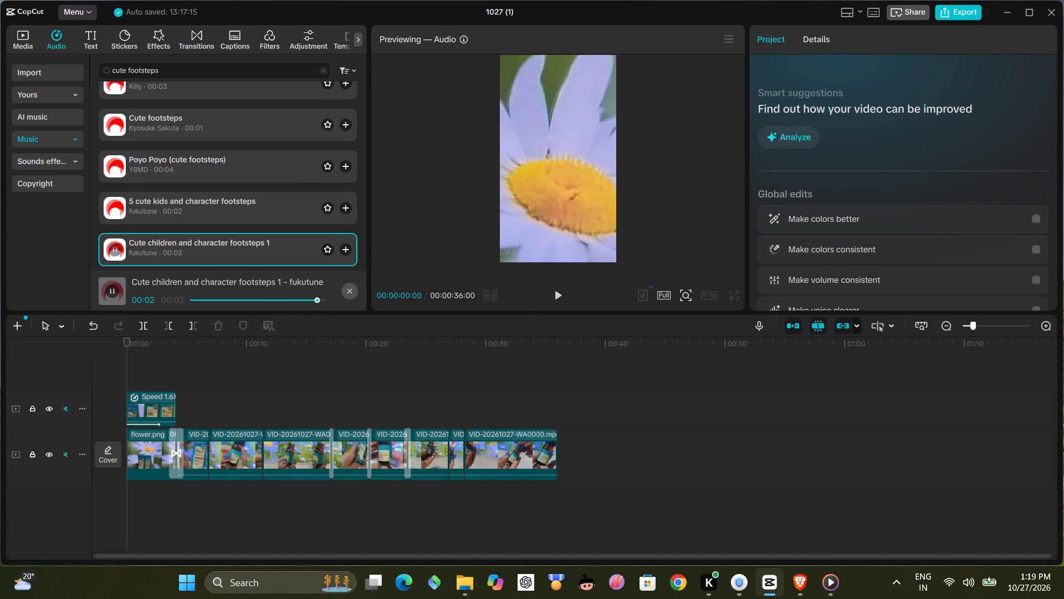
scroll(139, 202, down, 1)
click(113, 223)
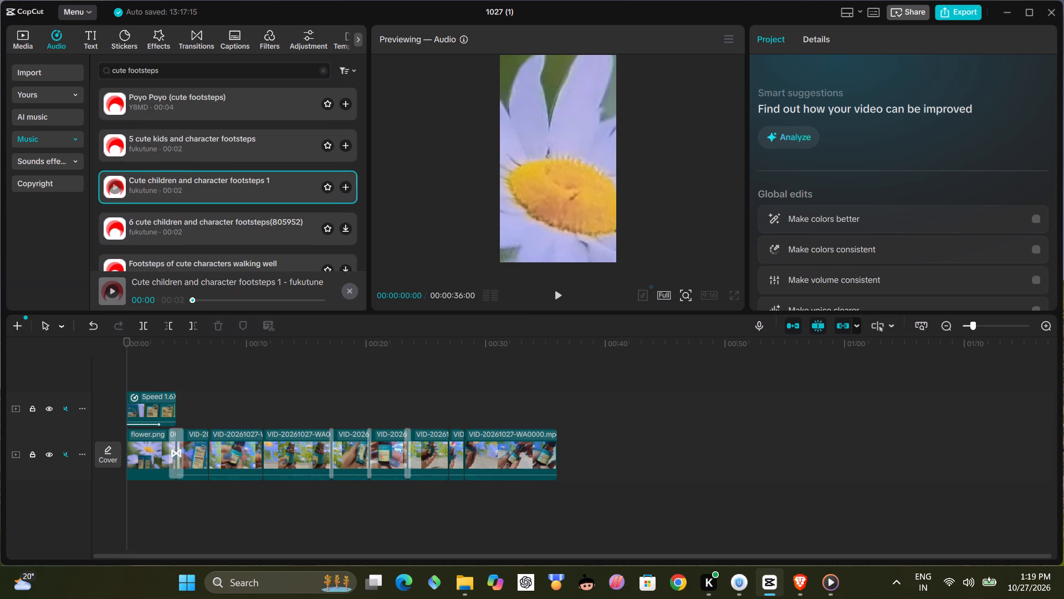
scroll(113, 223, down, 1)
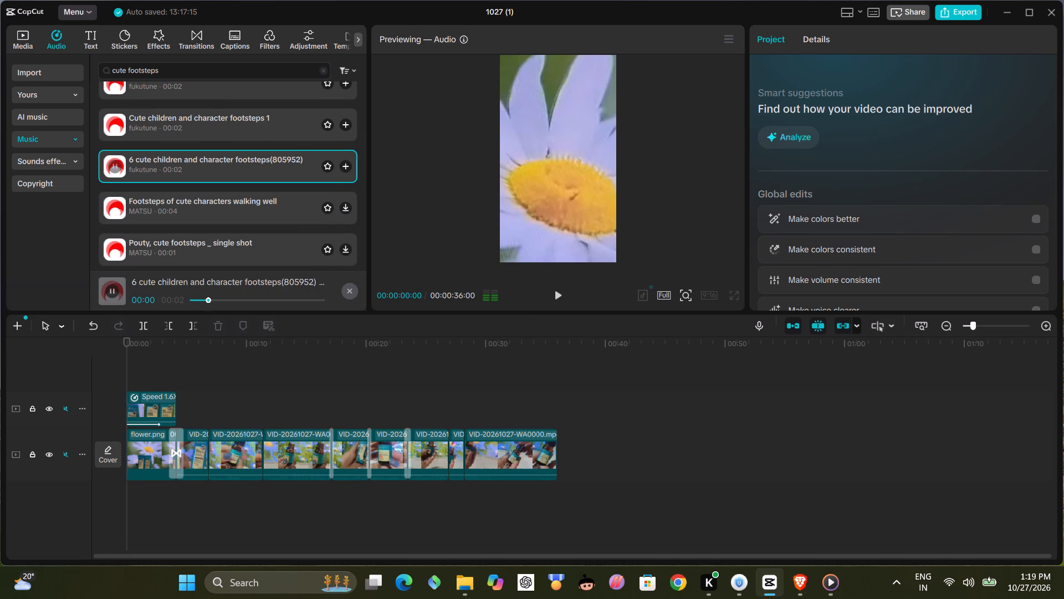
click(119, 203)
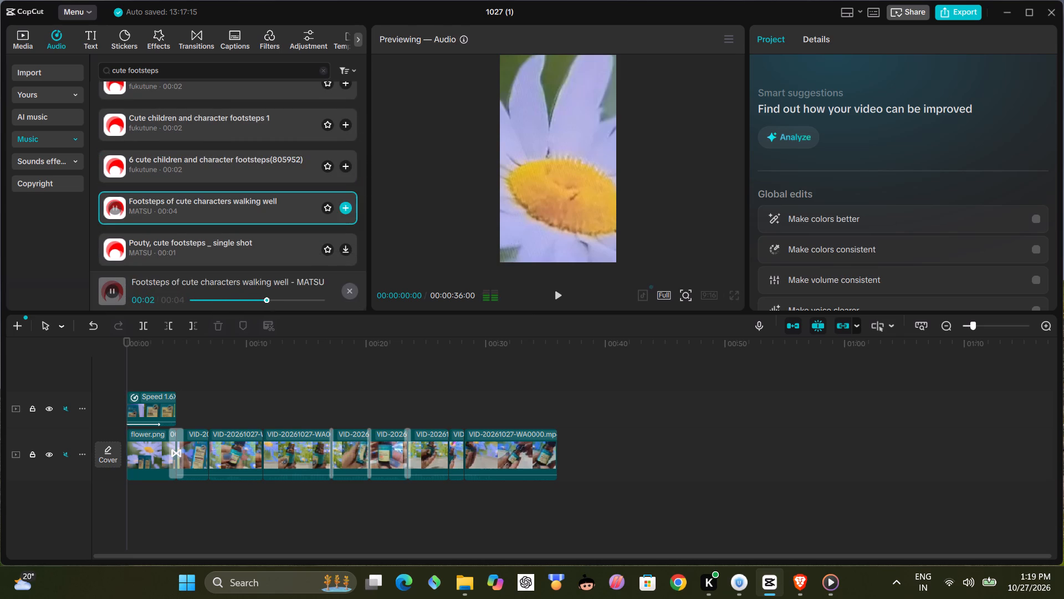
Add "Footsteps of cute characters walking well" by MATSU at the start of the timeline and trim its end to about 0.6 seconds.
click(340, 206)
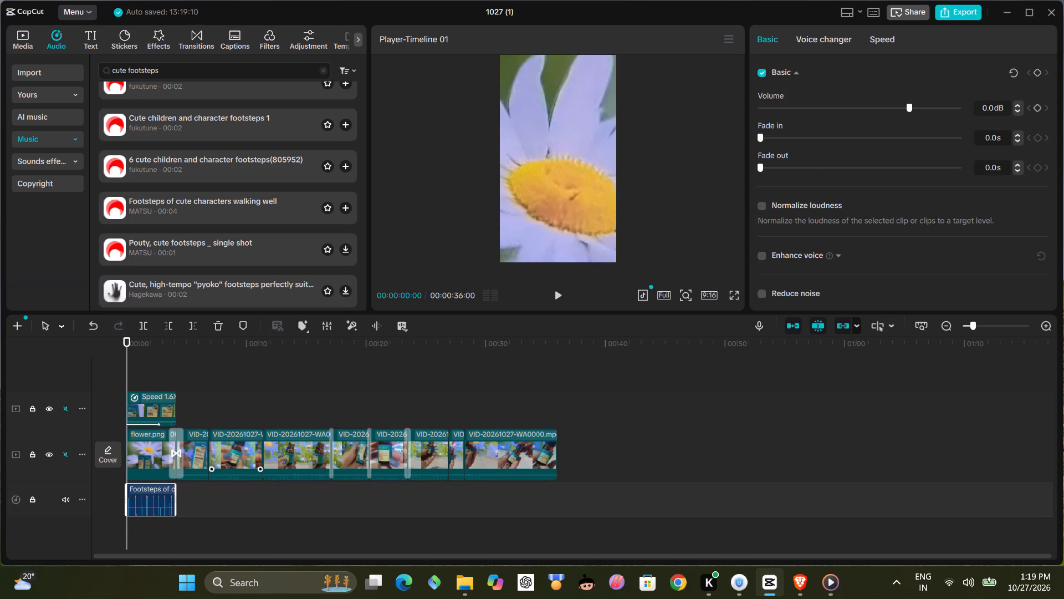
drag(176, 495, 134, 496)
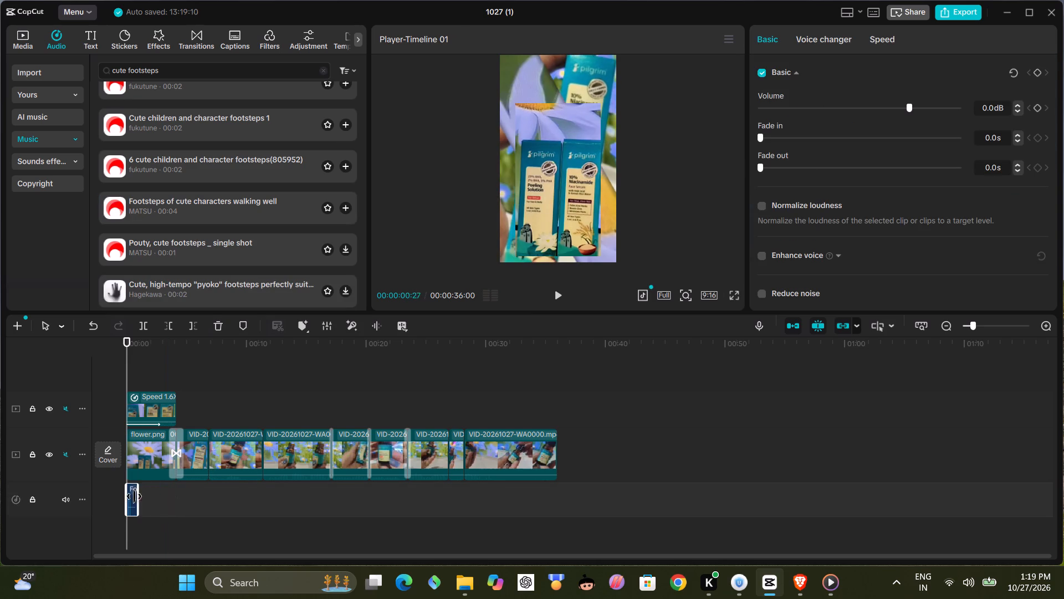
drag(134, 496, 130, 498)
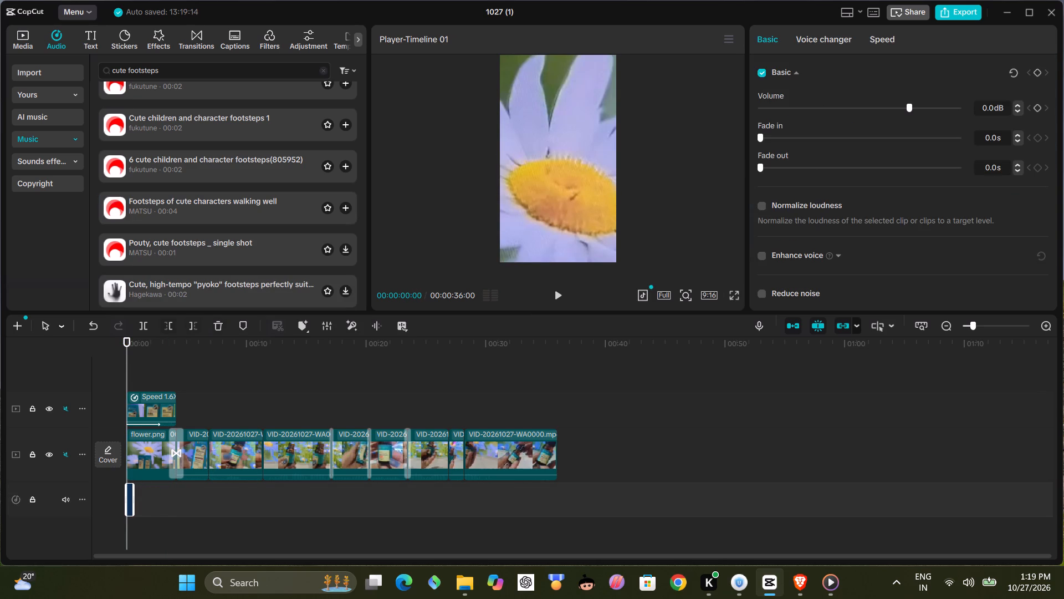
Play the opening from the start to about 00:00:01:26 to check the footsteps sound against the product's entrance.
click(557, 291)
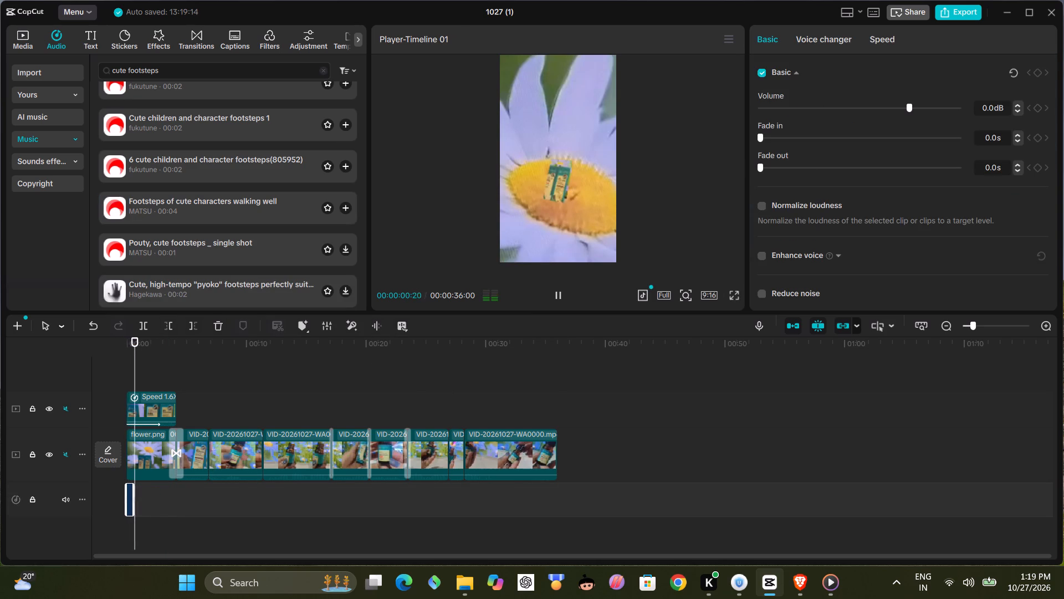
click(558, 293)
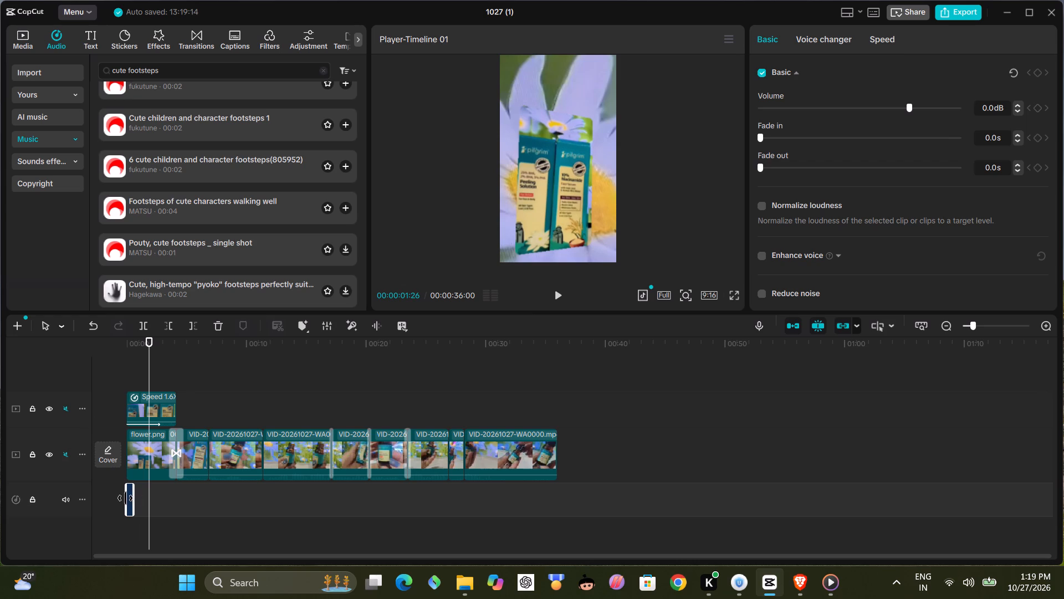
Retrim both ends of the footsteps sound so it spans about 1.3 to 1.9 seconds, under the growing product overlay.
drag(130, 510, 134, 512)
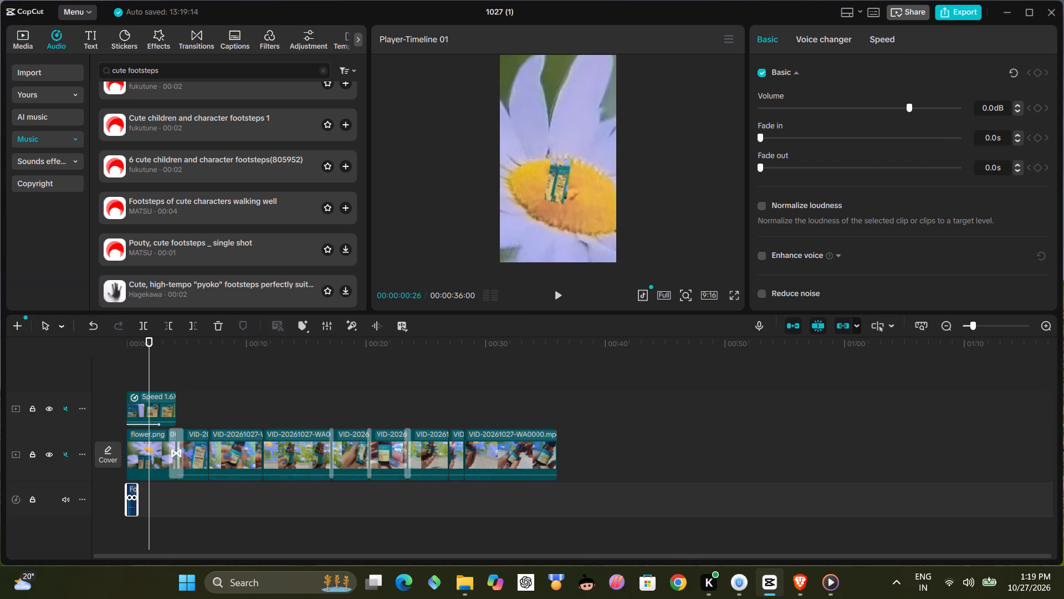
drag(134, 512, 139, 512)
drag(128, 506, 132, 506)
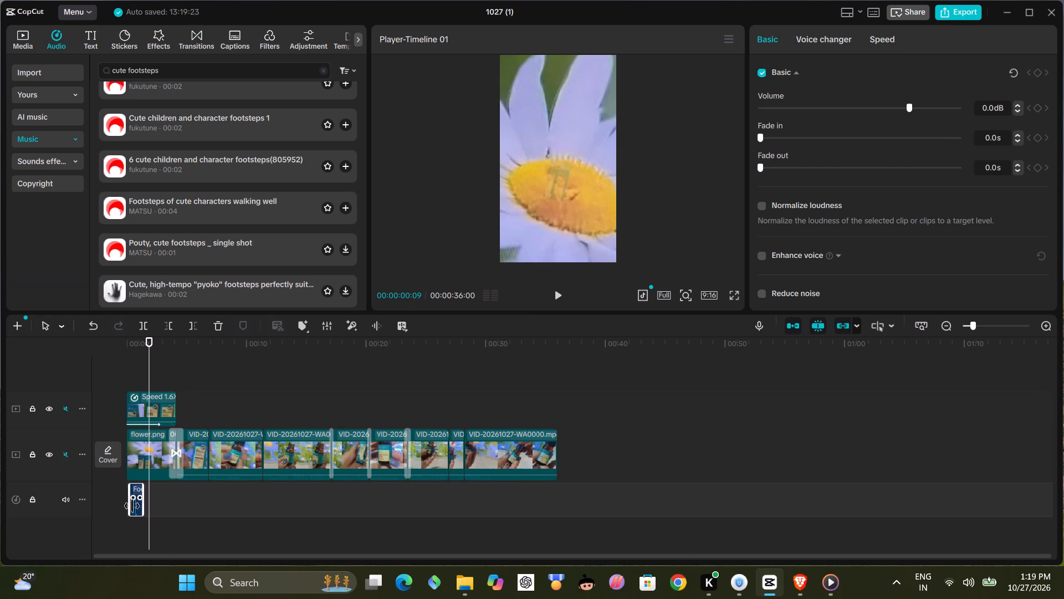
drag(132, 506, 136, 506)
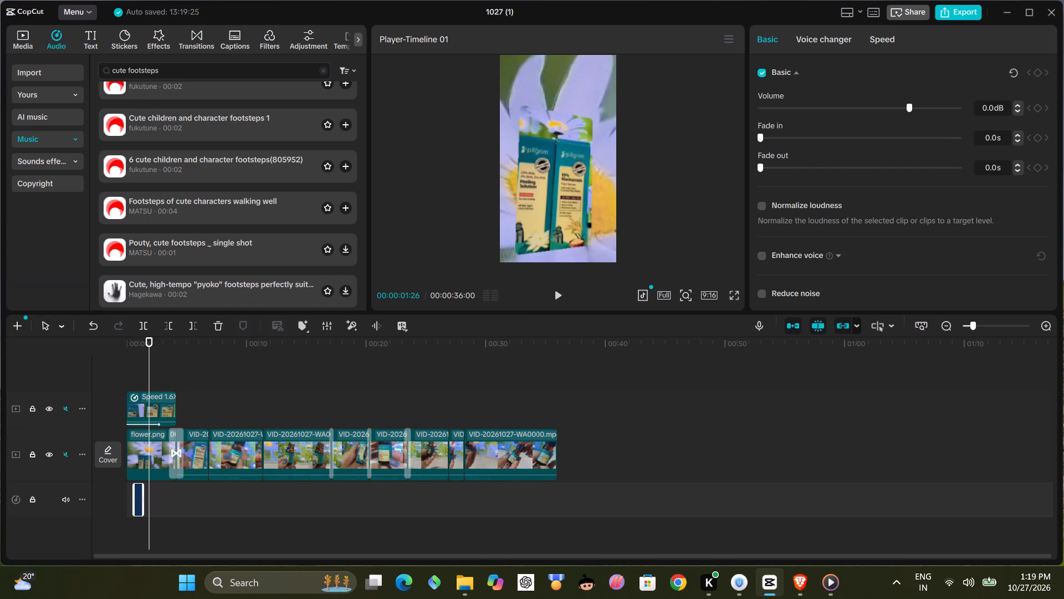
click(136, 504)
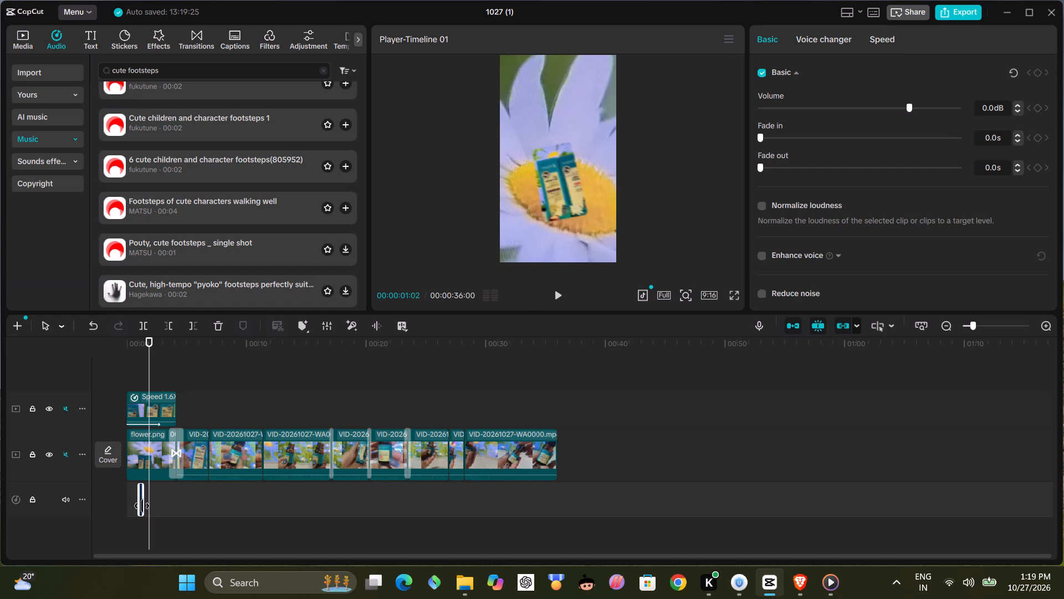
drag(144, 505, 150, 505)
drag(132, 504, 144, 504)
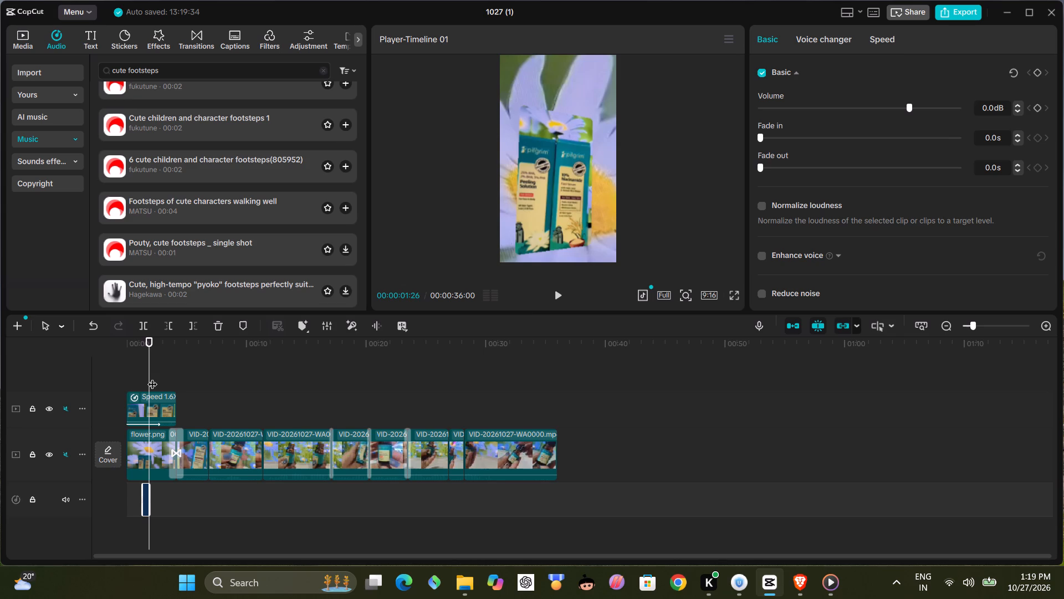
Replay the opening from the start to about 00:00:02:04 to check the timing of the retrimmed footsteps sound.
drag(152, 377, 91, 373)
click(560, 301)
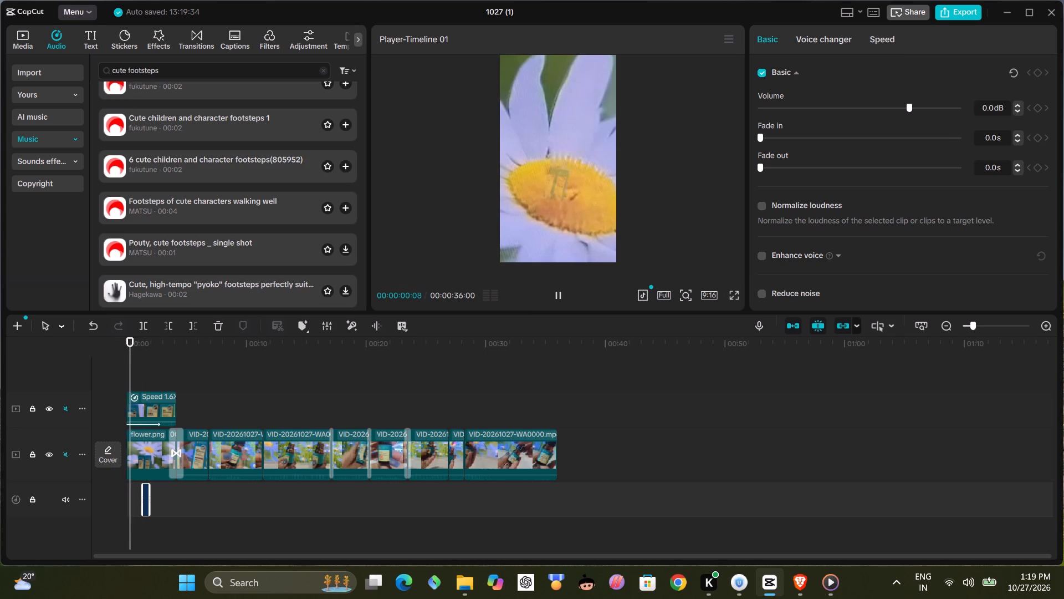
click(560, 301)
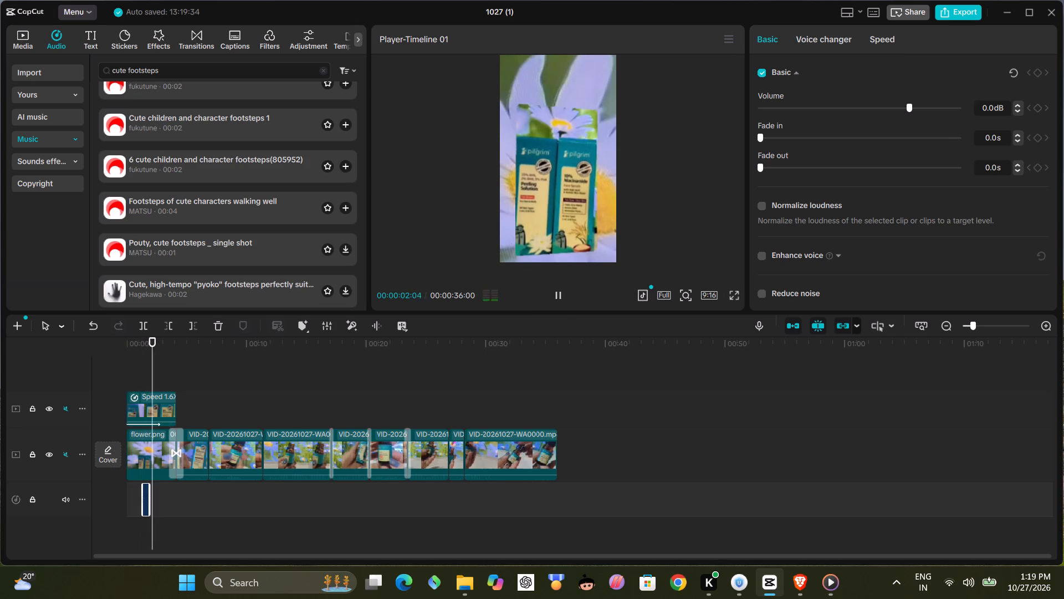
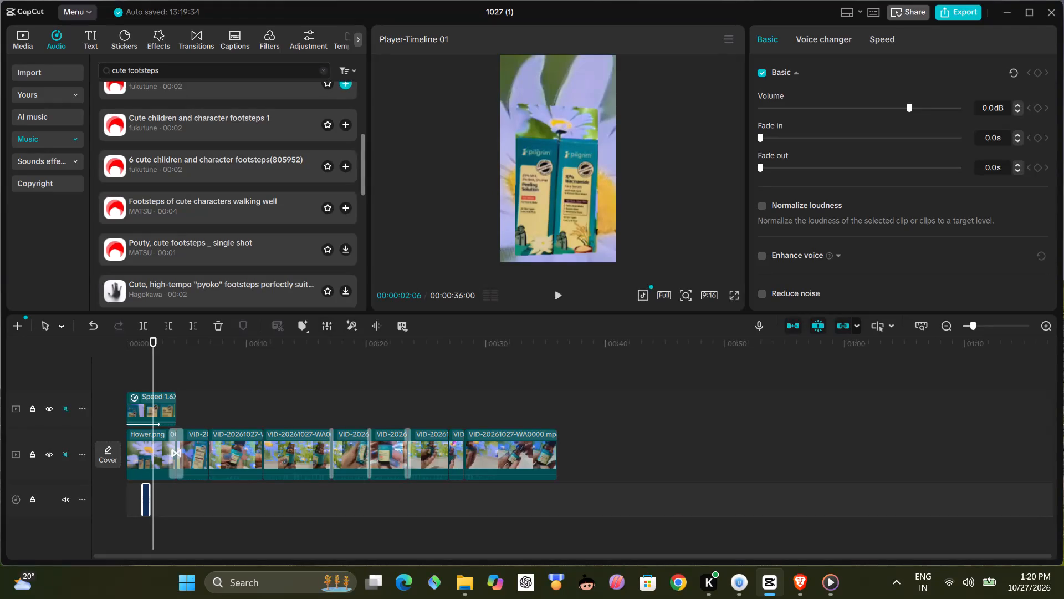
Search the audio library for fairy dust.
triple_click(276, 67)
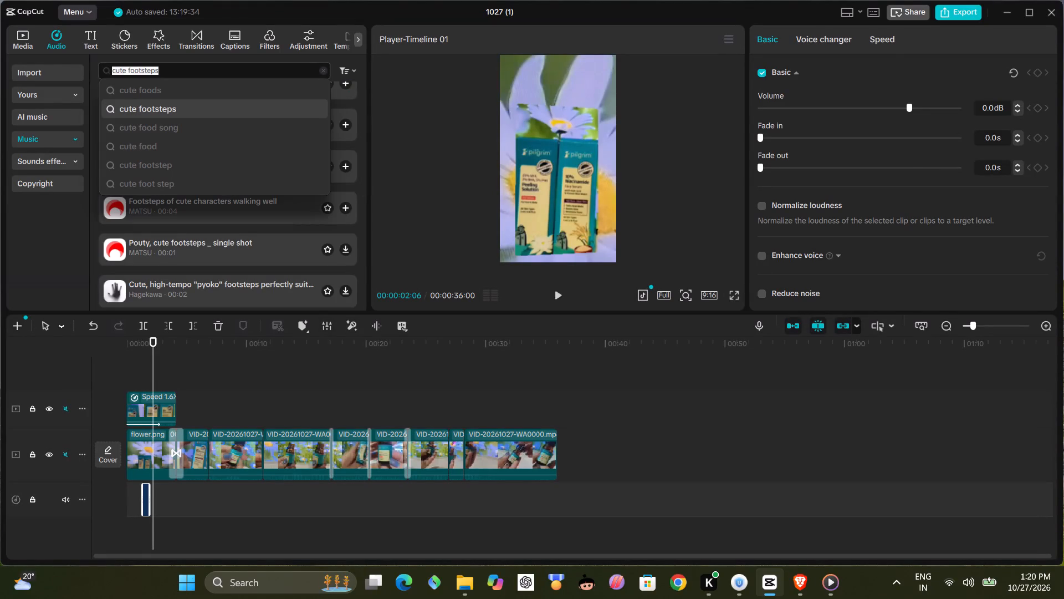
text(fairy)
key(space)
text(dust')
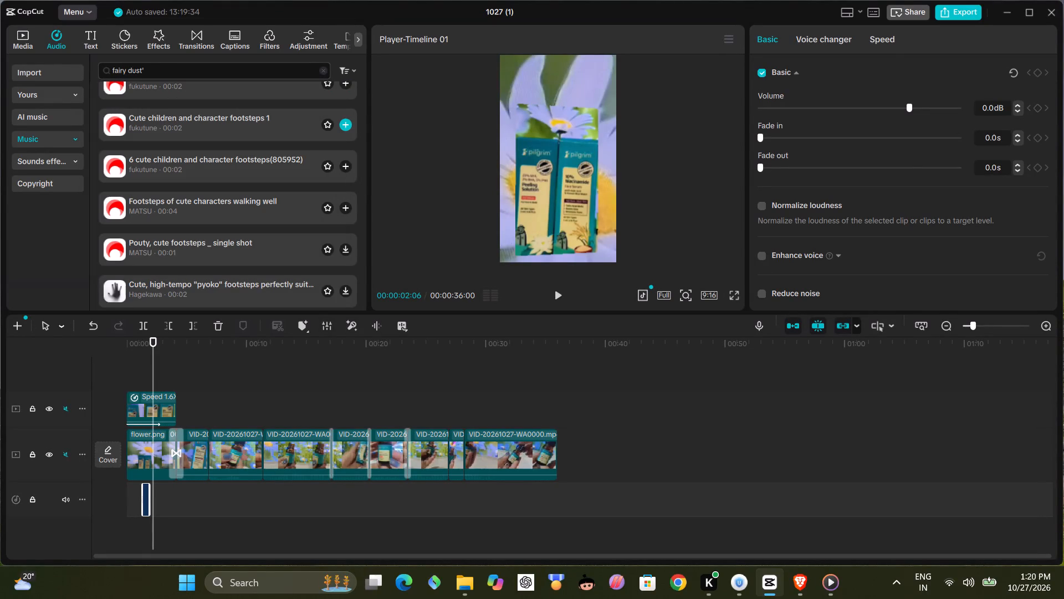
scroll(227, 153, up, 2)
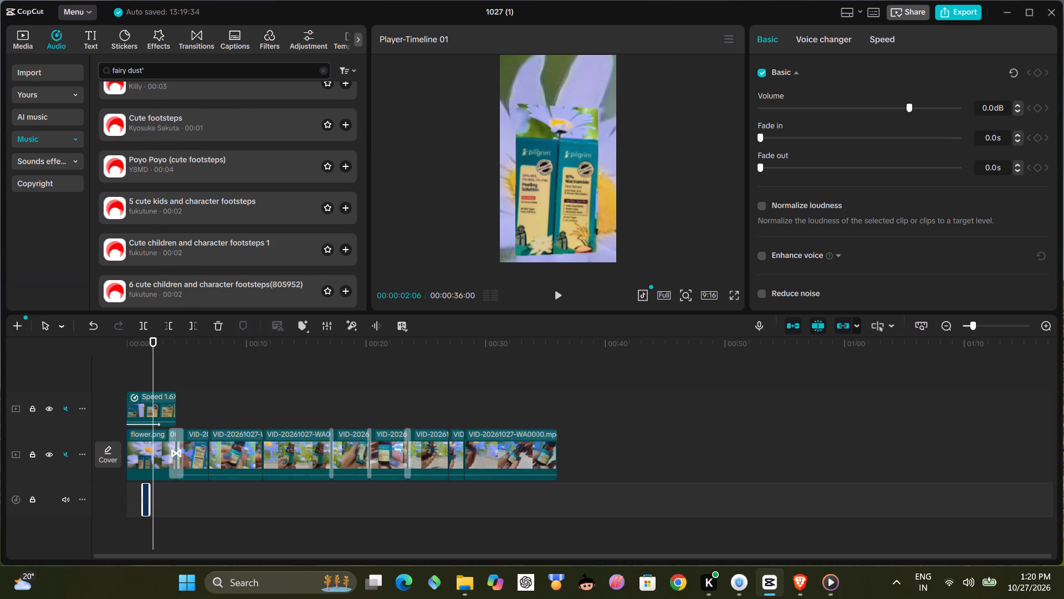
key(BackSpace)
key(Return)
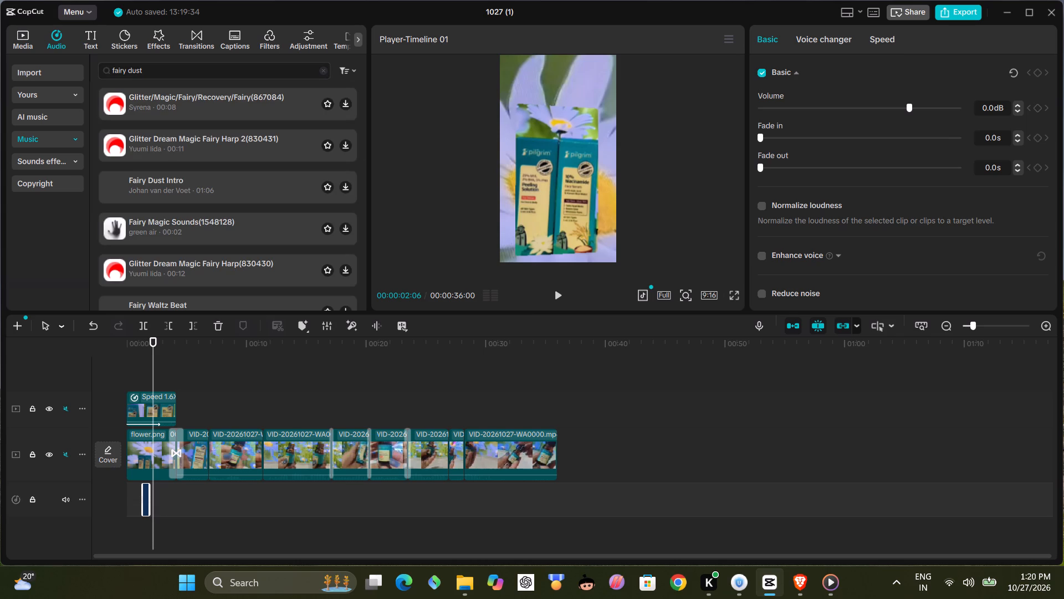
Audition the first four fairy dust results and add Fairy Magic Sounds(1548128) to the timeline at 00:00:02:06.
click(114, 106)
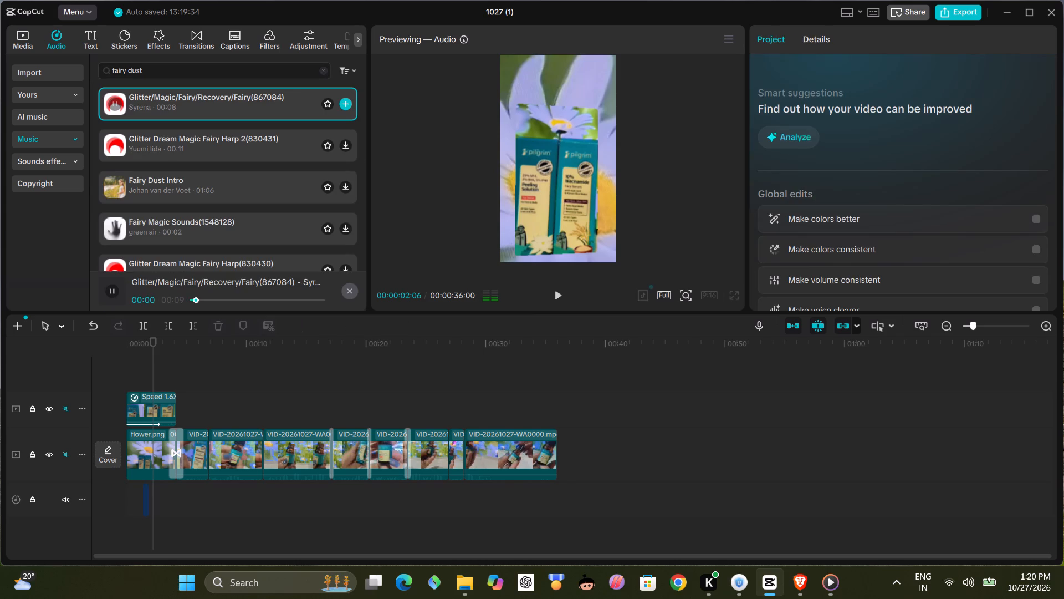
click(117, 146)
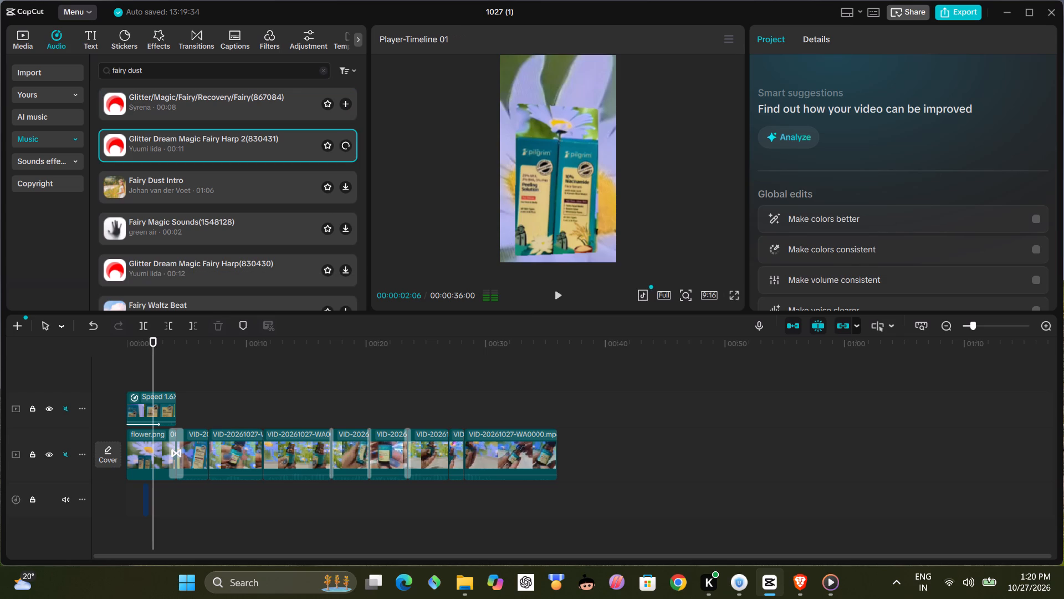
click(115, 188)
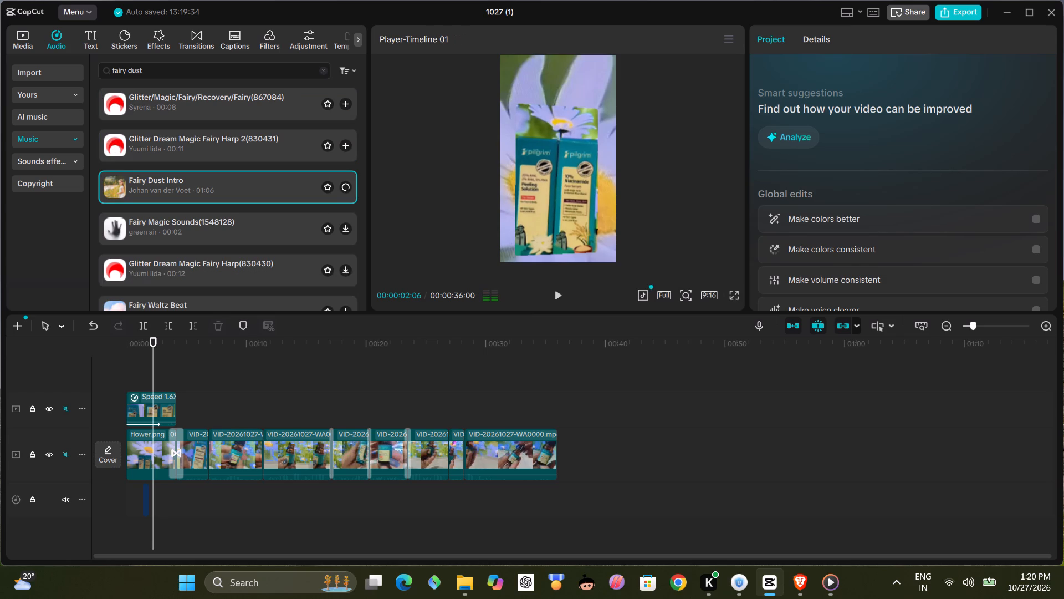
click(113, 229)
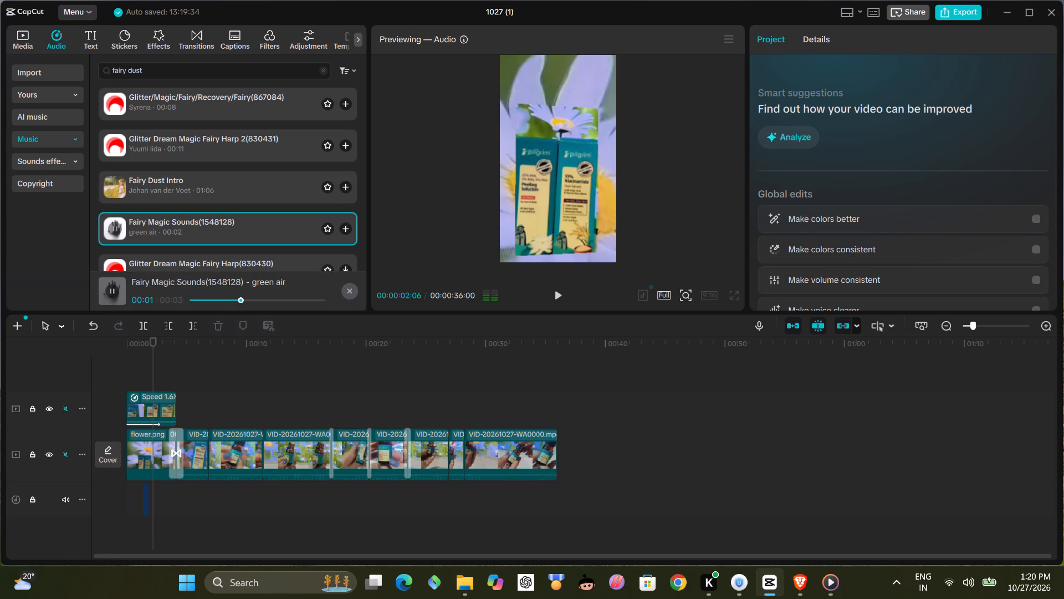
click(346, 229)
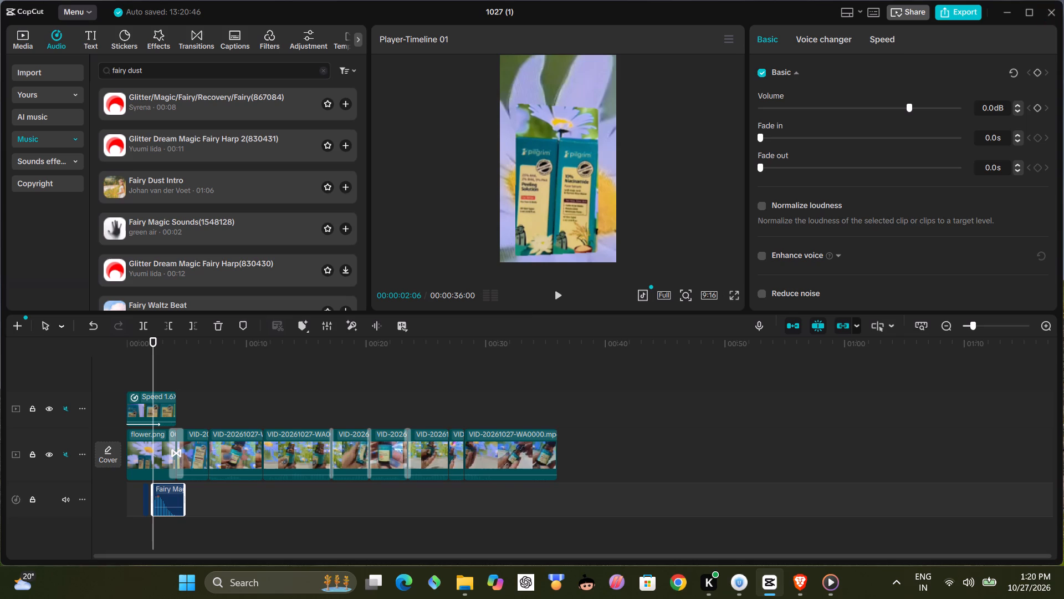
Set the speed of the Fairy Magic Sounds clip to 1.82x.
click(851, 35)
click(862, 34)
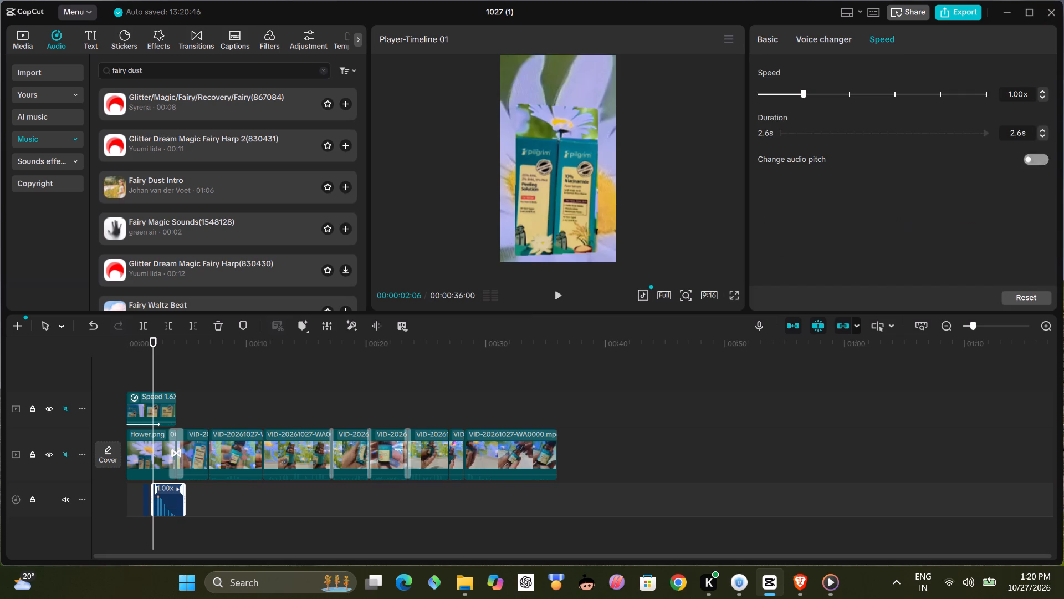
click(827, 93)
click(841, 95)
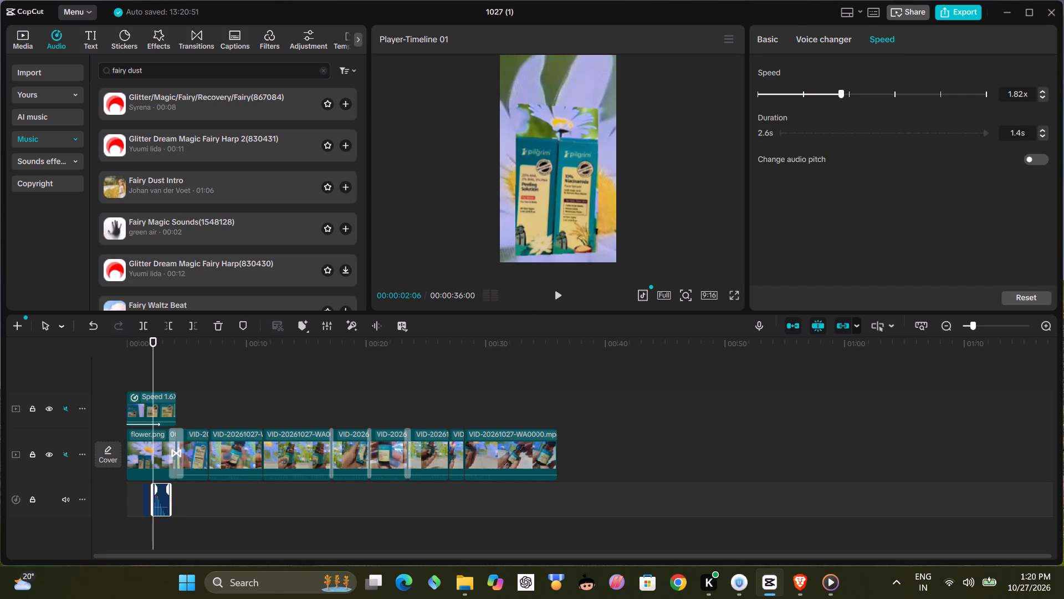
Delete the short 0.5 s audio clip just before the Fairy Magic Sounds clip.
click(147, 505)
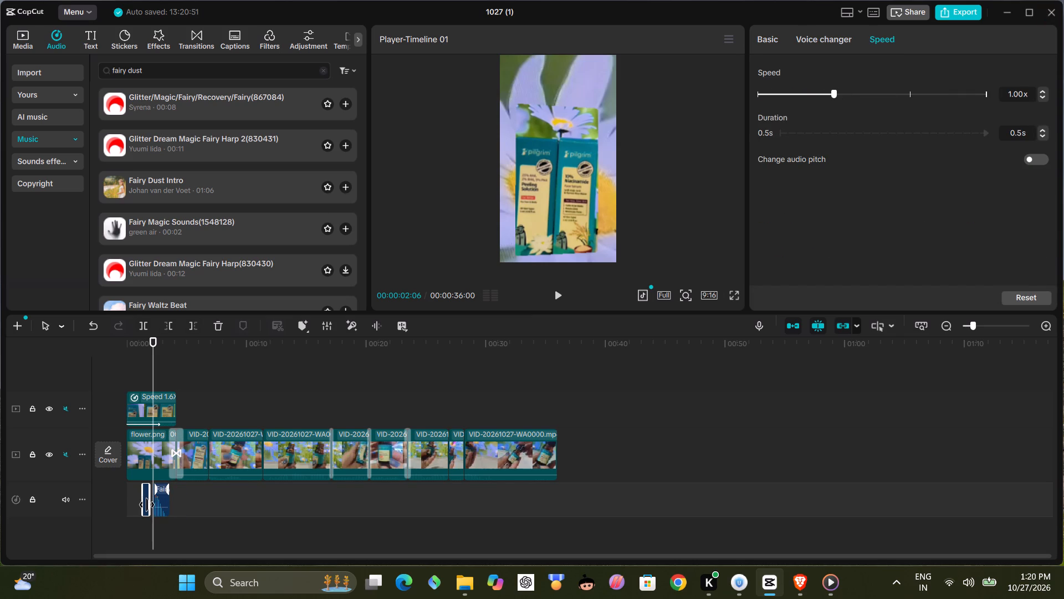
key(backslash)
key(BackSpace)
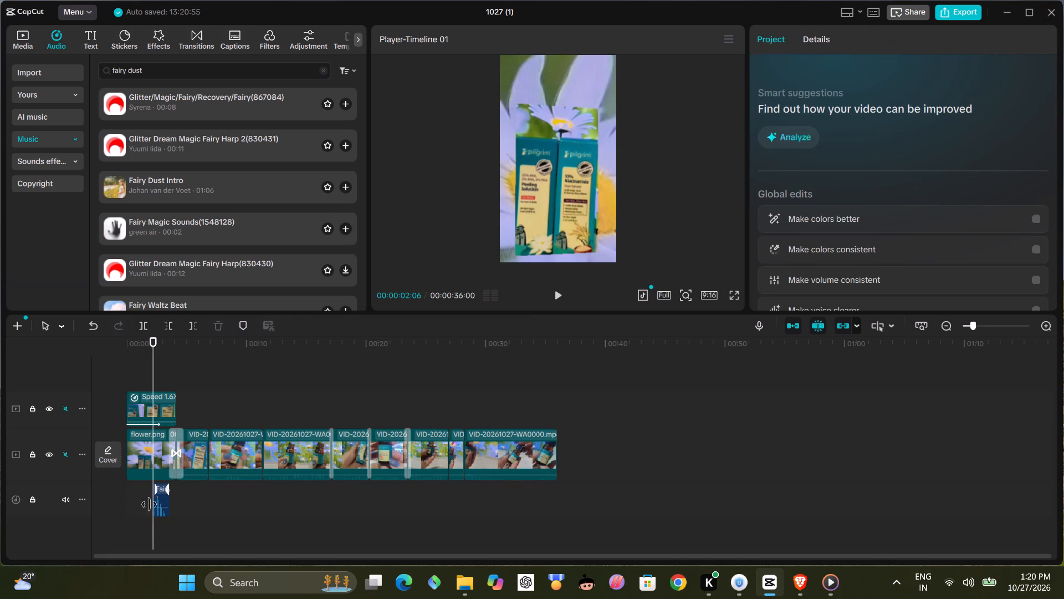
Move the Fairy Magic Sounds clip earlier so it straddles the playhead at 00:00:02:06.
drag(162, 504, 152, 505)
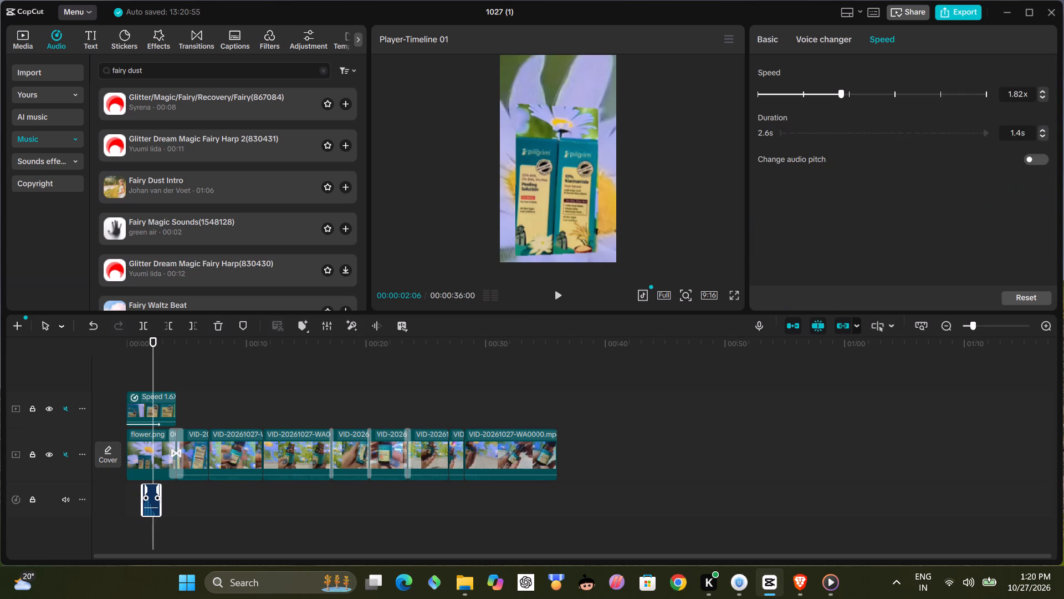
drag(152, 505, 154, 505)
click(123, 361)
click(135, 367)
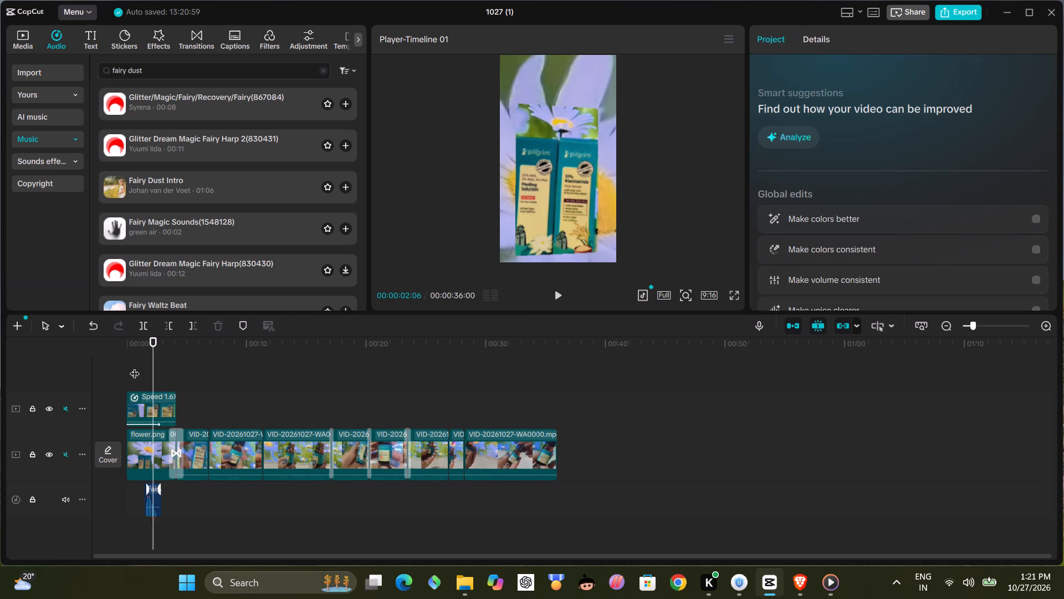
Play the timeline from 00:00:02:06 to check the fairy sound against the opening clips.
click(559, 297)
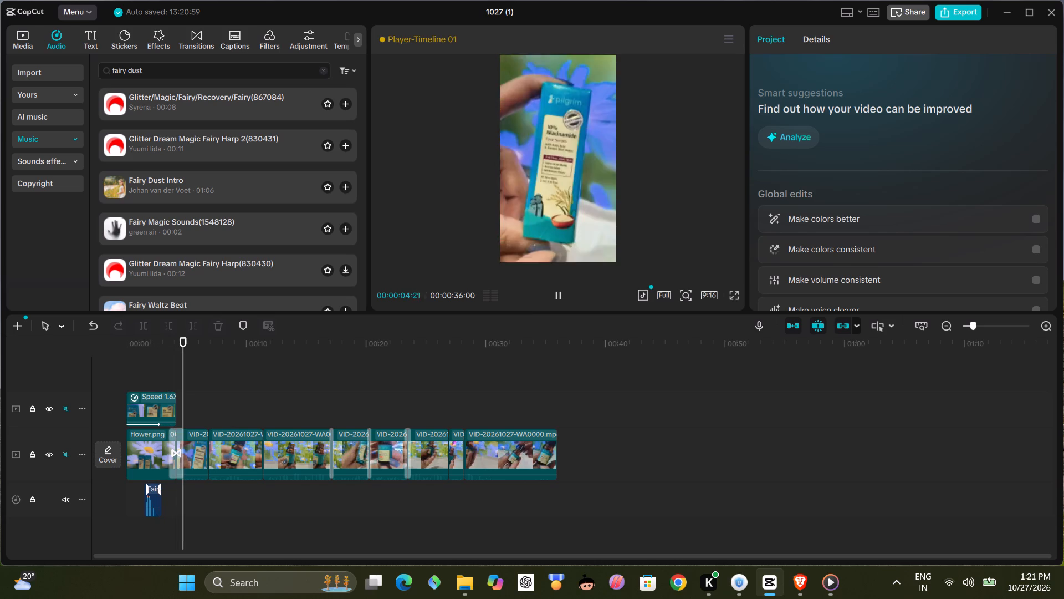
click(558, 297)
click(558, 297)
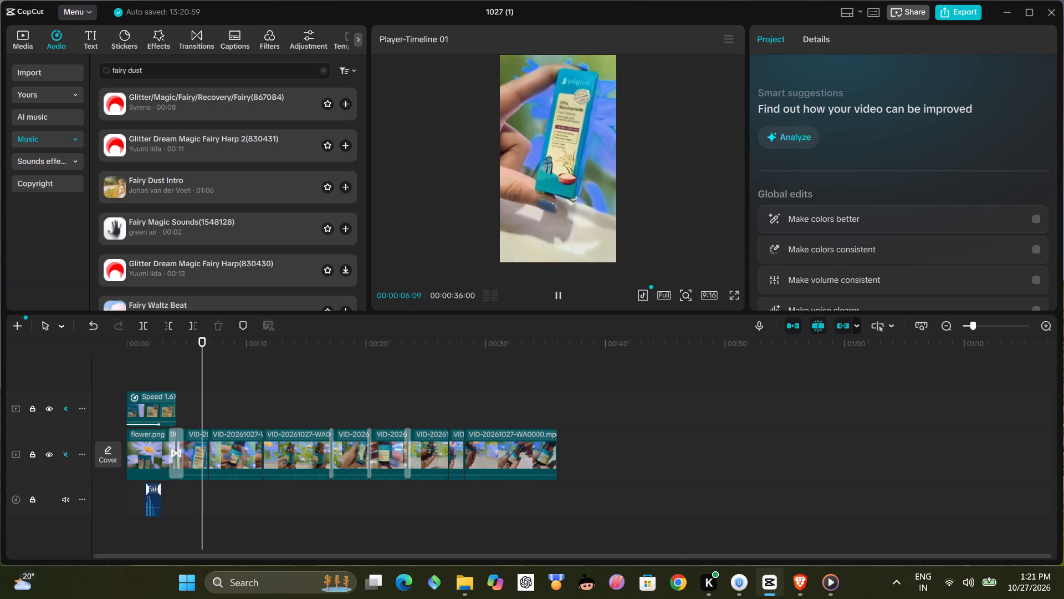
click(558, 297)
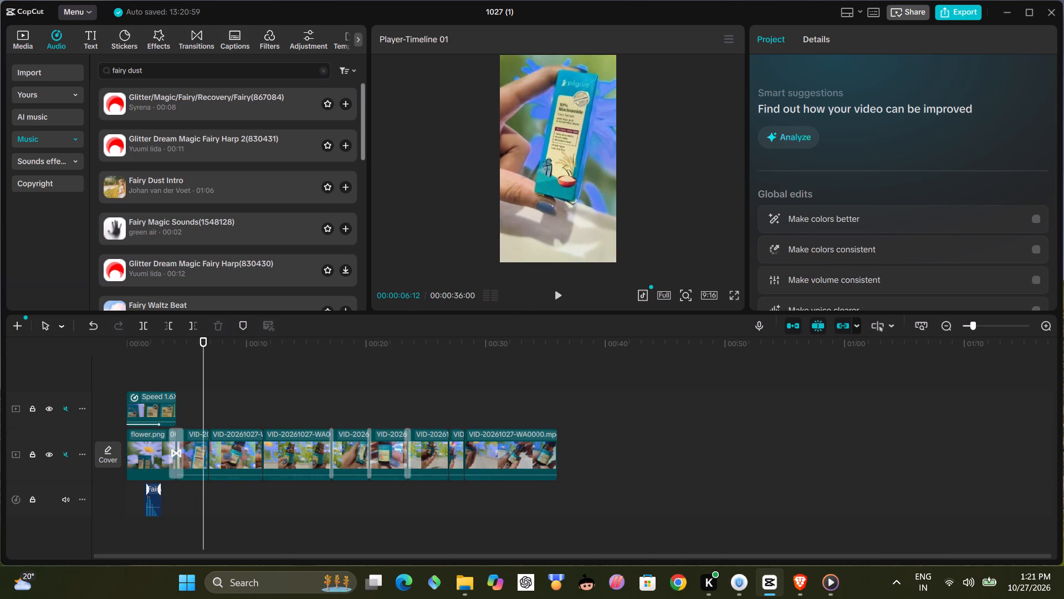
Clear the previous audio search and search the library for cute footsteps.
click(323, 73)
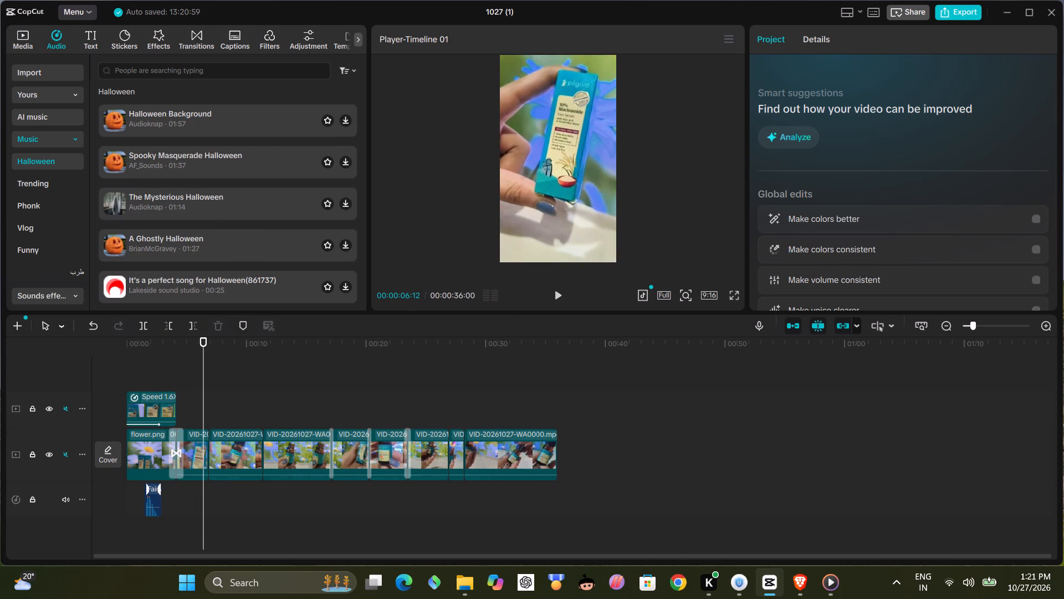
click(208, 70)
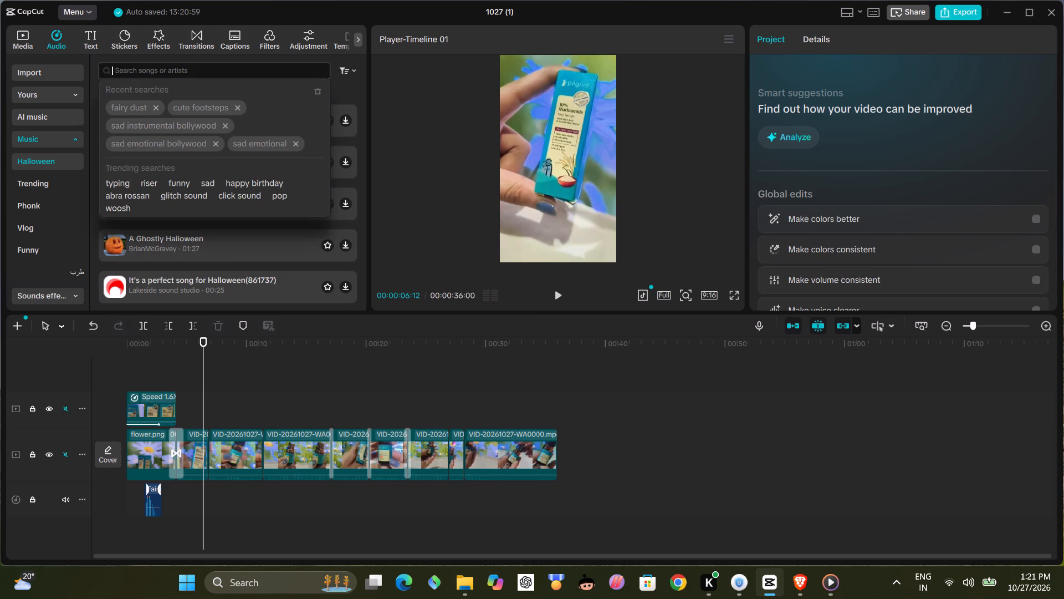
key(f)
text(ootst)
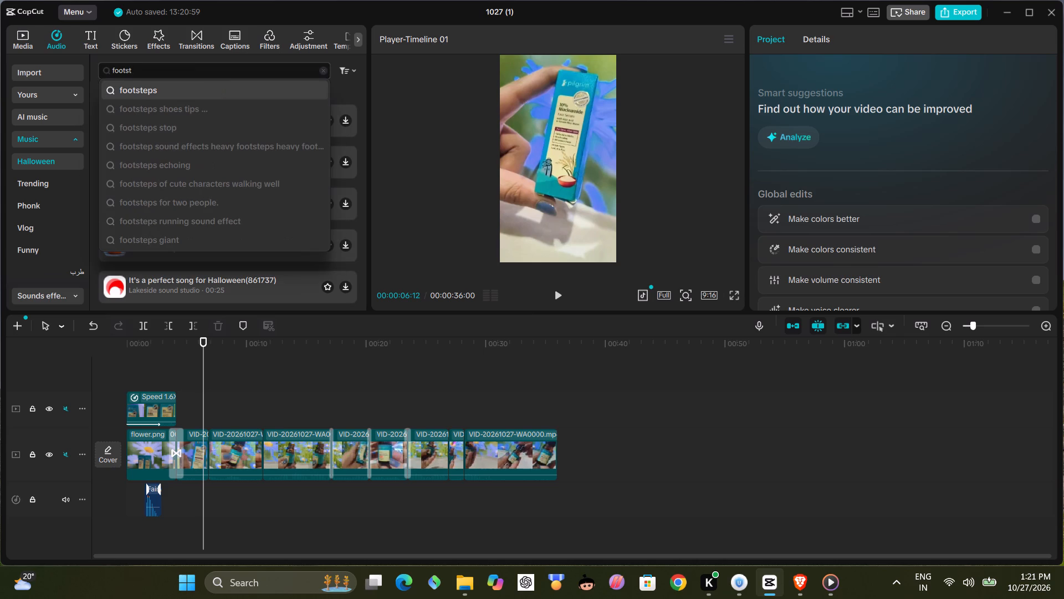
key(BackSpace)
key(BackSpace)
key(BackSpace)
key(BackSpace)
key(BackSpace)
key(BackSpace)
key(BackSpace)
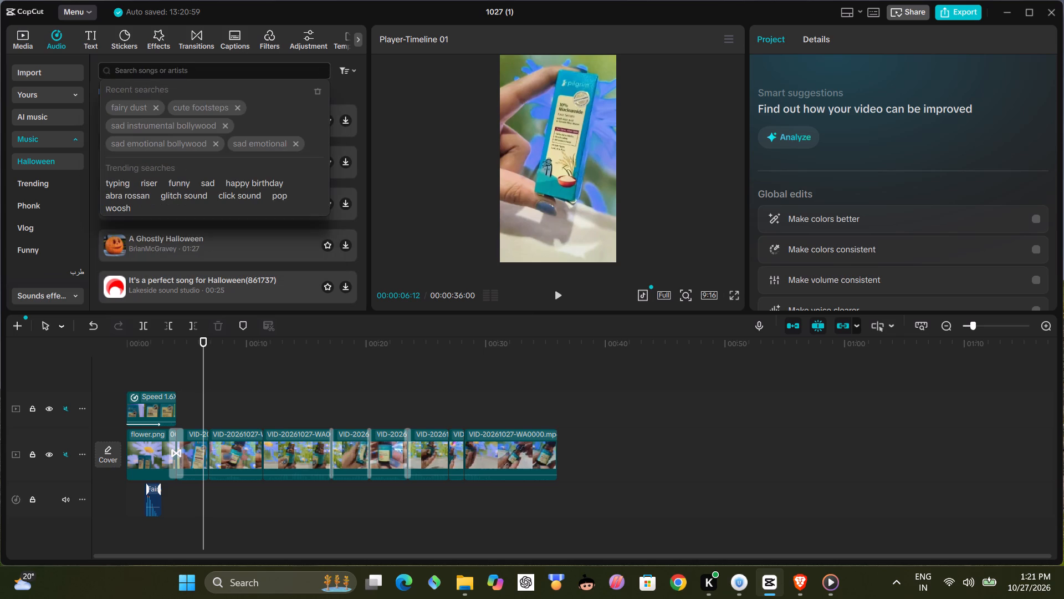
text(cute)
key(space)
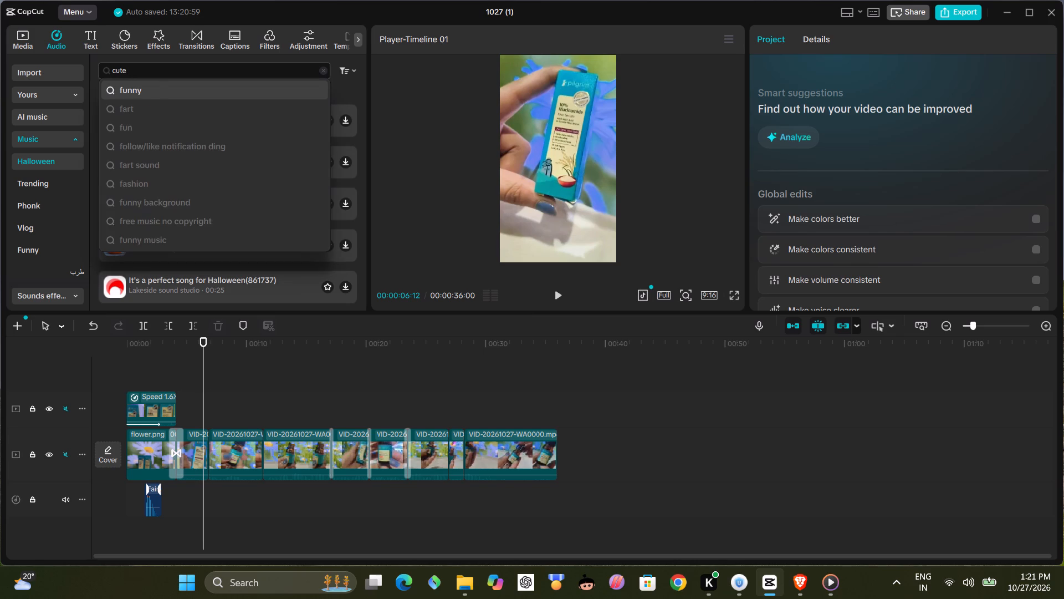
text(footst)
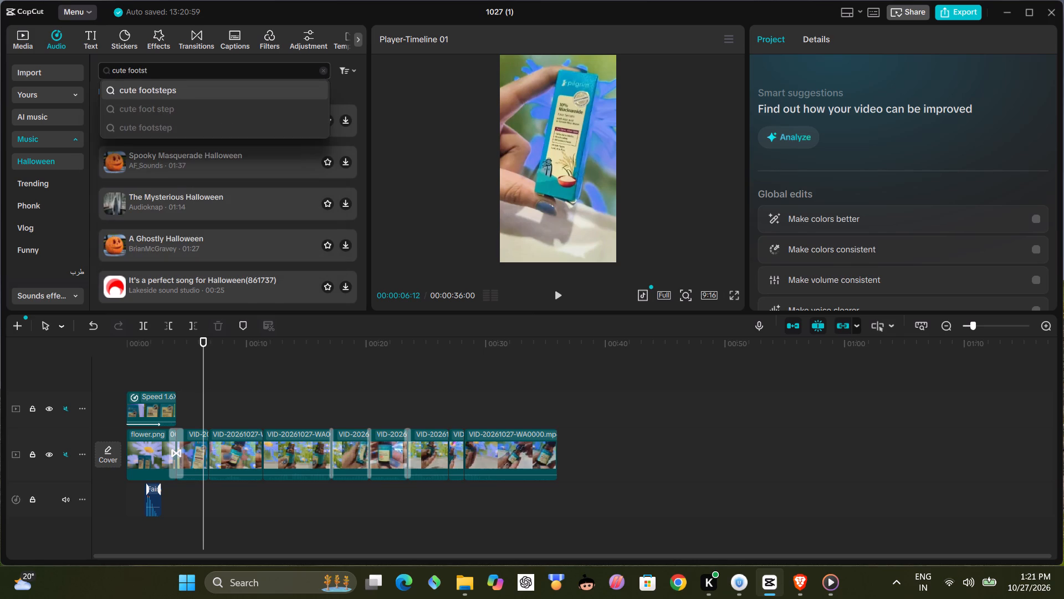
click(203, 80)
click(184, 88)
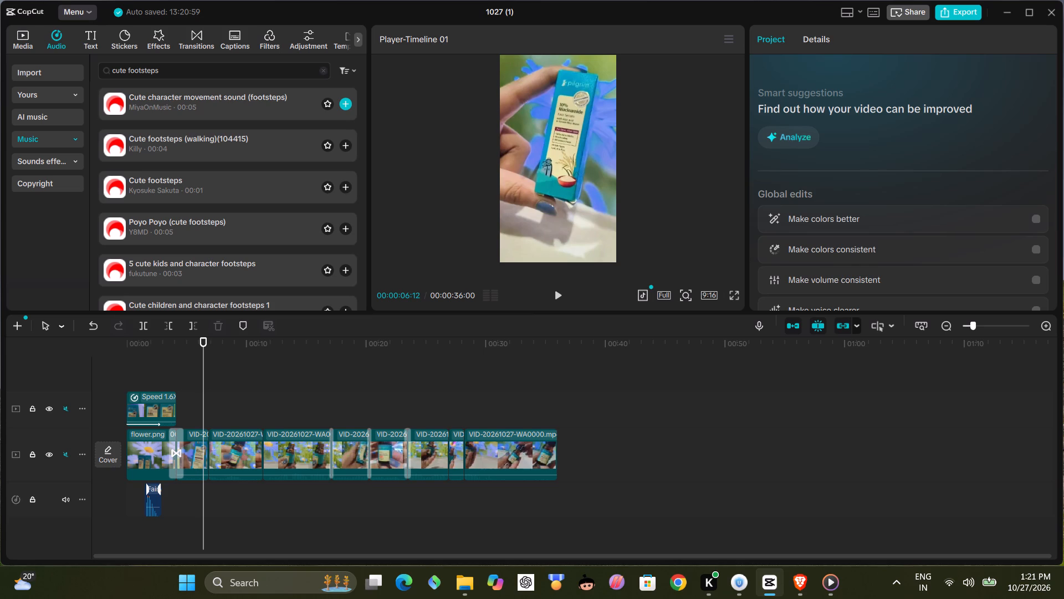
Audition several cute footsteps results and add 6 cute children and character footsteps(805952) to the timeline at 00:00:06:12.
click(116, 104)
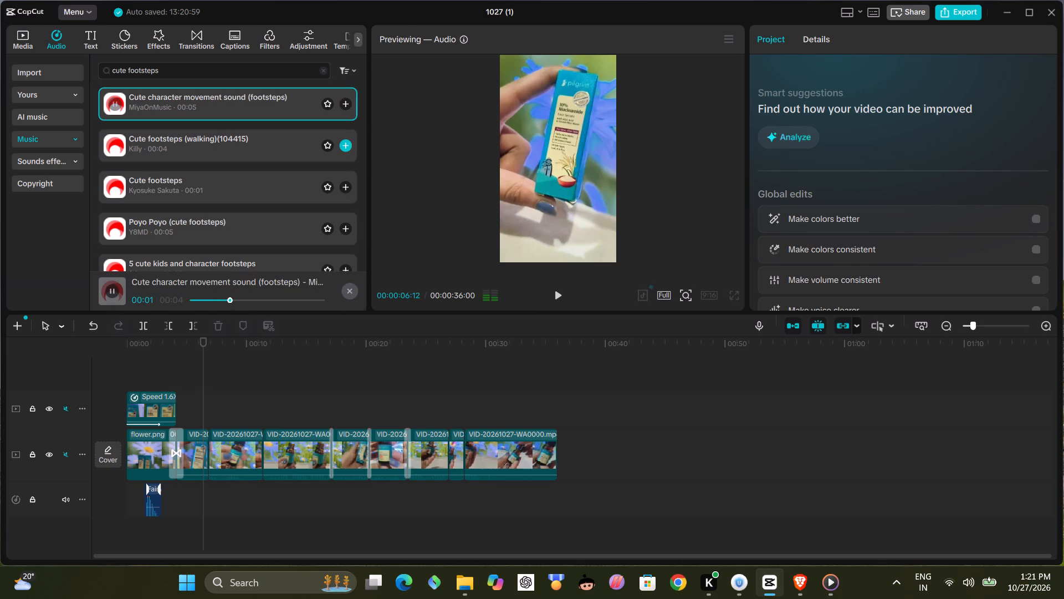
click(114, 153)
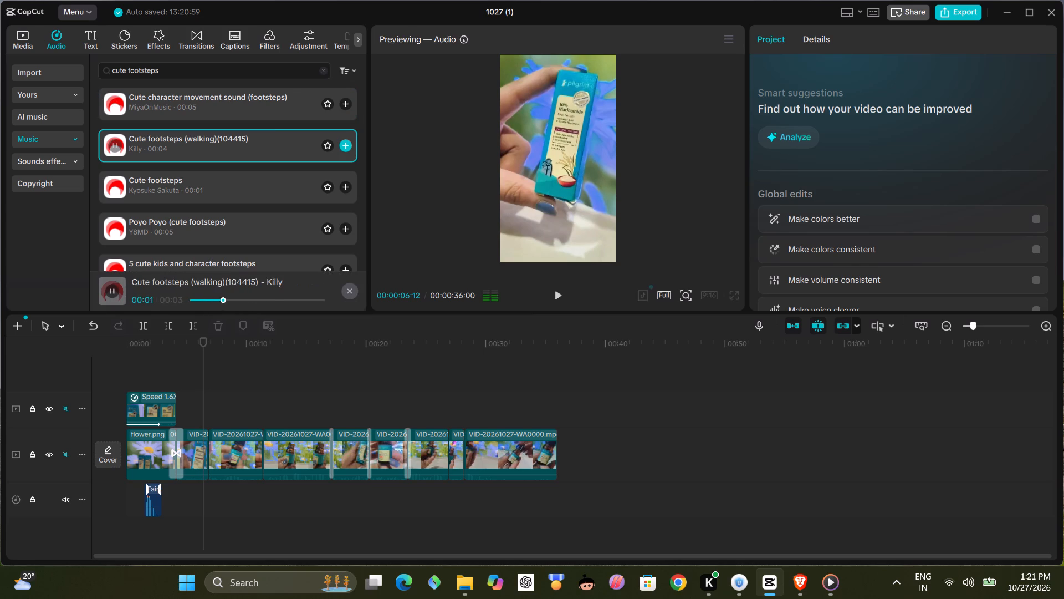
click(111, 181)
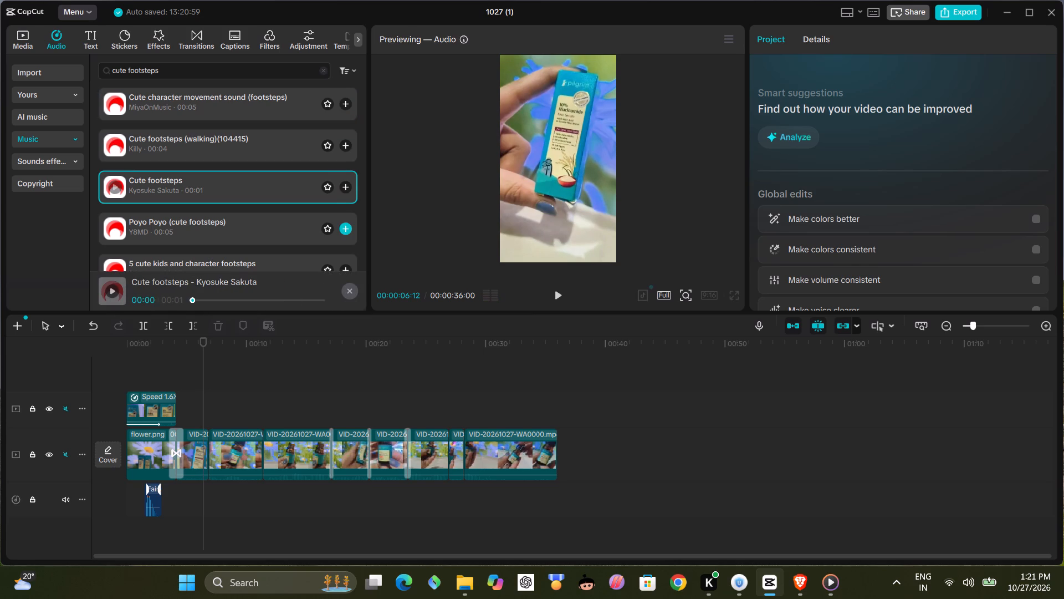
click(115, 230)
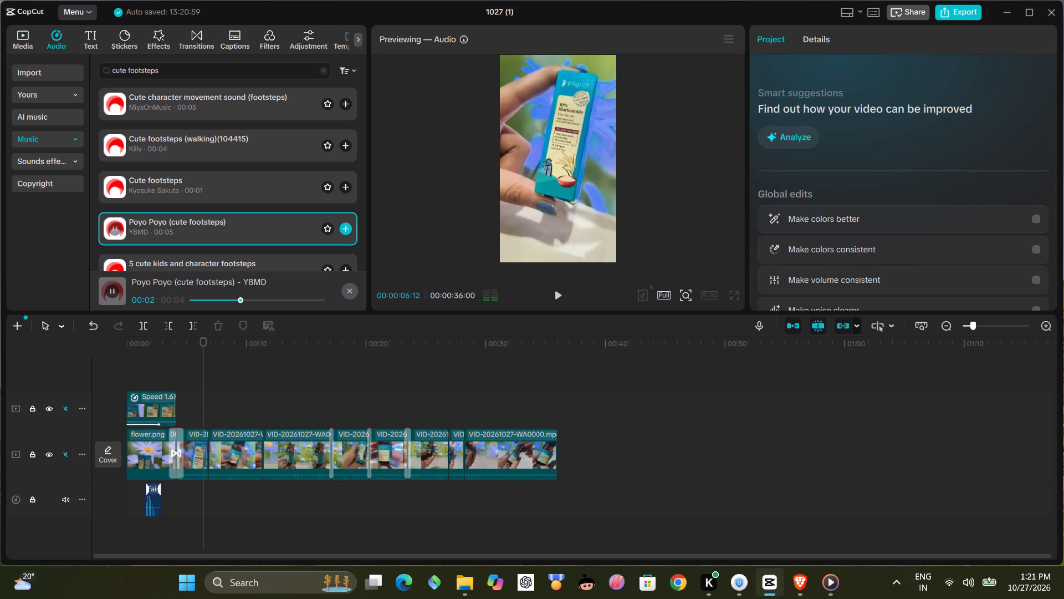
scroll(124, 220, down, 1)
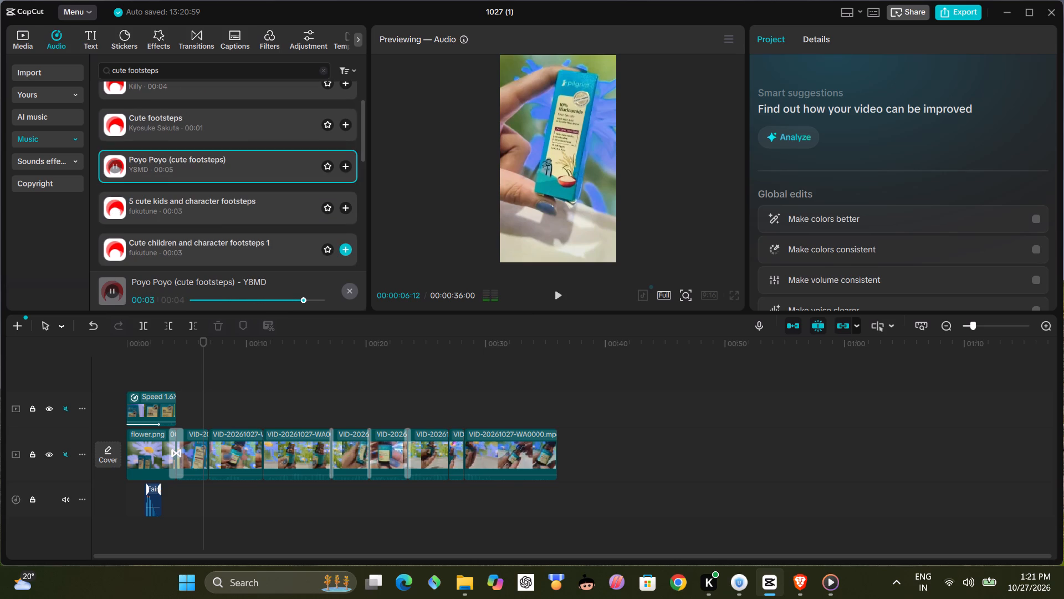
click(121, 241)
scroll(121, 240, down, 1)
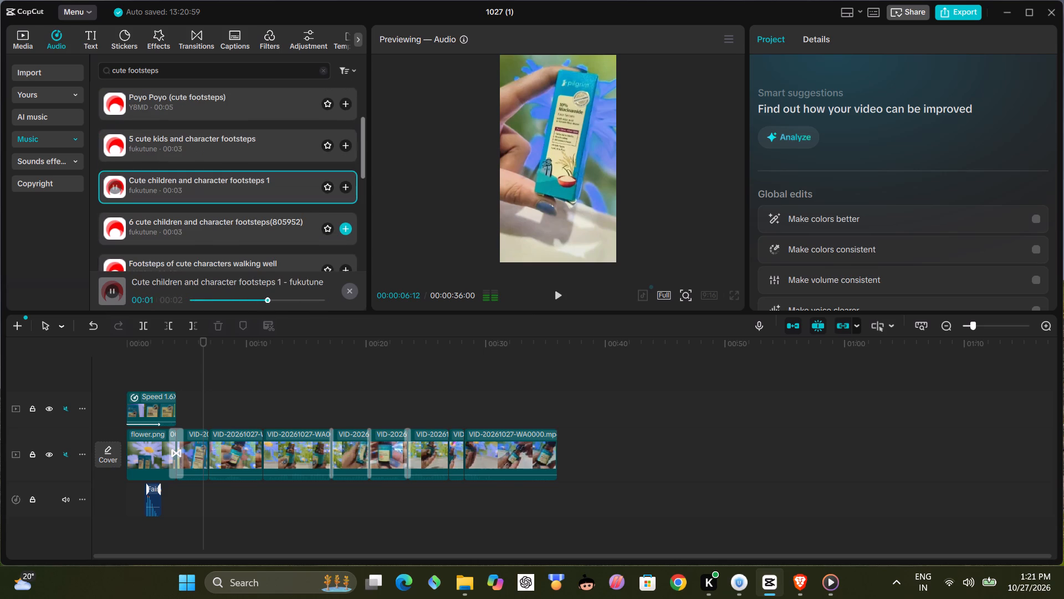
click(112, 230)
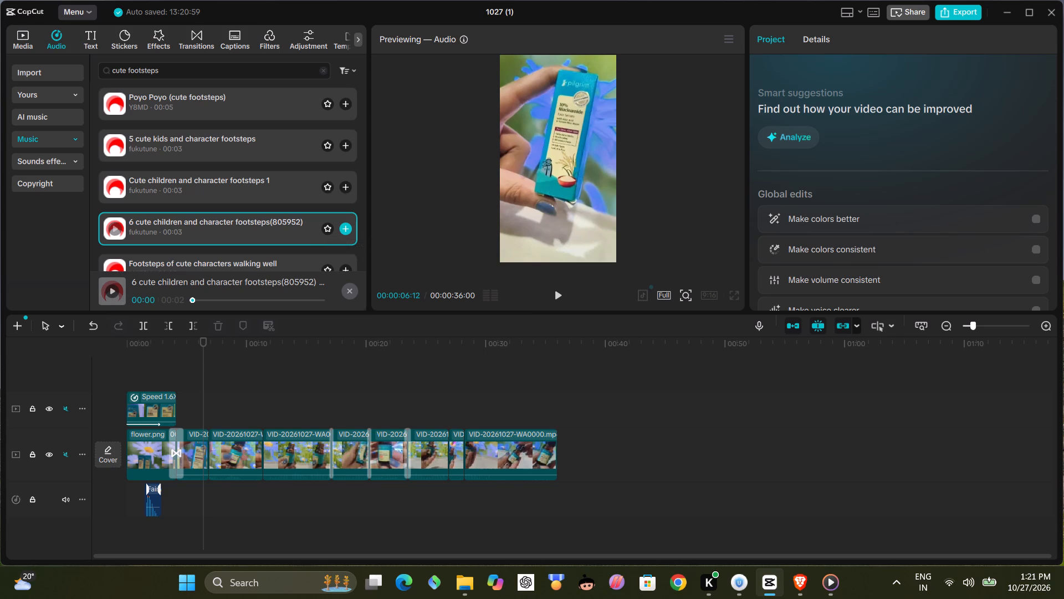
click(345, 228)
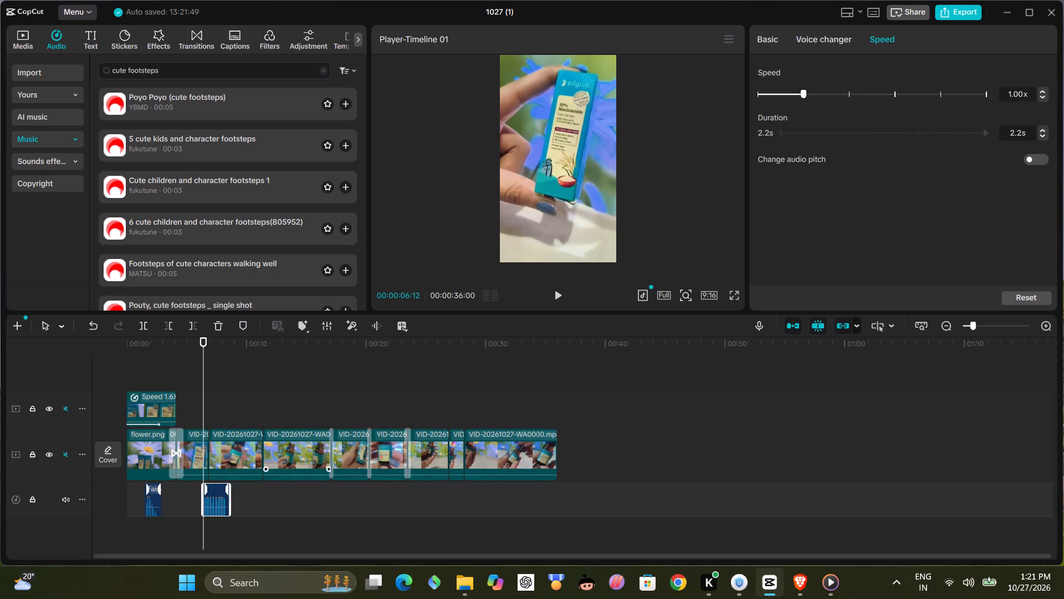
Move the footsteps clip earlier on the audio track so it starts right where the Fairy Magic Sounds clip ends.
drag(230, 496, 209, 502)
drag(212, 501, 150, 501)
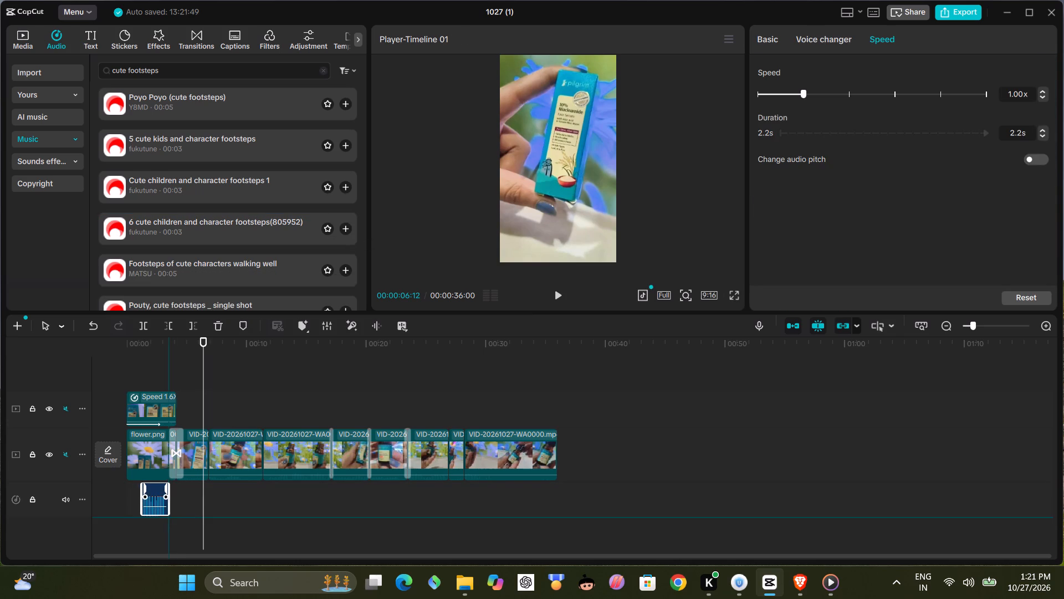
drag(150, 501, 171, 501)
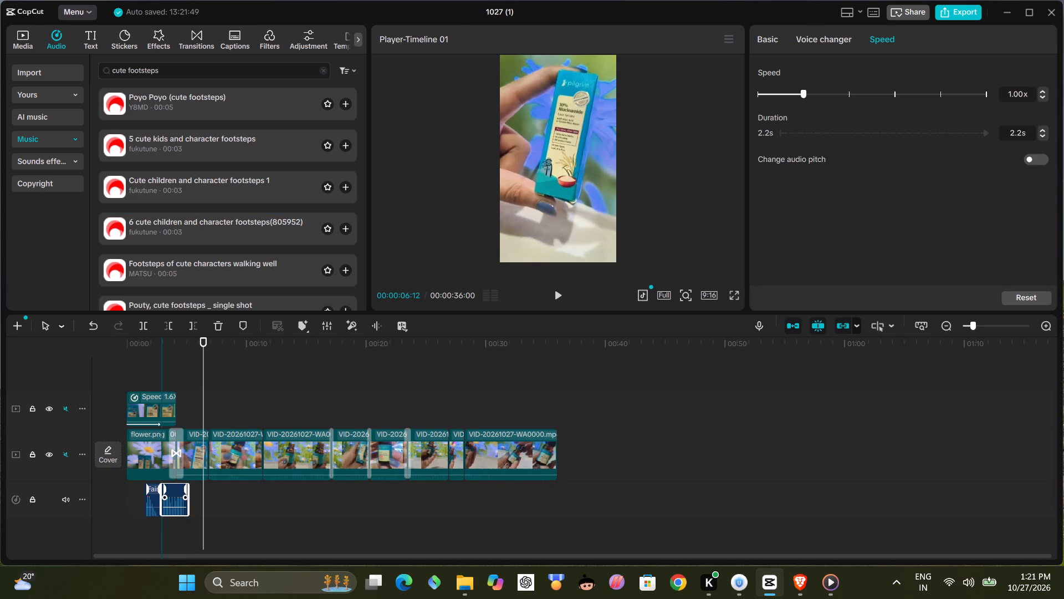
Shift the footsteps clip slightly later on the audio track and trim its end to a duration of 0.7 s.
drag(171, 501, 174, 501)
drag(195, 504, 194, 505)
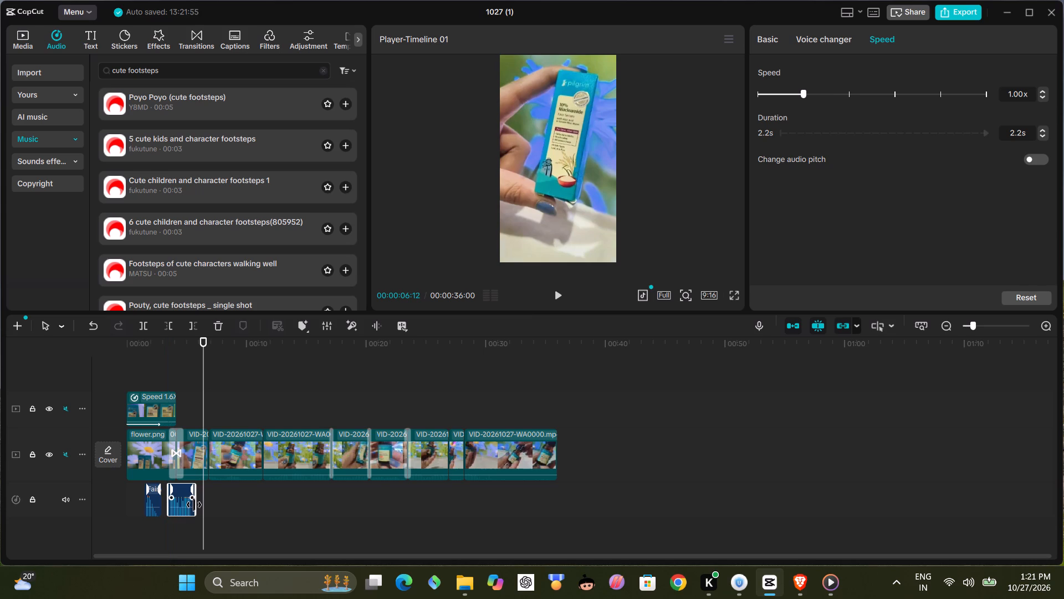
drag(194, 505, 174, 507)
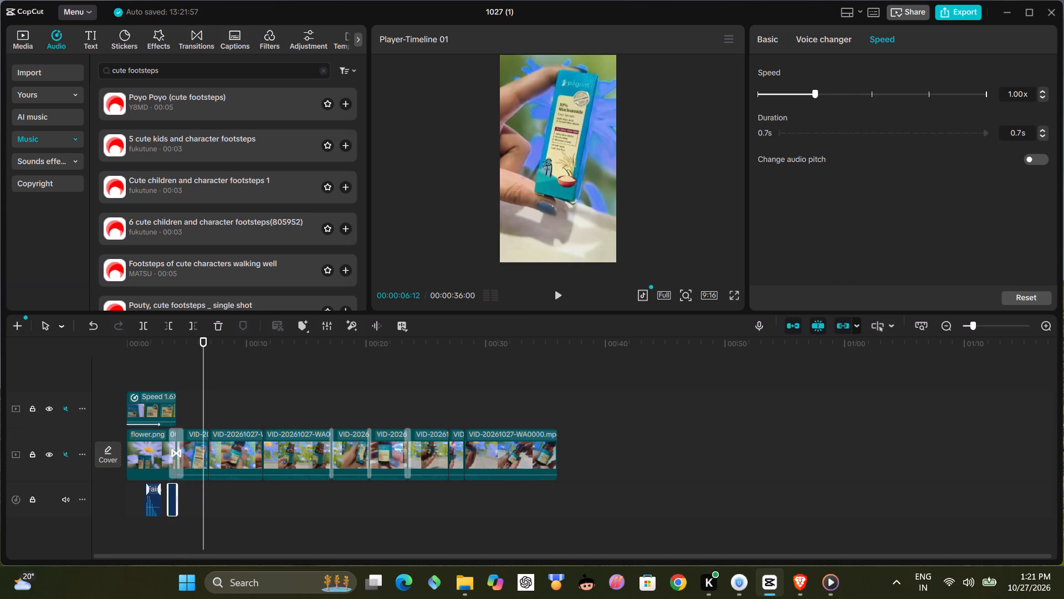
Play the opening from just under two seconds in to check the shortened footsteps sound against the clips.
click(147, 374)
click(560, 296)
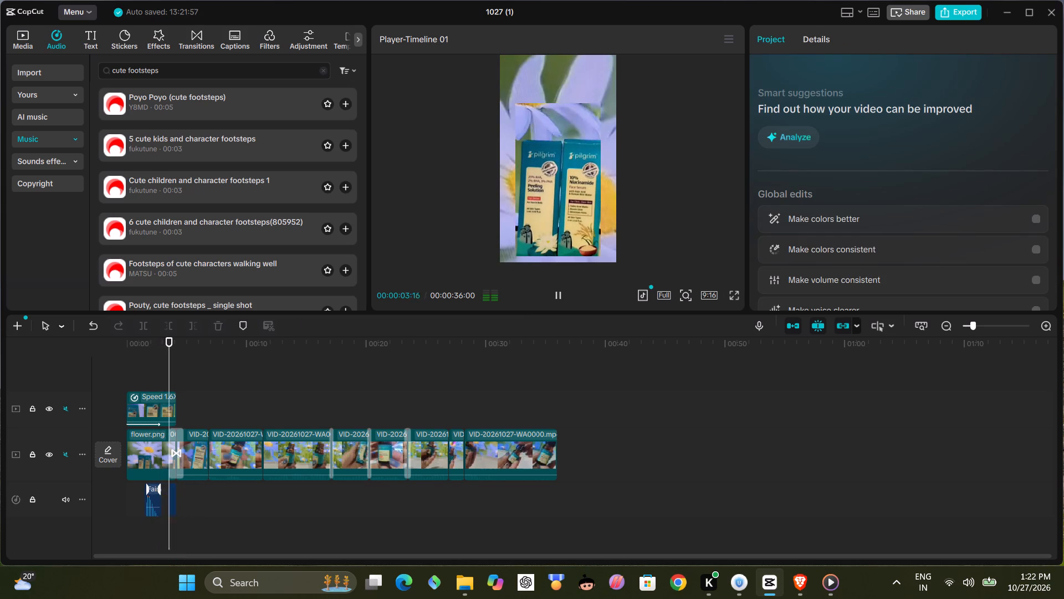
click(560, 295)
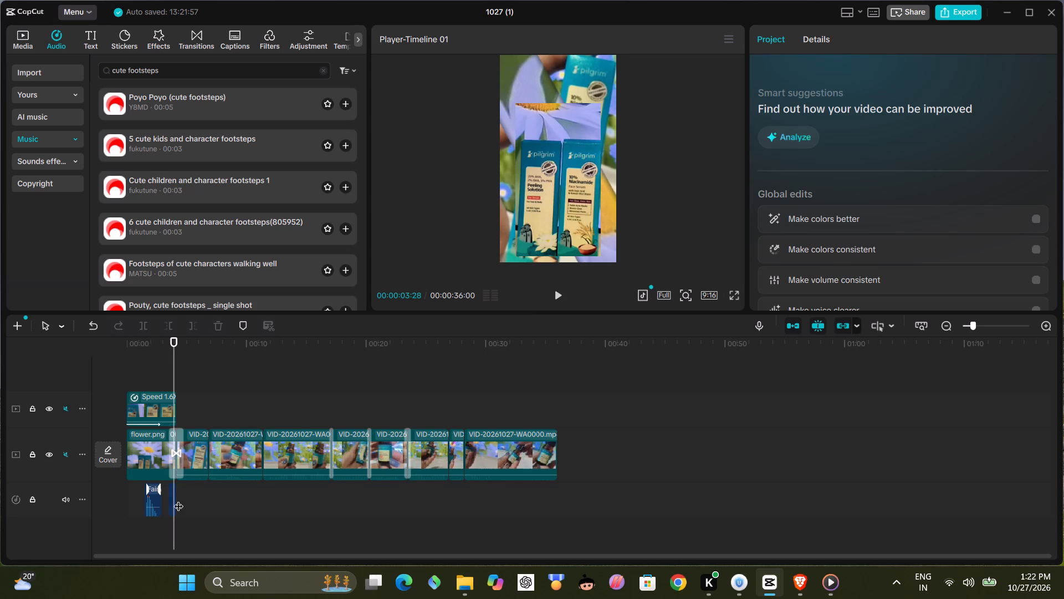
Move the footsteps clip later so it starts at about 5 seconds, under the video clip following the first transition.
click(172, 496)
drag(172, 498, 175, 498)
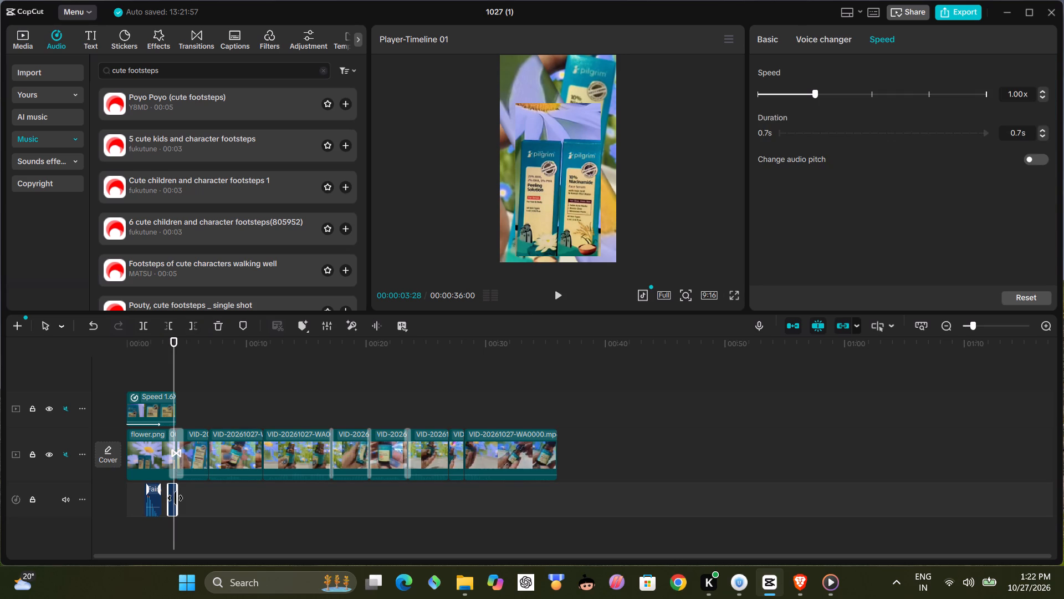
drag(175, 498, 188, 504)
Play the timeline from 00:00:03:15 to check the footsteps timing and watch the clips that follow.
click(166, 358)
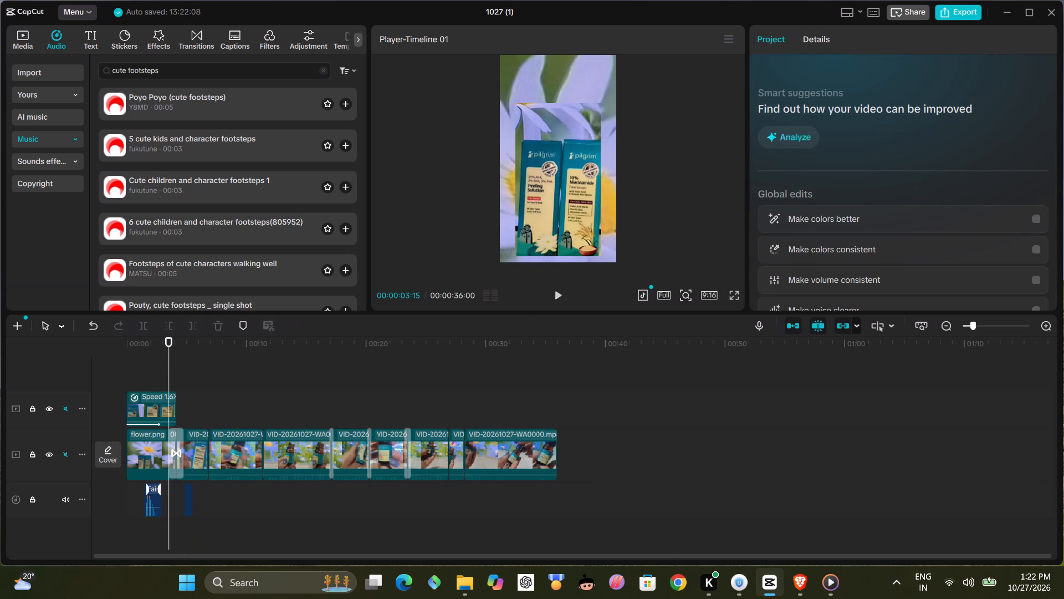
click(558, 297)
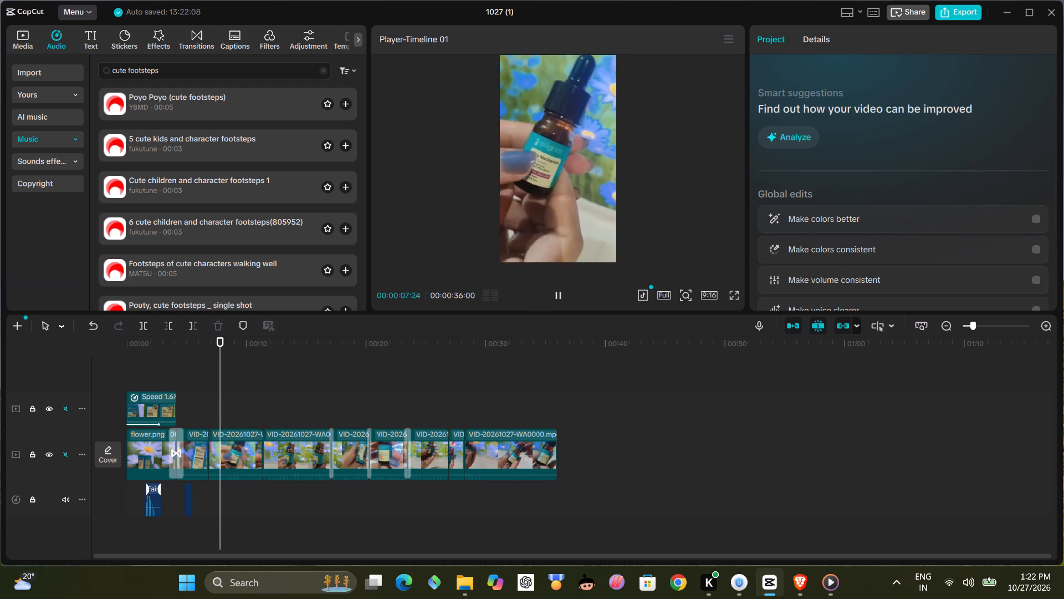
click(558, 296)
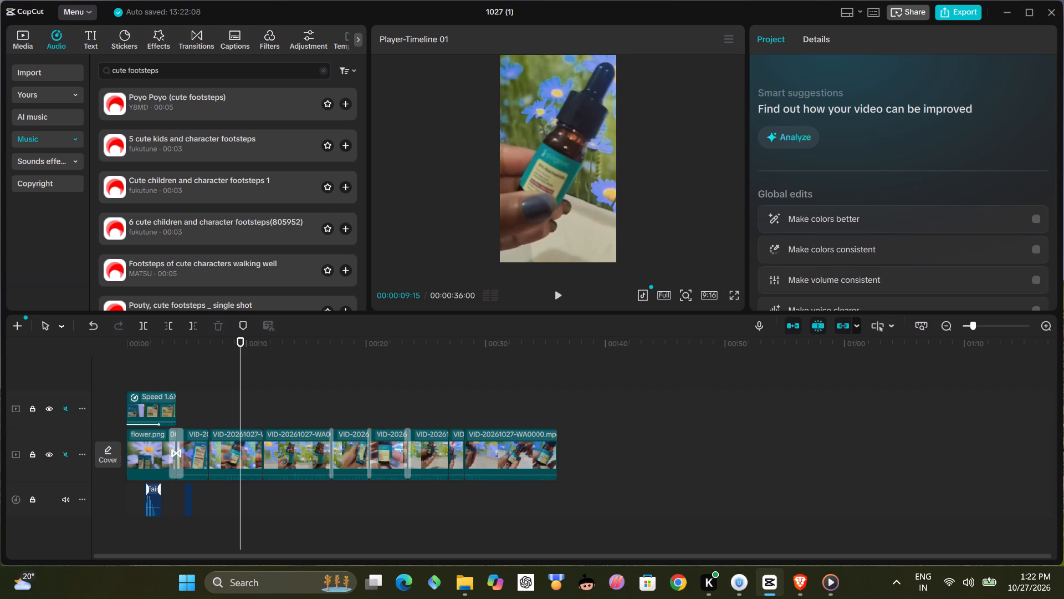
Replace the audio library search with magic reveal.
triple_click(206, 68)
click(206, 68)
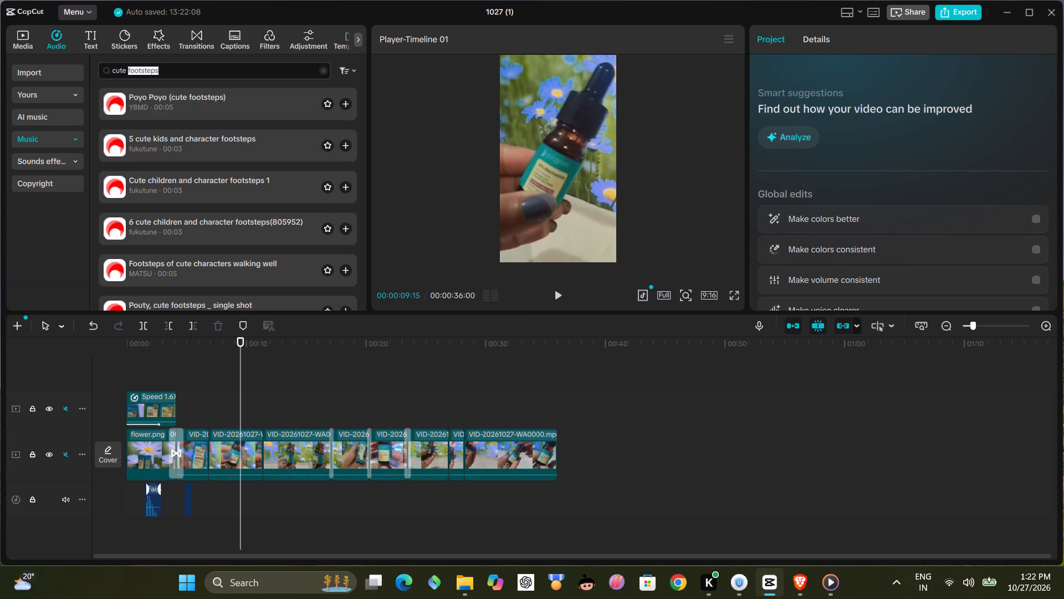
double_click(207, 68)
click(208, 69)
double_click(208, 69)
text(magic)
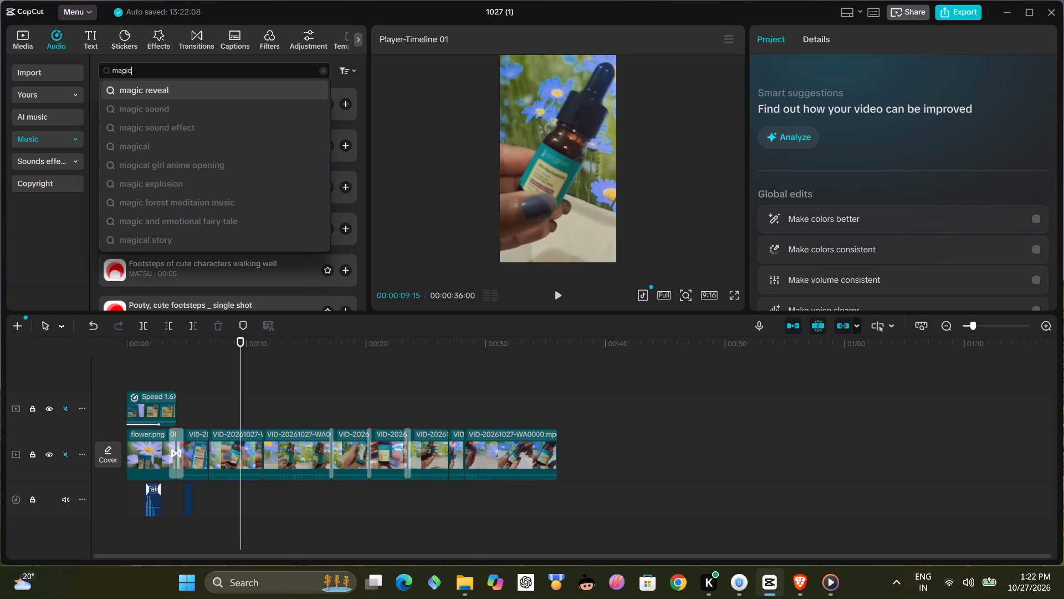
click(183, 90)
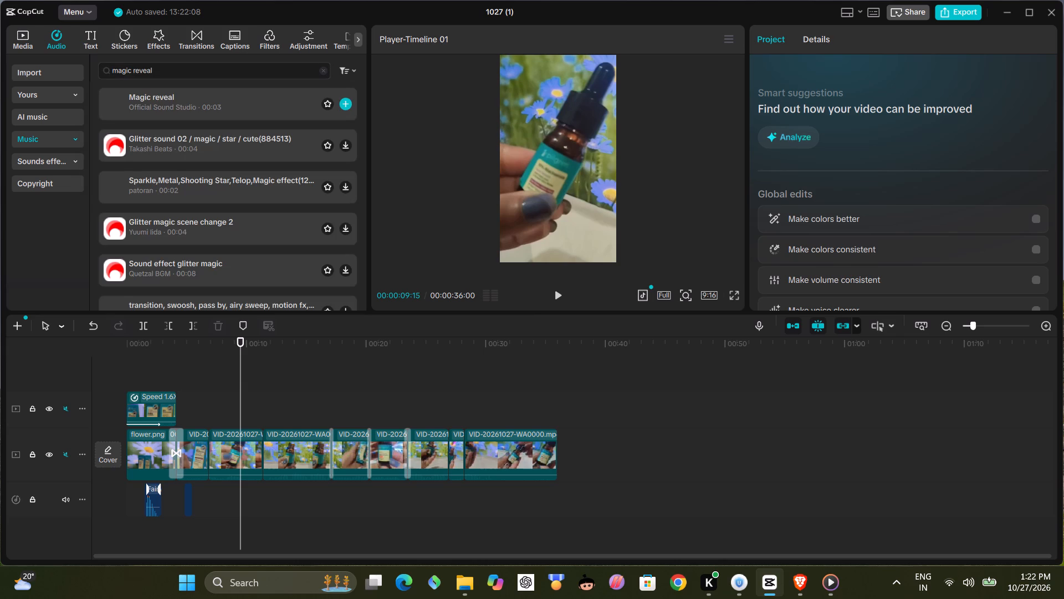
Audition Magic reveal, add it to the timeline at 00:00:09:15 and trim its end to a duration of 1.9 s.
click(116, 101)
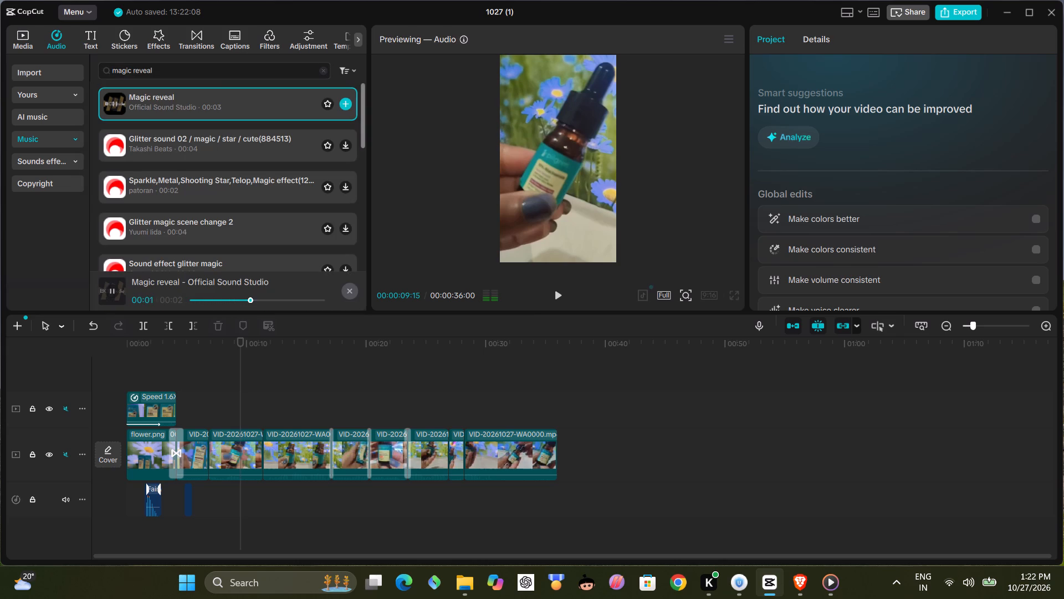
click(345, 102)
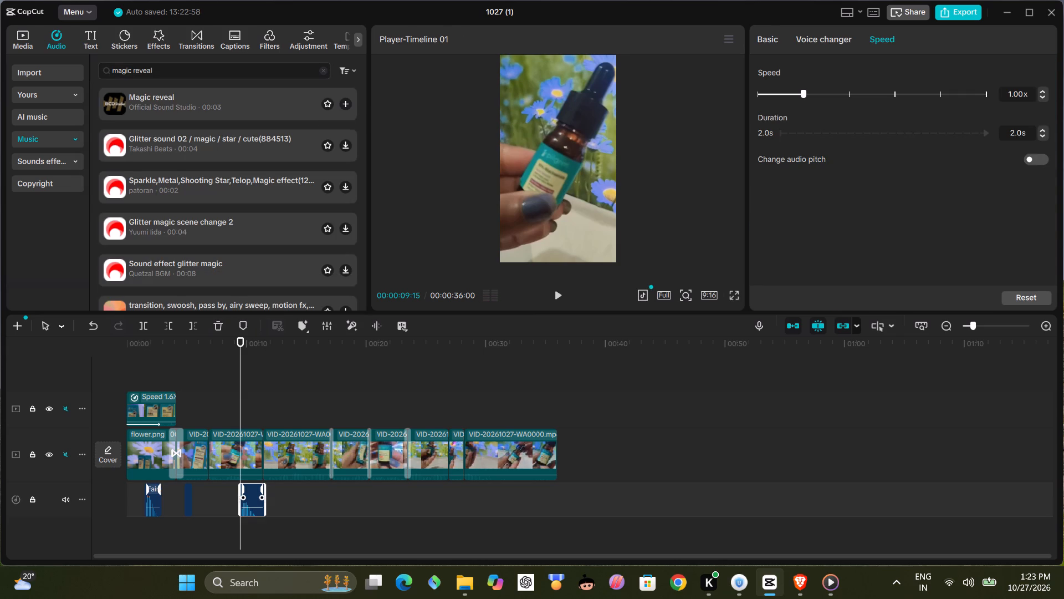
drag(265, 506, 259, 508)
Move the Magic reveal clip earlier so it starts at the video cut at about 7 seconds.
click(216, 401)
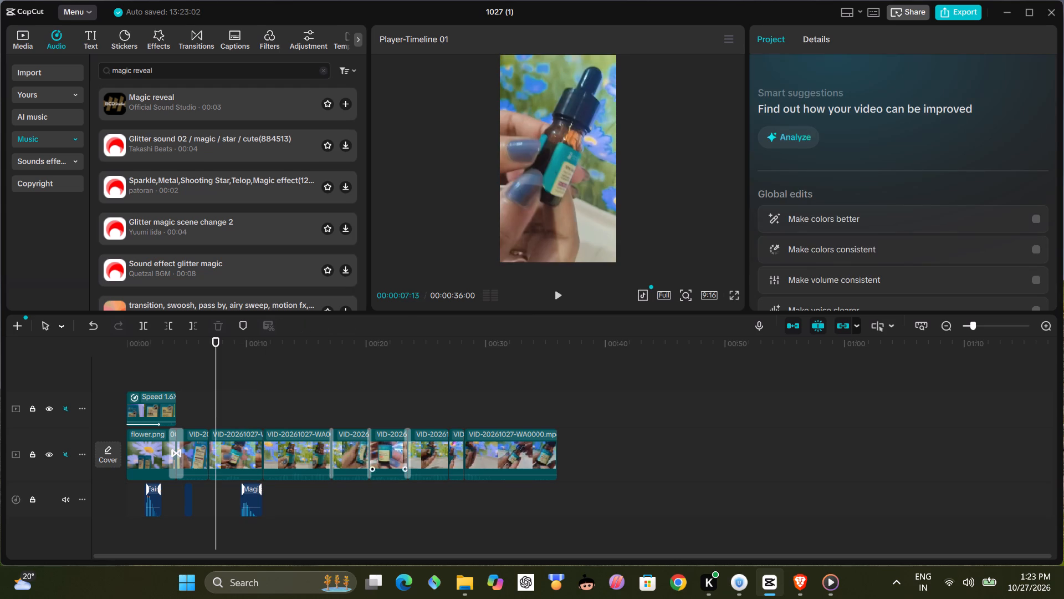
drag(254, 502, 228, 504)
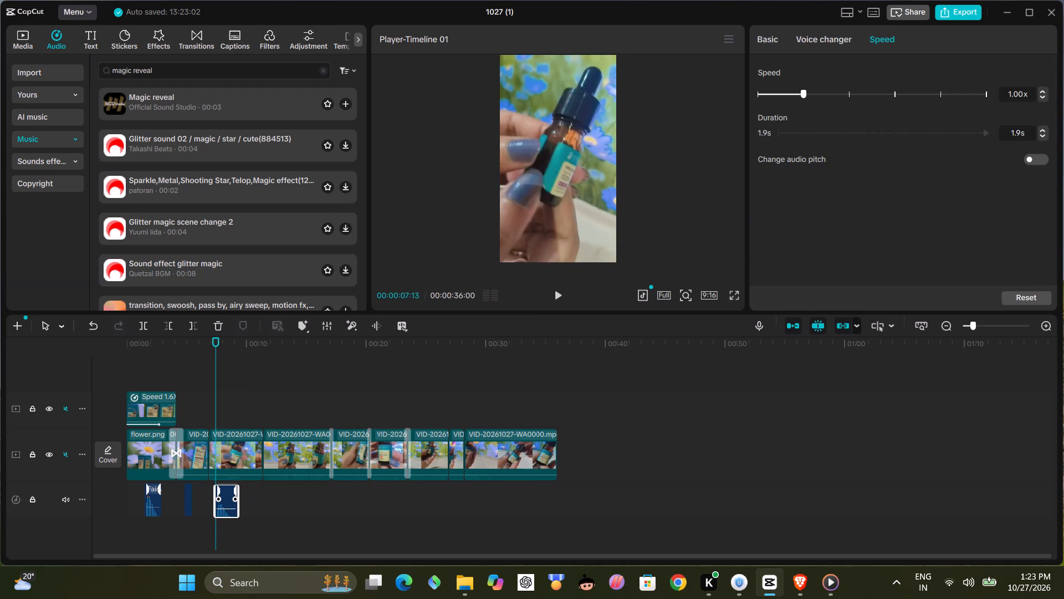
drag(228, 504, 224, 502)
Play the timeline from just before the Magic reveal clip to check its timing and review the following clips.
click(196, 407)
click(555, 296)
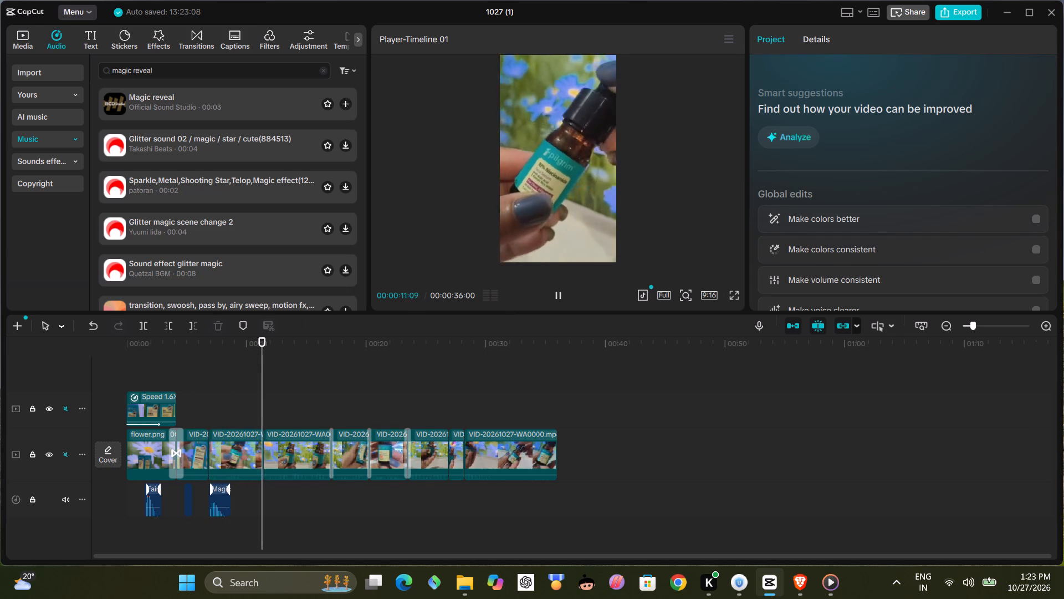
click(555, 296)
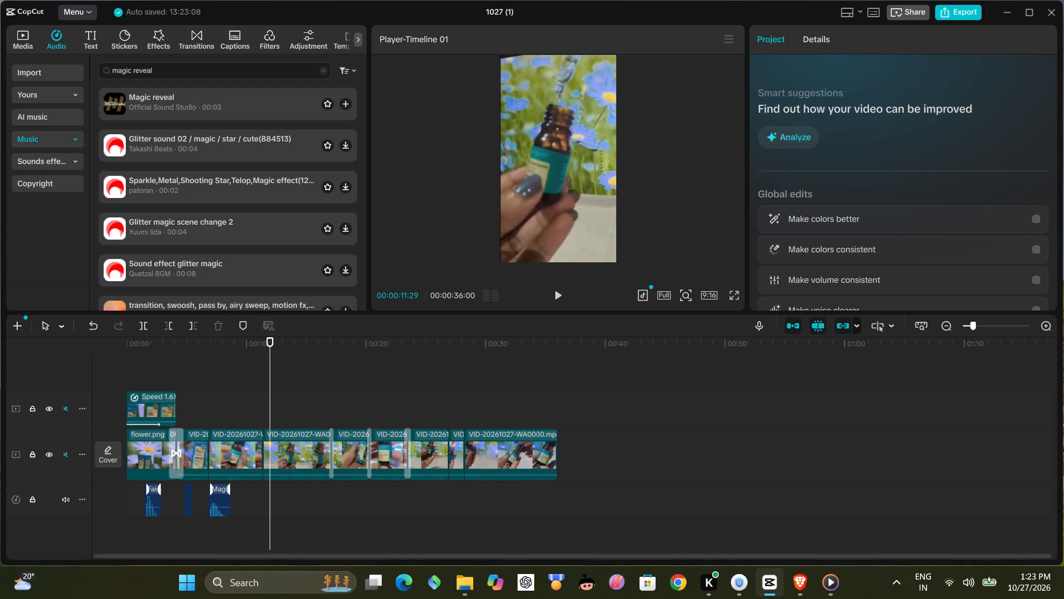
Replace the audio library search with drop sound.
triple_click(239, 73)
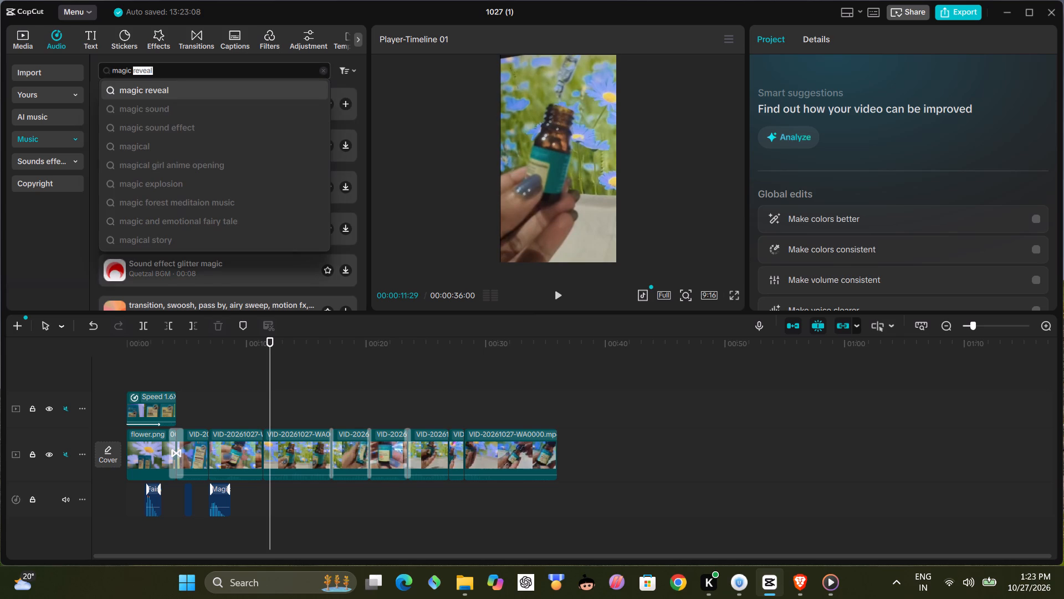
text(drop)
click(203, 88)
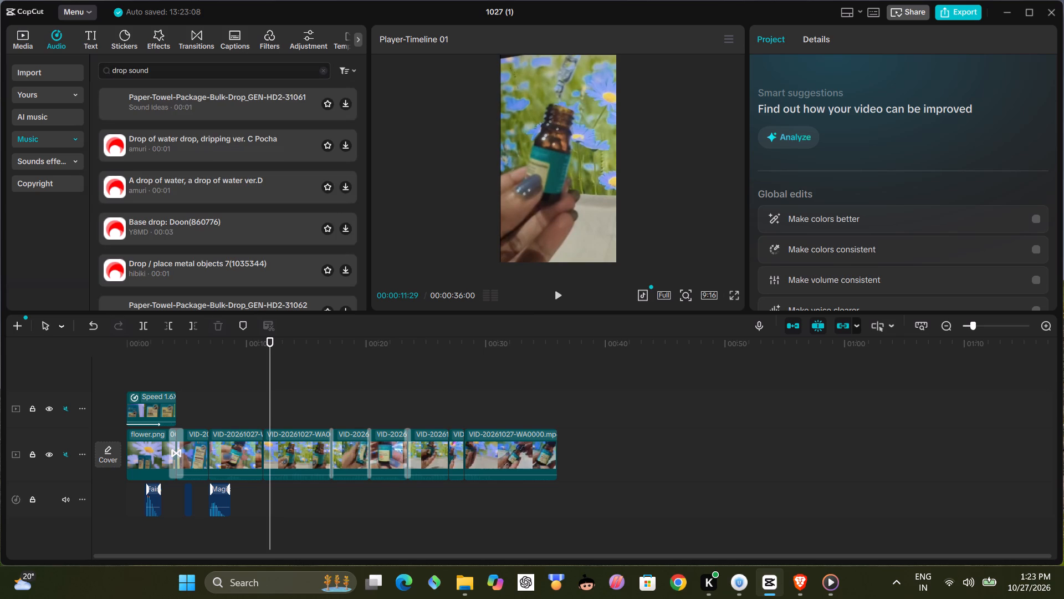
Audition the first drop sound results, from Paper-Towel-Package-Bulk-Drop_GEN-HD2-31061 through Drop / place metal objects 7(1035344).
click(115, 106)
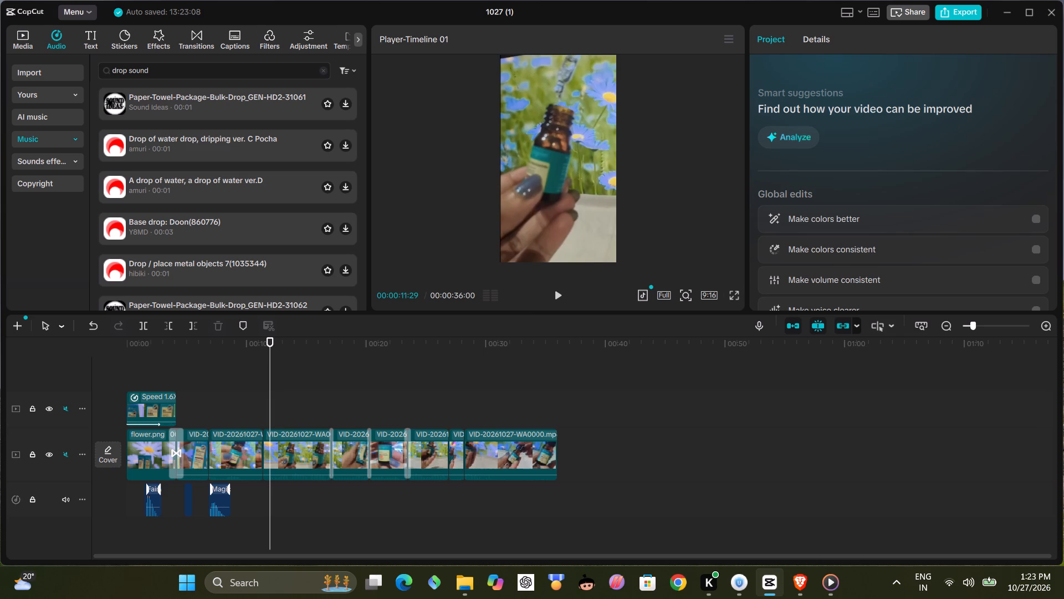
click(117, 103)
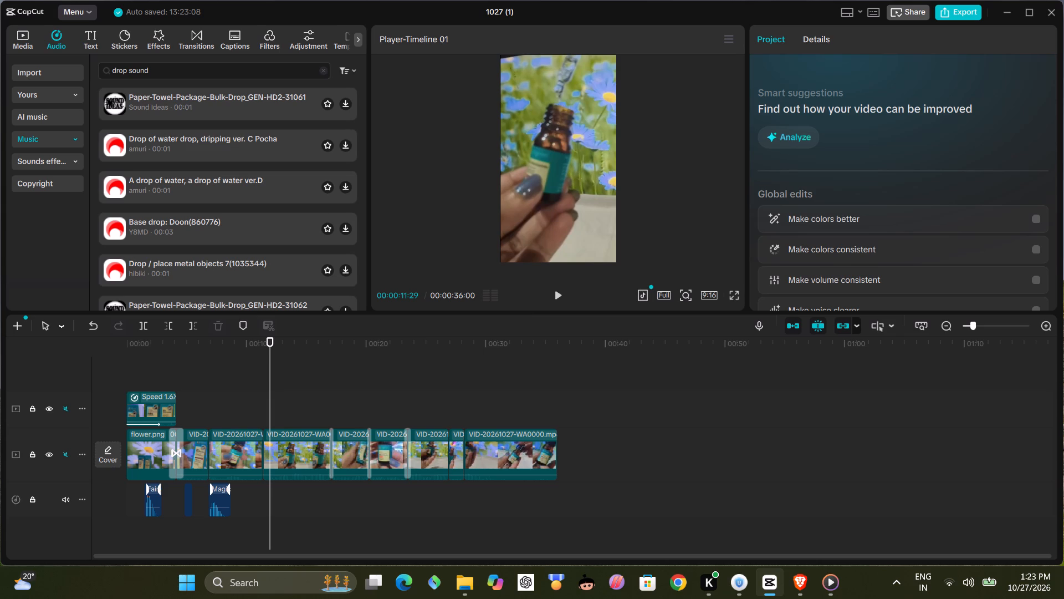
click(114, 101)
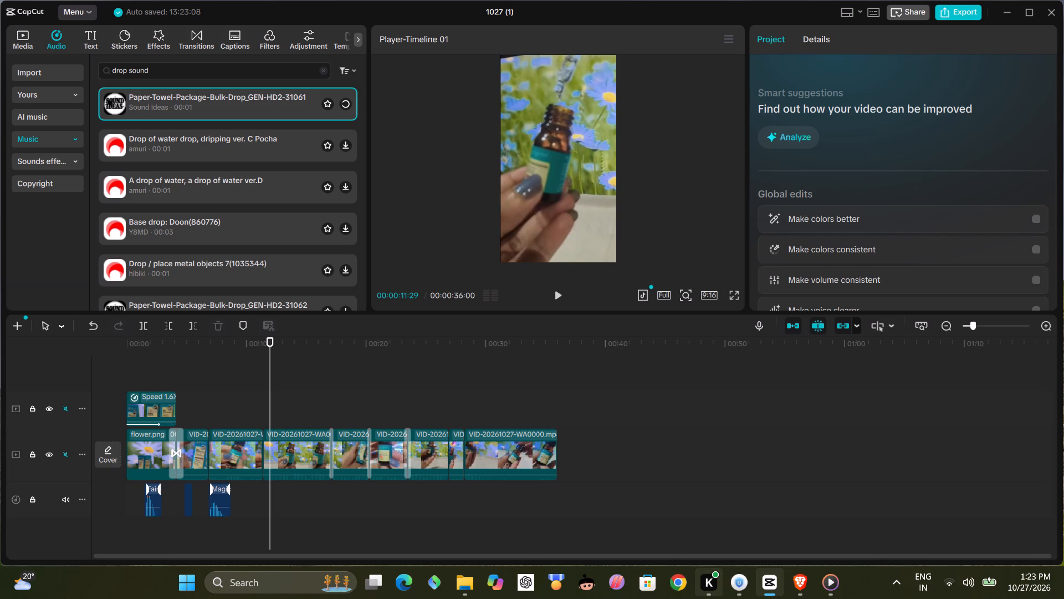
click(114, 146)
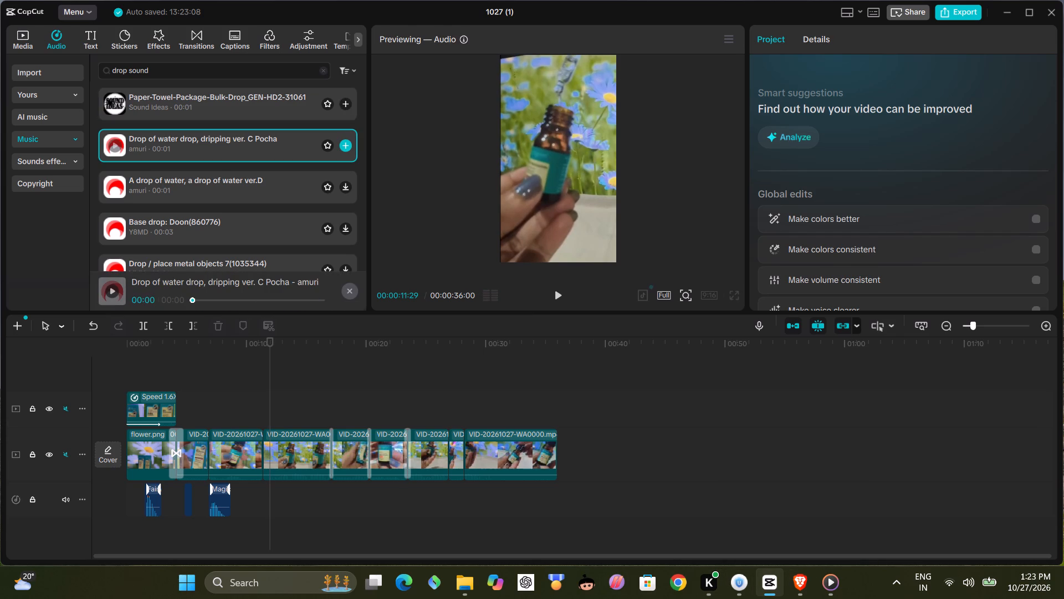
click(112, 184)
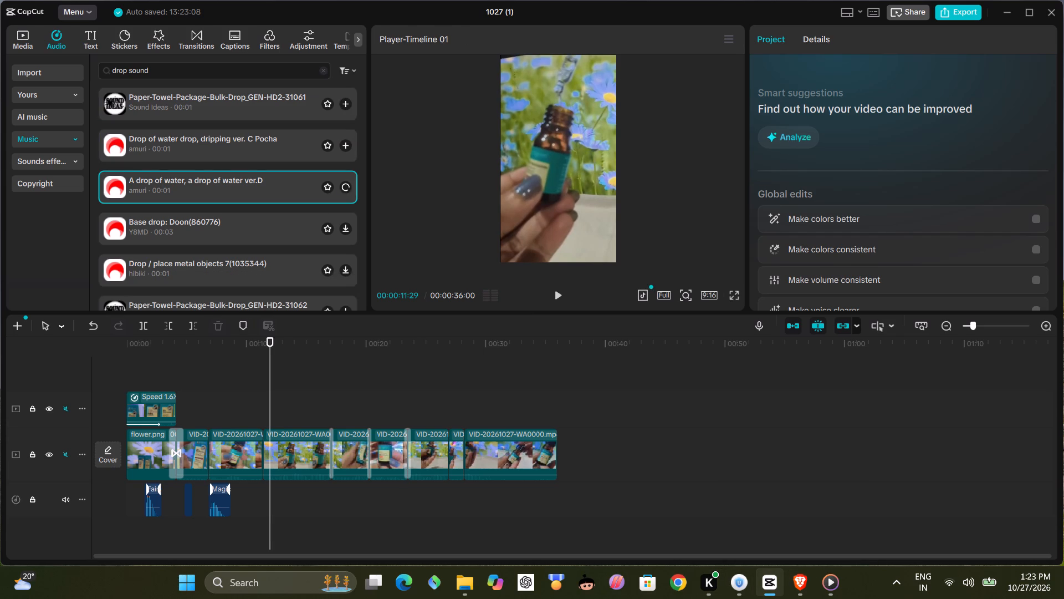
click(114, 229)
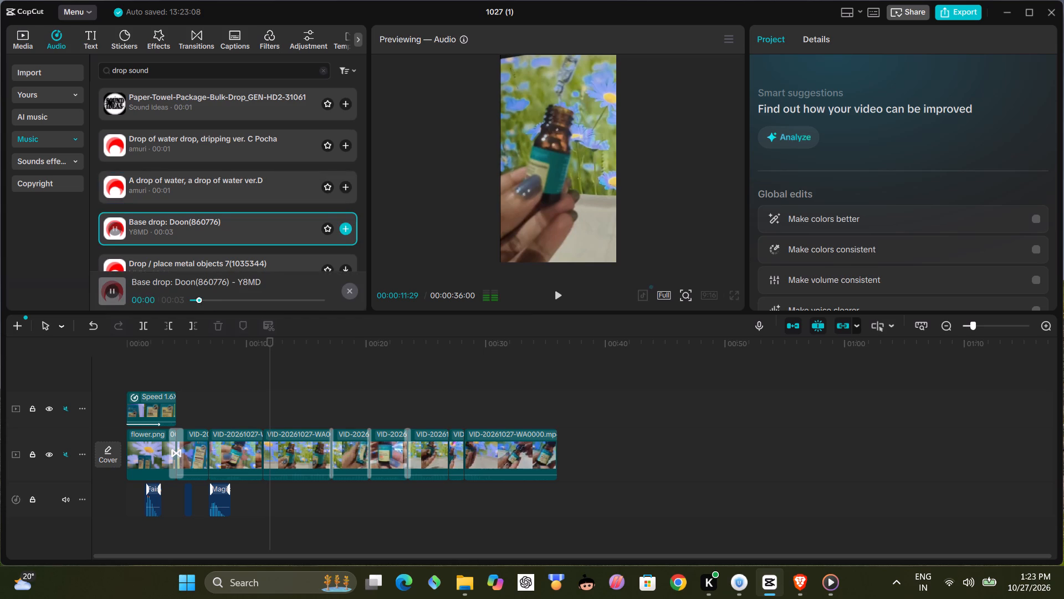
scroll(140, 228, down, 1)
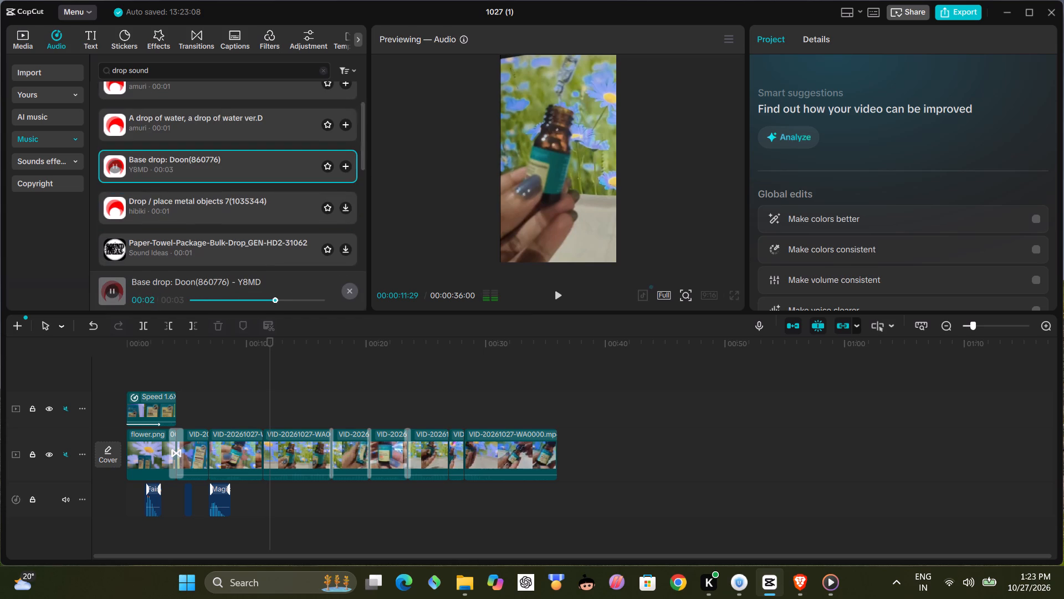
click(115, 205)
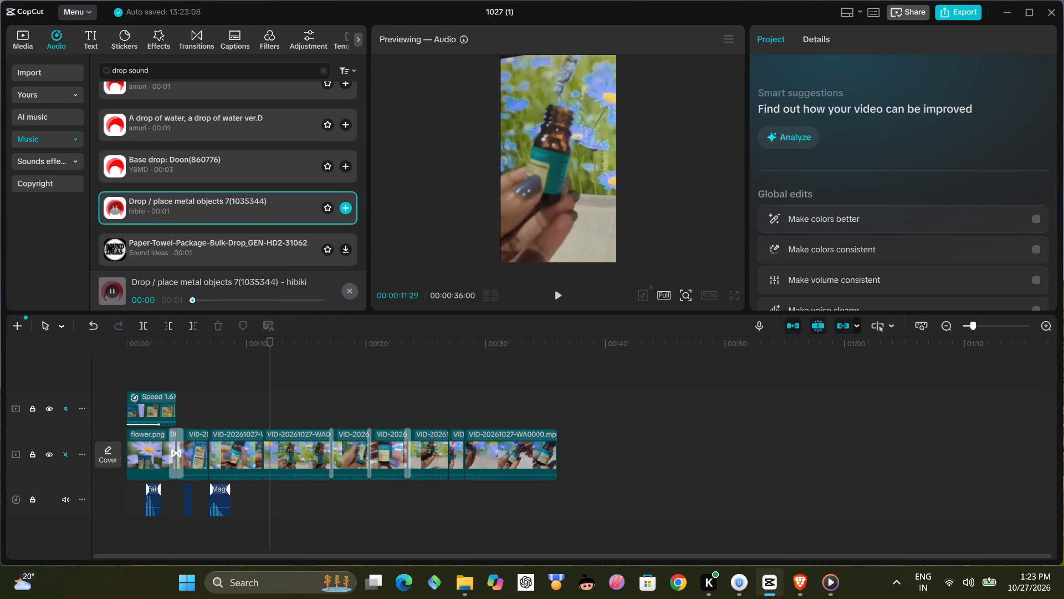
Audition further drop sound results, from Pot (water drop) through Bomb / Bomb Drop / Drop(969028).
scroll(117, 204, down, 2)
click(111, 210)
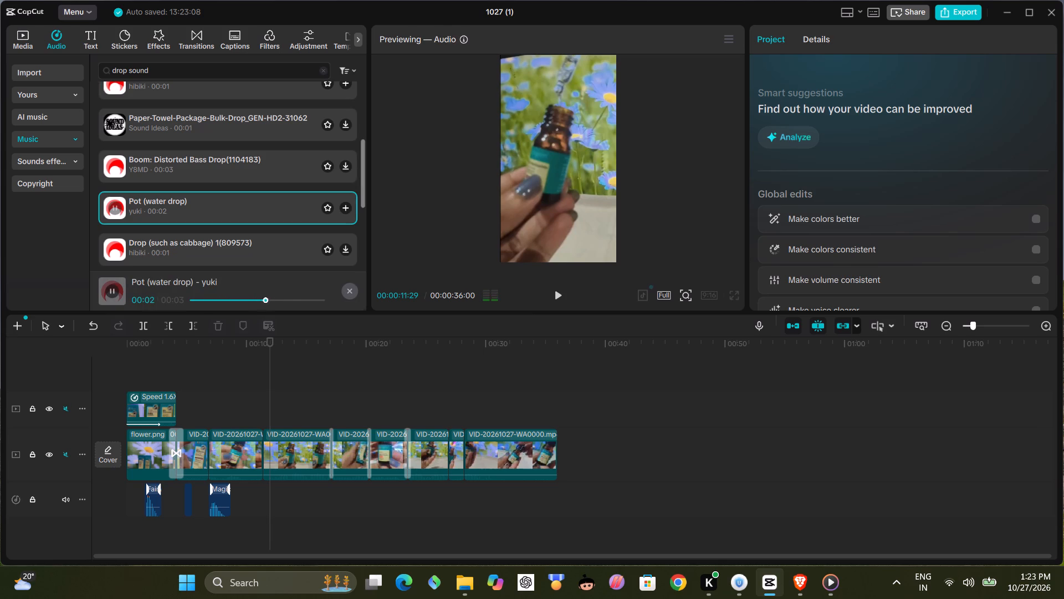
click(114, 250)
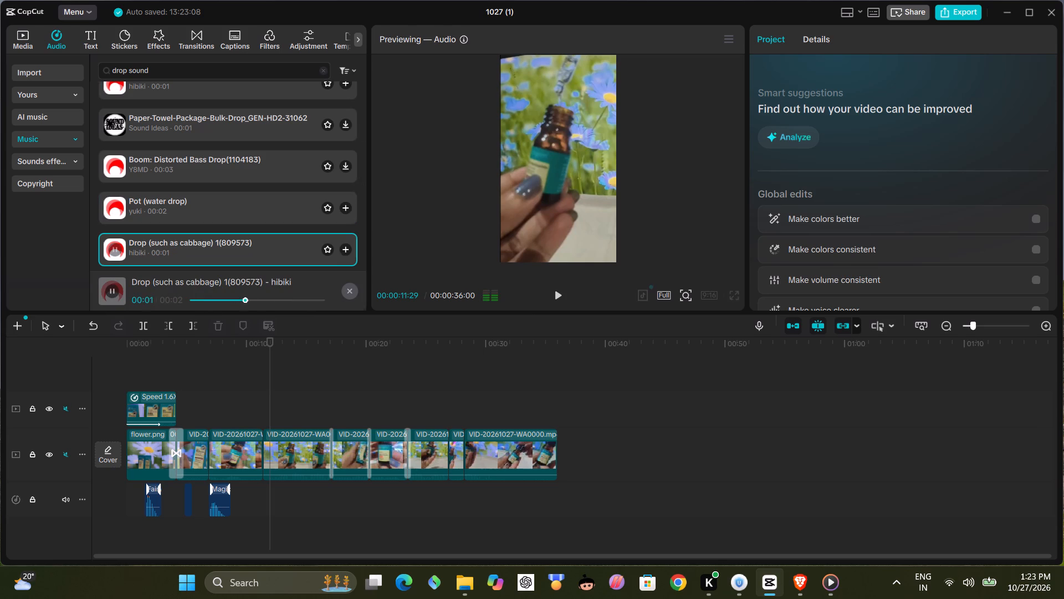
click(114, 160)
scroll(144, 169, down, 2)
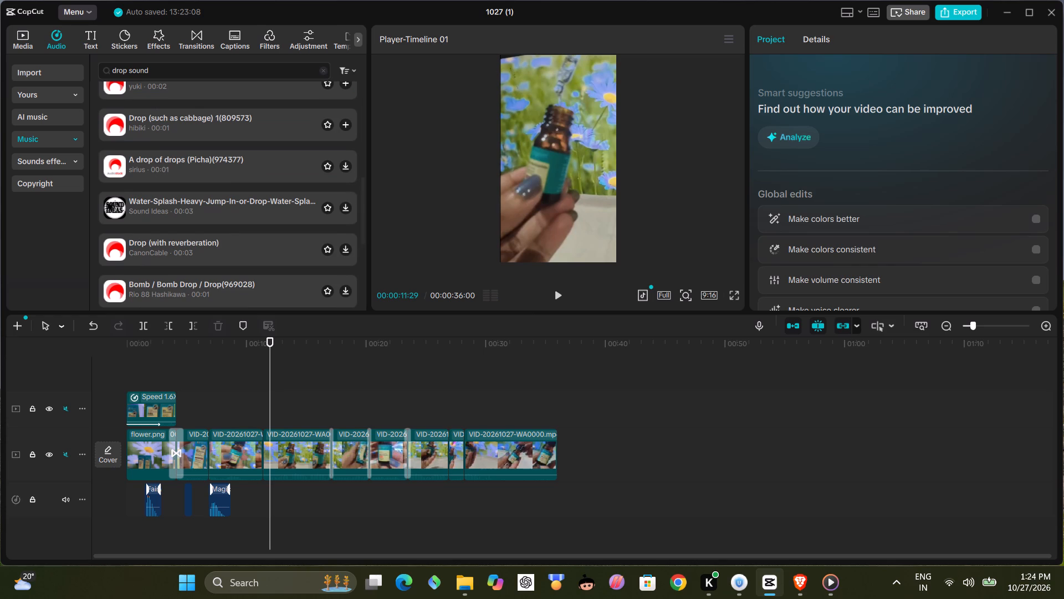
click(116, 164)
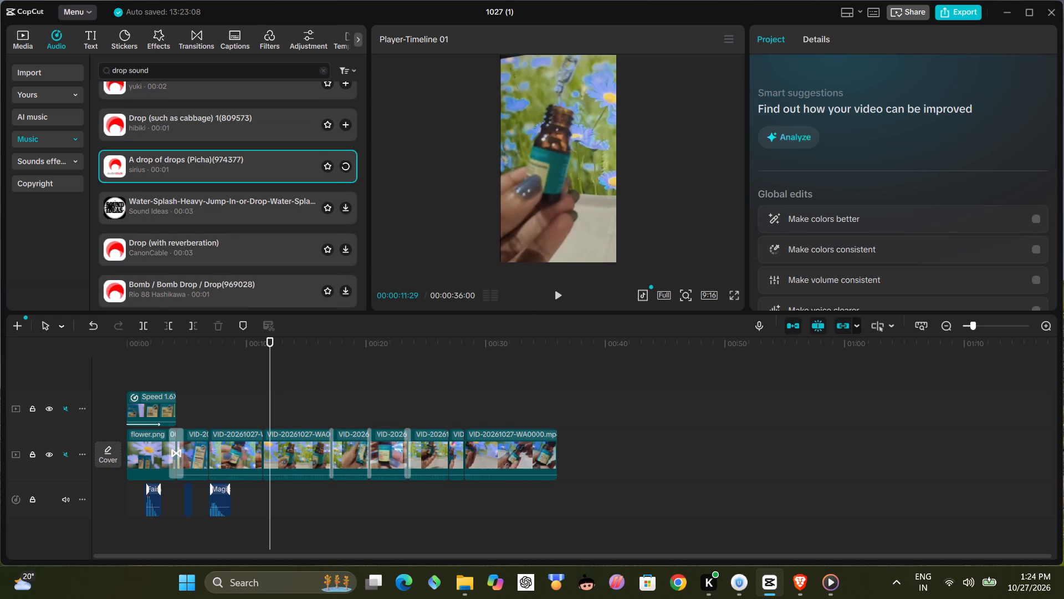
click(109, 126)
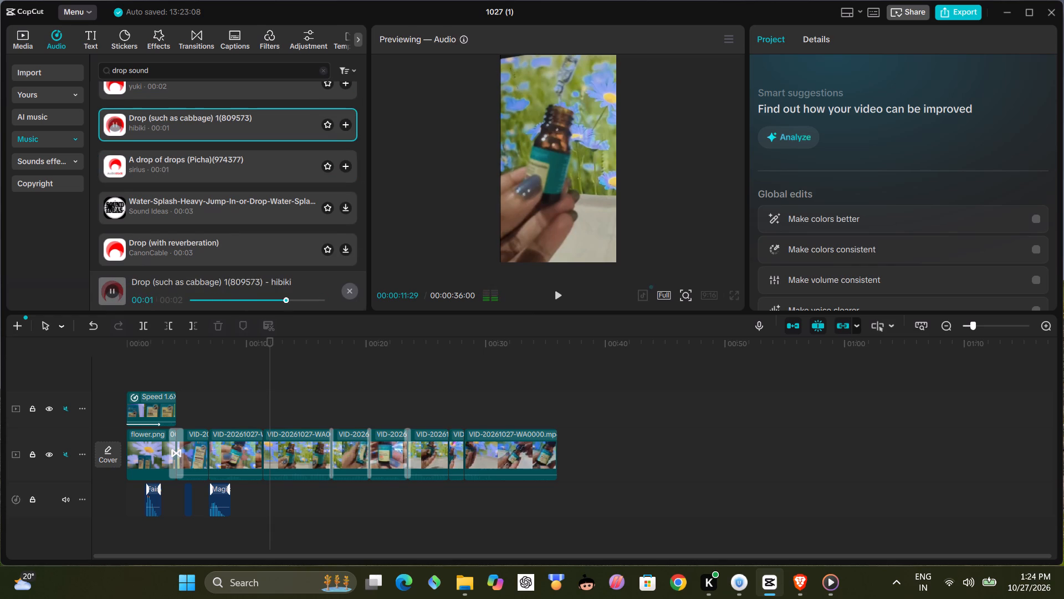
click(115, 243)
scroll(146, 211, down, 1)
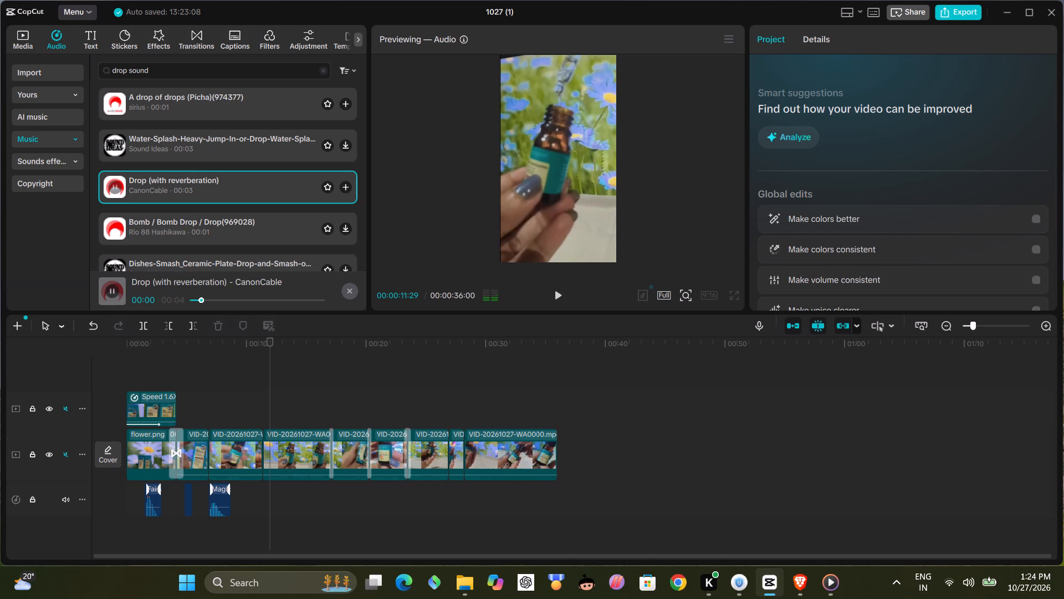
click(113, 229)
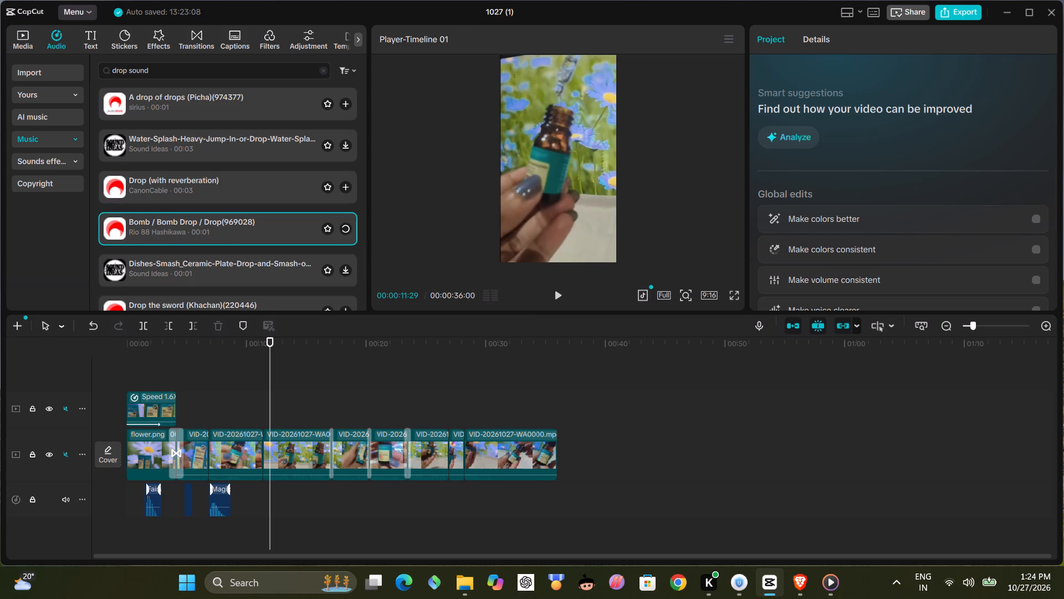
scroll(115, 226, down, 1)
scroll(131, 190, up, 2)
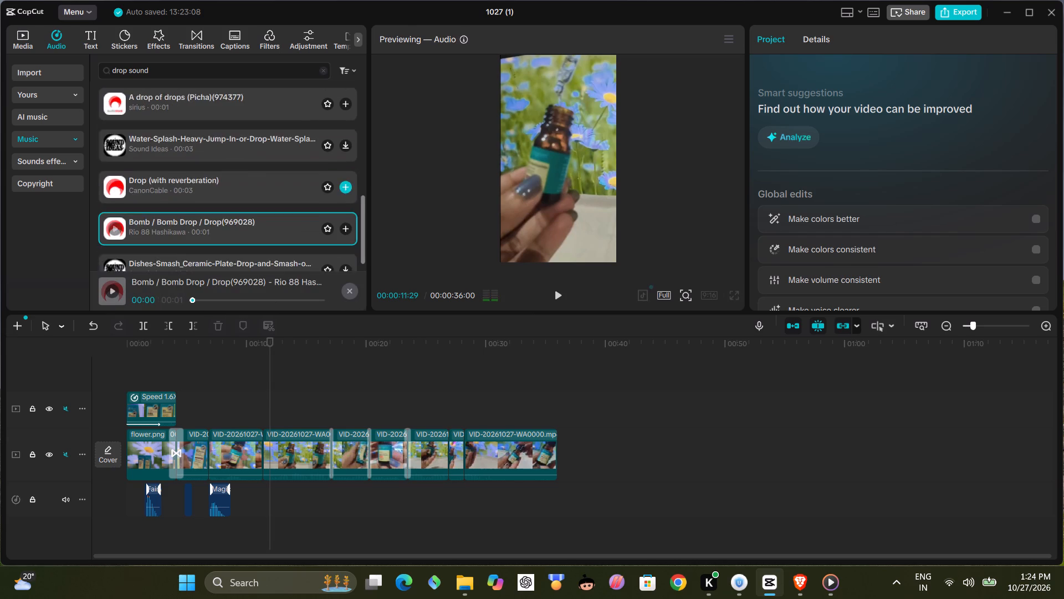
Re-audition the earlier results from Base drop: Doon(860776) through Pot (water drop) to compare them.
scroll(131, 197, up, 3)
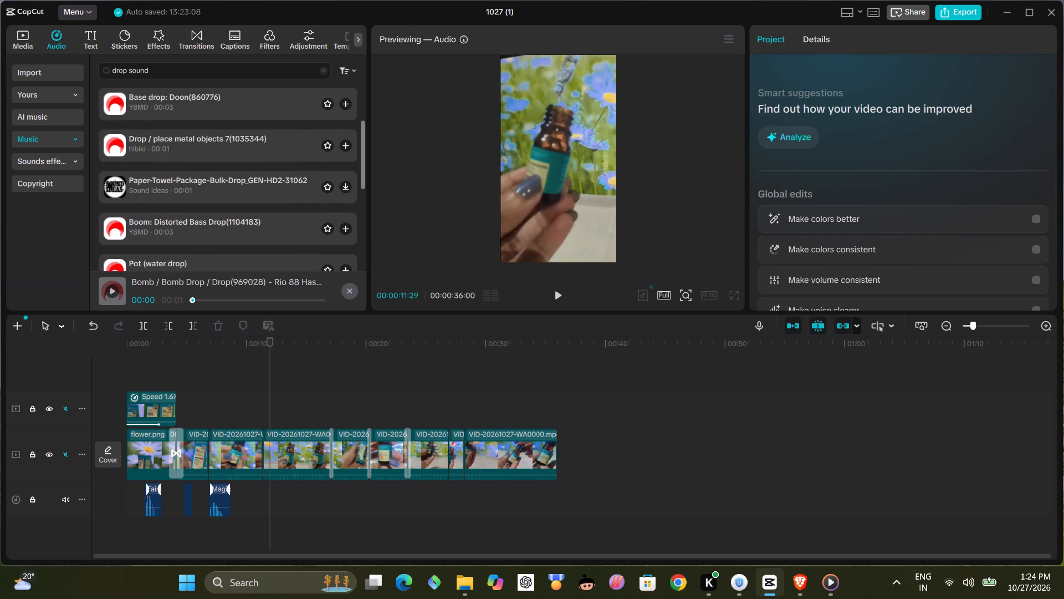
scroll(130, 198, up, 2)
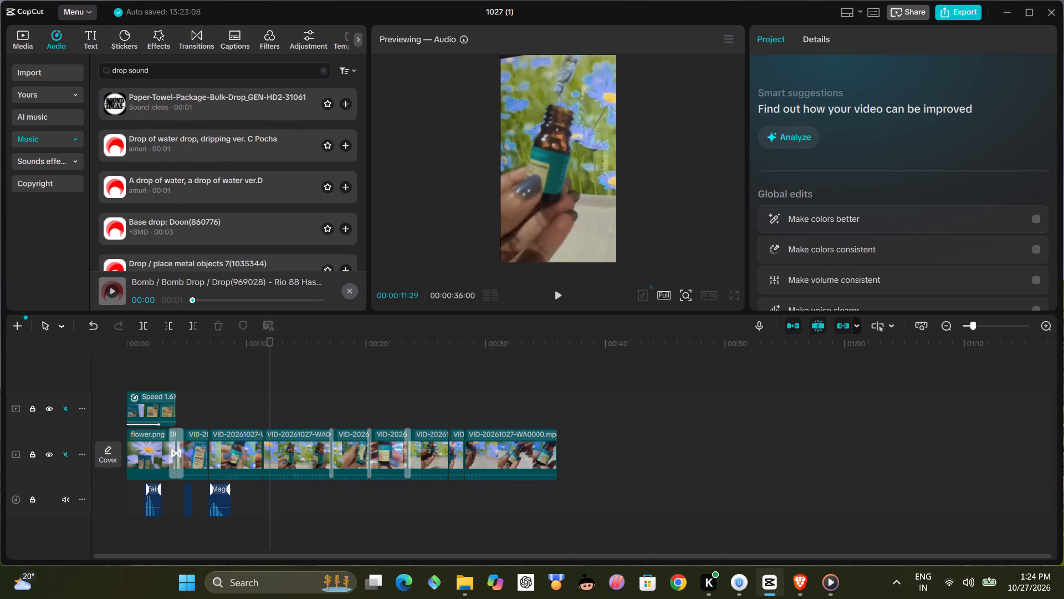
click(115, 222)
scroll(139, 207, down, 1)
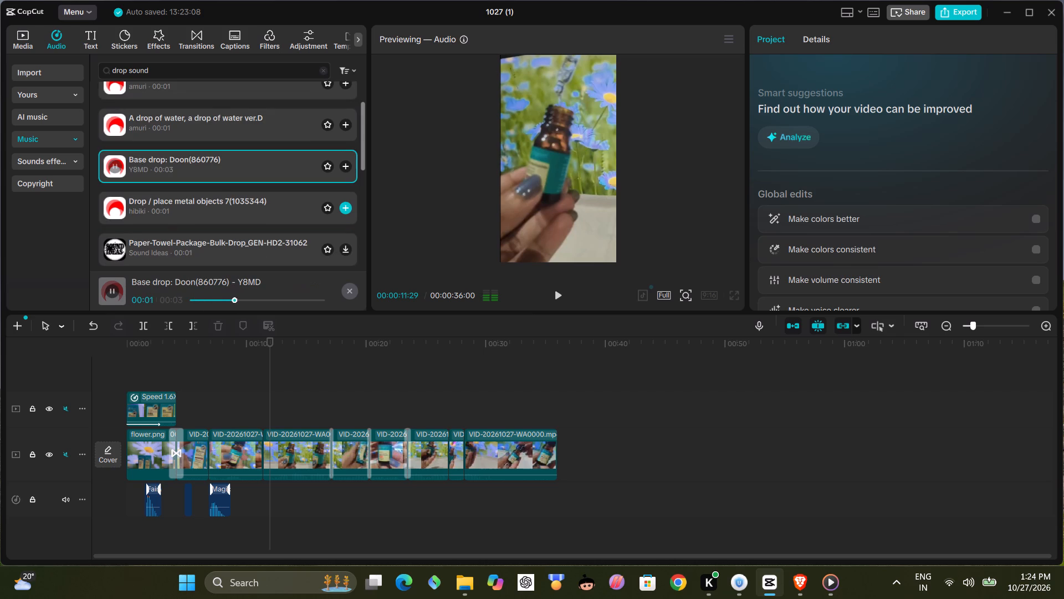
click(113, 201)
scroll(142, 195, down, 1)
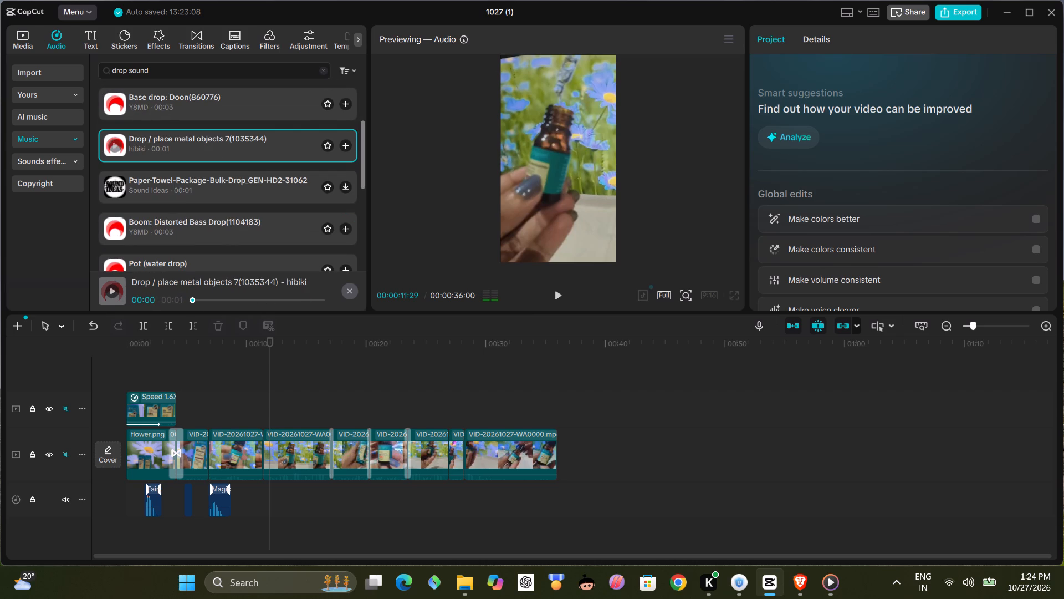
click(115, 229)
click(112, 260)
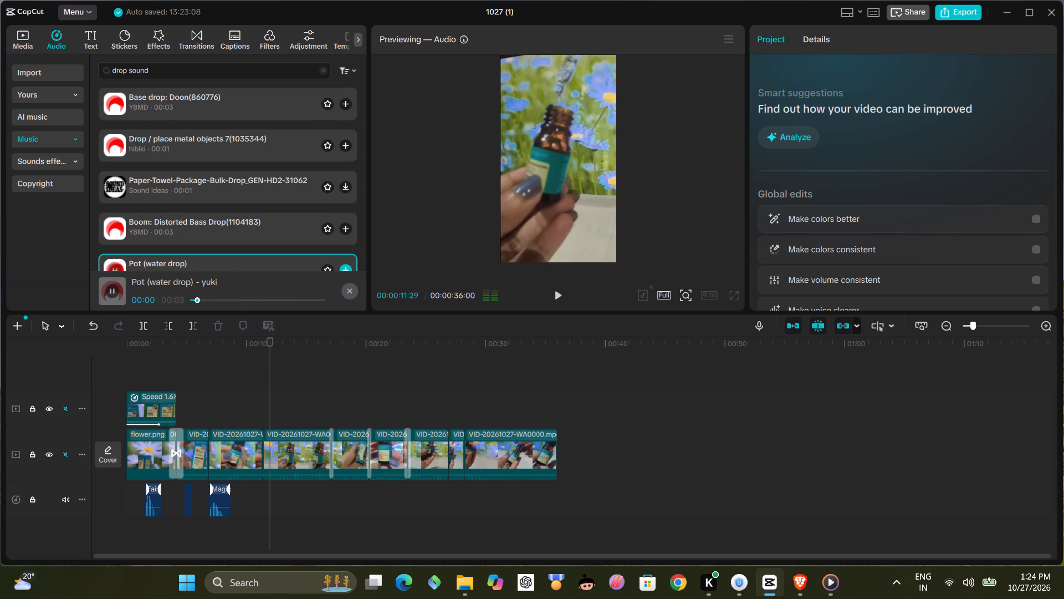
scroll(231, 231, down, 1)
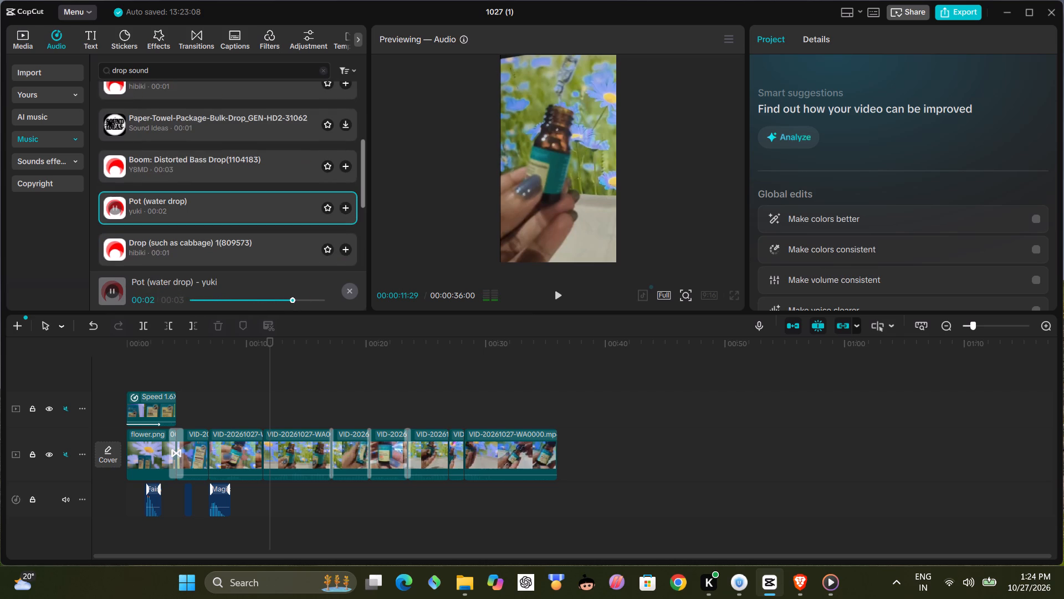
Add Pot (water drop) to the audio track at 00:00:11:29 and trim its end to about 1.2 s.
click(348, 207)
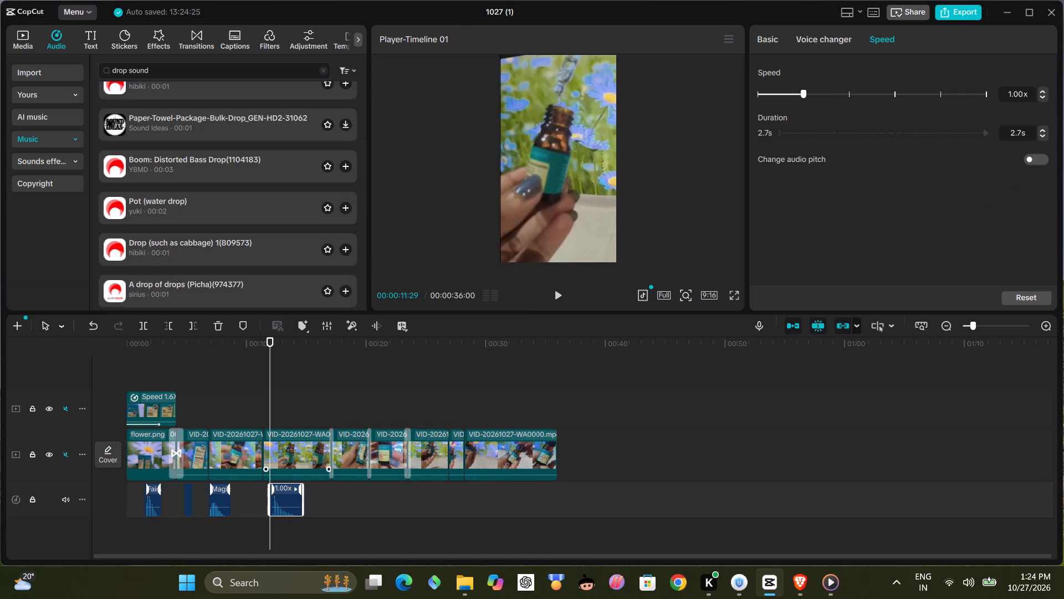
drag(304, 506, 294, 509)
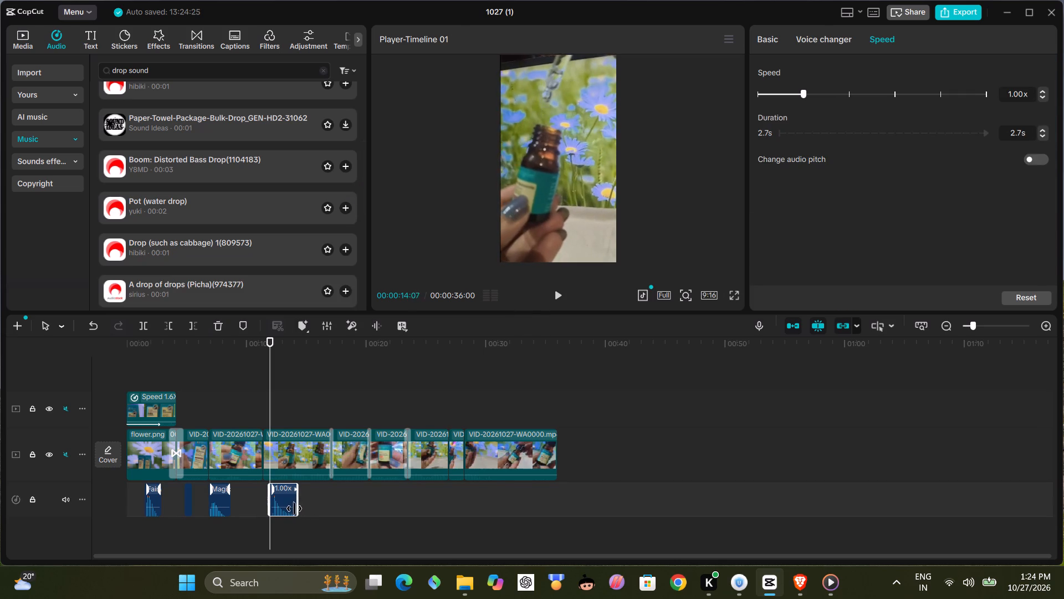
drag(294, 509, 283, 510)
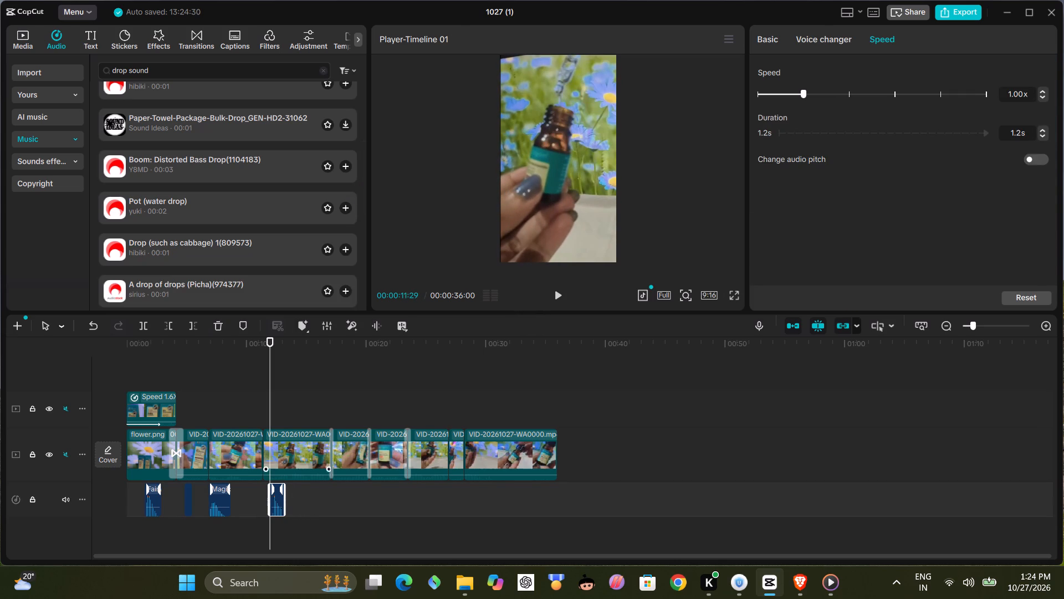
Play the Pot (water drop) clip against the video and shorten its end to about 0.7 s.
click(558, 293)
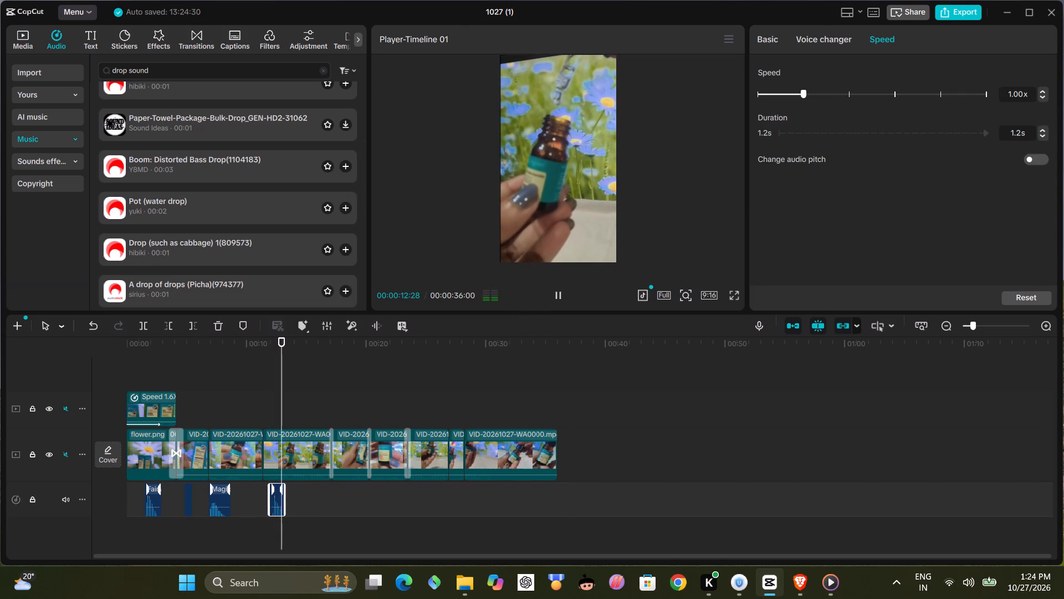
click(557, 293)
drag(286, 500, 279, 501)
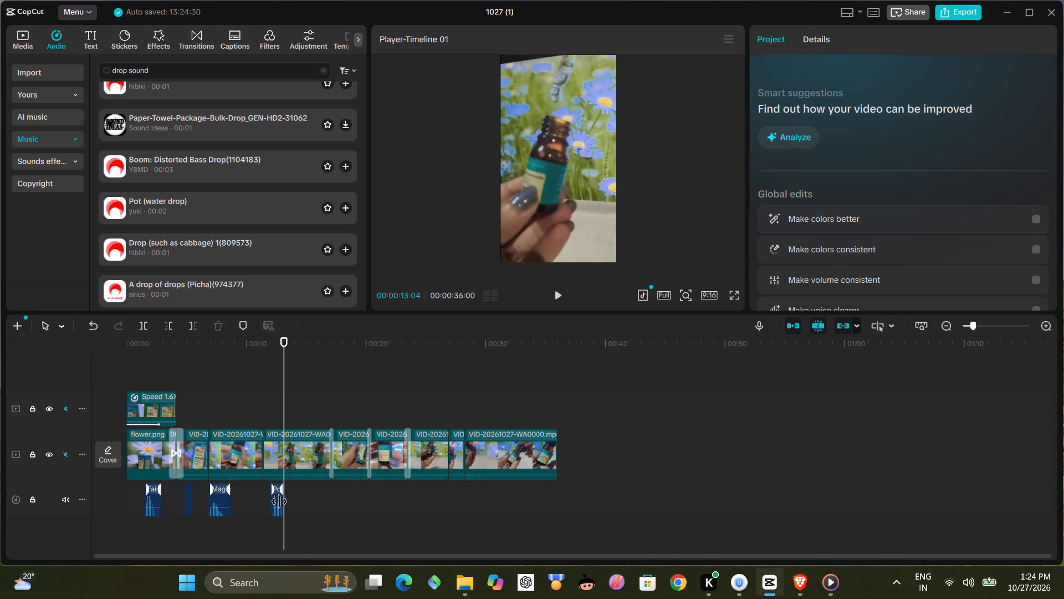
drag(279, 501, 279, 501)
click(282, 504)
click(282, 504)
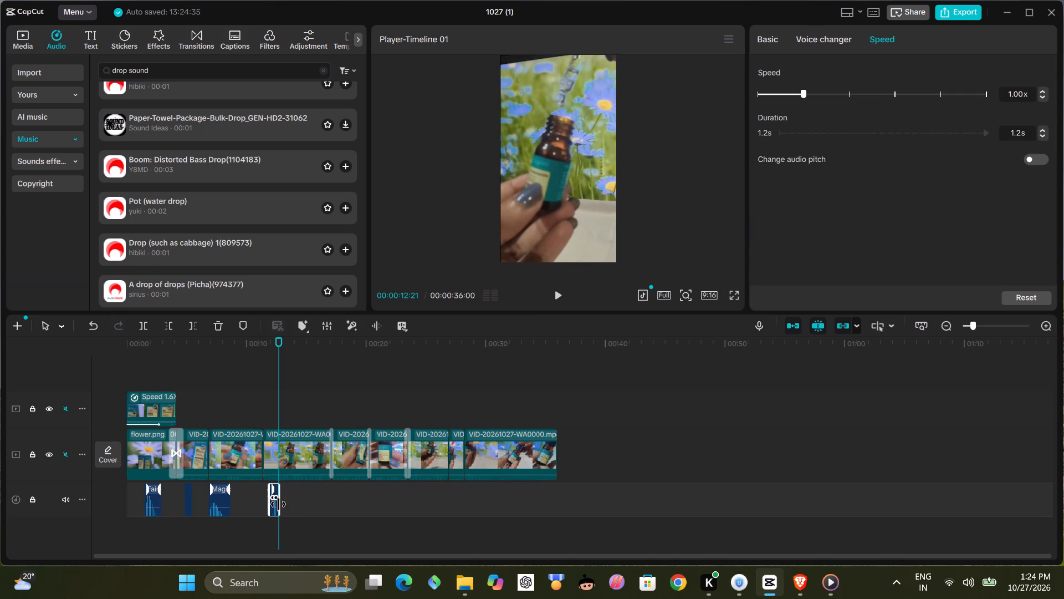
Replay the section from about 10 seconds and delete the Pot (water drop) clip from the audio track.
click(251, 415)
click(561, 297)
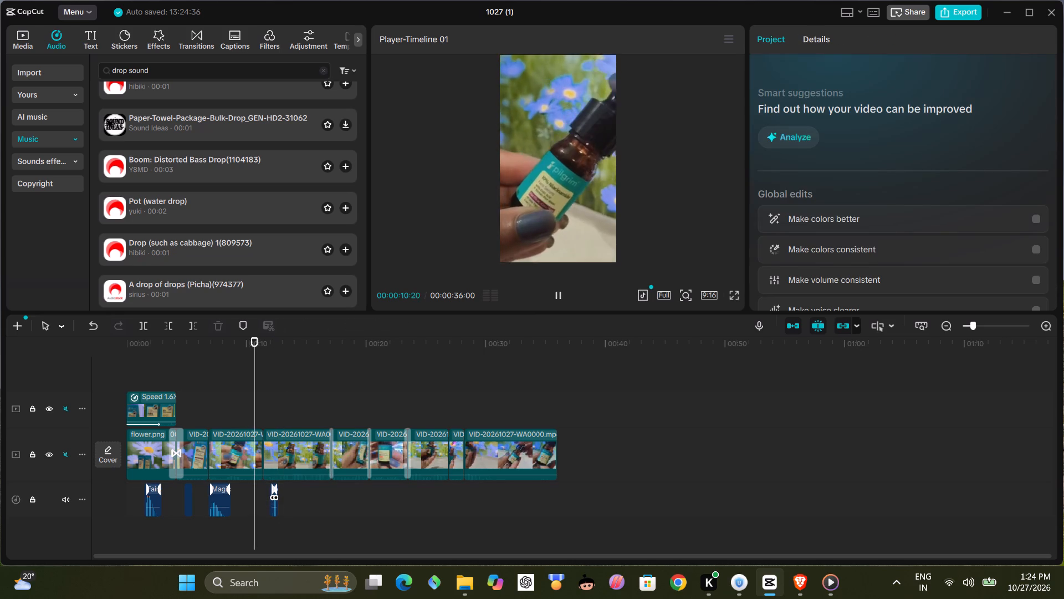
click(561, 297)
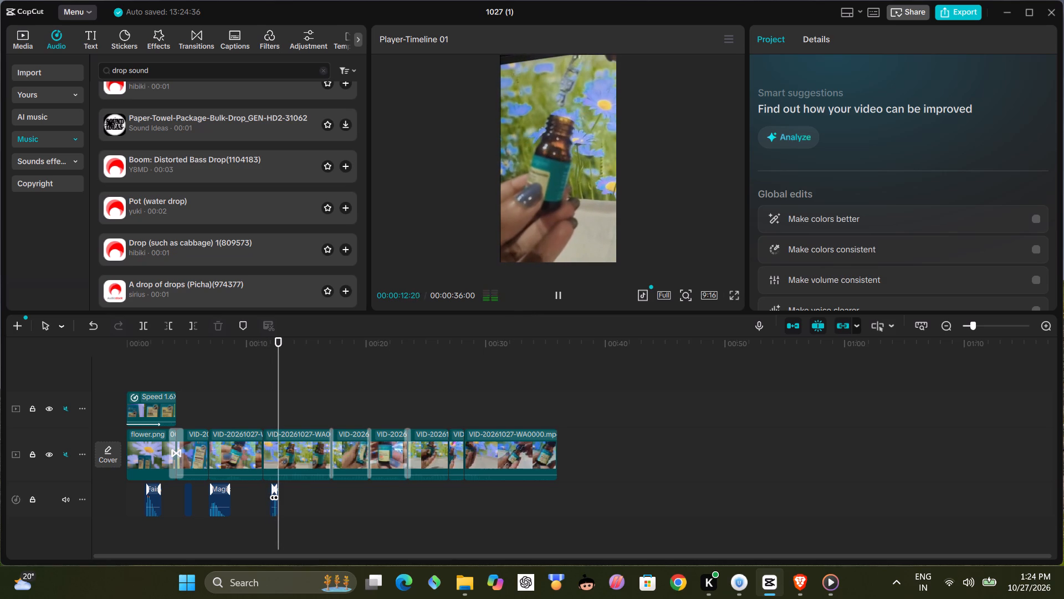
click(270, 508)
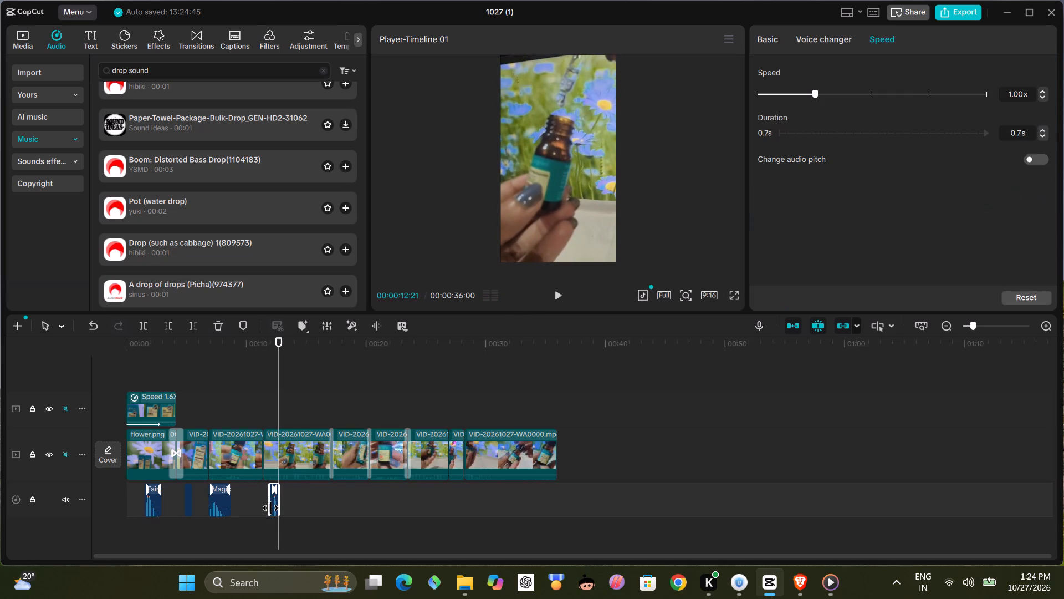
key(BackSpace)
Audition Drop of water drop, dripping ver. C Pocha and add it to the audio track at 00:00:12:21.
scroll(251, 143, up, 6)
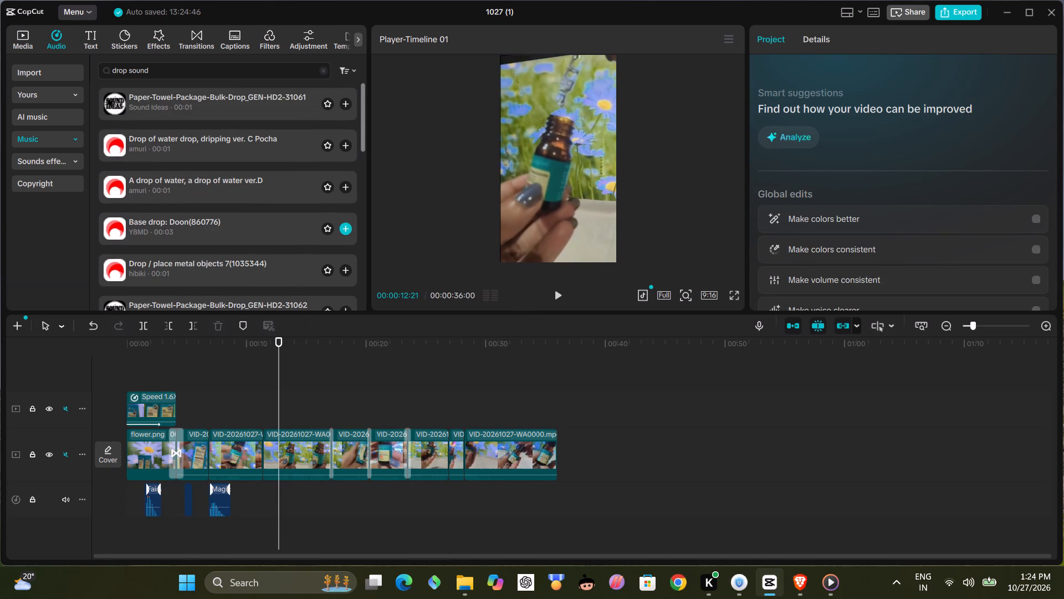
scroll(203, 215, up, 3)
click(120, 147)
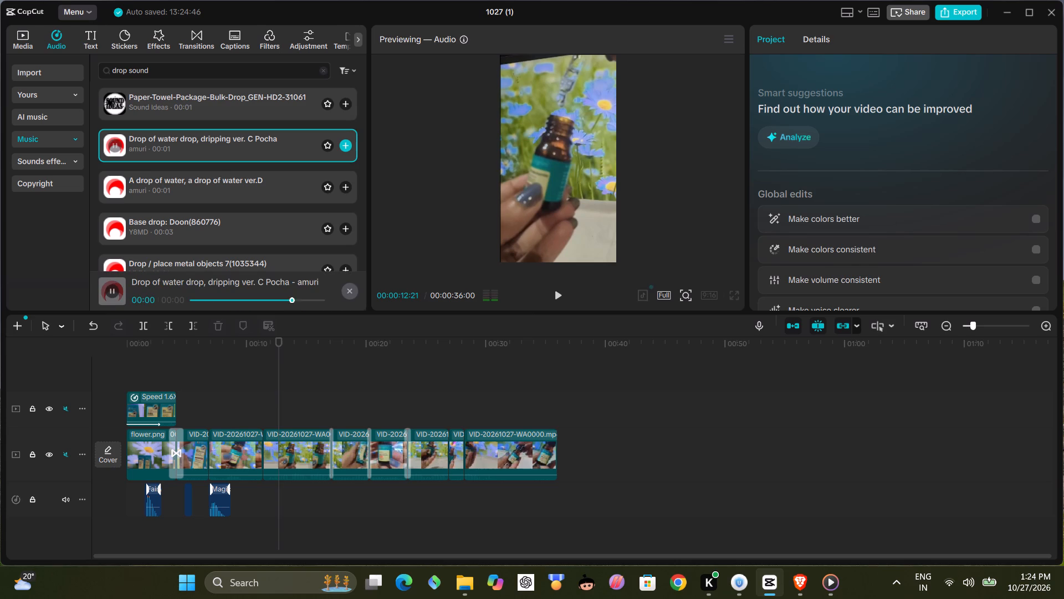
click(344, 143)
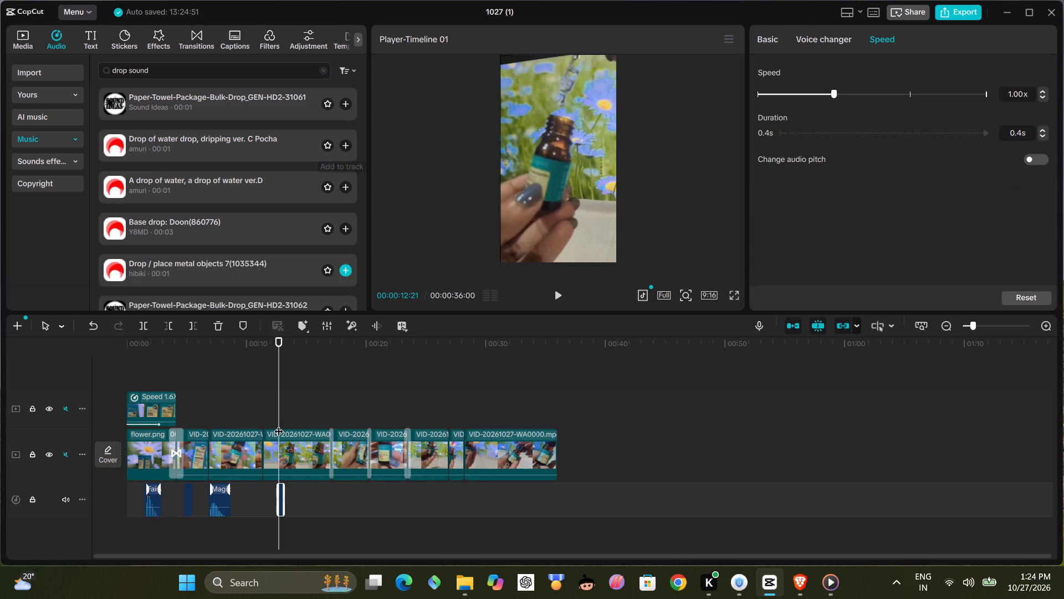
Move the new water drop clip earlier so it starts at the video cut at about 00:00:11:12.
click(260, 404)
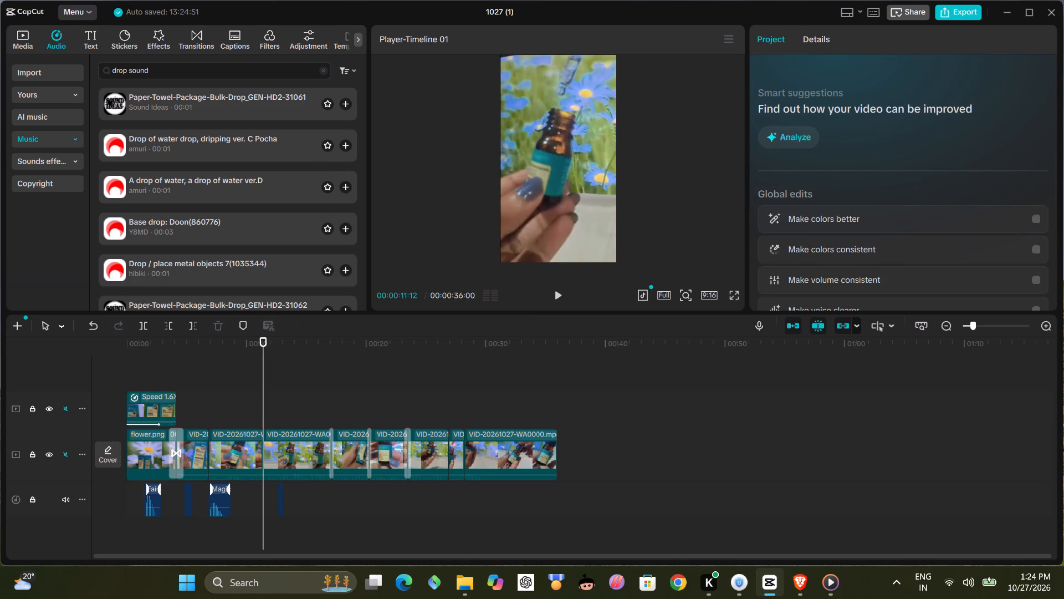
click(279, 505)
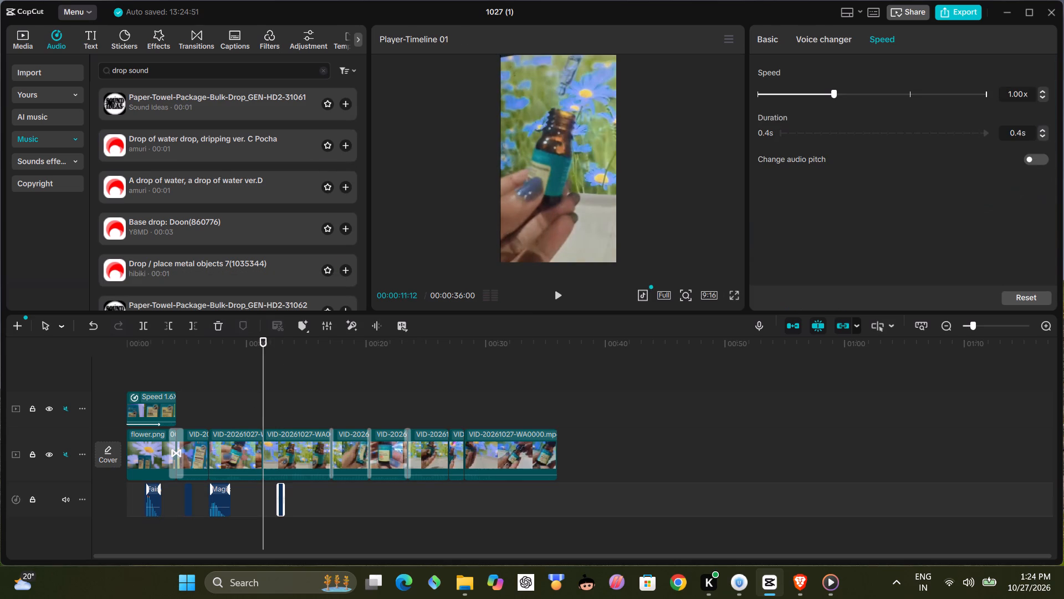
drag(280, 503, 289, 499)
drag(280, 498, 268, 501)
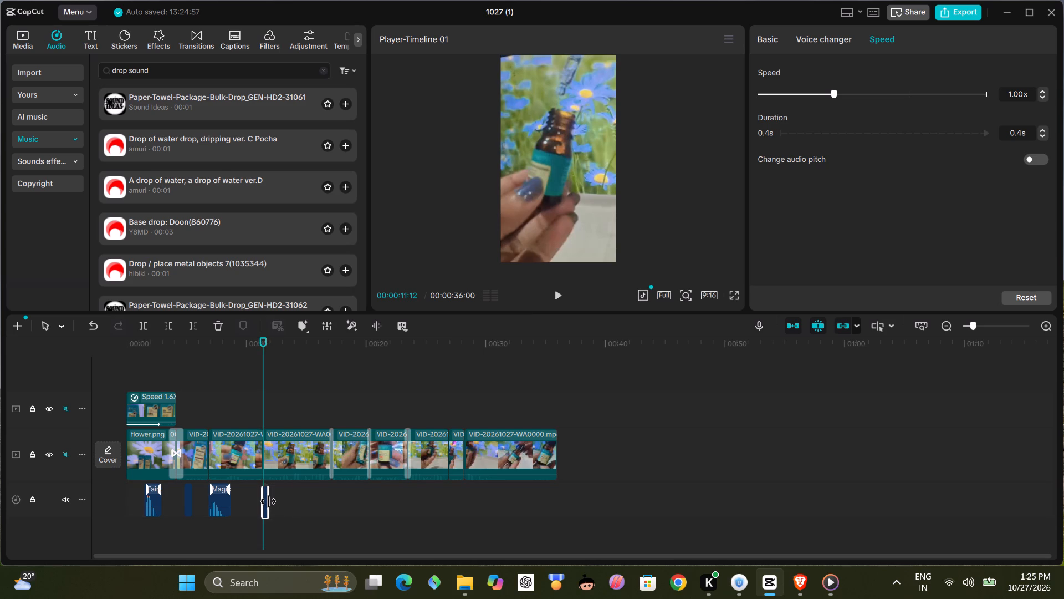
drag(268, 501, 266, 500)
Play the timeline from about 00:00:08:22 to check the water drop clip's timing against the dropper shot.
click(234, 406)
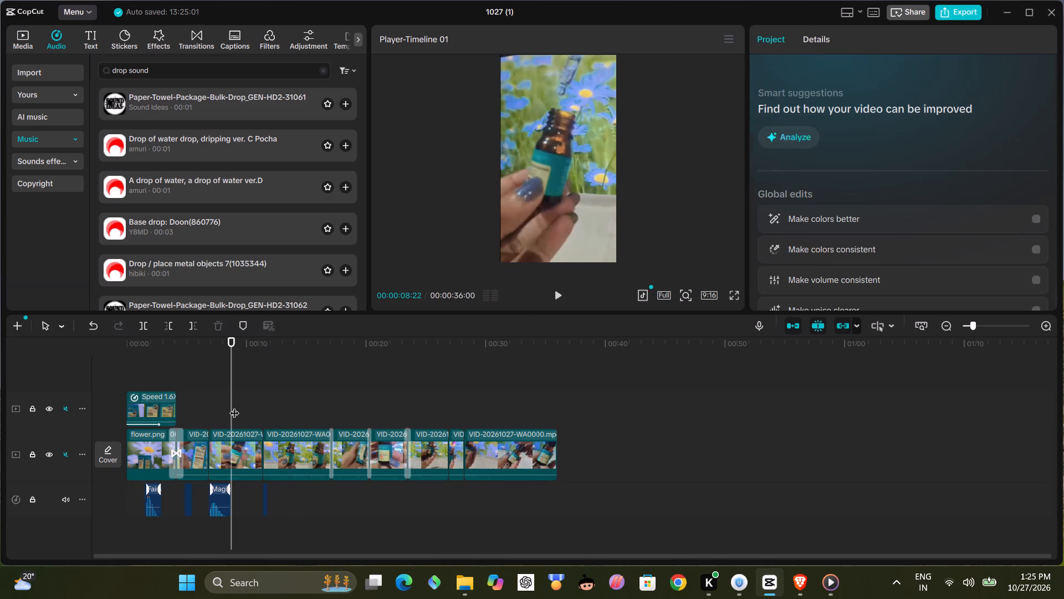
click(563, 295)
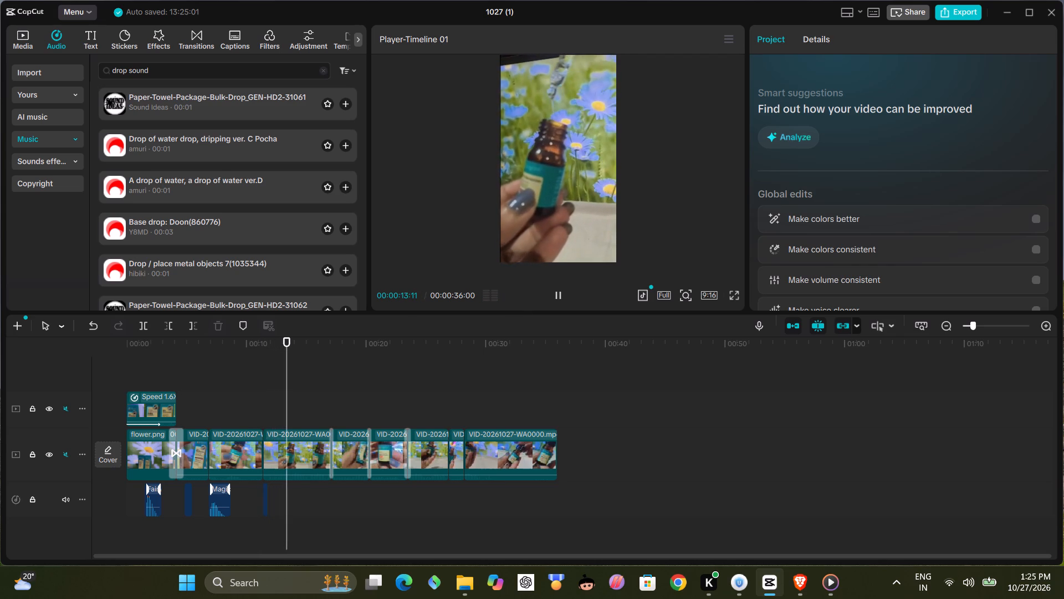
Copy the water drop clip and paste a duplicate directly after it at 00:00:11:24.
click(265, 496)
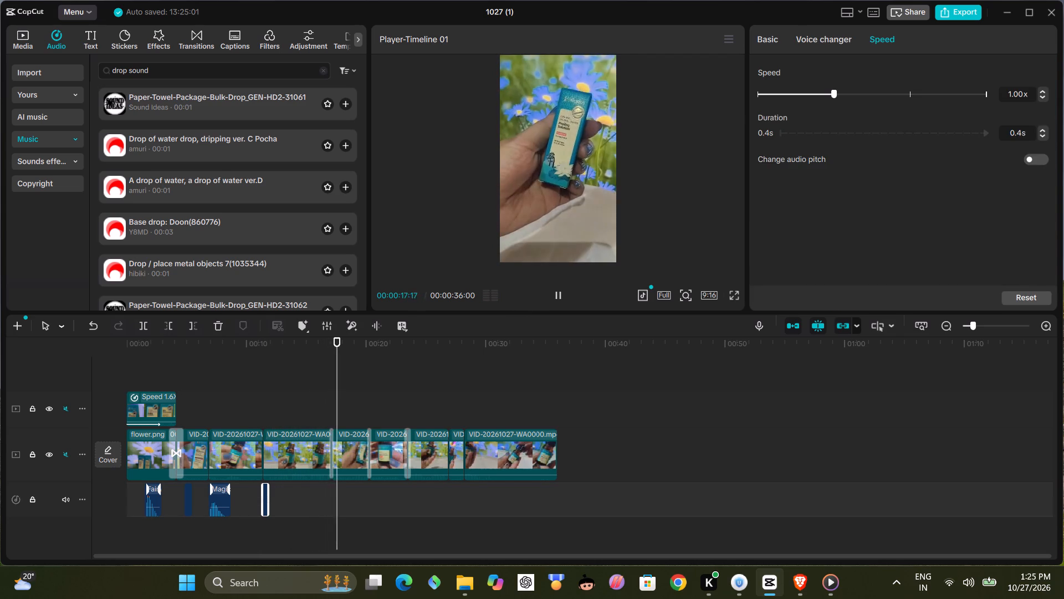
key(ctrl+c)
click(279, 491)
click(270, 491)
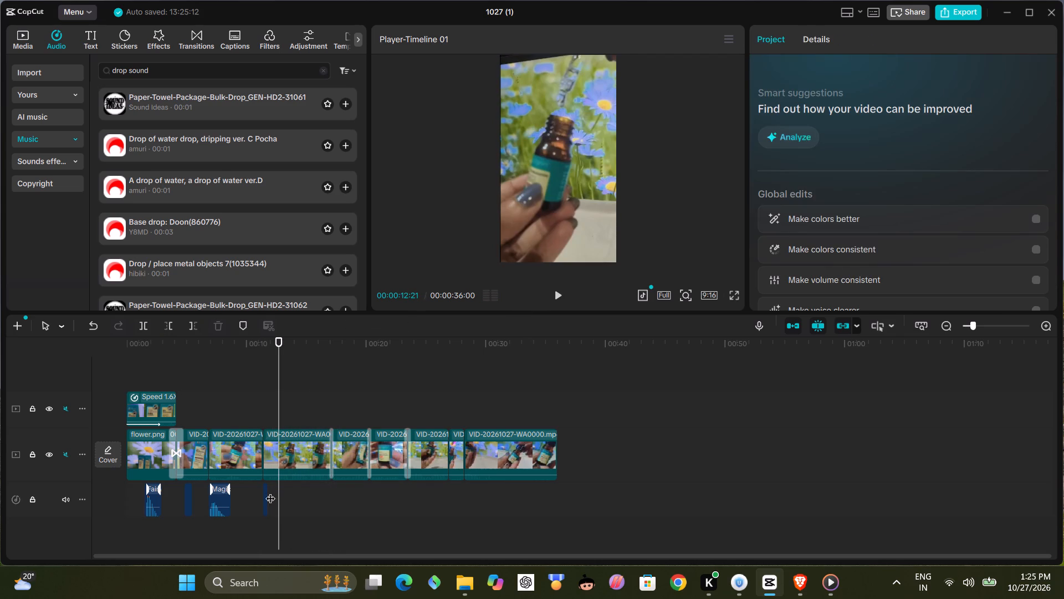
key(ctrl+v)
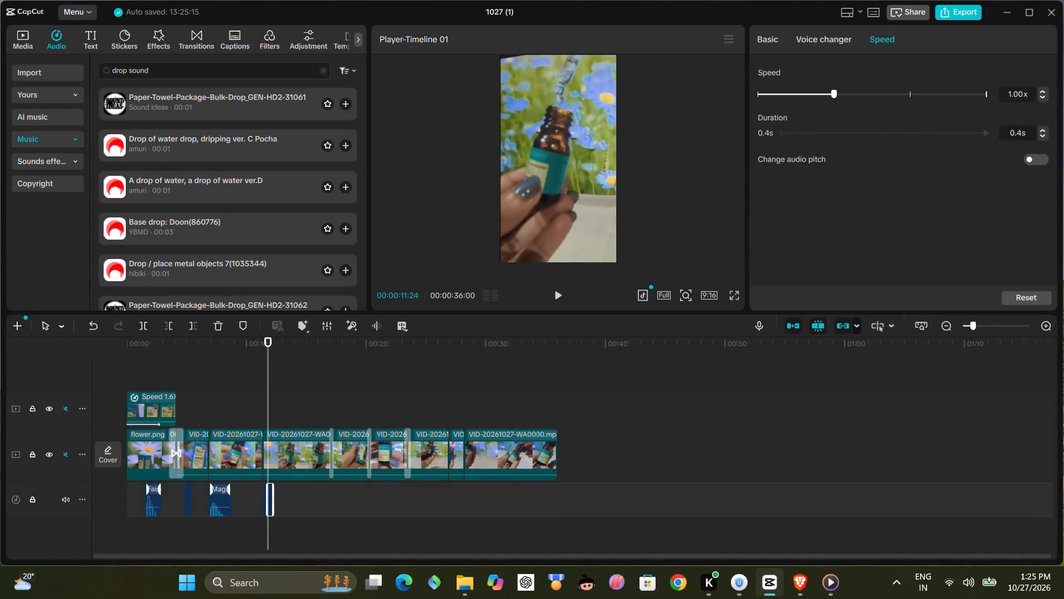
Preview the two water drops against the dropper shot, and paste a third copy directly after them on the same audio track.
click(262, 415)
click(560, 295)
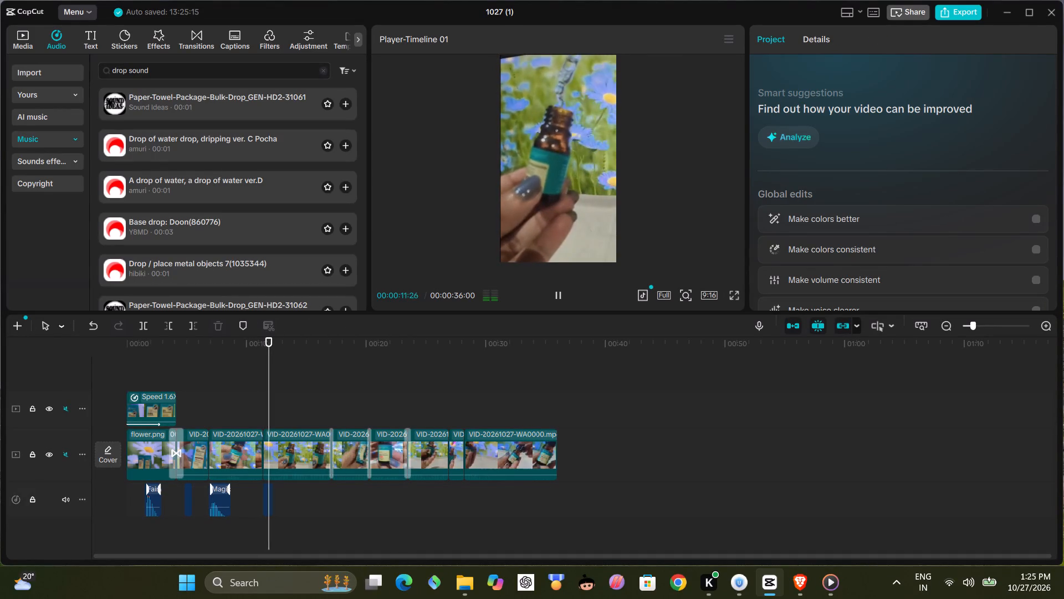
click(560, 295)
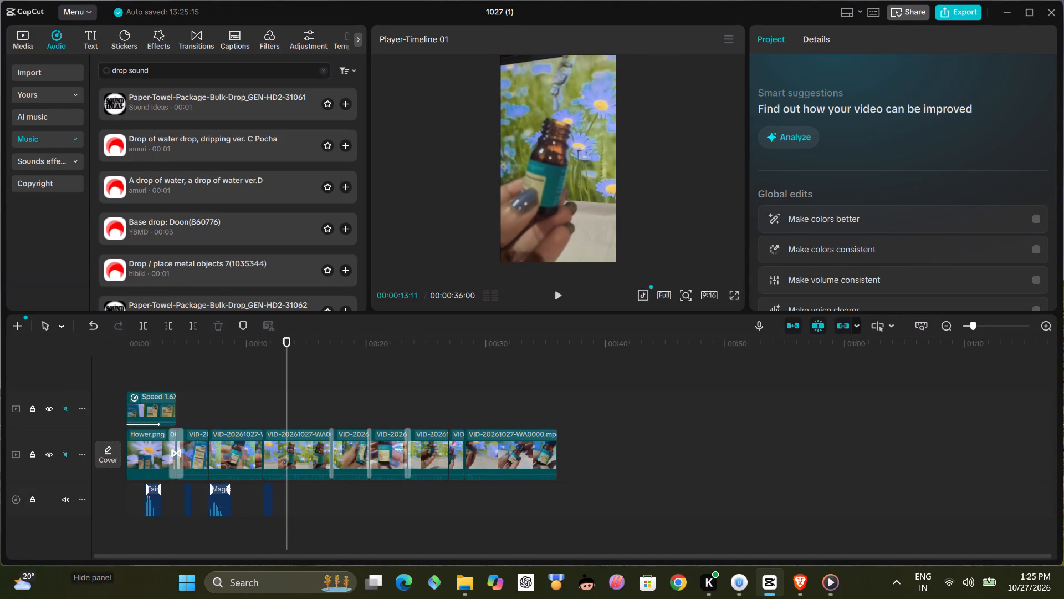
click(269, 499)
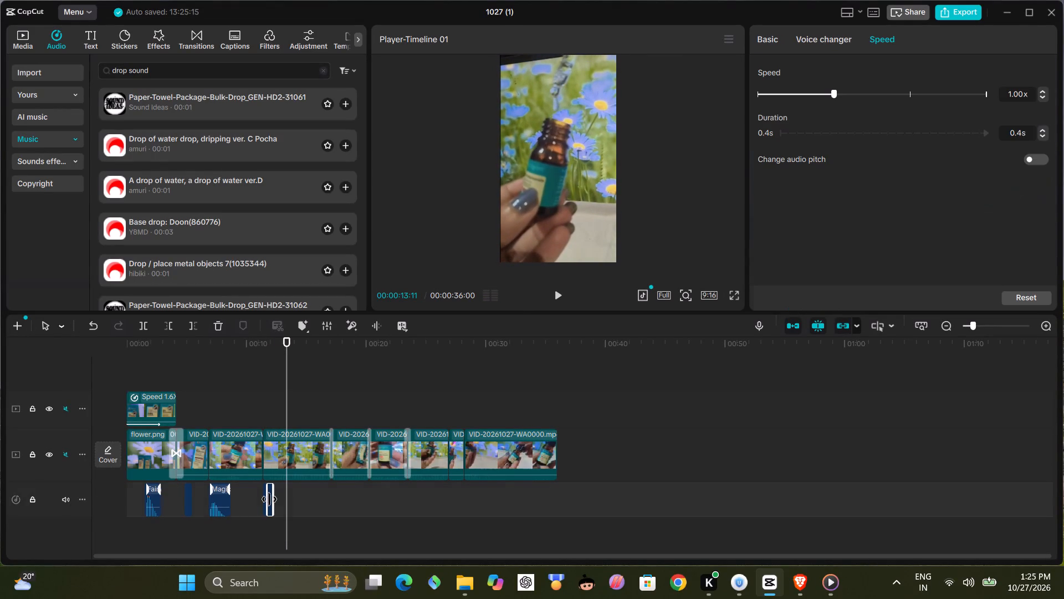
click(275, 499)
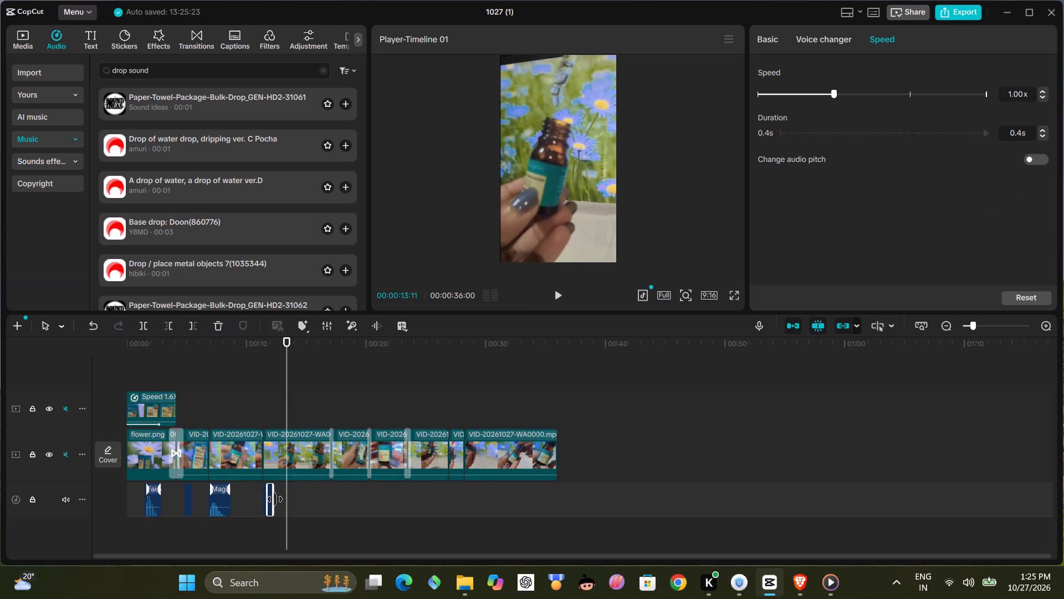
key(ctrl+v)
drag(289, 499, 278, 499)
Replay the drops from 00:00:11:12 and paste two more water drop copies, one at 00:00:12:18 and one directly after it.
click(261, 421)
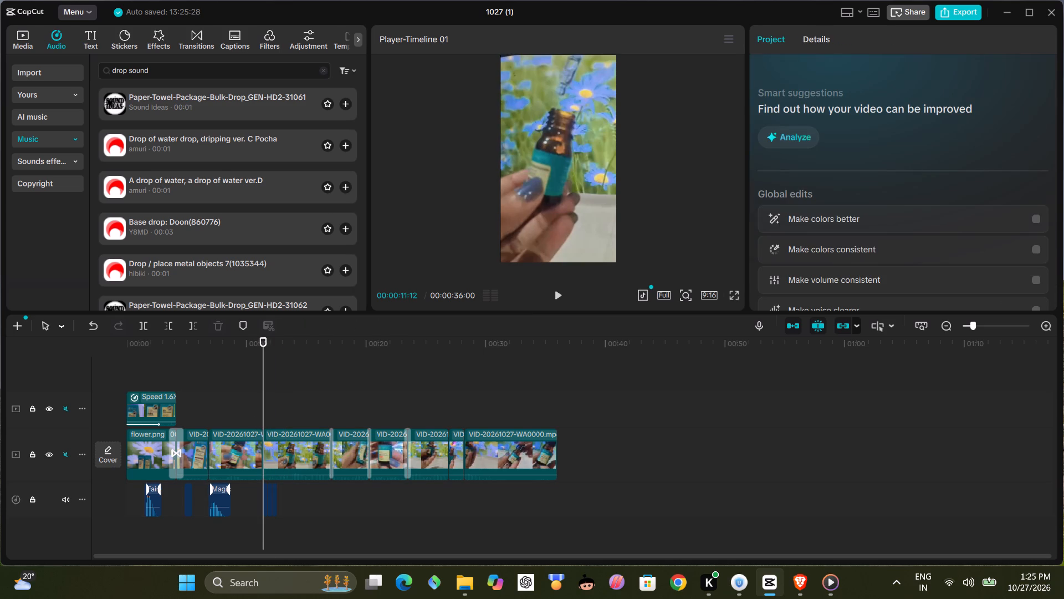
click(563, 292)
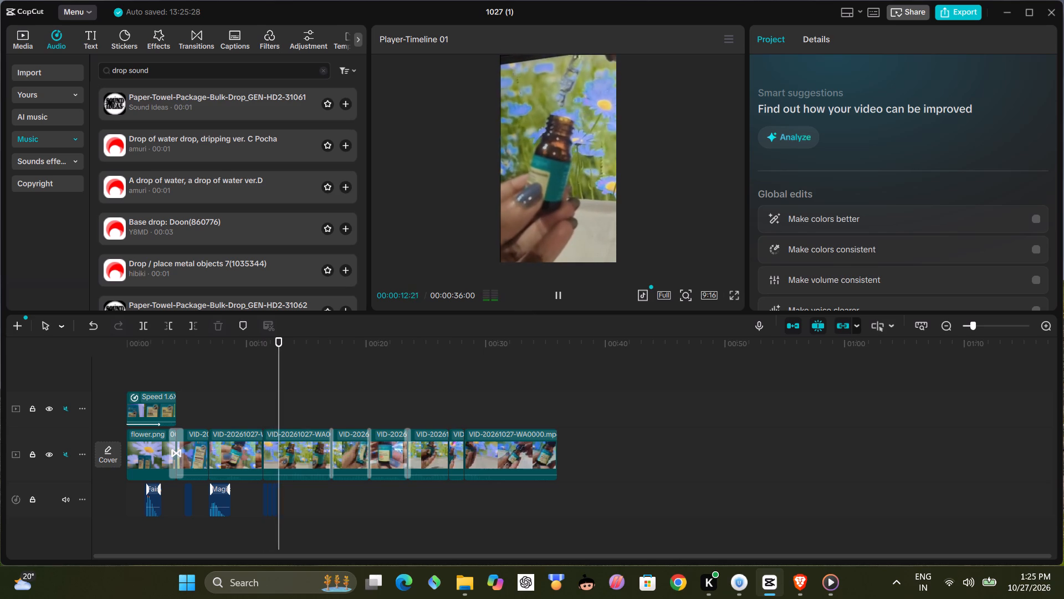
click(555, 293)
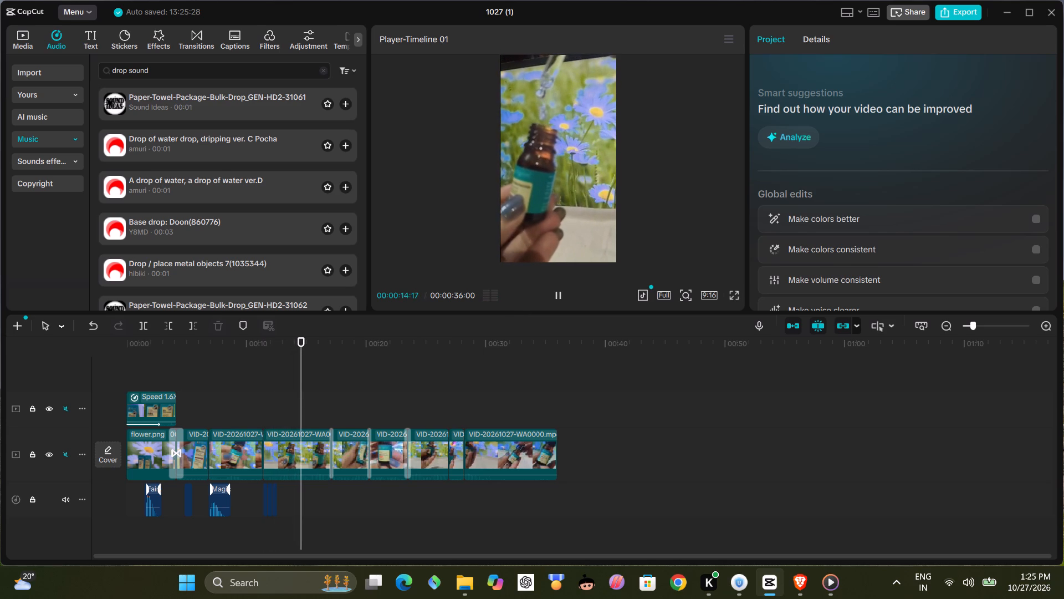
click(280, 493)
key(ctrl+v)
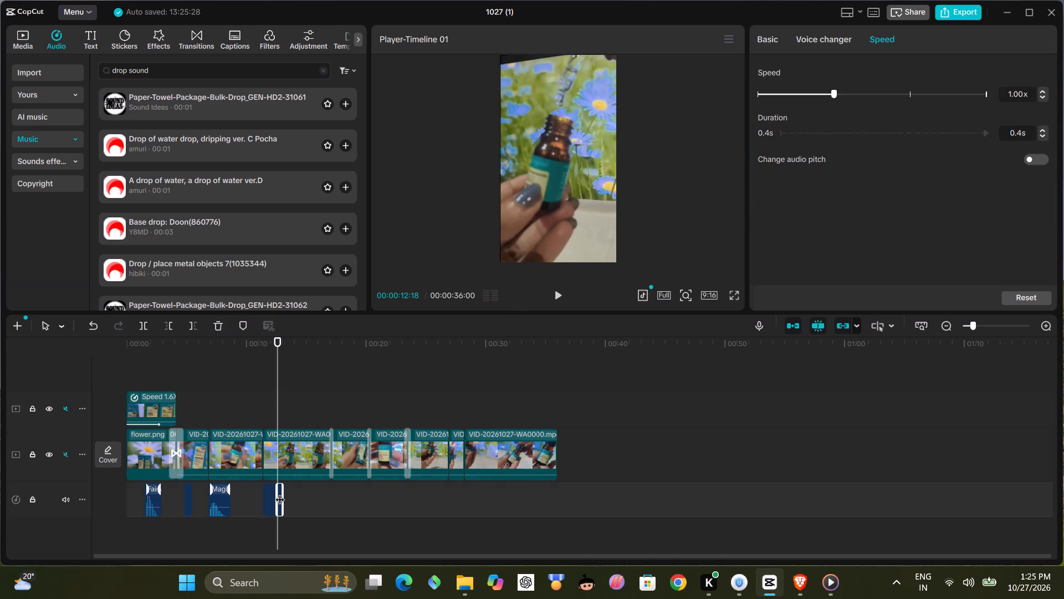
key(ctrl+v)
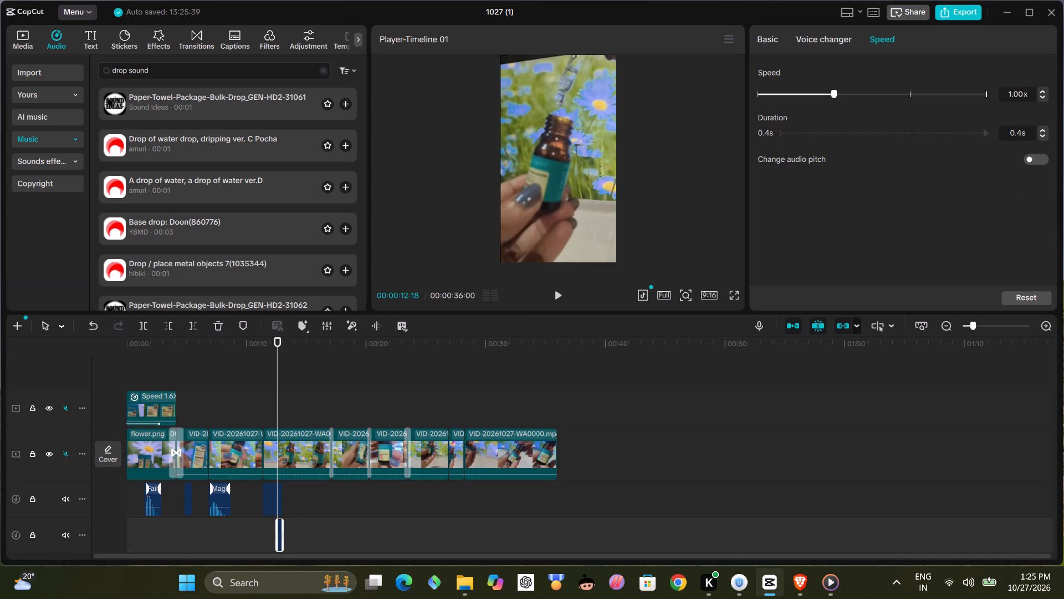
drag(280, 532, 287, 504)
click(288, 502)
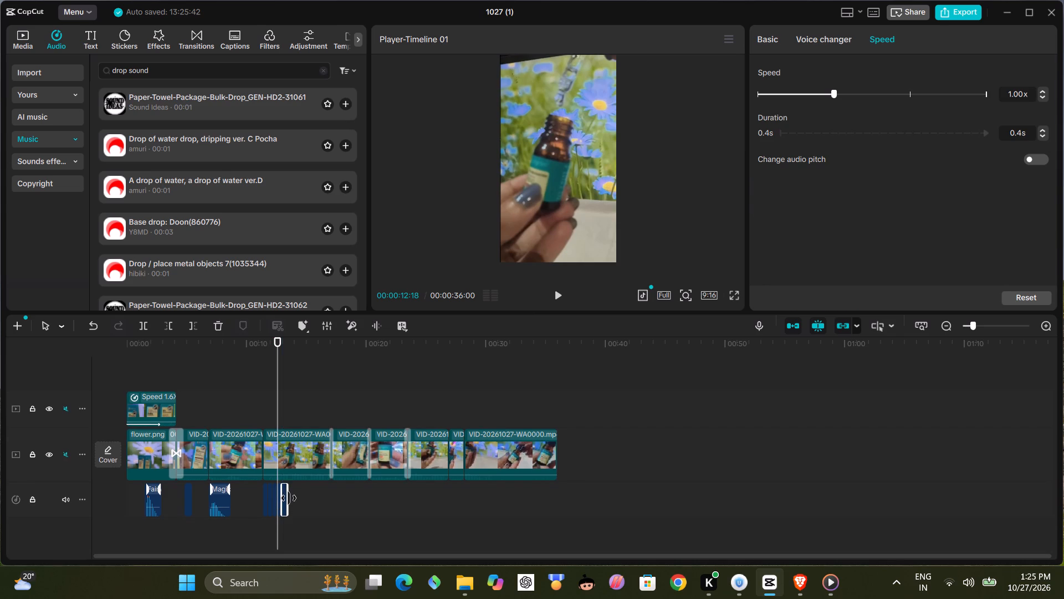
double_click(289, 498)
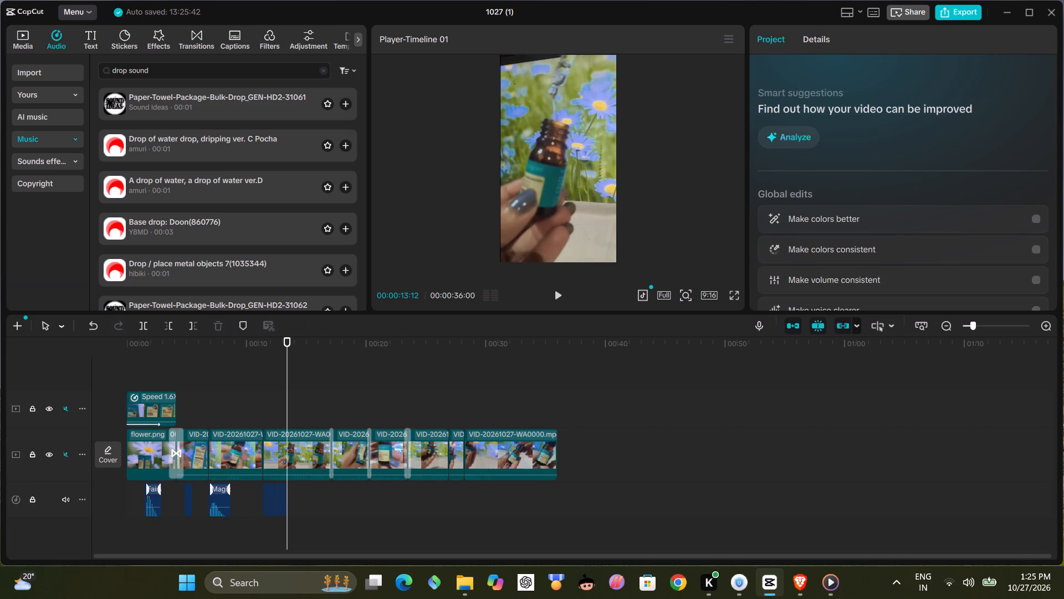
Replay the drop sequence and extend it with two more copies, one at 00:00:13:12 and one directly after it on the same track.
click(252, 409)
click(561, 295)
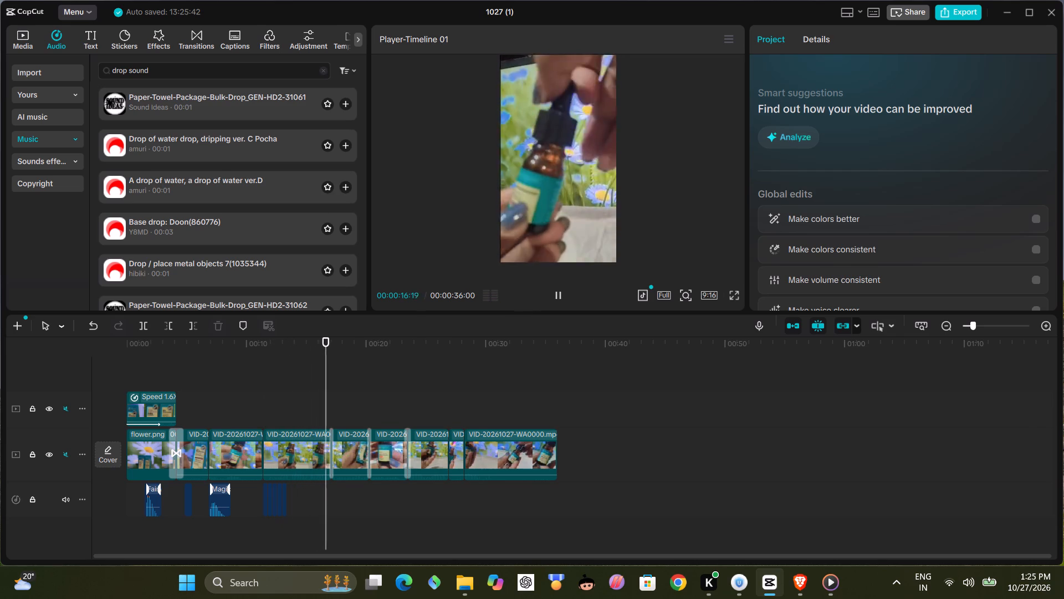
click(284, 491)
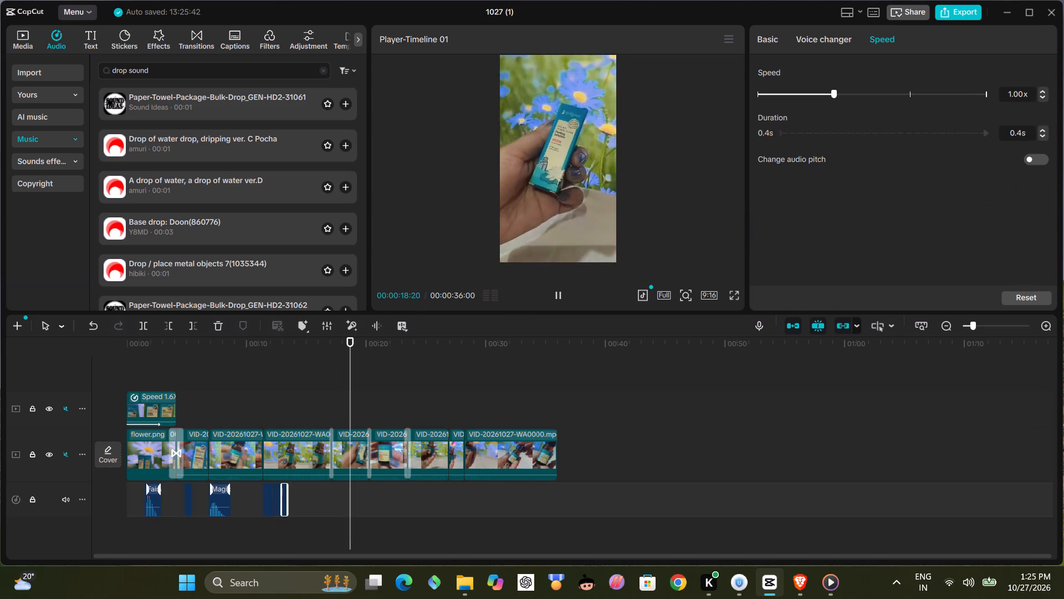
click(293, 495)
click(290, 495)
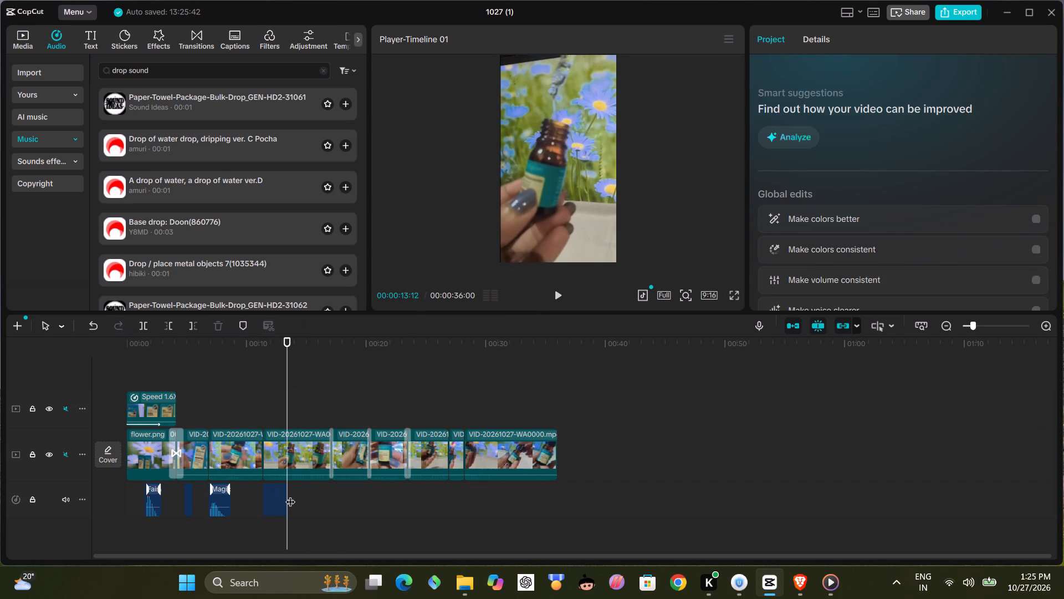
key(ctrl+v)
click(295, 490)
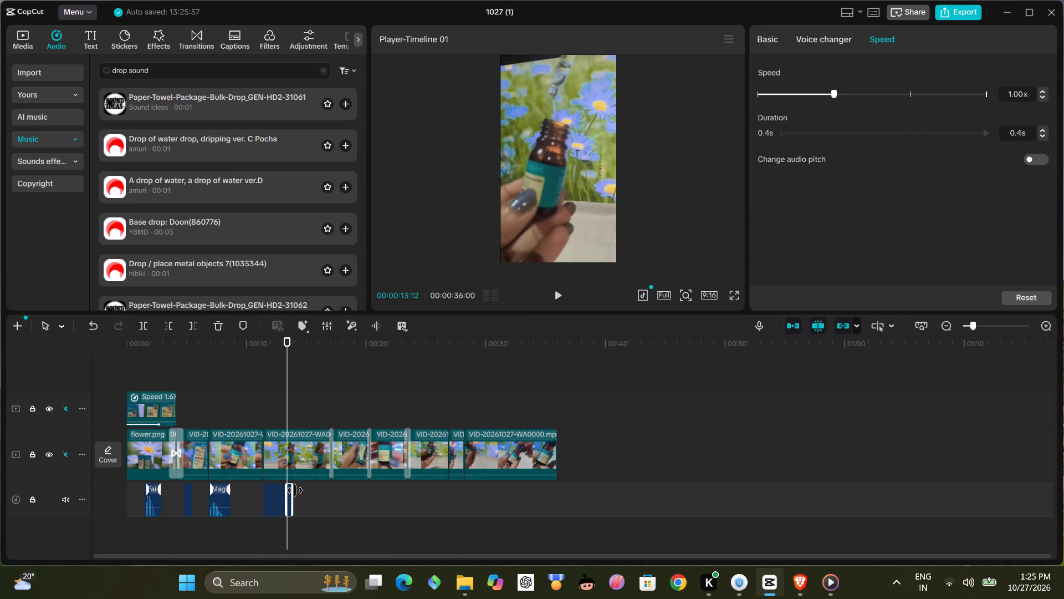
key(ctrl+v)
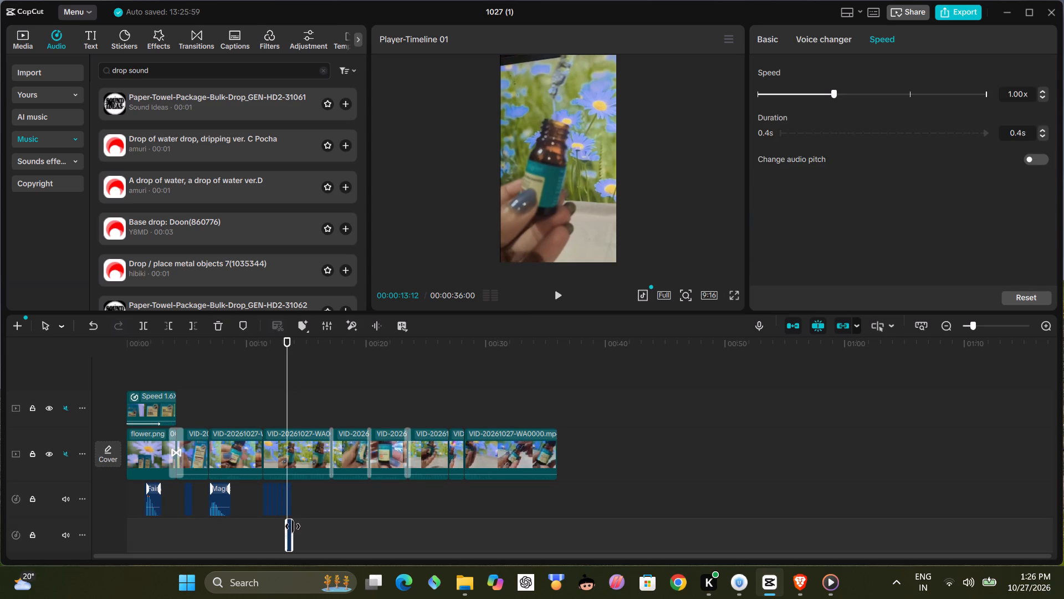
drag(291, 531, 299, 495)
Replay the drop sequence from 00:00:10:20 and again from 00:00:11:12, and delete the water drop clip at 00:00:12:11.
click(254, 384)
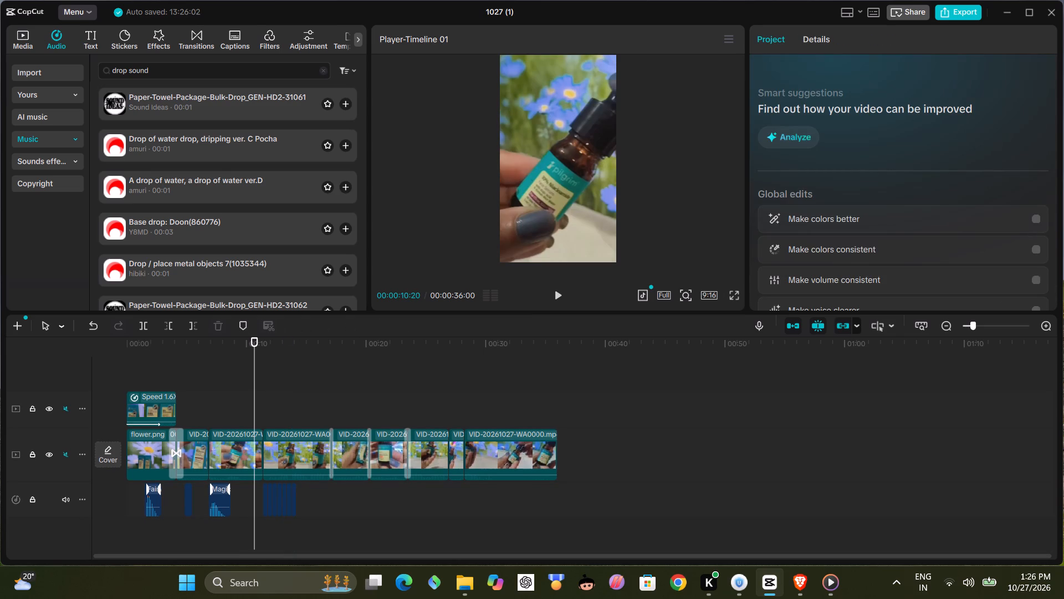
click(550, 293)
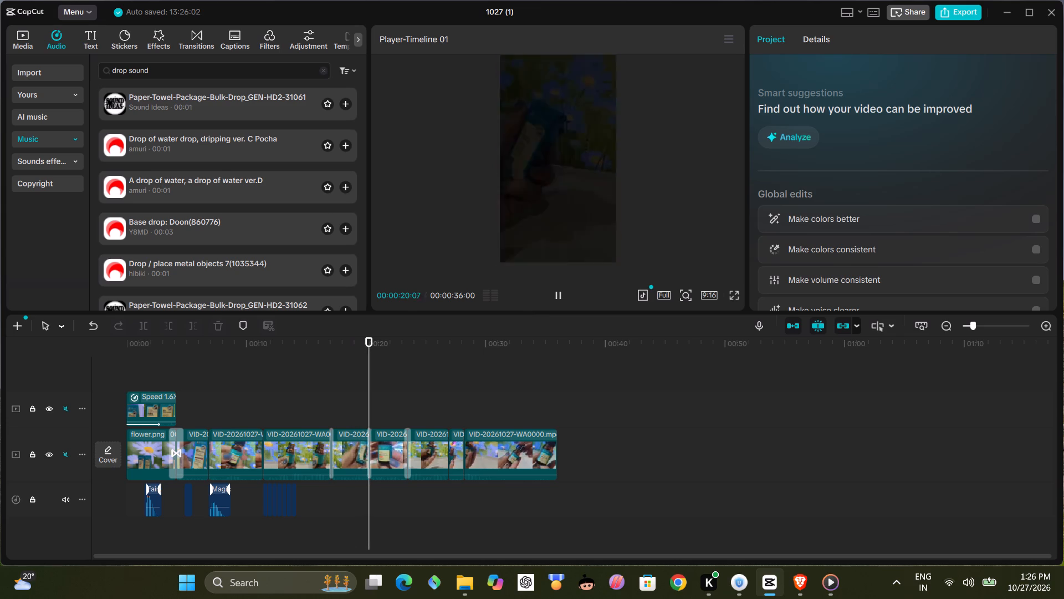
click(278, 399)
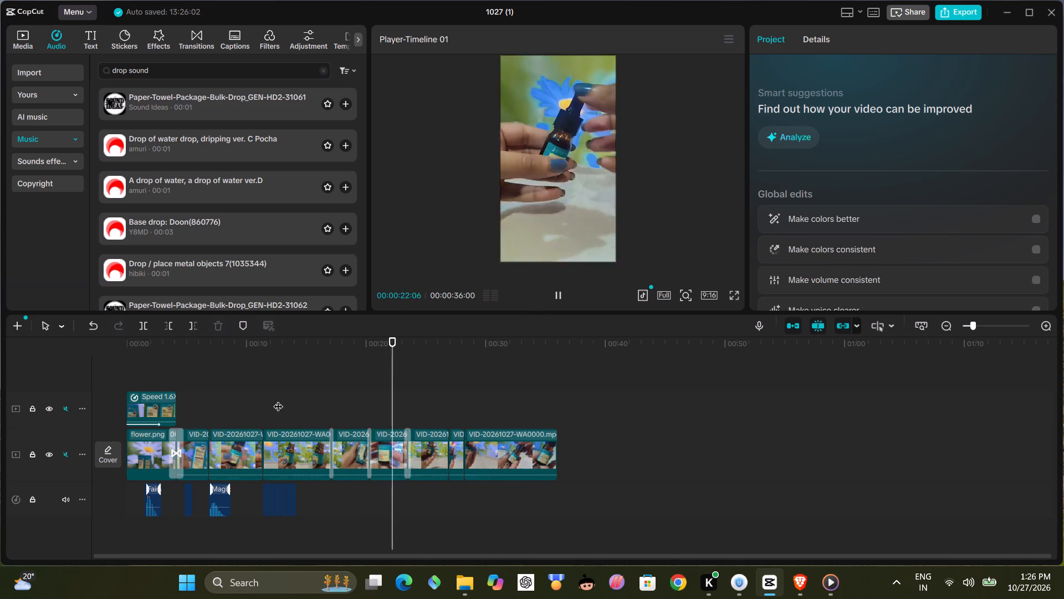
click(260, 418)
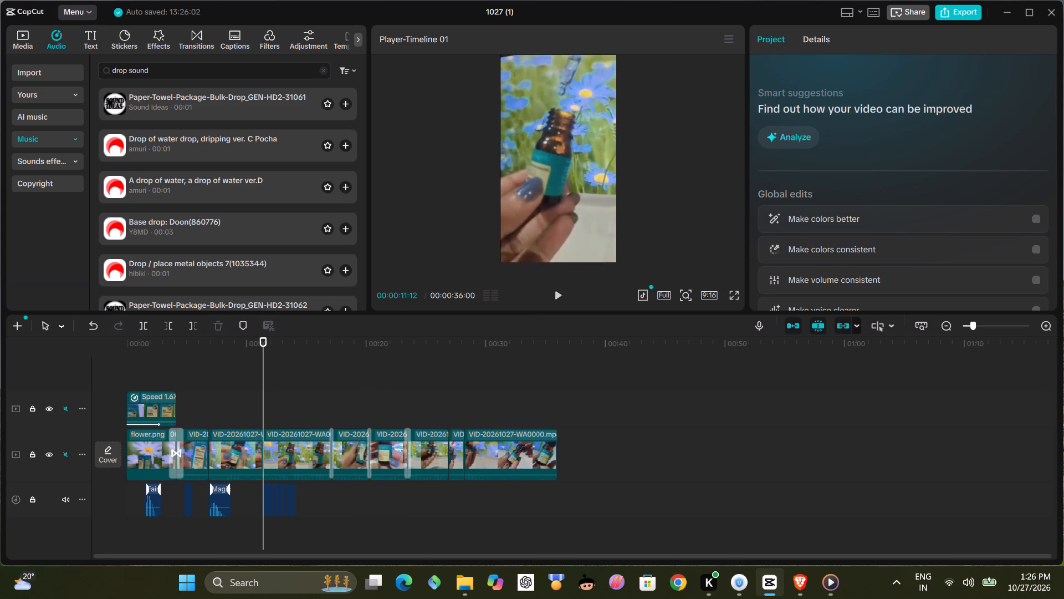
click(561, 298)
click(561, 298)
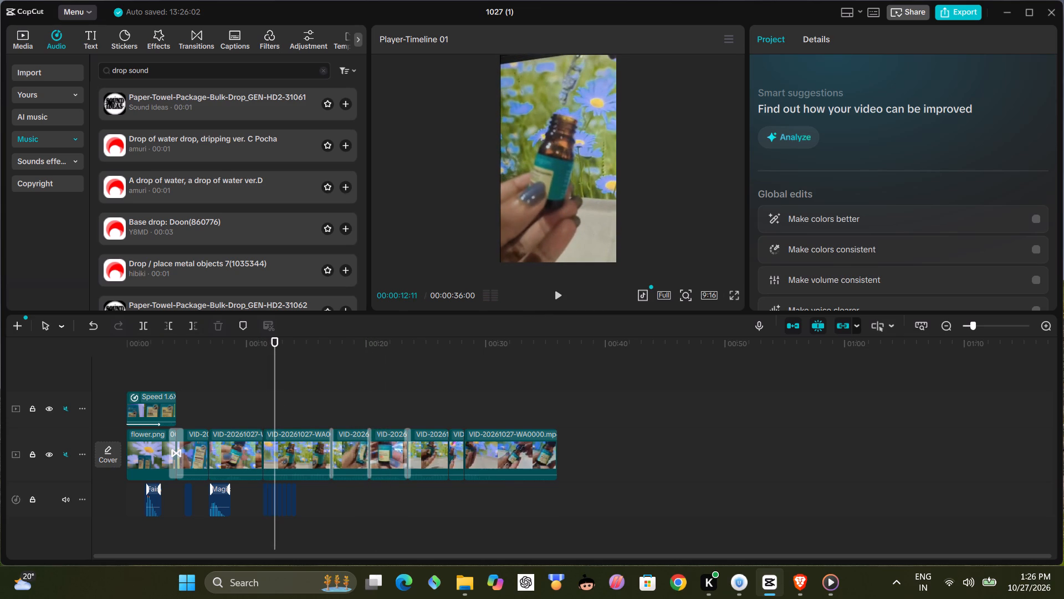
click(275, 499)
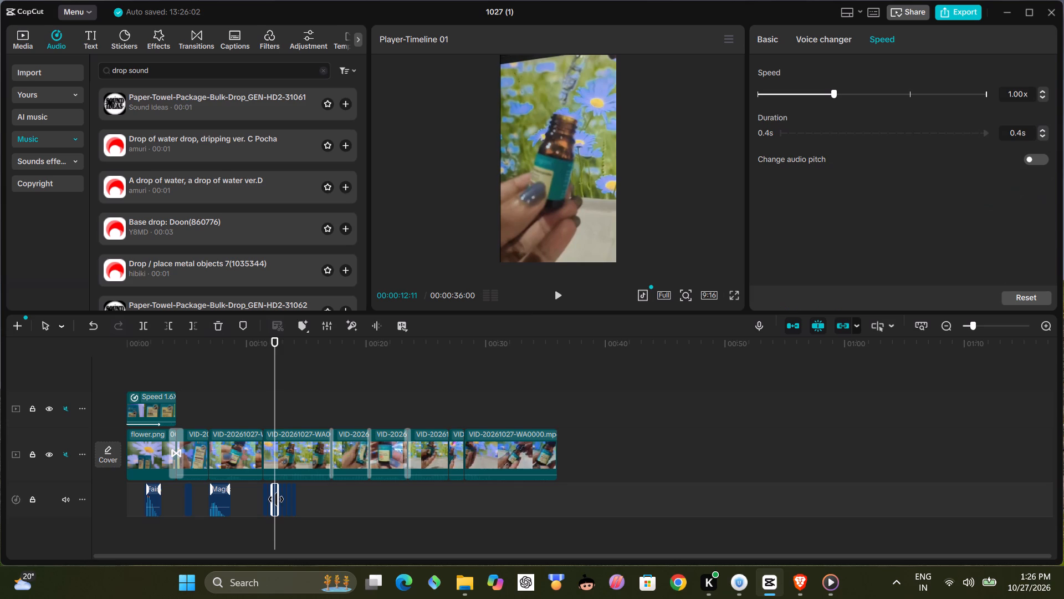
key(BackSpace)
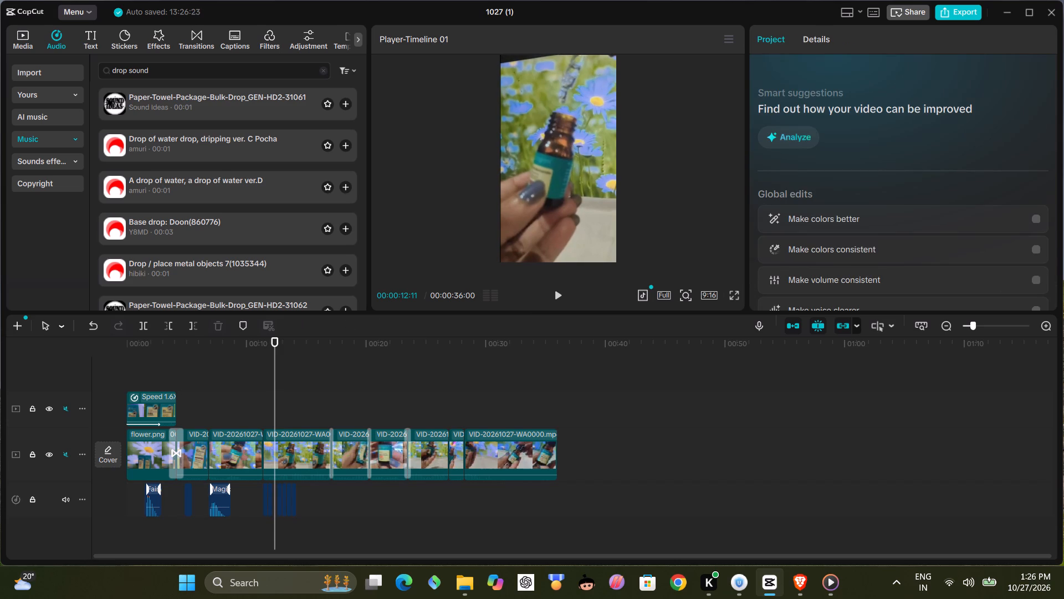
Replay the drops from 00:00:11:24 and delete the water drop clip at 00:00:13:18.
click(266, 412)
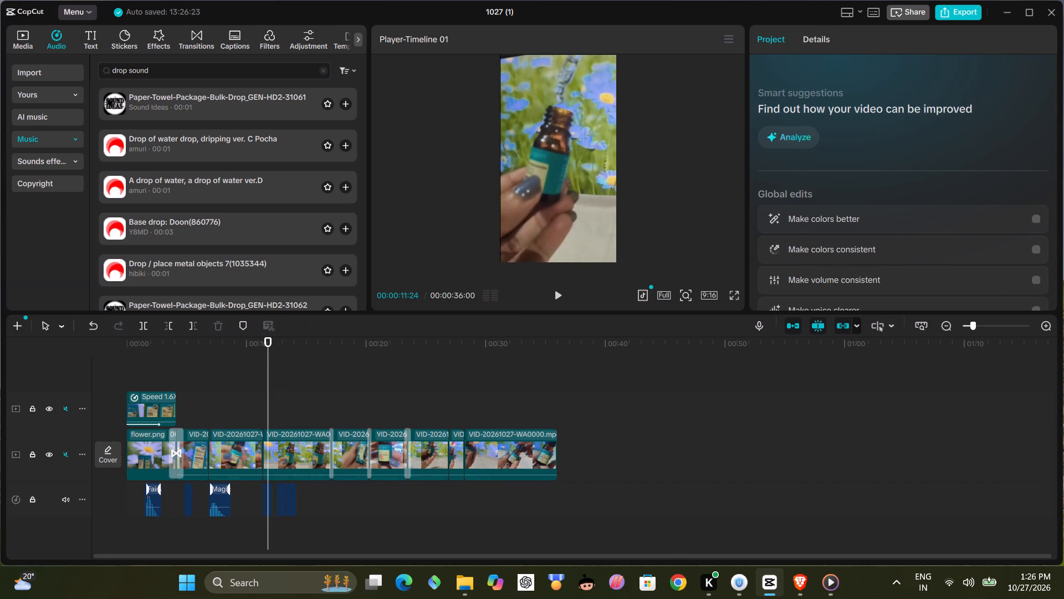
key(BackSpace)
click(556, 296)
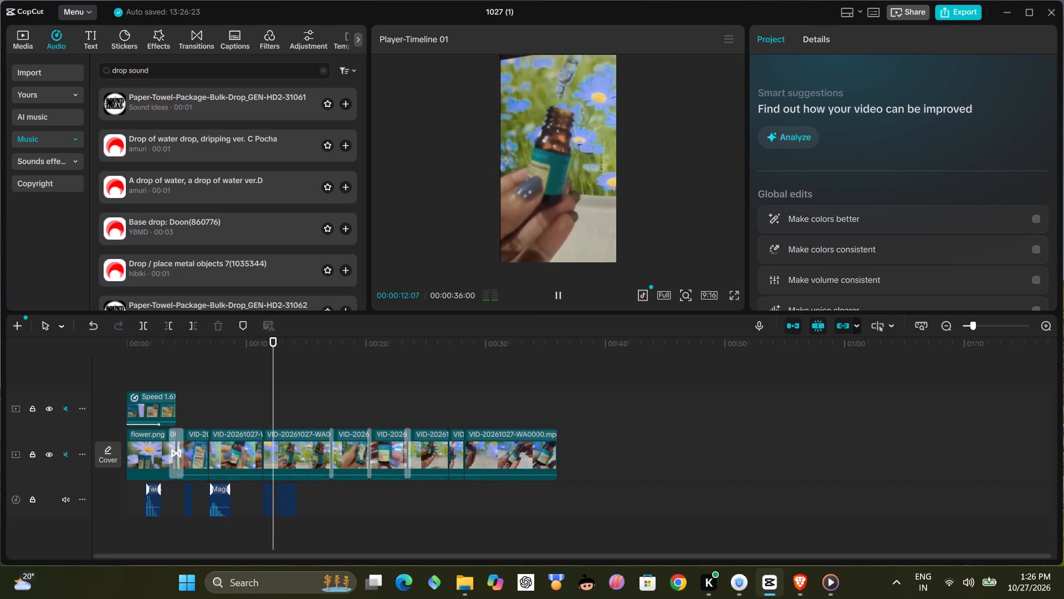
click(556, 296)
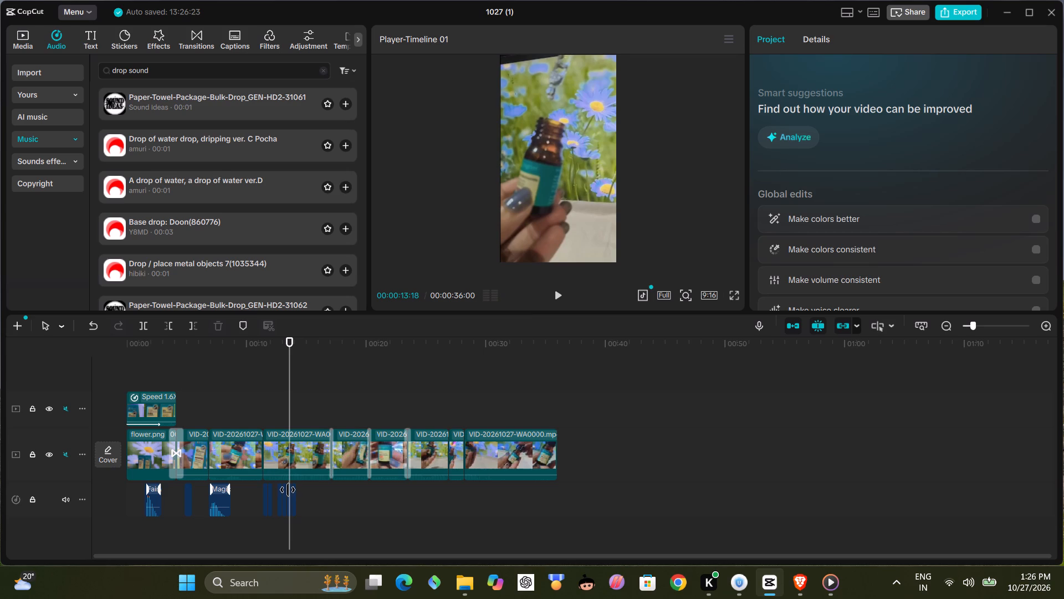
click(288, 489)
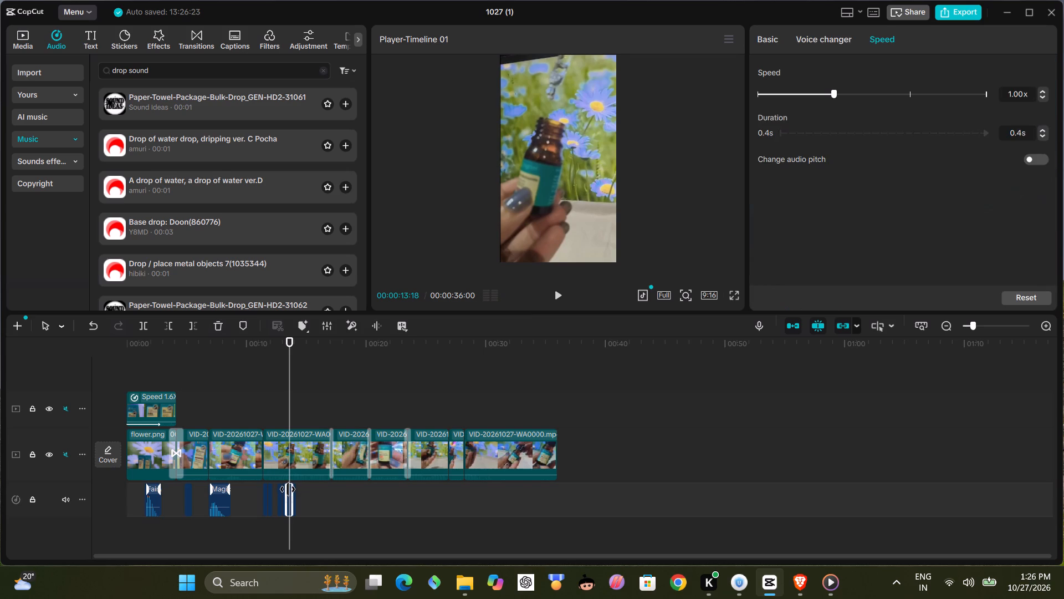
key(BackSpace)
Play the timeline through the spaced-out water drops, and again from 00:00:03:15, to check the timing of the sound effects.
click(555, 293)
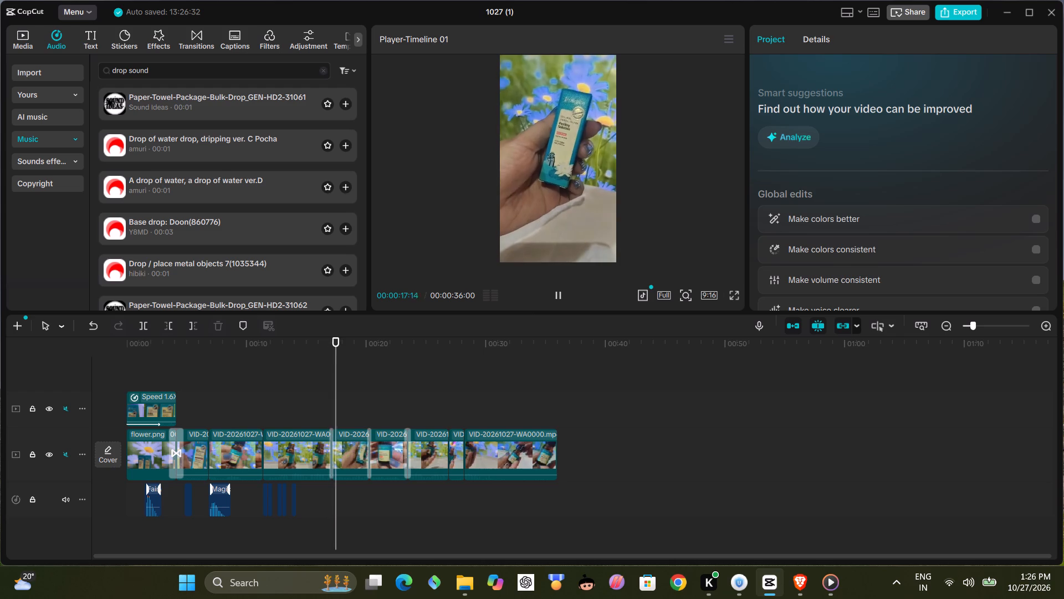
click(242, 392)
click(557, 294)
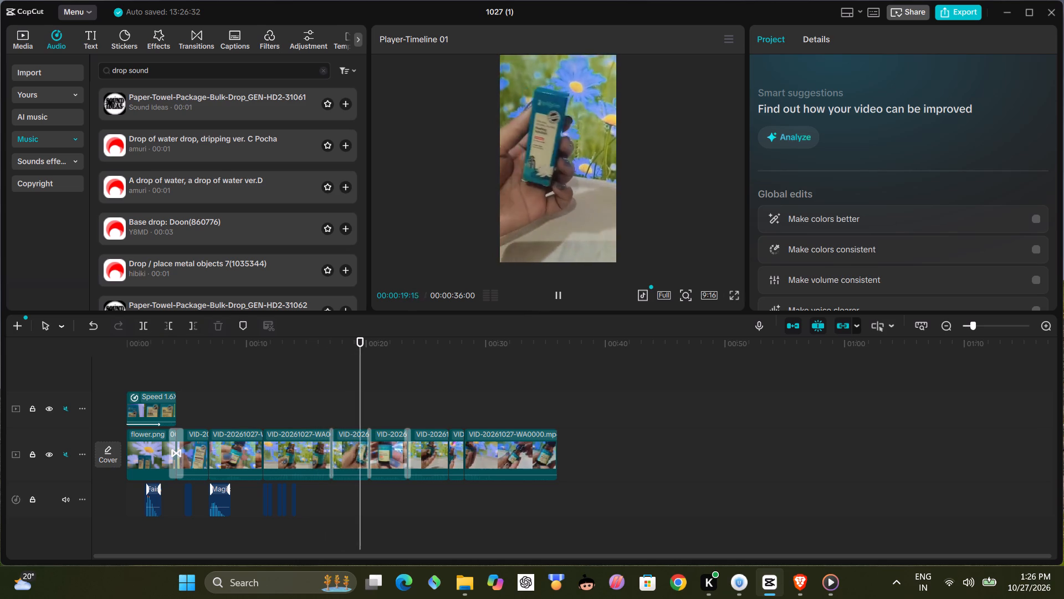
click(324, 413)
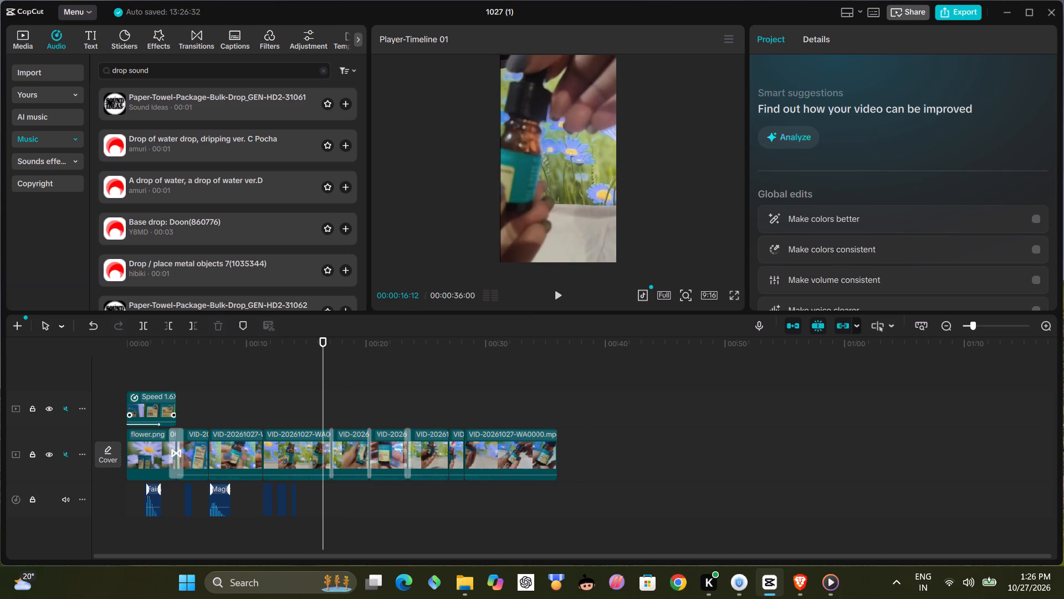
click(166, 378)
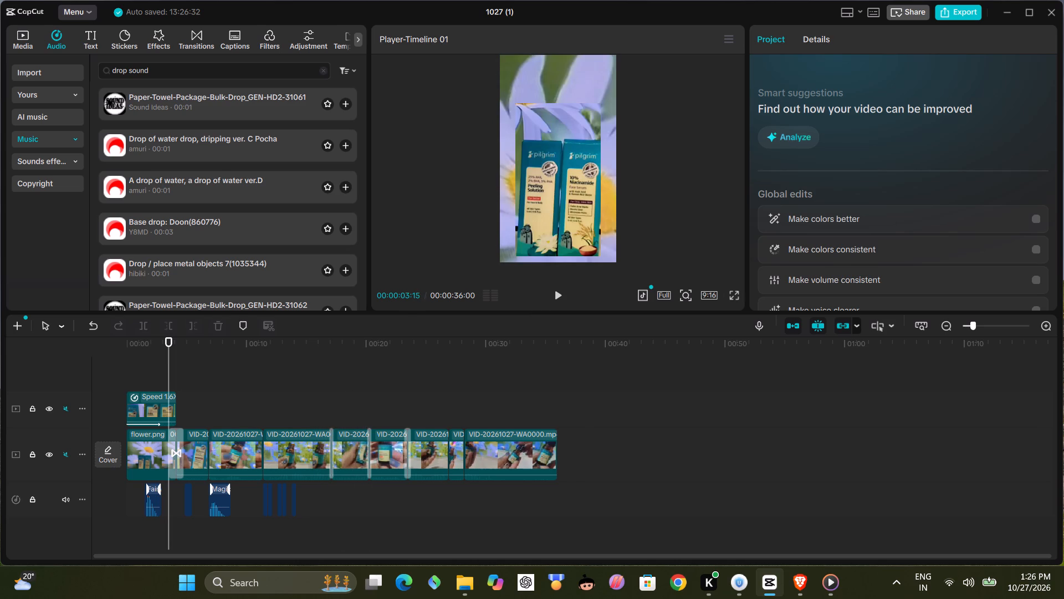
click(564, 296)
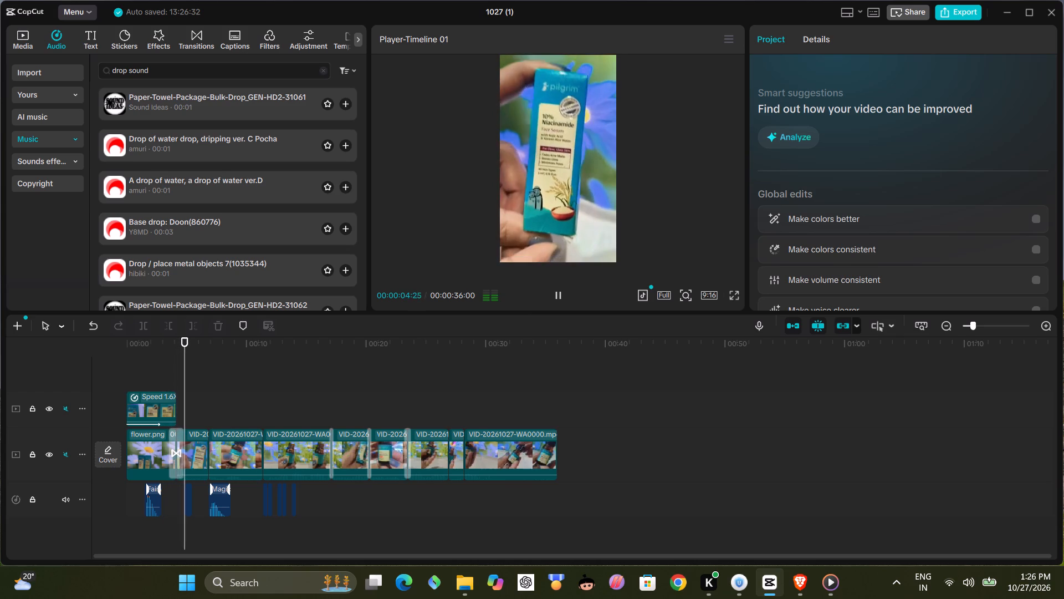
click(564, 296)
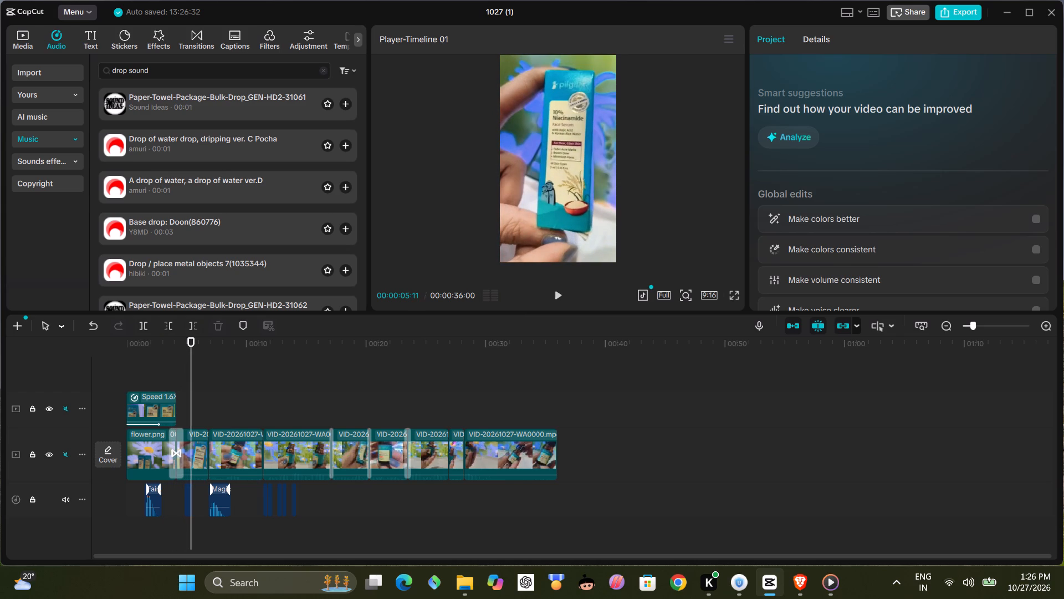
click(562, 297)
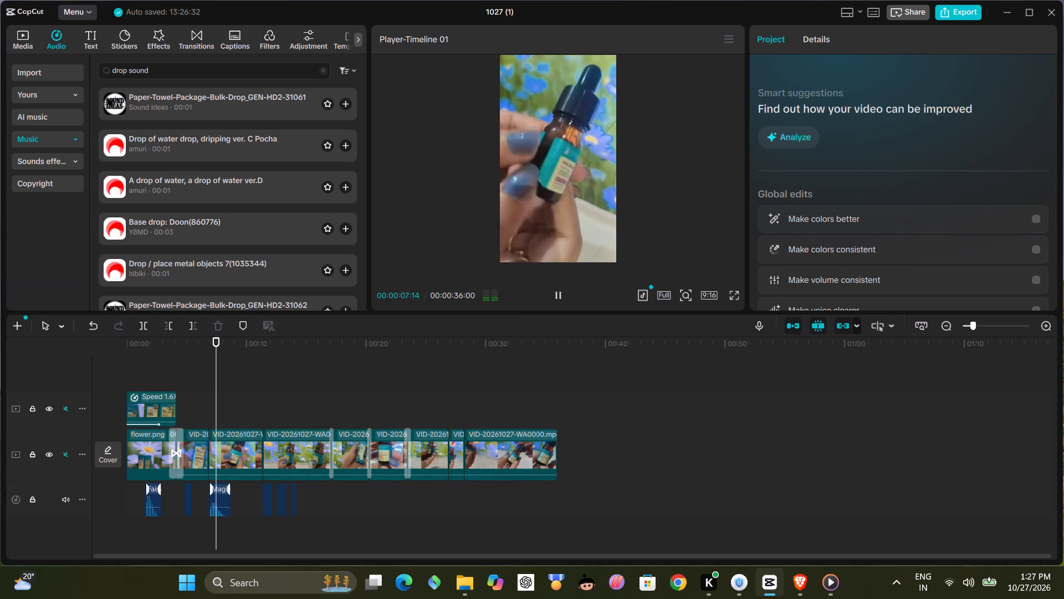
Copy the magic reveal sound to 00:00:17:04 on the same audio track and play back that part of the video.
click(562, 297)
click(219, 501)
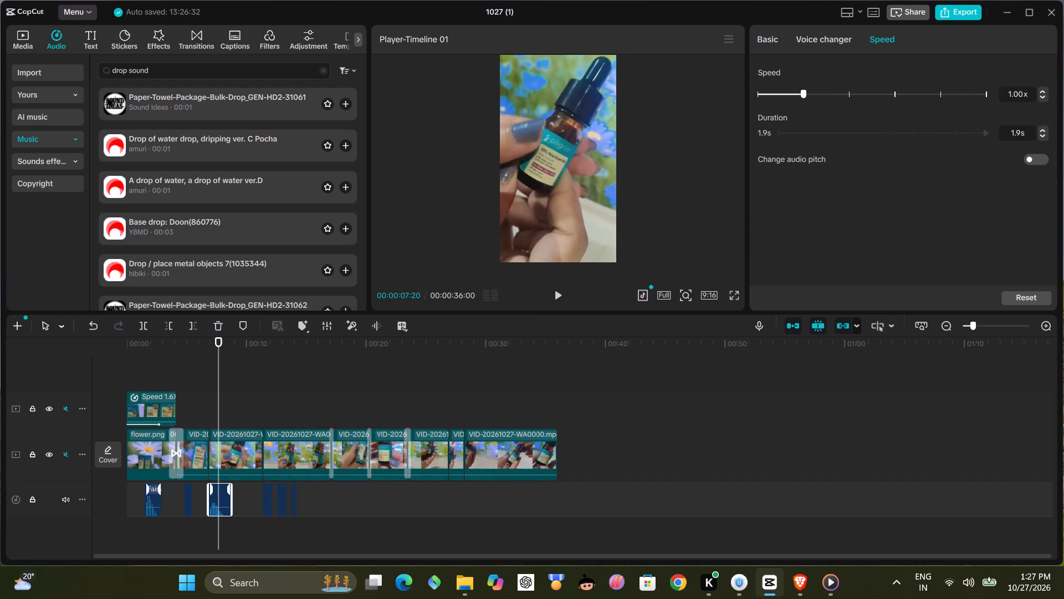
key(ctrl+c)
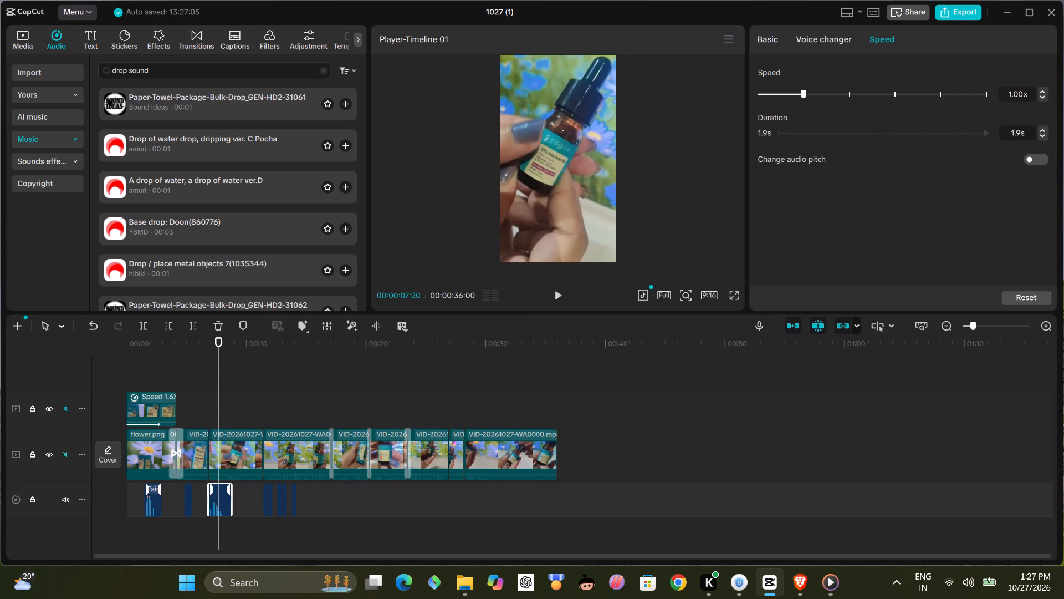
click(329, 494)
key(ctrl+v)
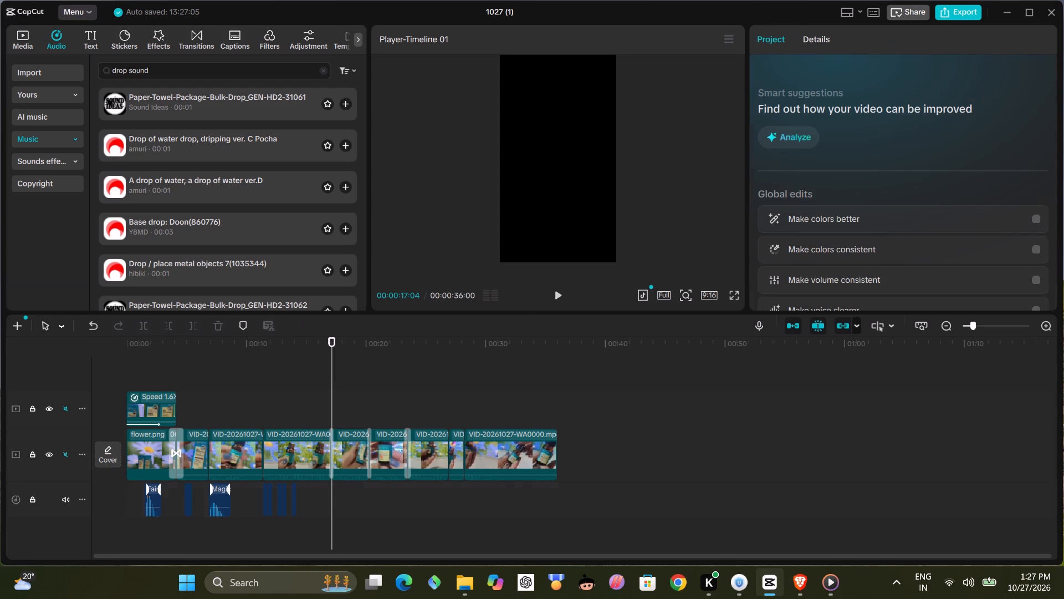
click(325, 385)
click(554, 297)
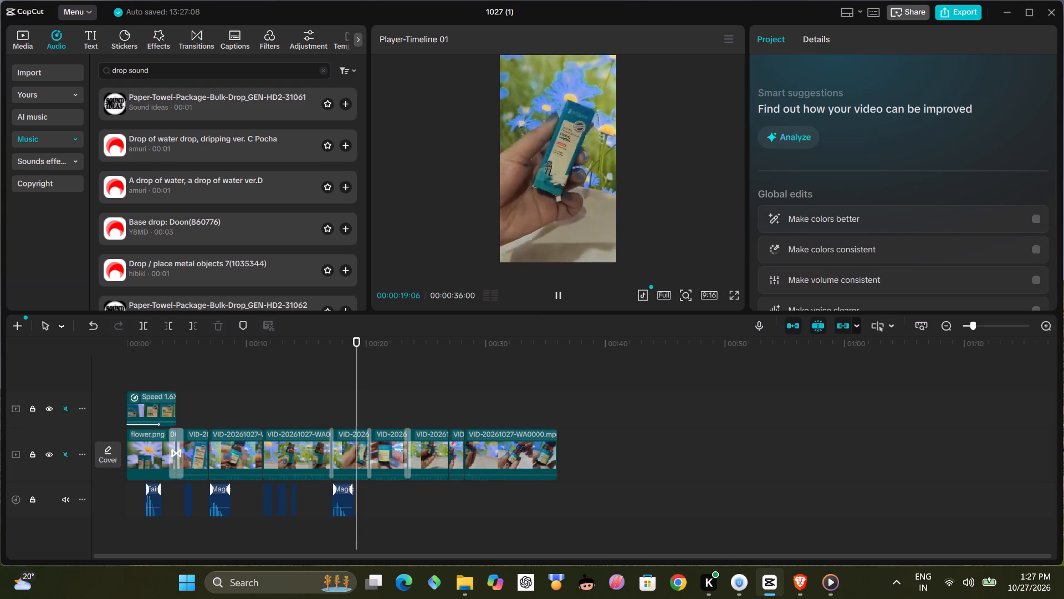
click(555, 297)
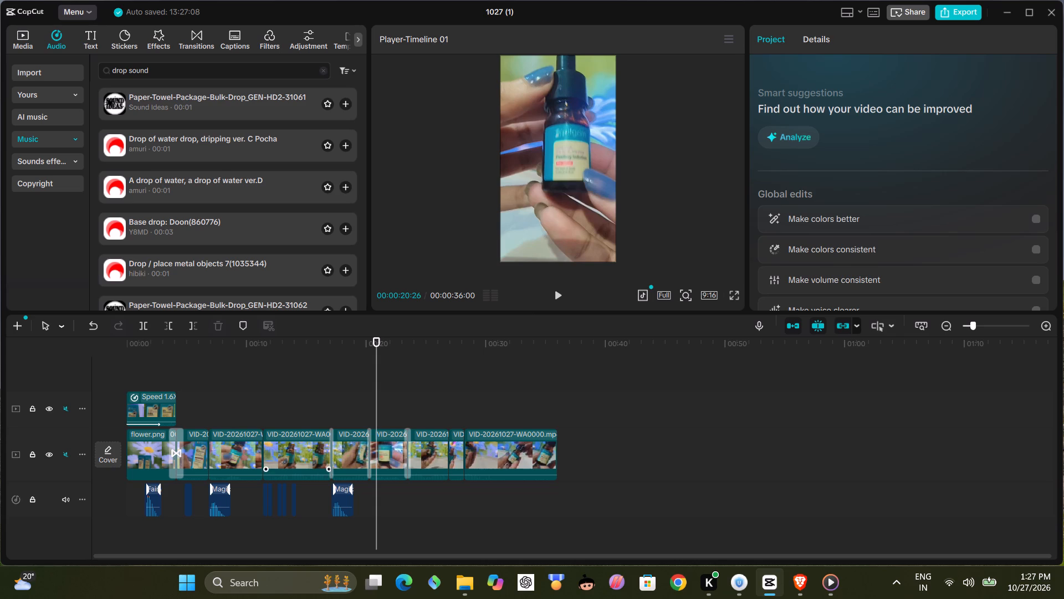
Move the second magic reveal clip to the cut at about 00:00:20, paste a fairy magic copy at 00:00:17:04, and replay from 00:00:16:03.
click(150, 509)
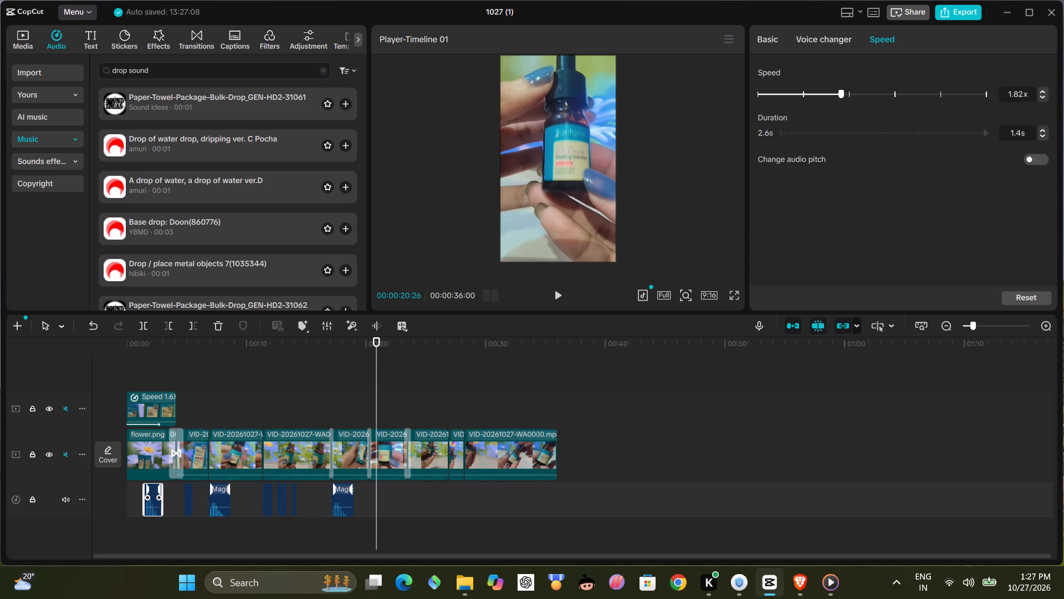
key(ctrl+c)
click(341, 499)
drag(340, 502, 370, 500)
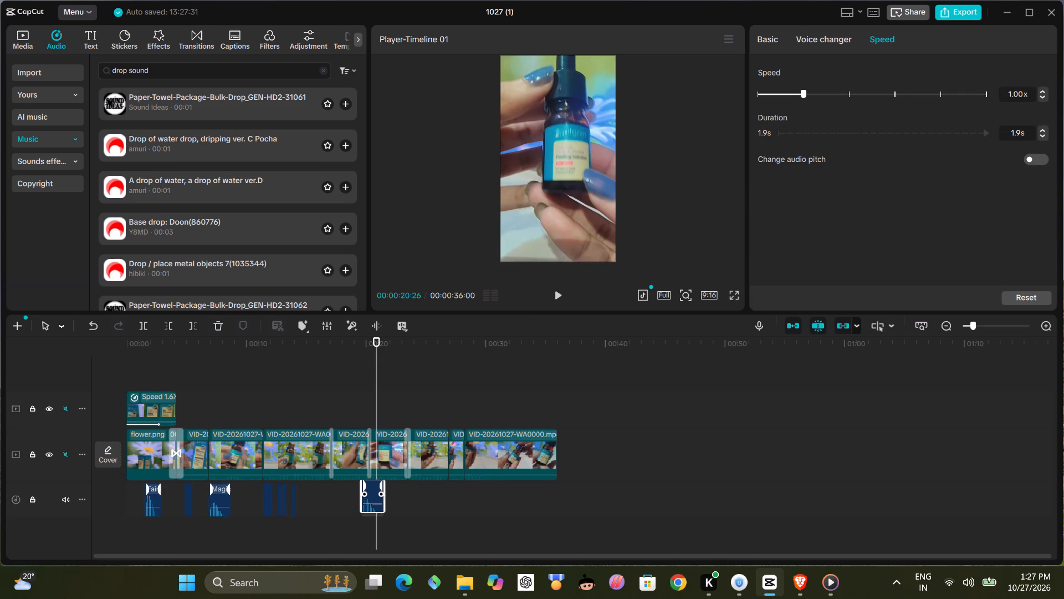
drag(370, 500, 372, 504)
click(331, 504)
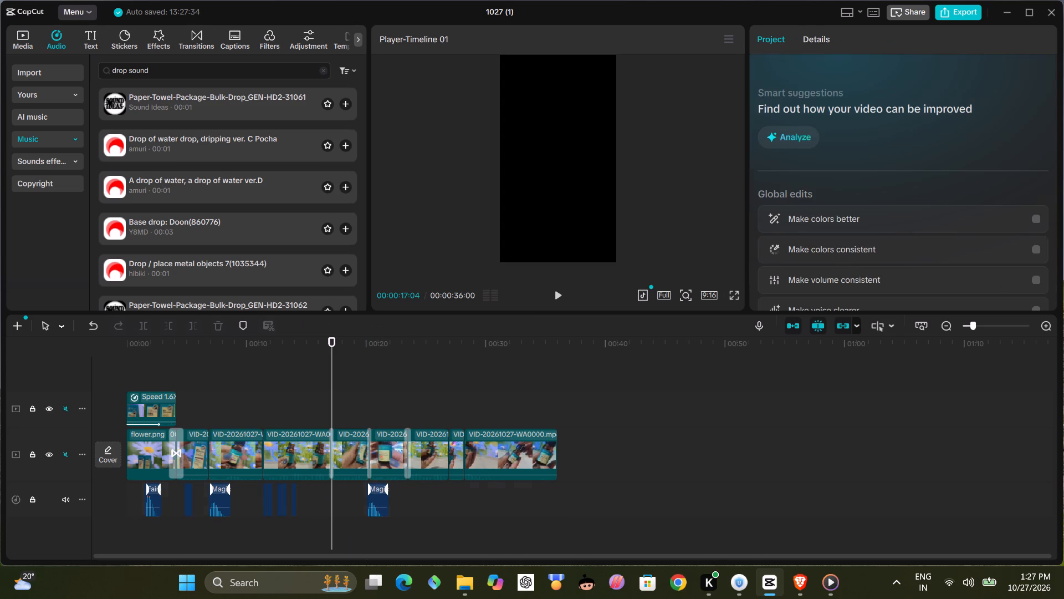
key(ctrl+v)
click(319, 397)
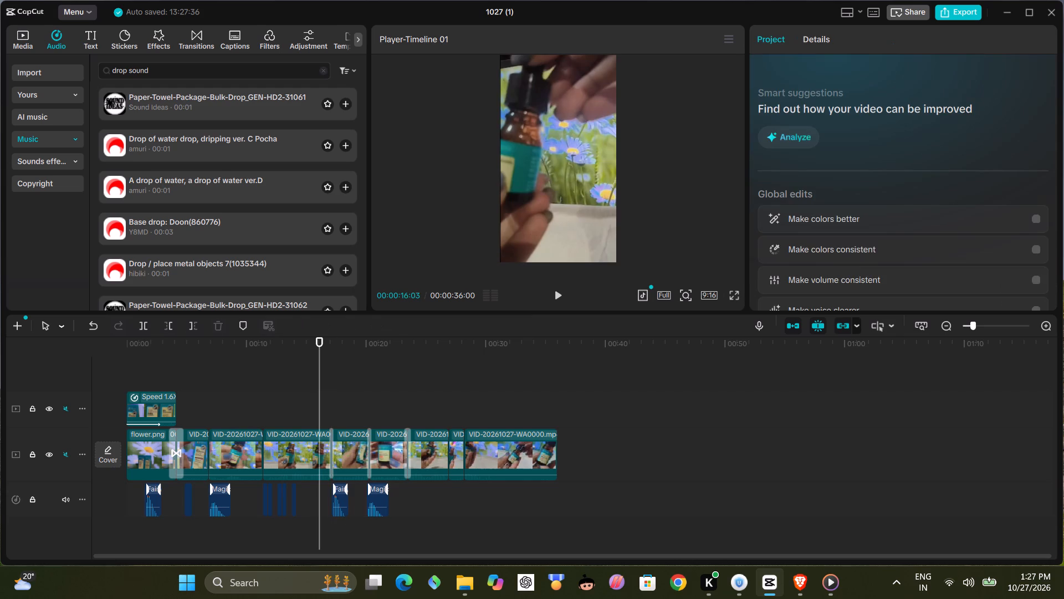
click(556, 294)
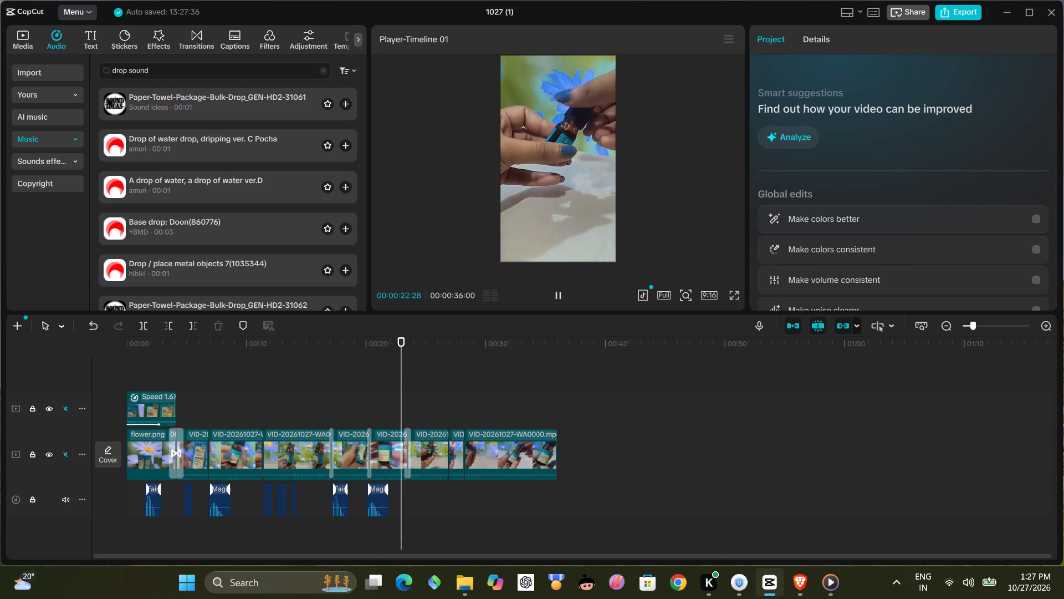
click(557, 293)
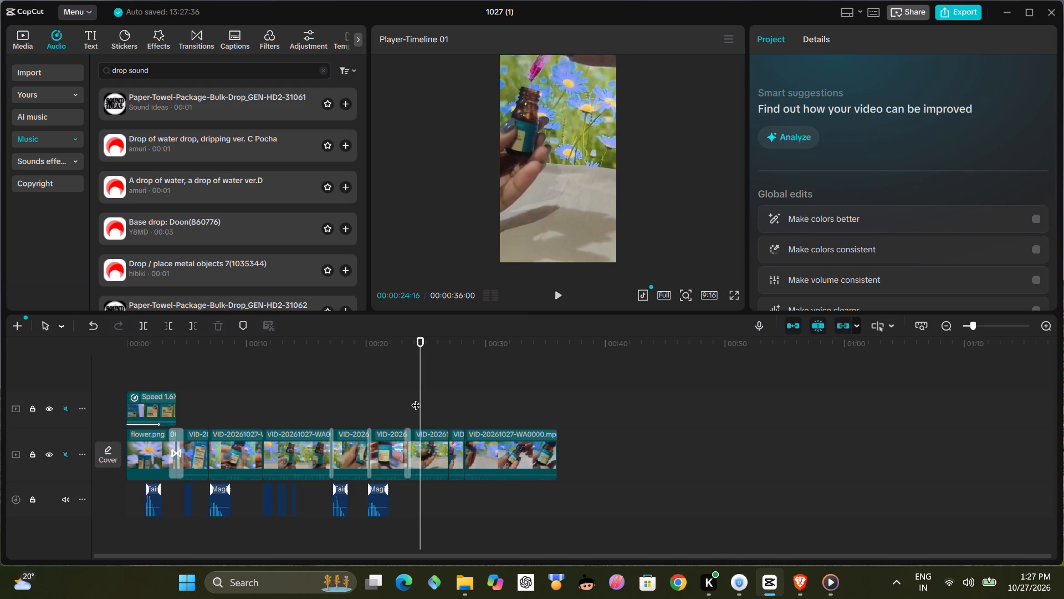
Search the music library for "open cap" and audition the first four sounds, through "Open the Bottle Cap".
triple_click(157, 73)
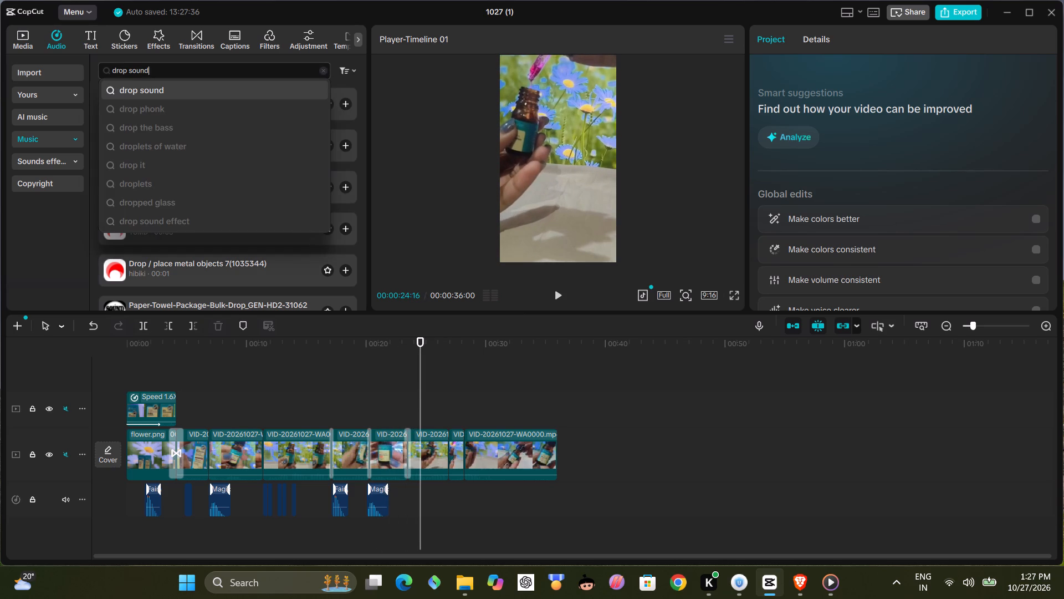
double_click(157, 74)
text(open)
key(space)
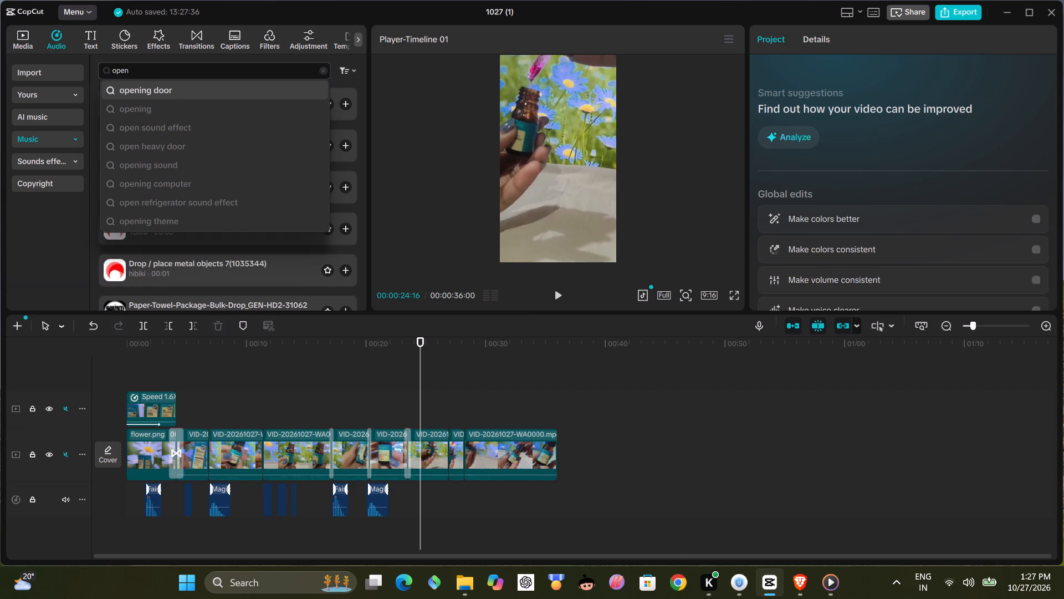
text(cap)
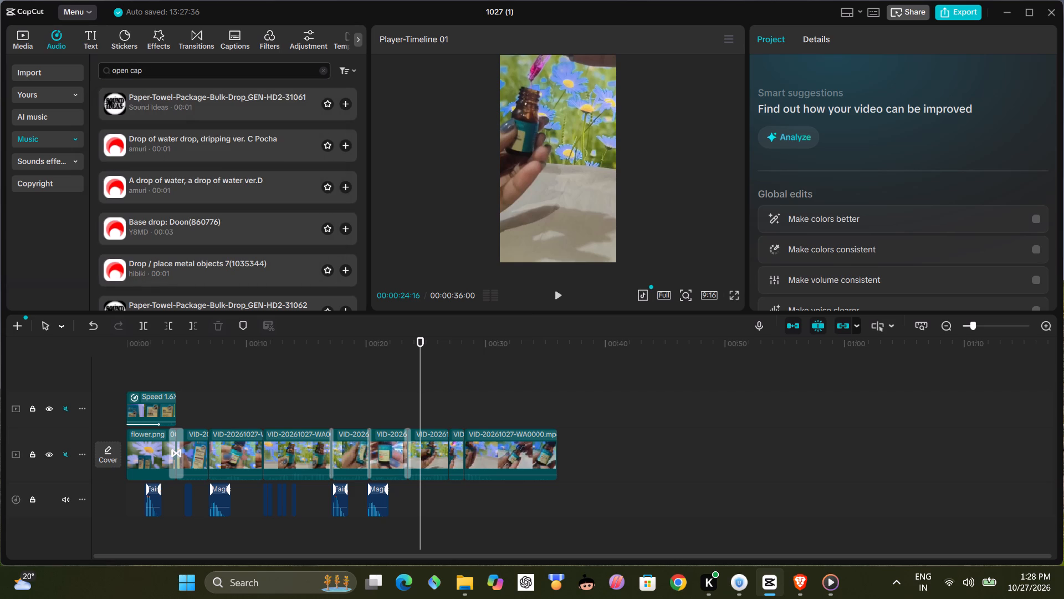
key(Return)
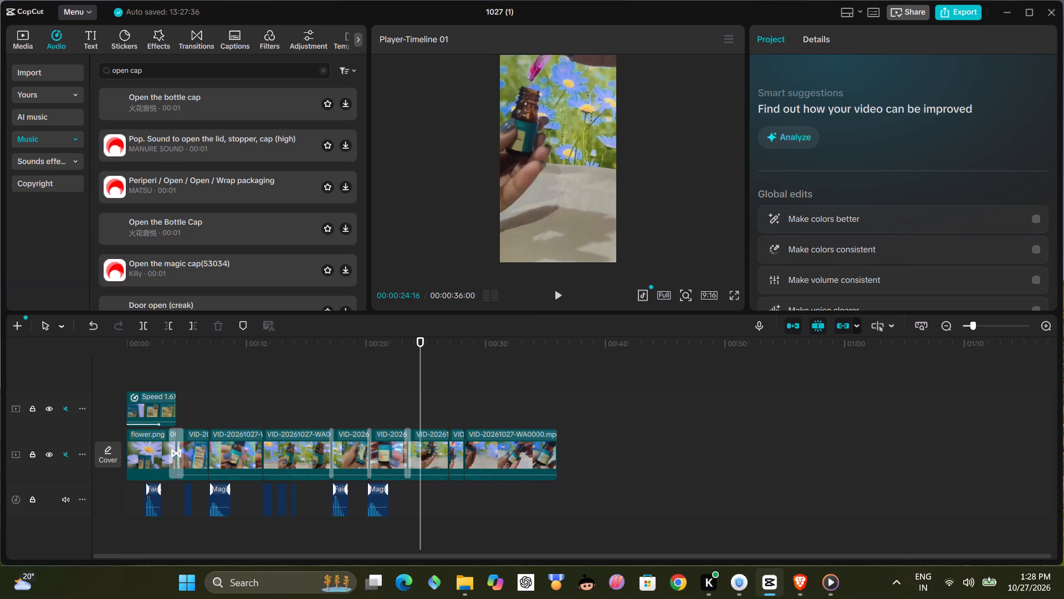
click(115, 106)
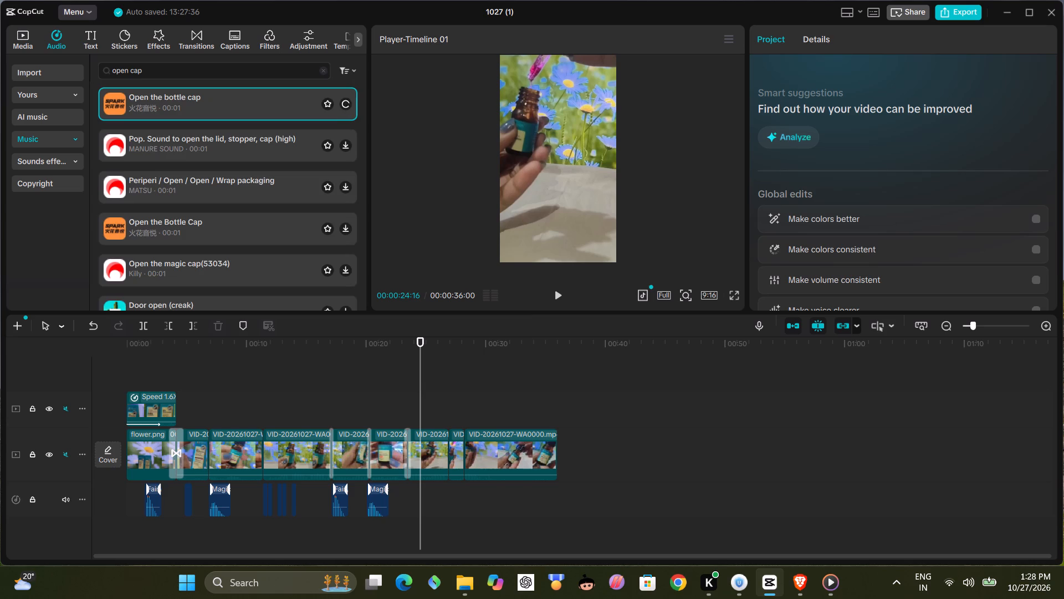
click(131, 68)
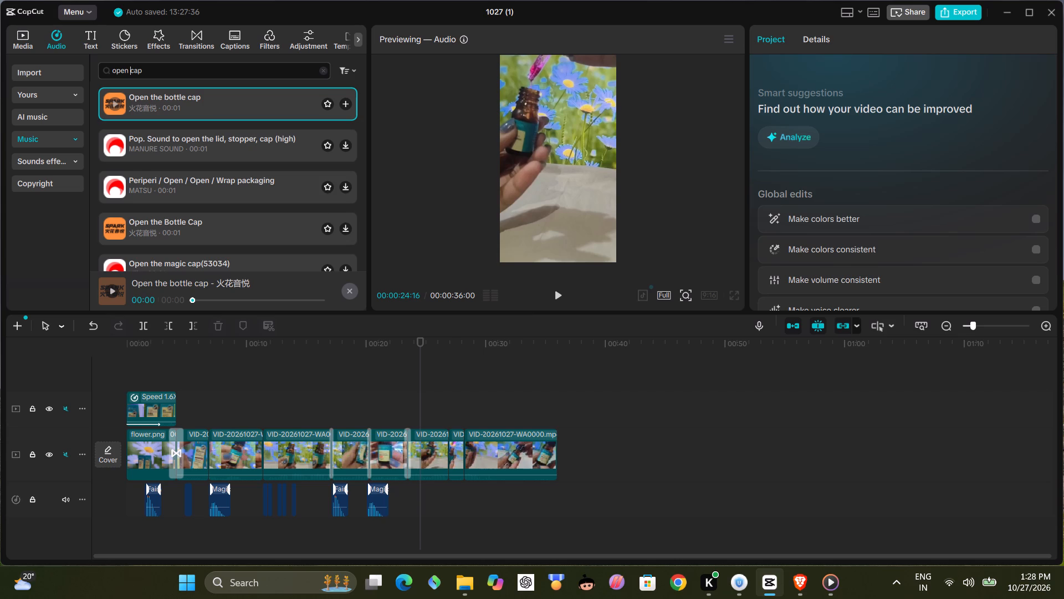
click(112, 146)
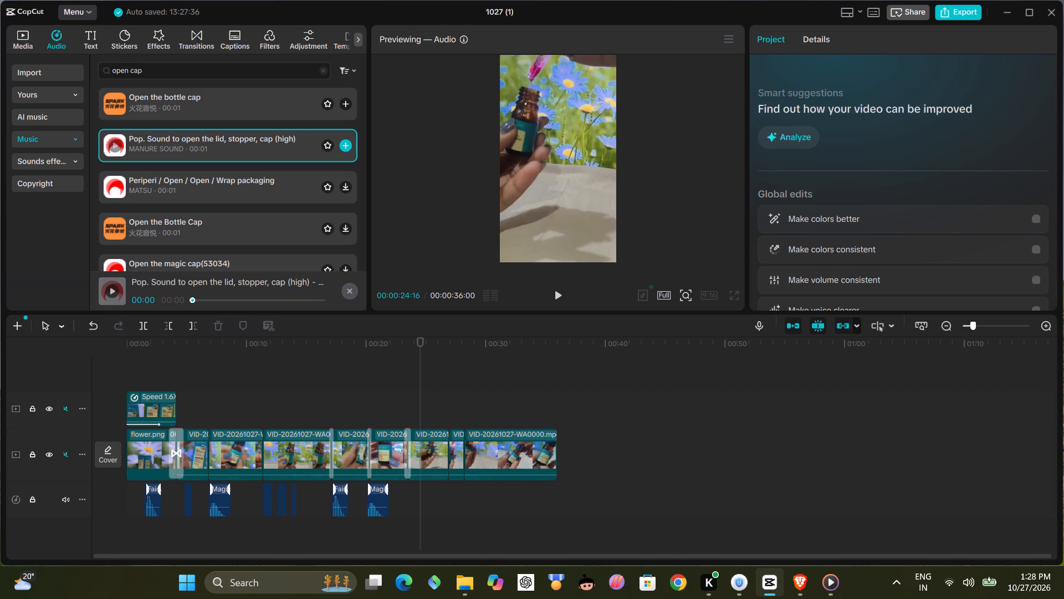
click(115, 190)
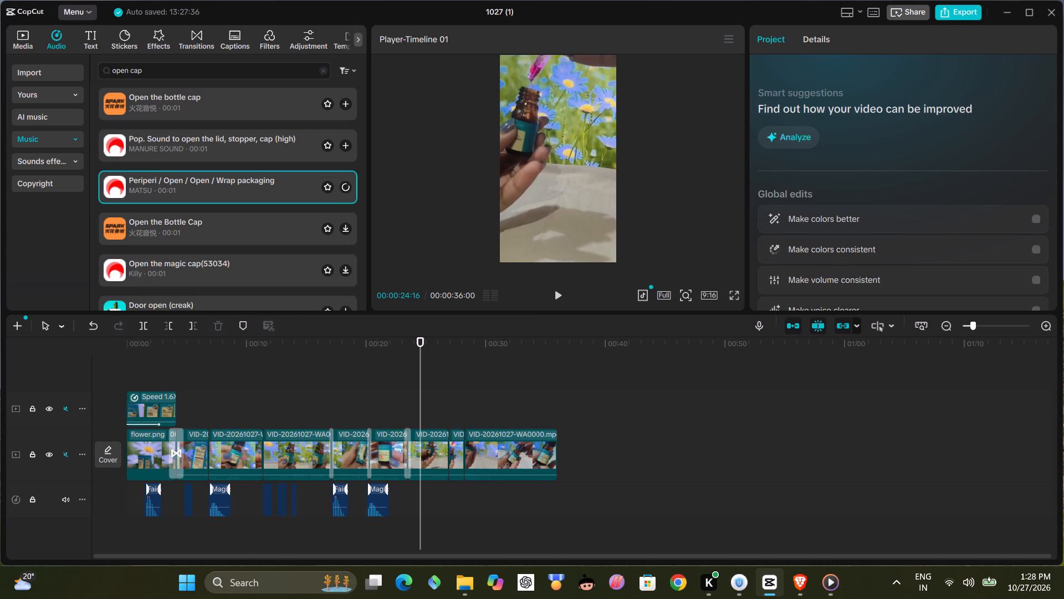
click(119, 230)
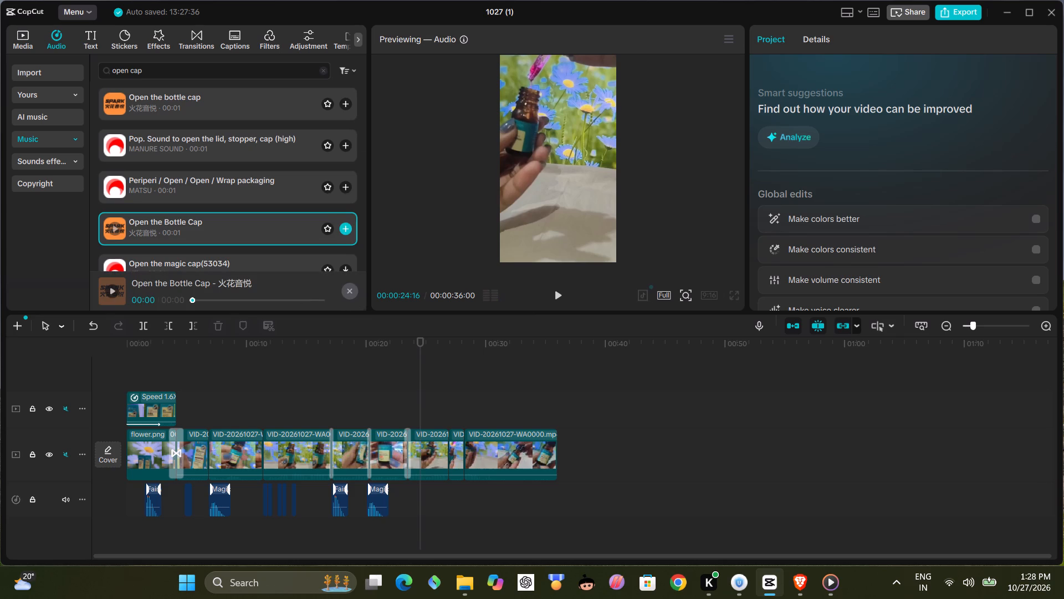
Add the "Open the Bottle Cap" sound, move it to the video cut at 00:00:23:15, and play from 00:00:20:09.
click(344, 229)
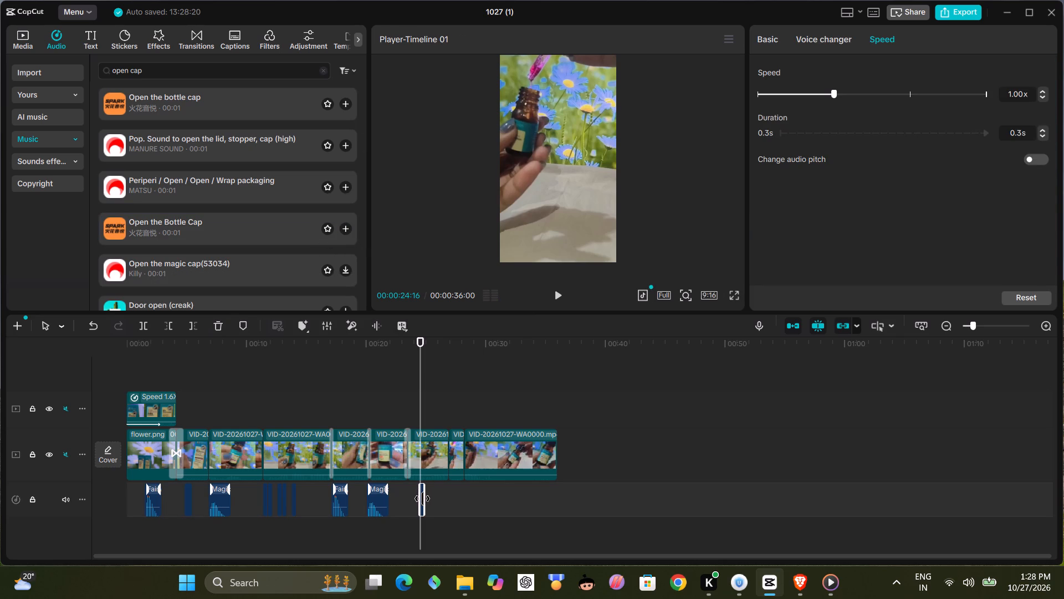
drag(421, 500, 406, 506)
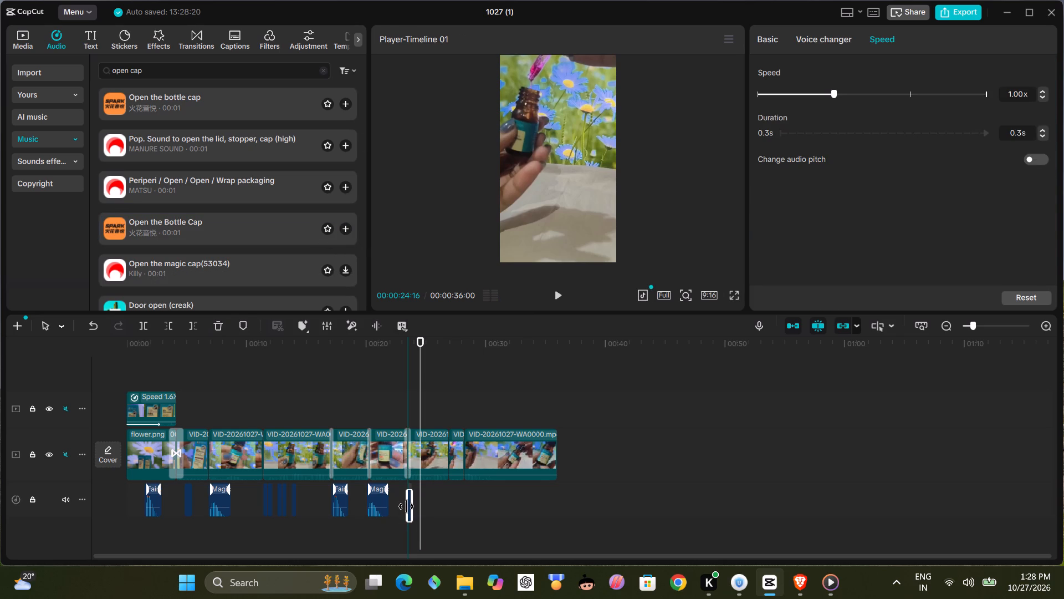
drag(406, 506, 406, 501)
click(370, 410)
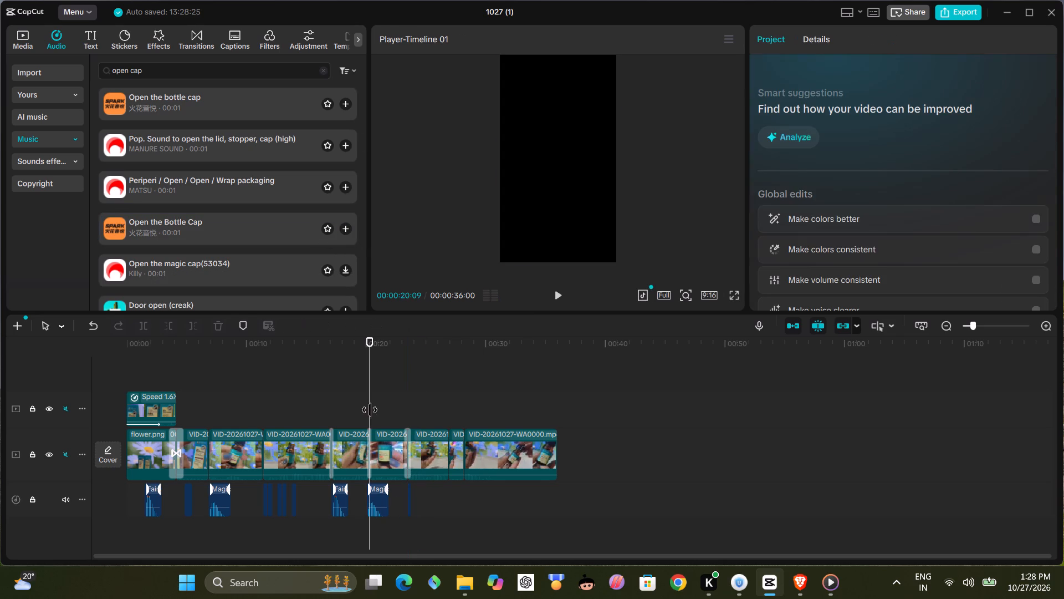
click(561, 302)
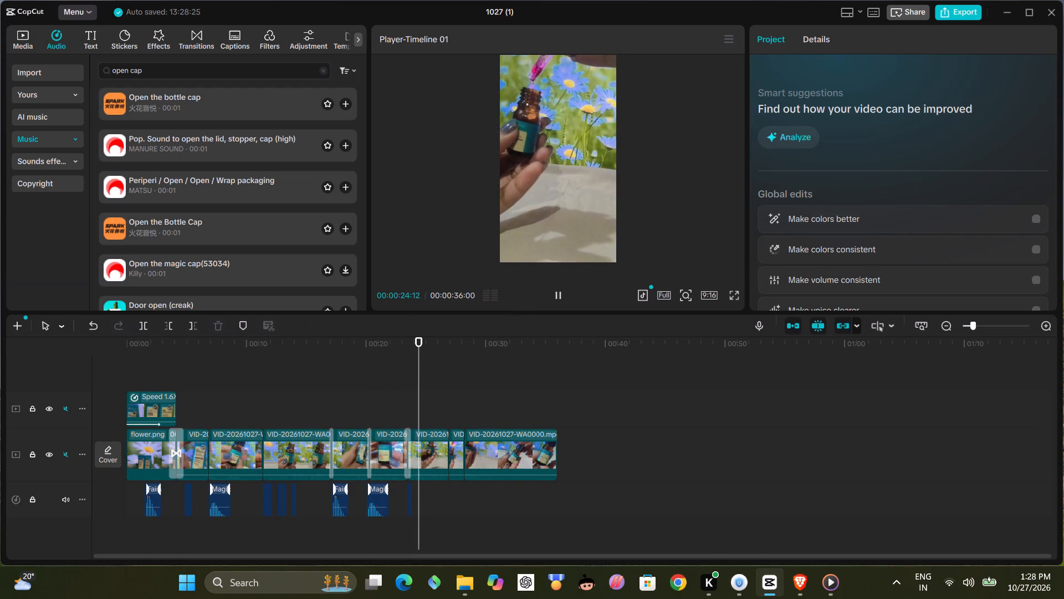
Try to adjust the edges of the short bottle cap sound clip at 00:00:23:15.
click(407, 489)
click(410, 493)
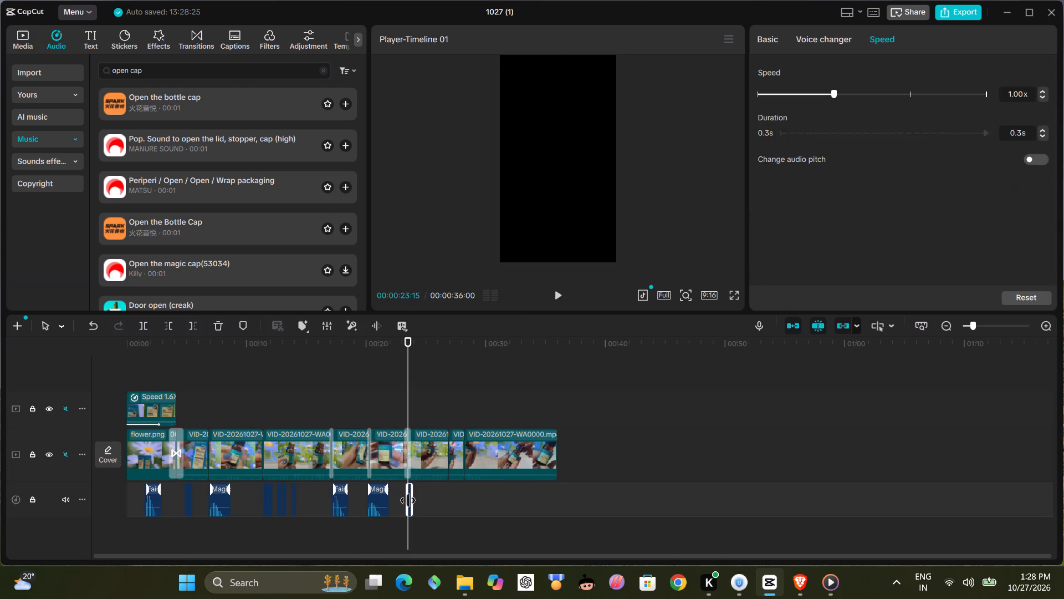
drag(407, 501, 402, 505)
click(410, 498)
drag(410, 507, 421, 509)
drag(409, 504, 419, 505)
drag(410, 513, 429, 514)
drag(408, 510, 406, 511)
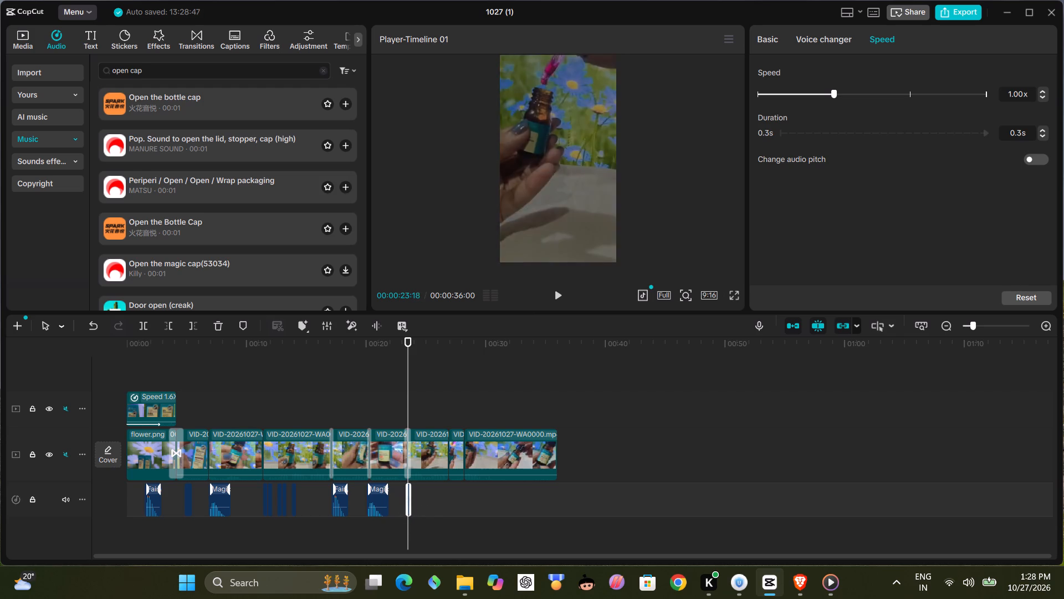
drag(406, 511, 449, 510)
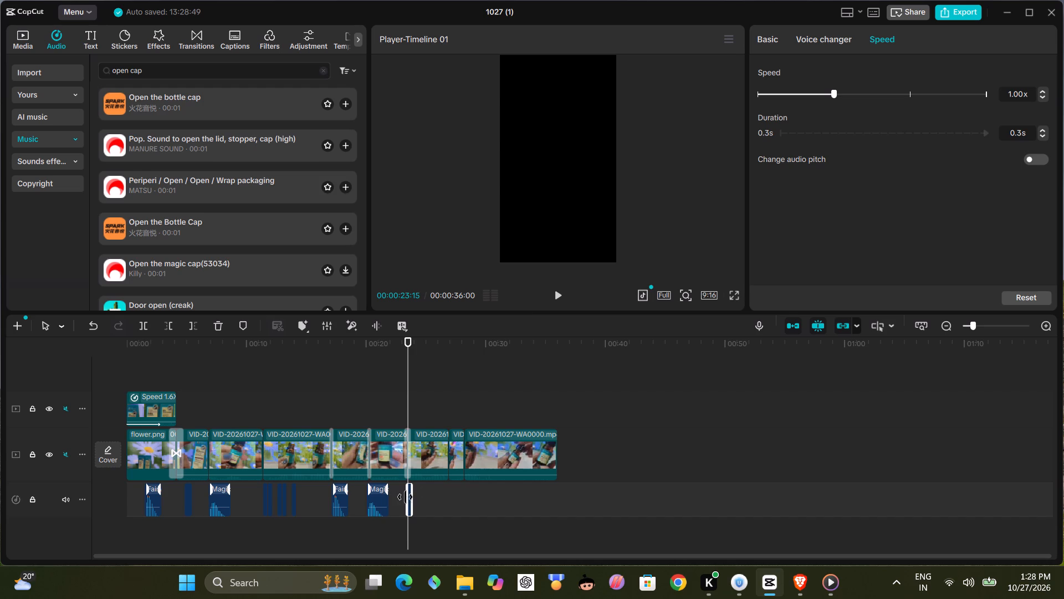
Shift the bottle cap sound slightly earlier so it starts just before 00:00:23:15, and replay from 00:00:21:28.
drag(410, 494, 397, 506)
drag(397, 506, 403, 495)
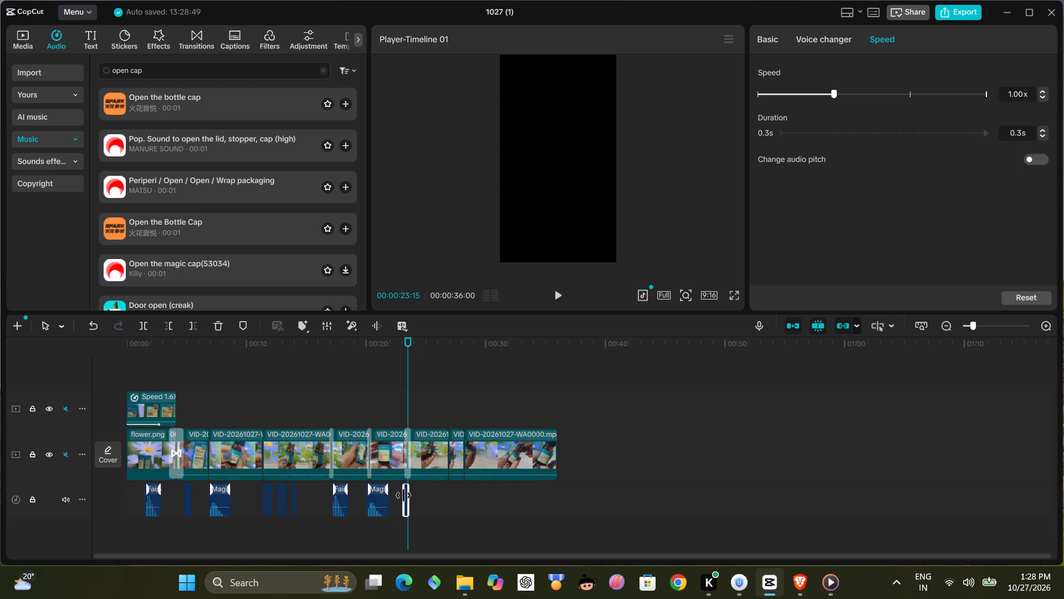
drag(403, 495, 402, 495)
click(388, 398)
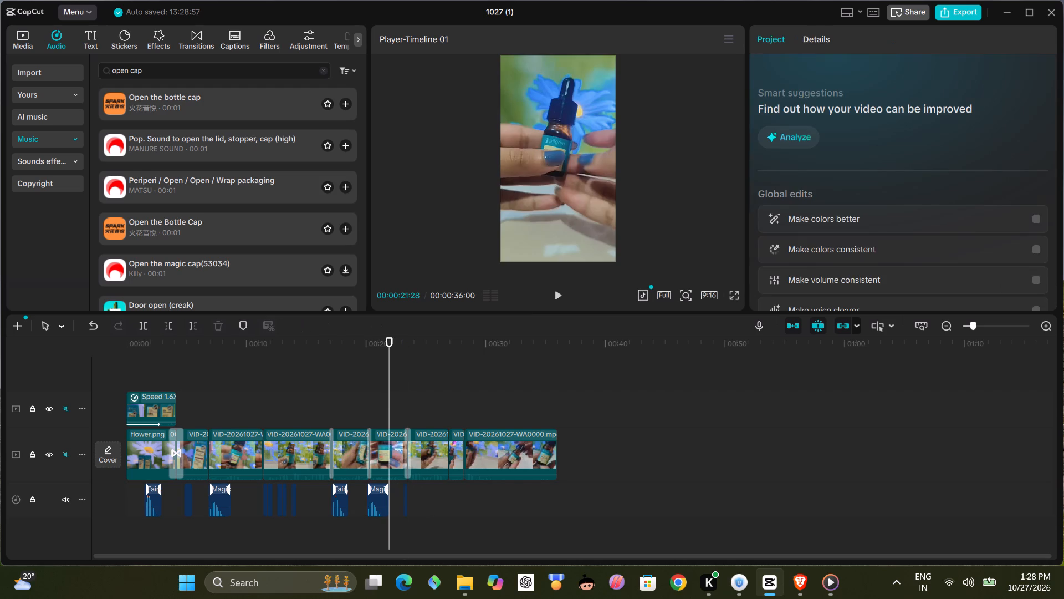
click(555, 295)
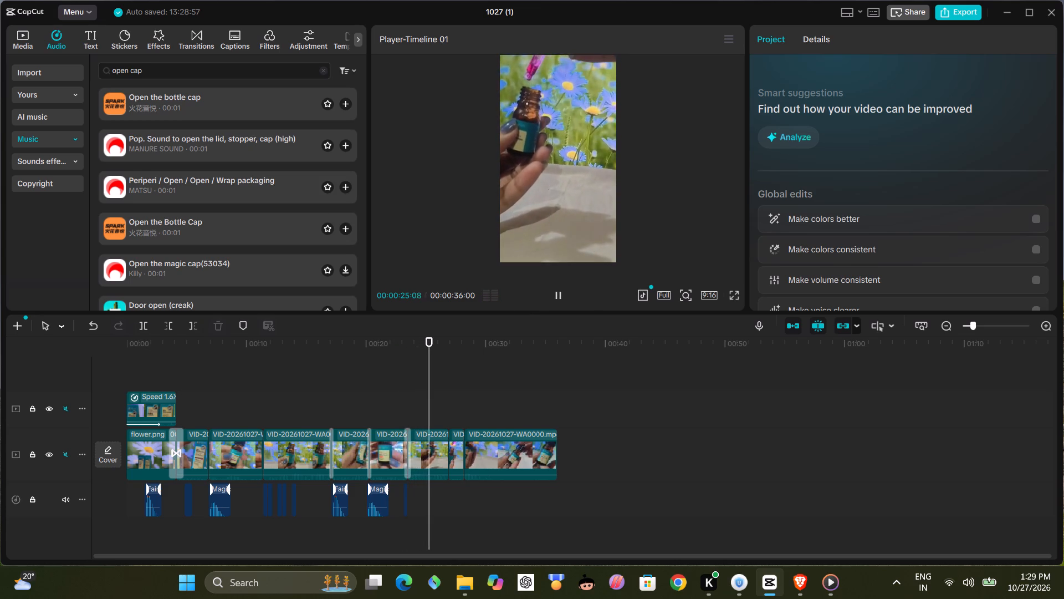
Copy the 0.4 s sound clip near 00:00:11:15, paste it at 00:00:23:25 and 00:00:24:07, and play back that section.
click(268, 499)
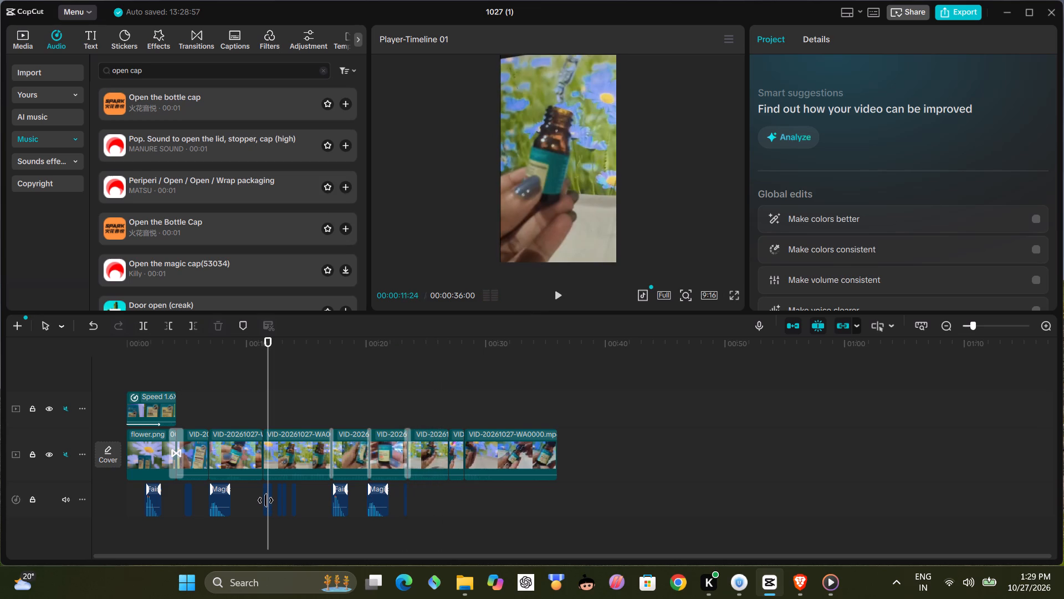
click(265, 502)
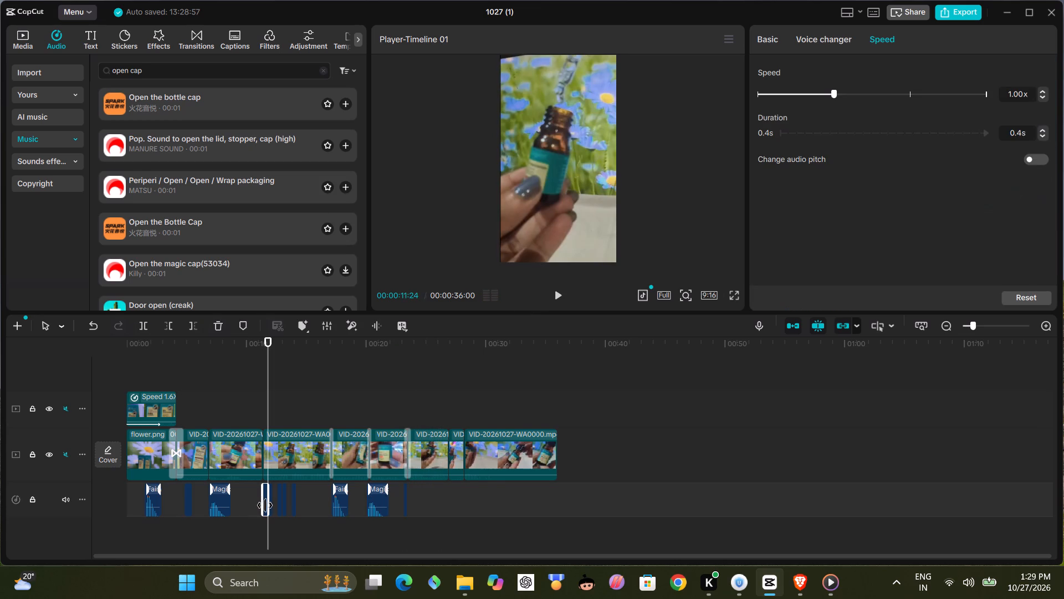
key(ctrl+c)
click(413, 498)
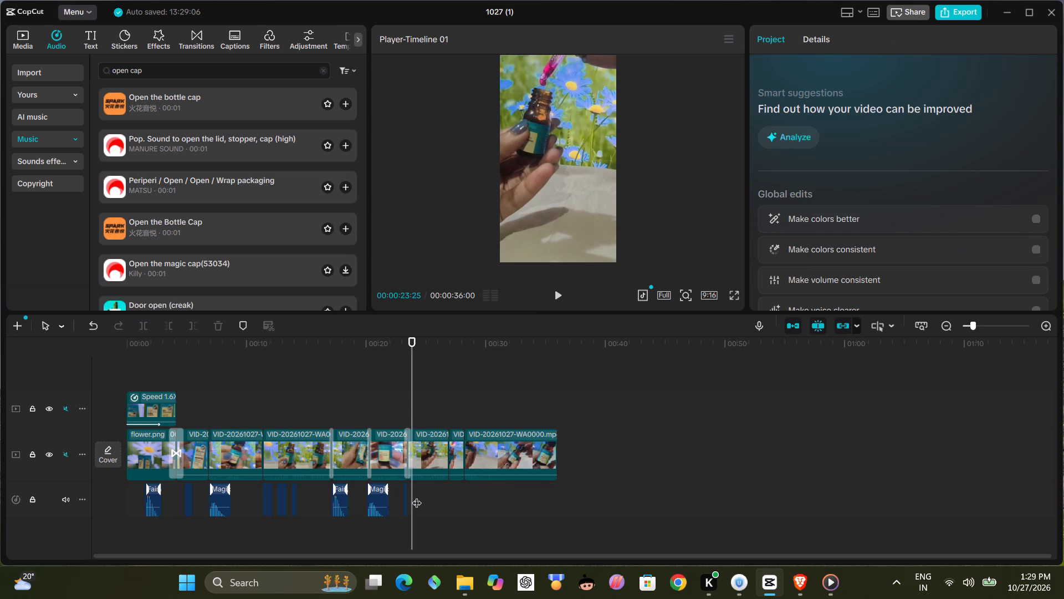
key(ctrl+v)
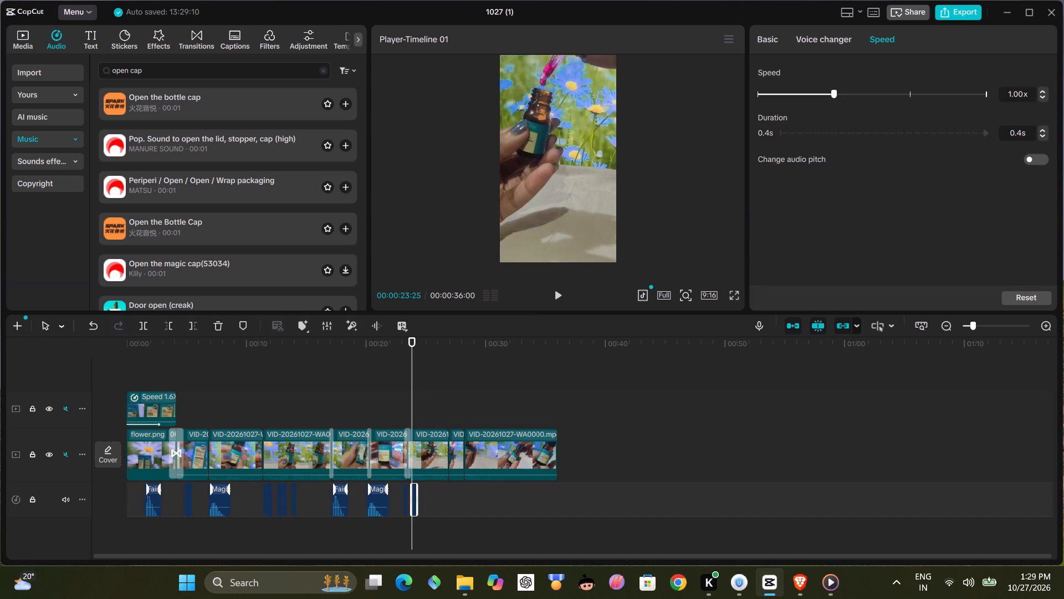
click(419, 500)
click(422, 499)
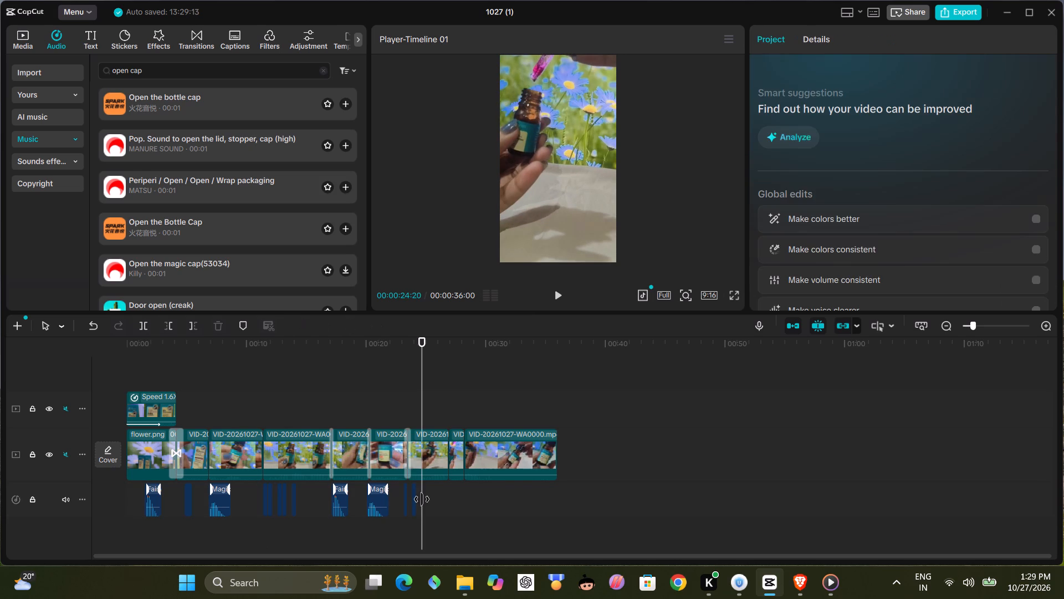
click(420, 500)
key(ctrl+v)
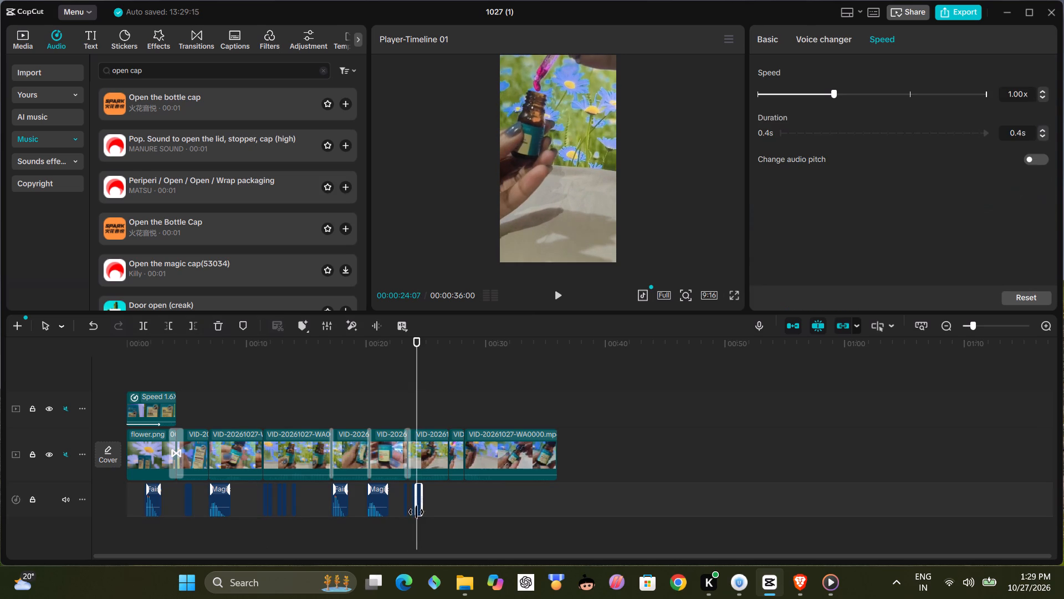
click(441, 505)
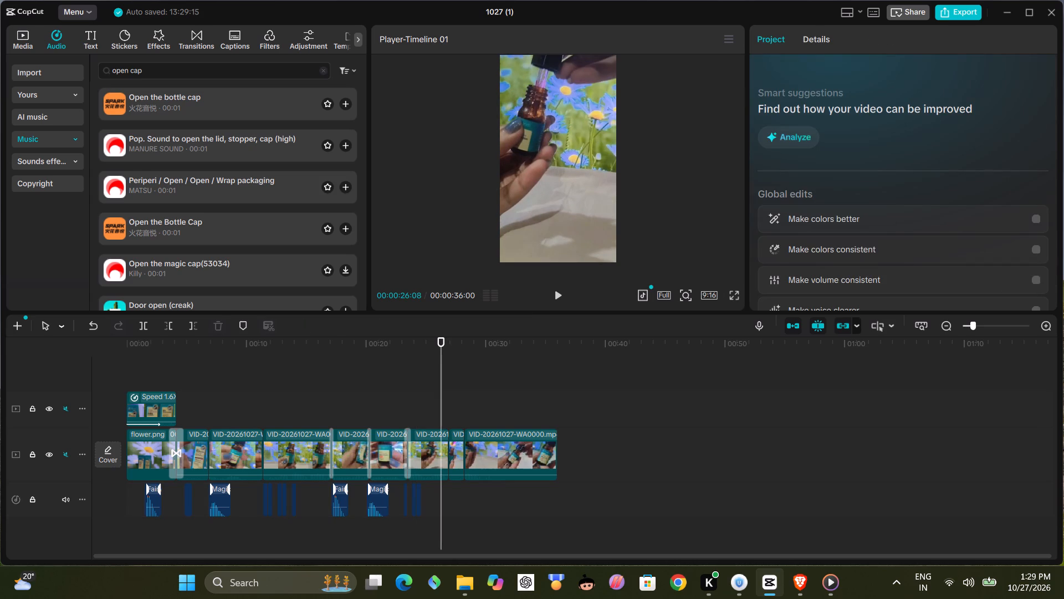
click(370, 402)
click(561, 299)
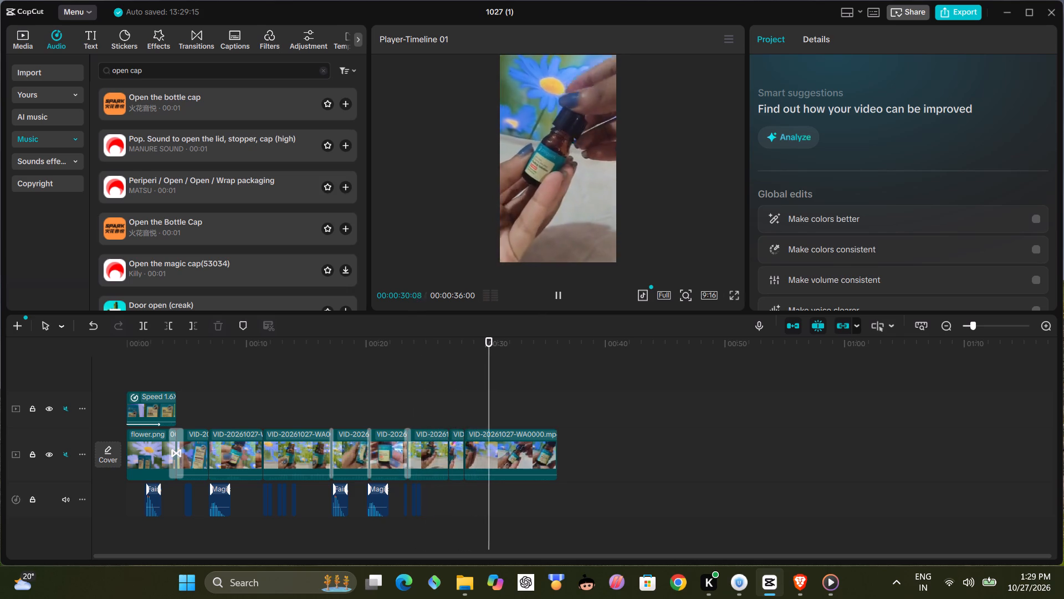
Trim about 2.6 seconds off the start of the final video clip.
click(482, 466)
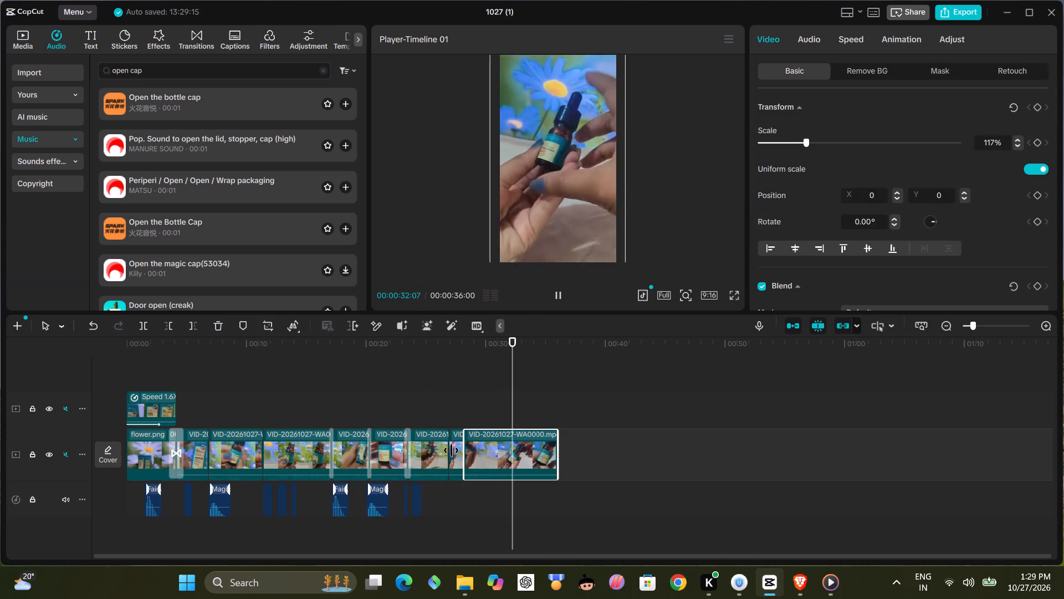
drag(465, 446, 484, 443)
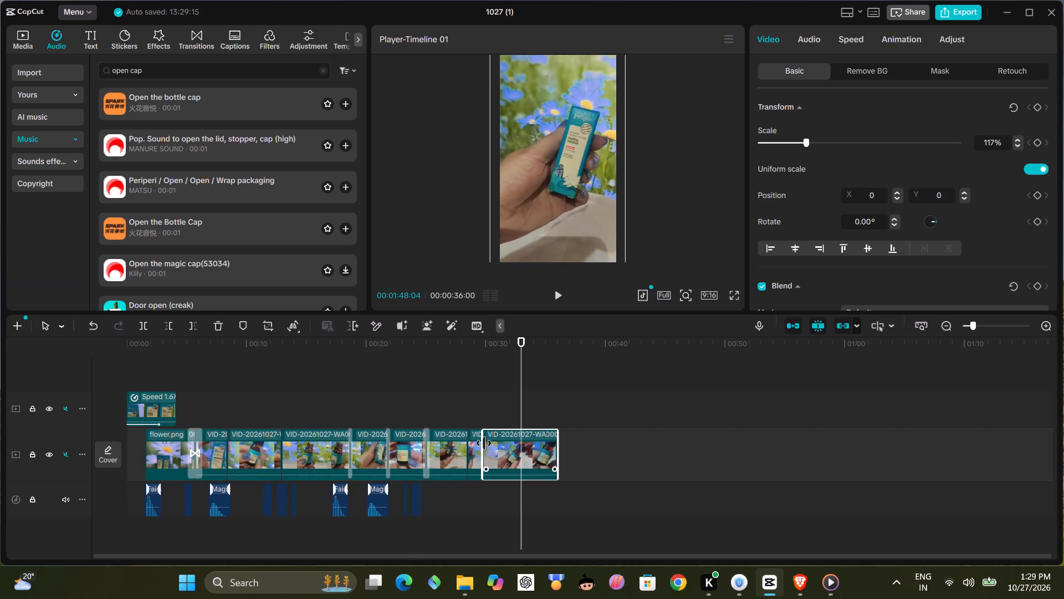
drag(484, 443, 493, 443)
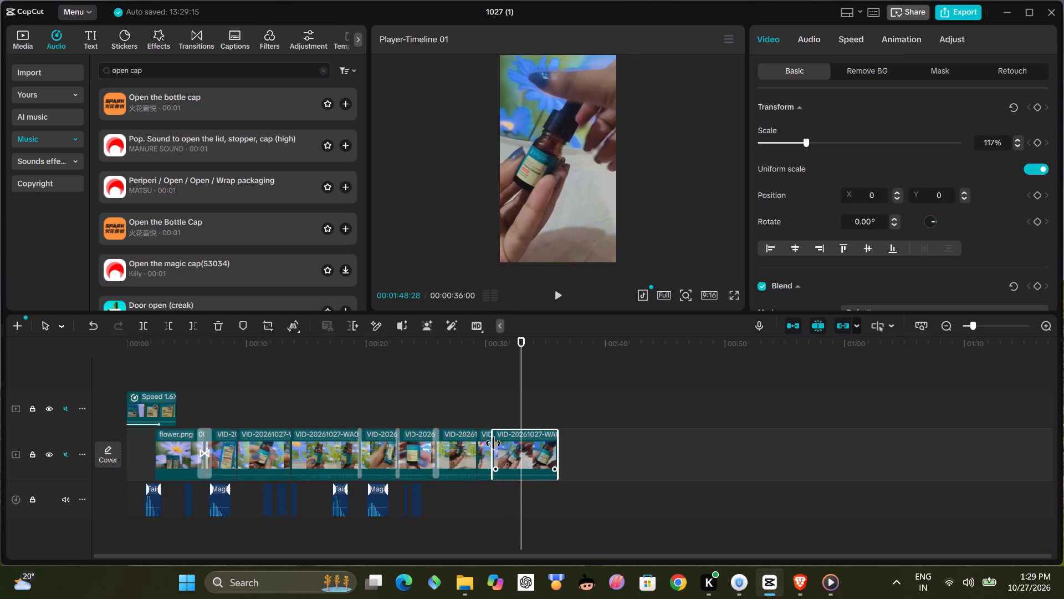
drag(493, 443, 497, 443)
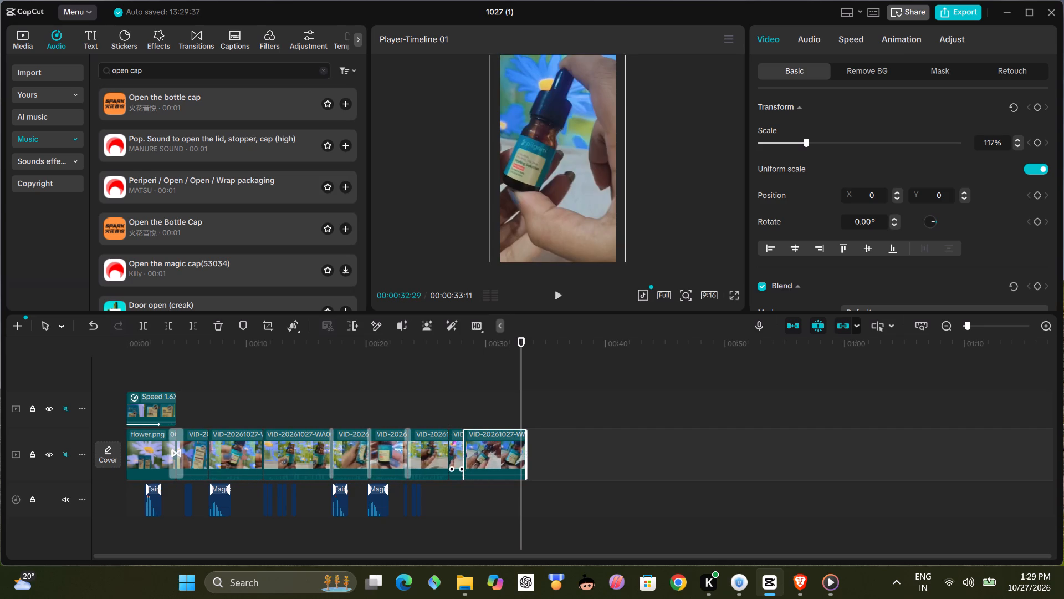
Paste another copy of the 0.4 s sound at 00:00:24:19, directly after the previous copies, and play back the section.
click(436, 413)
click(418, 415)
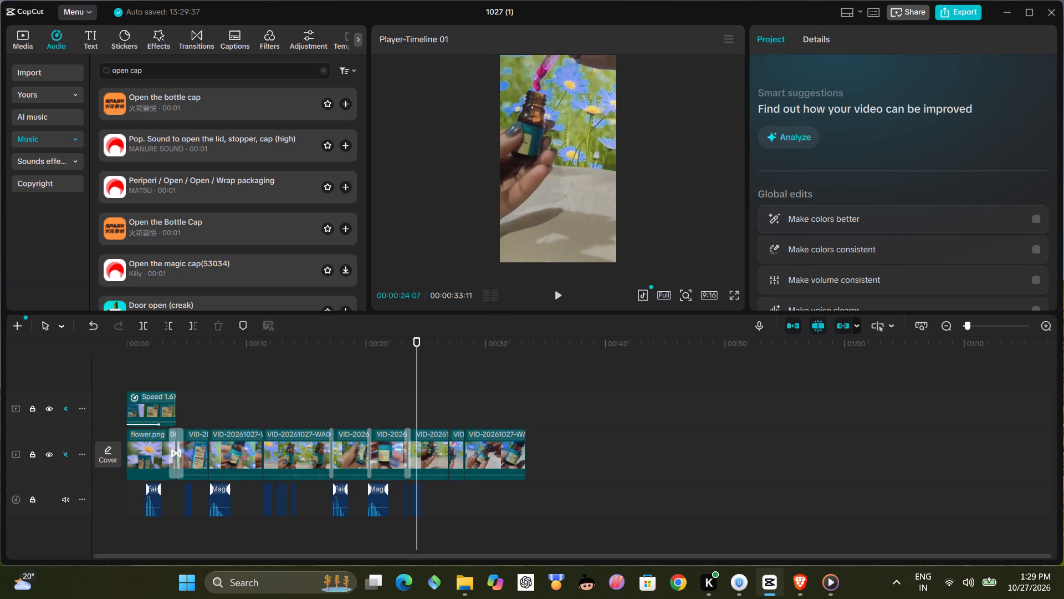
click(421, 499)
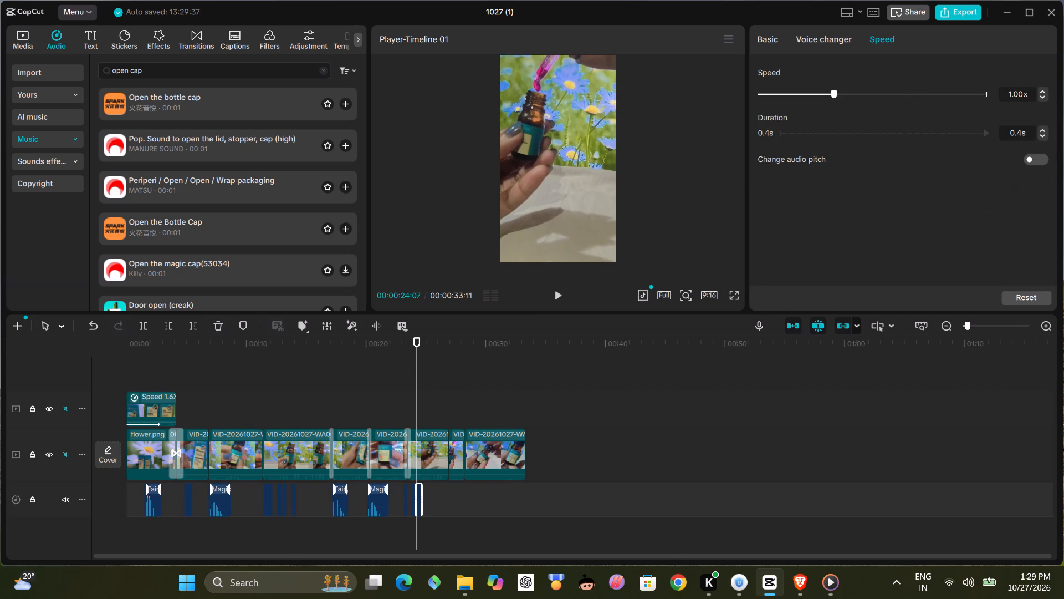
click(424, 502)
click(426, 502)
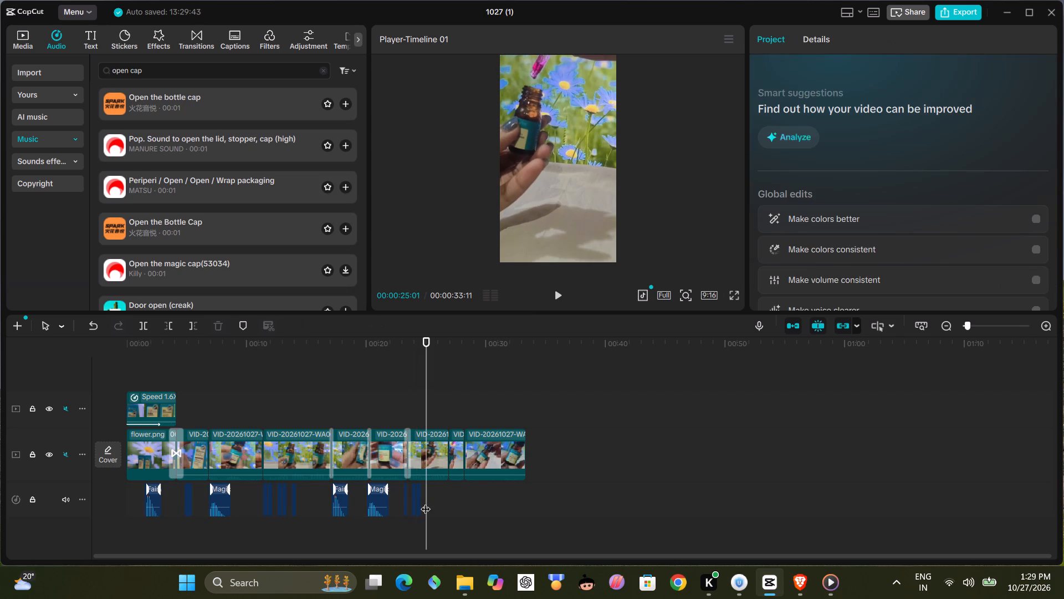
key(ctrl+c)
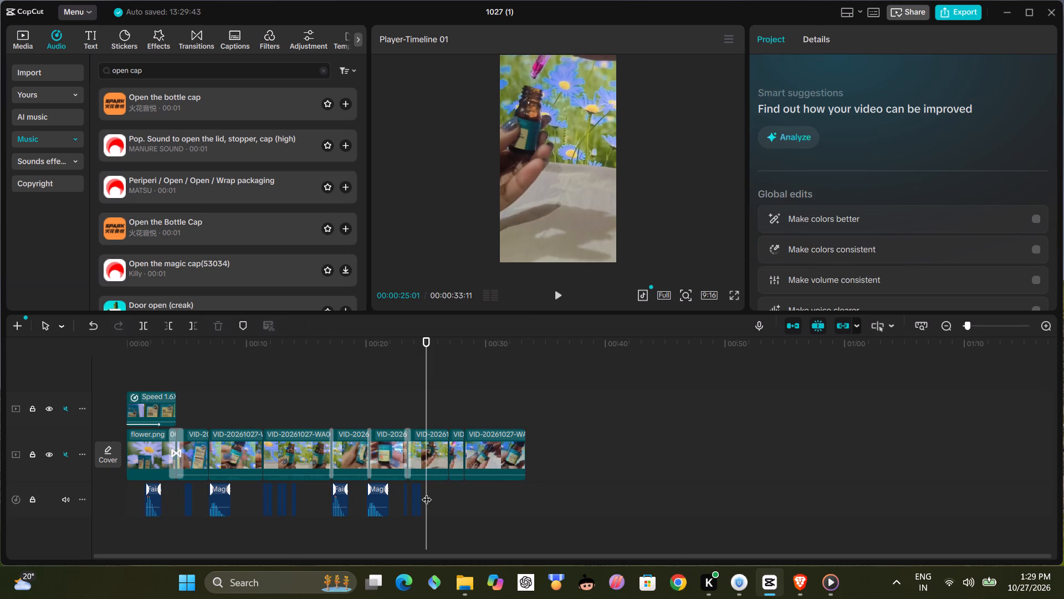
click(422, 494)
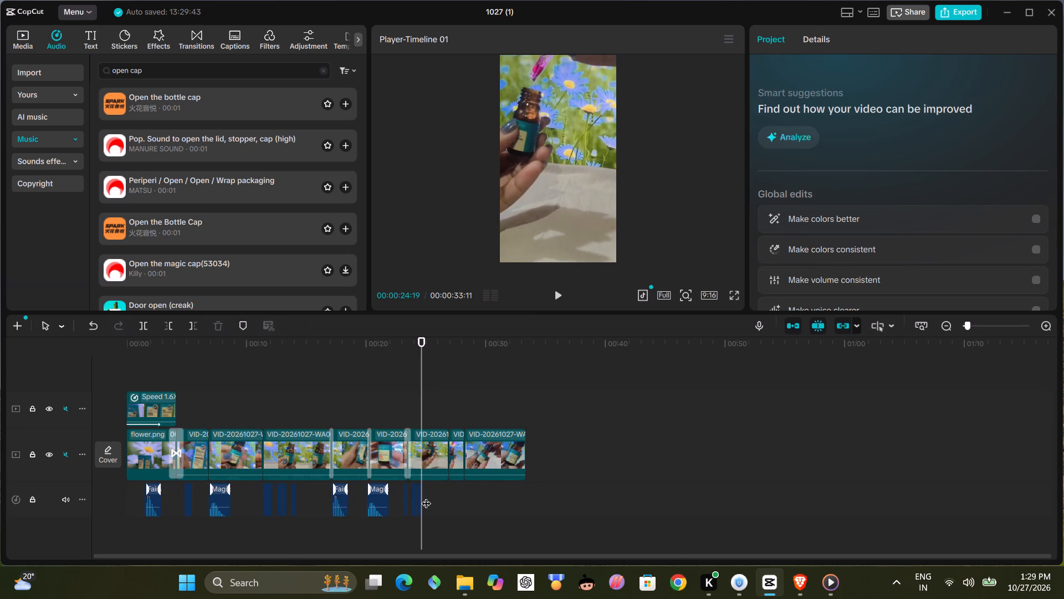
key(ctrl+v)
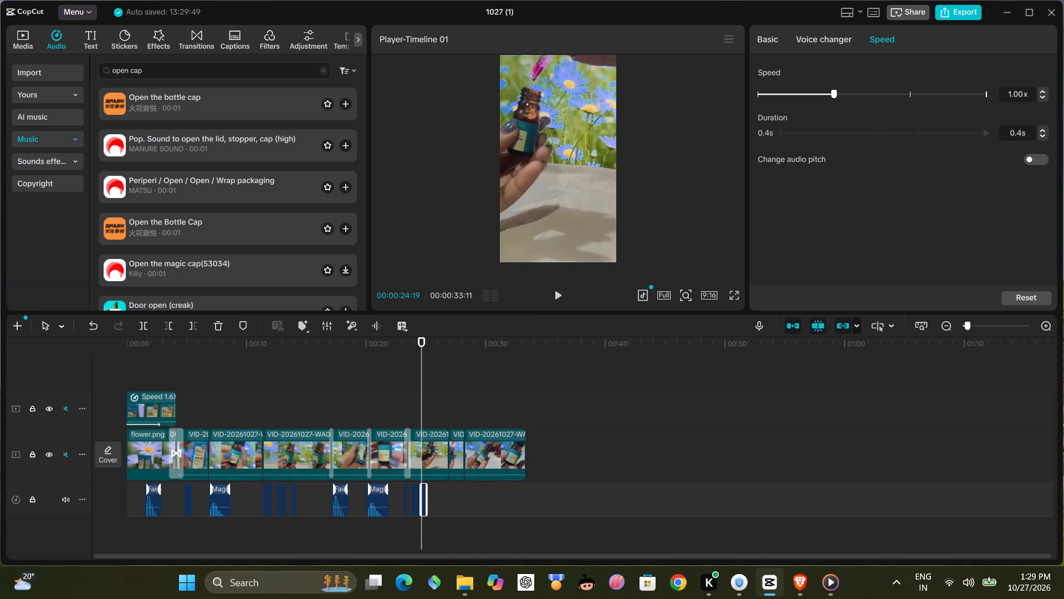
click(408, 384)
click(560, 295)
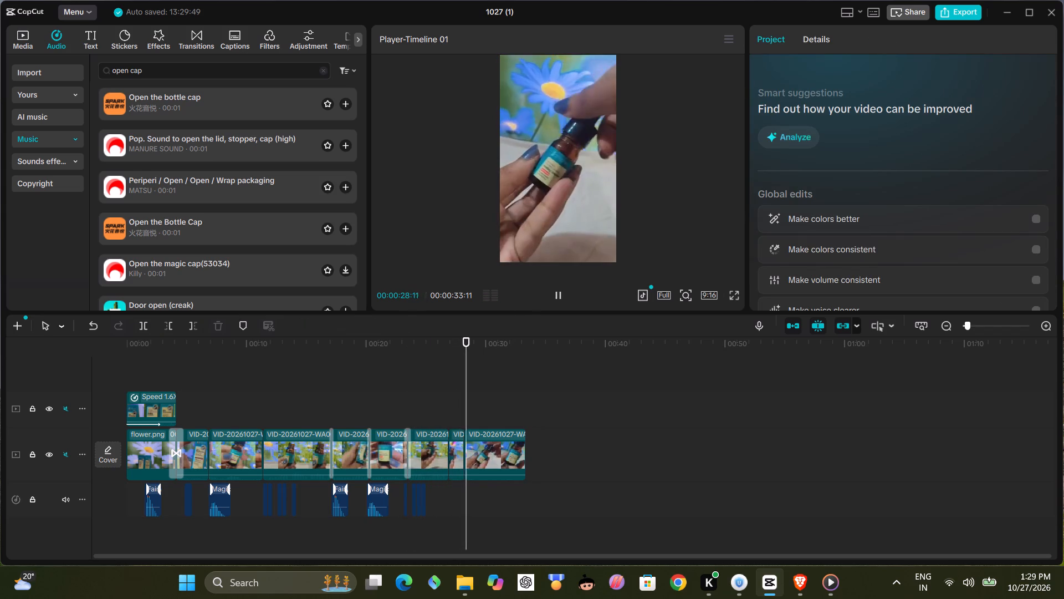
click(560, 294)
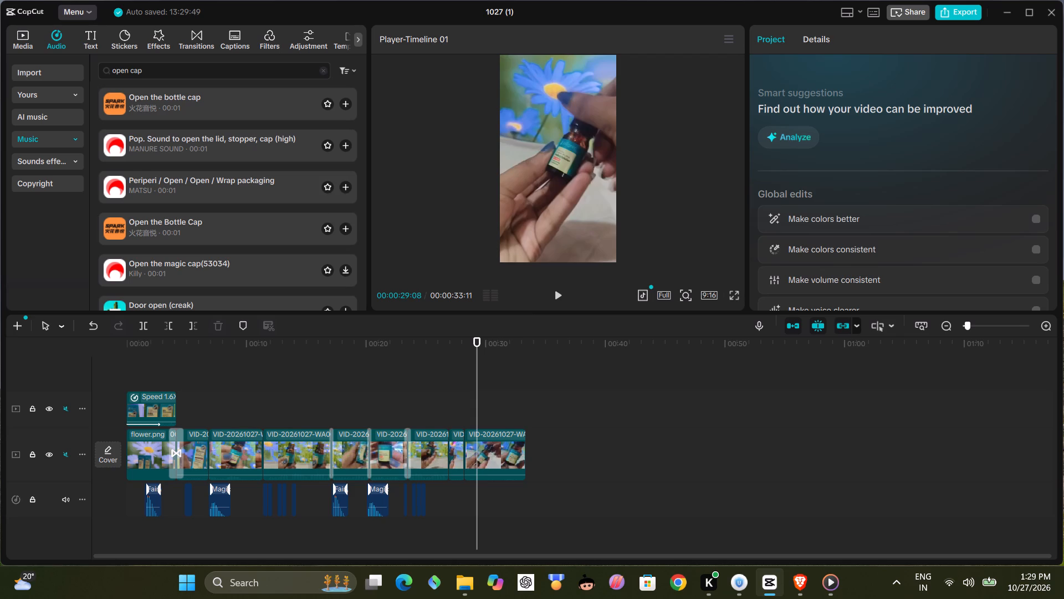
Play the cut near 00:00:27, delete the short video clip just before the final clip, and replay from 00:00:24:19.
click(456, 415)
click(560, 298)
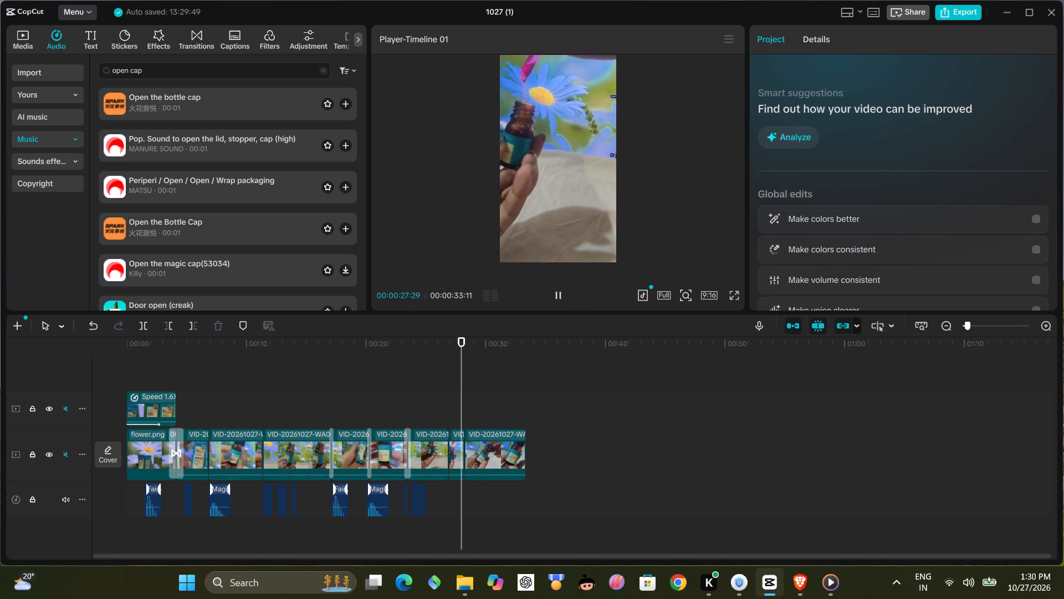
click(560, 299)
click(457, 451)
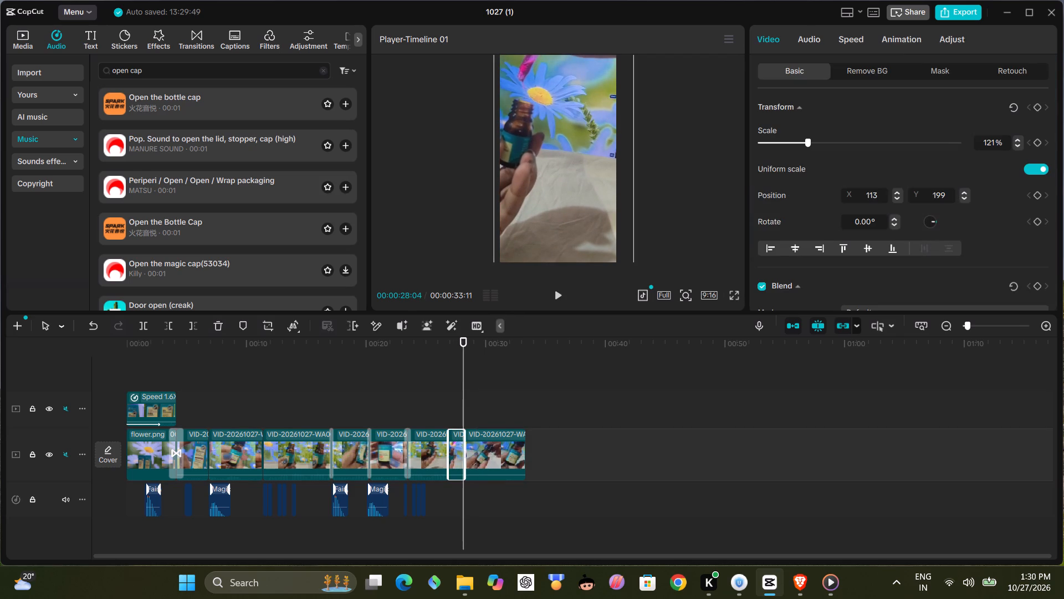
key(BackSpace)
click(425, 409)
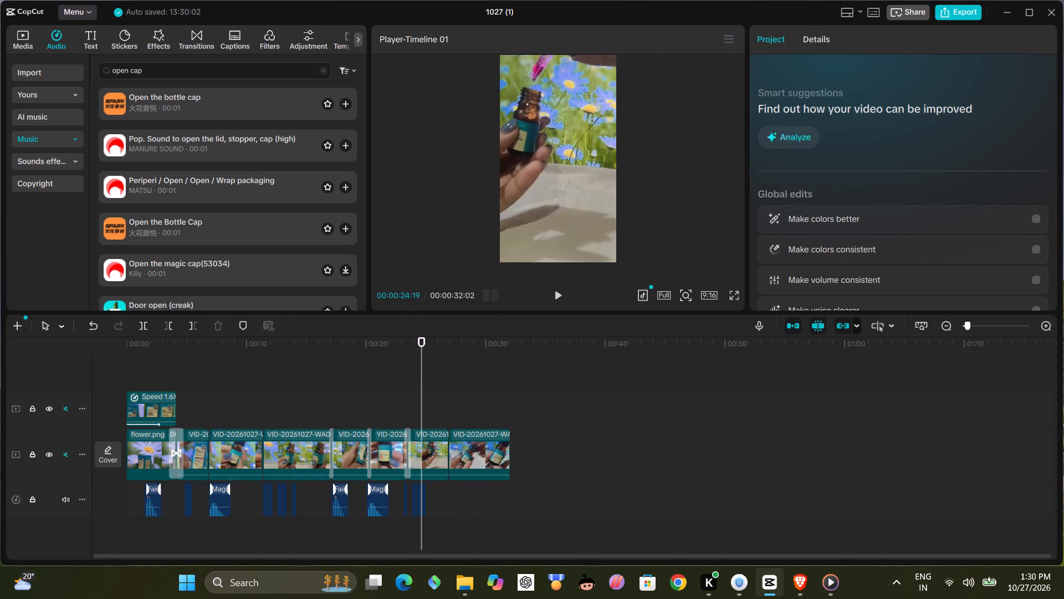
click(559, 293)
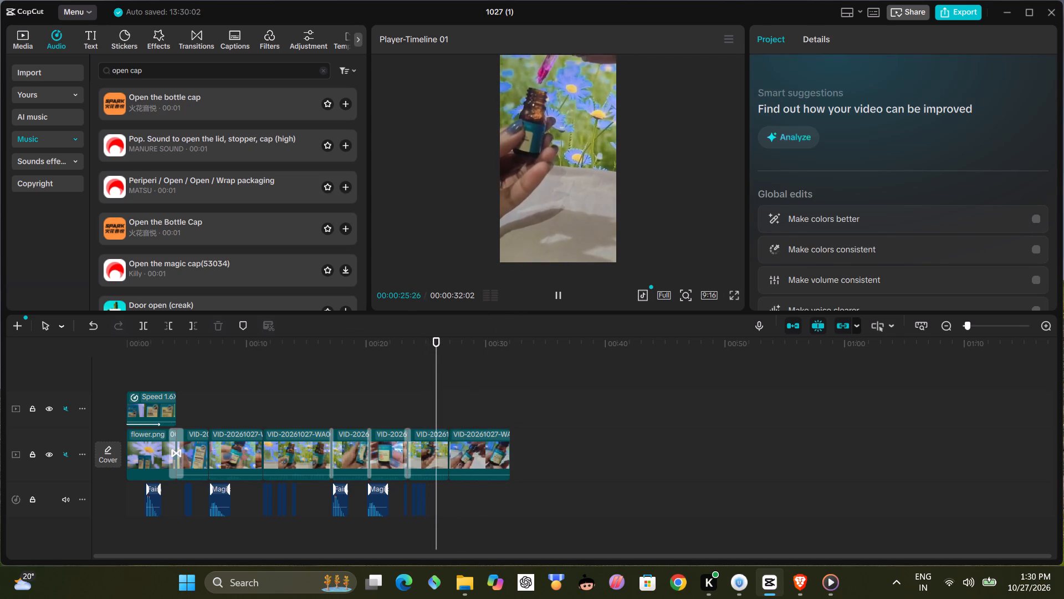
click(559, 294)
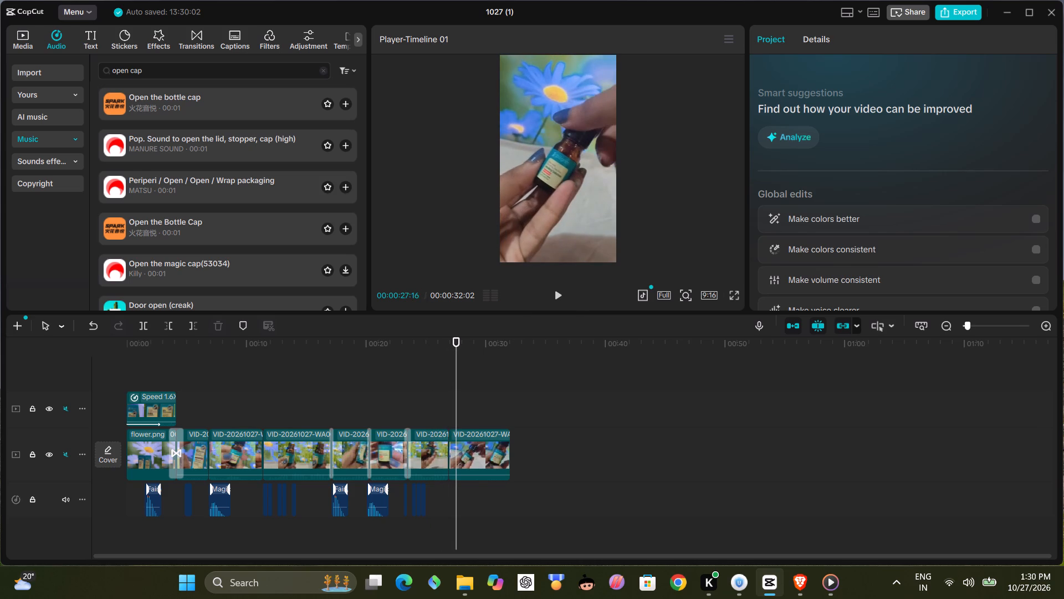
Search the music library for "close cap" and audition the first five sounds, through "Pop. Sound to open the lid, stopper, cap (high)".
drag(128, 69, 121, 72)
drag(121, 72, 111, 69)
text(close)
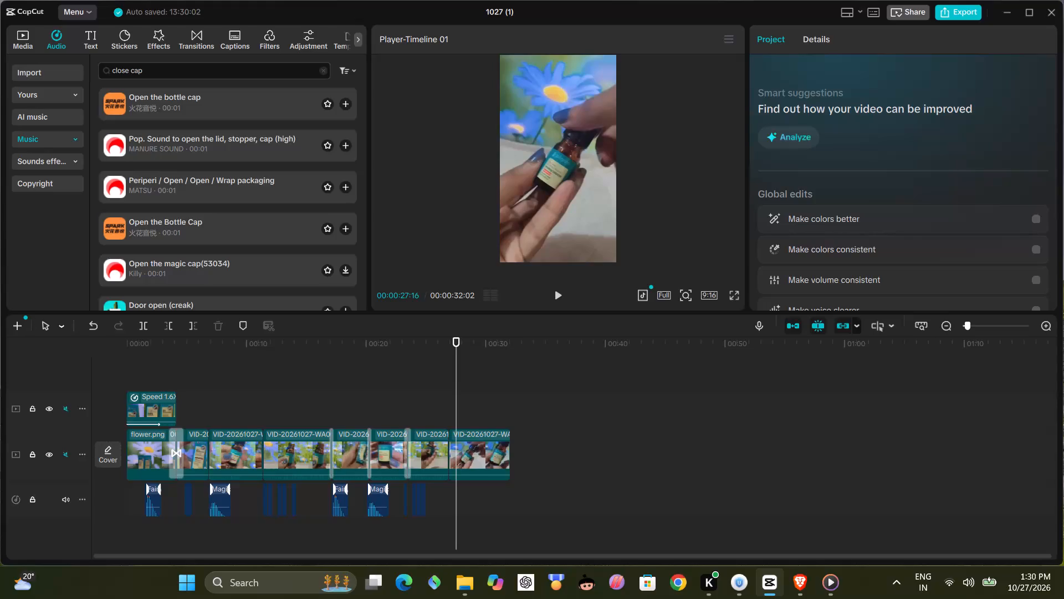
key(Return)
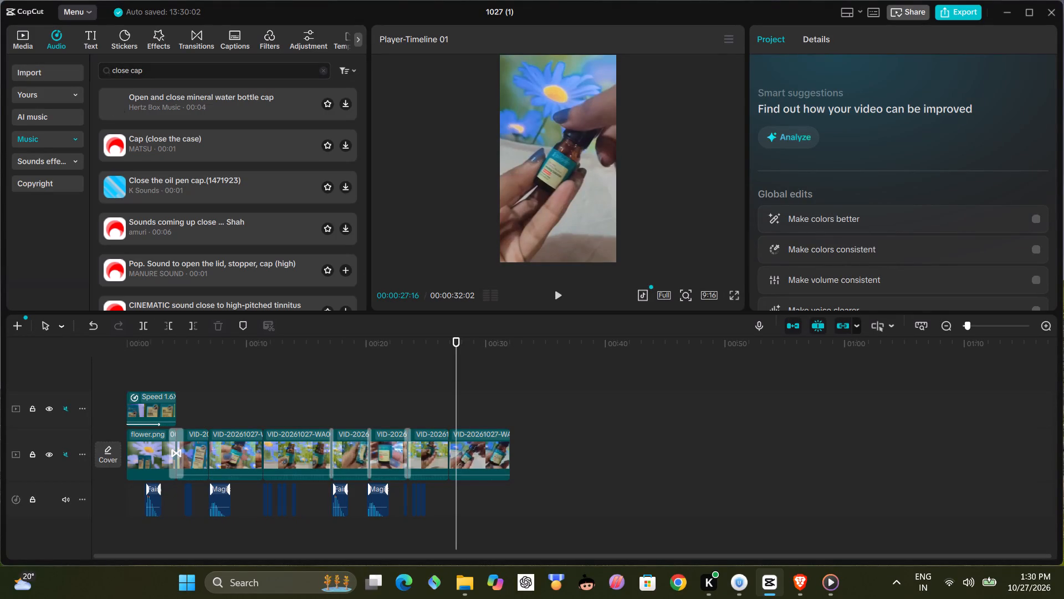
click(113, 186)
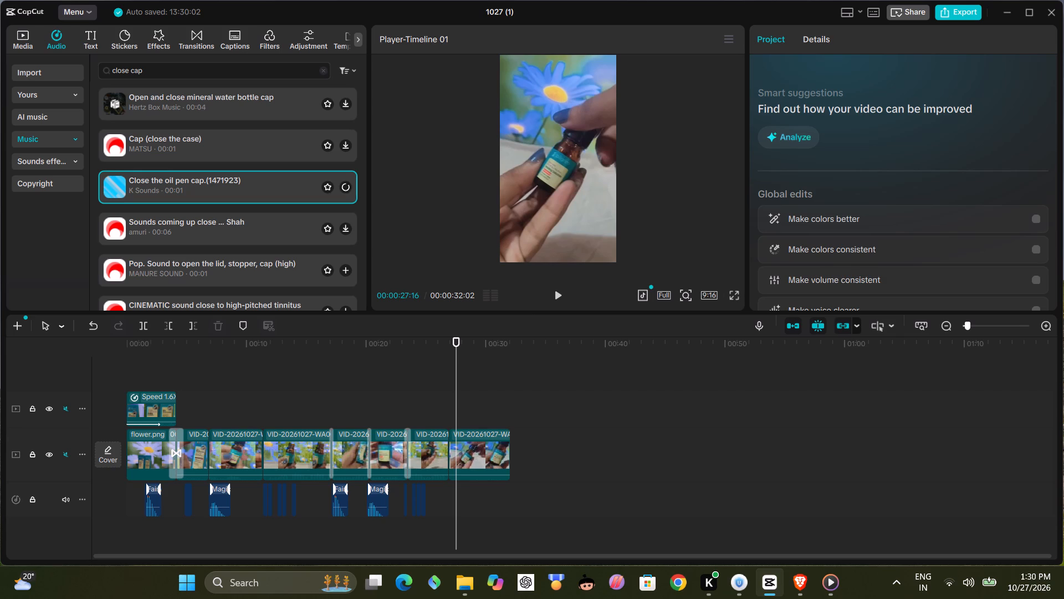
click(115, 149)
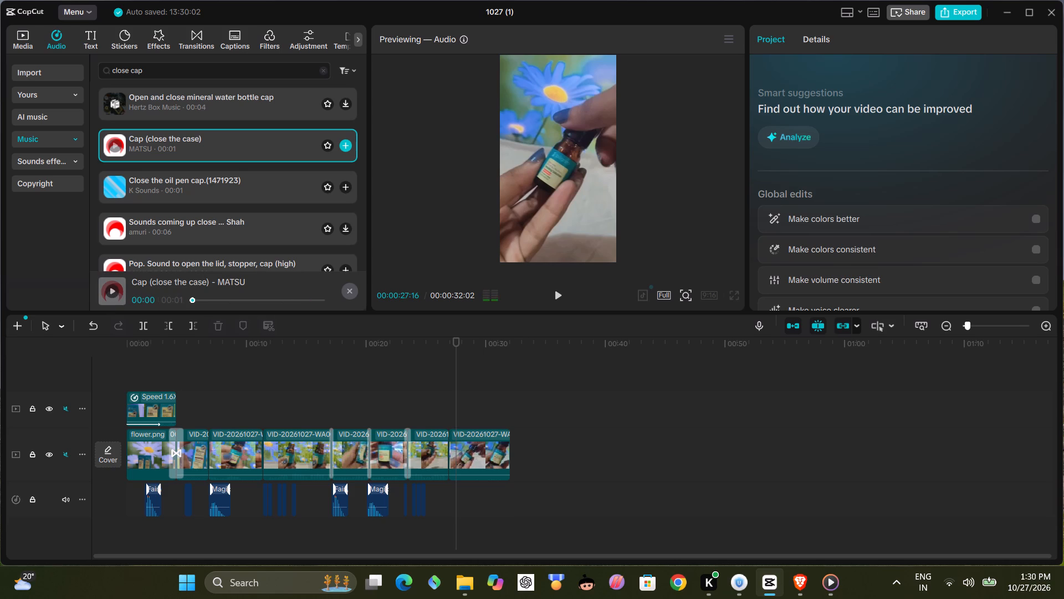
click(113, 105)
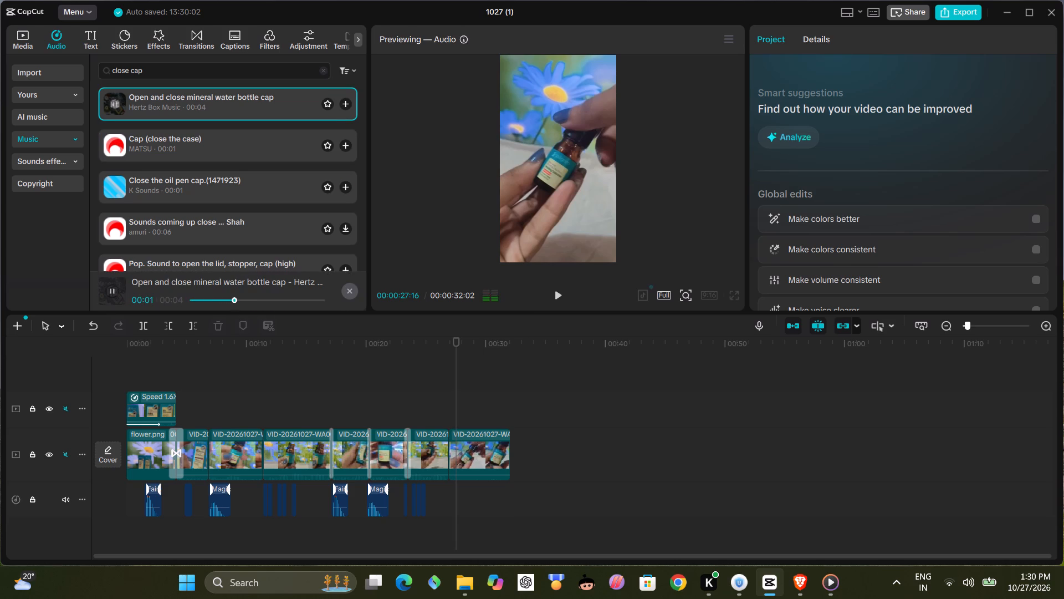
click(109, 229)
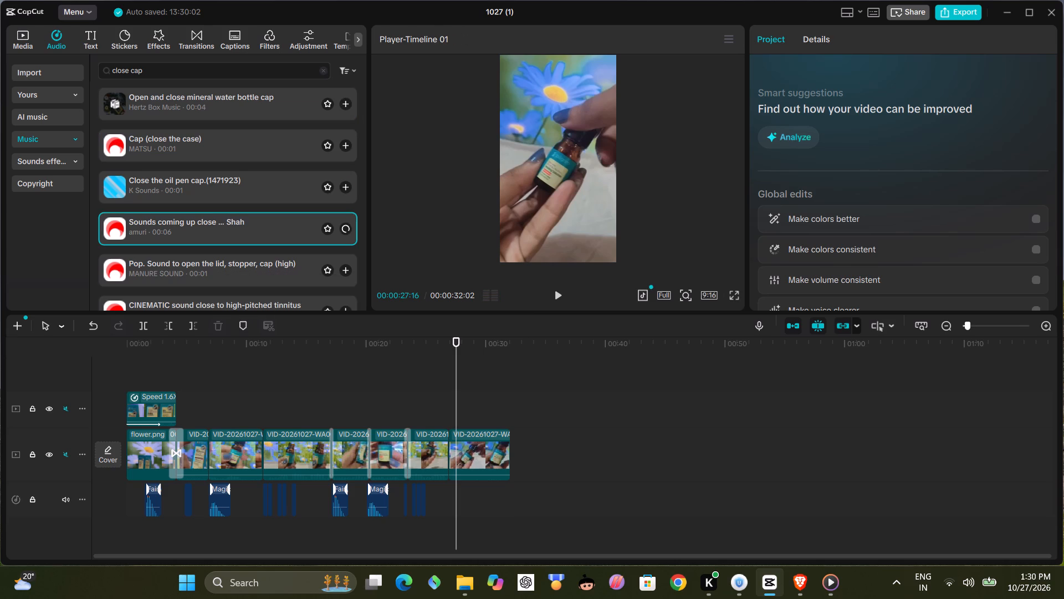
scroll(125, 222, down, 1)
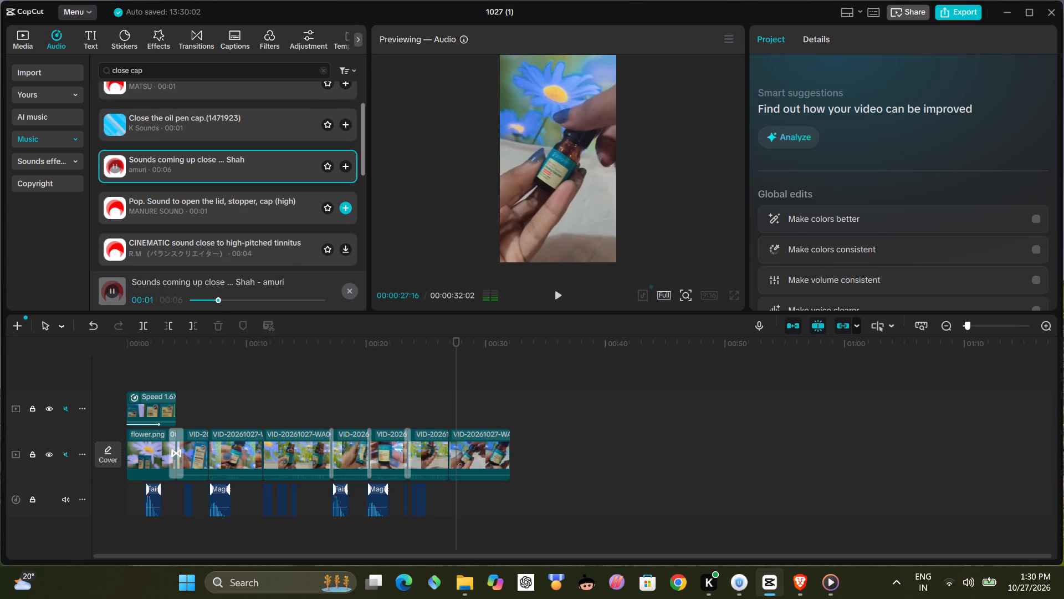
click(118, 210)
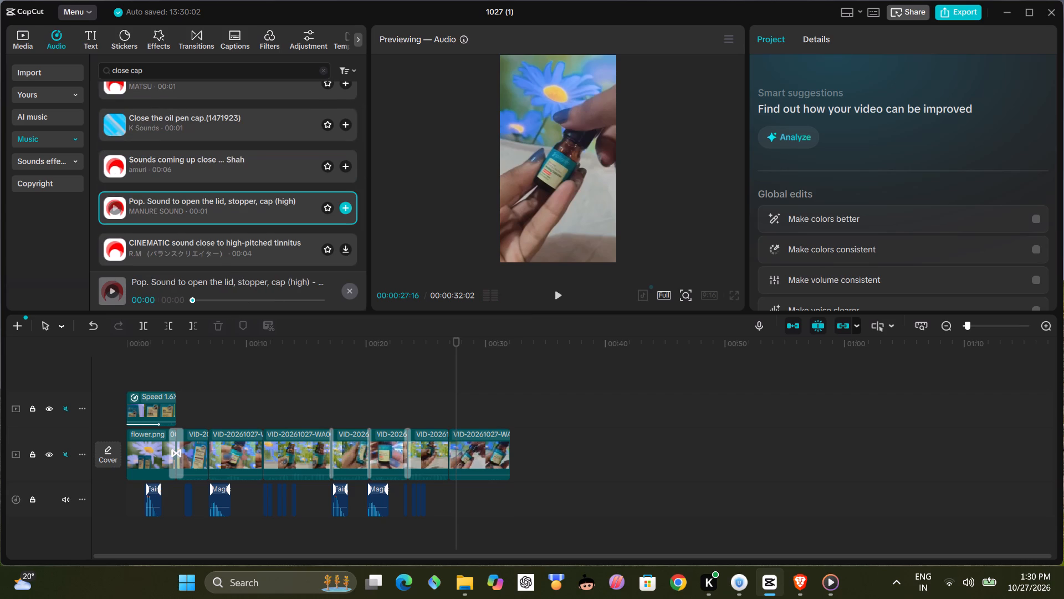
click(118, 207)
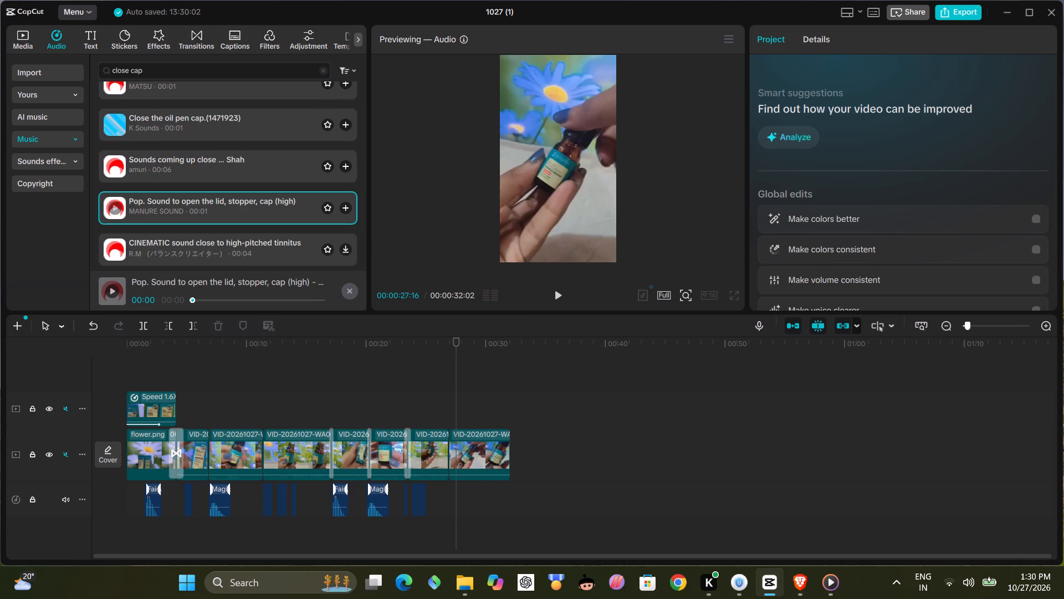
Audition the remaining "close cap" results, from "CINEMATIC sound close to high-pitched tinnitus" through "Toothpaste [Remove the cap and close]".
click(109, 247)
scroll(129, 226, down, 1)
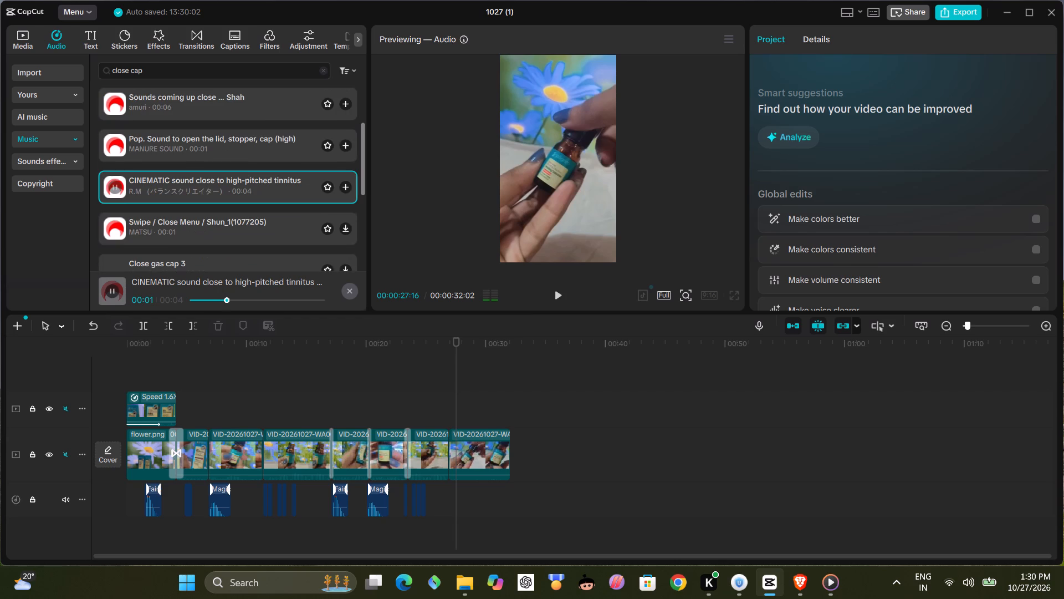
click(115, 228)
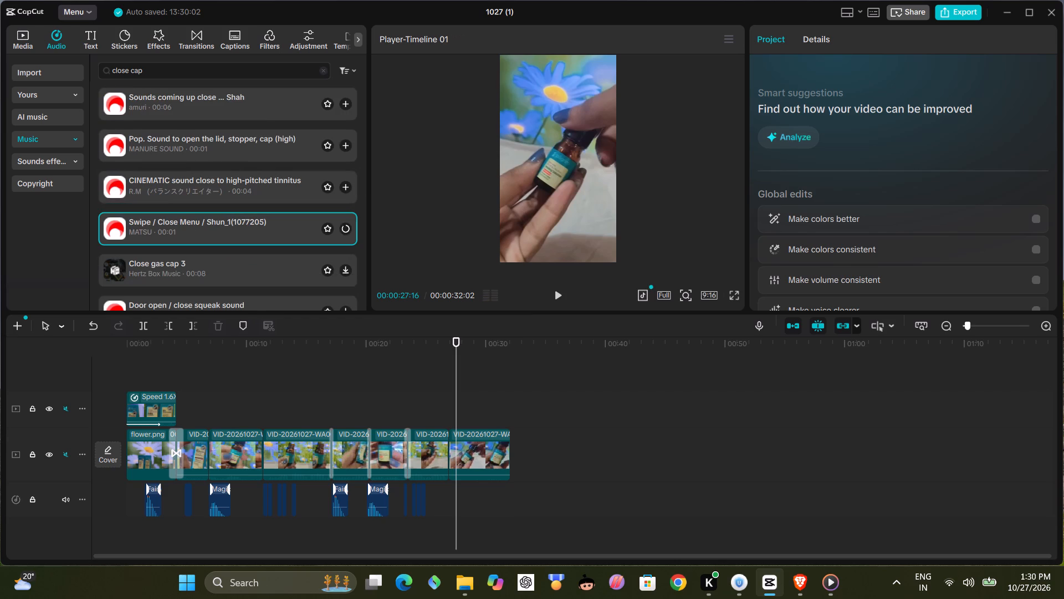
scroll(115, 228, down, 1)
click(112, 242)
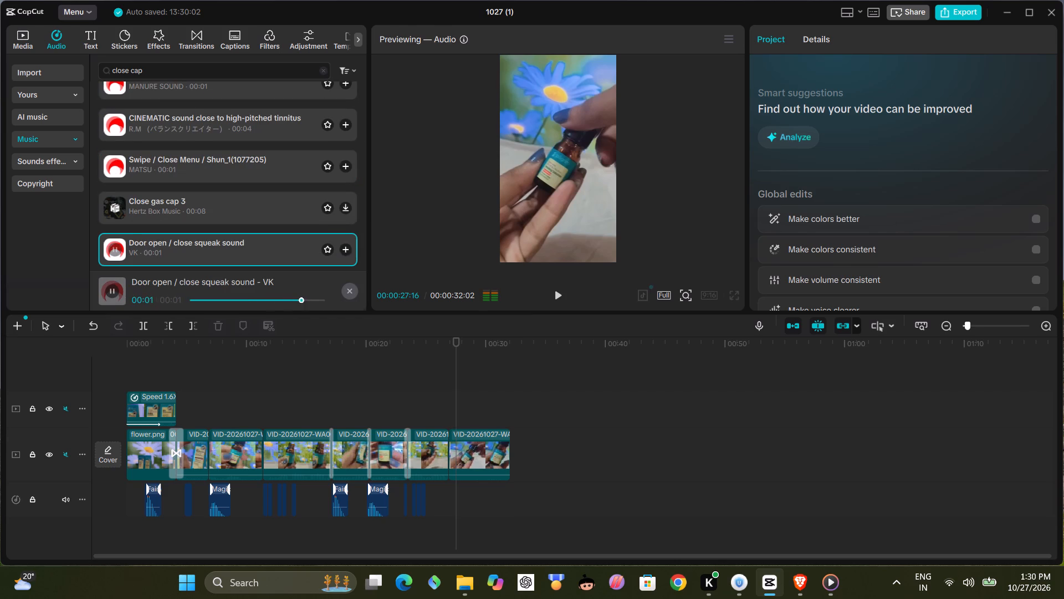
scroll(120, 232, down, 1)
click(117, 226)
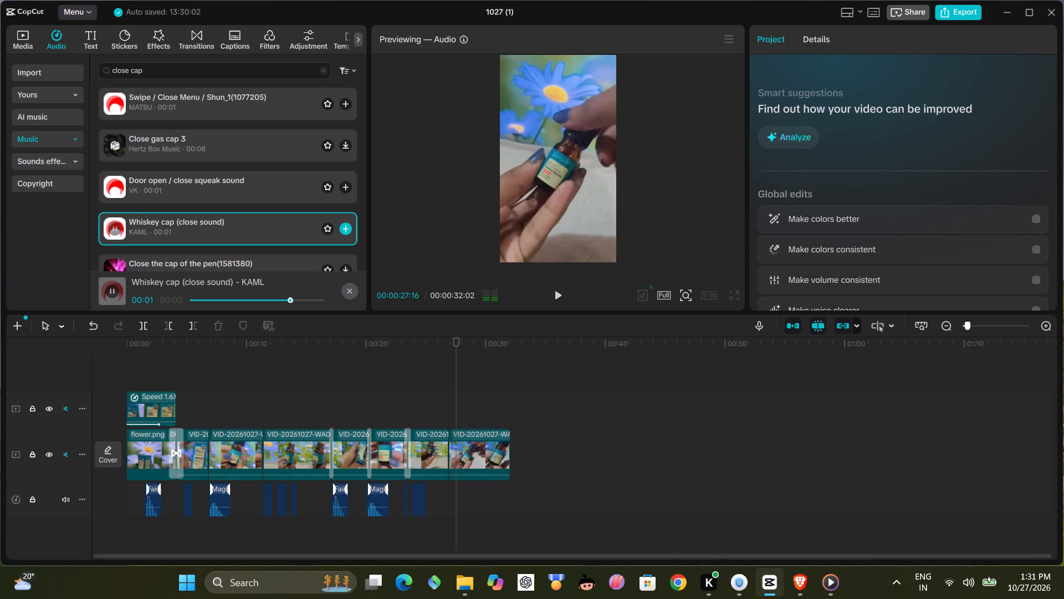
scroll(133, 211, down, 1)
click(113, 211)
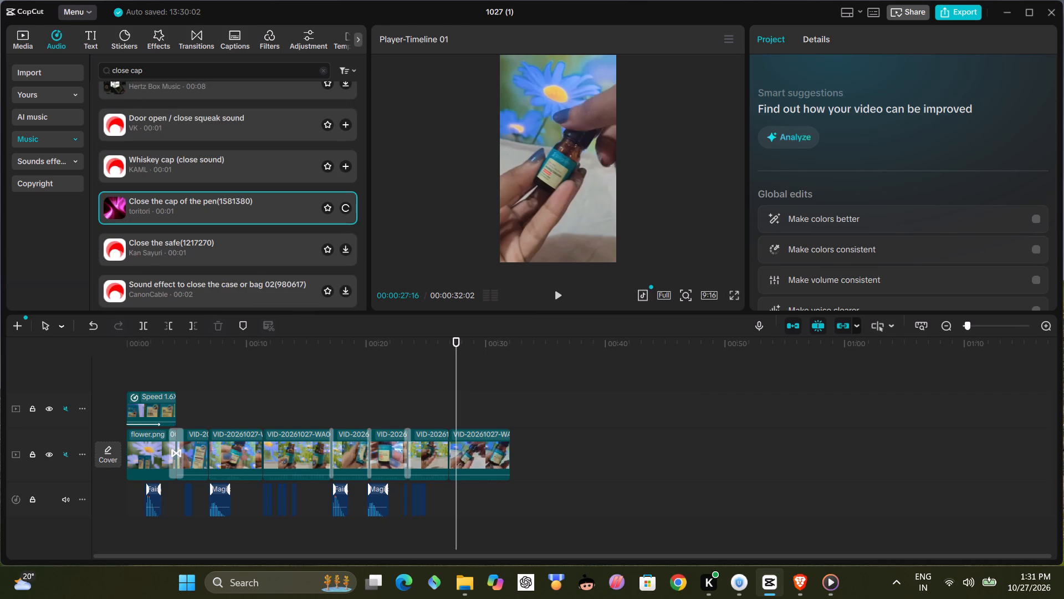
scroll(122, 246, down, 1)
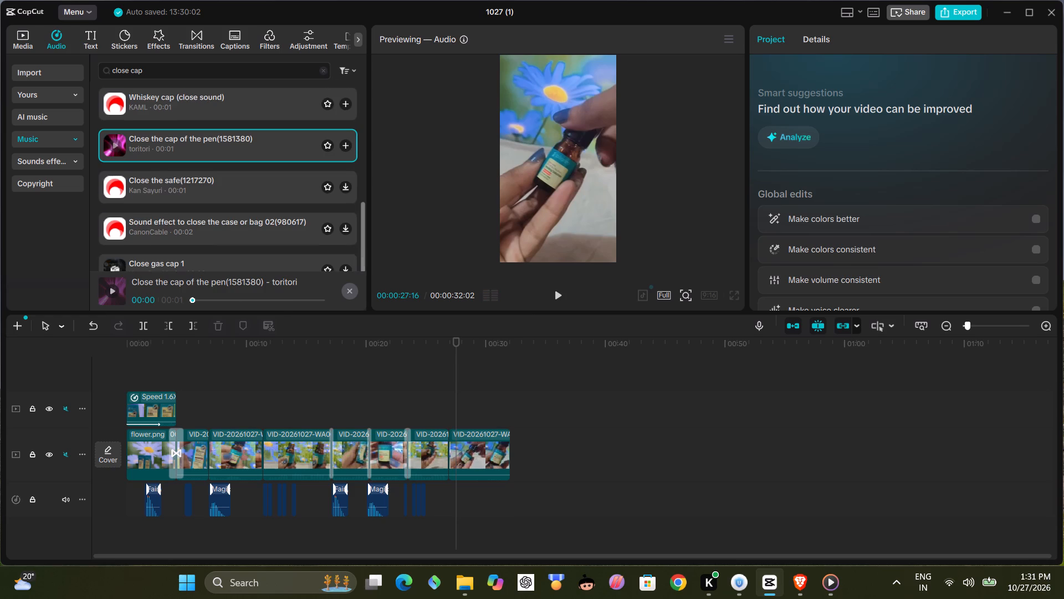
click(115, 233)
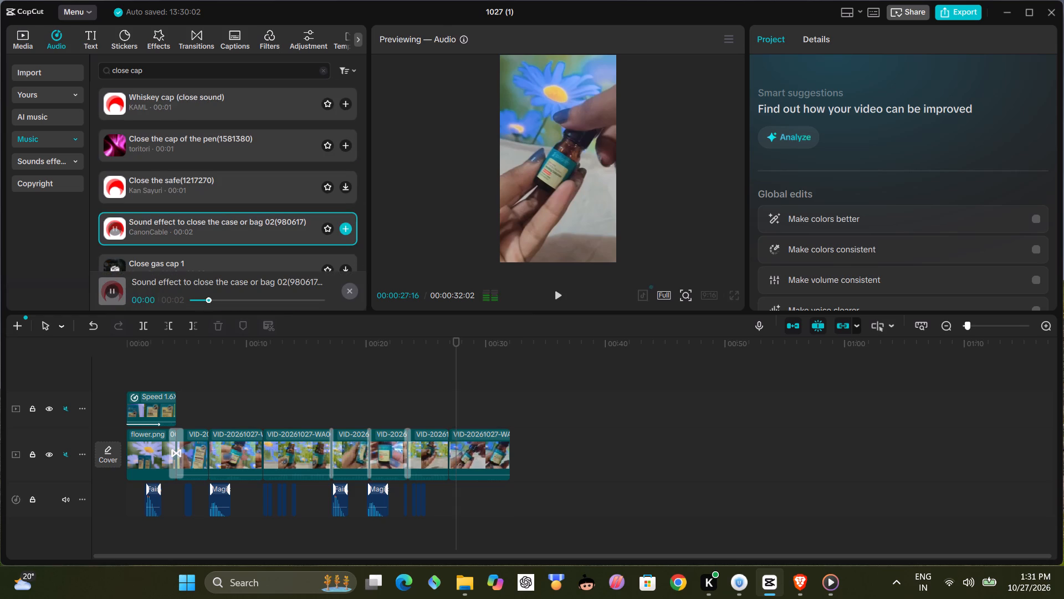
scroll(112, 236, down, 1)
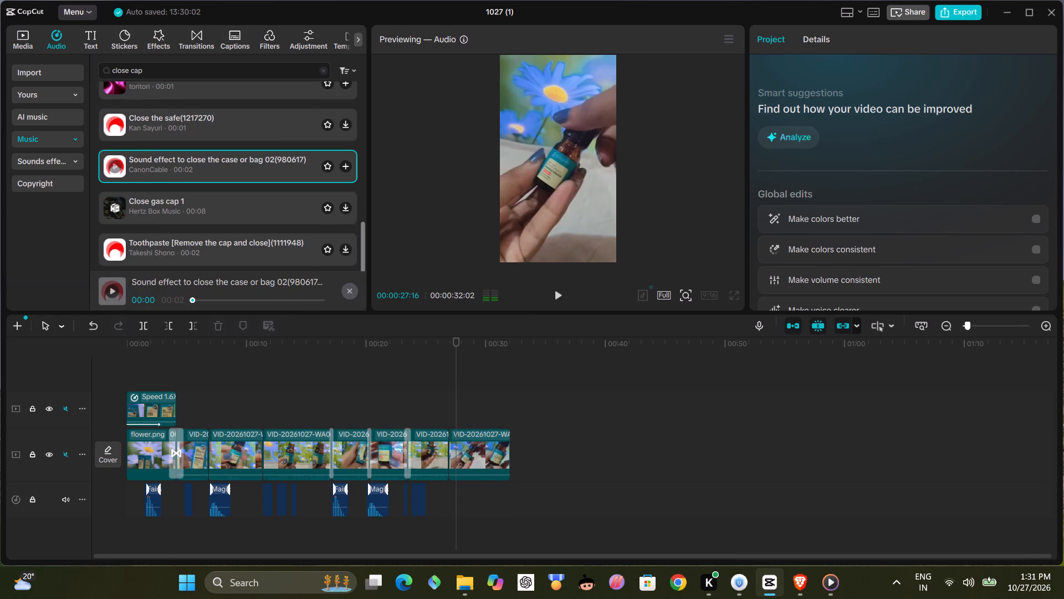
click(108, 245)
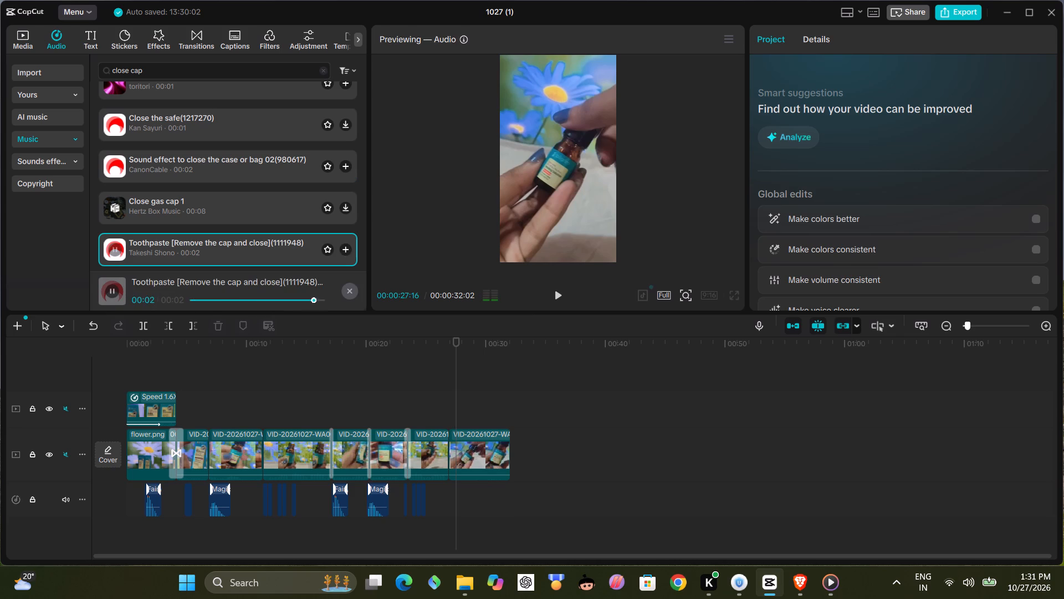
Play back the whole video from the beginning.
click(146, 368)
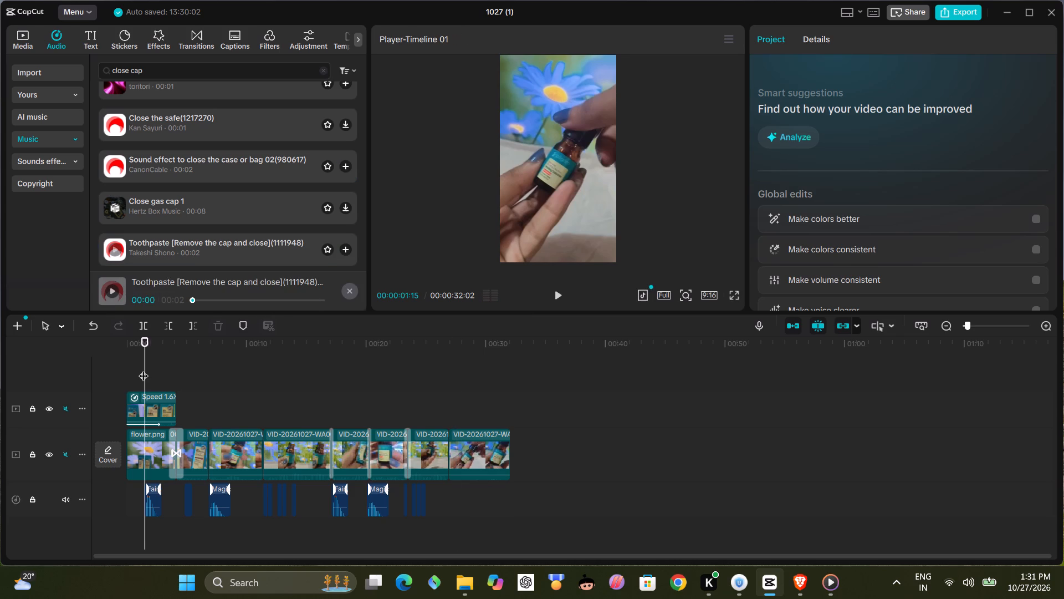
drag(144, 369, 94, 373)
click(561, 296)
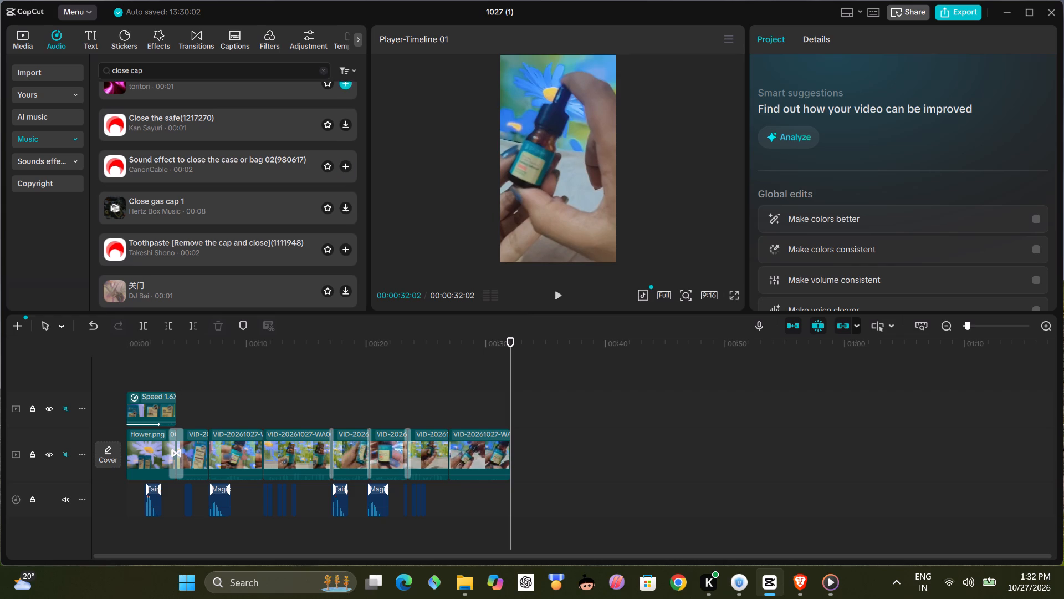
Search the music library for "woosh" and audition "Woosh", "Deep woosh" and "Woosh with echo", replaying "Woosh" for comparison.
triple_click(159, 72)
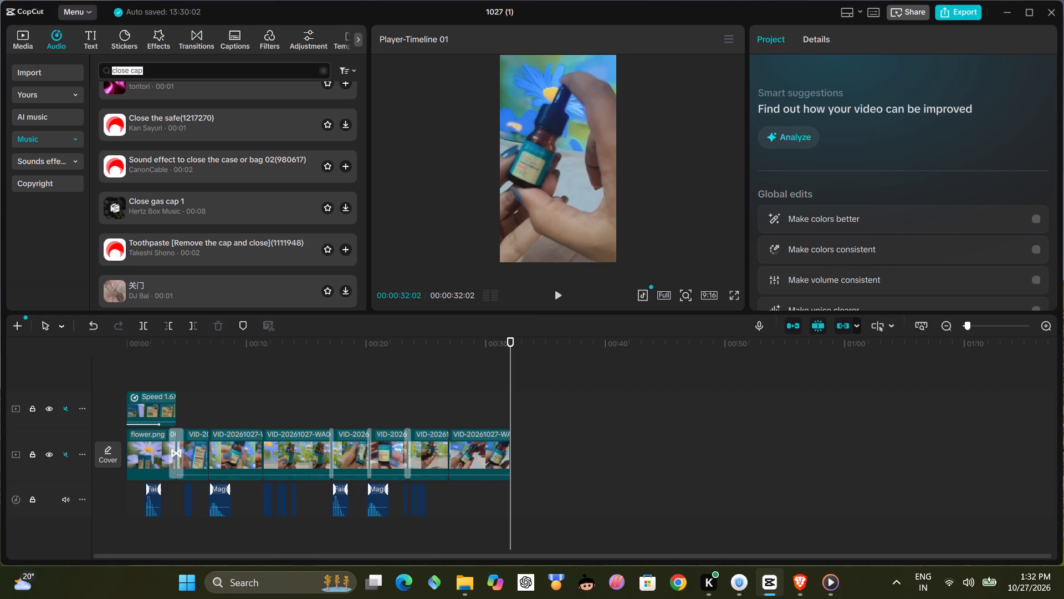
text(woosh)
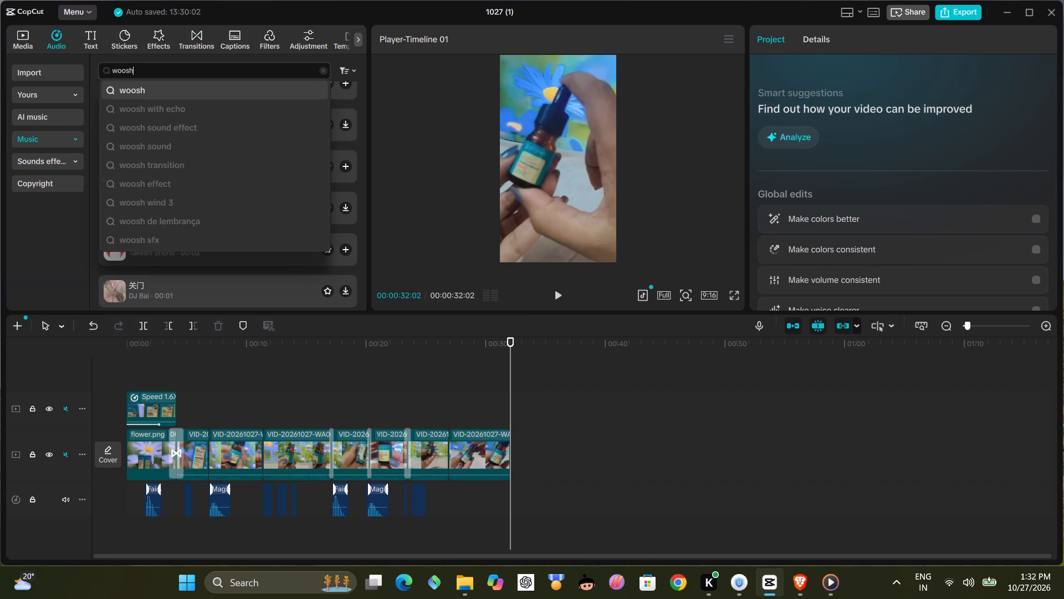
key(Return)
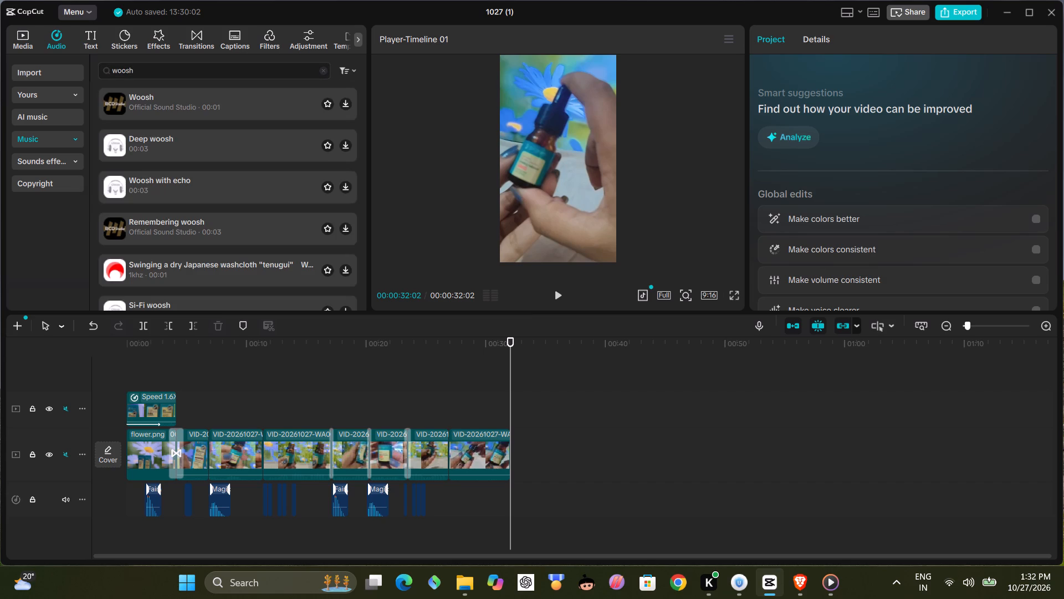
click(115, 101)
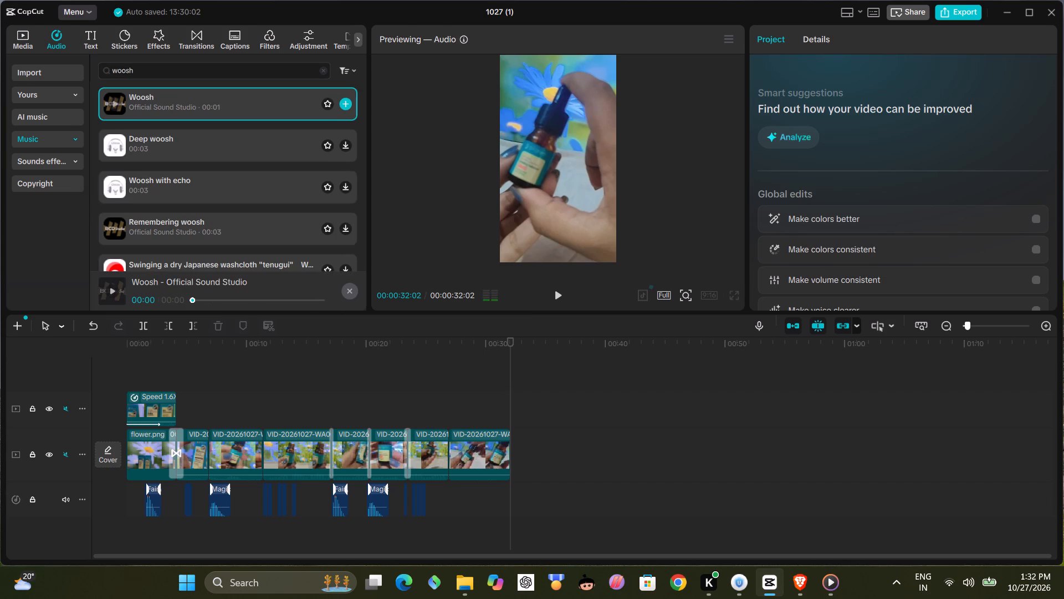
click(120, 143)
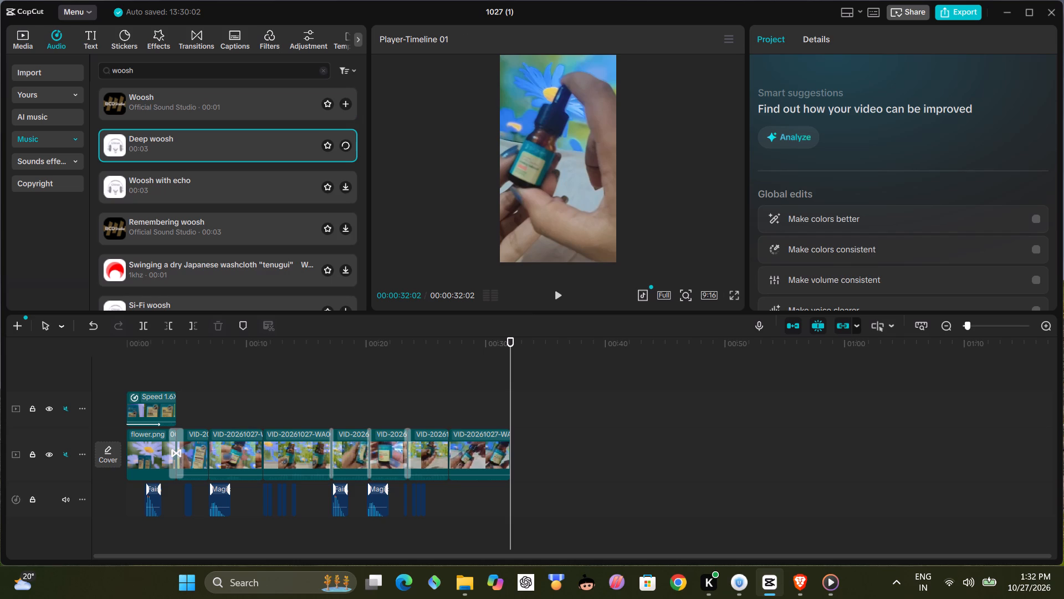
click(119, 184)
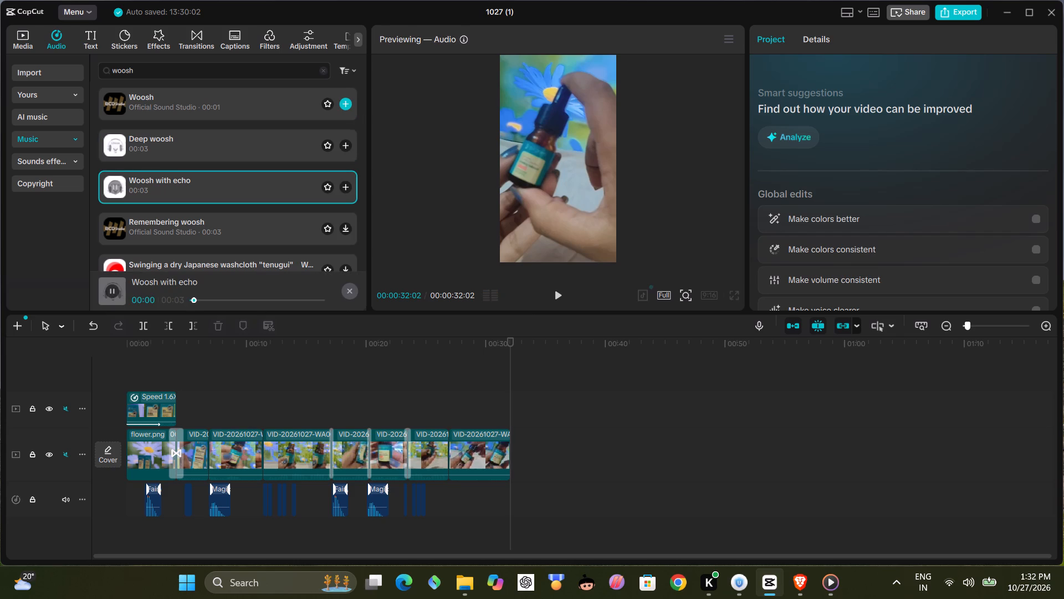
click(113, 97)
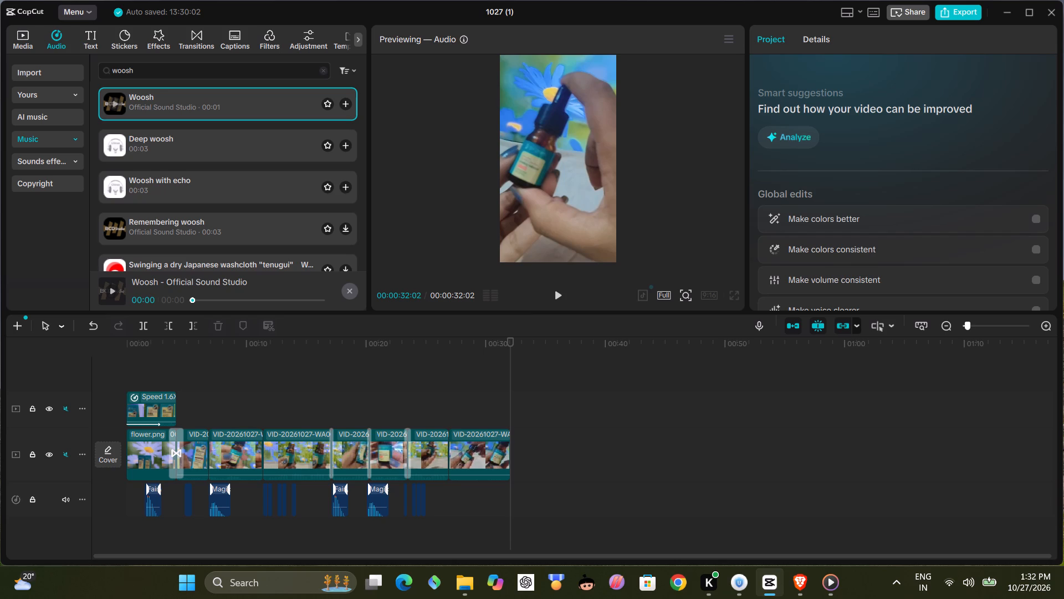
Add the "Woosh" sound to the audio track at about 00:00:30, under the final clip, and play back from 00:00:27:17.
click(346, 104)
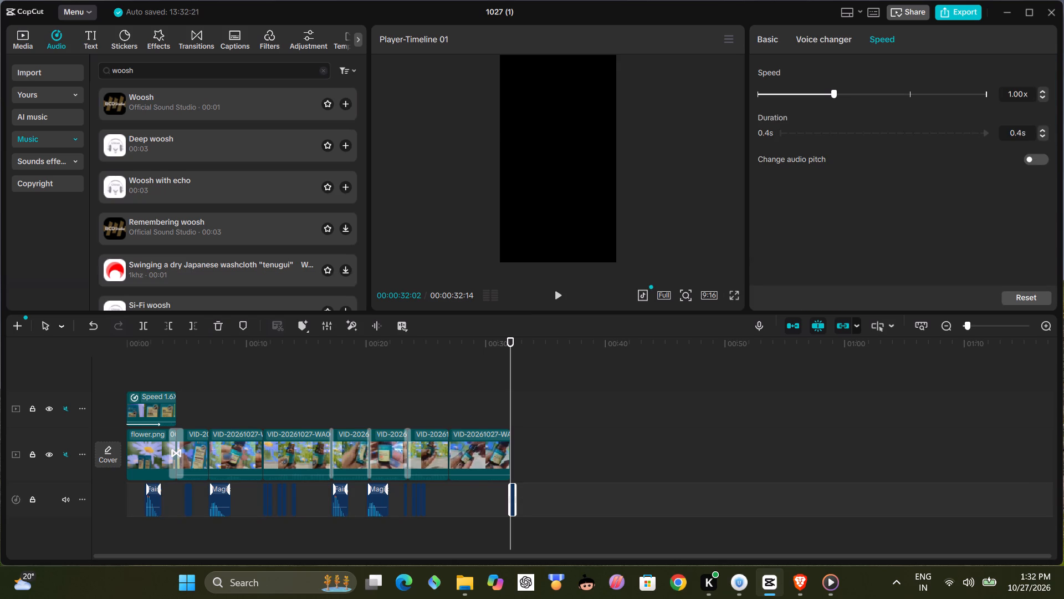
drag(514, 505, 530, 502)
drag(530, 502, 553, 498)
drag(514, 496, 503, 519)
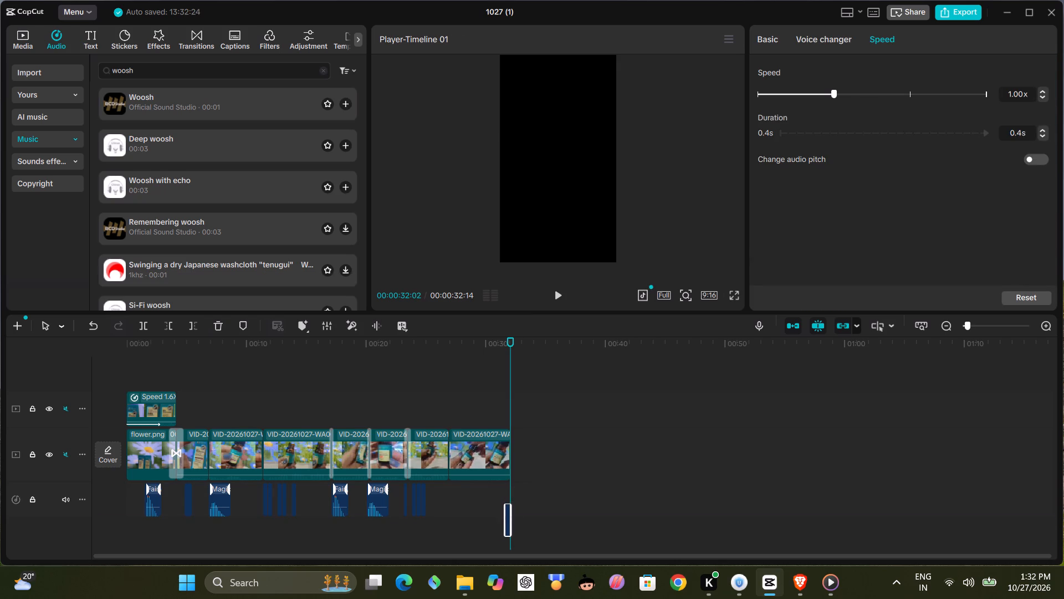
drag(503, 519, 489, 496)
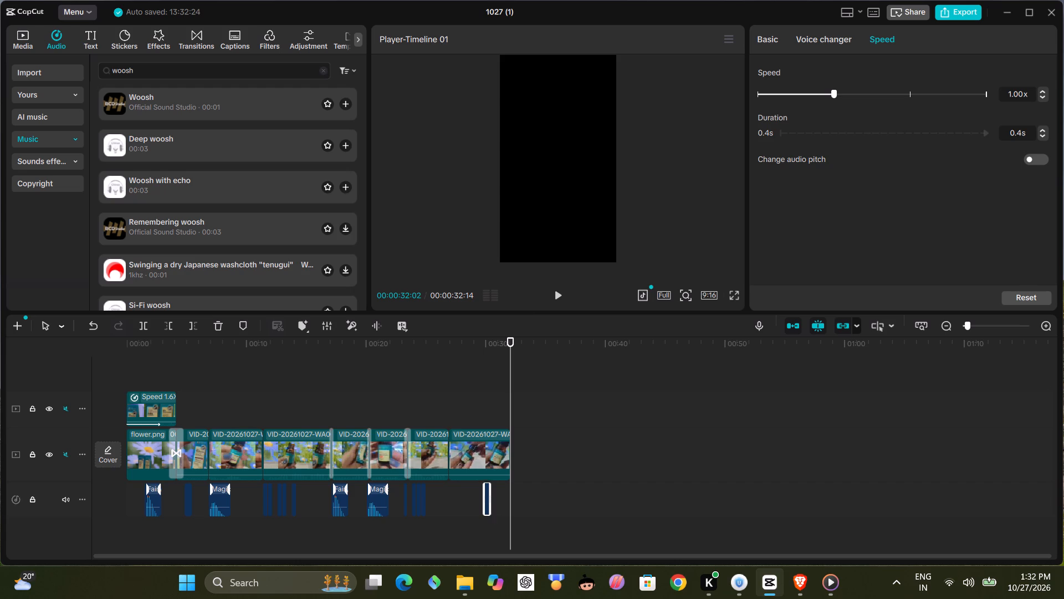
drag(489, 496, 489, 496)
click(457, 380)
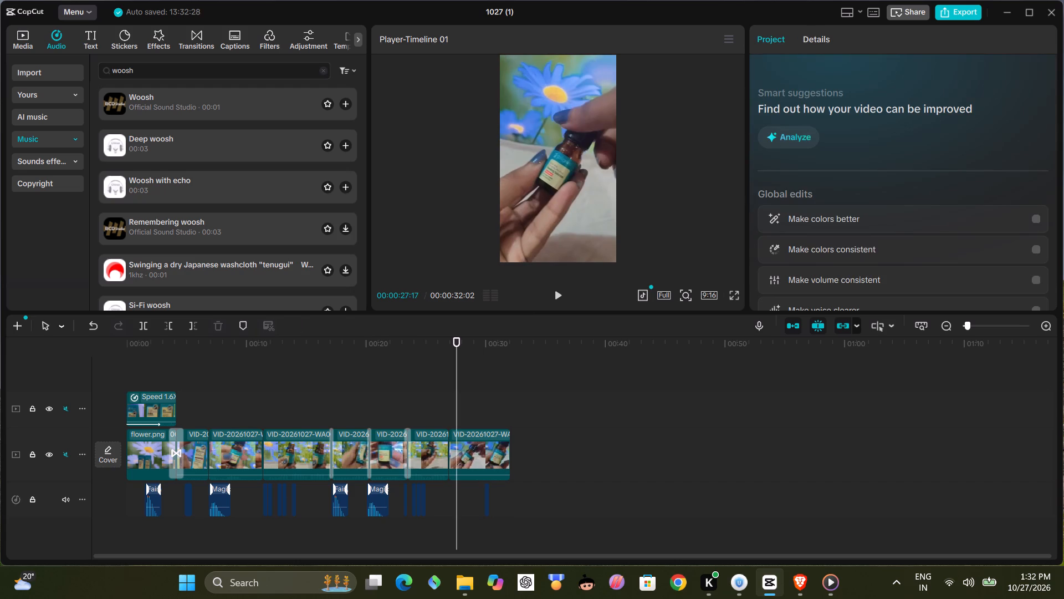
click(560, 297)
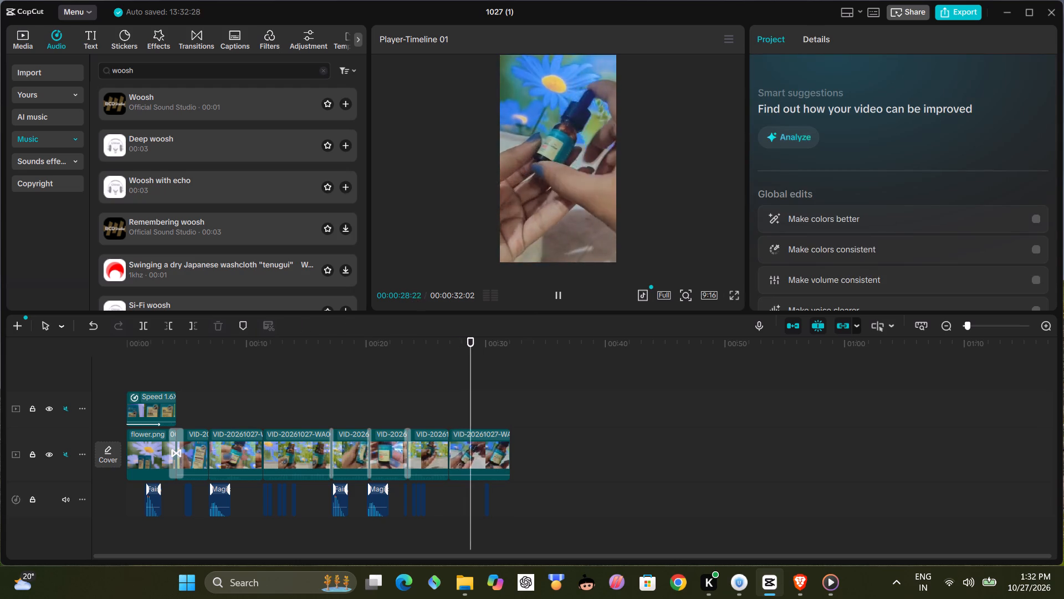
click(550, 300)
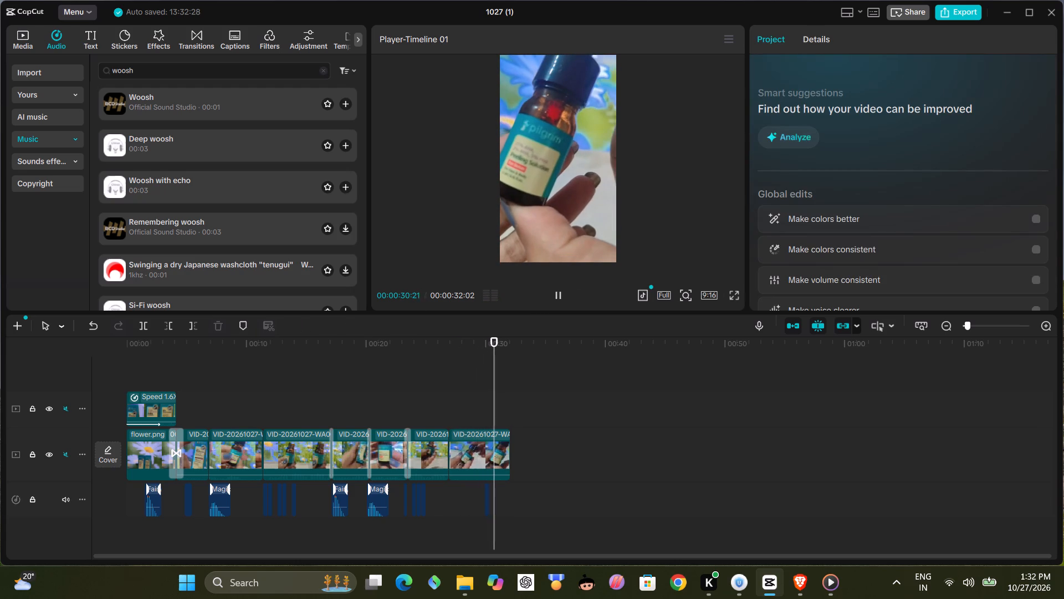
Move the "Woosh" sound earlier on the audio track to the start of the final clip, at about 00:00:27.
click(489, 495)
click(489, 499)
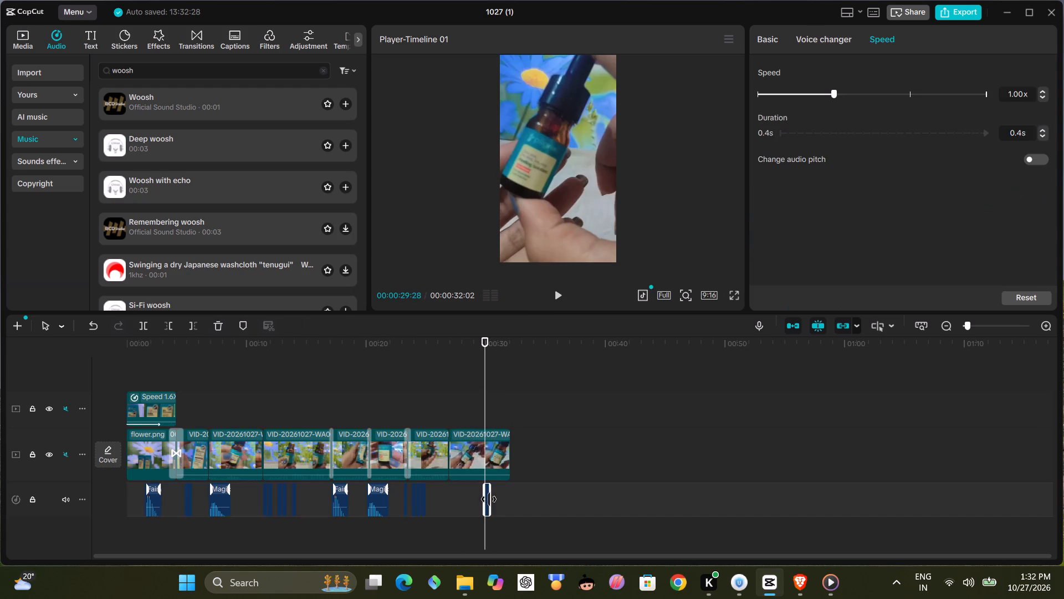
drag(486, 505, 536, 495)
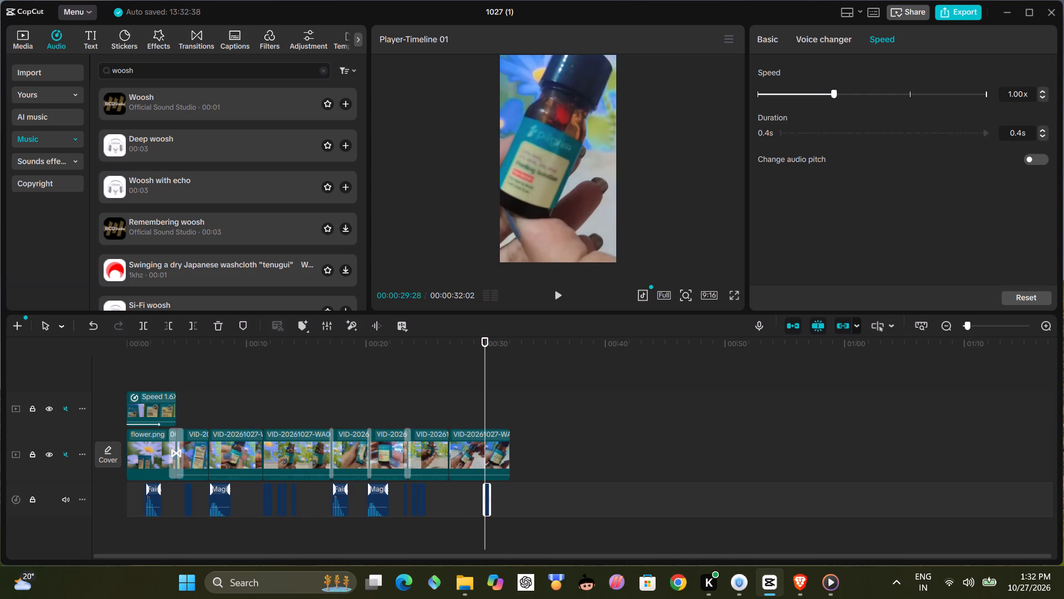
drag(485, 500, 456, 504)
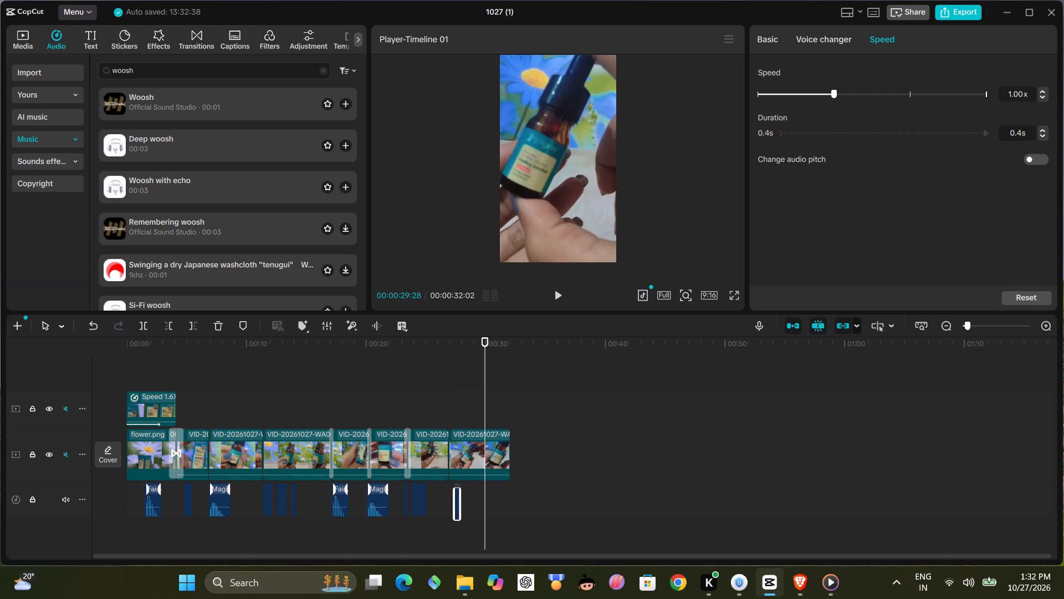
drag(456, 504, 450, 500)
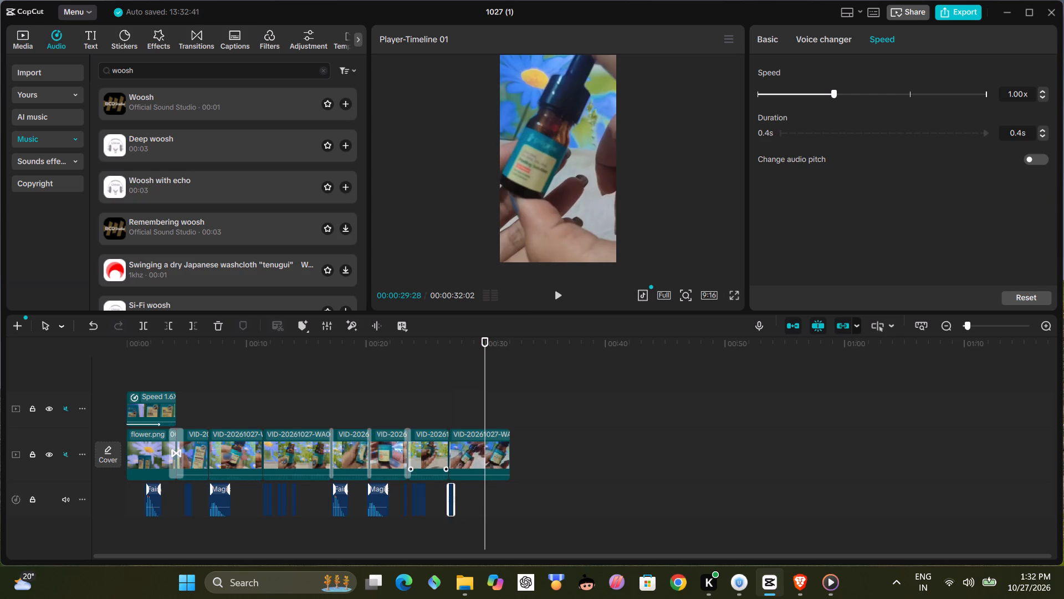
Play back the ending from about 00:00:24, and replay the video from the beginning to about 00:00:16.
click(418, 396)
click(556, 296)
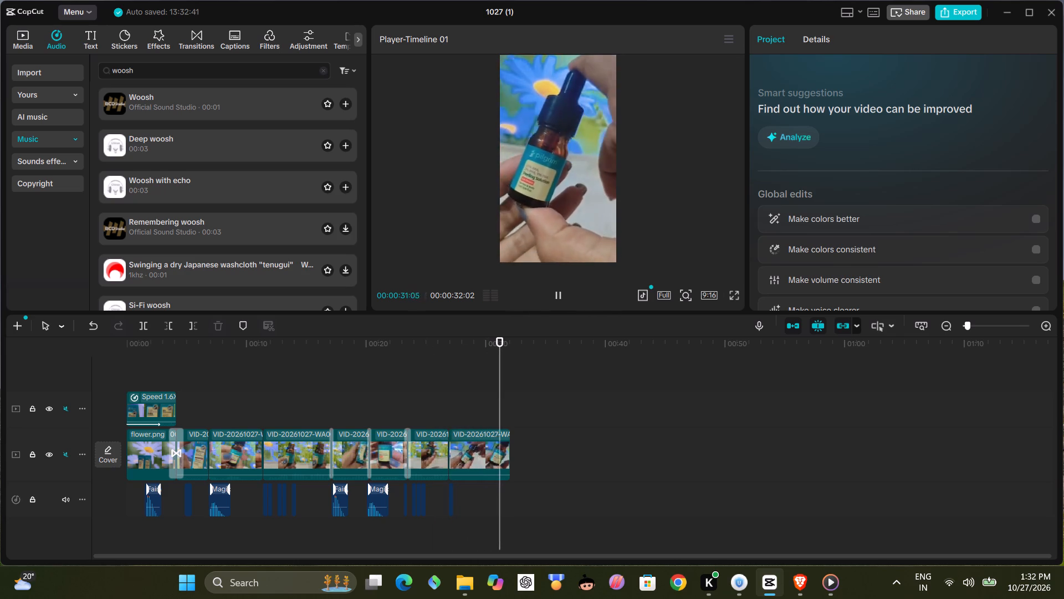
click(556, 295)
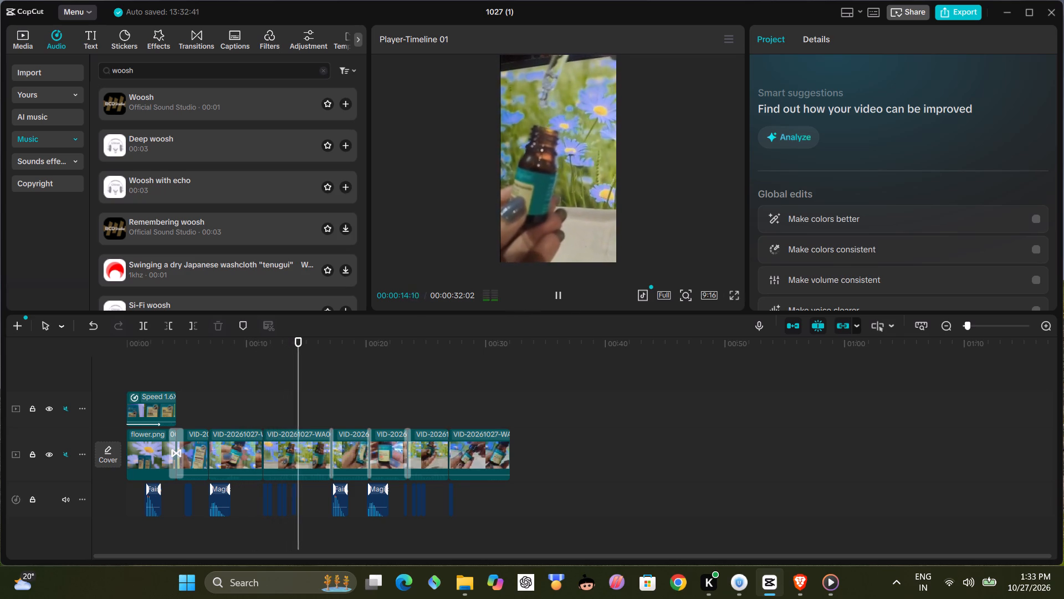
click(554, 295)
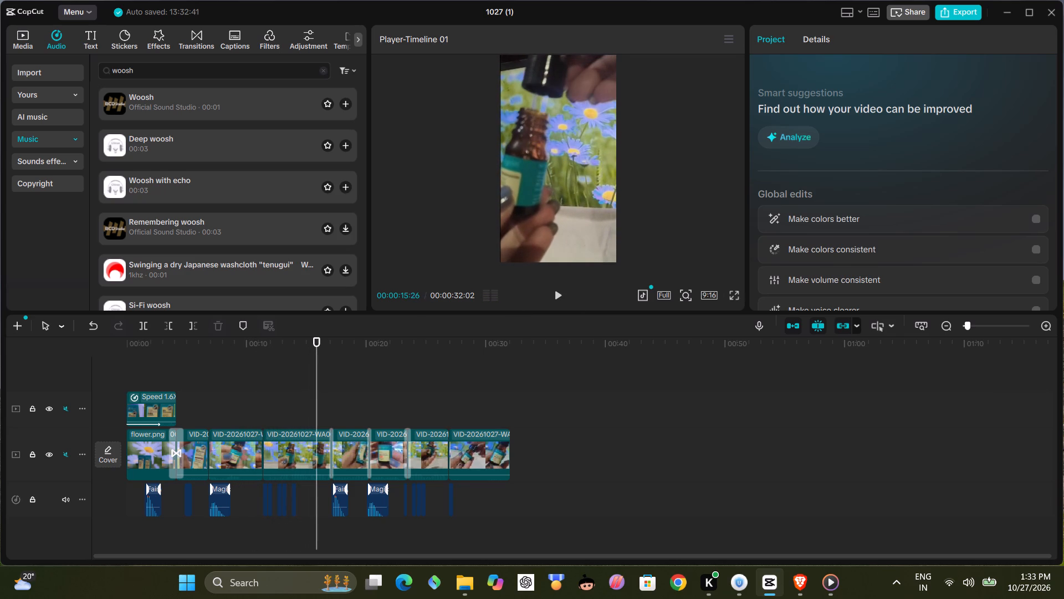
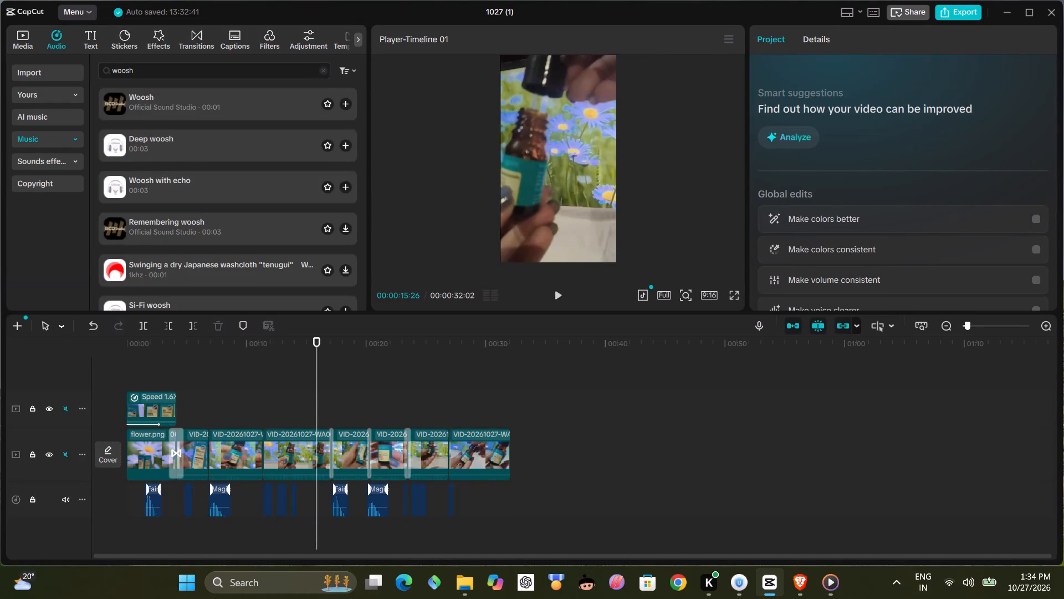
Search the music library for "pop", audition "pop! (tapping the mouth with a hand)" and add it to the timeline at 00:00:15:26.
triple_click(142, 73)
text(pop)
key(Return)
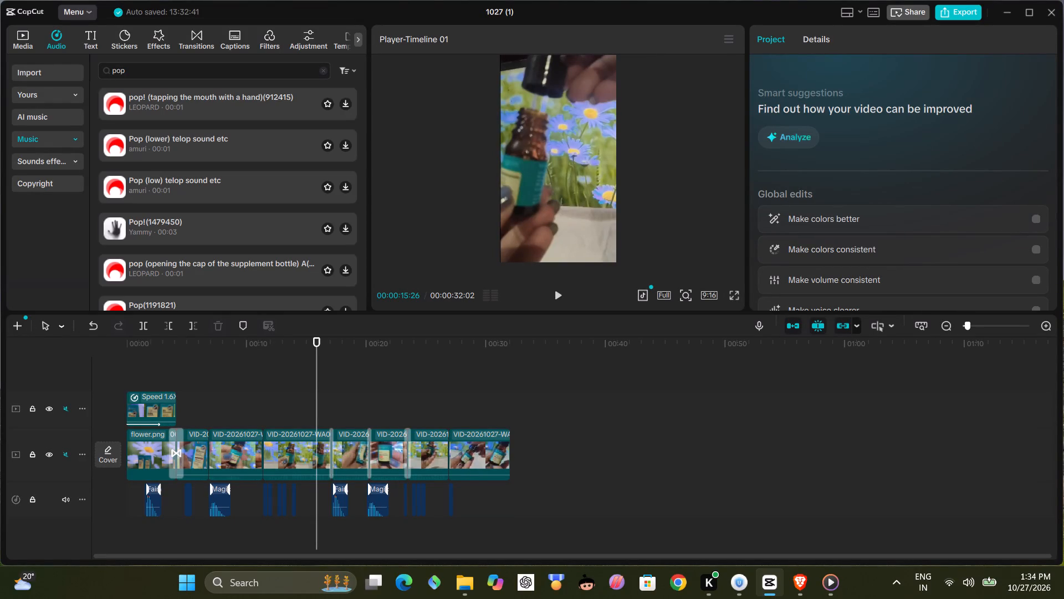
click(117, 106)
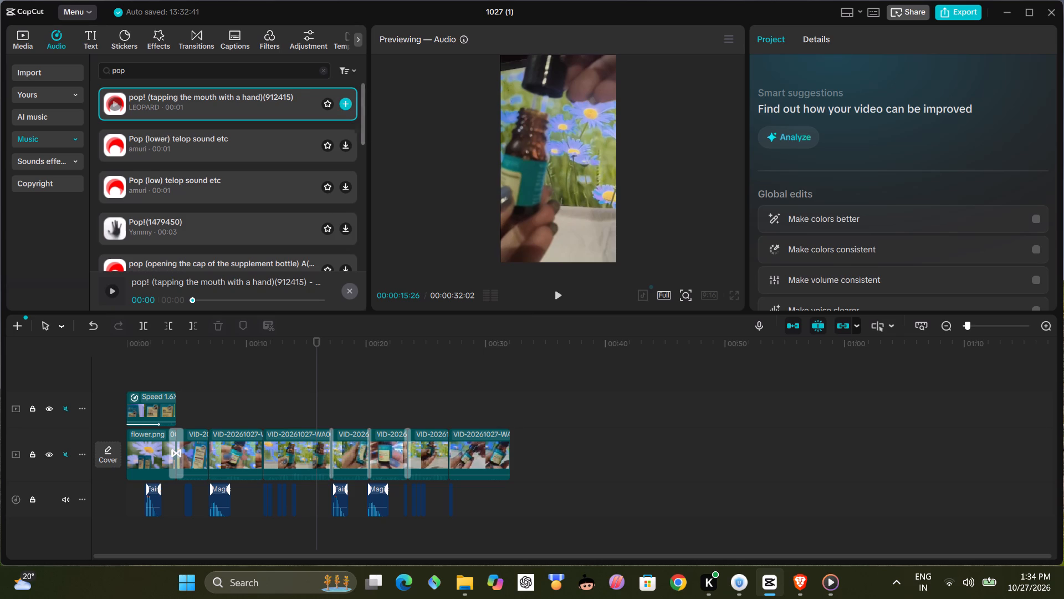
click(343, 103)
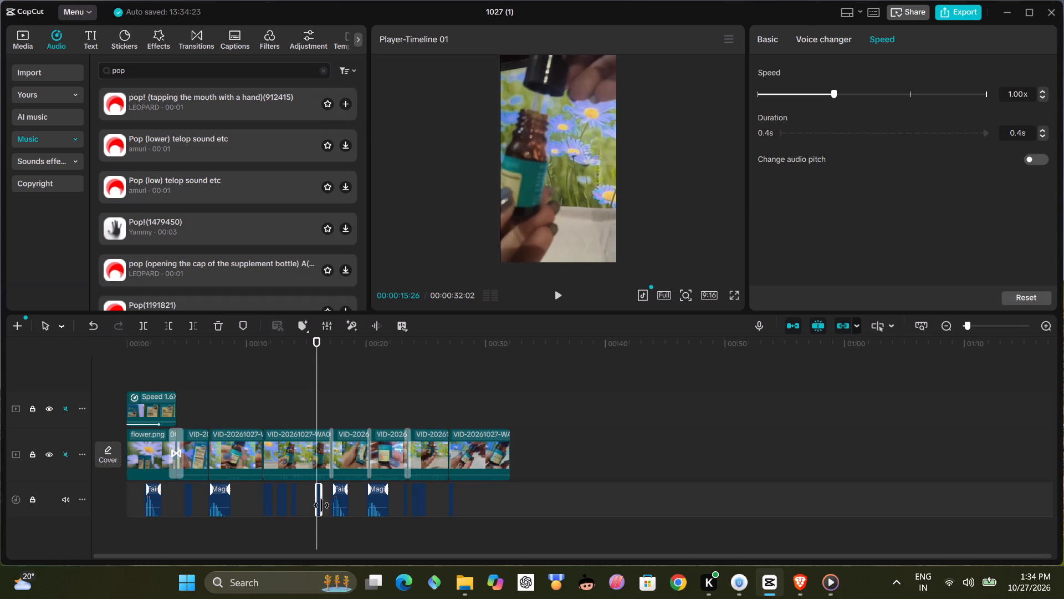
Move the added pop sound along the timeline to the audio track beneath the start of the final clip, at about 00:00:27.
drag(320, 506, 454, 504)
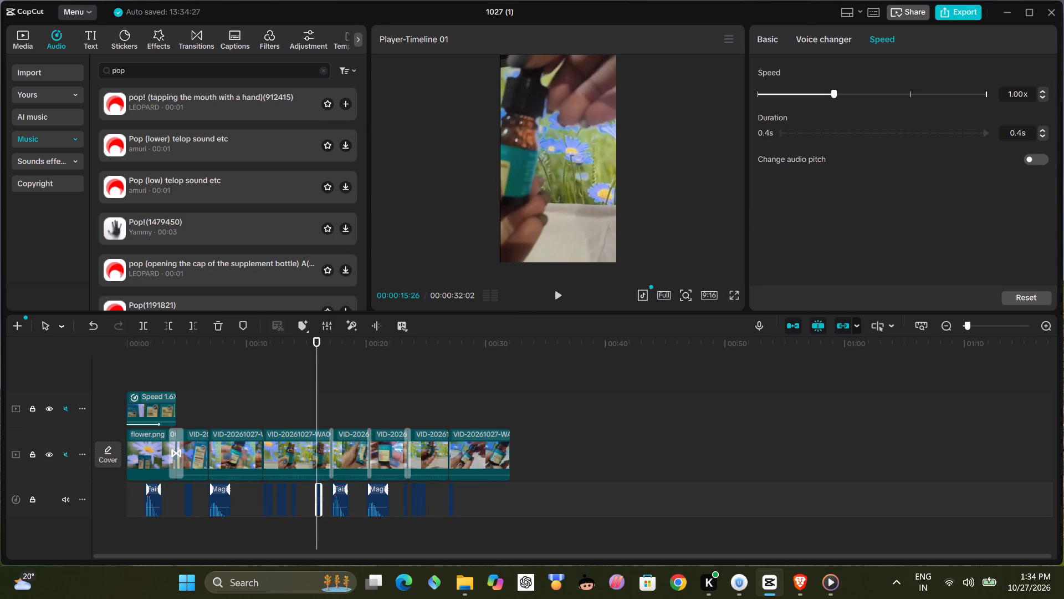
drag(319, 504, 326, 532)
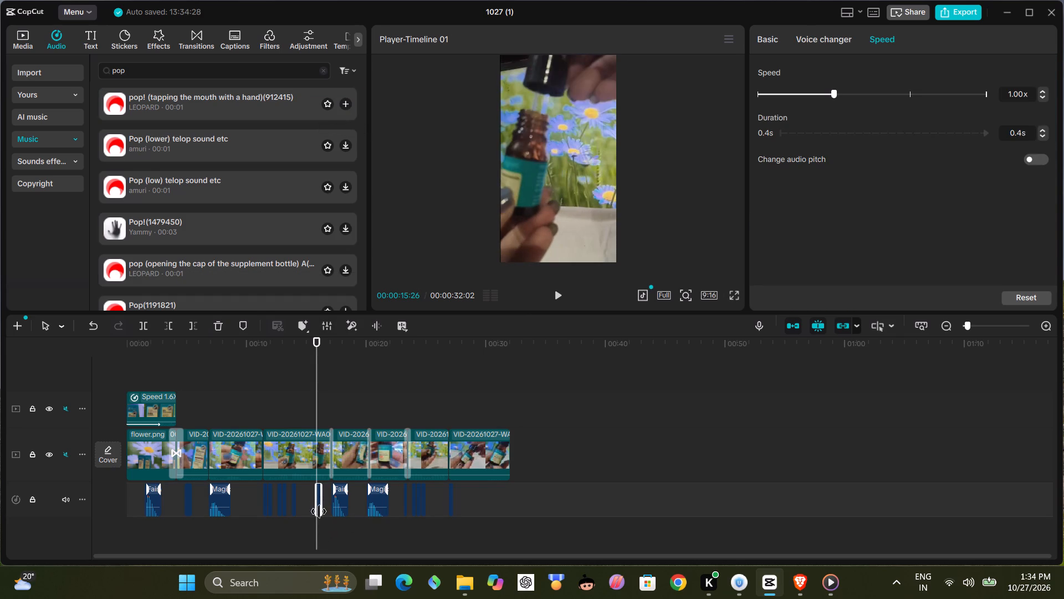
drag(319, 509, 328, 548)
drag(319, 505, 339, 525)
drag(318, 501, 320, 531)
drag(320, 531, 401, 531)
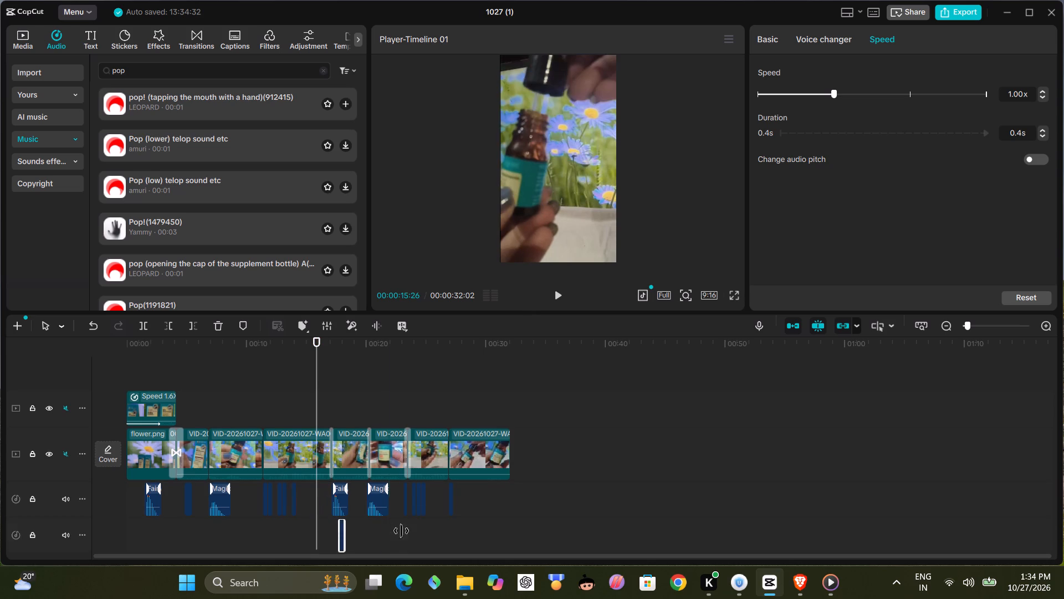
drag(401, 531, 459, 499)
Delete the "Woosh" sound at the start of the final clip.
click(453, 500)
key(BackSpace)
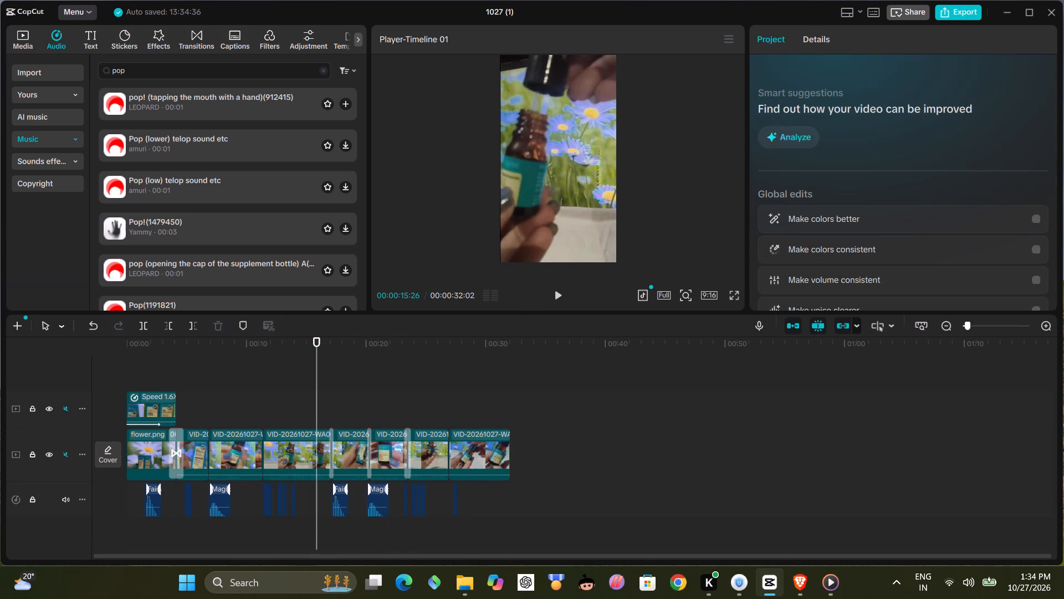
Select the pop sound under the final clip and play back the video from 00:00:15:26 to check it.
click(457, 498)
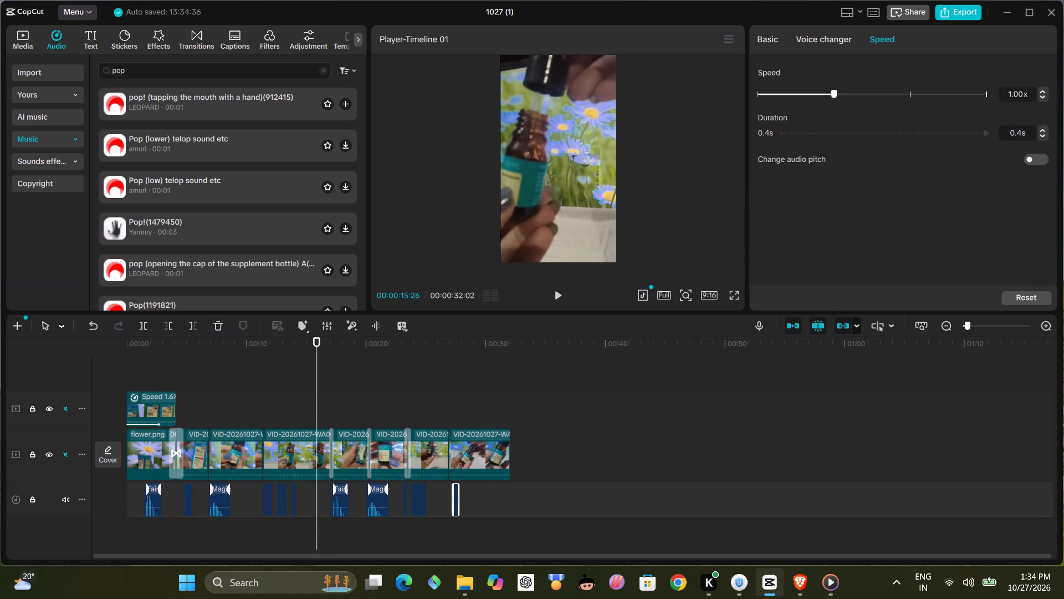
click(558, 304)
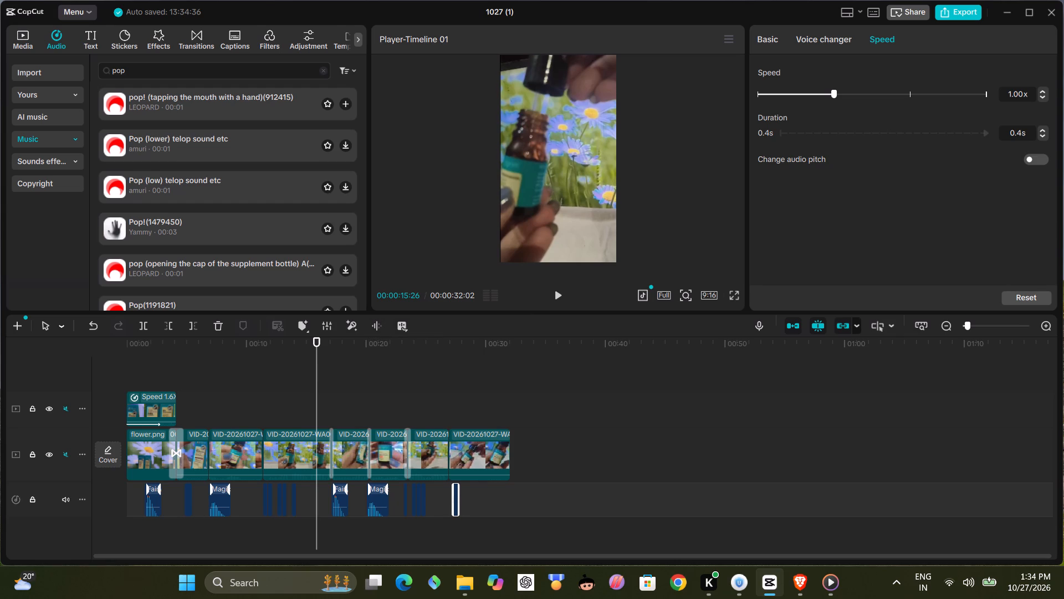
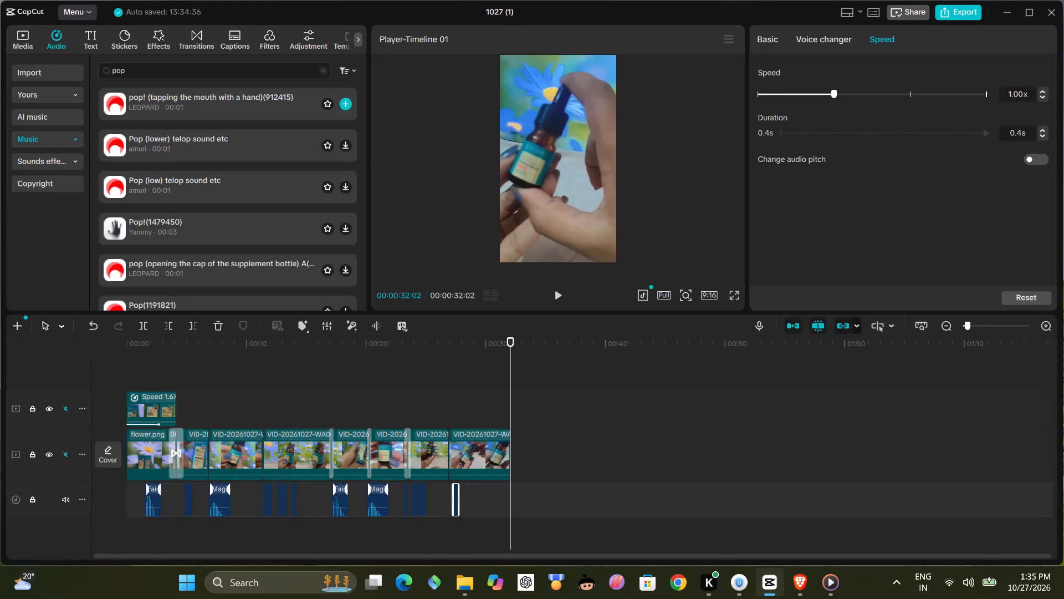
Search the music library for "i eat bouncing" and audition the "I eat / bouncing" sound by MATSU.
double_click(131, 70)
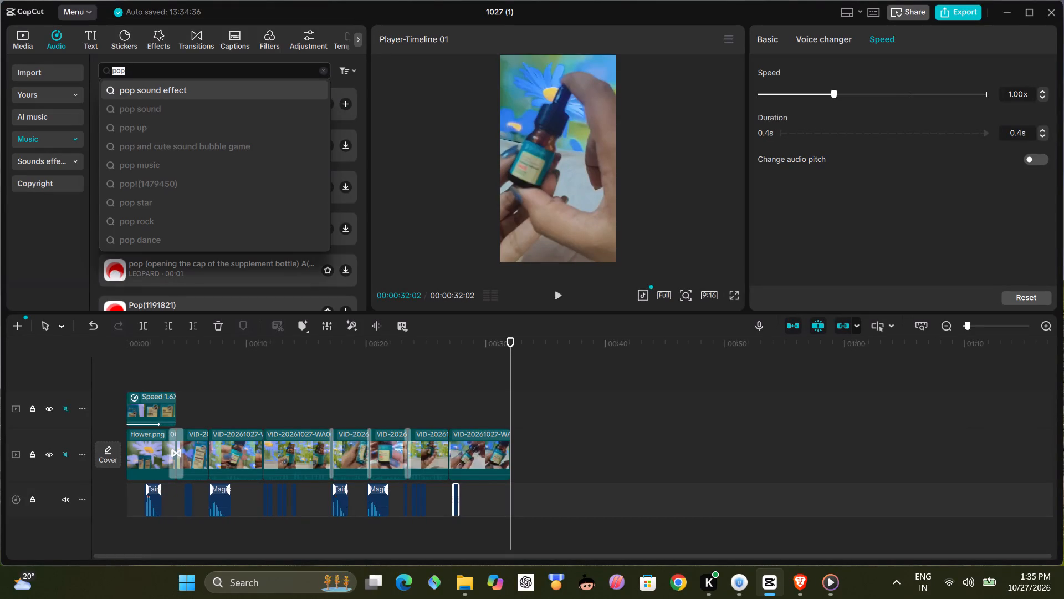
text(i ea)
text(t)
key(space)
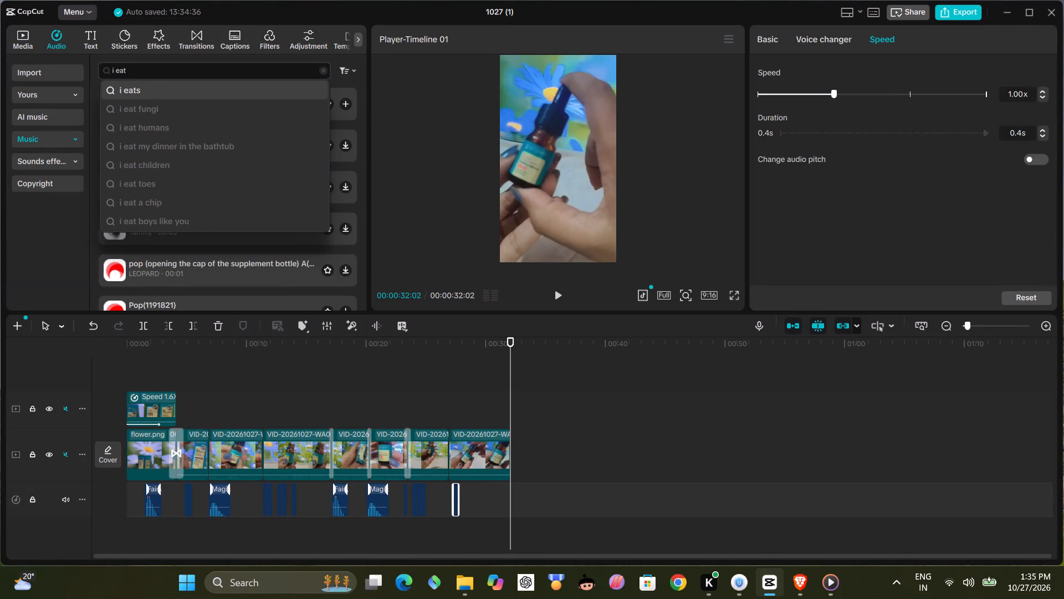
text(bouncing)
key(Return)
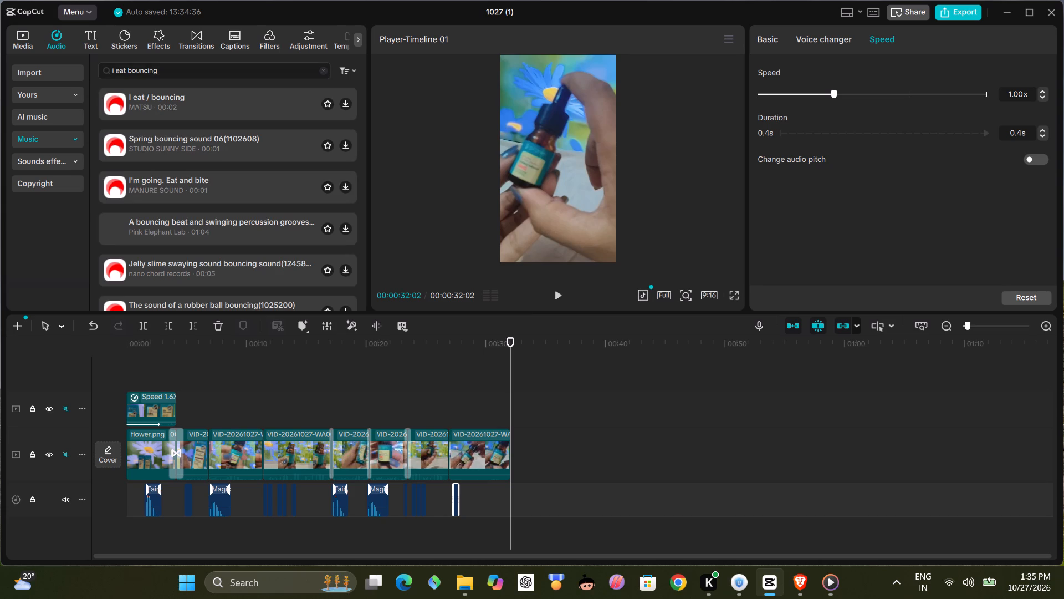
click(109, 100)
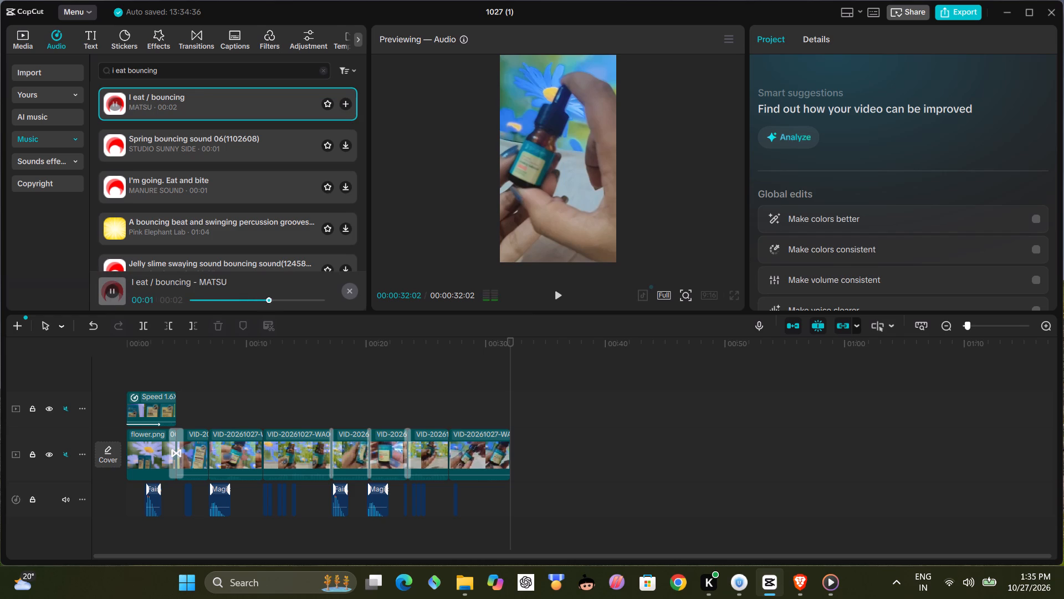
click(347, 289)
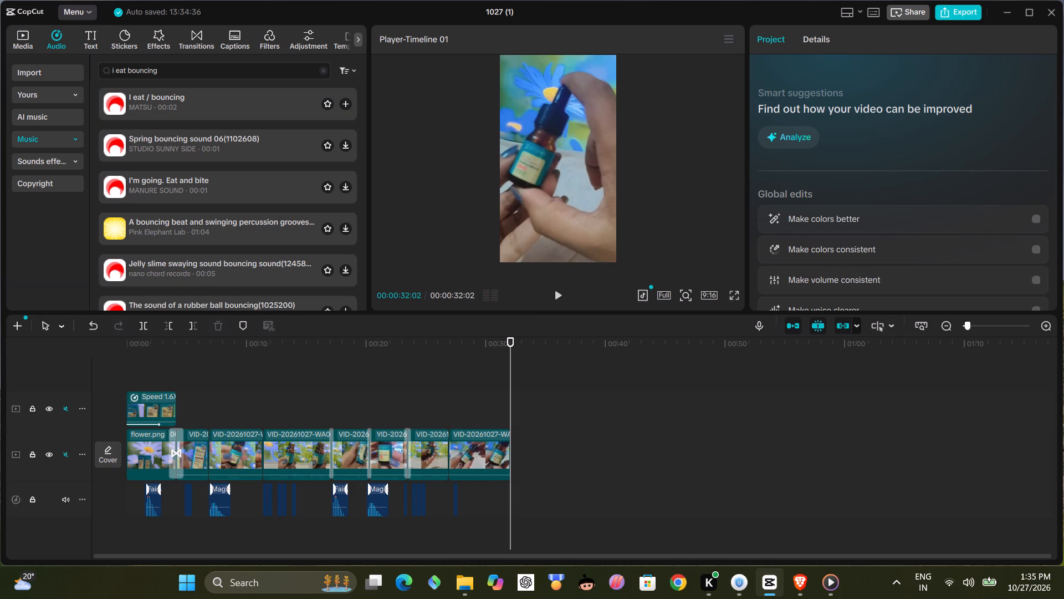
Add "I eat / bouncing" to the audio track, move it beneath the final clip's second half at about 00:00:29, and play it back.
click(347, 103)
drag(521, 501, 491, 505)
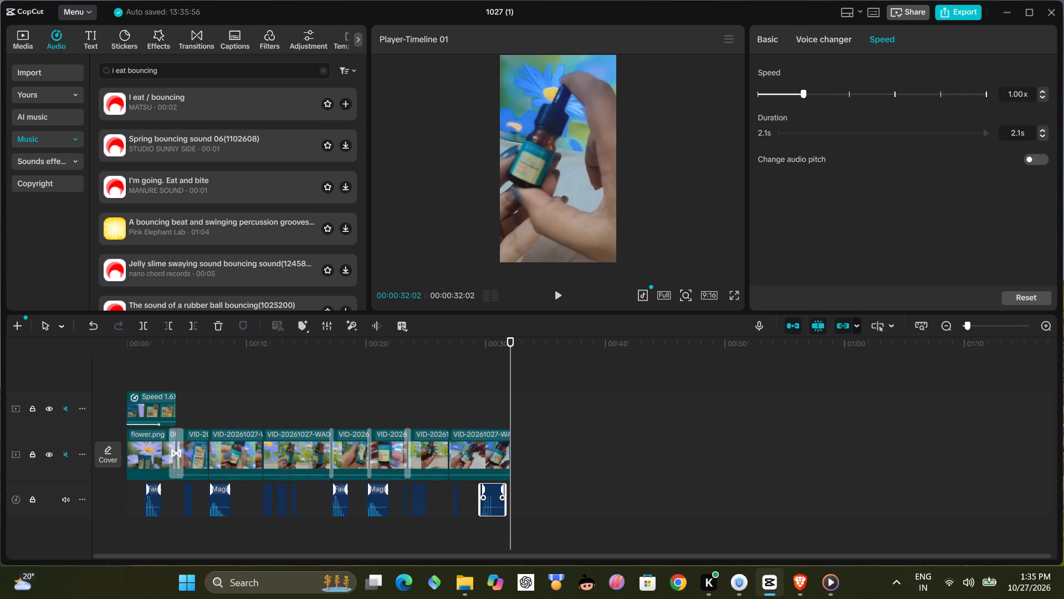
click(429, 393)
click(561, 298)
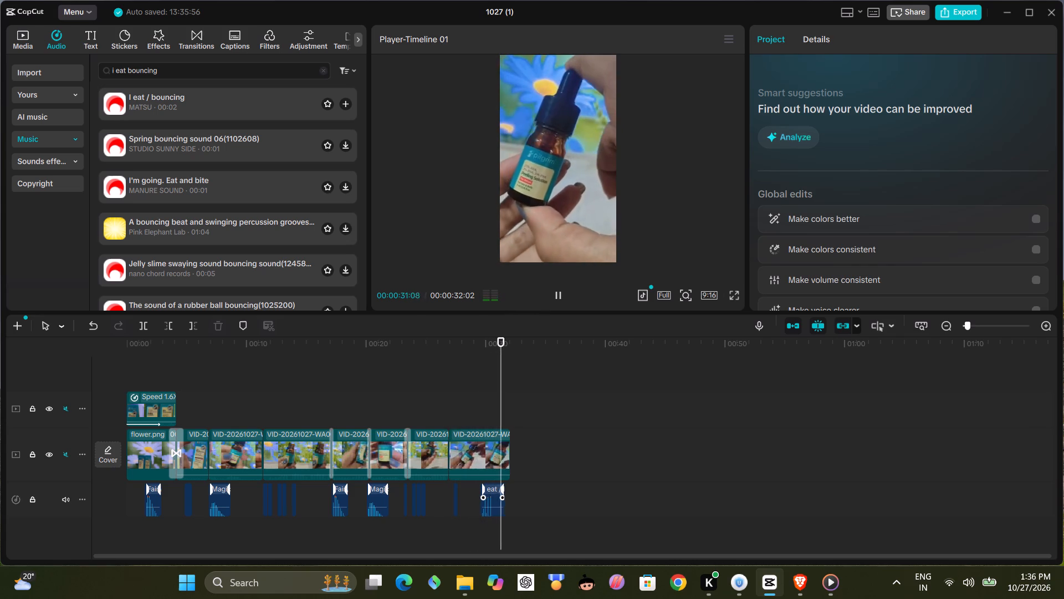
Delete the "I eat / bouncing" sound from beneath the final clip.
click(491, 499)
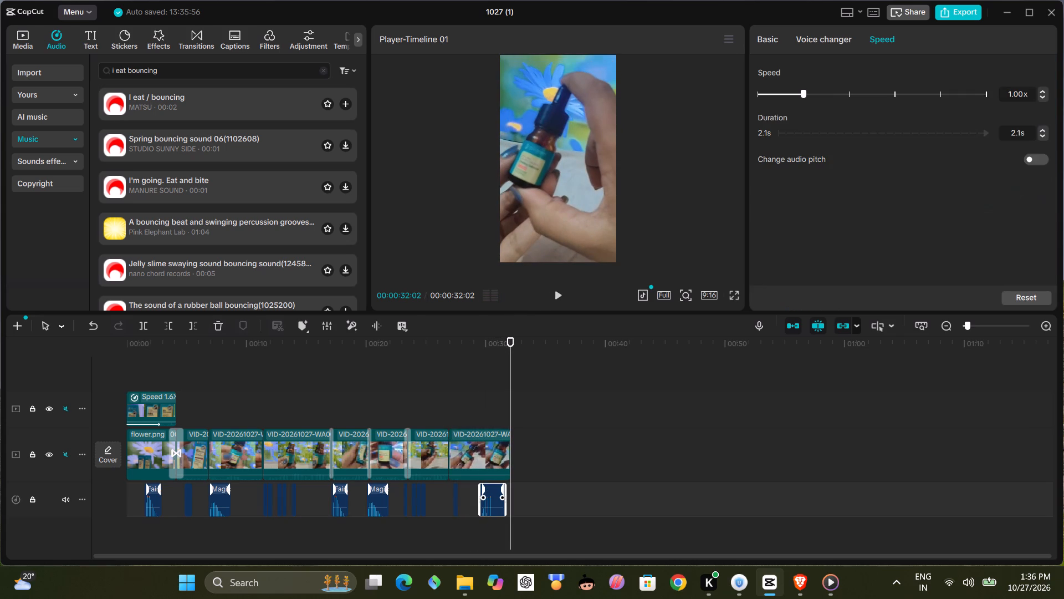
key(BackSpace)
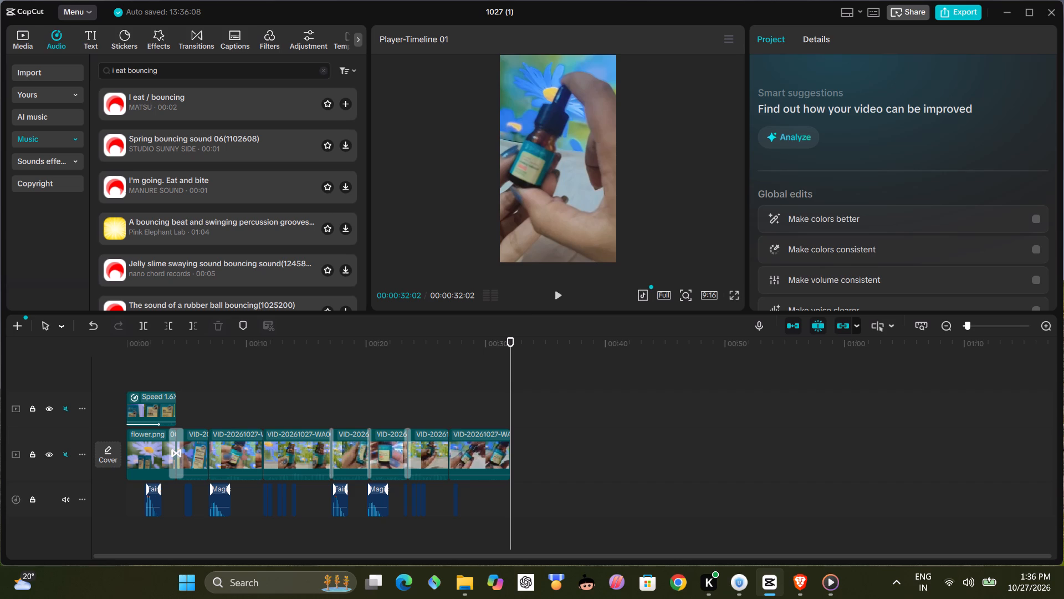
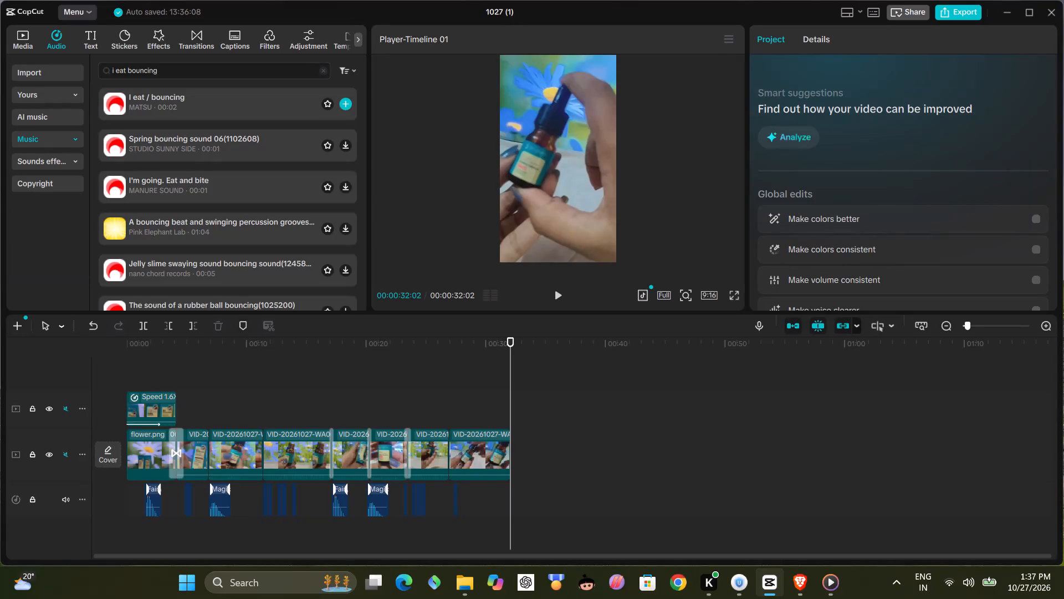
Search the music library for "tadaa" and audition the sounds Tada 1, TADA !! !!, Tada1 and Tada2.
triple_click(215, 69)
text(tadaa)
key(Return)
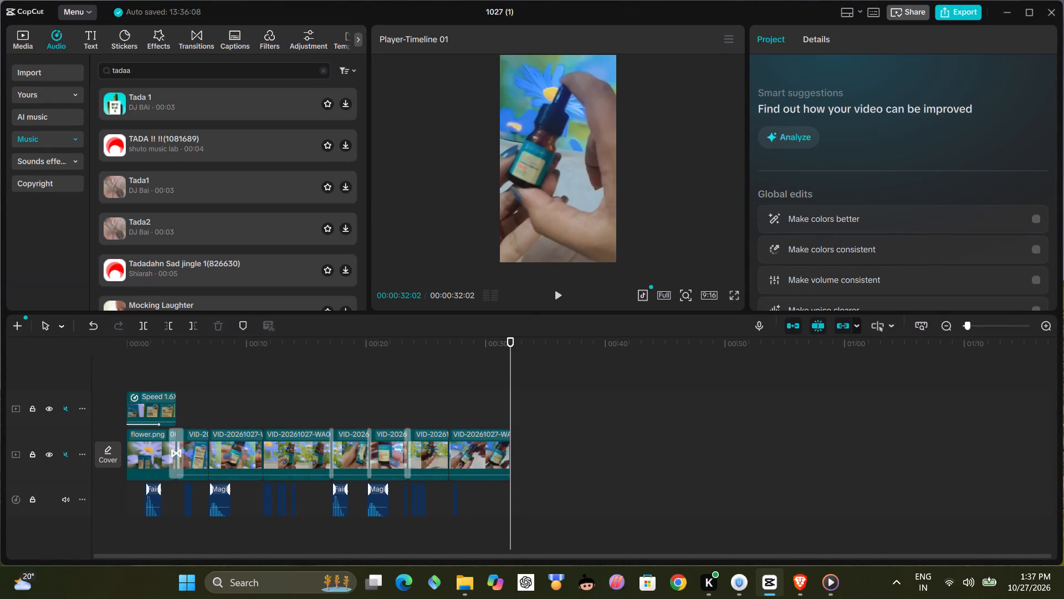
click(115, 104)
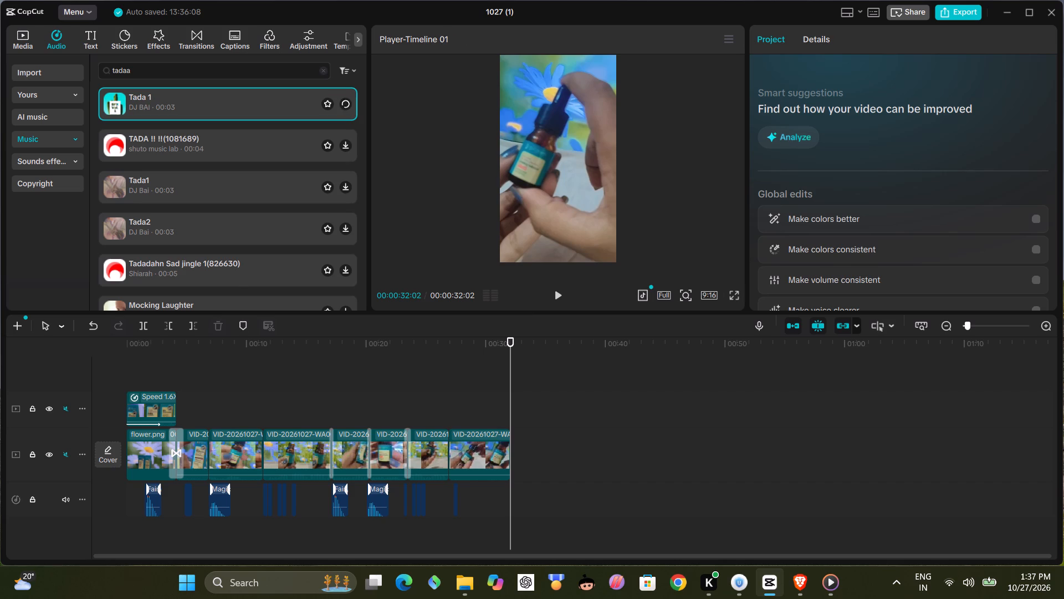
click(115, 147)
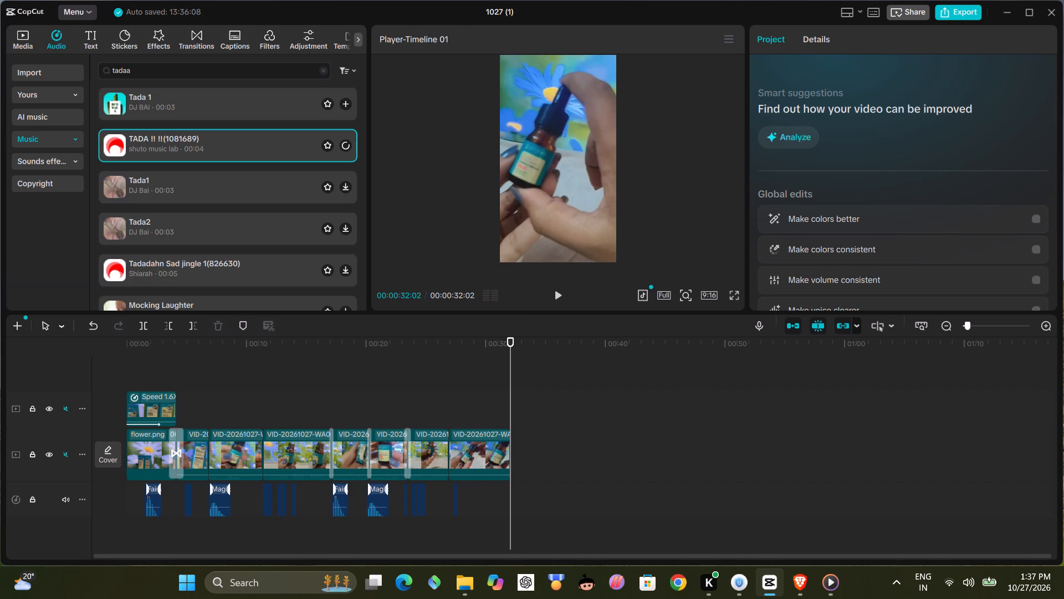
click(115, 190)
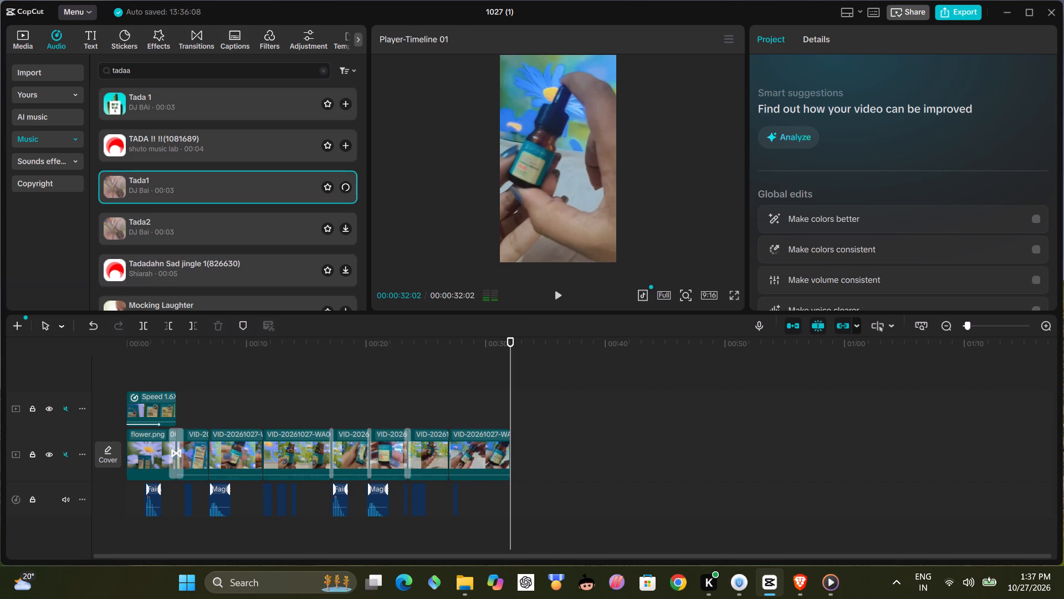
click(117, 229)
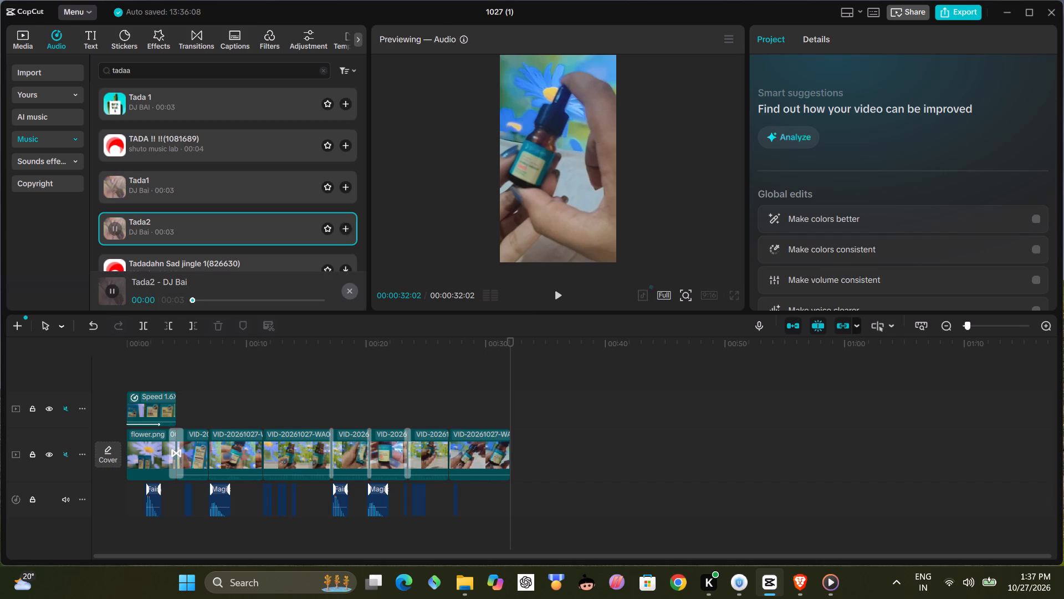
Audition Tadadahn Sad jingle 1, Mocking Laughter, Kamu Tidak Ada Duanya, the tense suspense piano piece and the KingsBlood track from the "tadaa" results.
scroll(175, 210, down, 1)
click(113, 206)
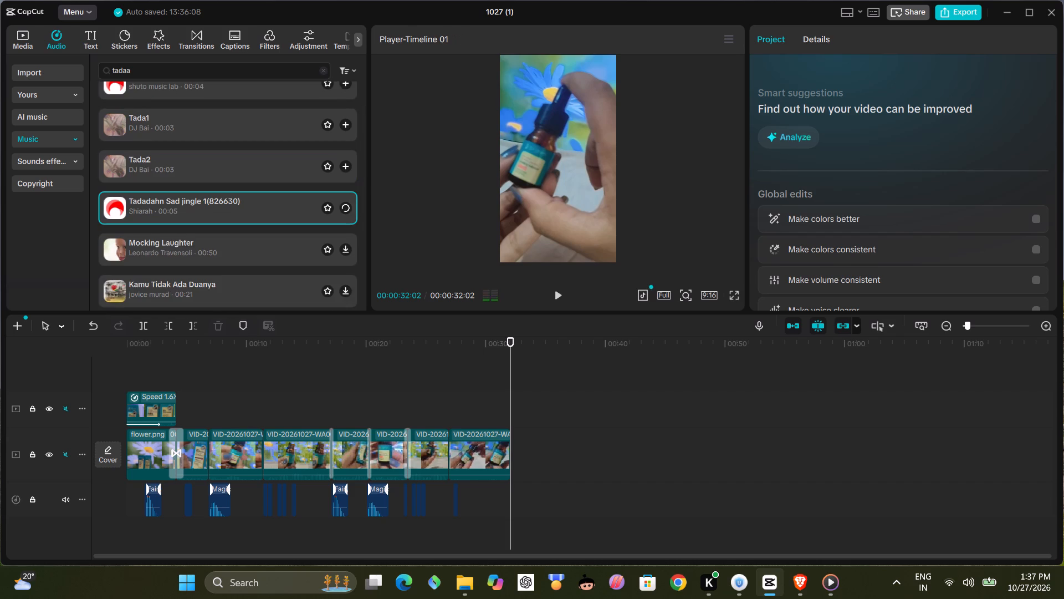
scroll(147, 204, down, 2)
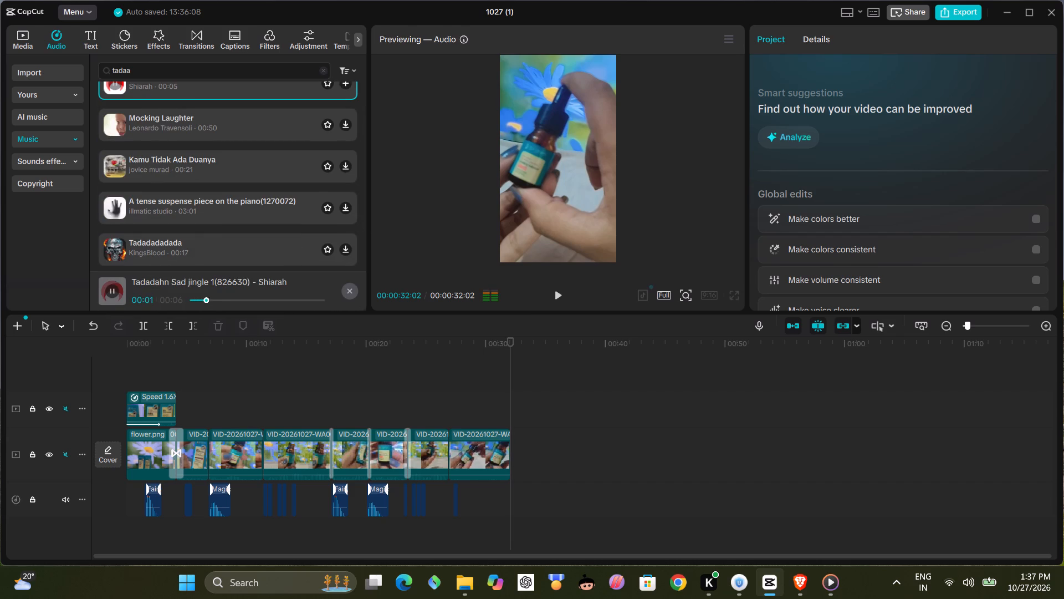
click(111, 131)
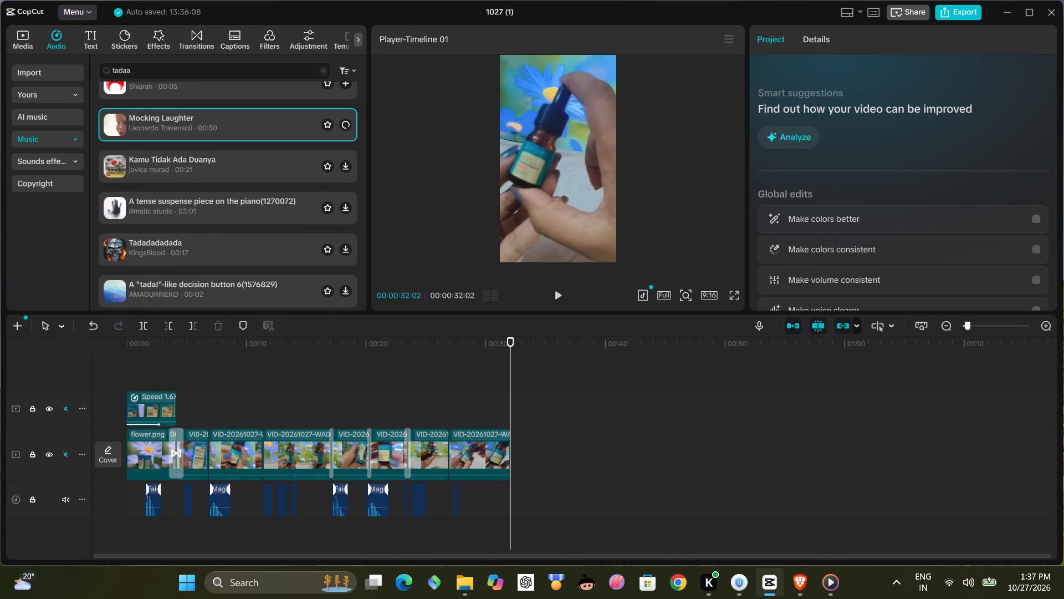
click(110, 163)
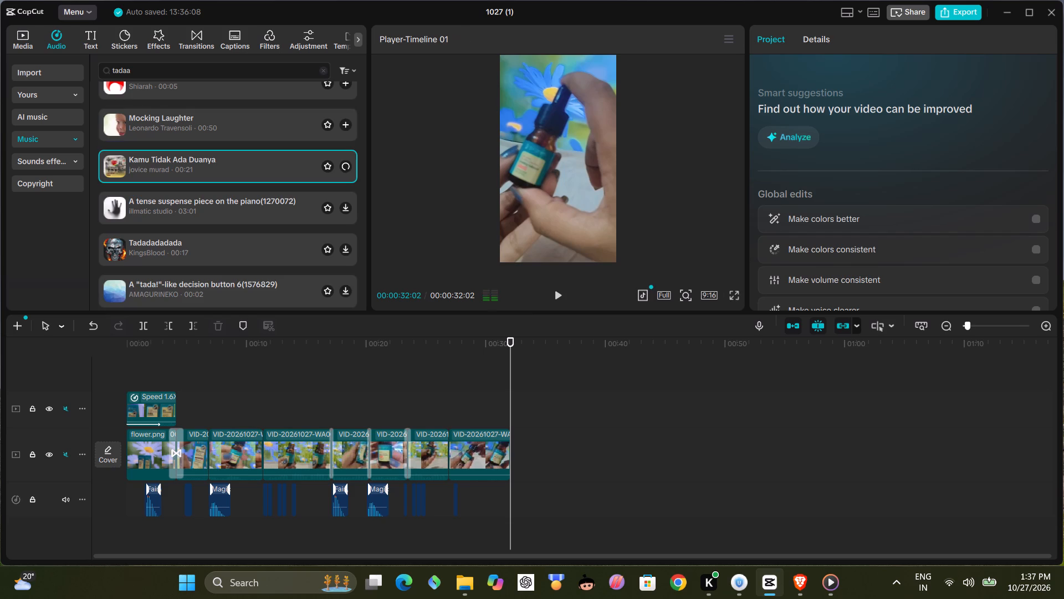
click(119, 199)
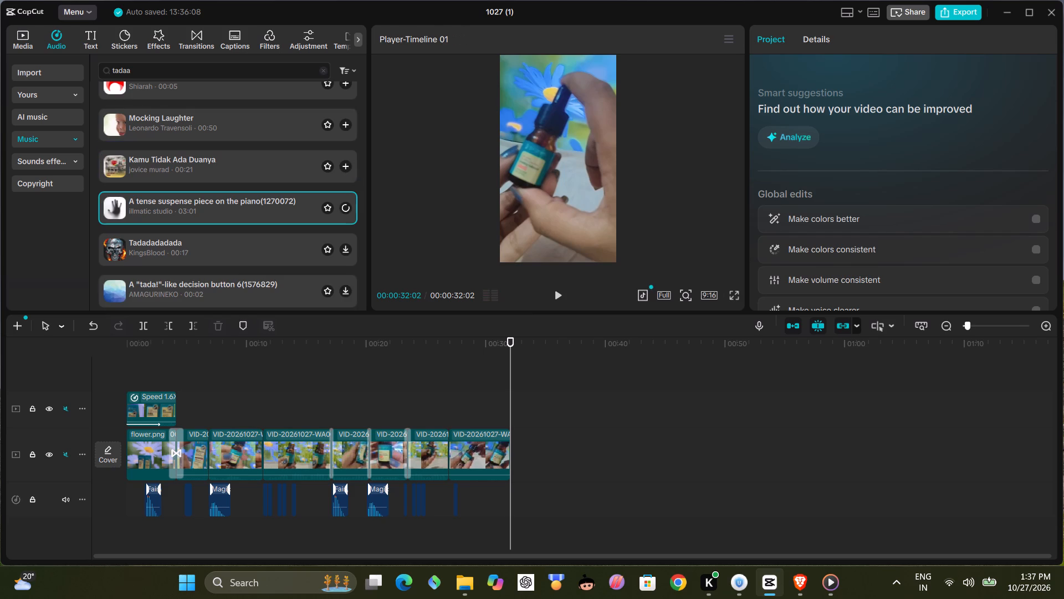
click(111, 248)
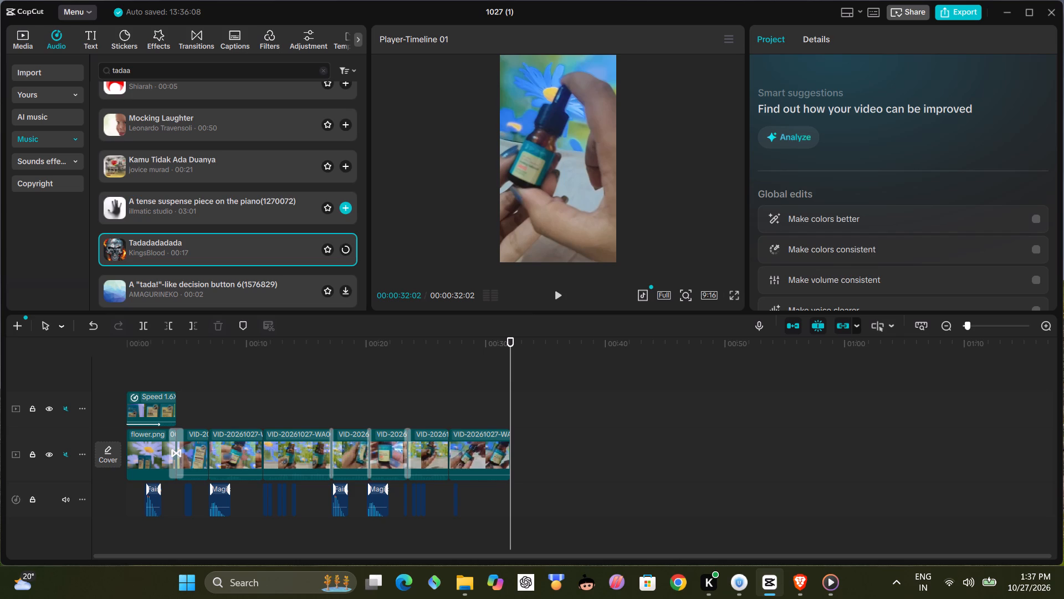
Audition the "tada!"-like decision button sounds 6, 7 and 5 by AMAGURINEKO and browse the remaining results.
scroll(134, 229, down, 1)
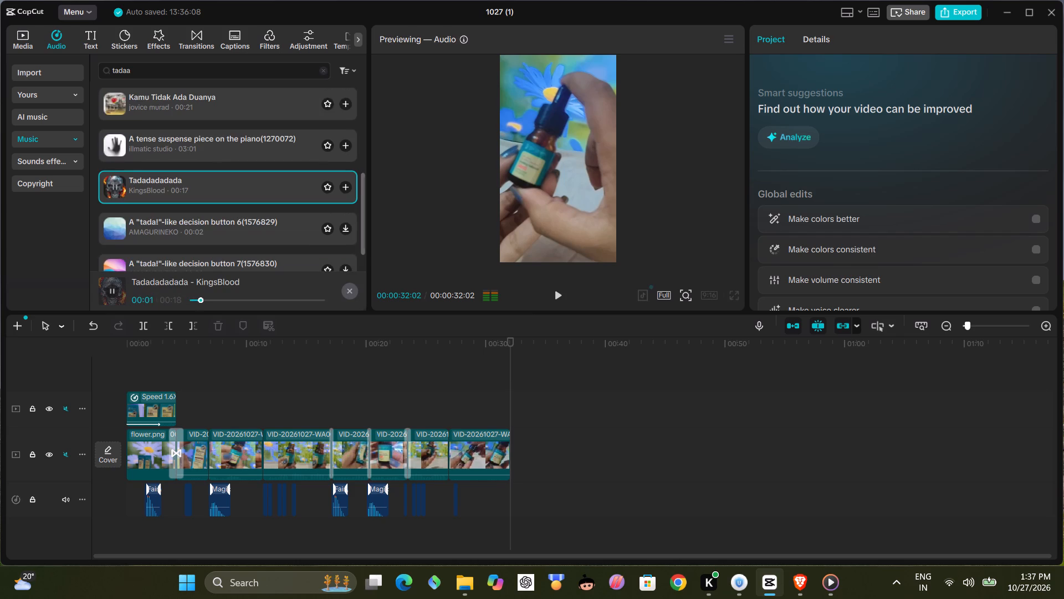
click(110, 225)
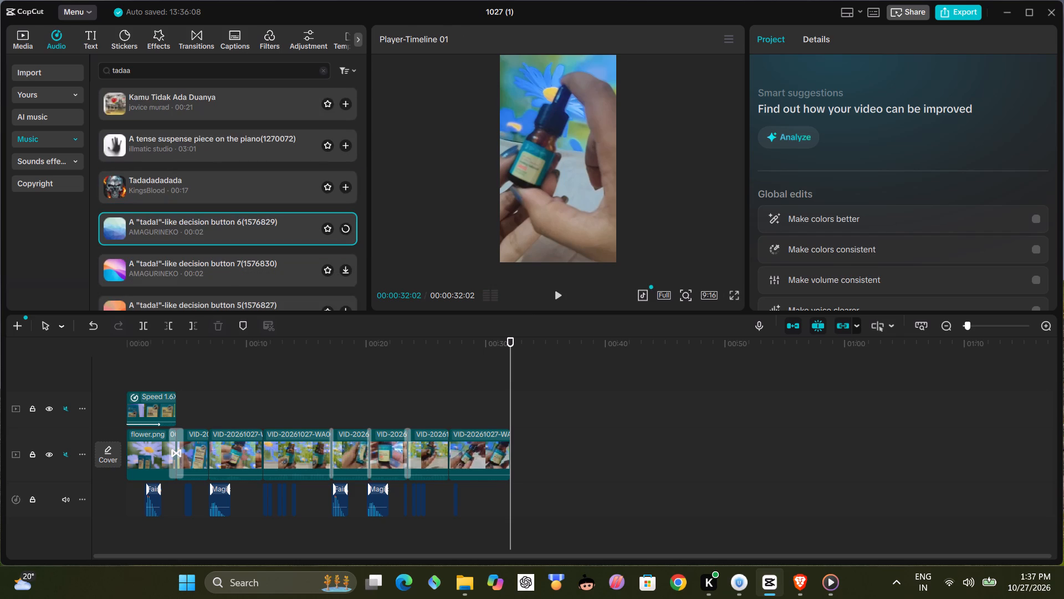
click(109, 265)
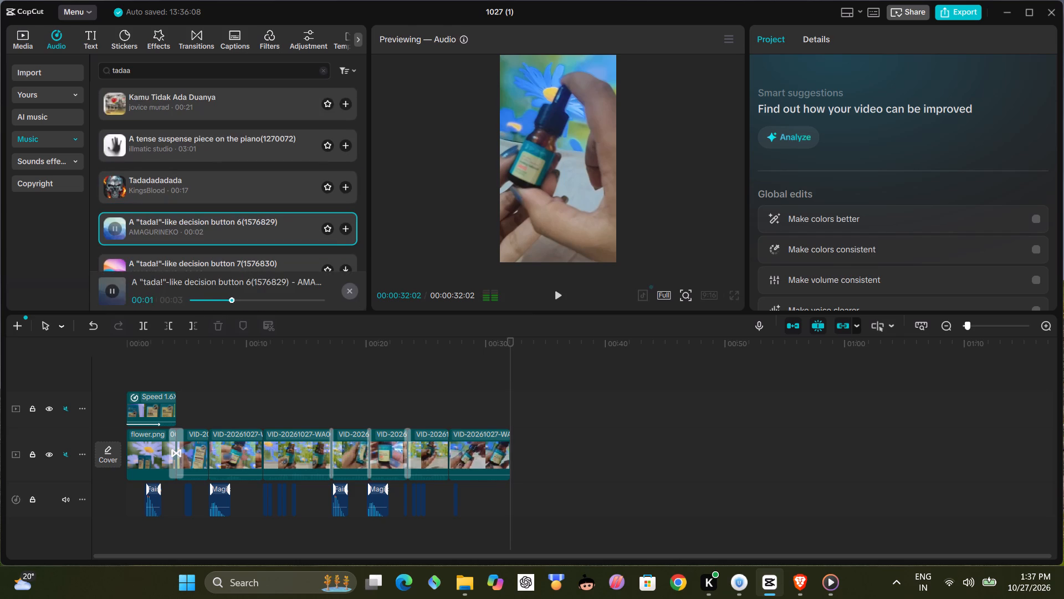
scroll(131, 228, down, 2)
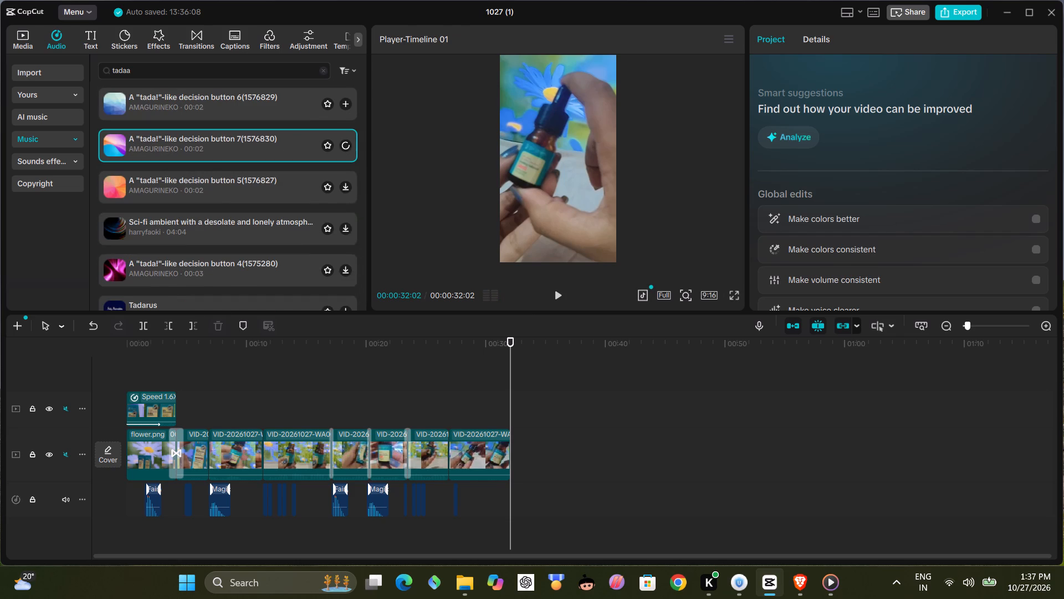
click(110, 182)
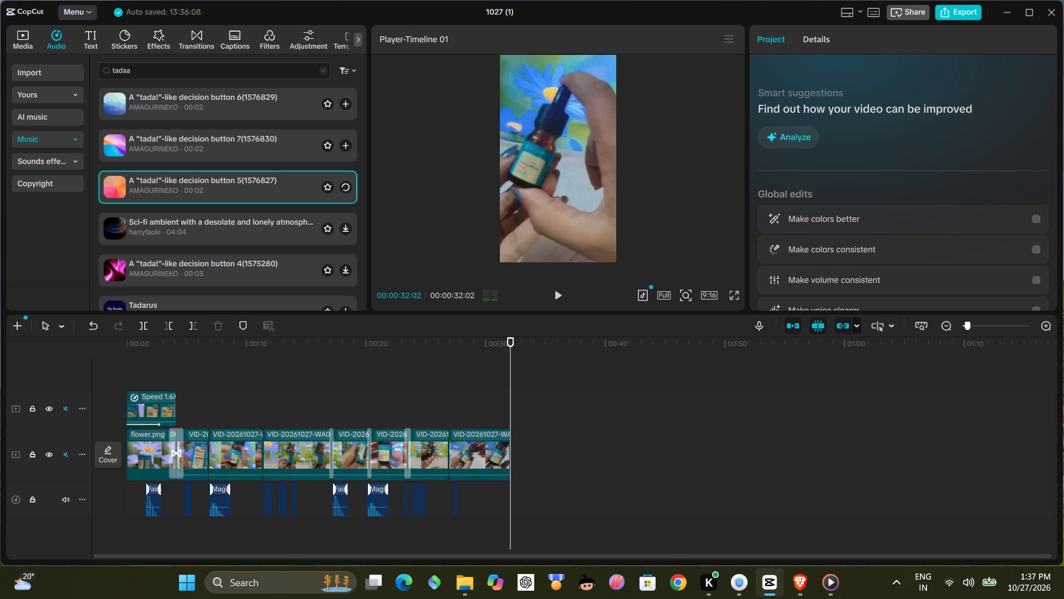
scroll(136, 183, down, 6)
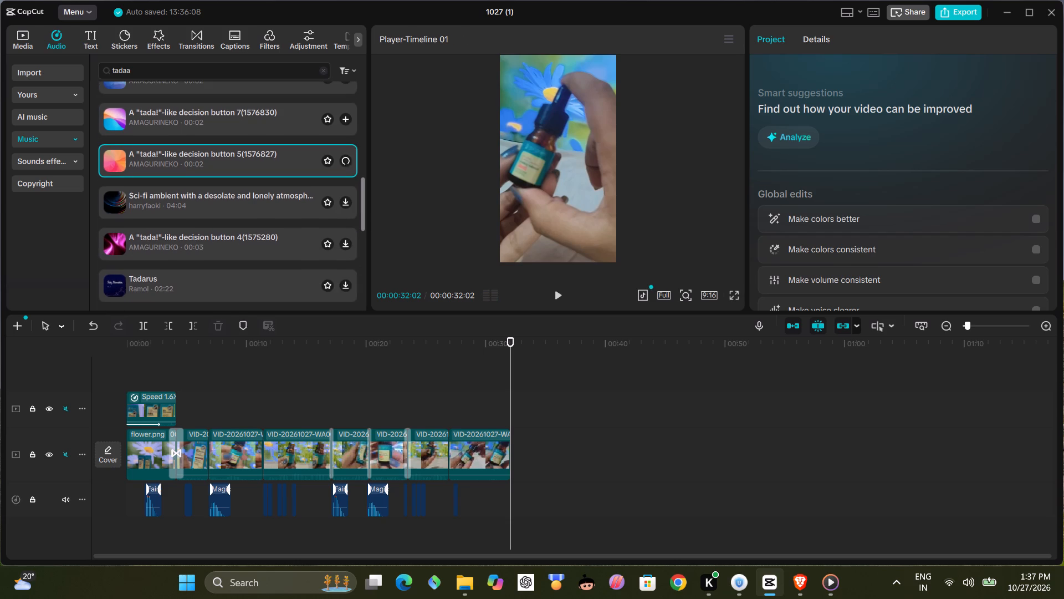
click(117, 161)
Return to the start of the "tadaa" results and audition Tada 1 by DJ BAI again.
scroll(127, 177, up, 7)
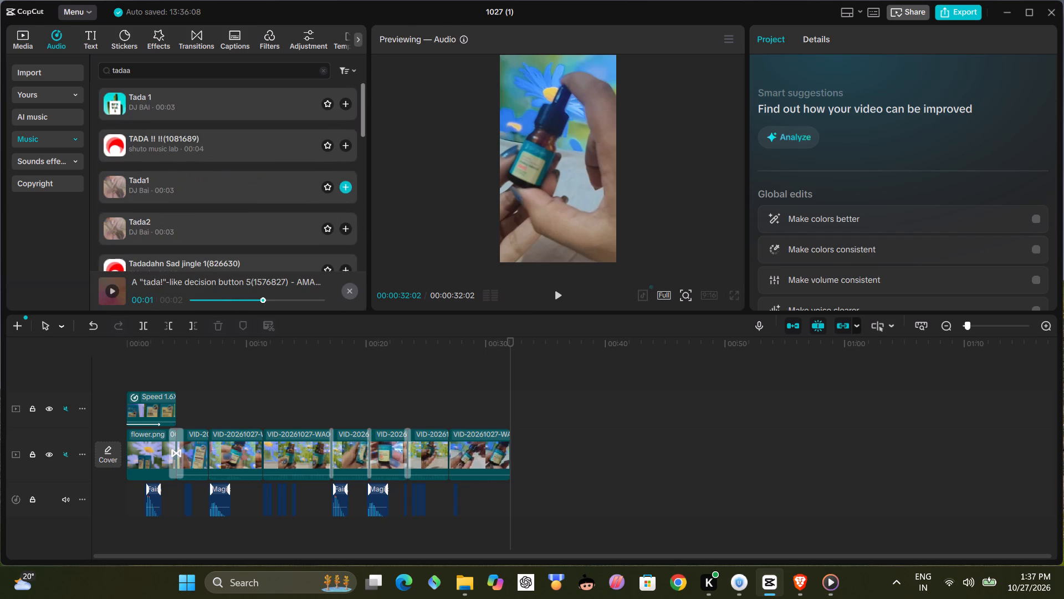
scroll(131, 182, up, 9)
click(119, 101)
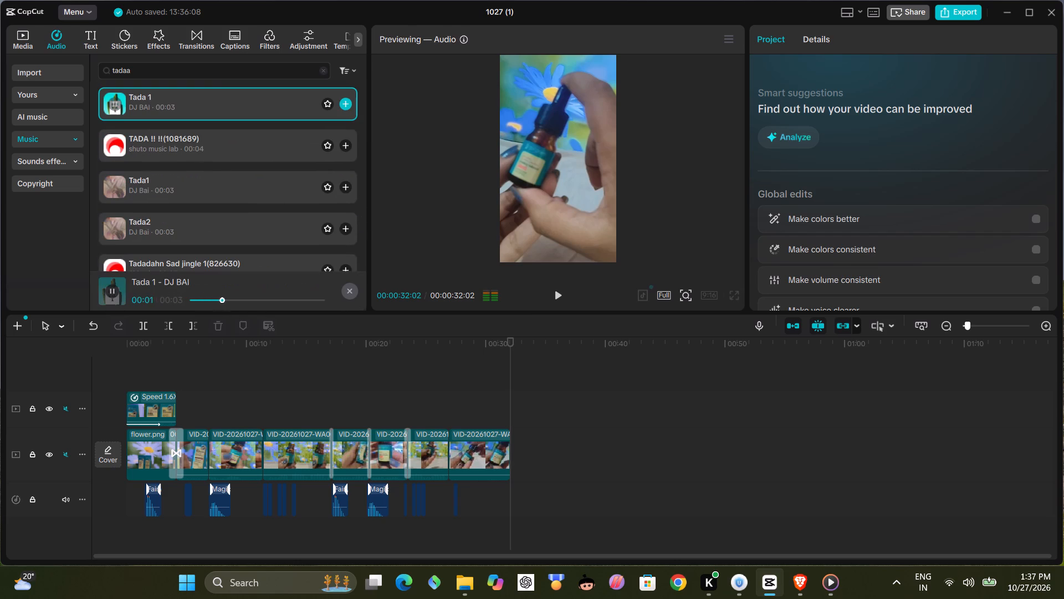
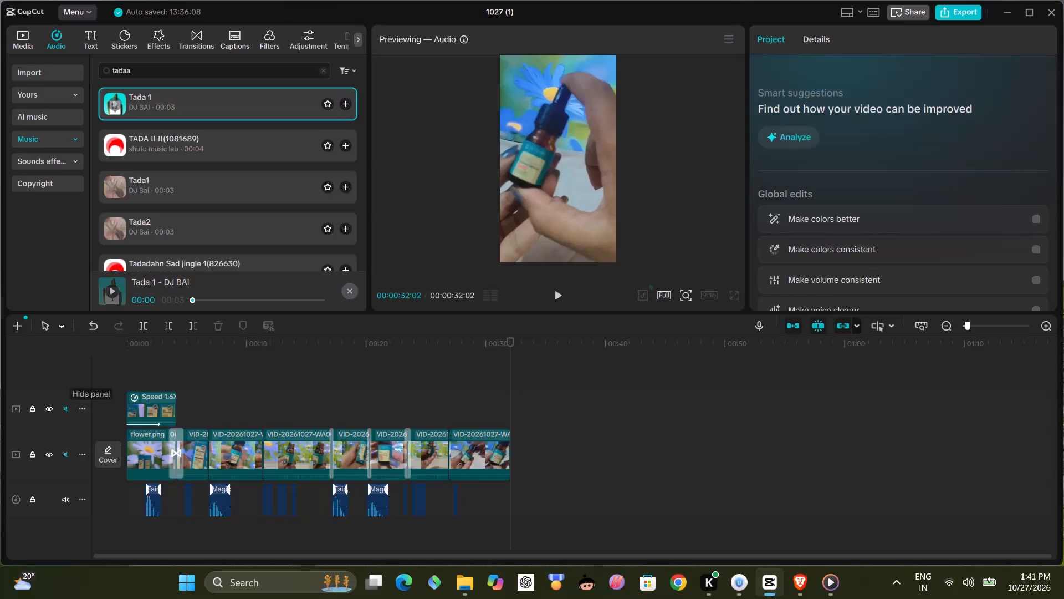
Add the trending pink "Today's Story" text template at the very start of the timeline.
click(150, 367)
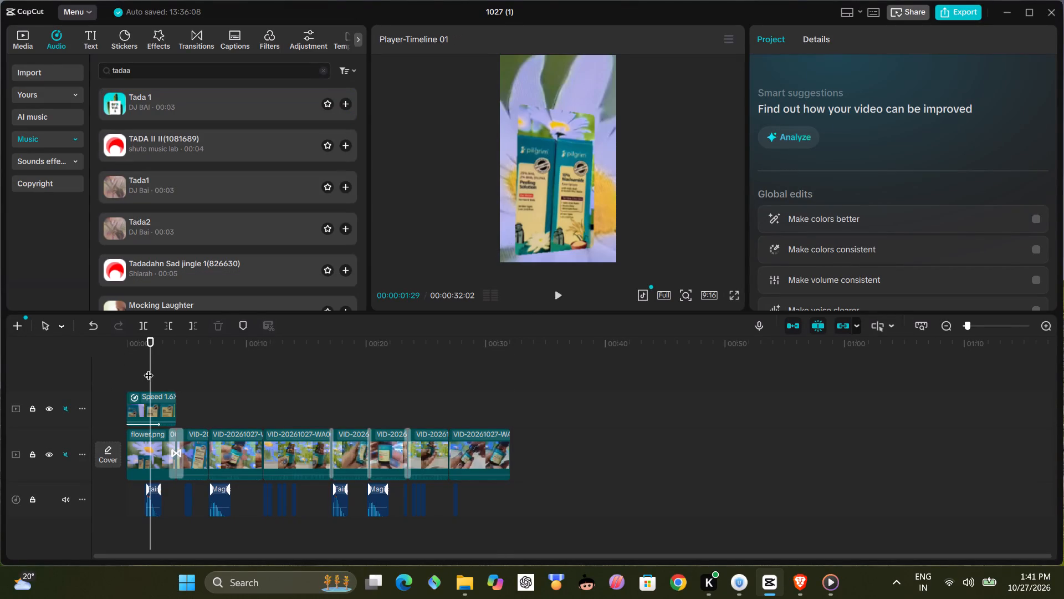
drag(150, 370, 120, 370)
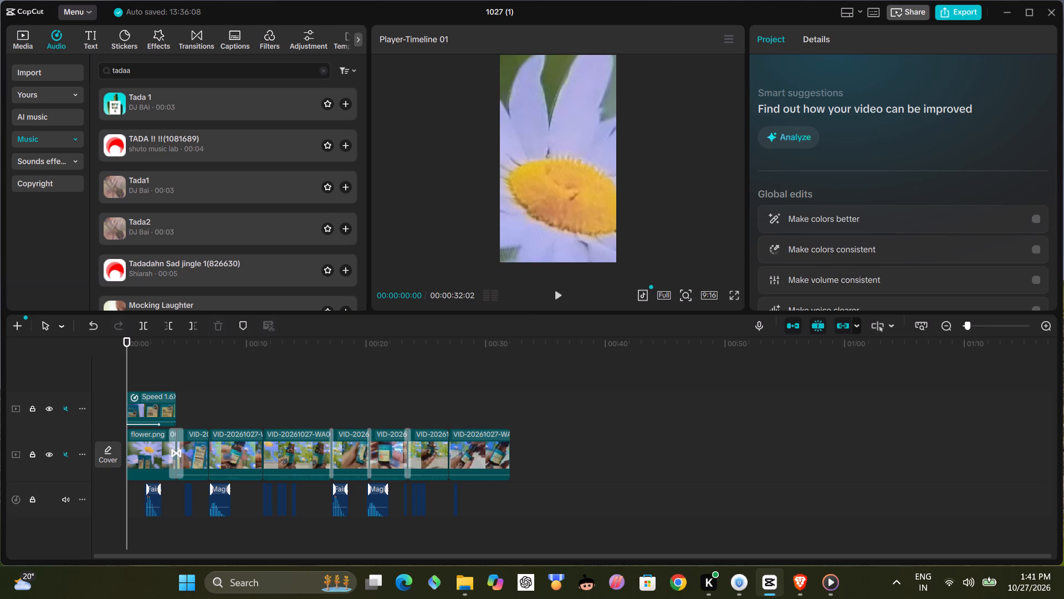
click(90, 37)
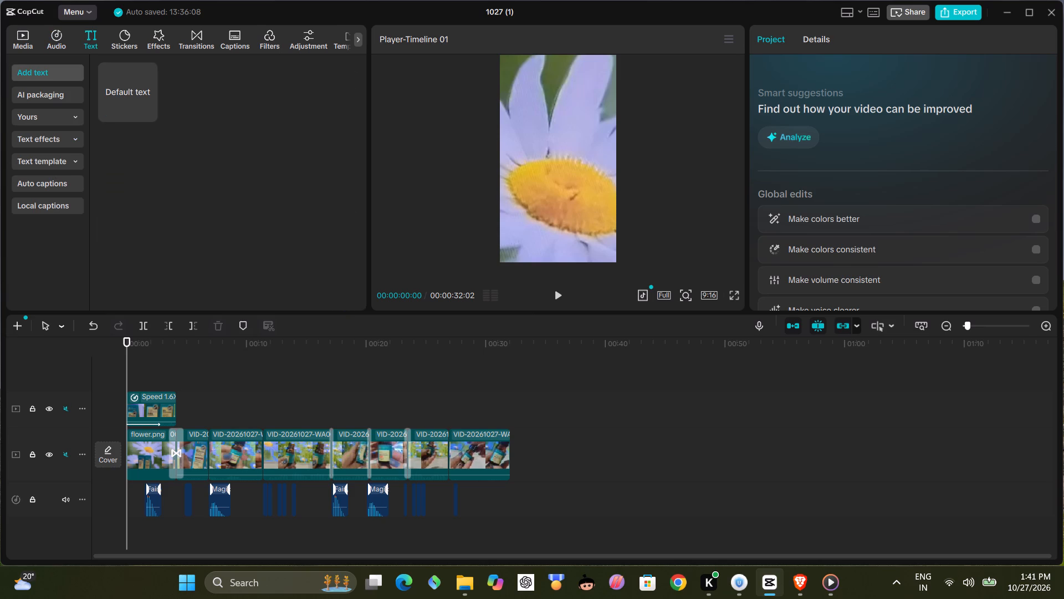
click(70, 159)
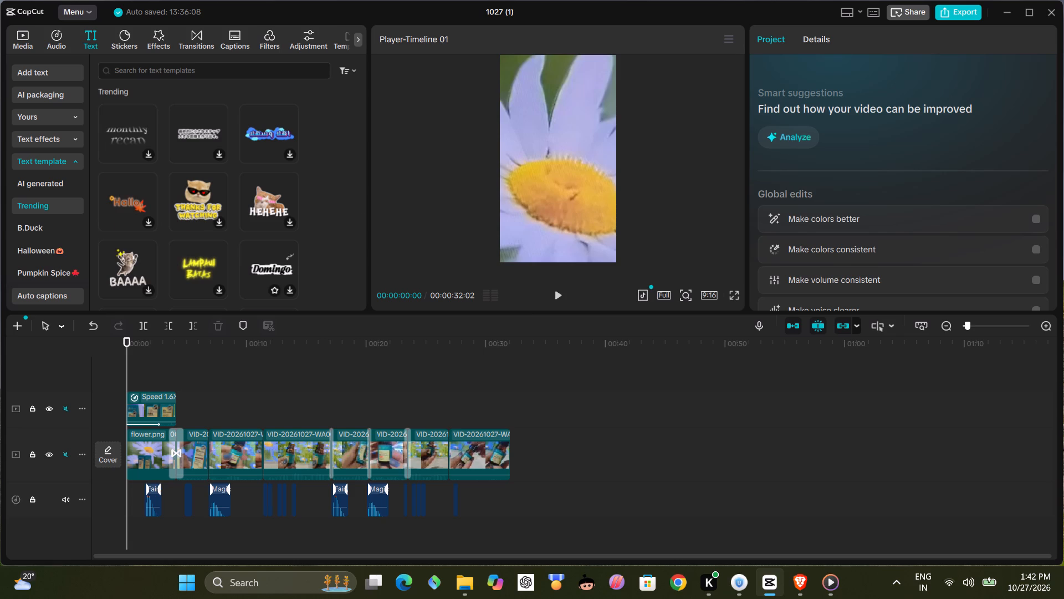
scroll(262, 266, down, 3)
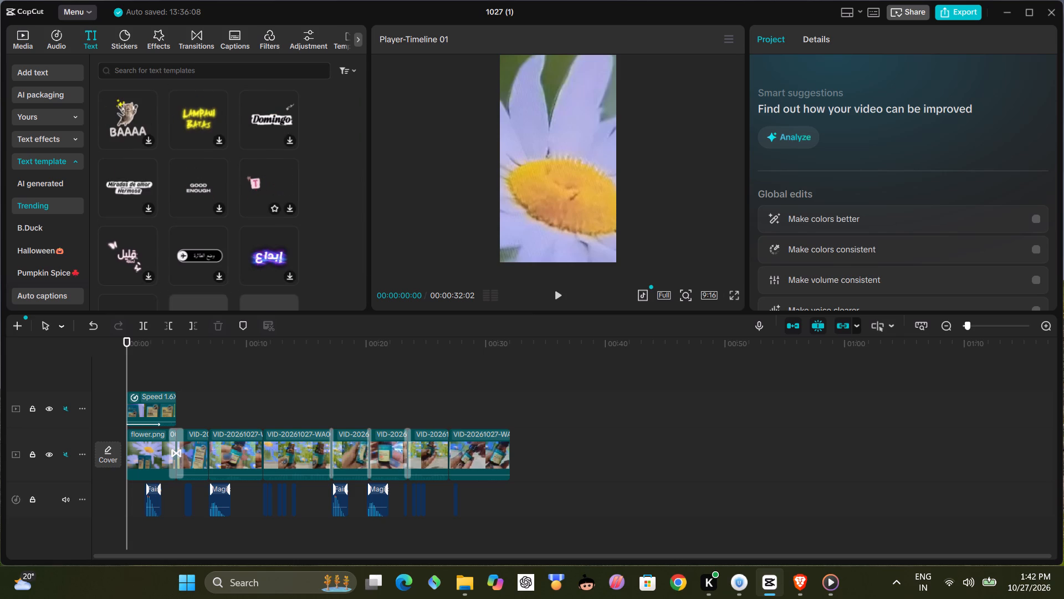
click(260, 175)
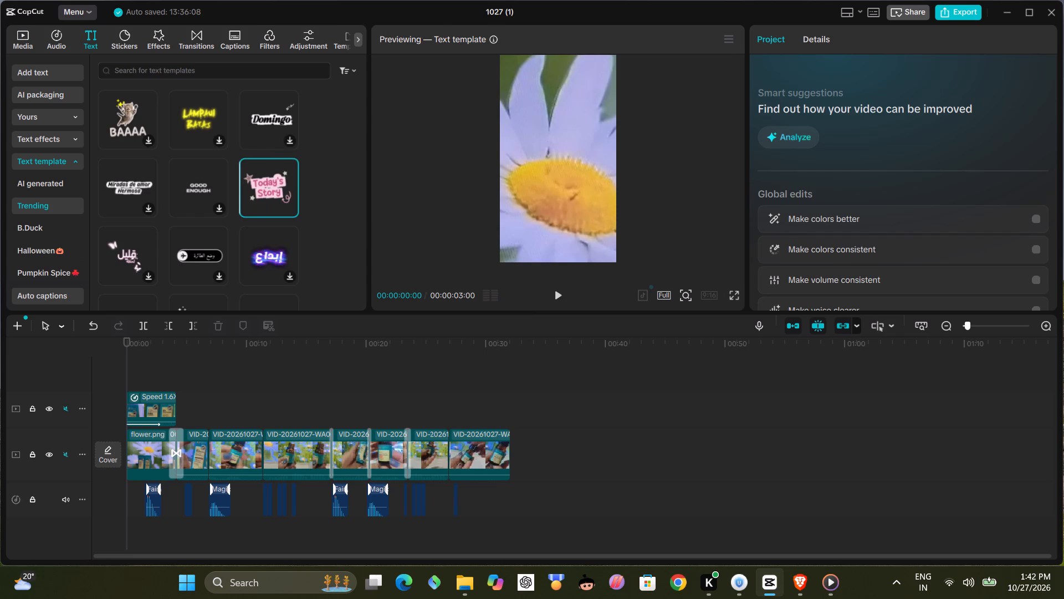
click(291, 208)
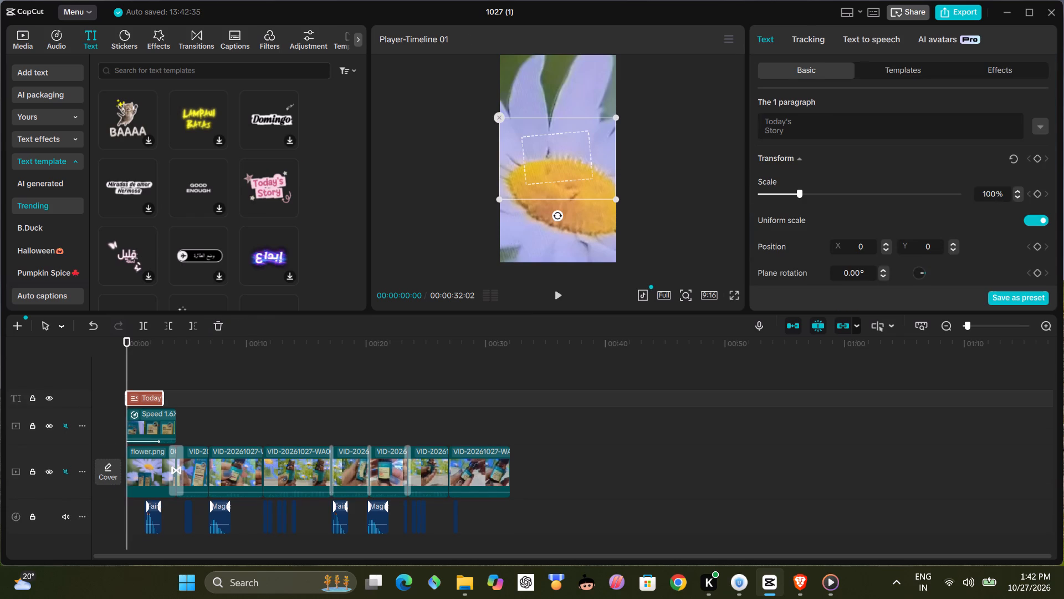
Replace the template's text with "2 Mini Pilgrim" on the first line and "Product" on the second.
triple_click(802, 131)
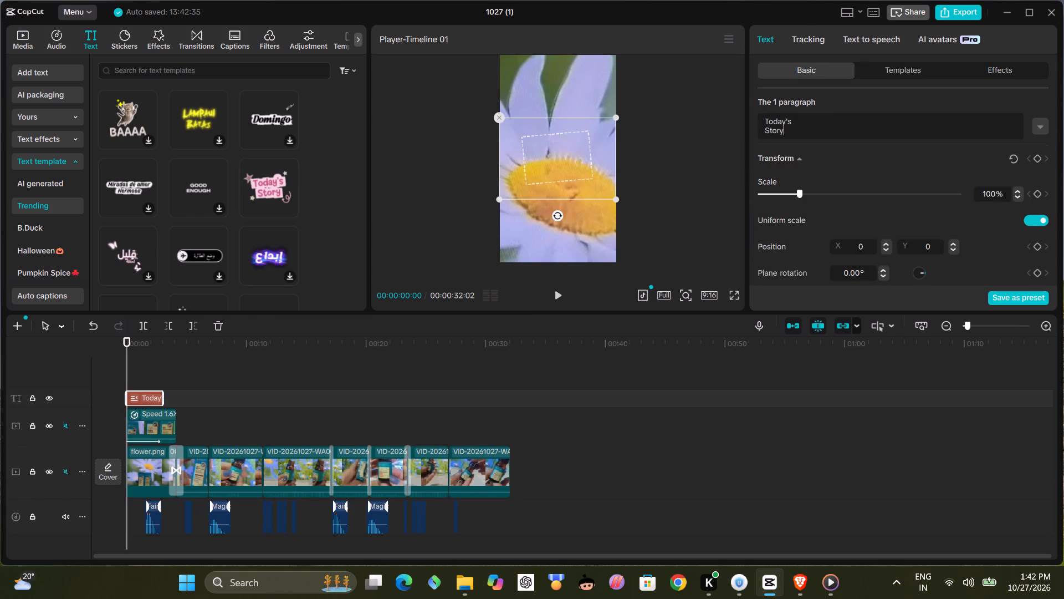
double_click(802, 130)
drag(801, 132, 766, 122)
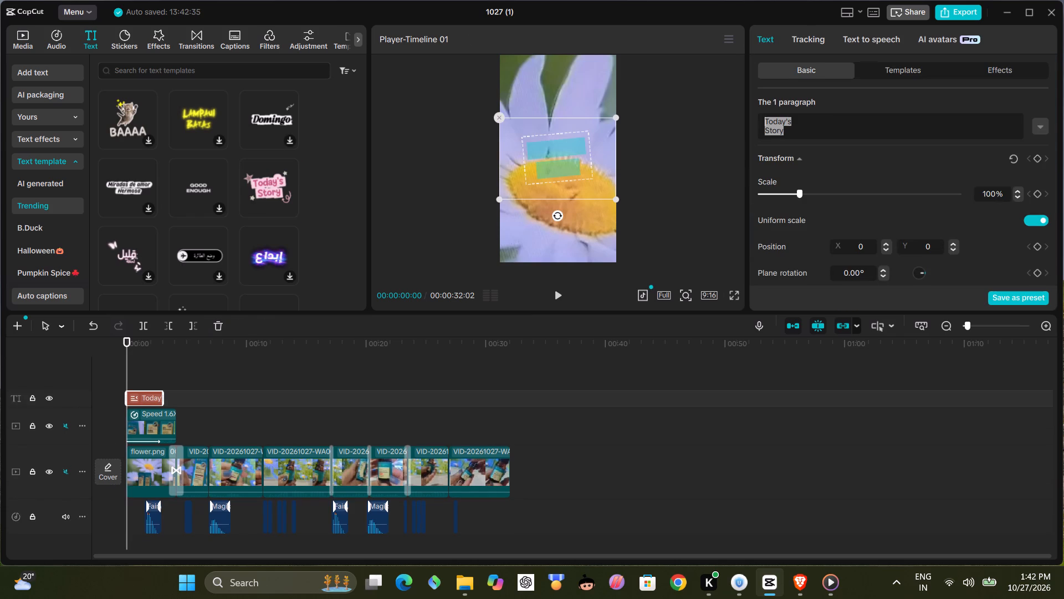
key(2)
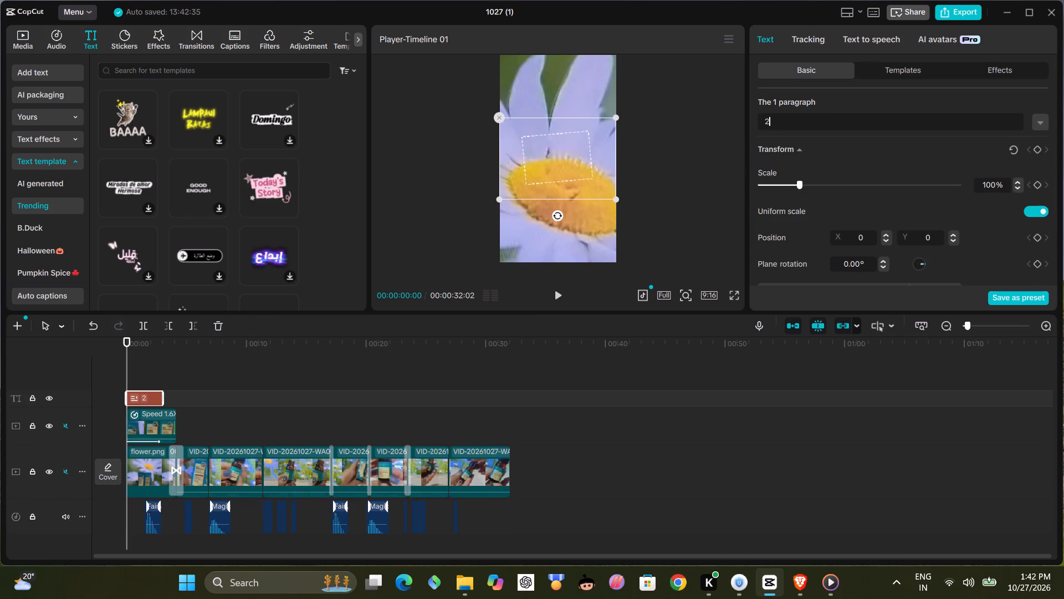
key(space)
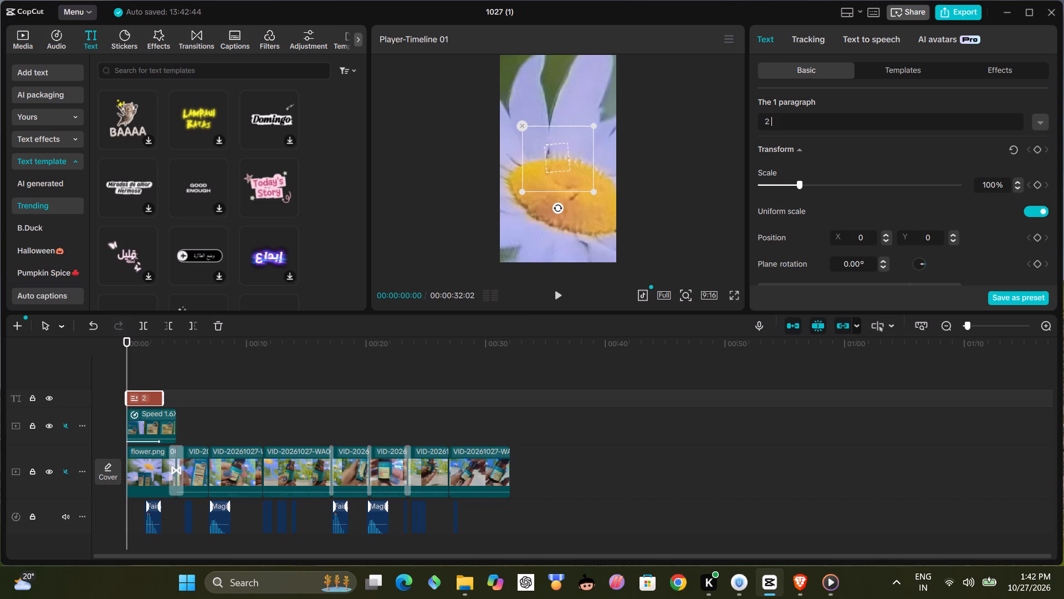
text(Mini)
key(space)
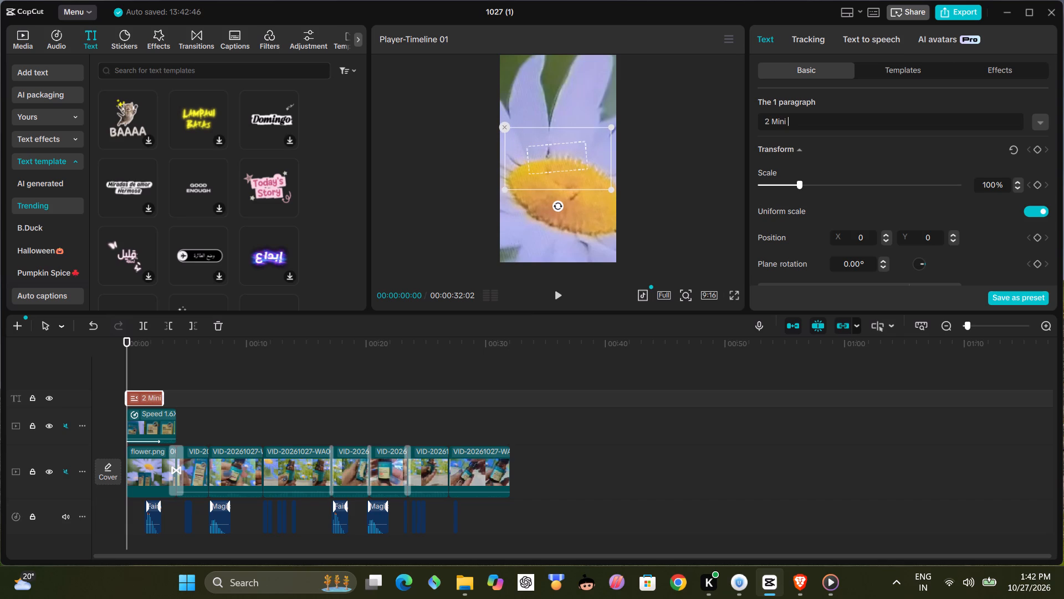
text(Pilgrim)
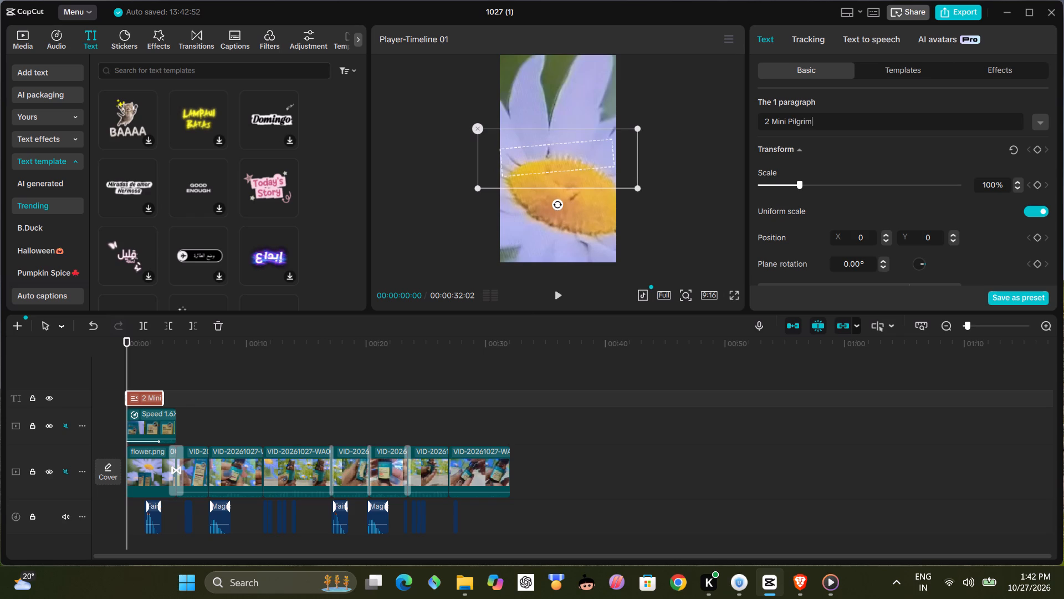
key(Return)
text(Pr)
text(oduct)
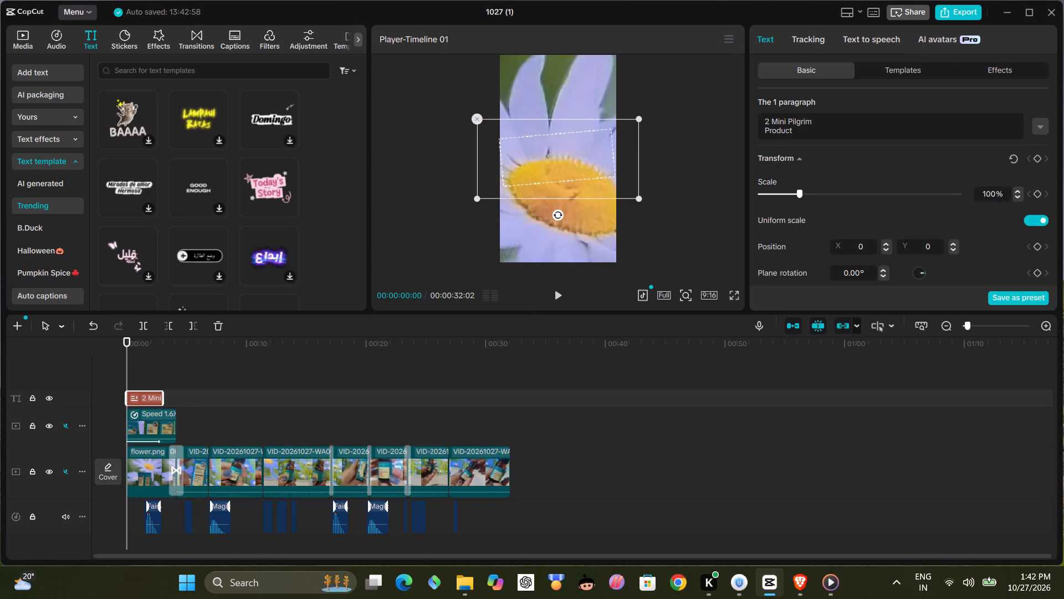
Move the title above the two product boxes at Y position 892 and shrink it to 81% scale.
click(557, 295)
click(557, 295)
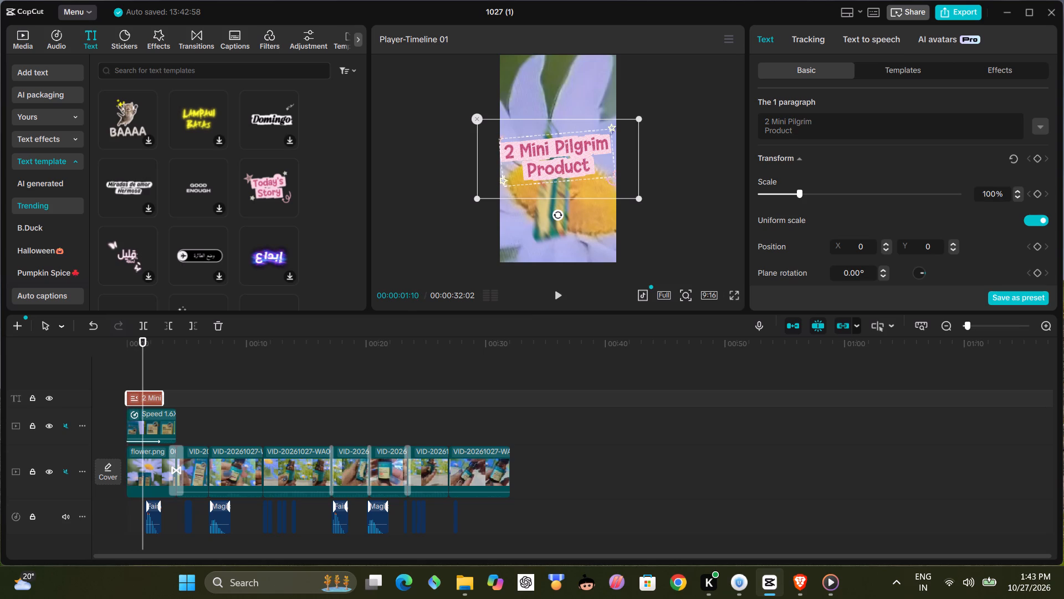
click(559, 297)
click(559, 298)
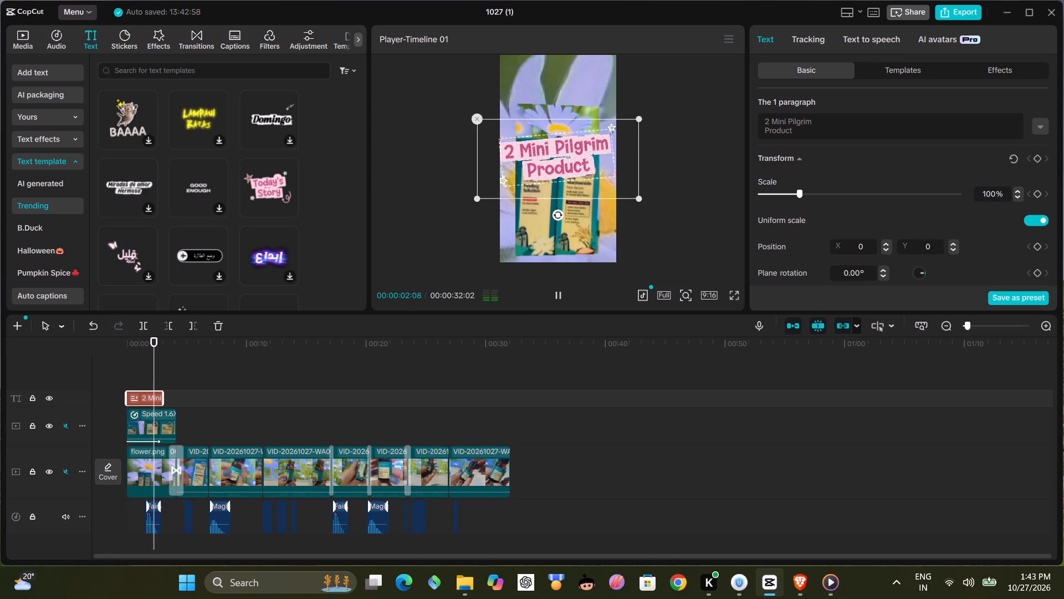
drag(541, 120, 543, 107)
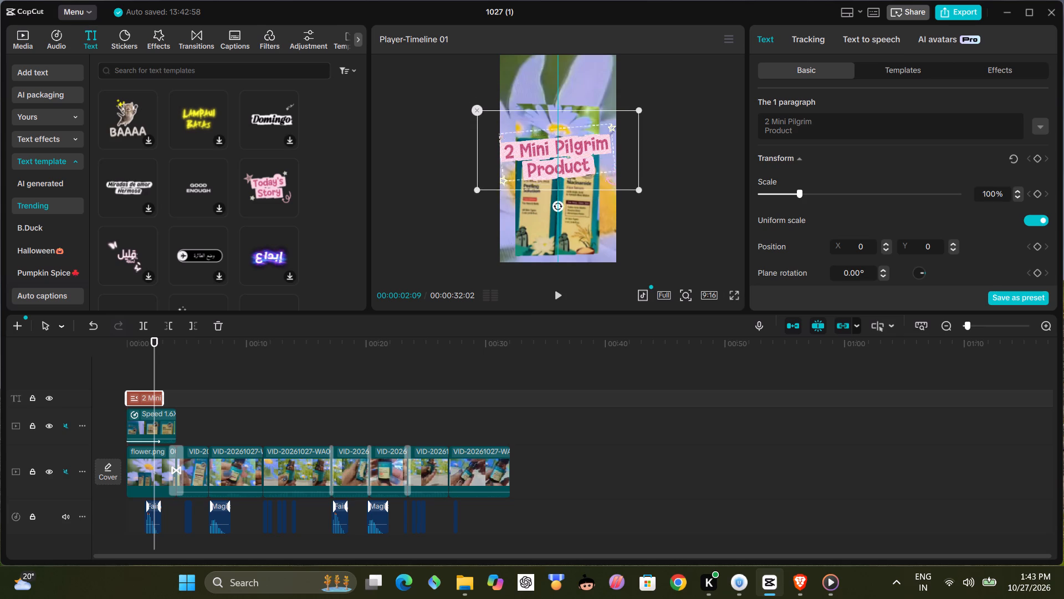
drag(543, 107, 543, 72)
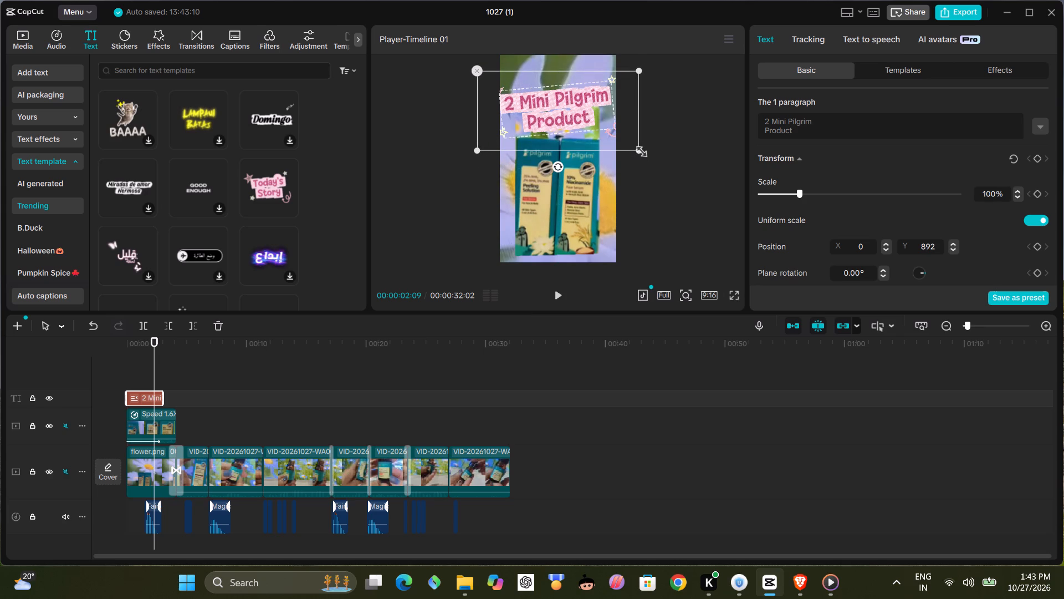
drag(638, 149, 614, 146)
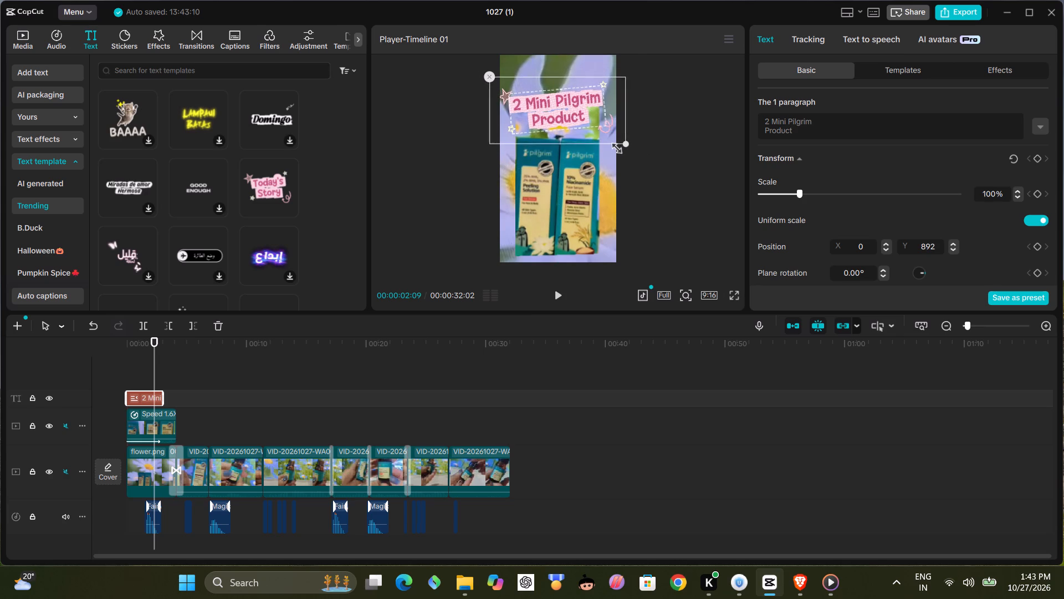
drag(614, 146, 607, 148)
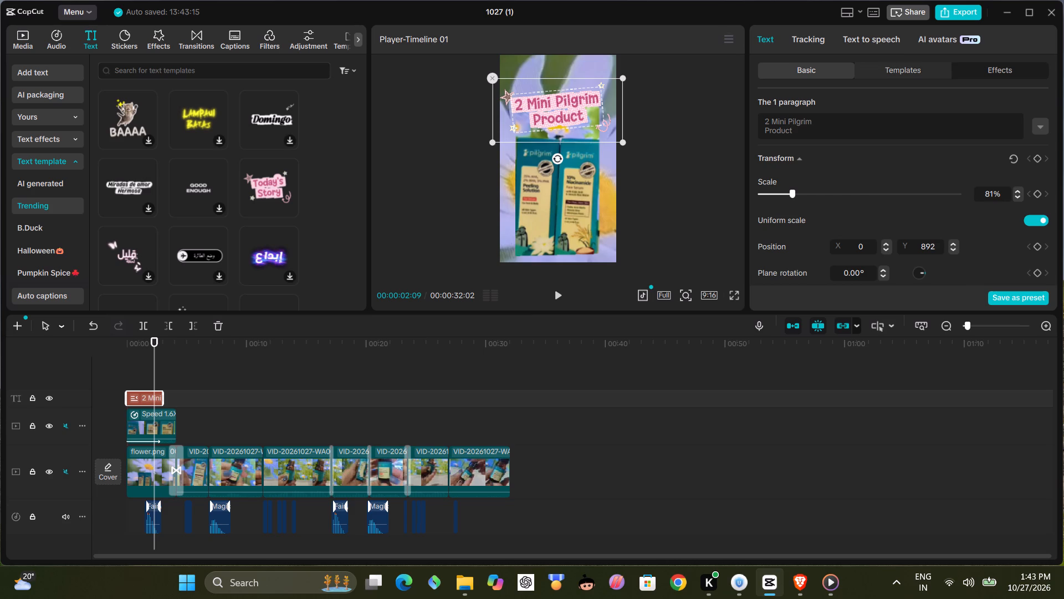
scroll(822, 186, down, 4)
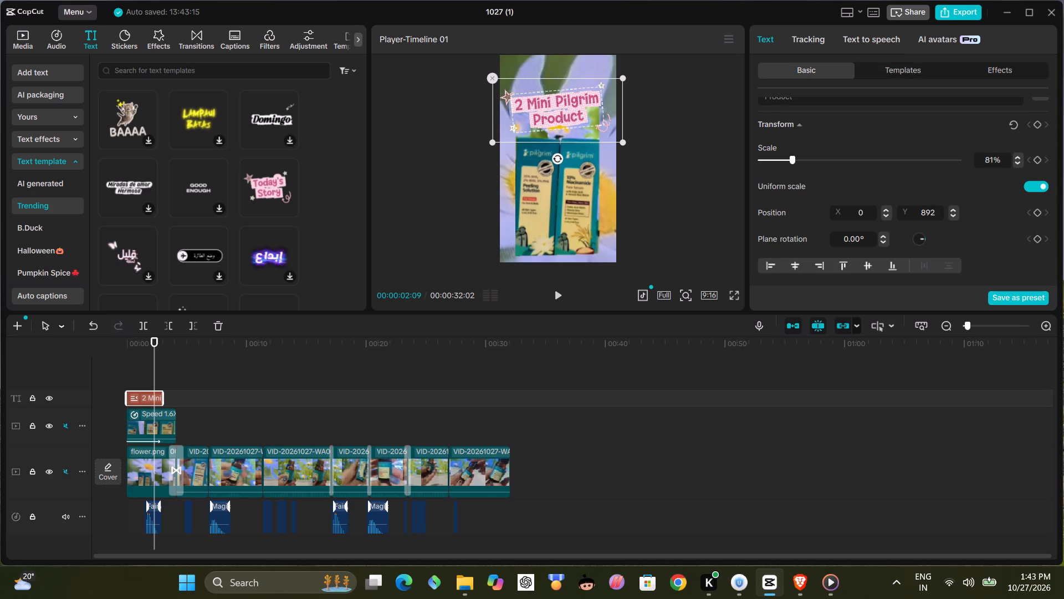
Play the intro from the start and extend the end of the title clip to about 00:00:03:15.
drag(152, 370, 121, 373)
click(559, 296)
click(559, 296)
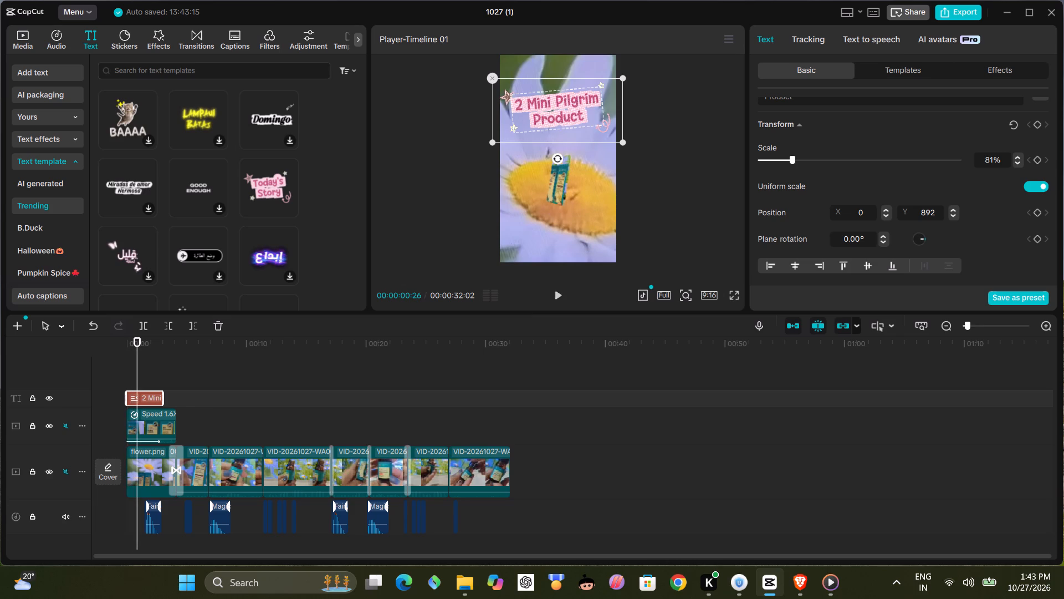
scroll(830, 144, down, 2)
click(557, 299)
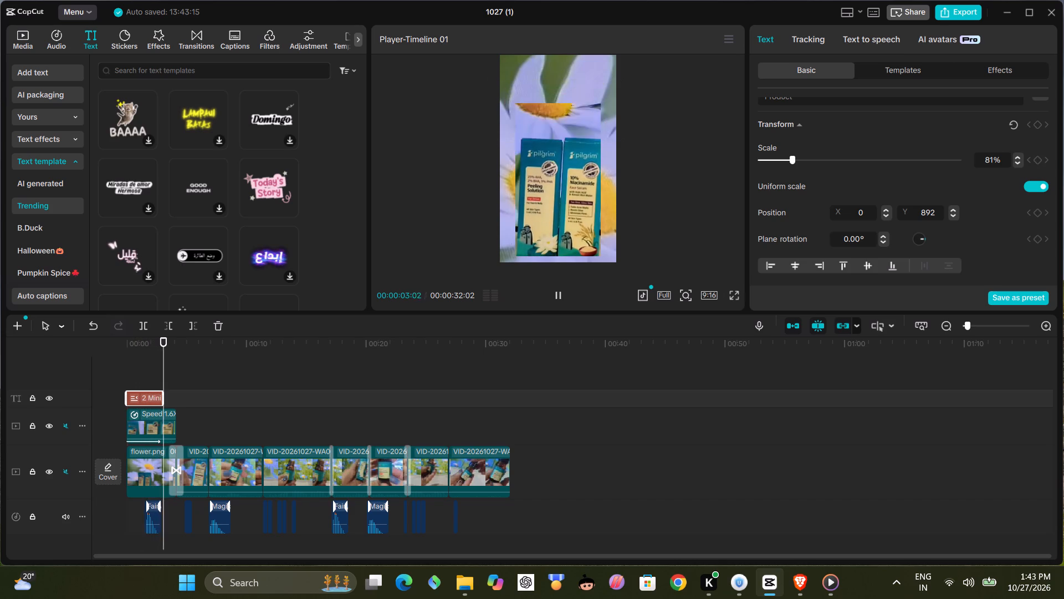
click(557, 299)
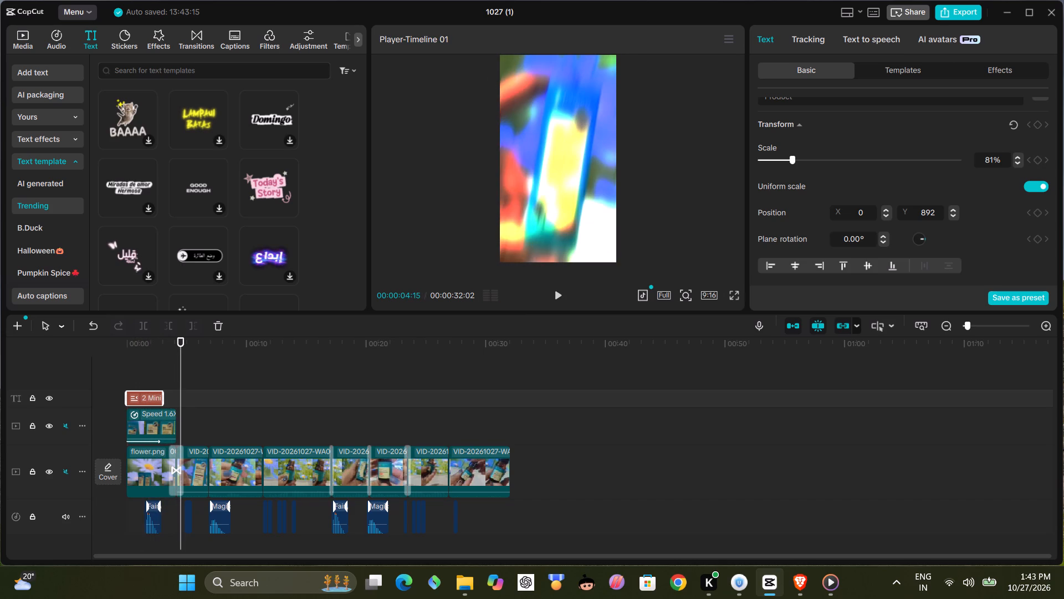
click(149, 397)
drag(161, 394, 163, 394)
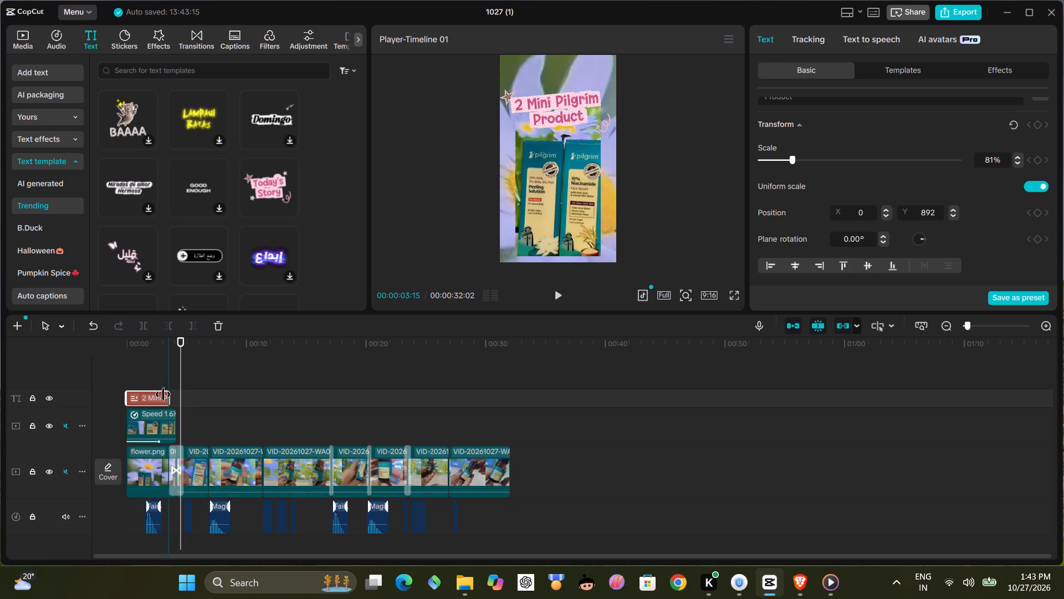
drag(163, 394, 167, 394)
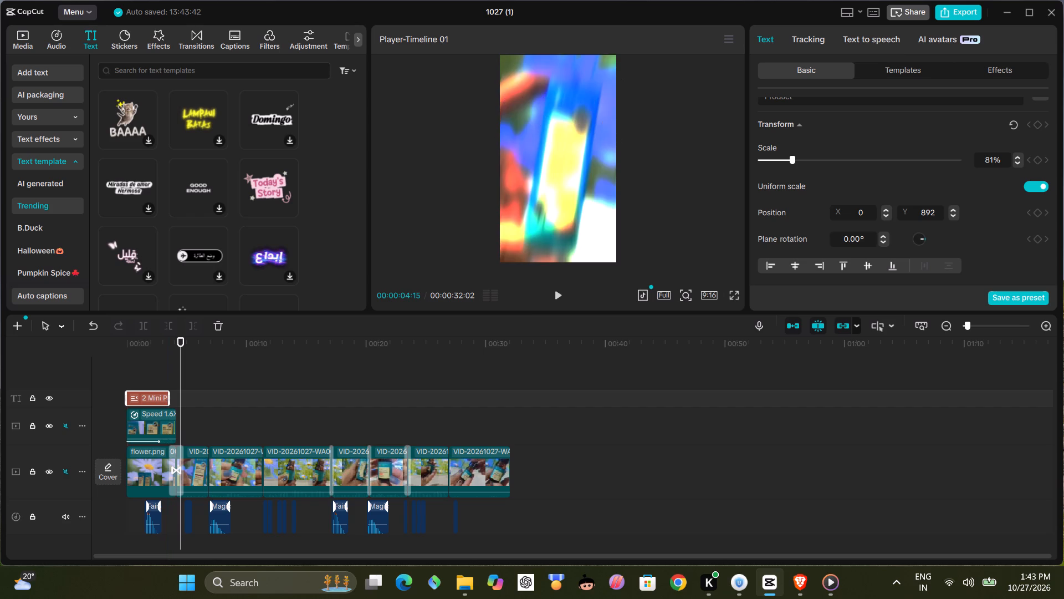
Replay the opening and trim the title clip's start so it begins slightly after the flower shot starts.
click(136, 379)
click(553, 297)
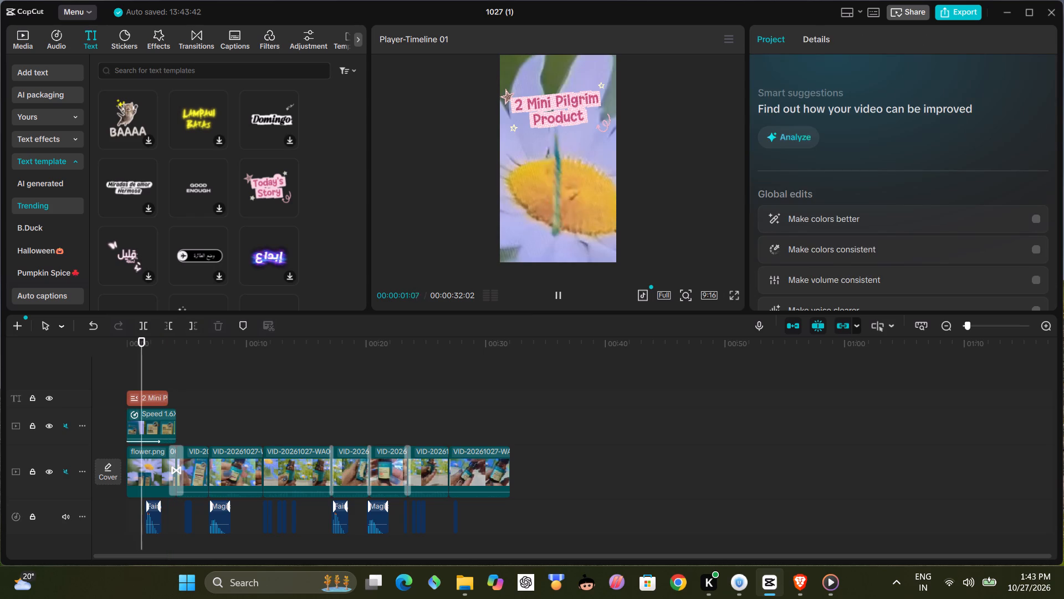
click(554, 296)
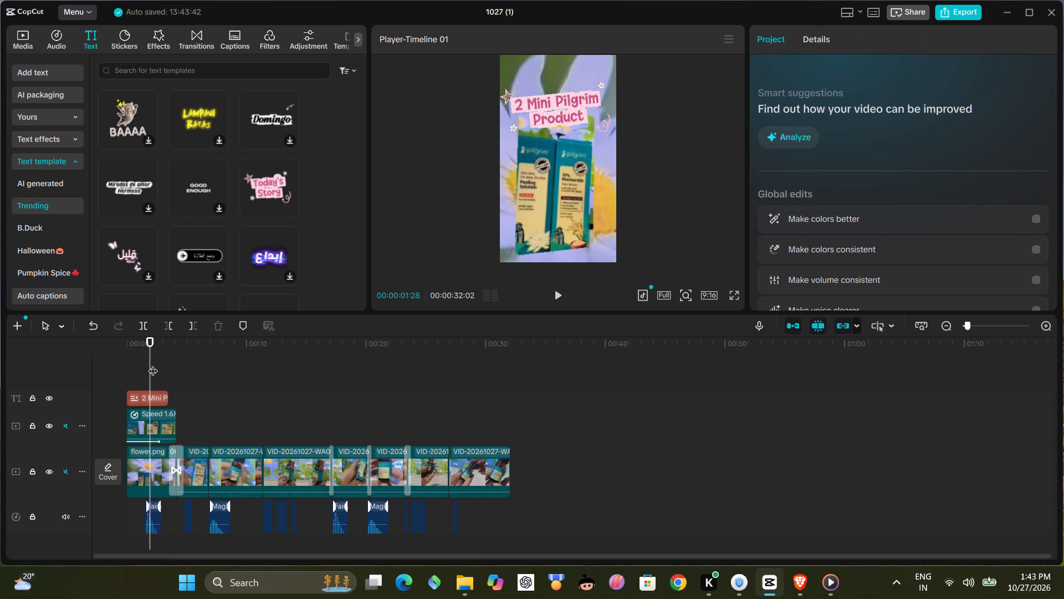
drag(152, 364, 103, 365)
click(560, 292)
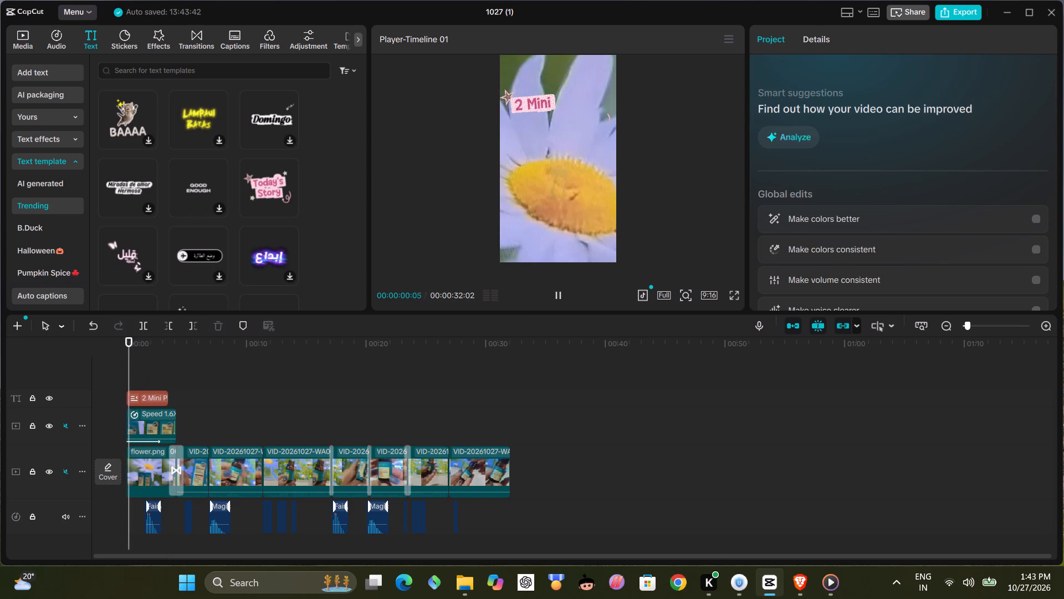
click(560, 292)
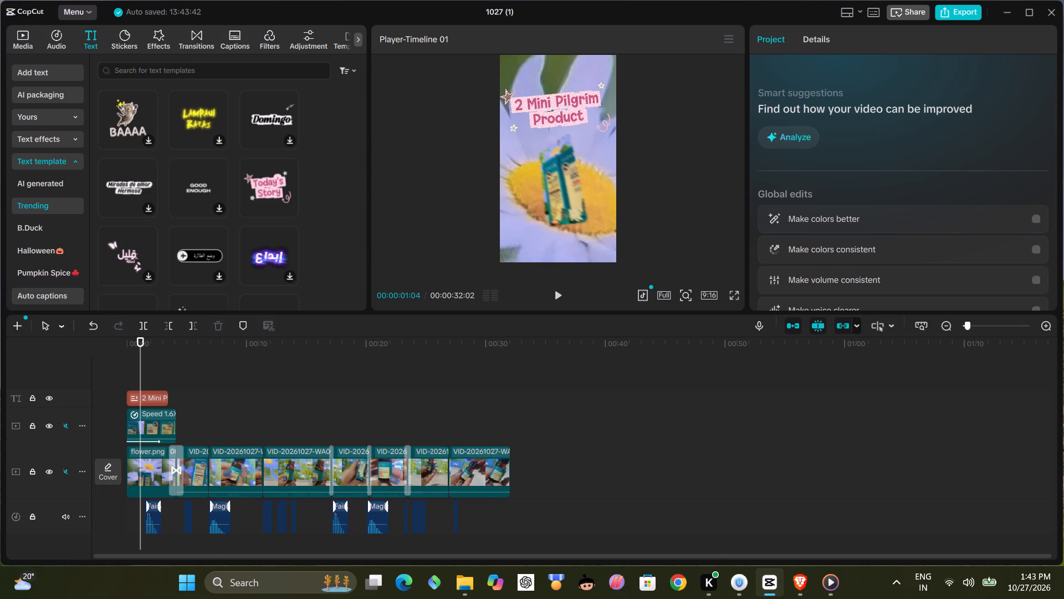
click(145, 396)
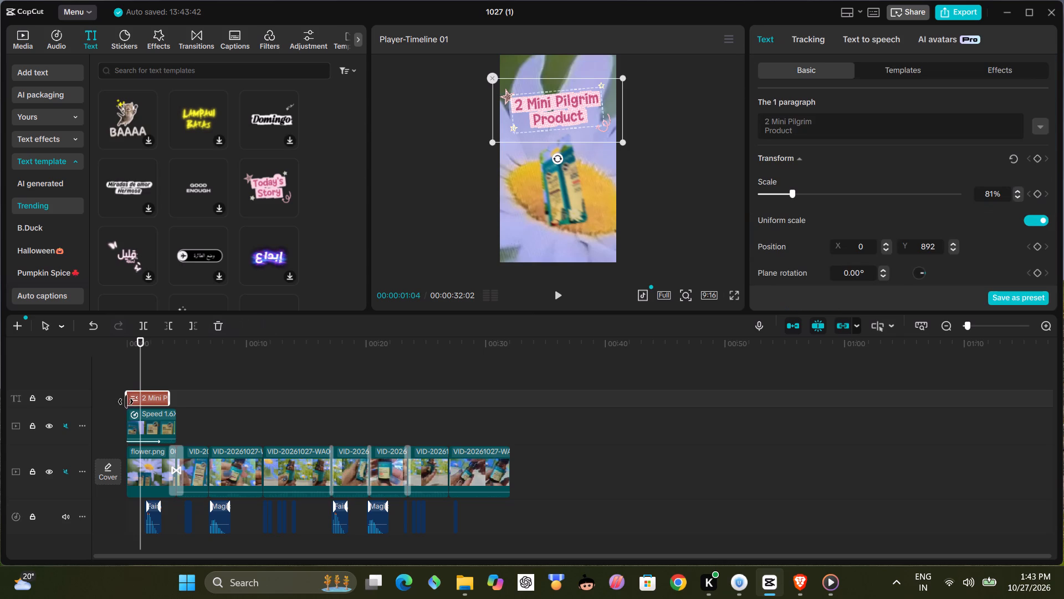
drag(128, 401, 136, 398)
click(130, 378)
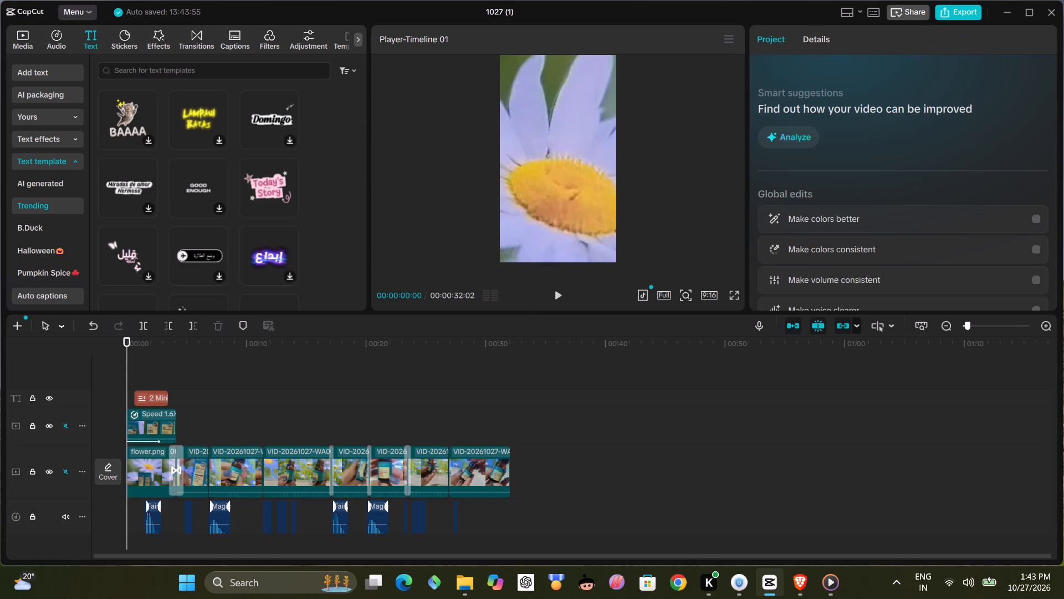
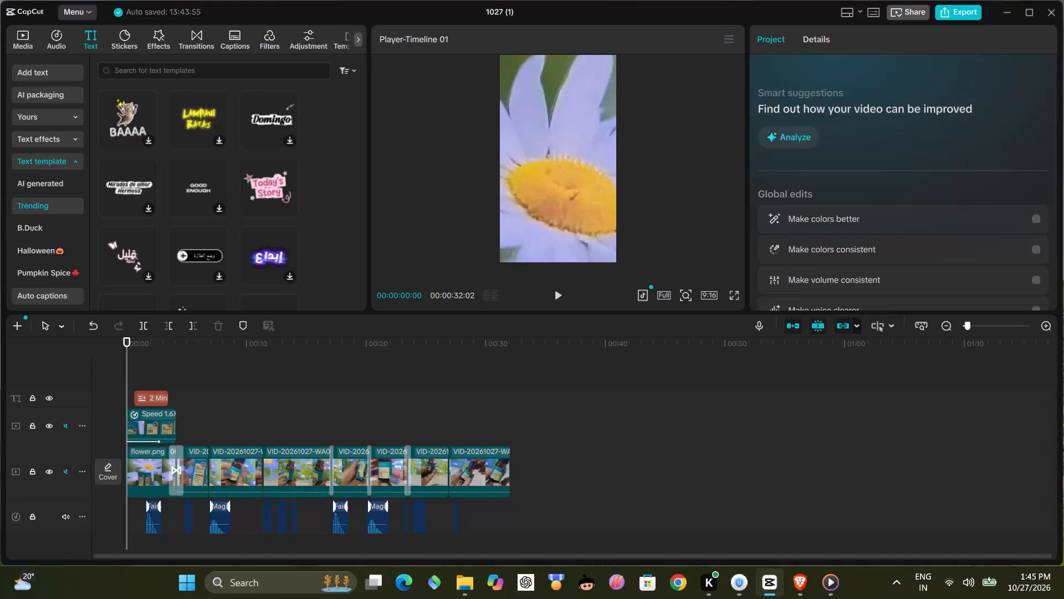
Play the opening, then add the trending "Yummy !" text template at 00:00:05:15, over the shot of the hand-held serum box.
click(560, 297)
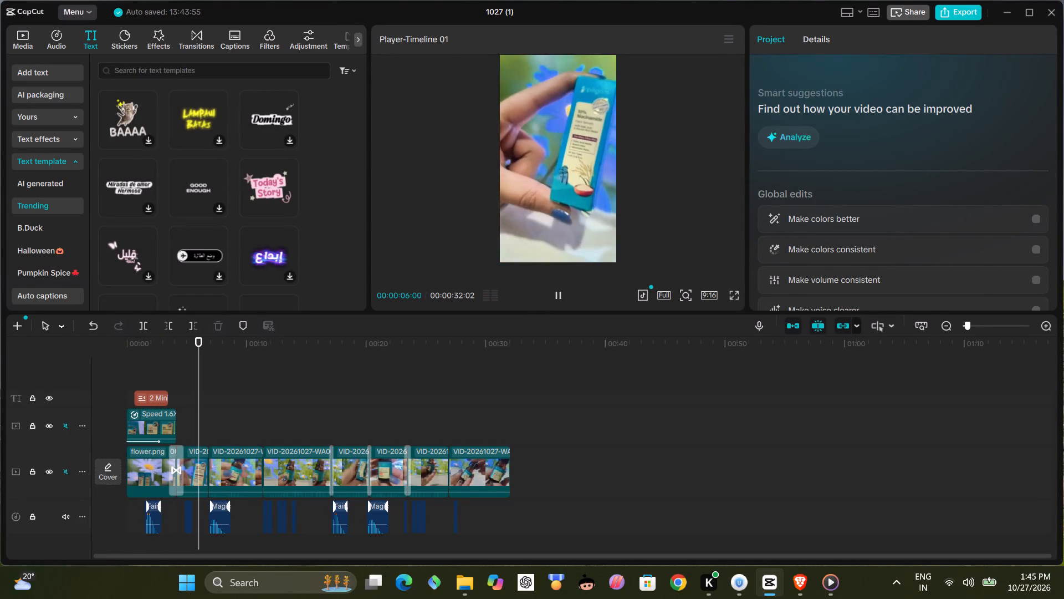
click(560, 297)
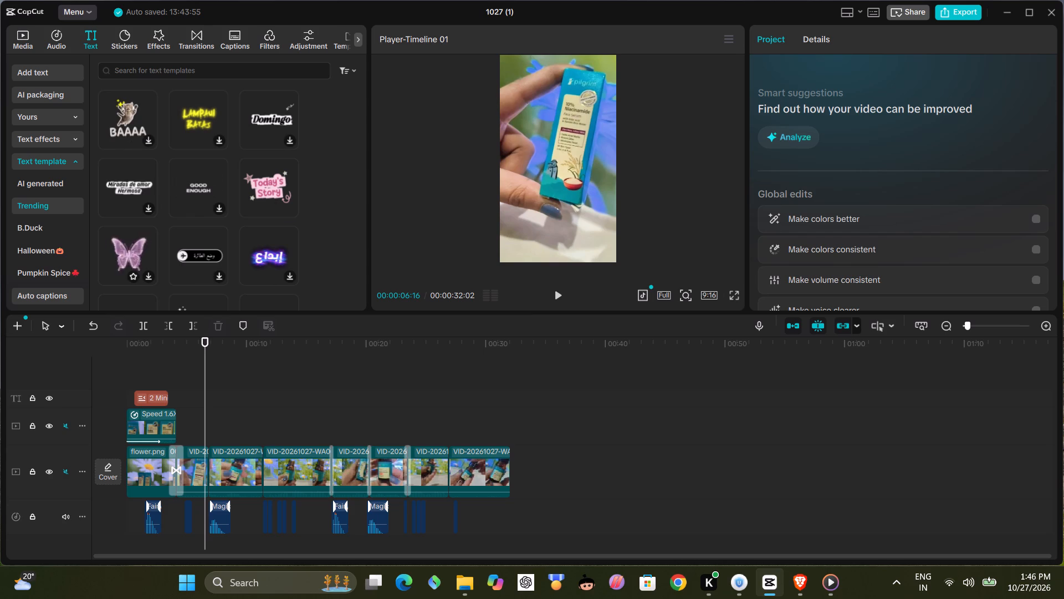
scroll(122, 241, down, 4)
scroll(147, 229, up, 1)
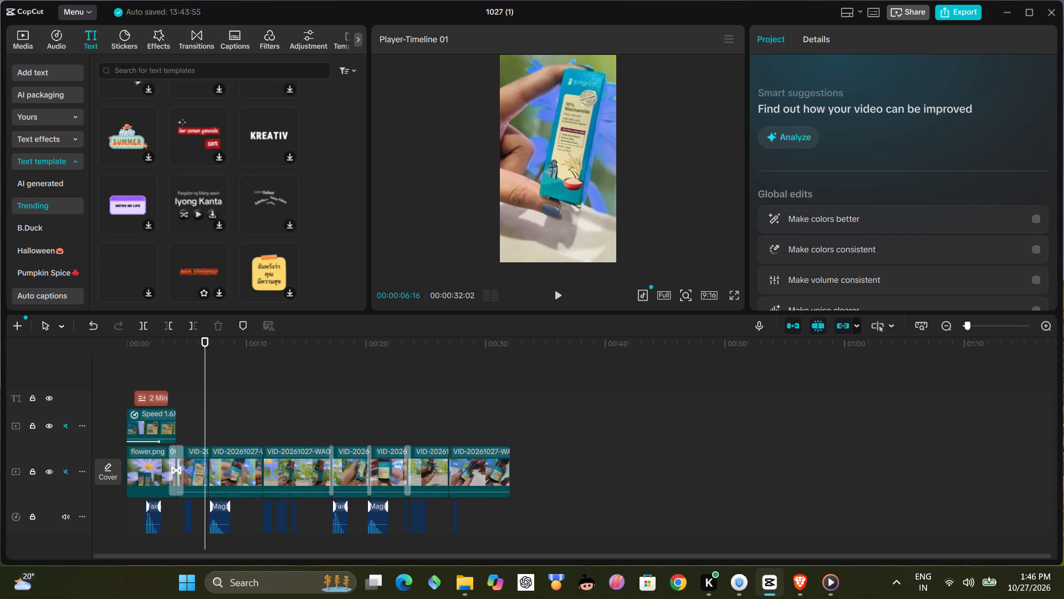
scroll(214, 257, down, 1)
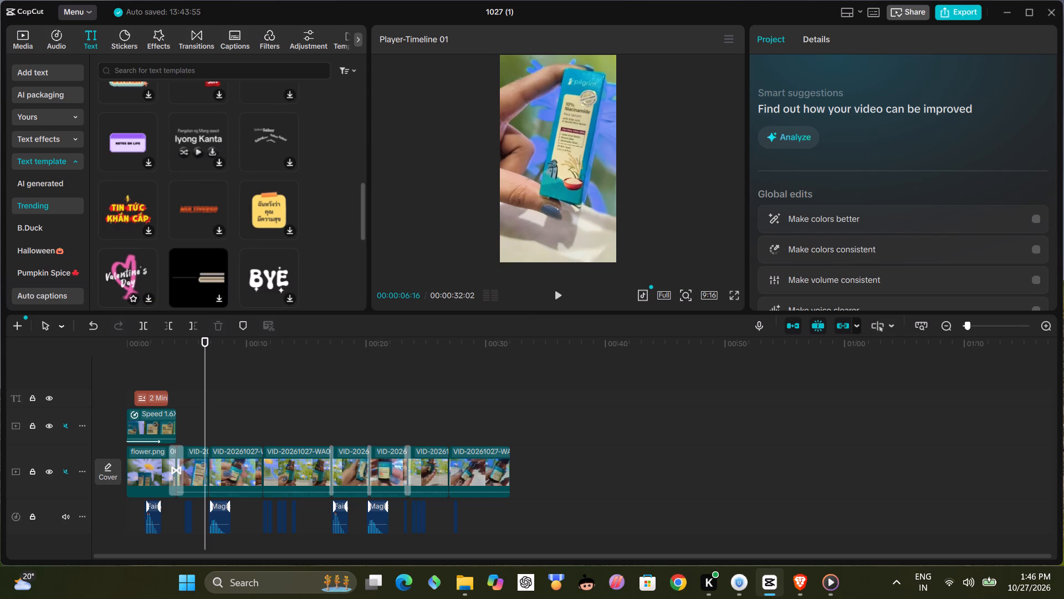
scroll(191, 268, down, 2)
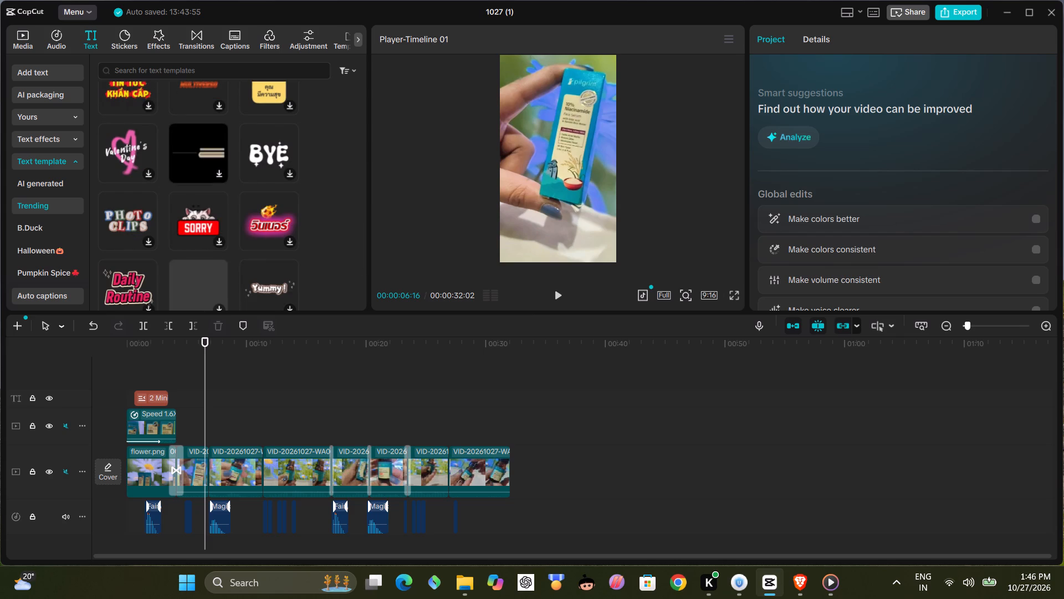
scroll(268, 279, down, 1)
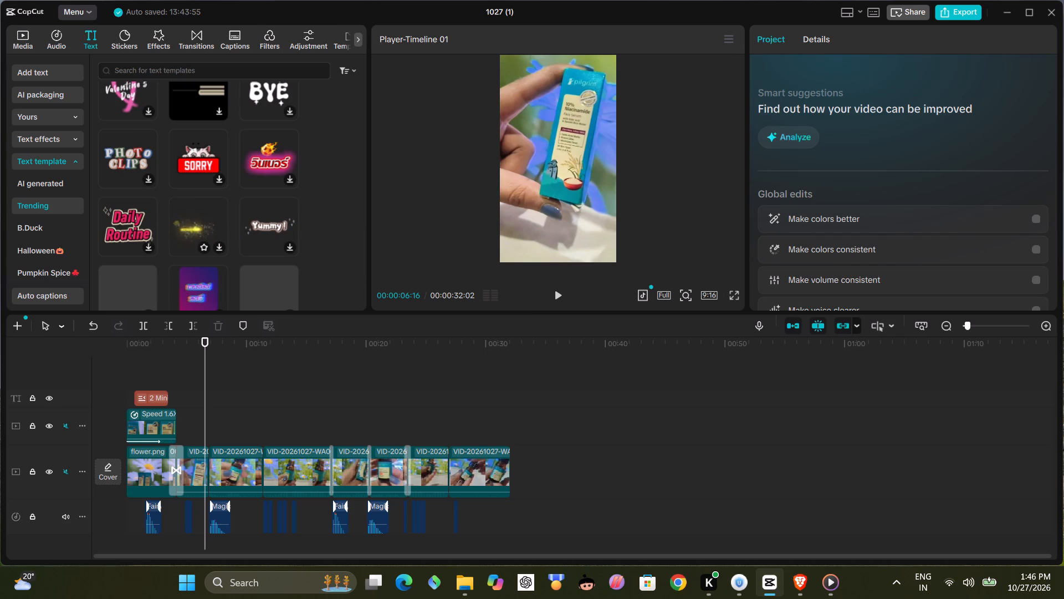
click(273, 220)
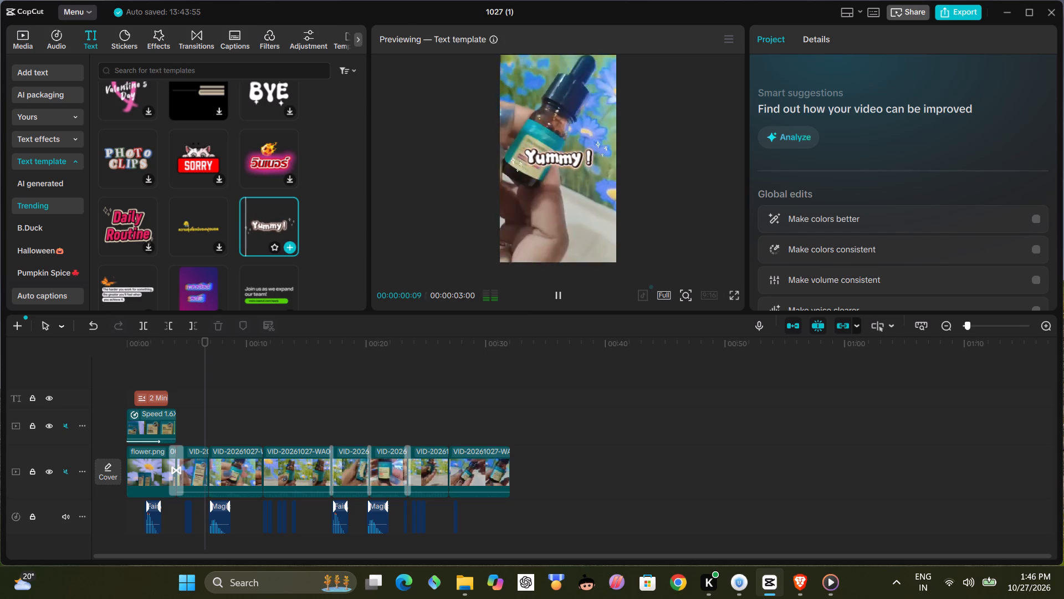
click(574, 157)
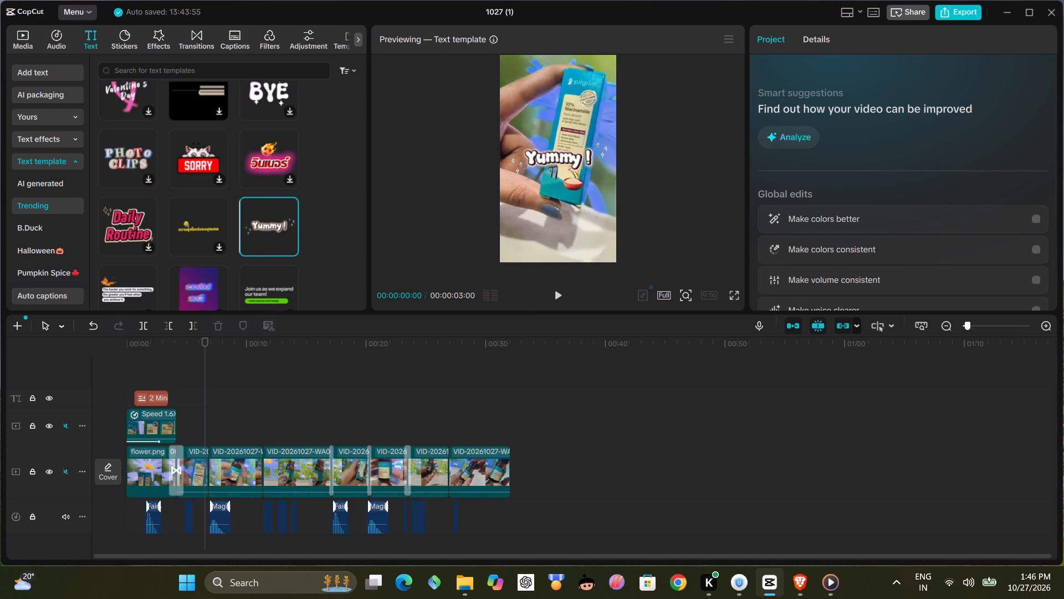
click(189, 417)
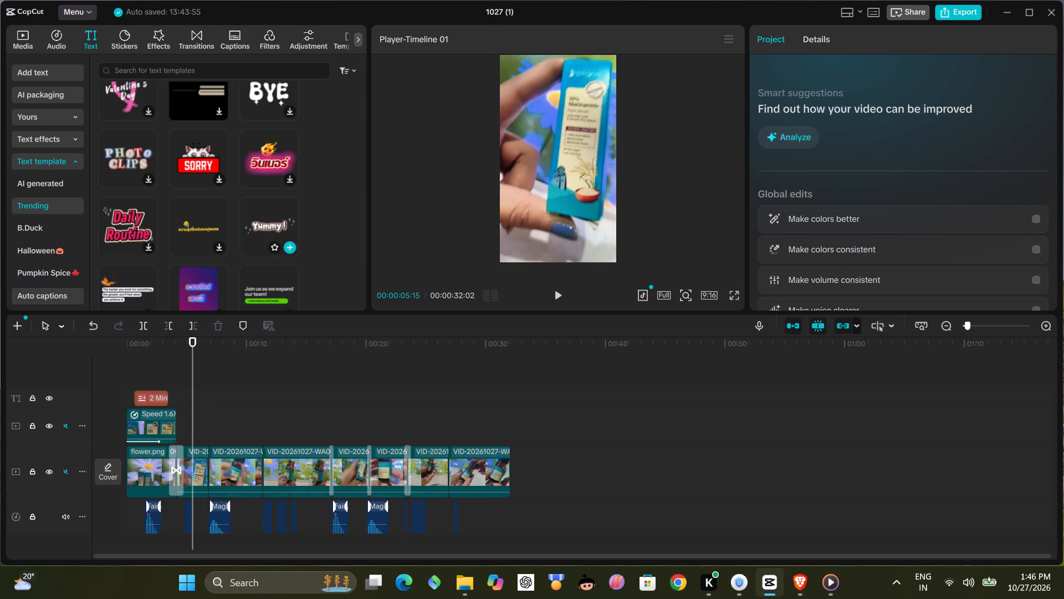
click(290, 247)
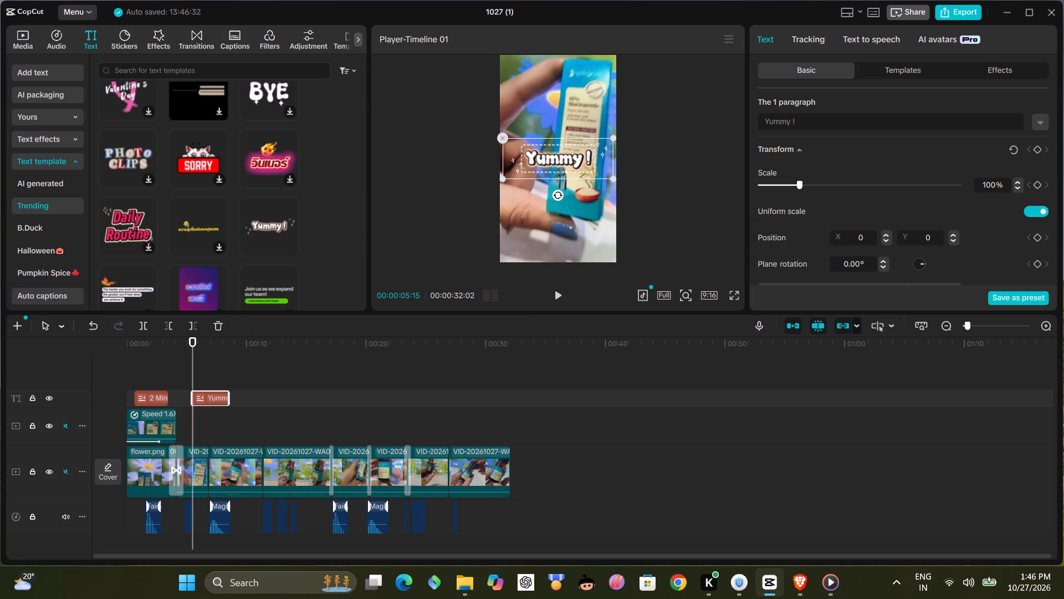
Replace the template's text with "10% Niacinamide" on the first line and "Face Serum" on the second.
triple_click(805, 124)
double_click(805, 123)
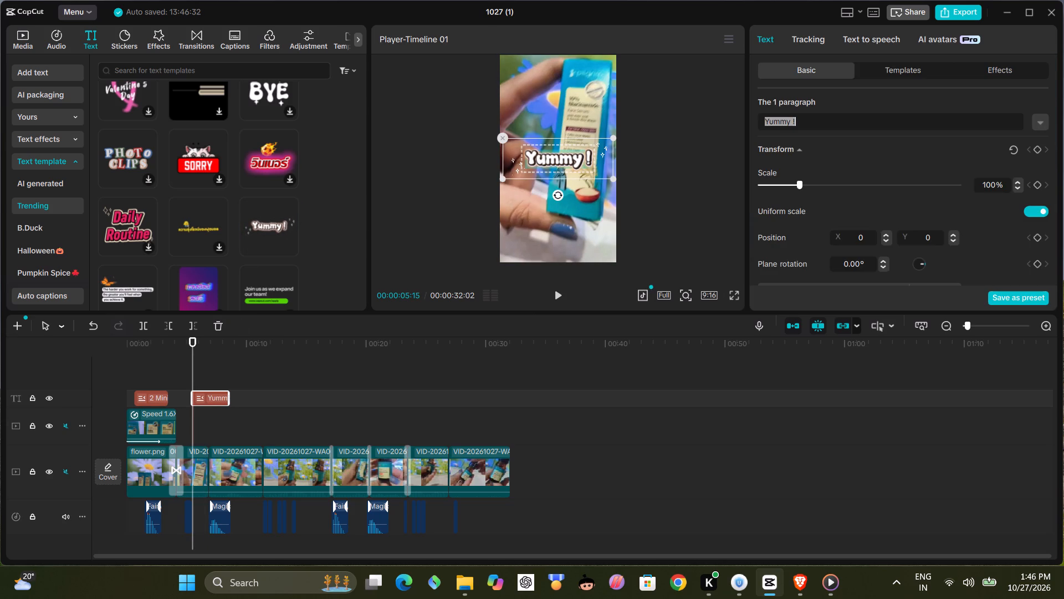
text(10)
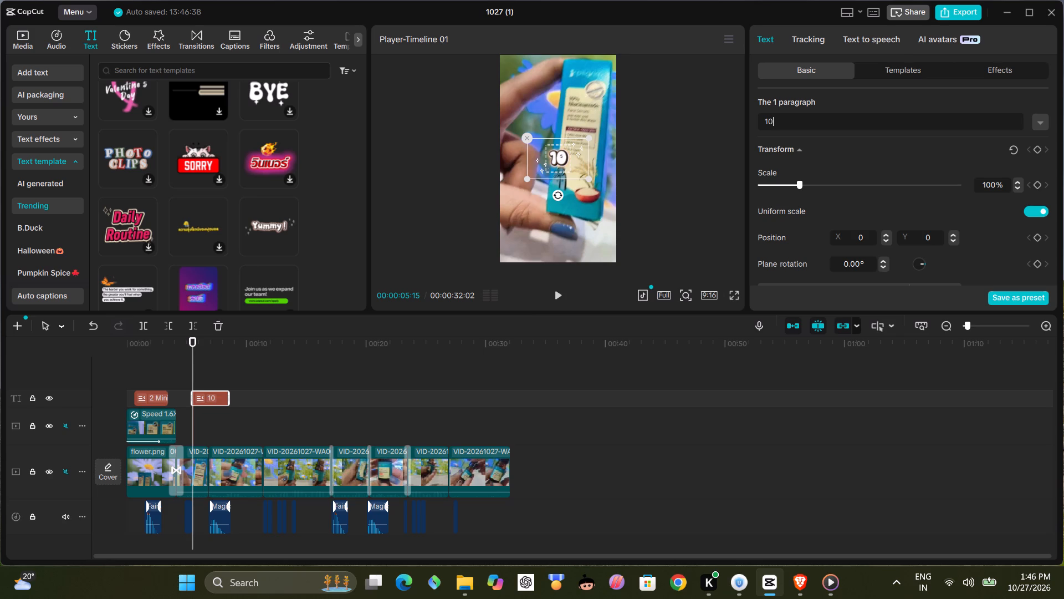
key(shift+percent)
key(space)
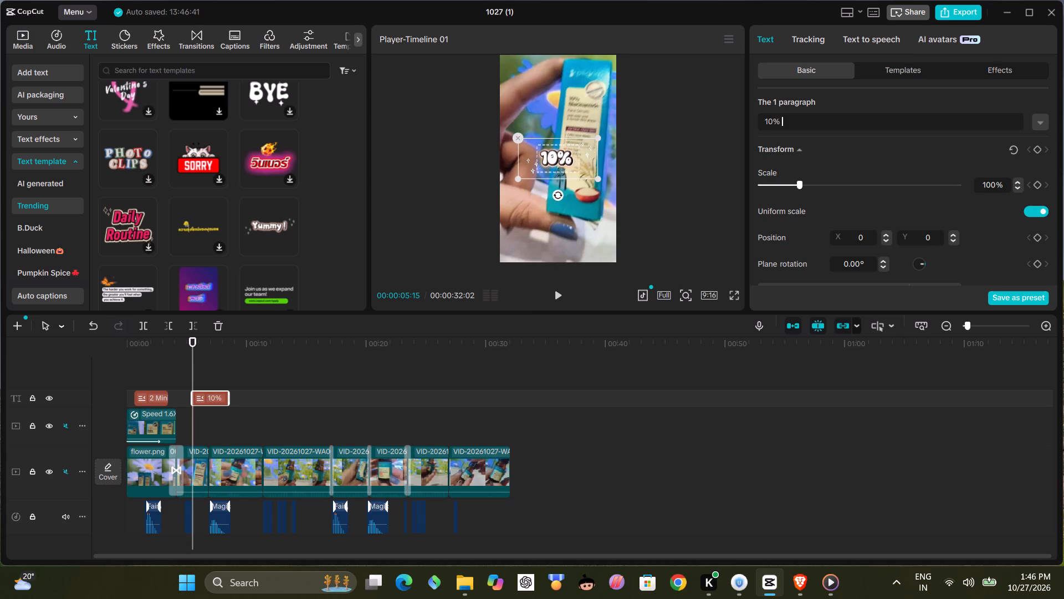
text(Nia)
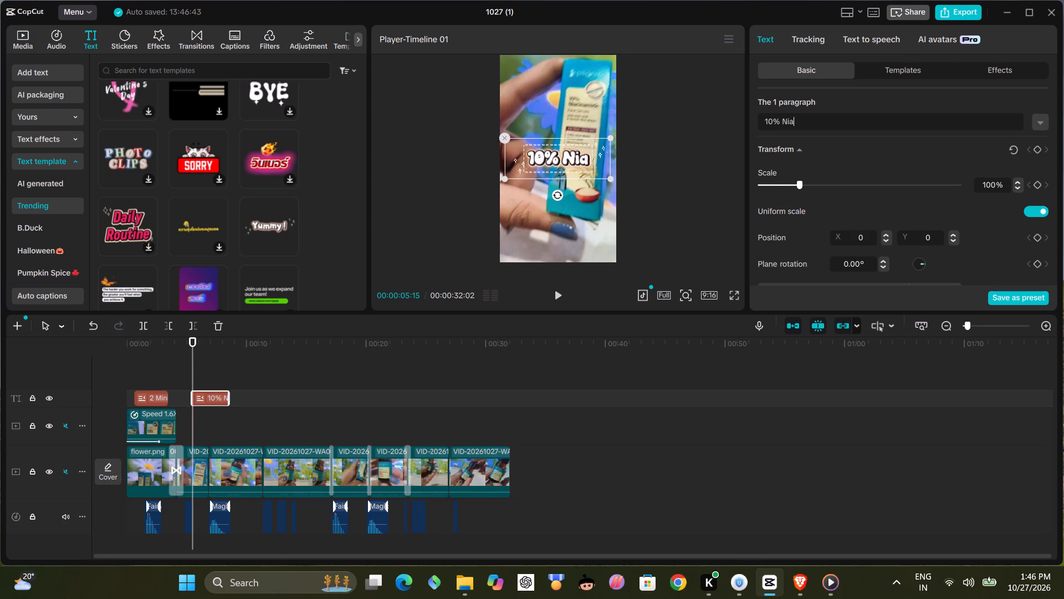
text(cinamide)
key(space)
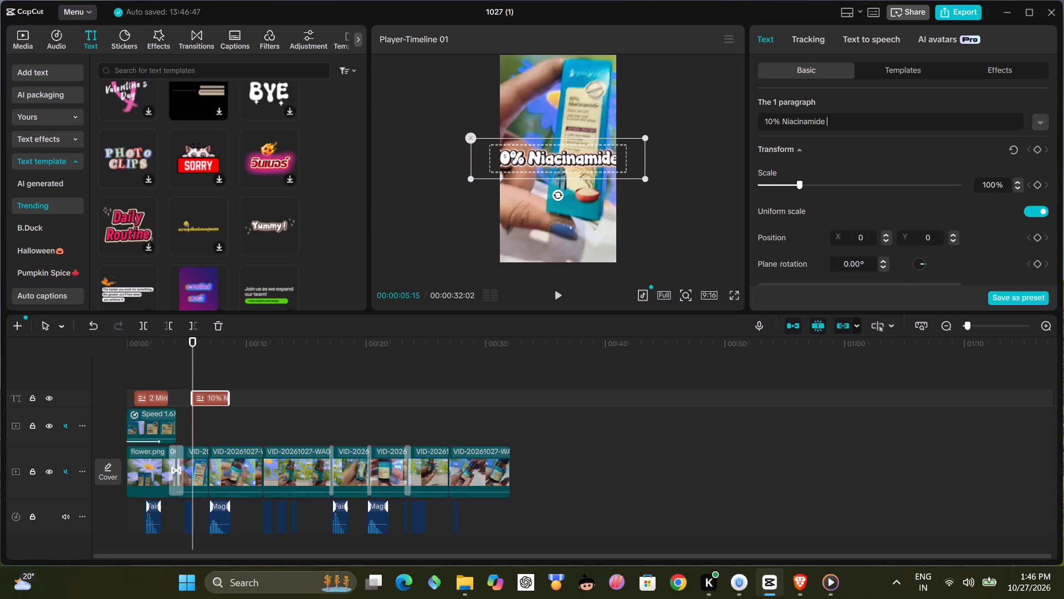
text(Face)
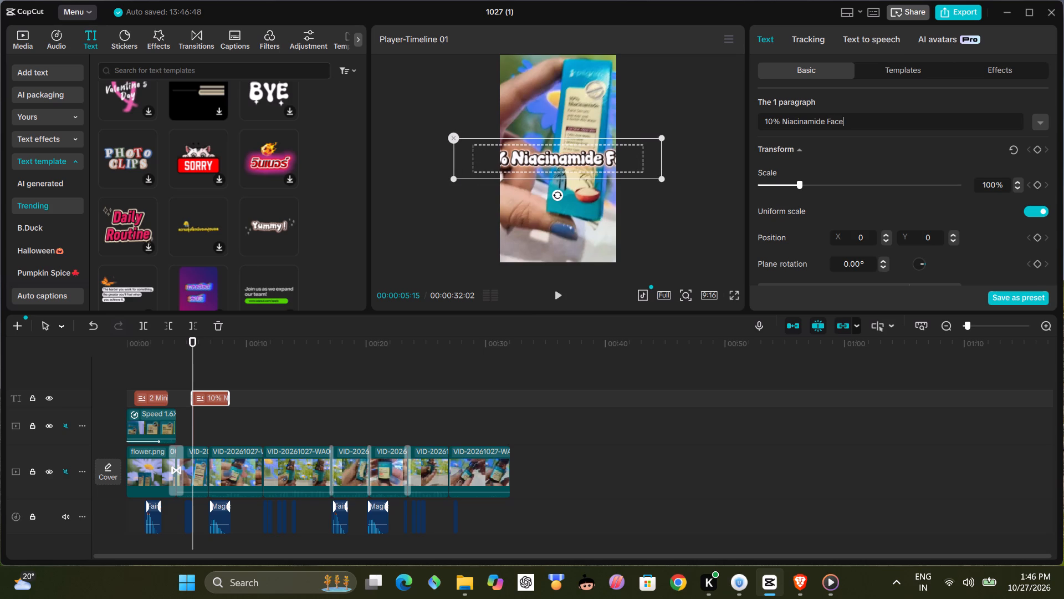
key(BackSpace)
key(BackSpace)
key(BackSpace)
key(BackSpace)
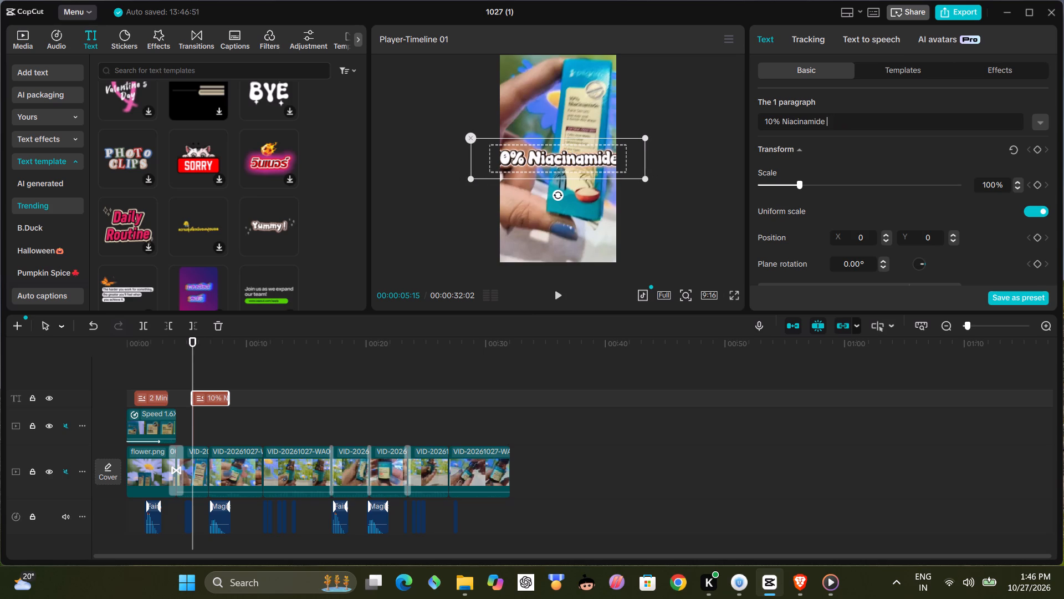
key(BackSpace)
key(Return)
text(Face Se)
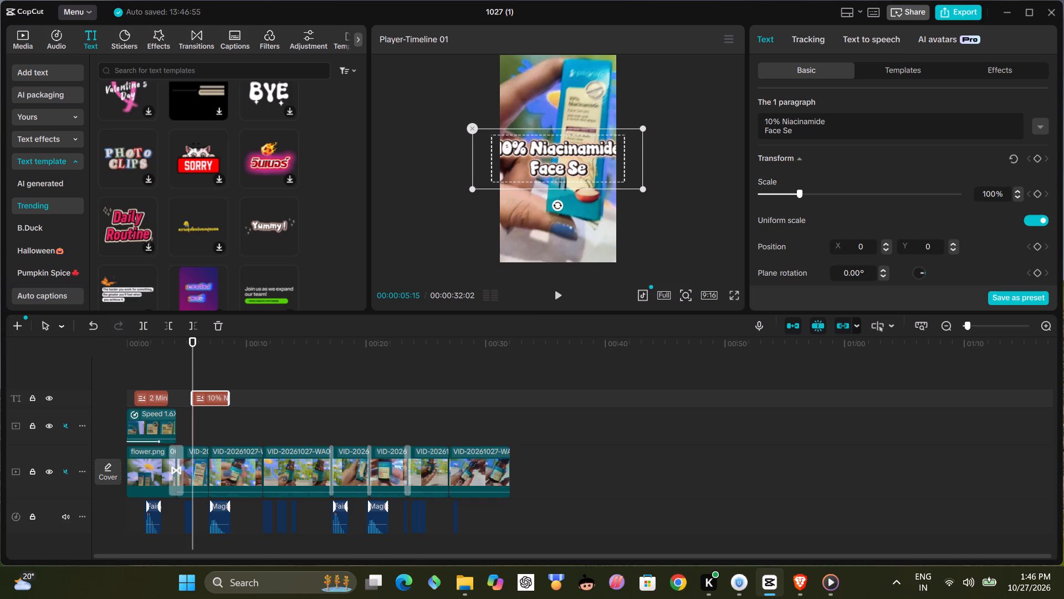
text(rum)
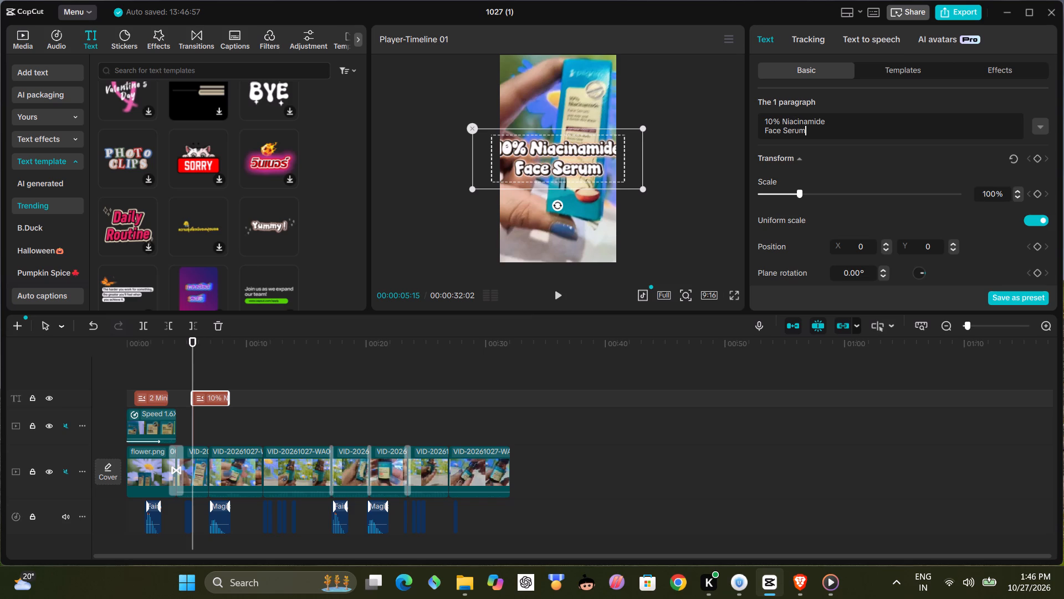
Shrink the face serum title to 68% scale and move it to the lower part of the frame at Y position -1072.
drag(643, 187, 601, 177)
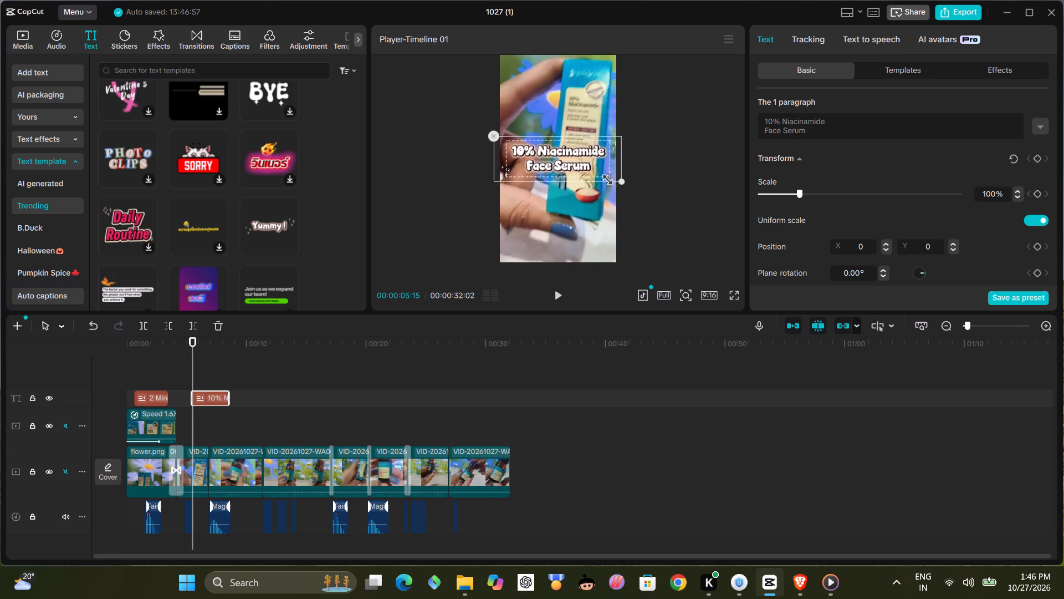
drag(601, 177, 597, 176)
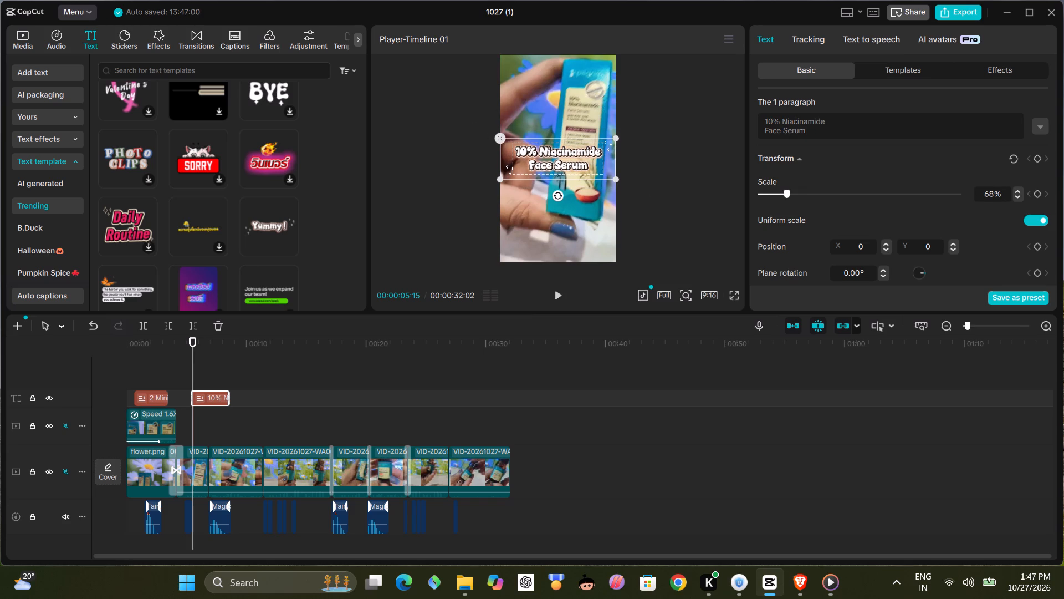
drag(560, 144, 557, 199)
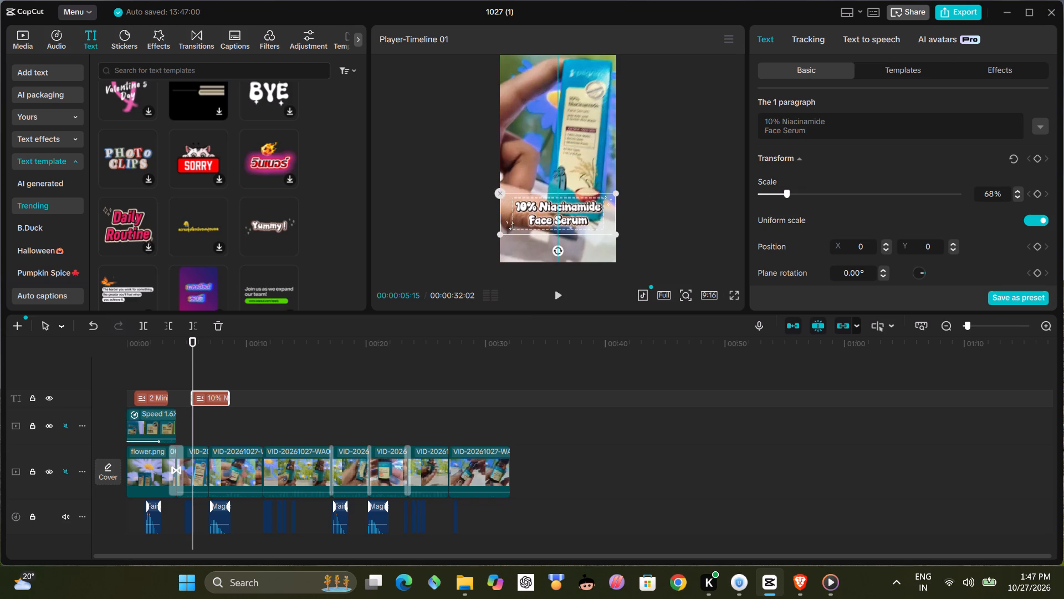
drag(557, 199, 557, 201)
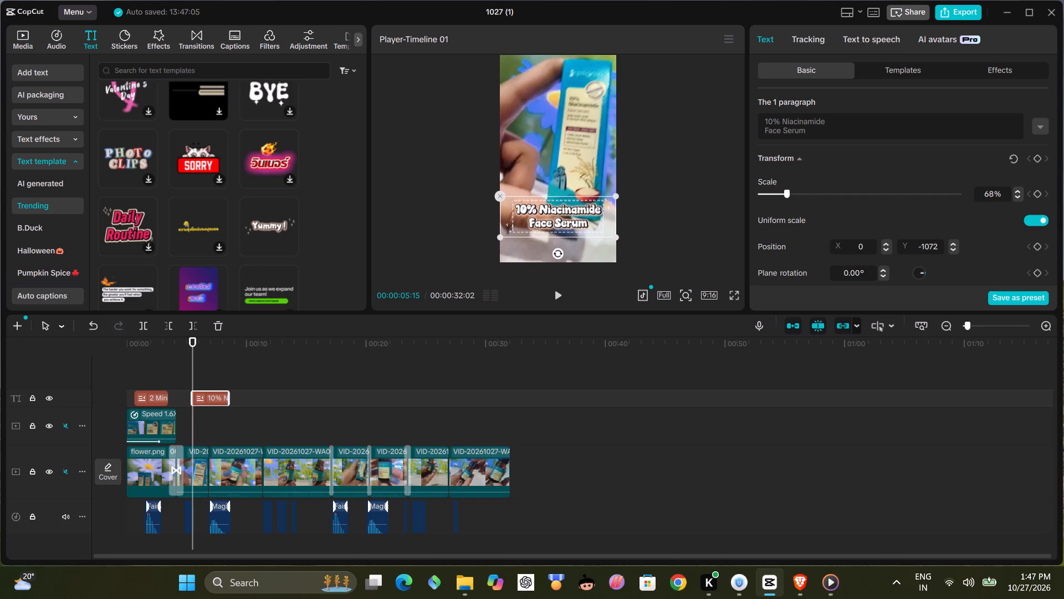
Move the face serum title clip earlier so it starts where the sped-up overlay clip ends, and play the section through to 00:00:08:25.
click(158, 382)
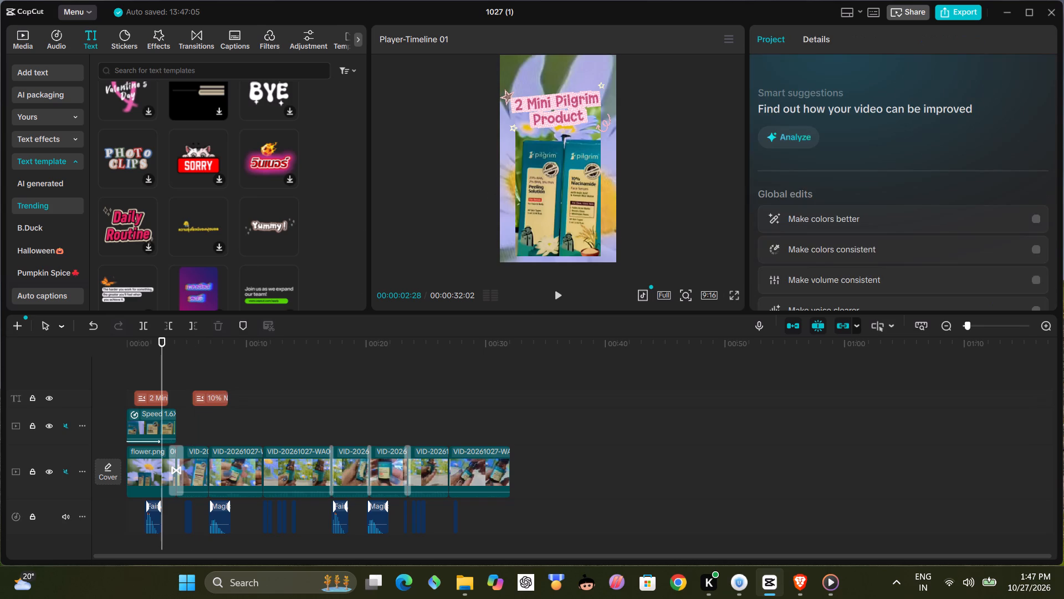
click(207, 397)
drag(212, 397, 197, 397)
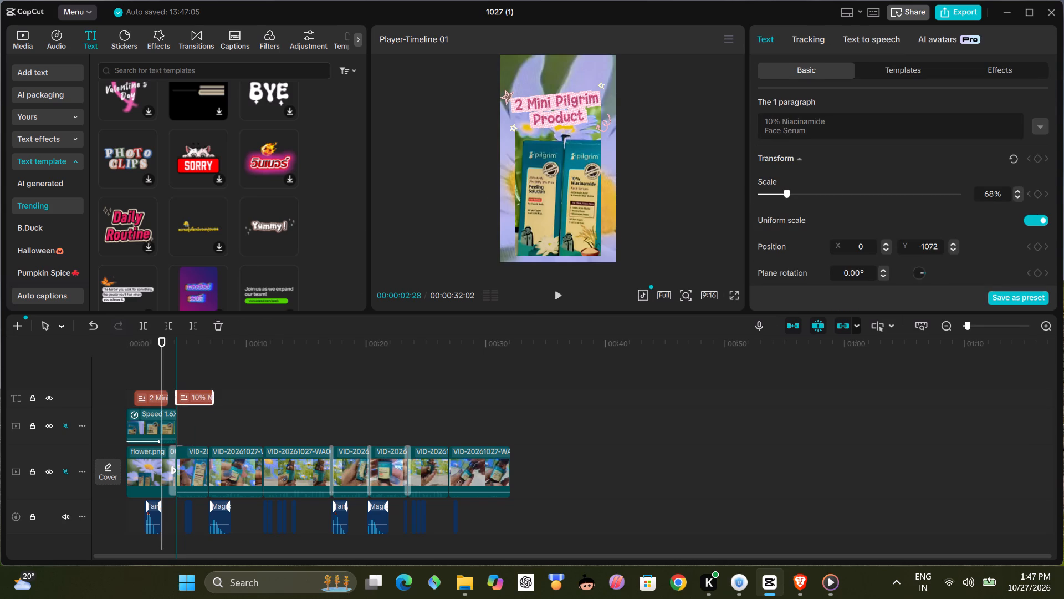
click(555, 301)
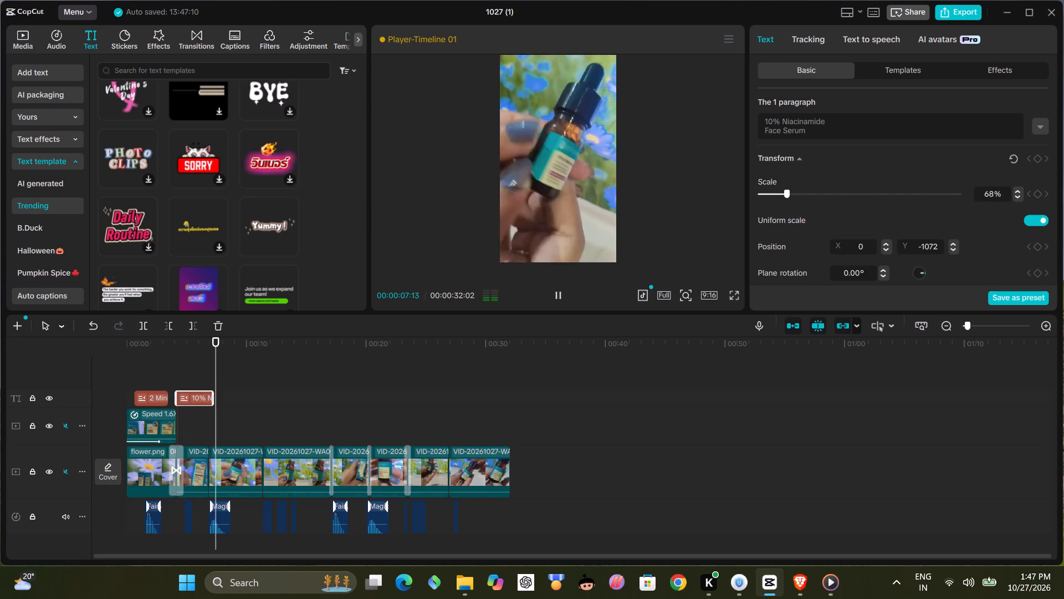
click(557, 299)
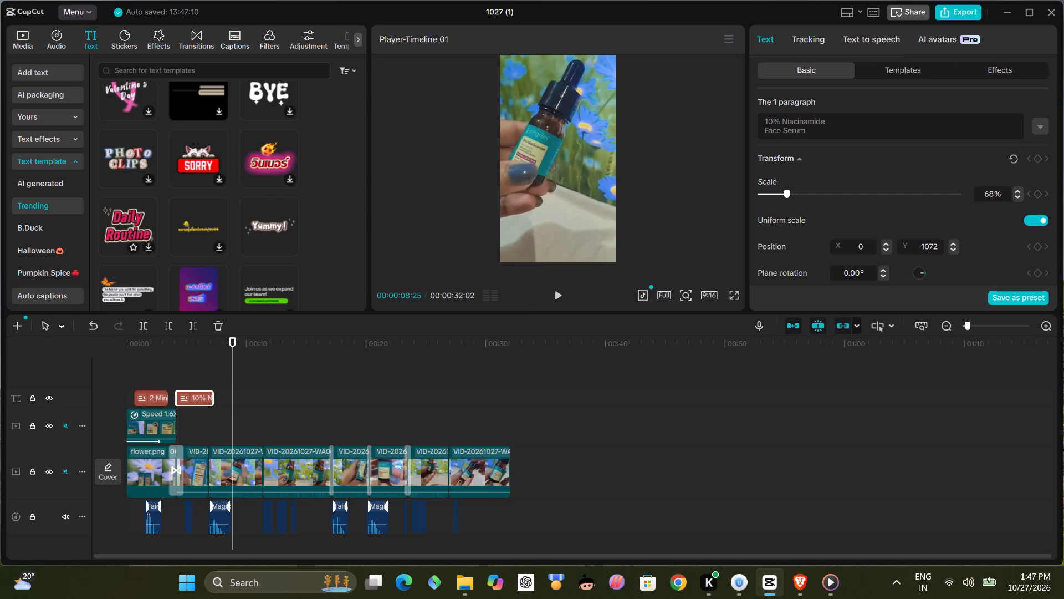
Preview the B.Duck "BUSY DAY!" text template and add it at 00:00:08:25, over the dropper bottle shot.
scroll(131, 284, down, 2)
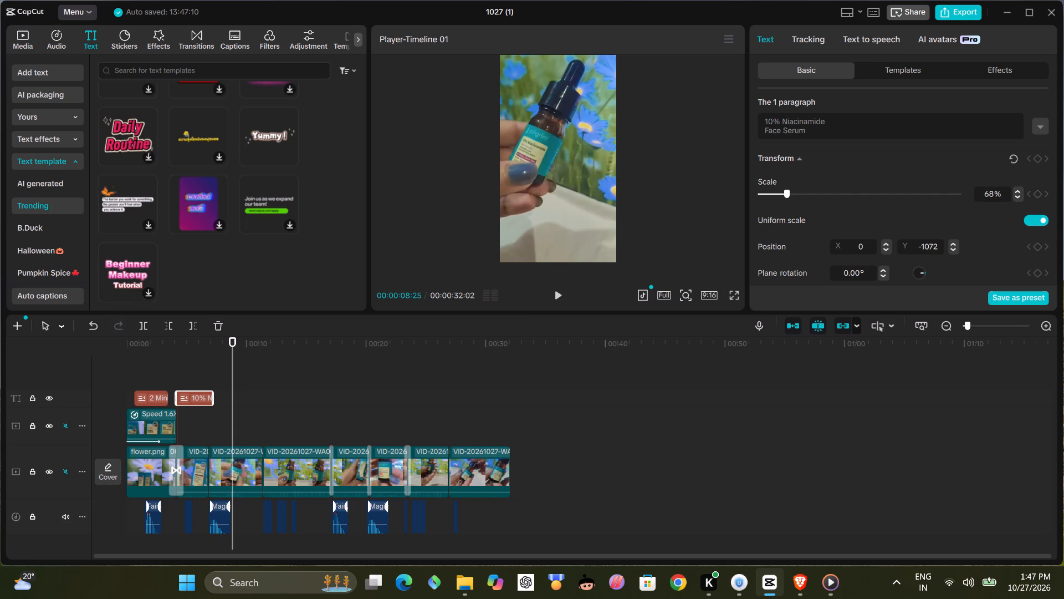
scroll(161, 243, down, 3)
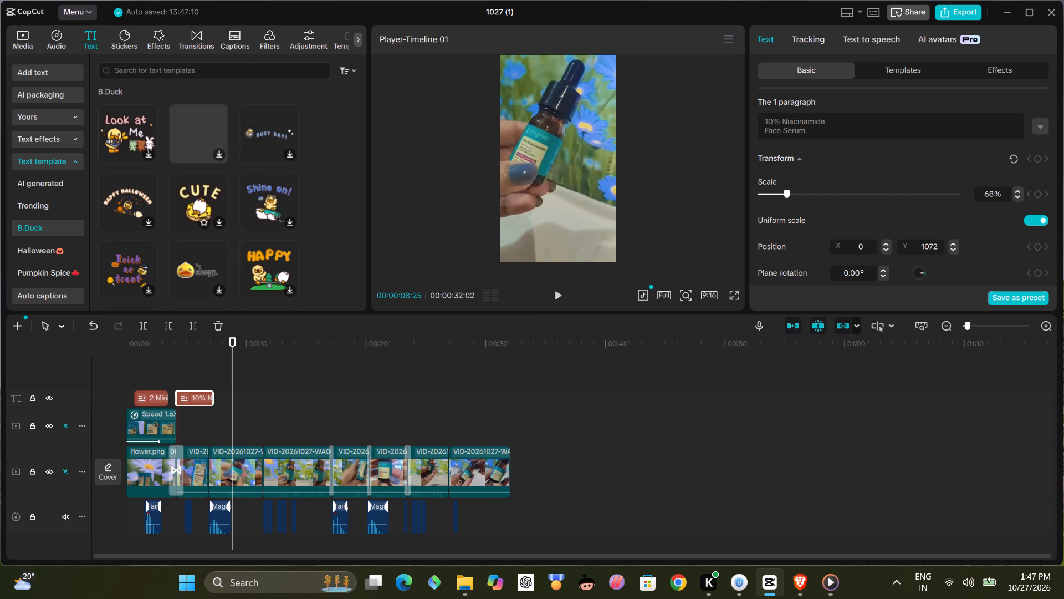
click(285, 138)
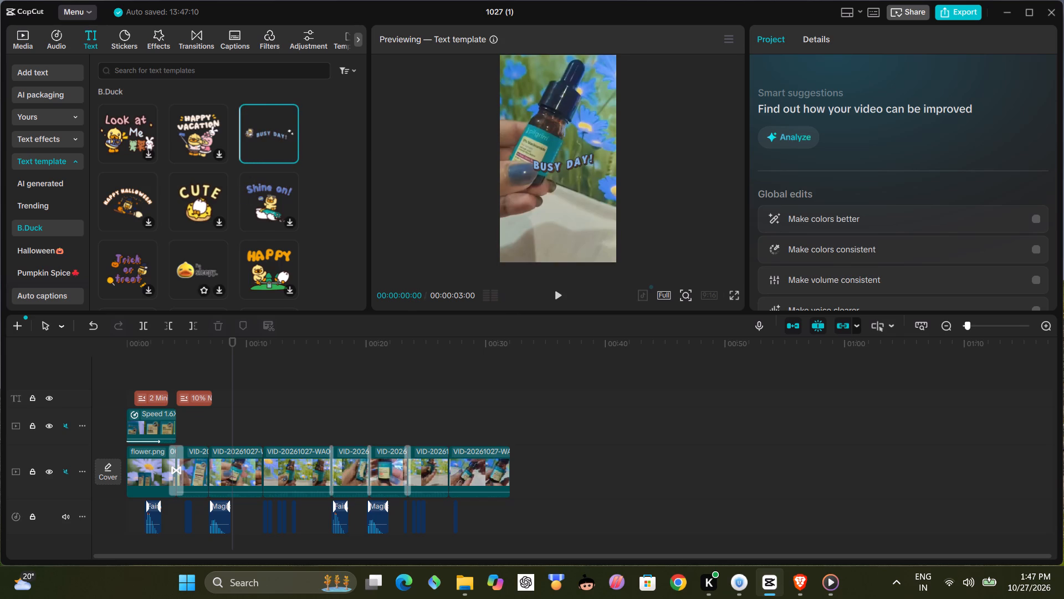
scroll(185, 242, down, 4)
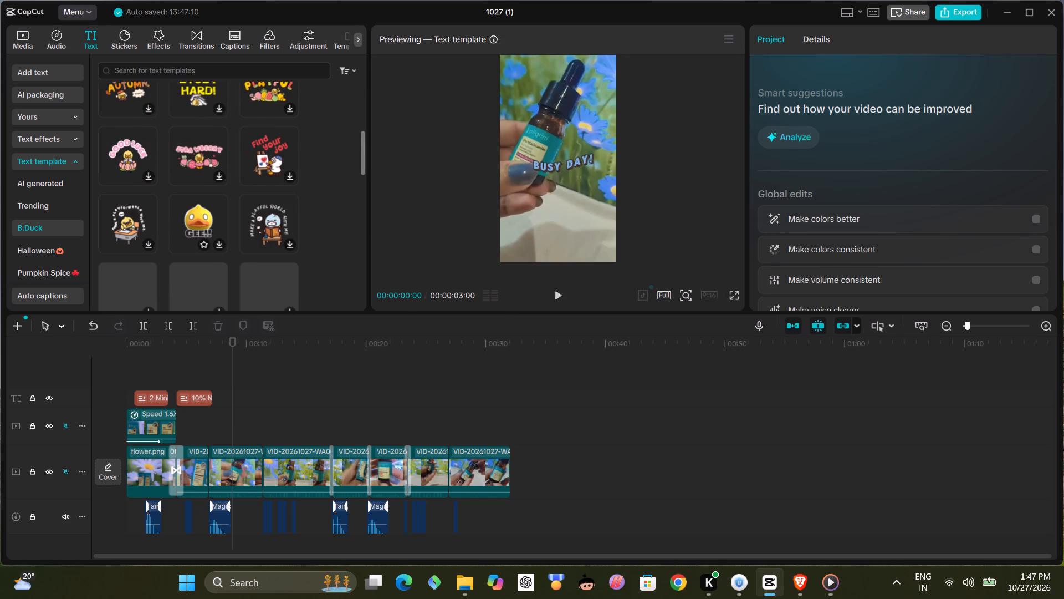
scroll(187, 239, up, 6)
click(290, 153)
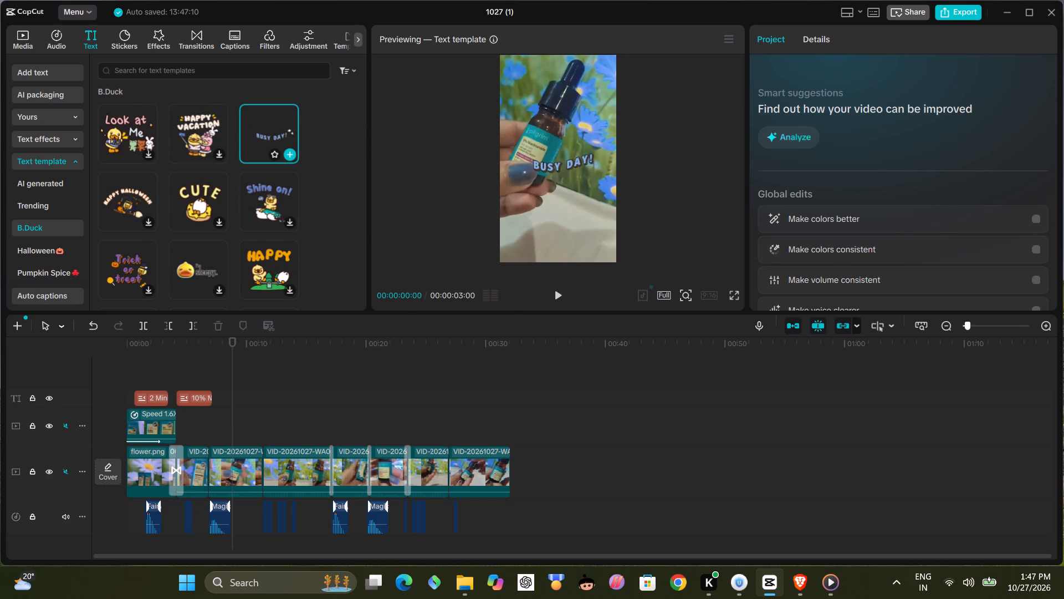
Replace the "BUSY DAY!" template text with "with Kojic Acid".
click(804, 123)
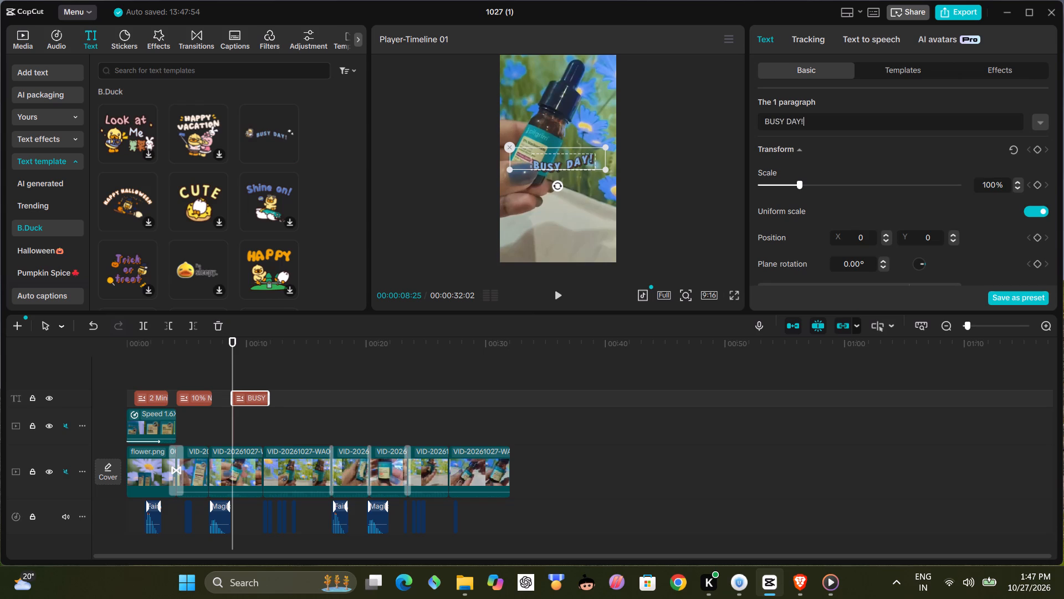
click(816, 115)
triple_click(811, 117)
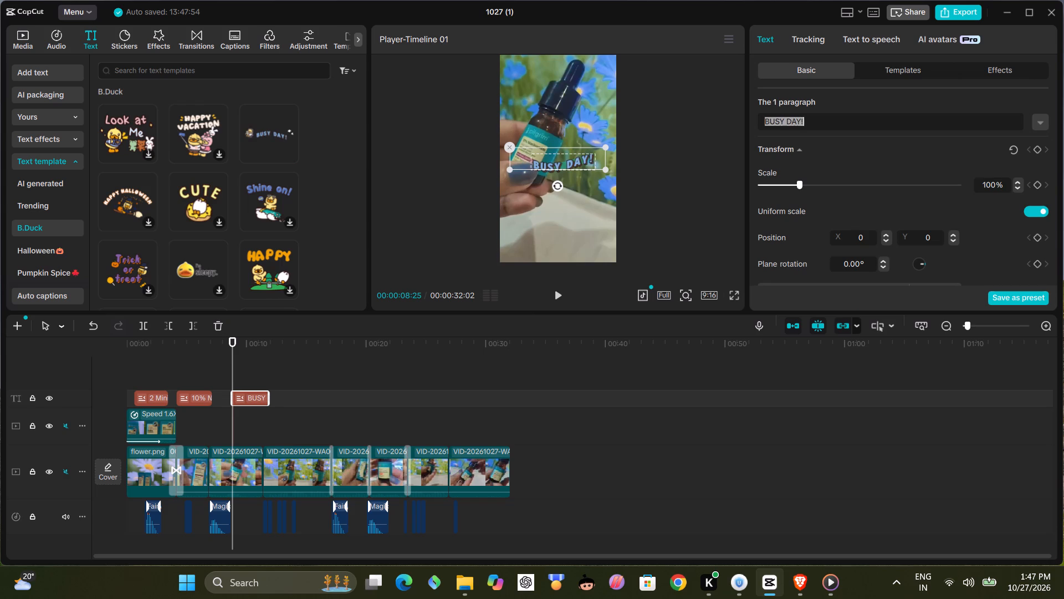
text(with Kojic)
key(space)
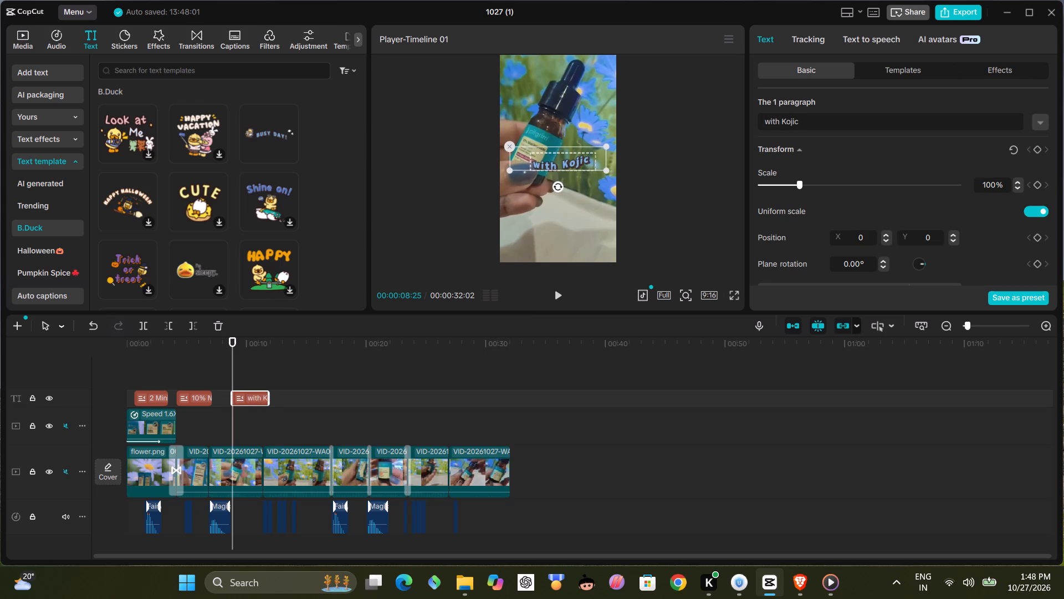
key(a)
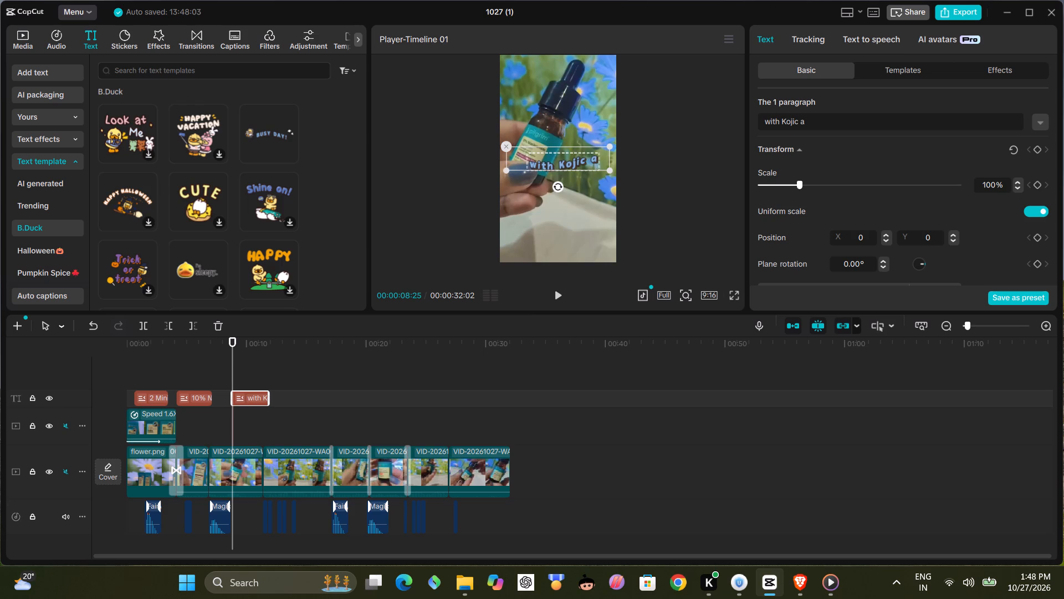
key(BackSpace)
text(Acid)
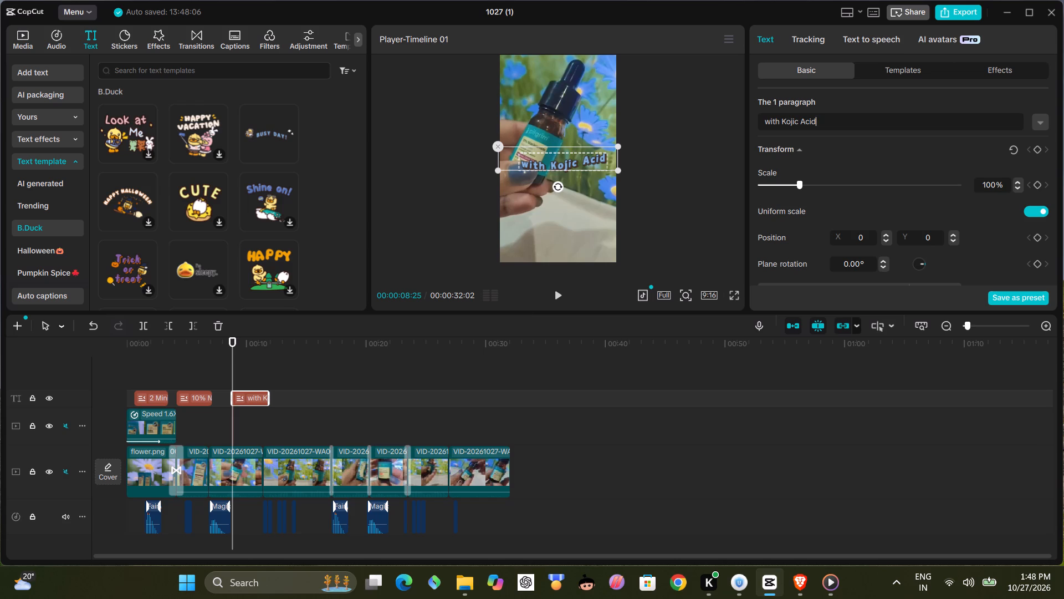
Add "+" on a second line and "Korean Rice Water" on a third line of the title text.
key(Return)
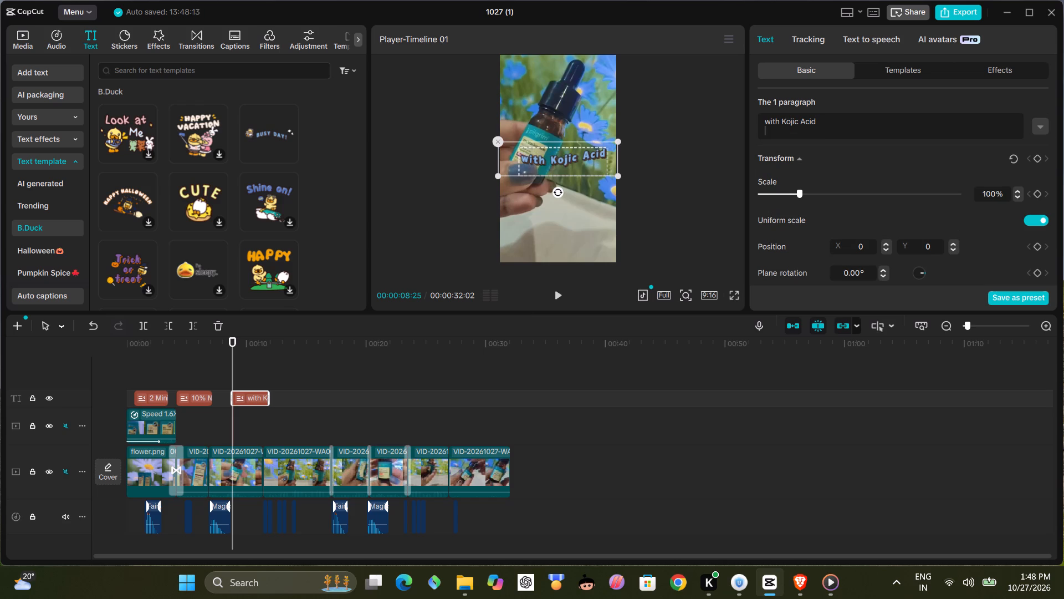
key(shift+plus)
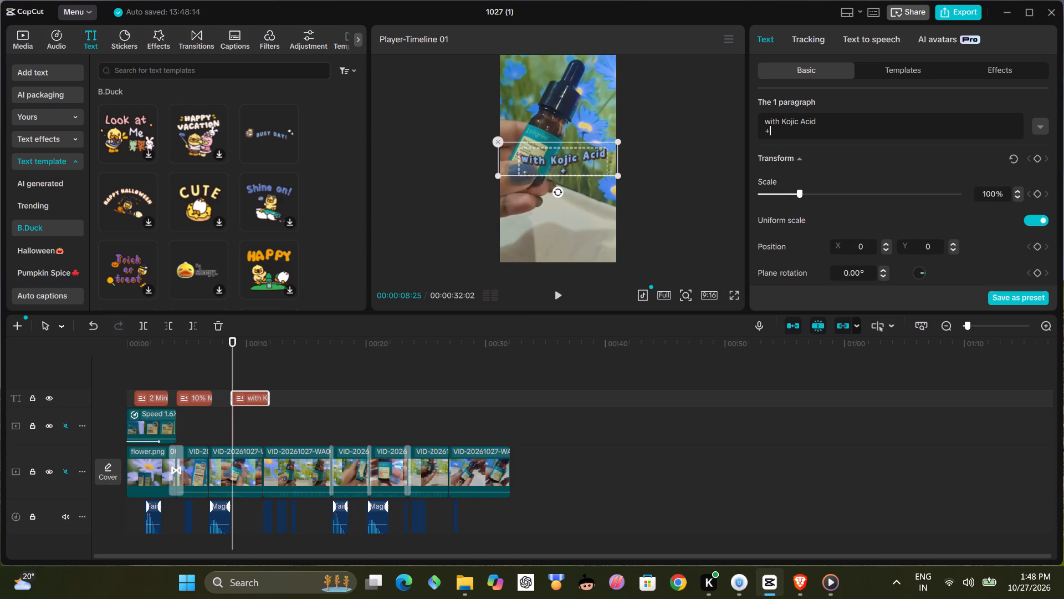
key(Return)
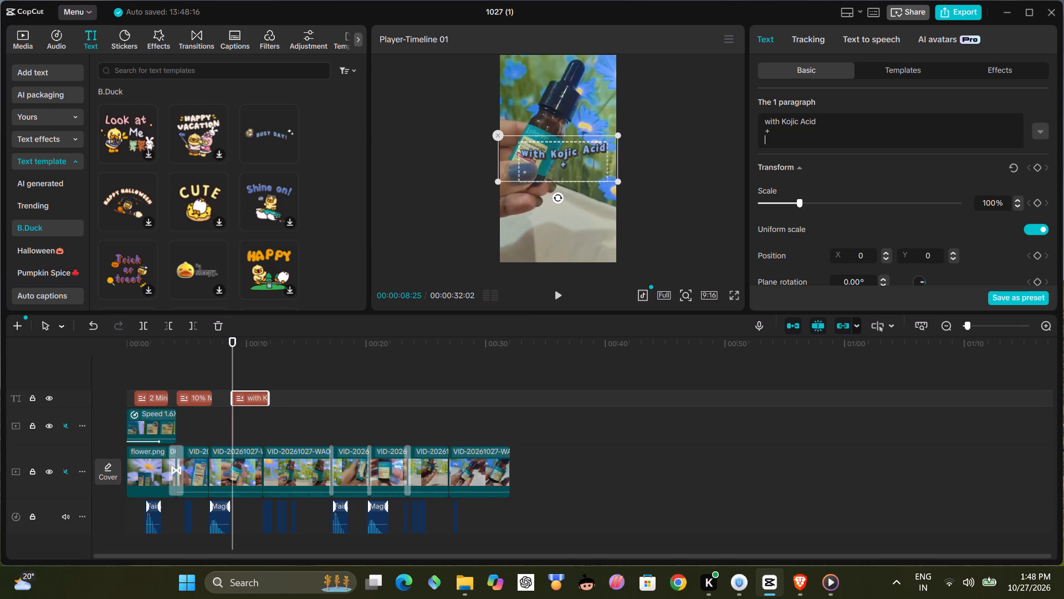
text(Korean)
key(space)
key(shift+r)
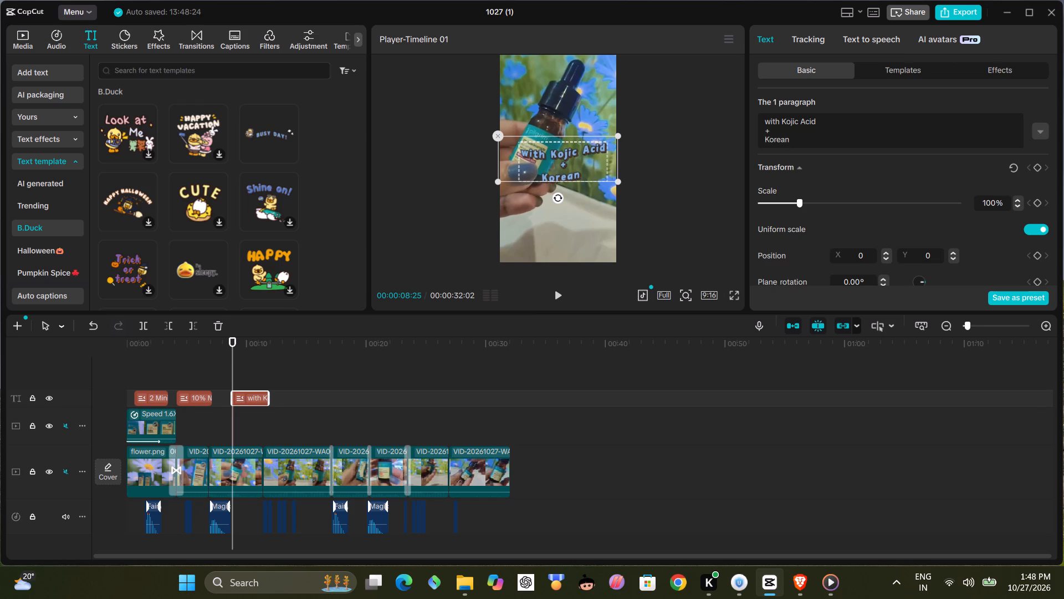
text(ice)
key(space)
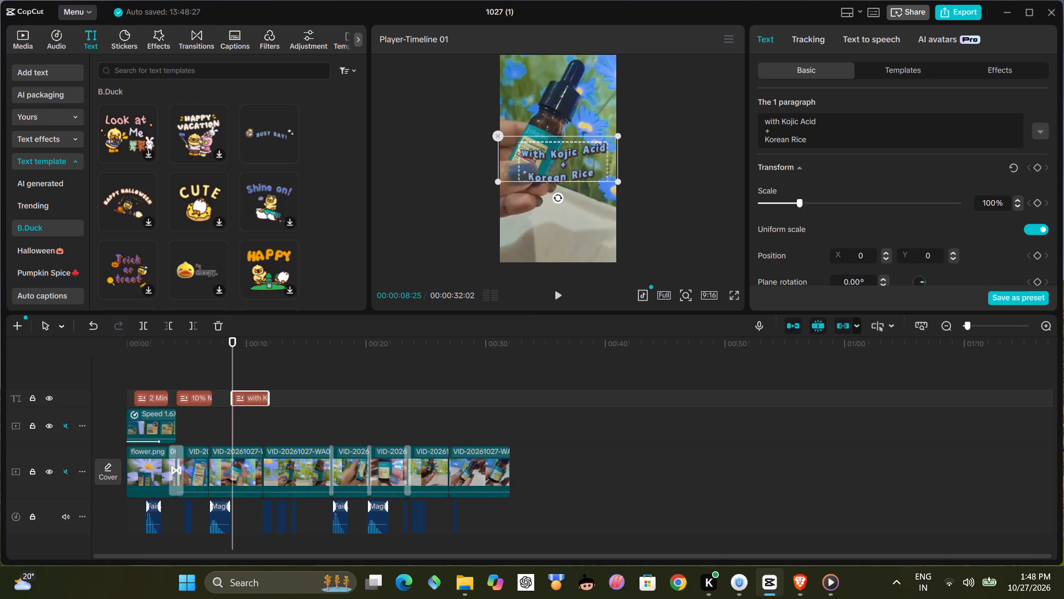
text(Water)
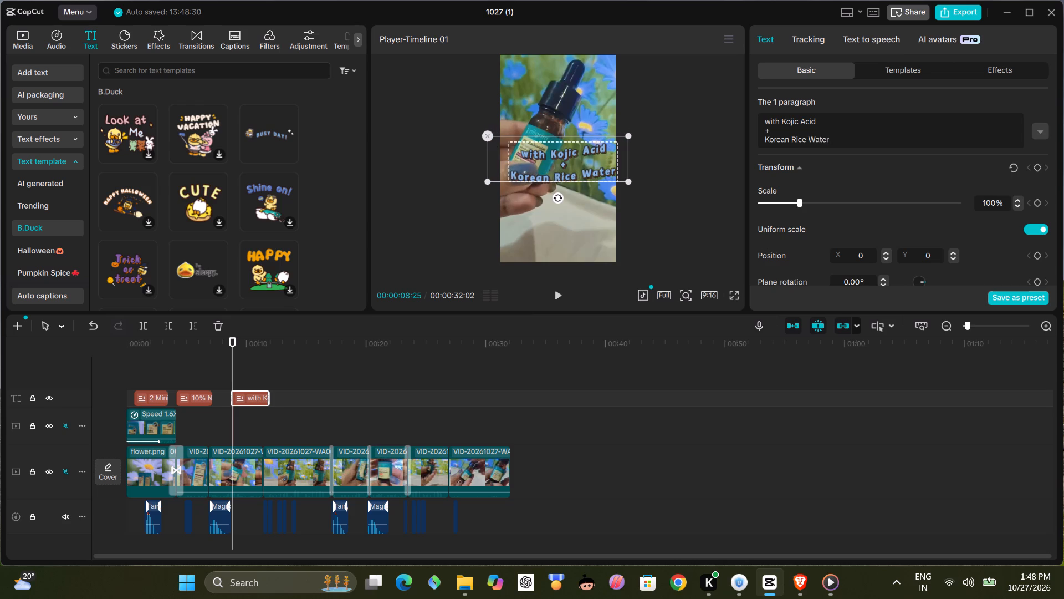
Capitalise the first word of the title so the first line reads "With Kojic Acid".
click(773, 119)
key(Left)
key(BackSpace)
key(shift+w)
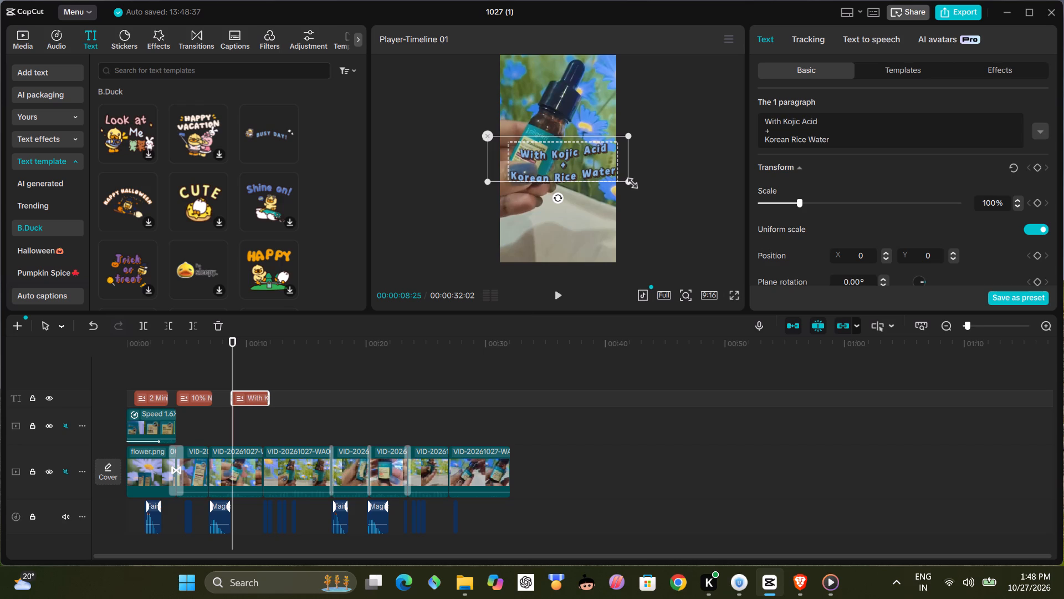
Shrink the Kojic Acid title to 83% scale and move it to the lower part of the frame at X -135, Y -1104.
drag(629, 181, 604, 176)
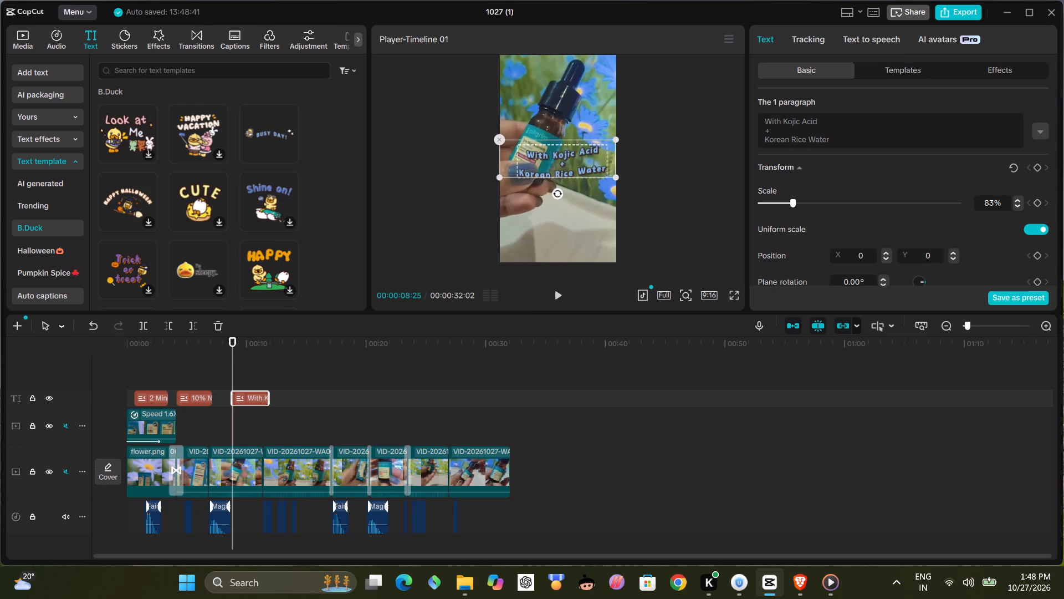
drag(570, 154, 564, 214)
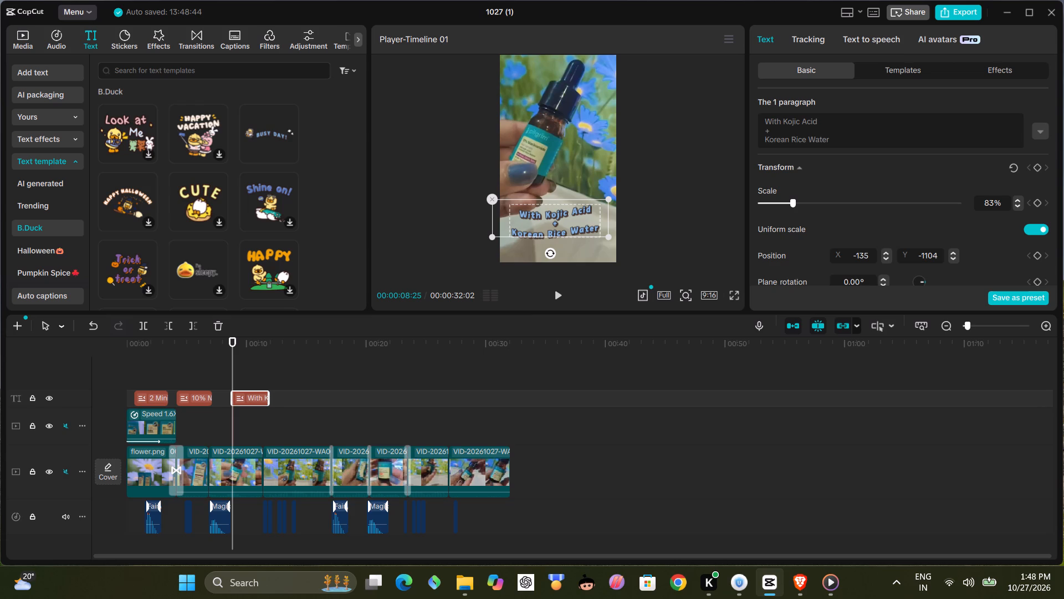
Look through the Kojic Acid title's transform settings and the trending text effects available for it.
scroll(843, 211, down, 3)
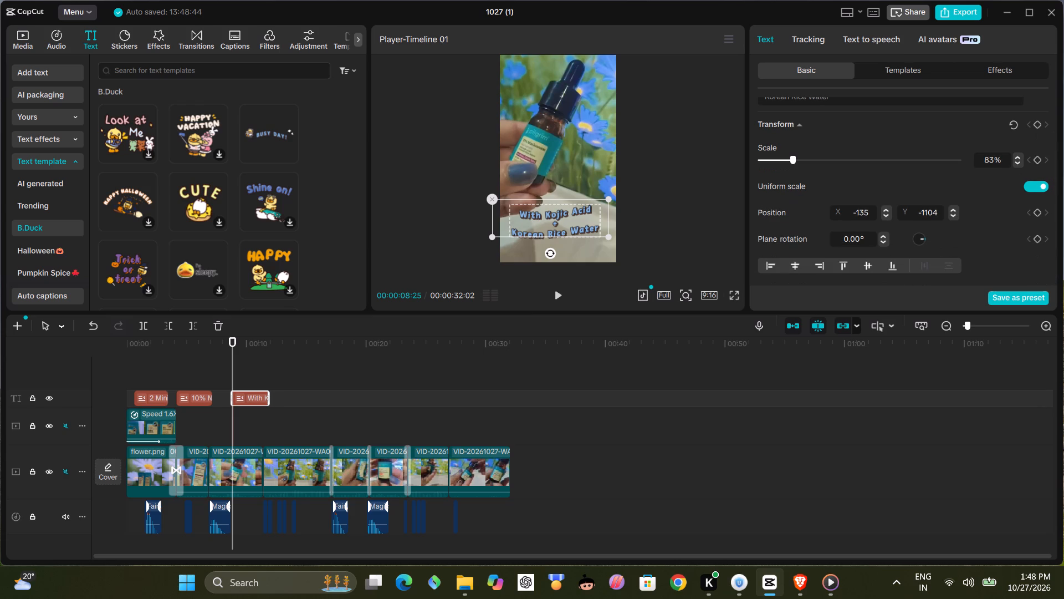
click(966, 70)
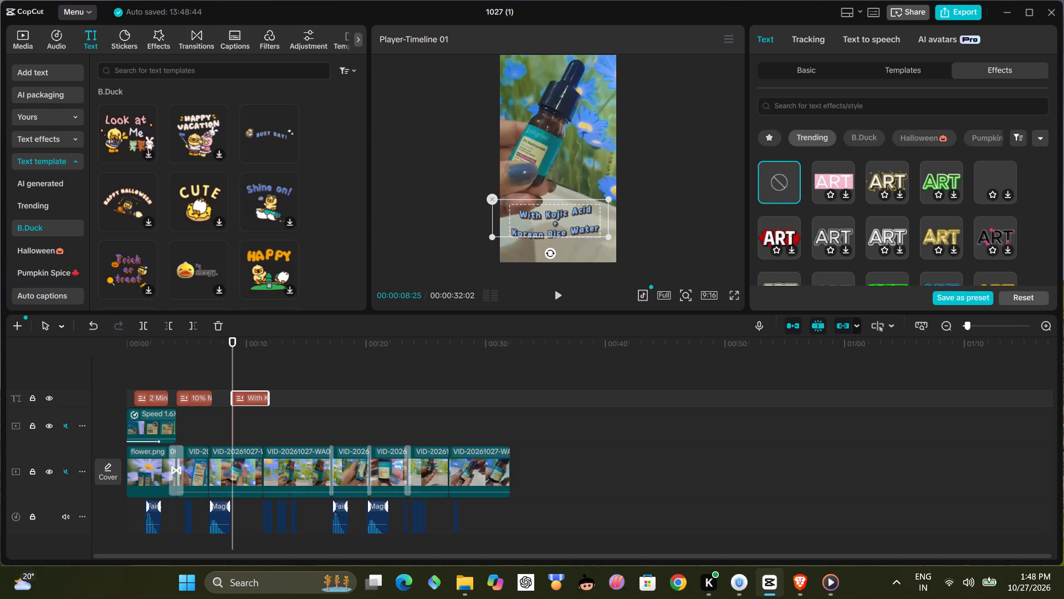
scroll(865, 222, down, 2)
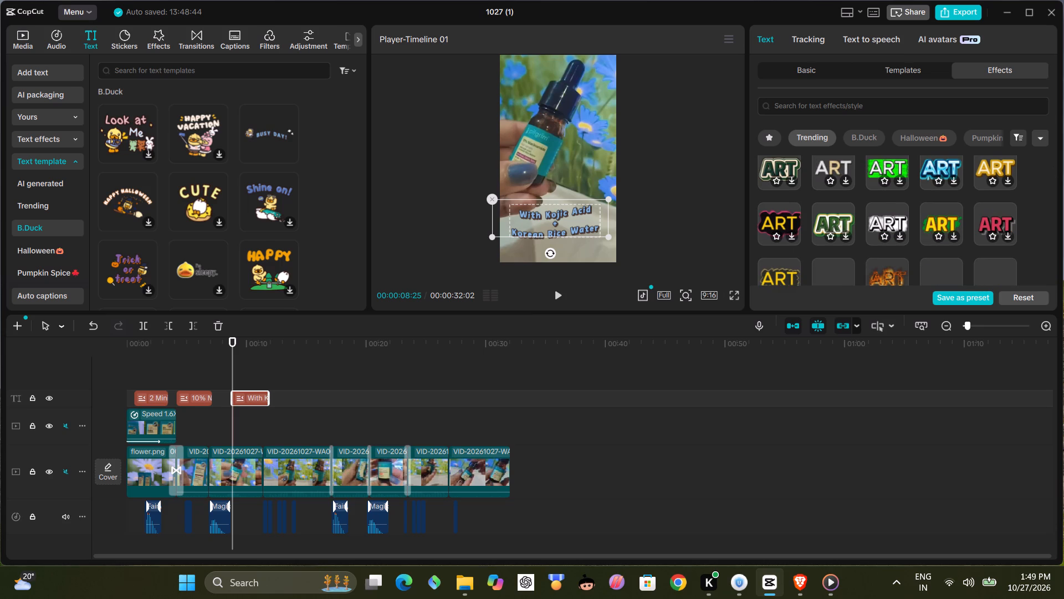
scroll(865, 222, down, 2)
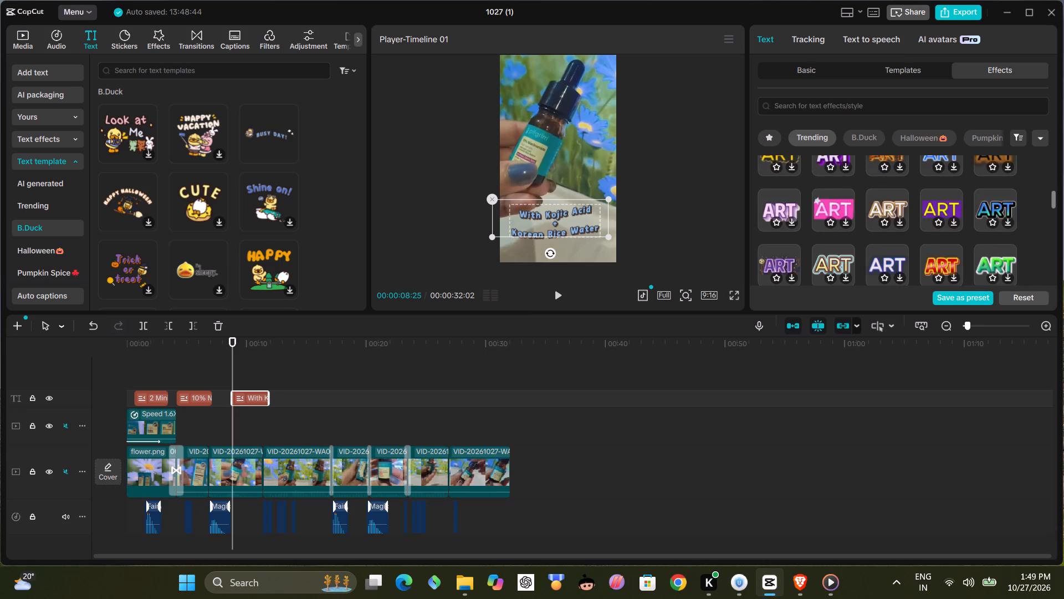
scroll(867, 224, up, 6)
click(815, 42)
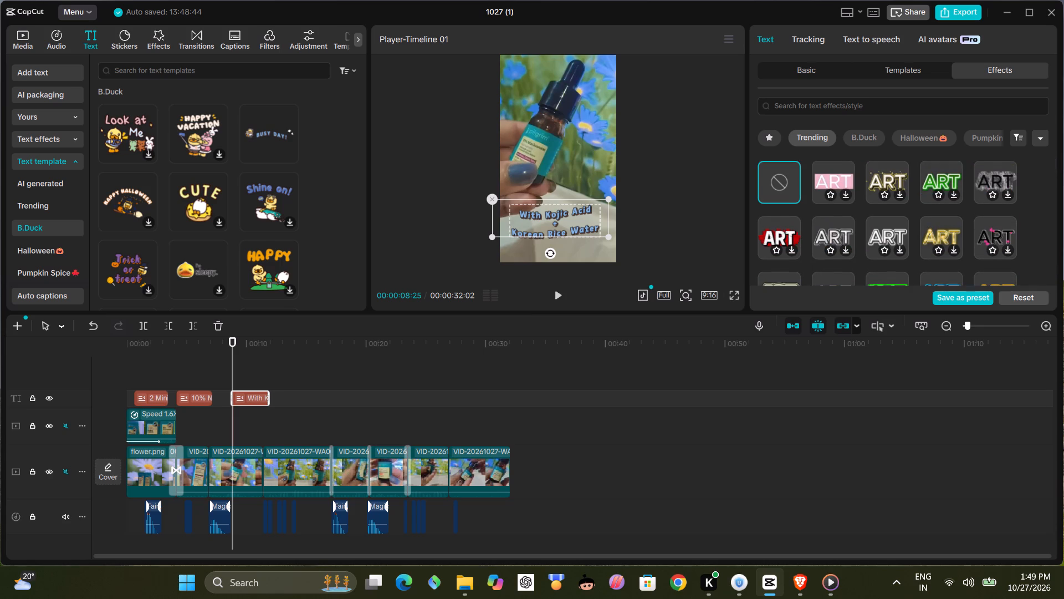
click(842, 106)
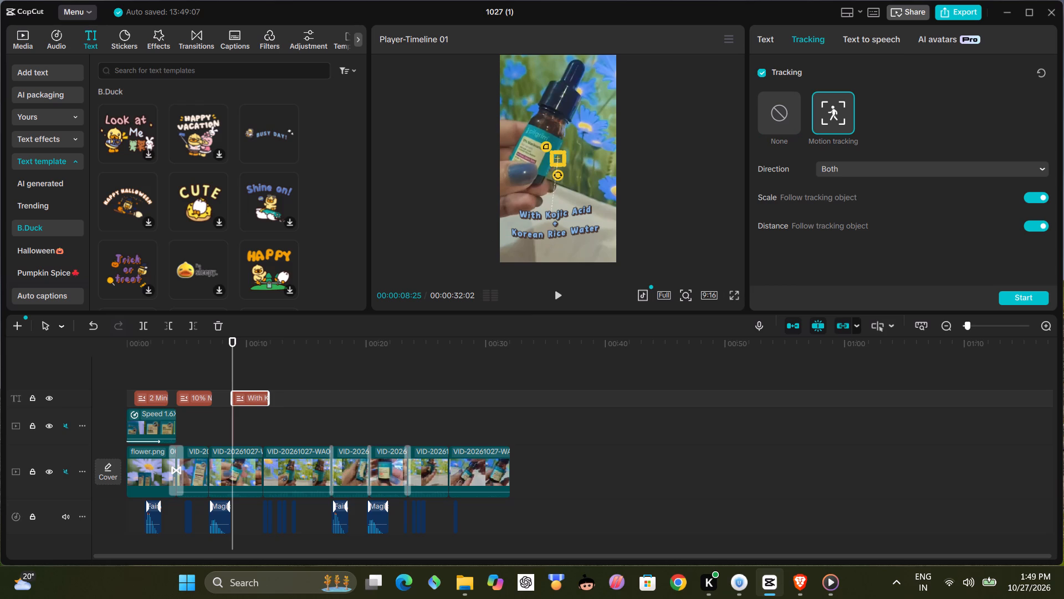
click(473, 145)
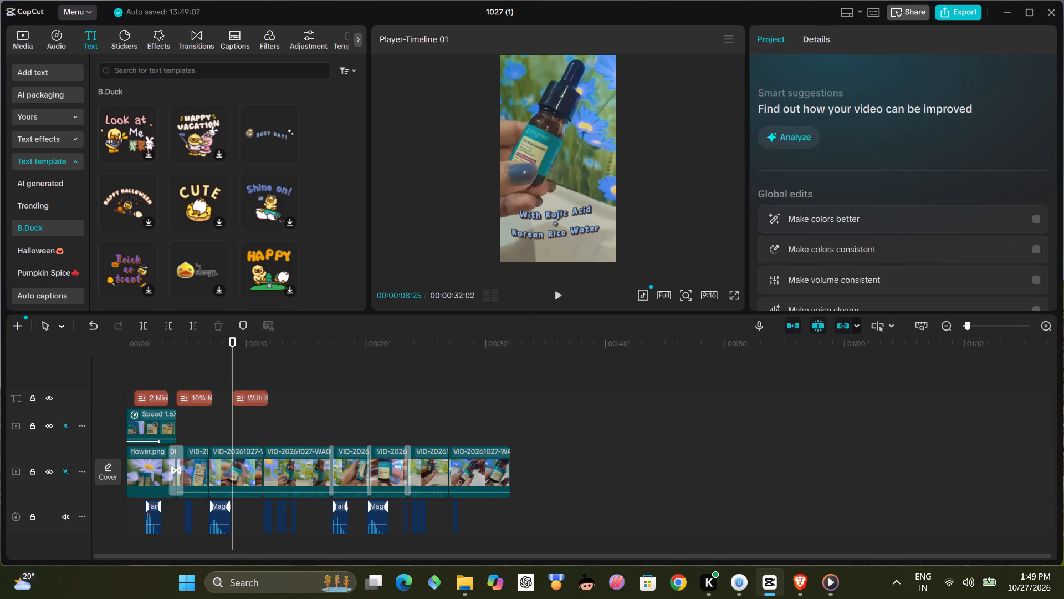
Play the section with the Kojic Acid title, move its clip earlier to start at about 00:00:08, and play it again to 00:00:09:18.
click(226, 384)
click(561, 296)
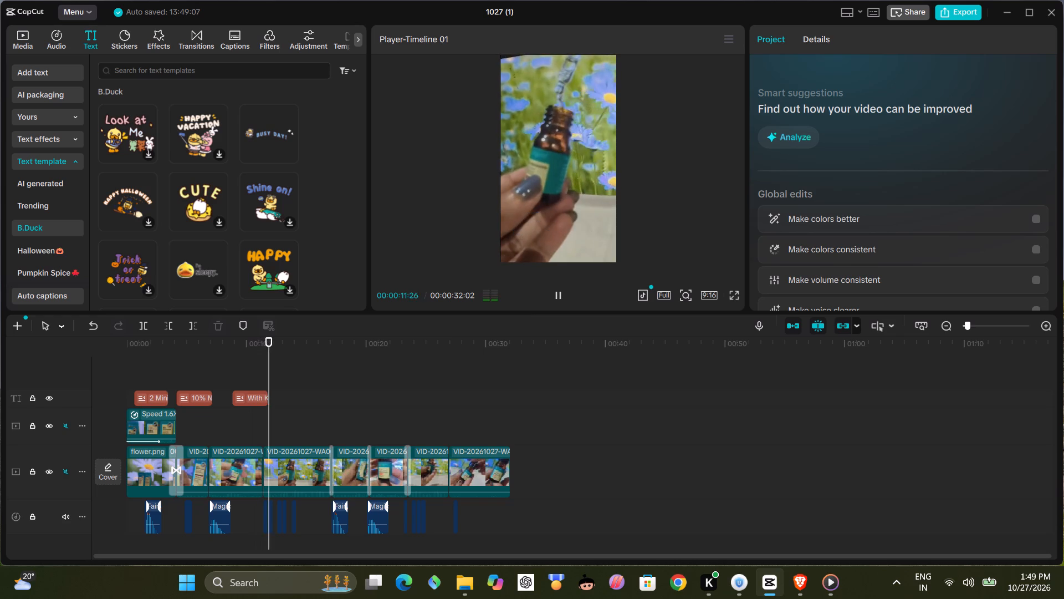
click(557, 296)
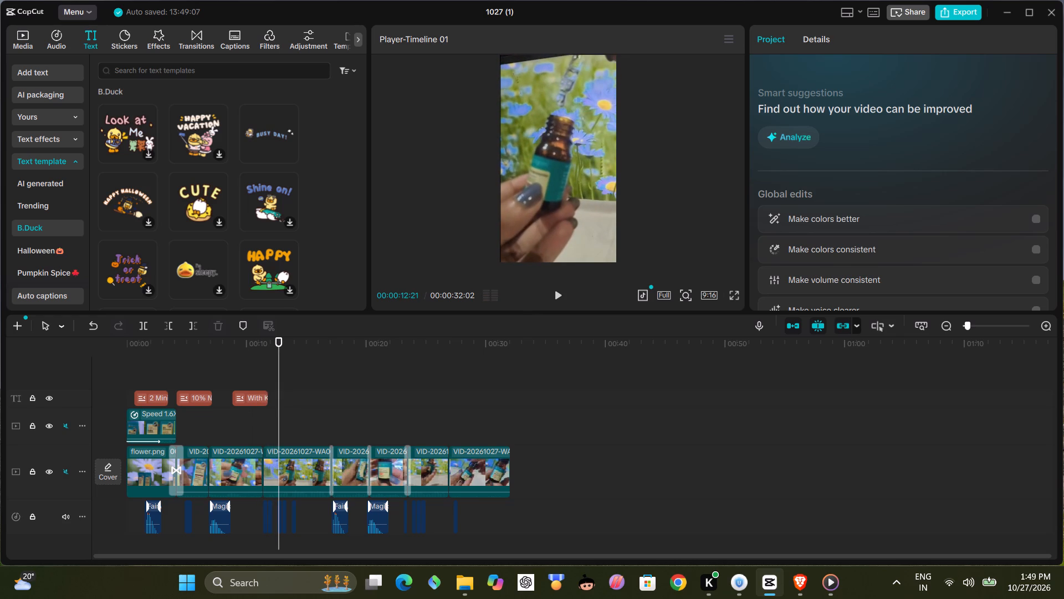
click(245, 395)
drag(245, 395, 236, 396)
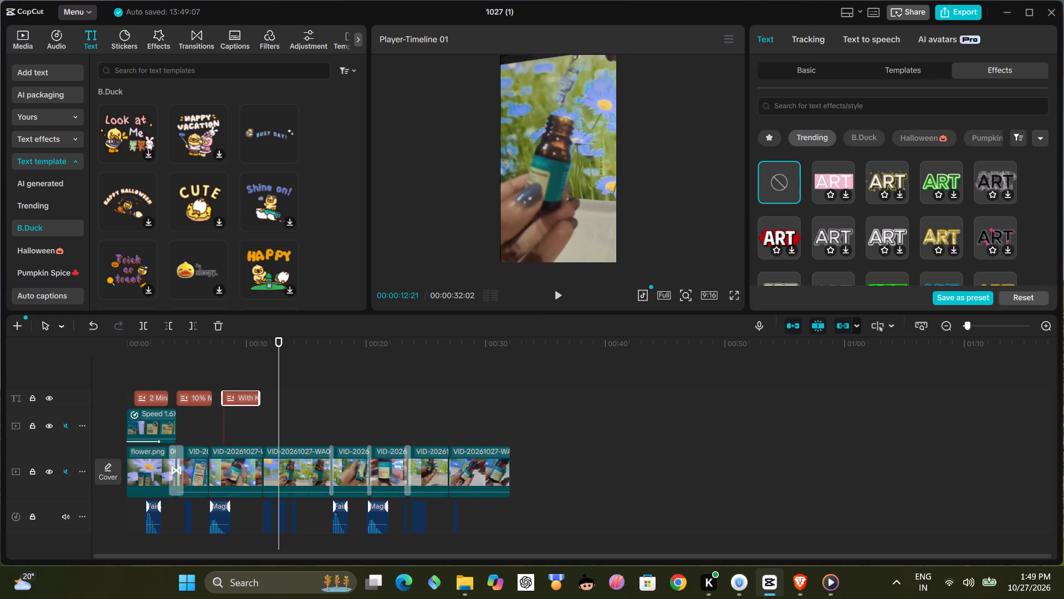
drag(236, 396, 235, 396)
click(188, 373)
click(558, 295)
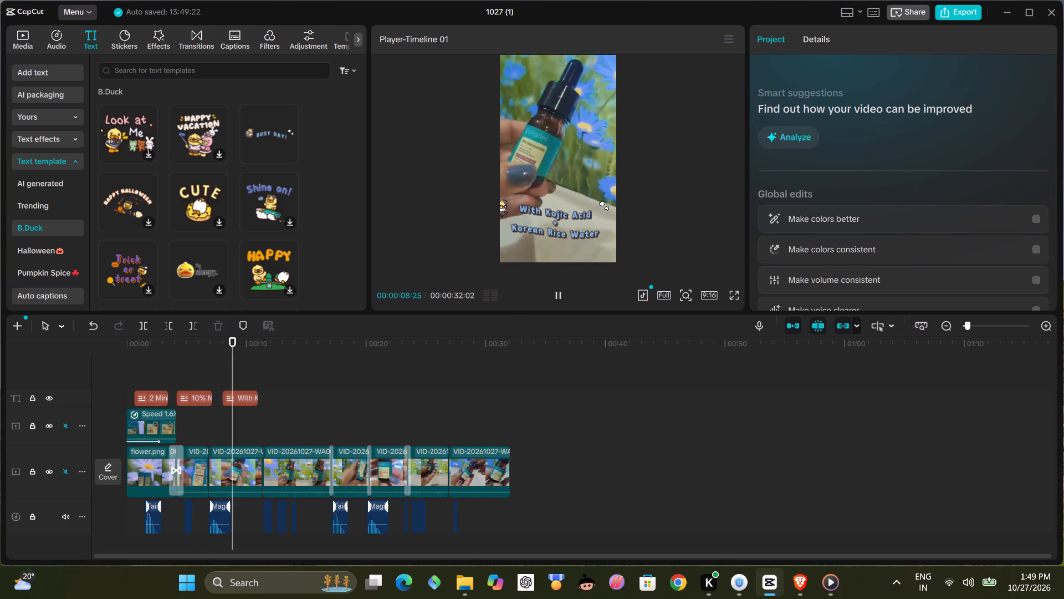
click(557, 294)
Shift the Kojic Acid title sideways so it is horizontally centred in the frame.
click(571, 210)
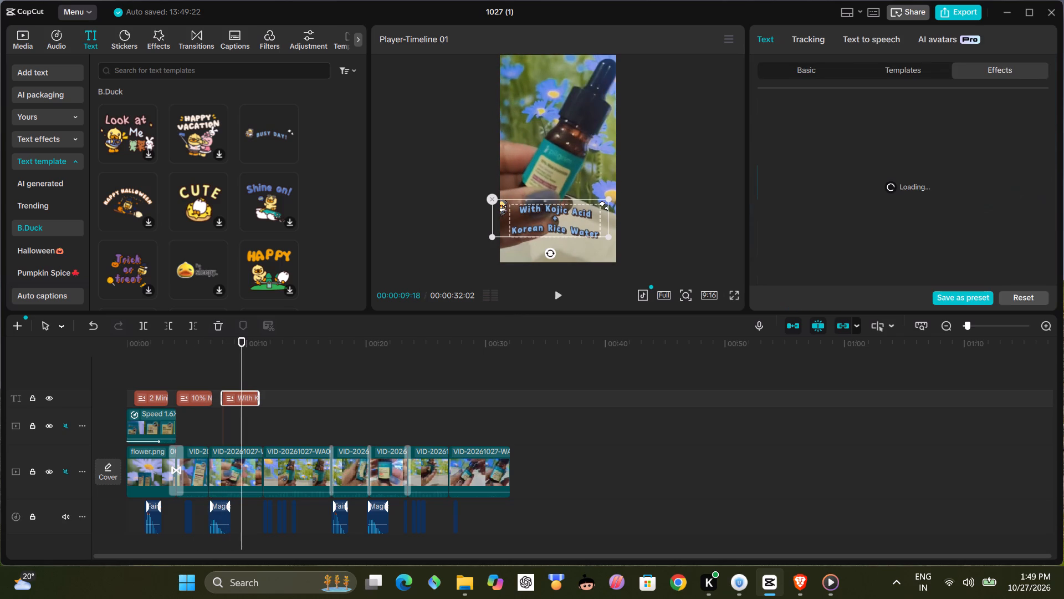
drag(559, 224, 564, 224)
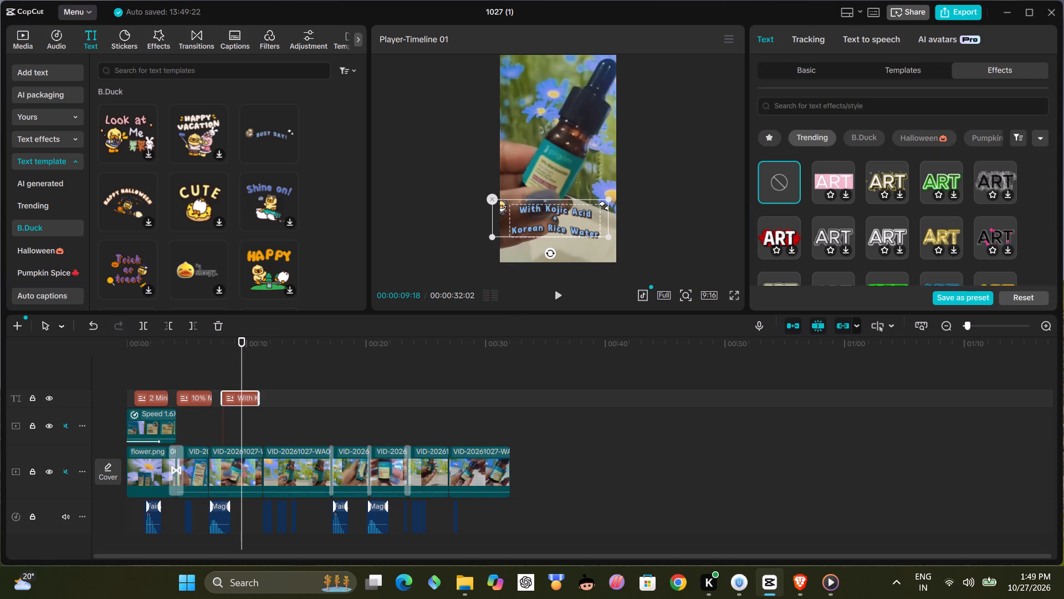
drag(564, 224, 572, 224)
drag(559, 221, 570, 221)
click(579, 221)
drag(541, 212, 553, 212)
click(546, 213)
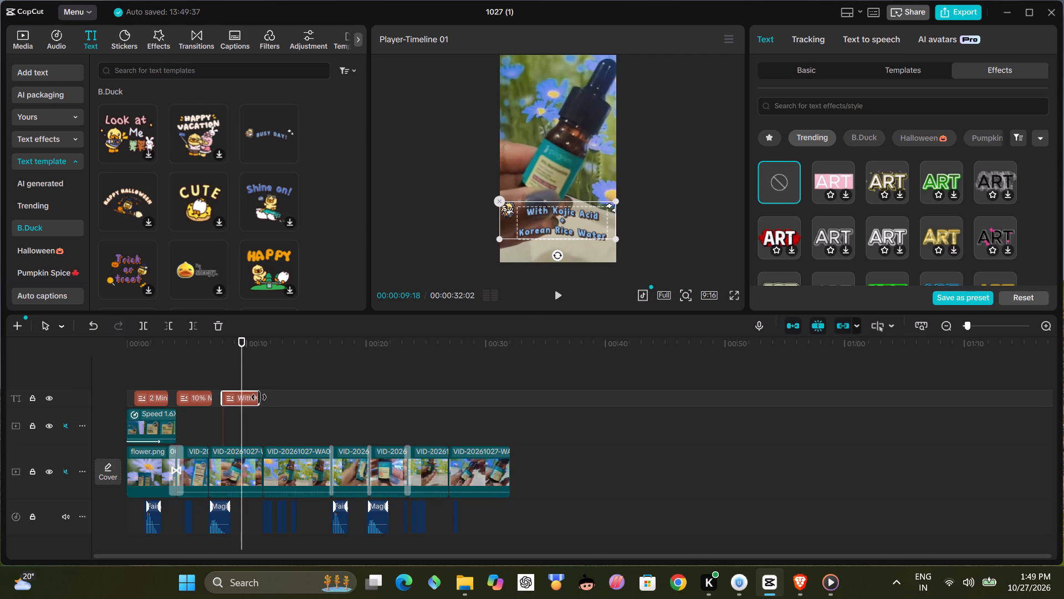
Trim the end of the Kojic Acid title clip to about 00:00:10 and play from 00:00:03:15 through to 00:00:11:25.
drag(257, 398, 247, 399)
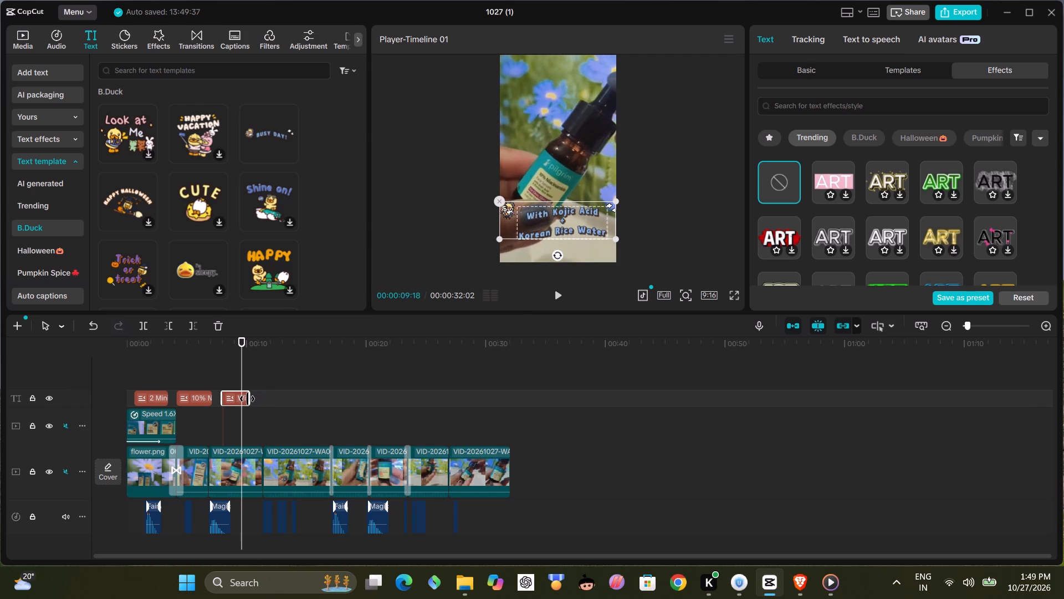
click(168, 384)
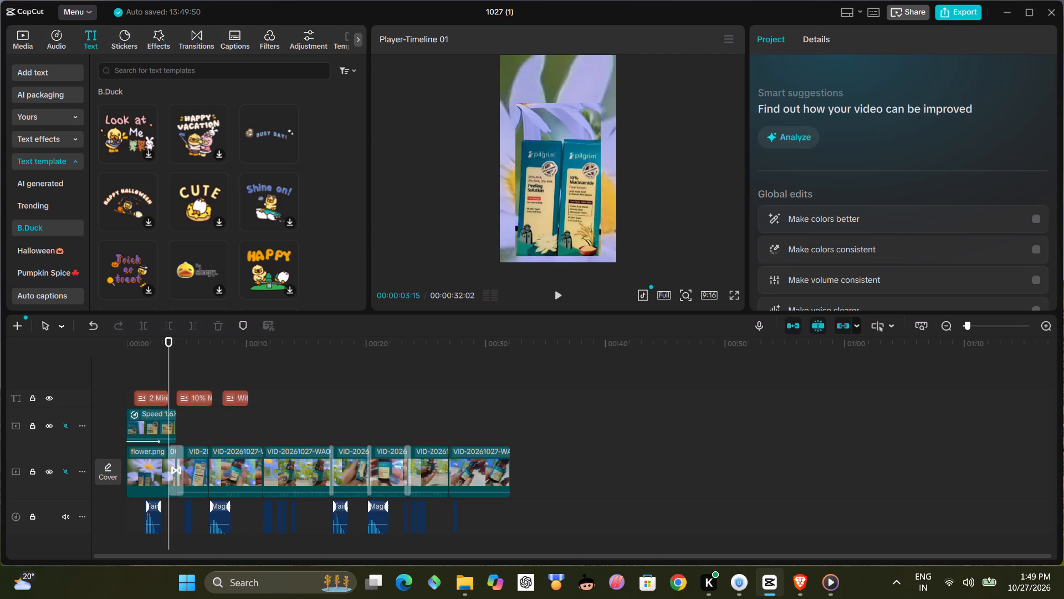
click(559, 292)
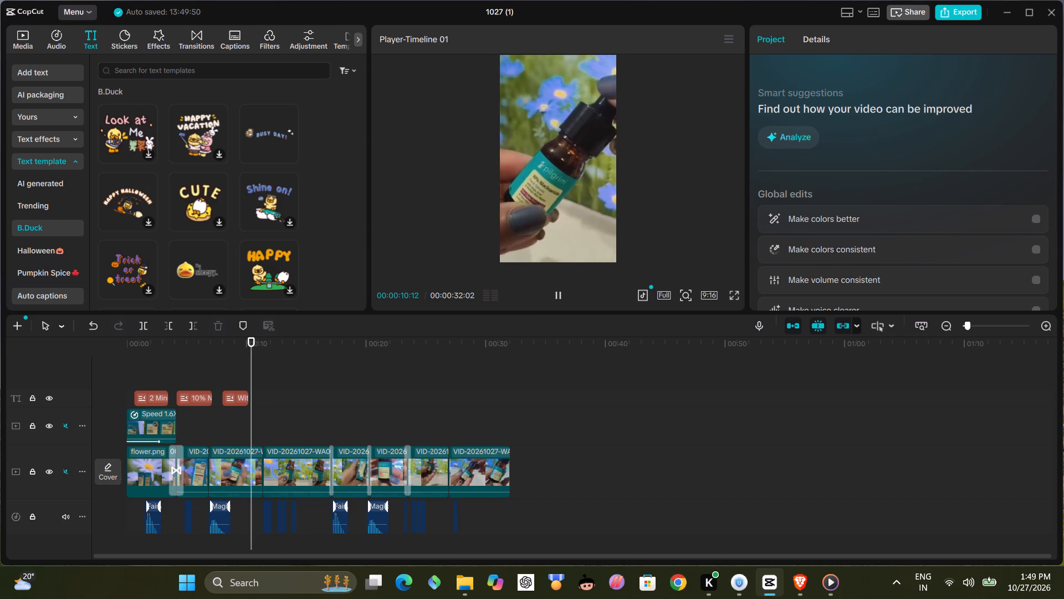
click(555, 289)
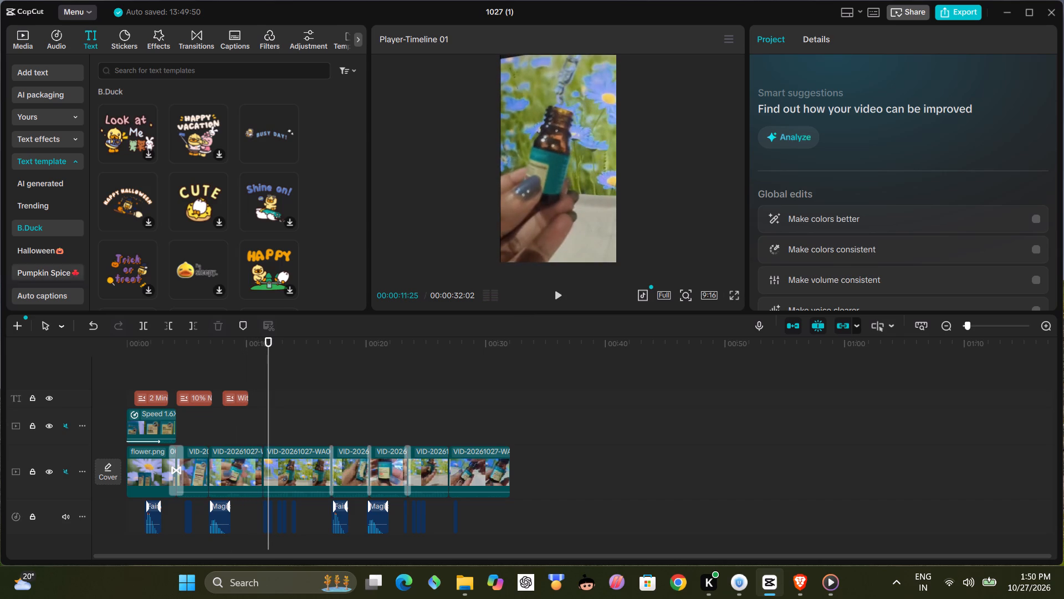
Browse the text templates in the B.Duck, Halloween, Classic and Hits categories for a suitable title style.
scroll(180, 222, down, 2)
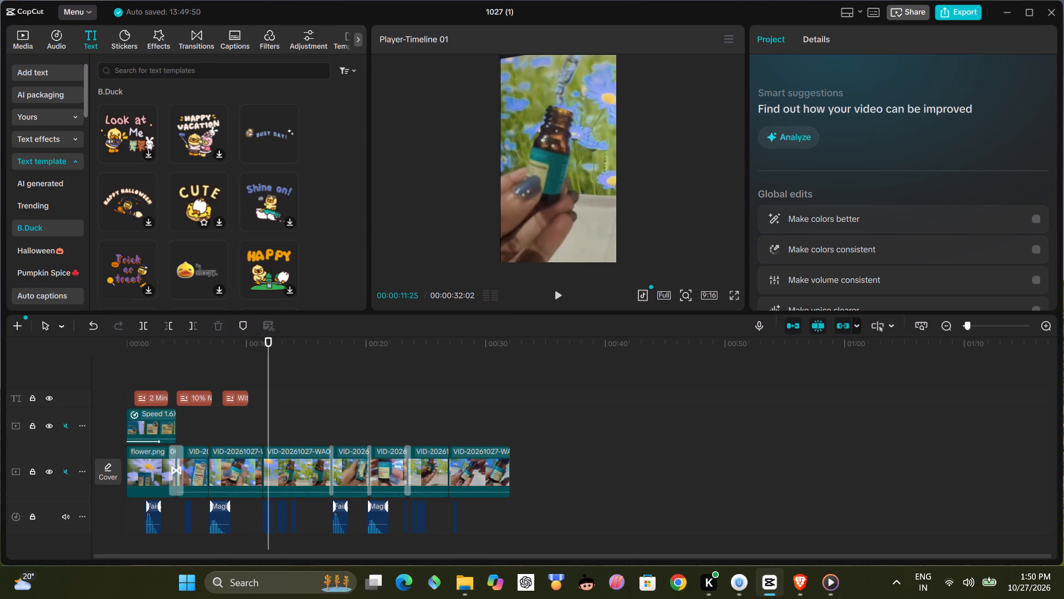
scroll(180, 222, down, 8)
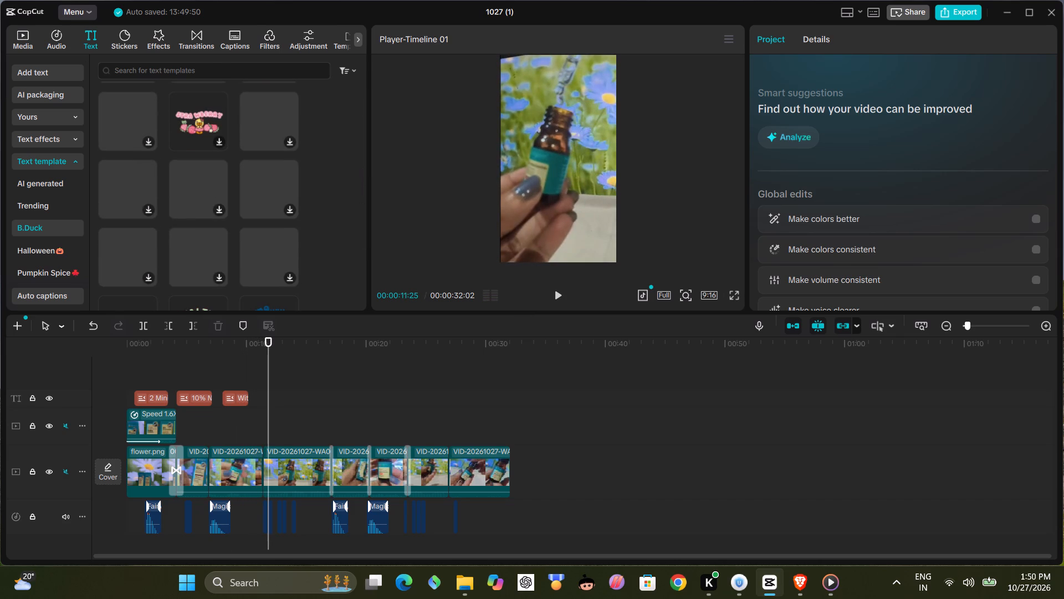
scroll(180, 224, down, 8)
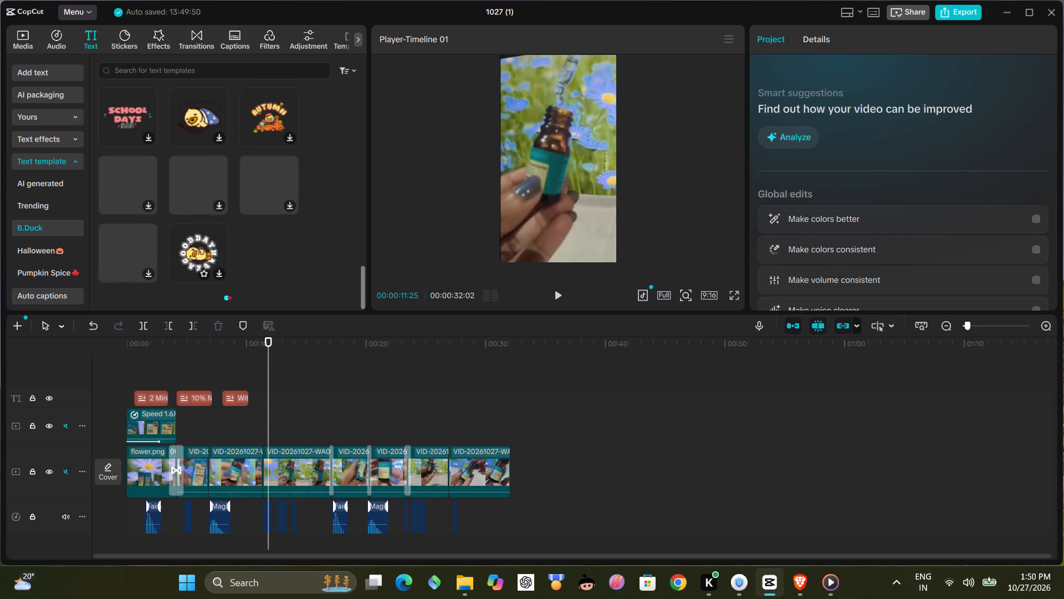
scroll(180, 224, down, 4)
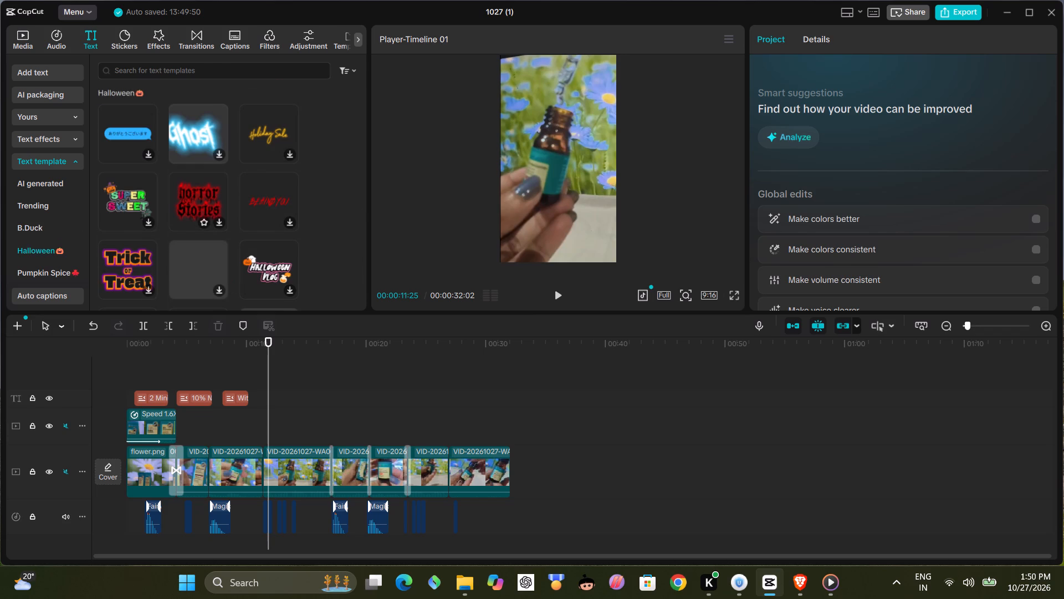
scroll(180, 224, down, 4)
scroll(24, 262, down, 1)
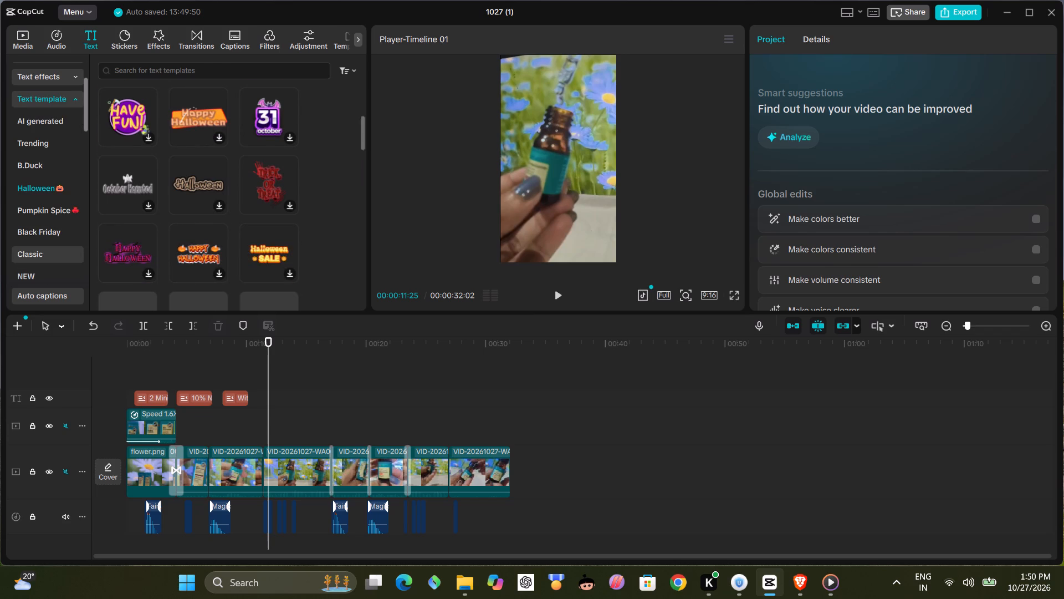
scroll(24, 262, down, 1)
click(48, 181)
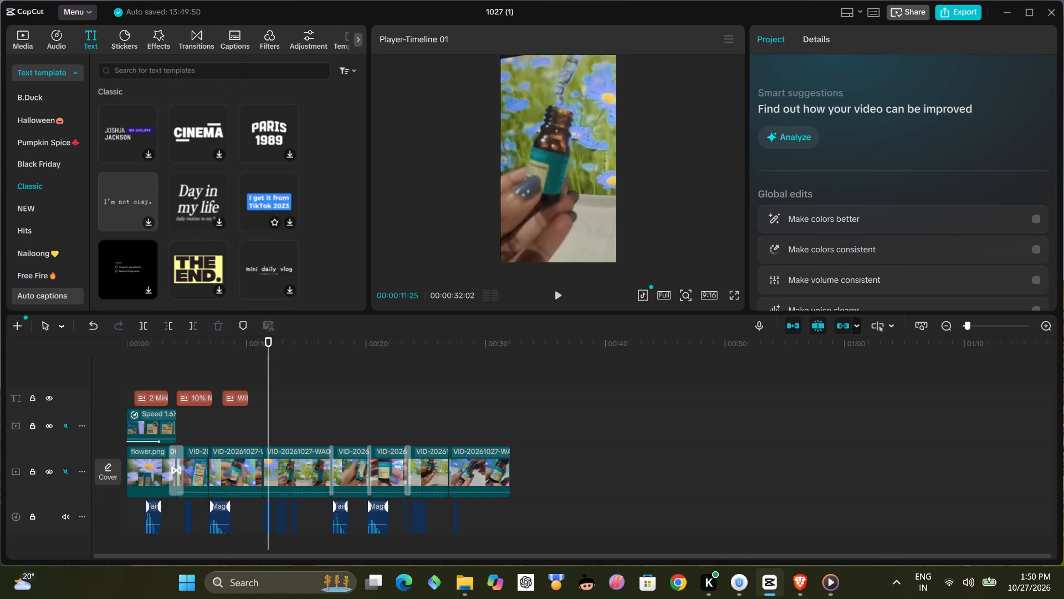
scroll(260, 206, down, 2)
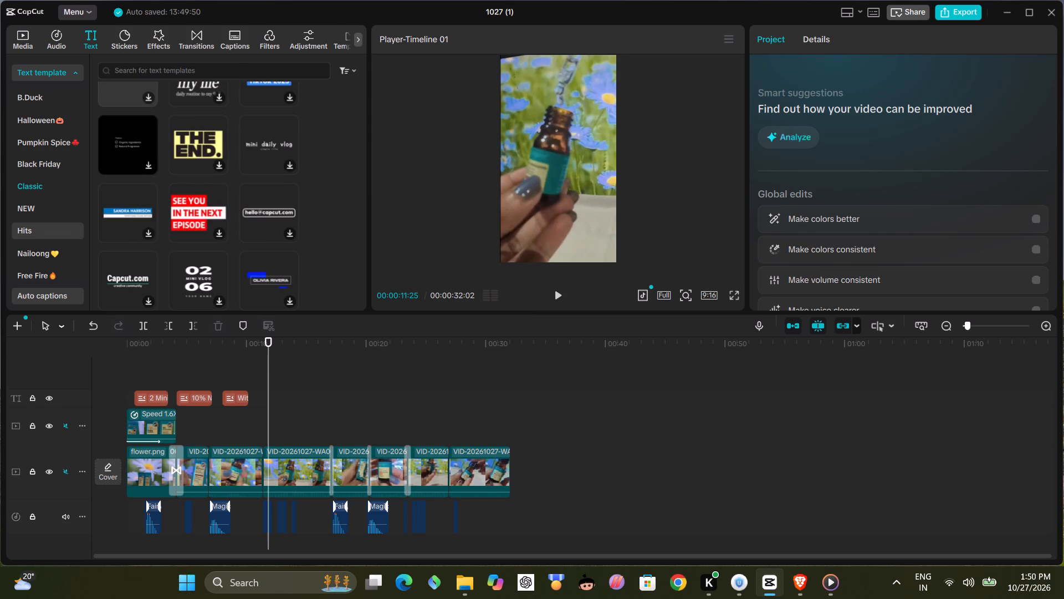
click(40, 232)
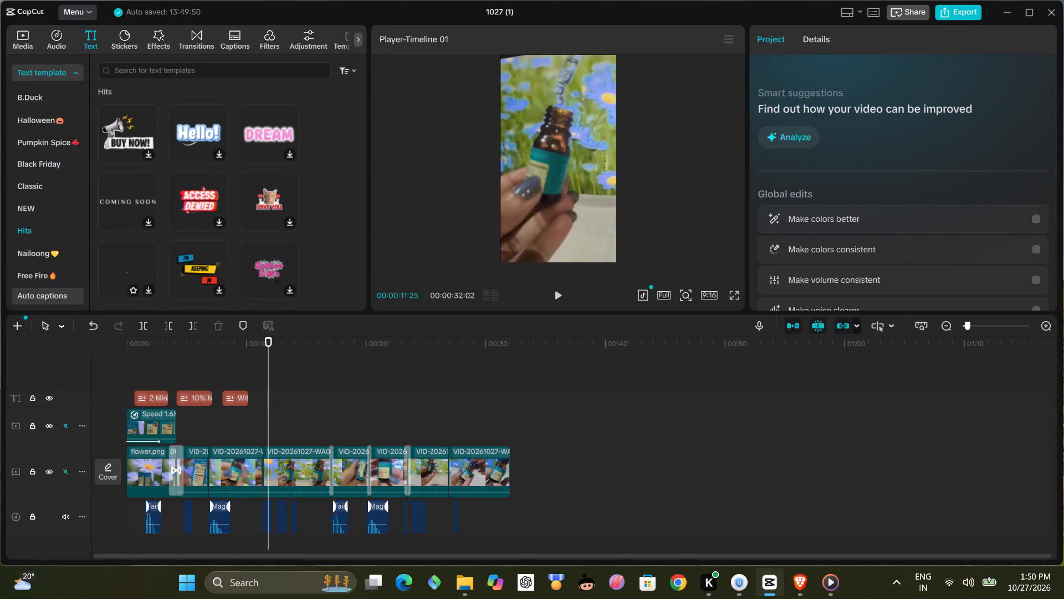
scroll(182, 242, down, 2)
scroll(135, 246, down, 2)
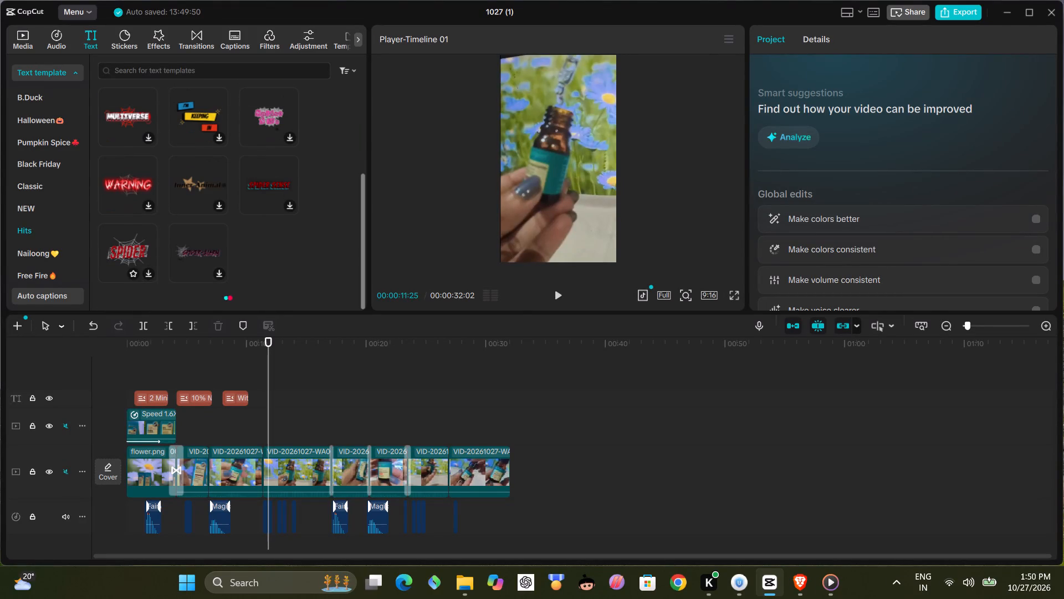
scroll(188, 229, down, 3)
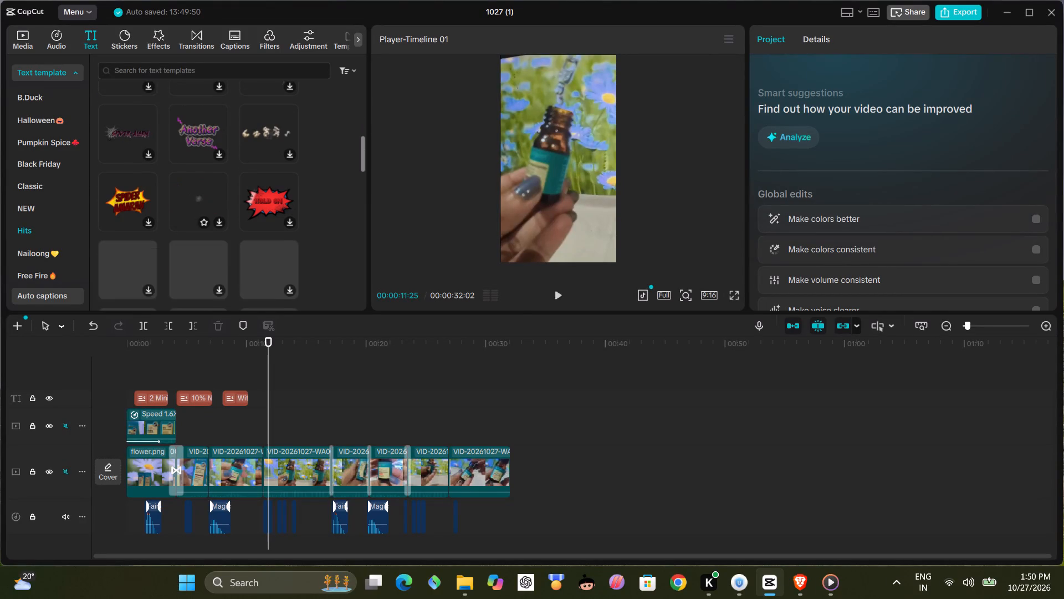
scroll(187, 229, down, 3)
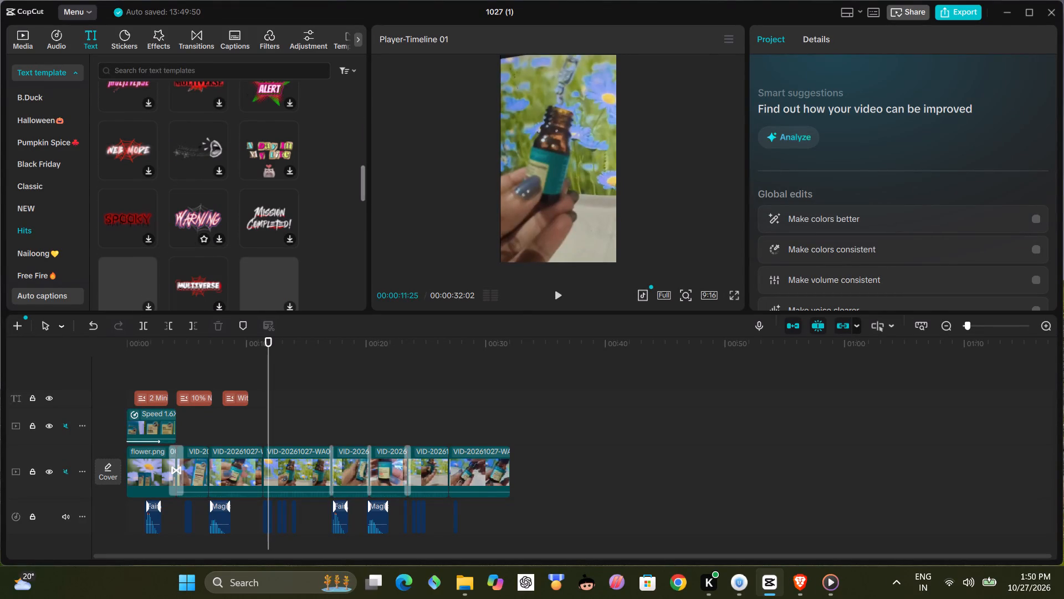
scroll(187, 229, up, 11)
scroll(7, 129, up, 2)
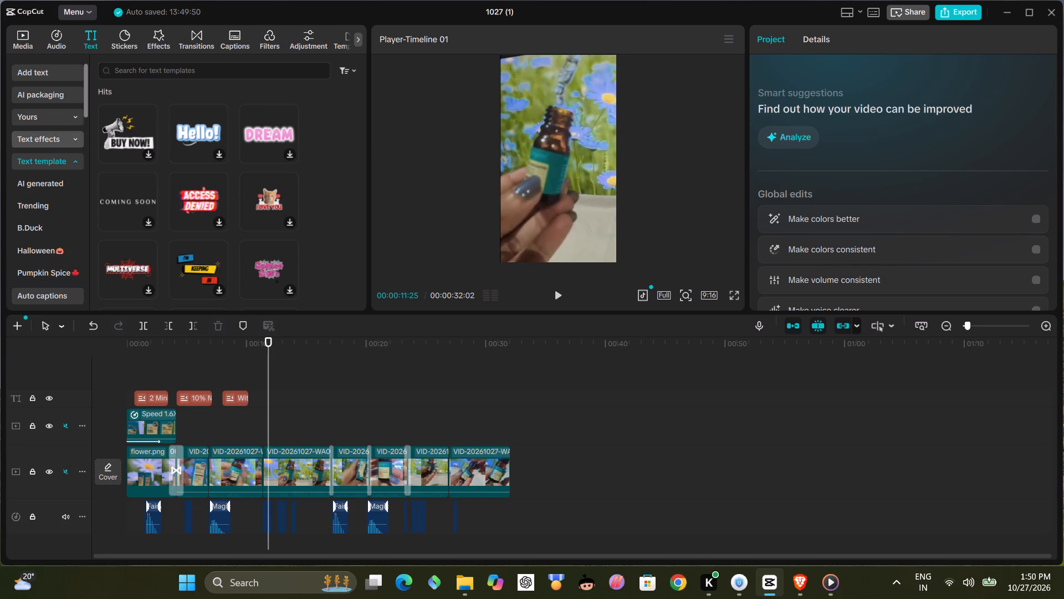
click(43, 228)
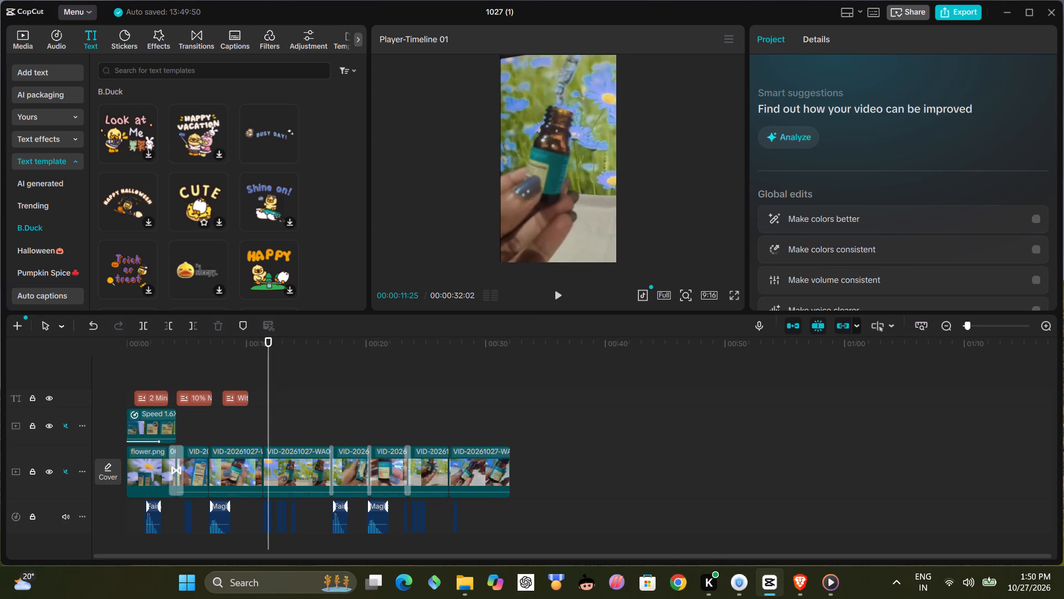
Search the text templates for "cute" and add the pink SOFT GIRL template to the timeline at 00:00:11:25.
click(206, 73)
text(cu)
text(te)
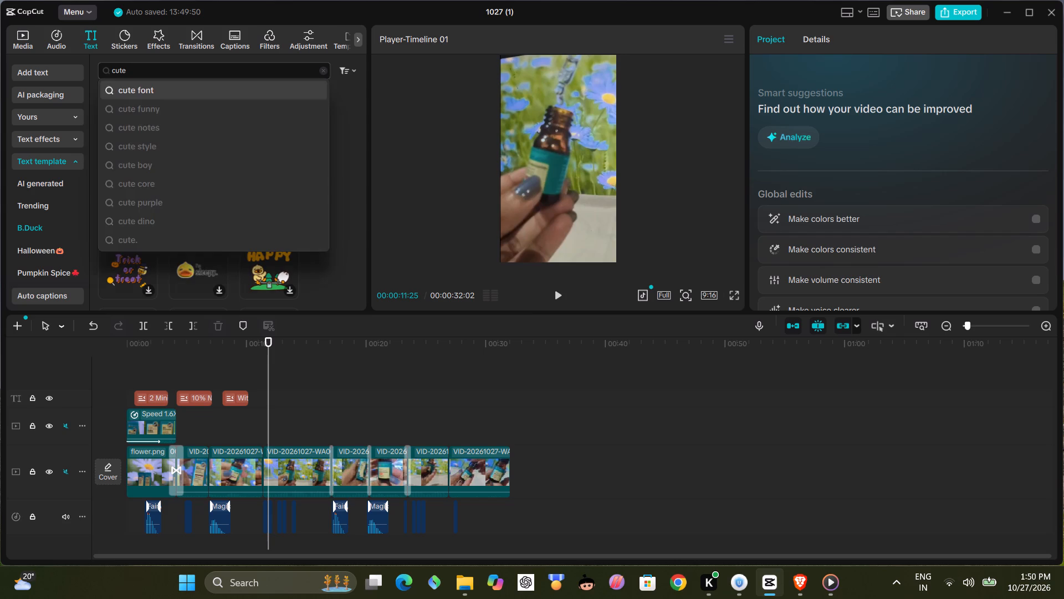
key(Return)
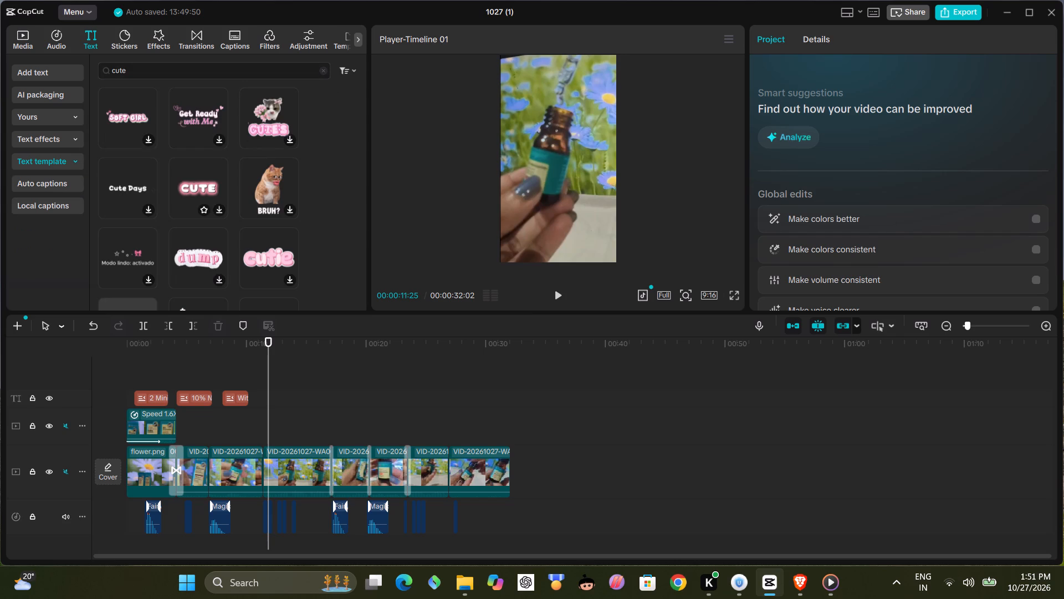
click(141, 119)
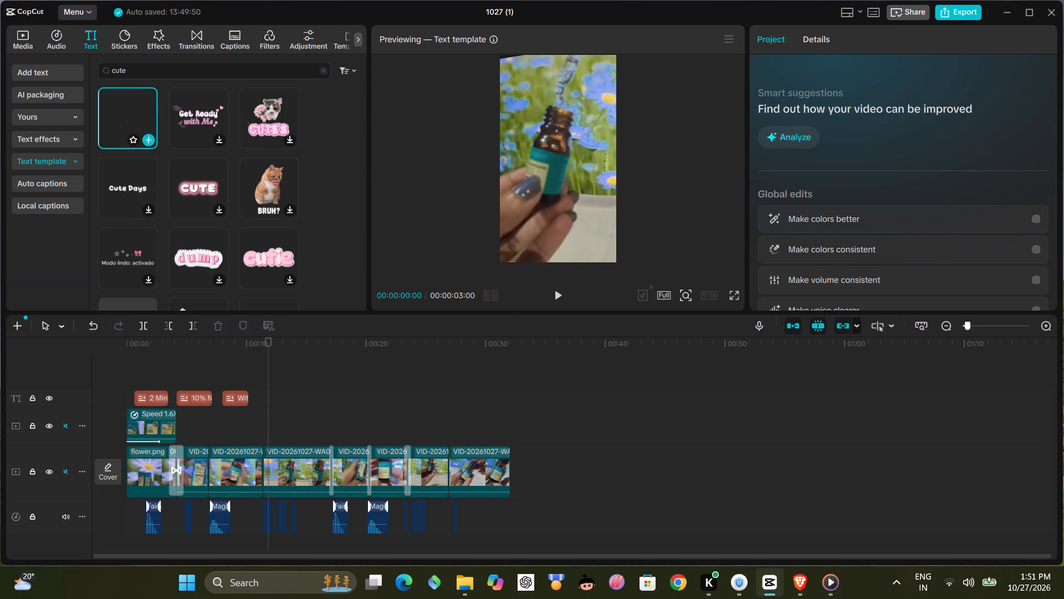
click(146, 141)
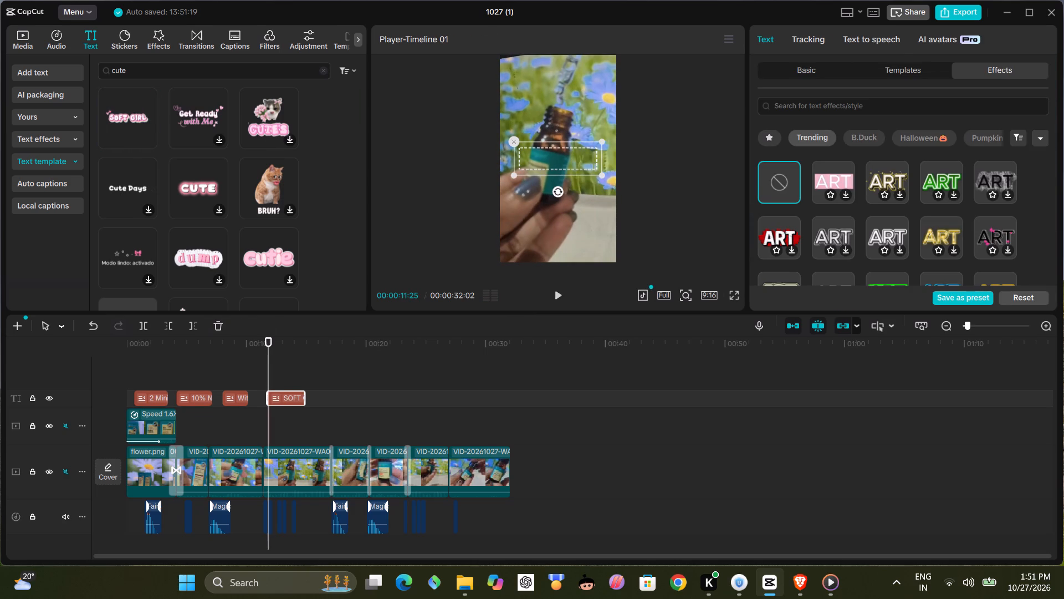
Replace the new SOFT GIRL title's text with "Fades acne marks".
click(807, 78)
triple_click(806, 119)
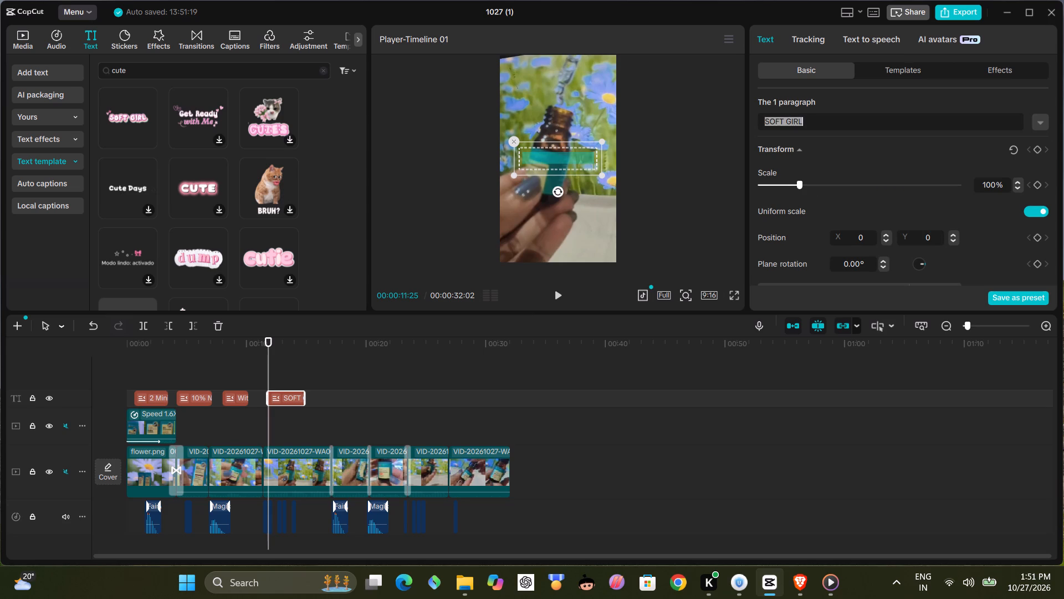
text(Fades)
key(space)
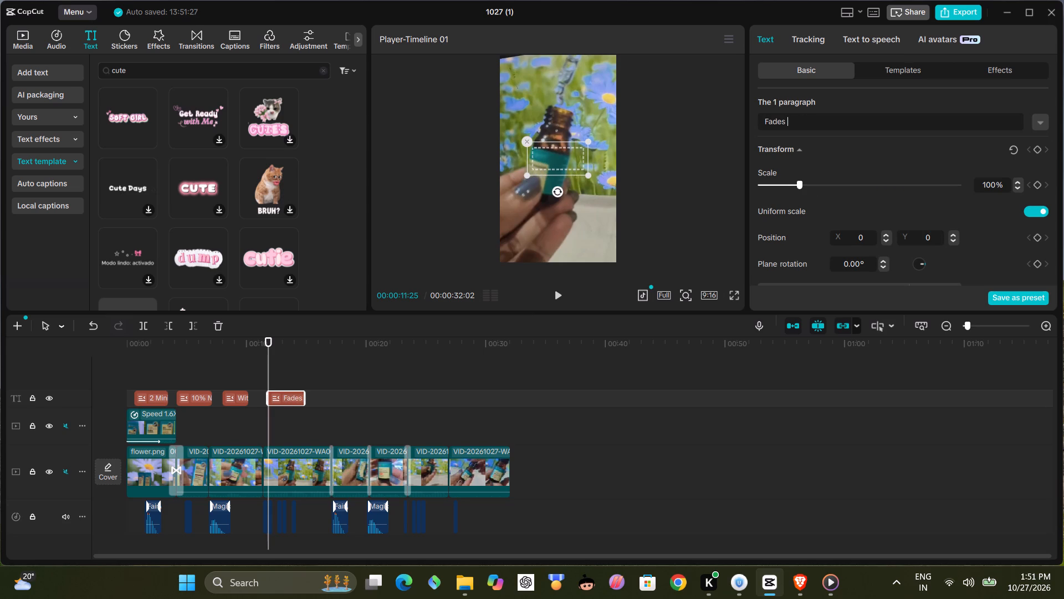
key(shift+a)
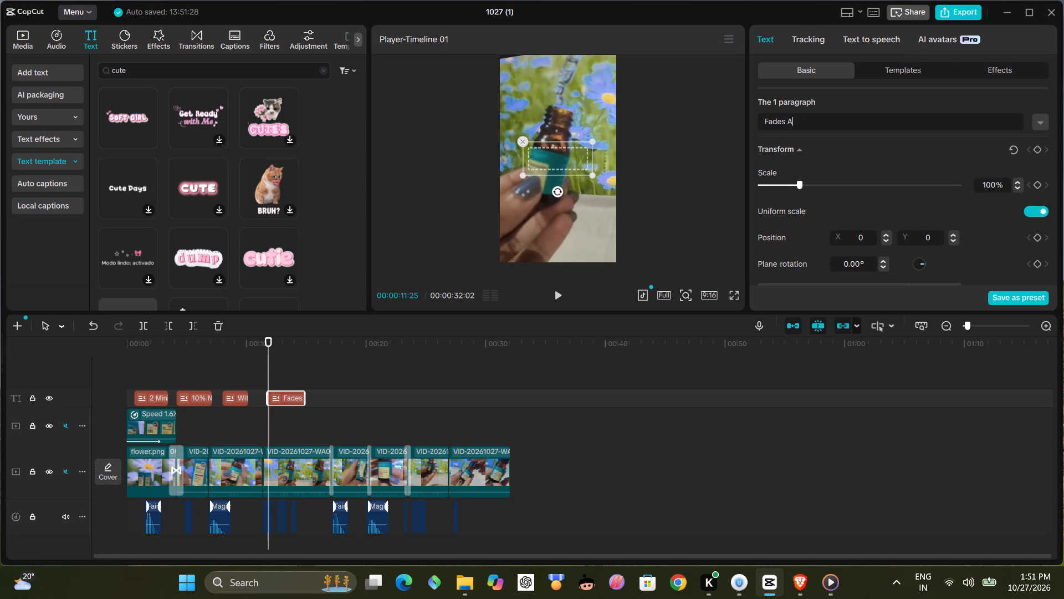
key(BackSpace)
text(acne)
key(space)
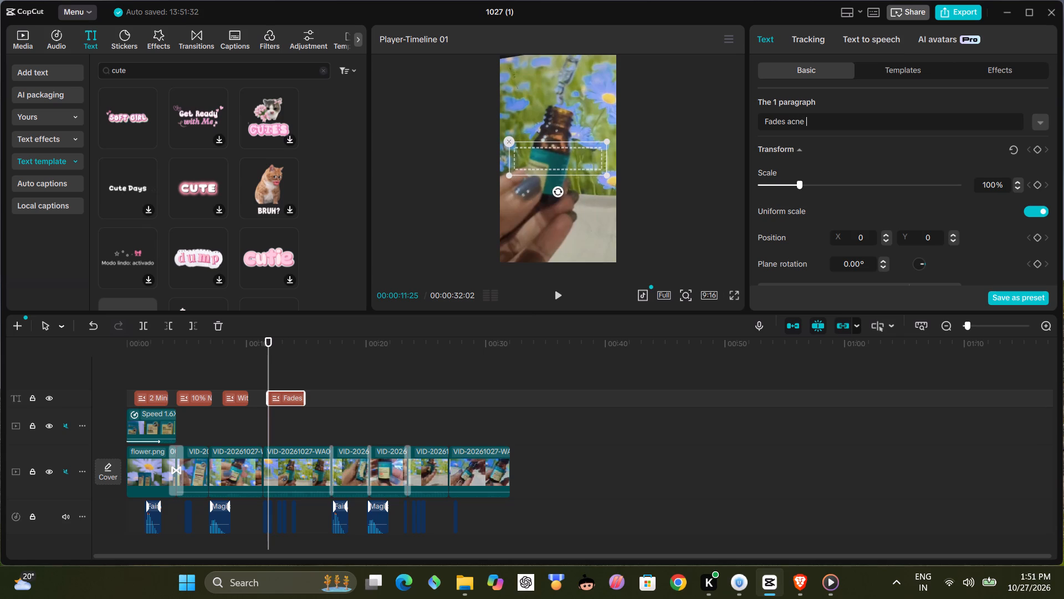
text(marks)
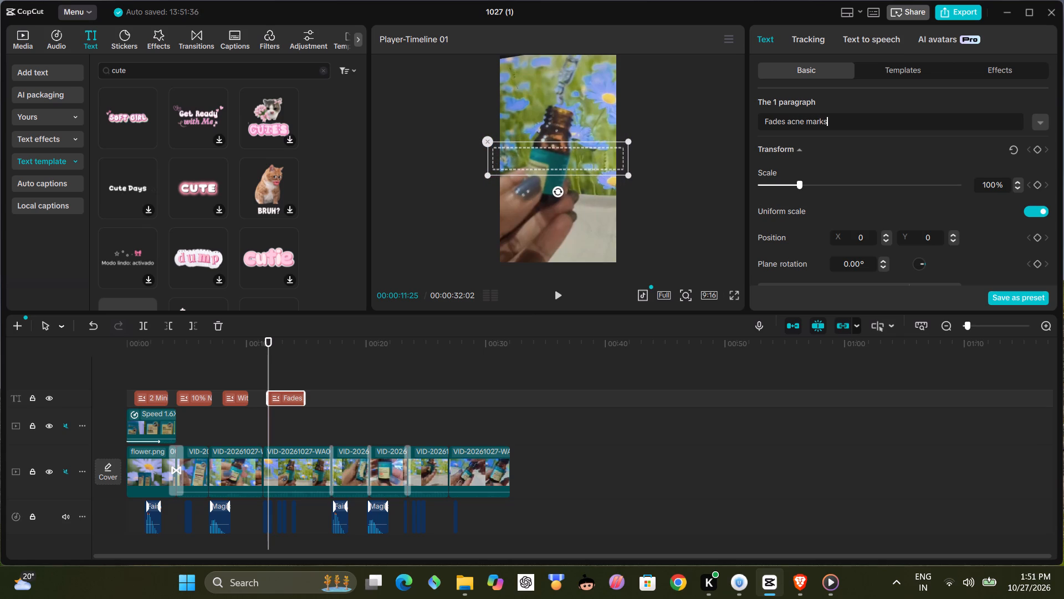
Scale the "Fades acne marks" title to 76% and lower it to Y -513, keeping it horizontally centred.
drag(627, 174, 598, 166)
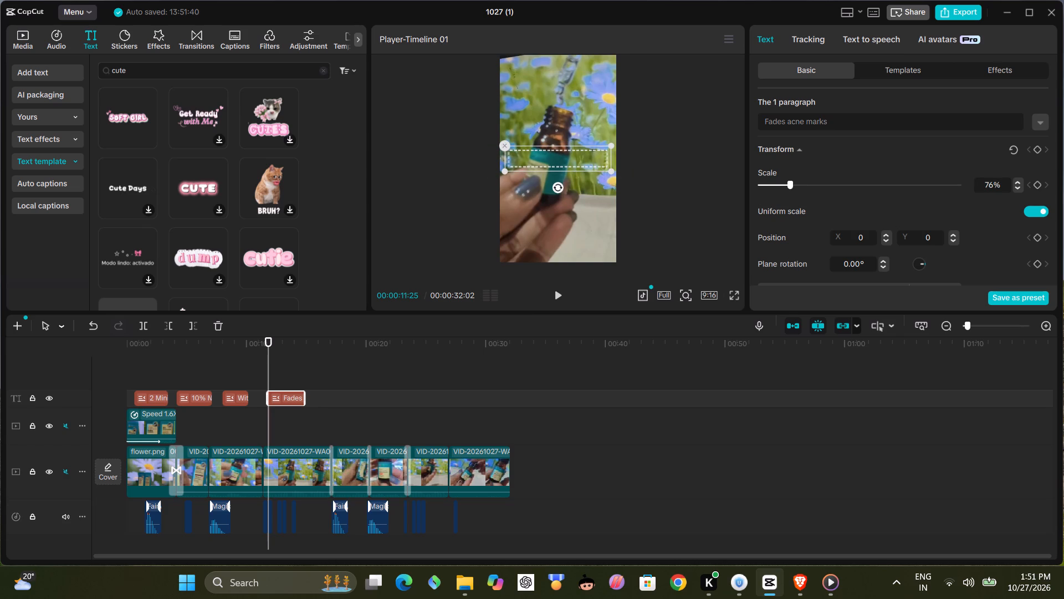
drag(569, 155, 571, 165)
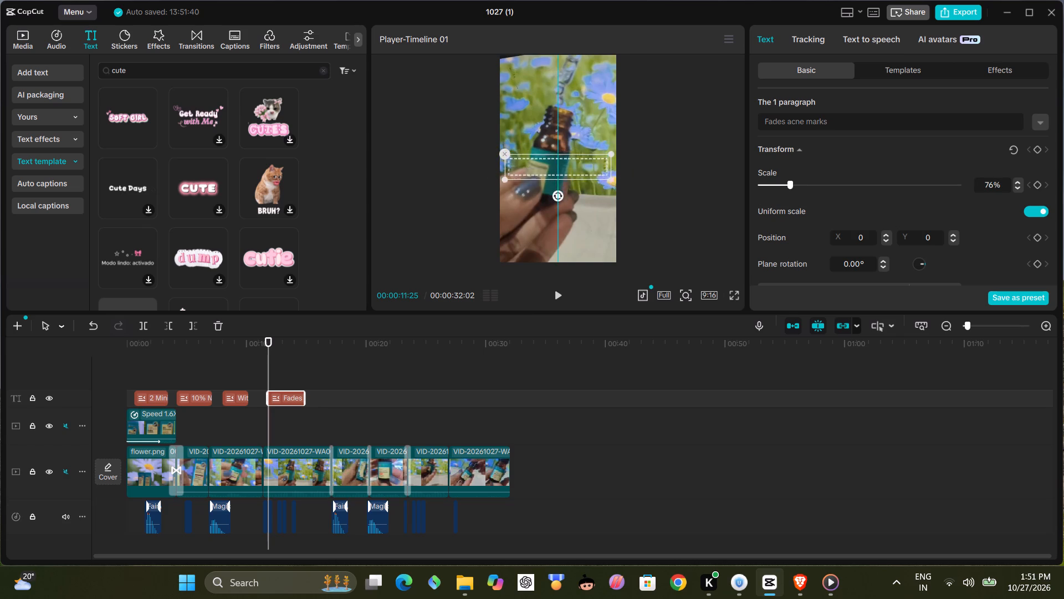
drag(571, 165, 572, 182)
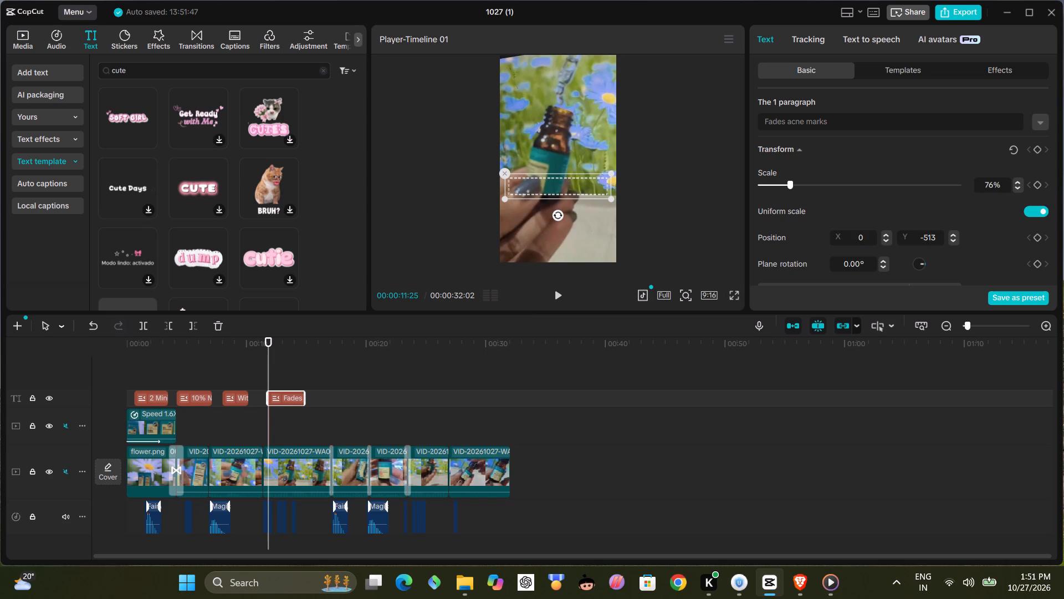
Move the "Fades acne marks" clip earlier on the same text track, starting just after the Kojic Acid title at about 00:00:10.
click(262, 377)
drag(262, 376, 240, 382)
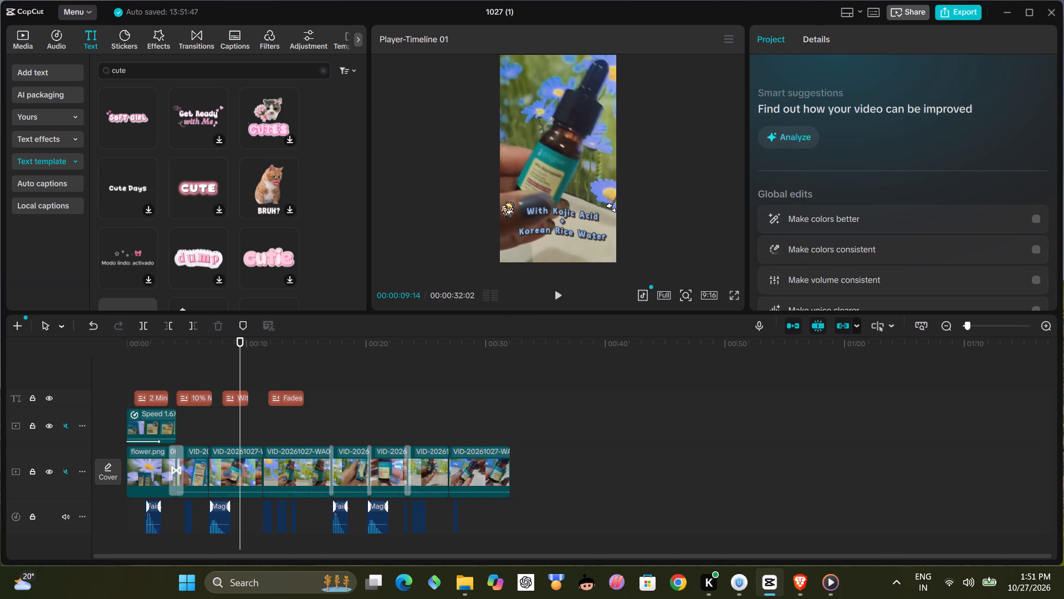
click(289, 395)
drag(289, 395, 270, 396)
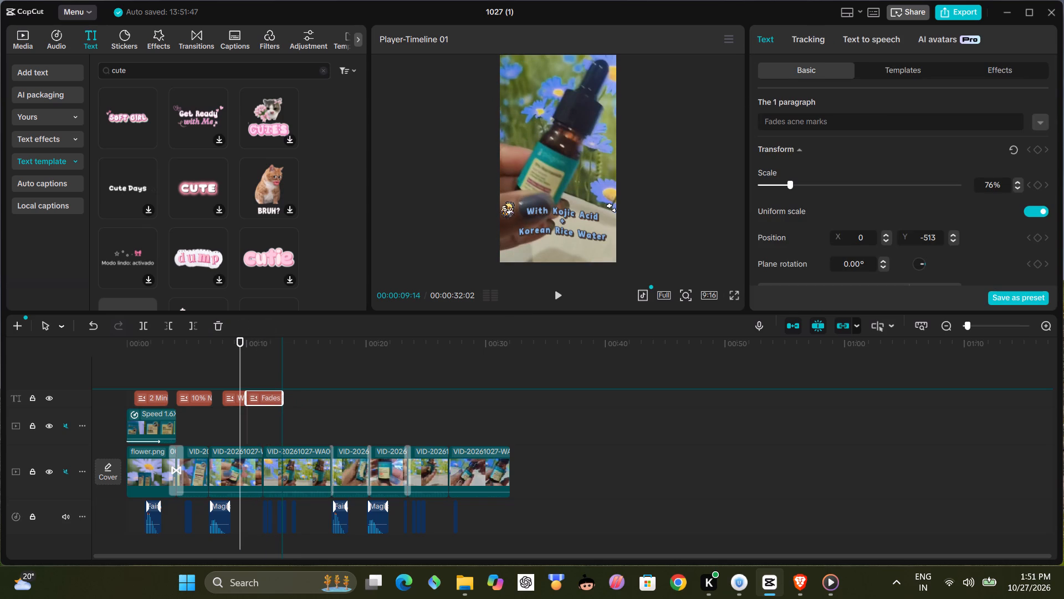
drag(270, 396, 270, 396)
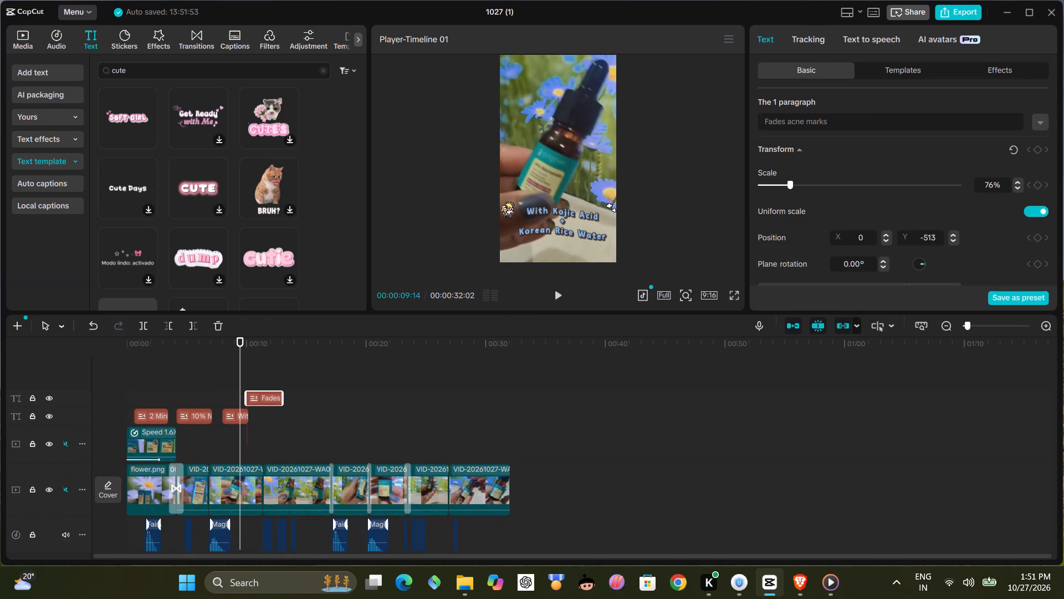
drag(254, 392, 258, 407)
drag(260, 395, 260, 414)
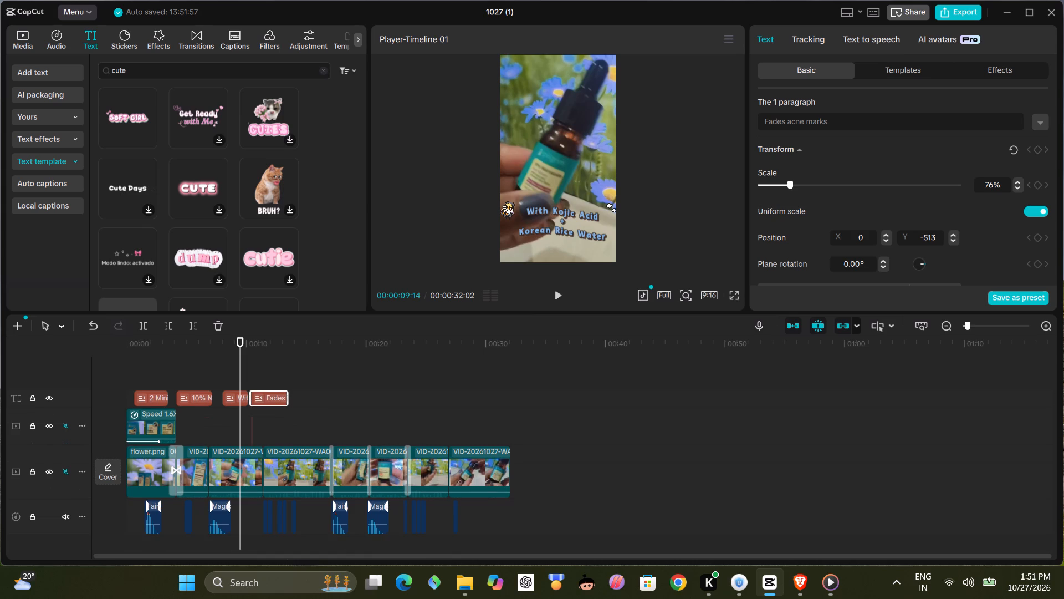
Play from 00:00:09:14 to check the "Fades acne marks" title, ending with the playhead at 00:00:12:06.
click(561, 298)
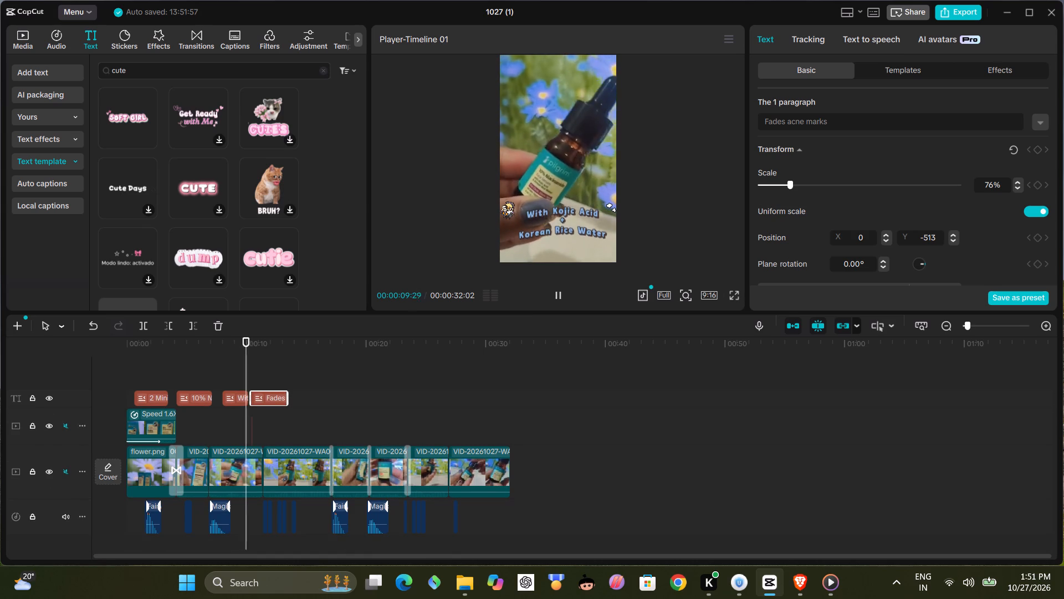
click(561, 298)
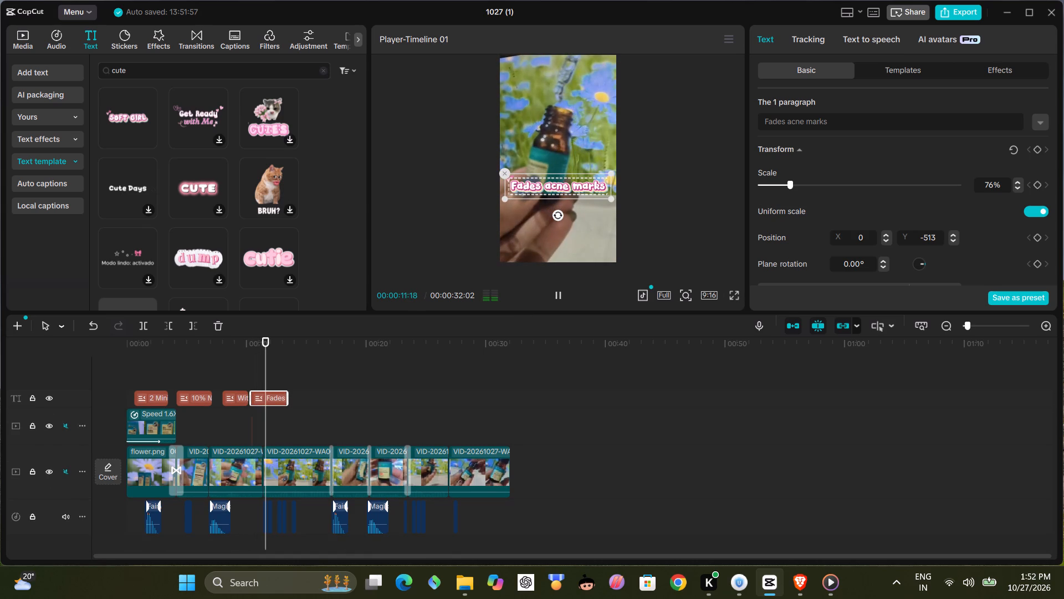
click(333, 369)
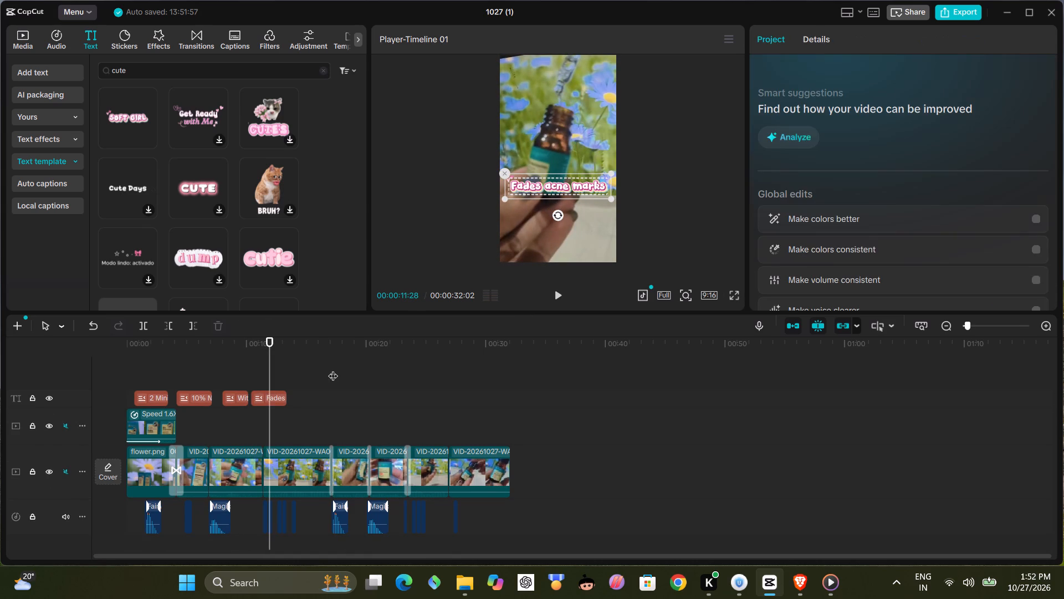
click(276, 378)
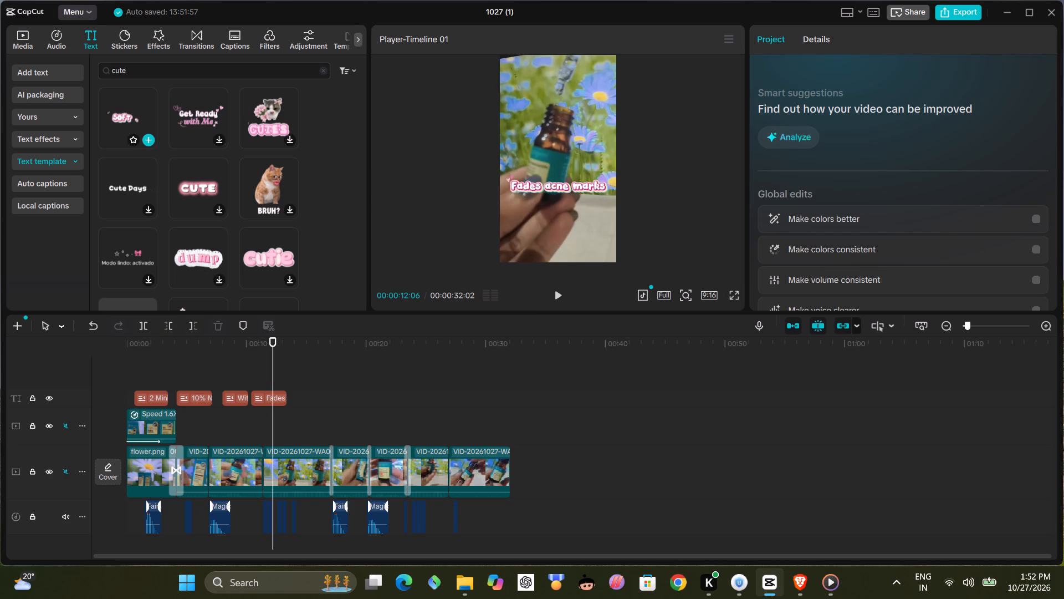
Add another SOFT GIRL title at 00:00:12:06 and replace its text with "Boost glow".
click(149, 137)
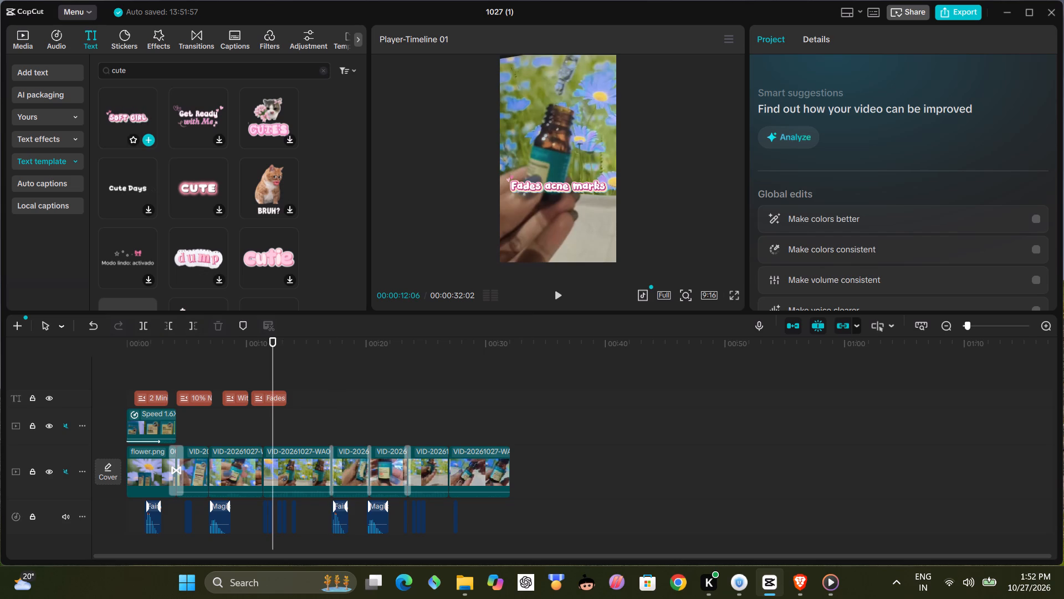
triple_click(823, 119)
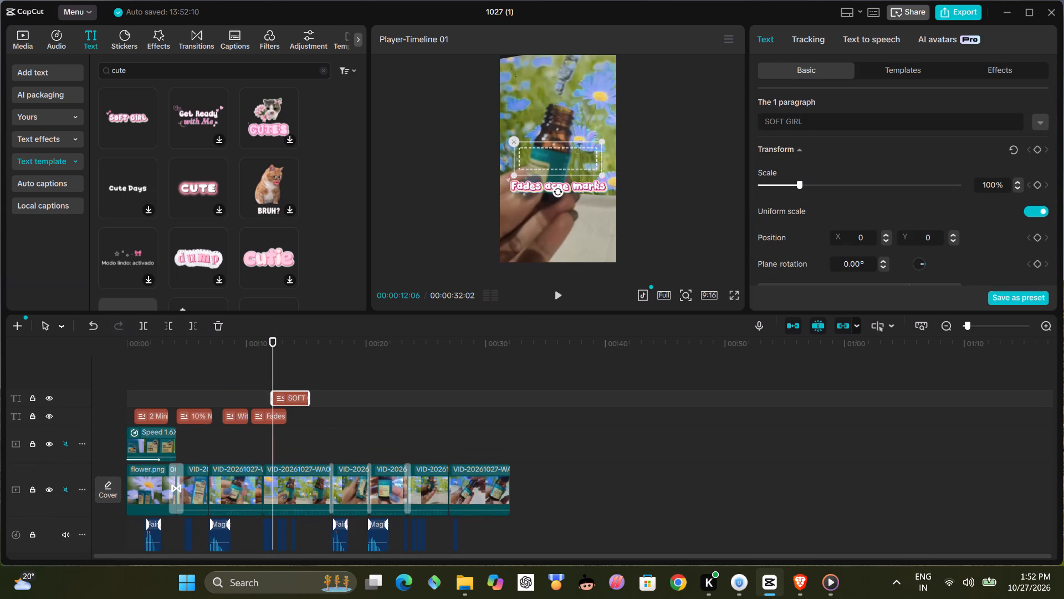
click(824, 119)
triple_click(824, 119)
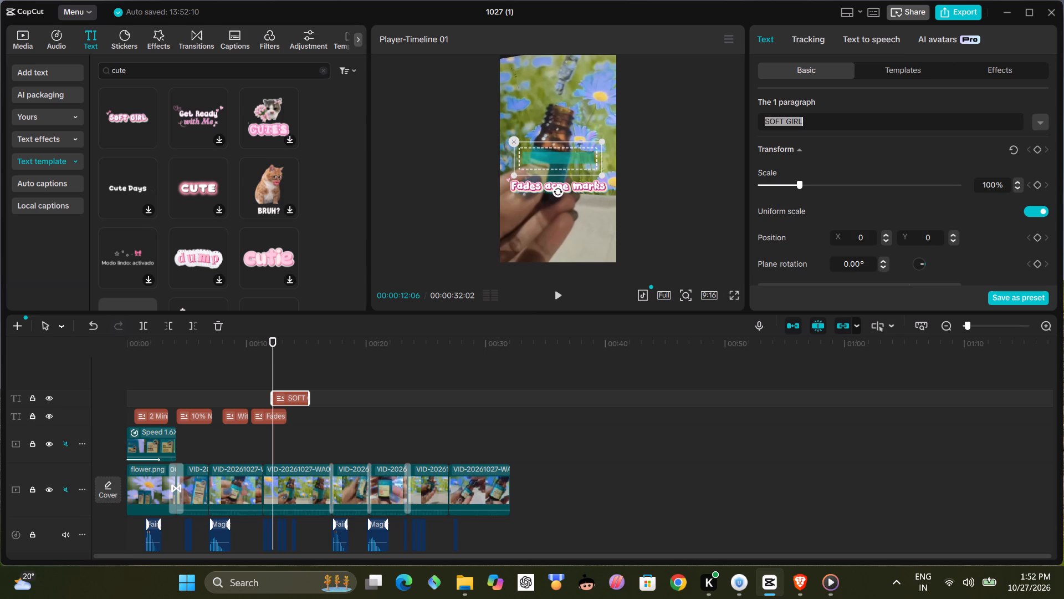
text(Boost)
key(space)
text(glow)
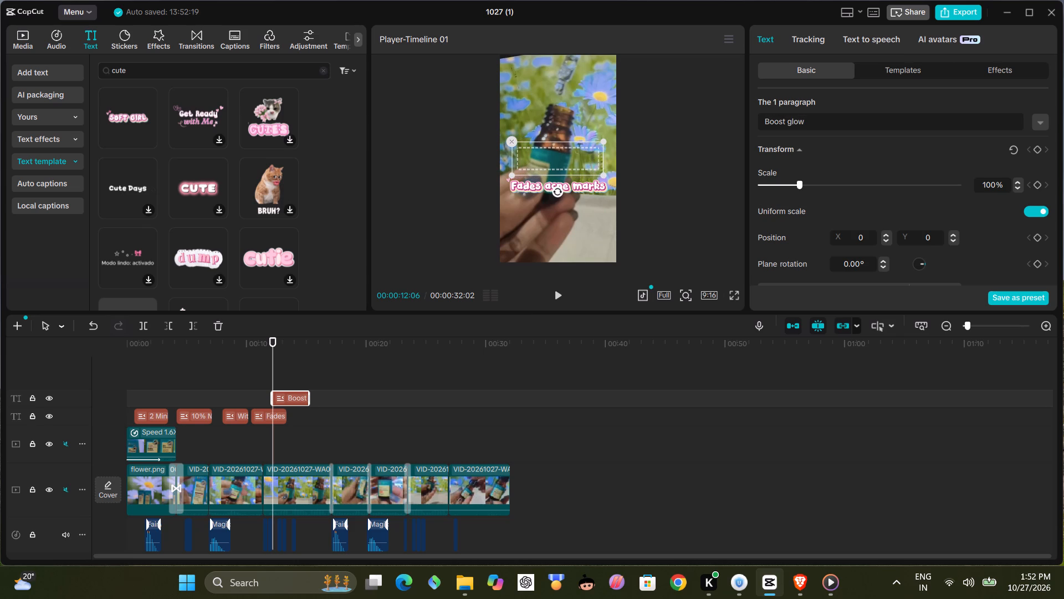
Scale the "Boost glow" title to 77% and lower it to Y -918, centred below the "Fades acne marks" title.
drag(600, 139, 569, 149)
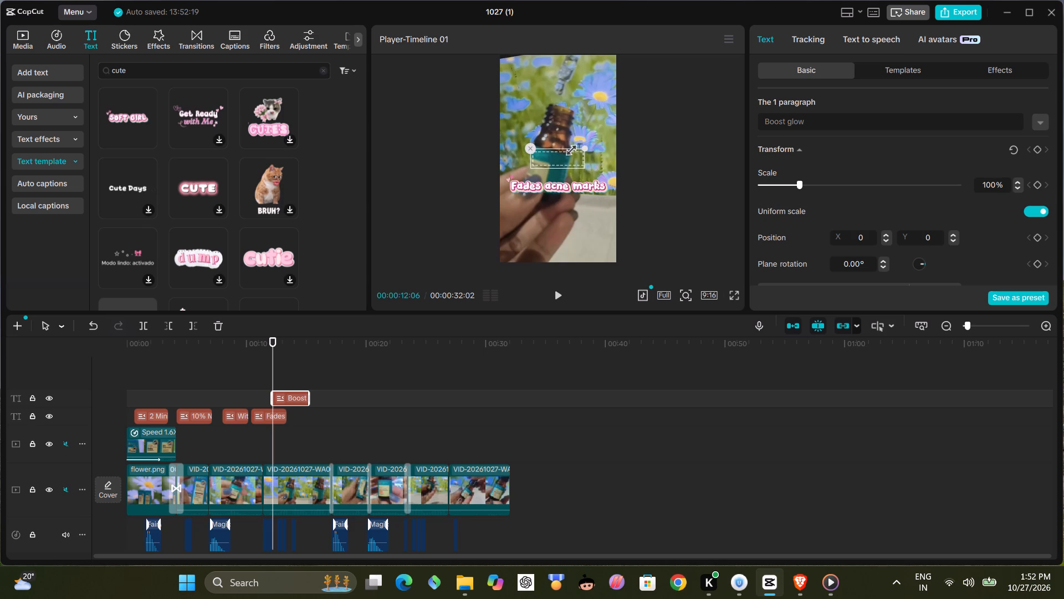
drag(569, 149, 584, 146)
drag(564, 158, 562, 207)
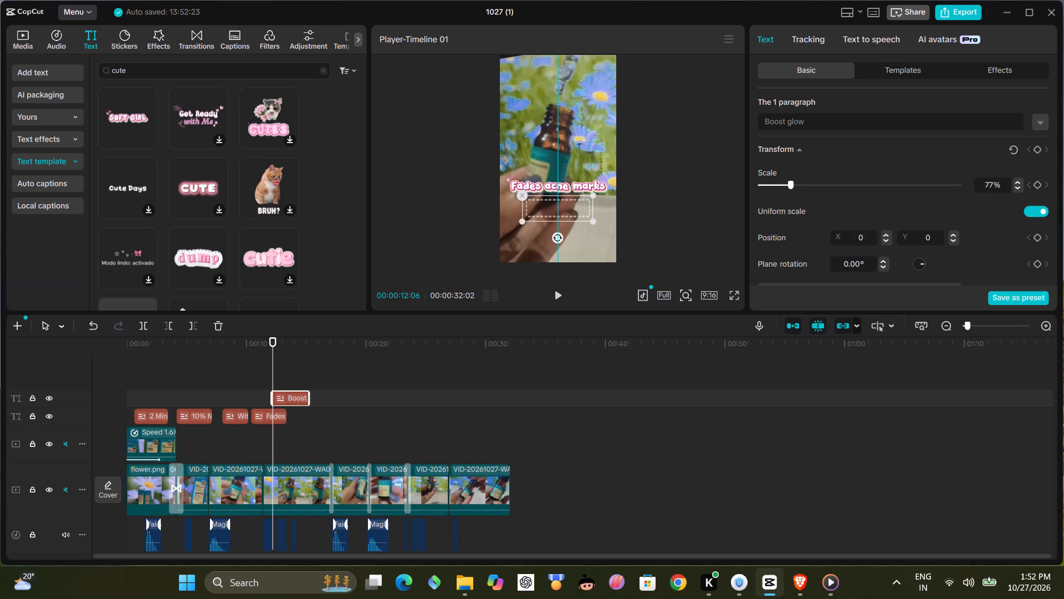
drag(562, 207, 561, 207)
Play from before the "Fades acne marks" title to check both titles, ending with the playhead at 00:00:13:21.
click(250, 394)
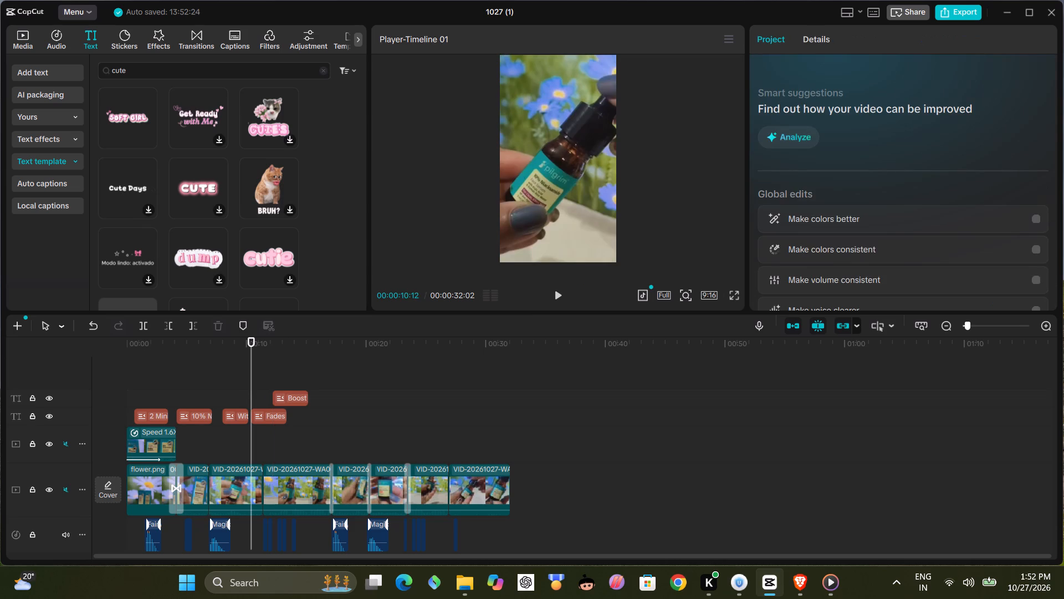
click(241, 395)
click(554, 296)
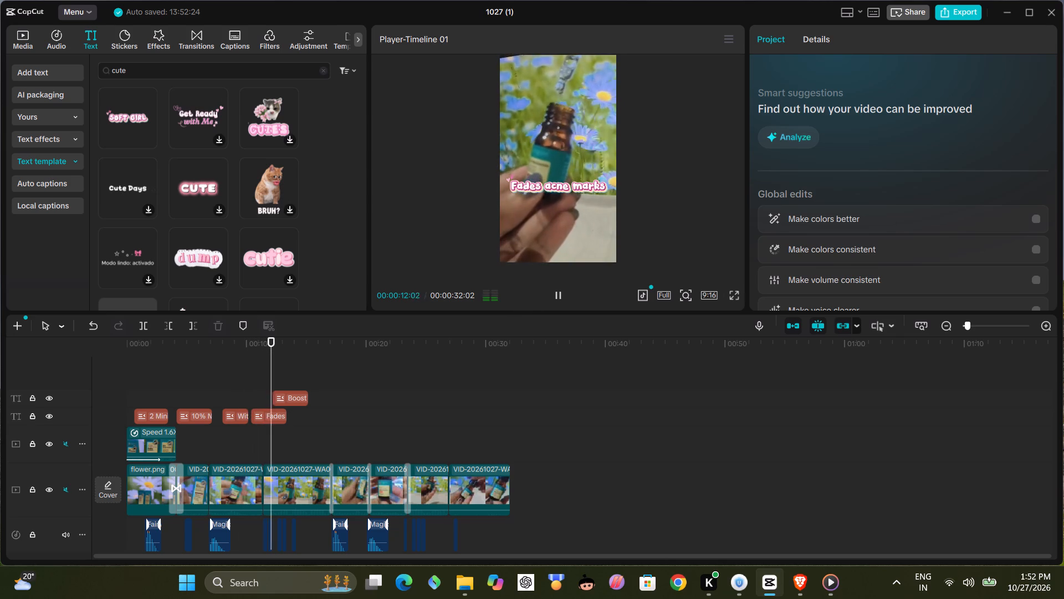
click(561, 290)
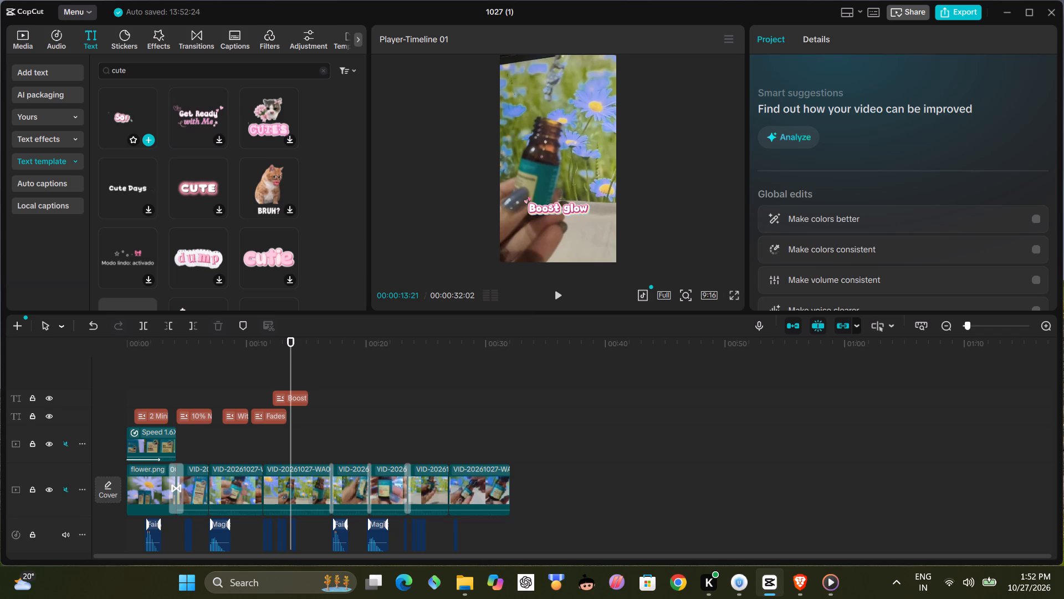
Add another SOFT GIRL title at 00:00:13:21 and replace its text with "Minimizes pores".
click(147, 140)
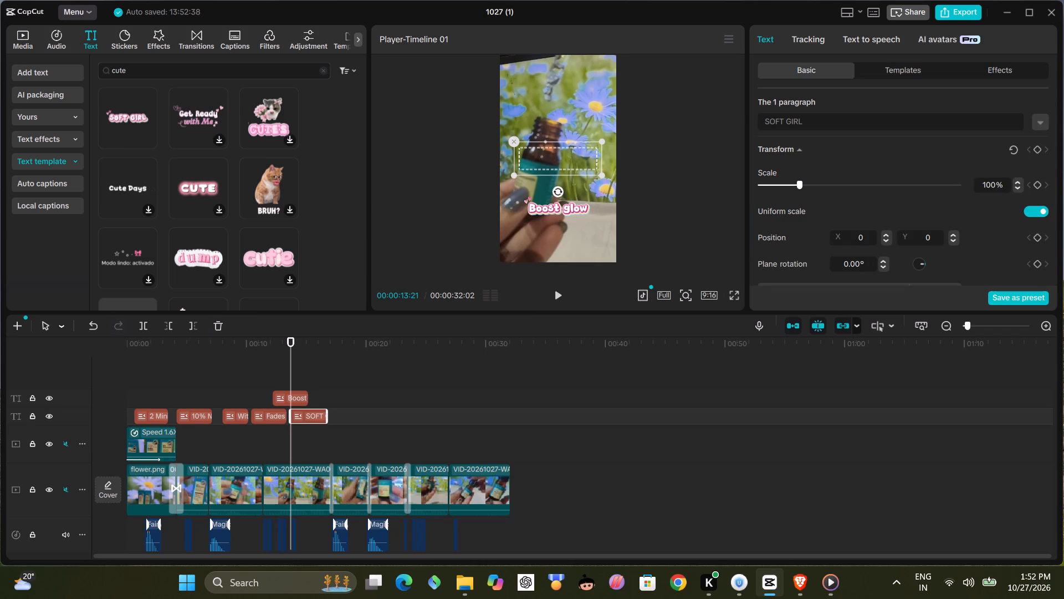
triple_click(836, 116)
text(Minimize)
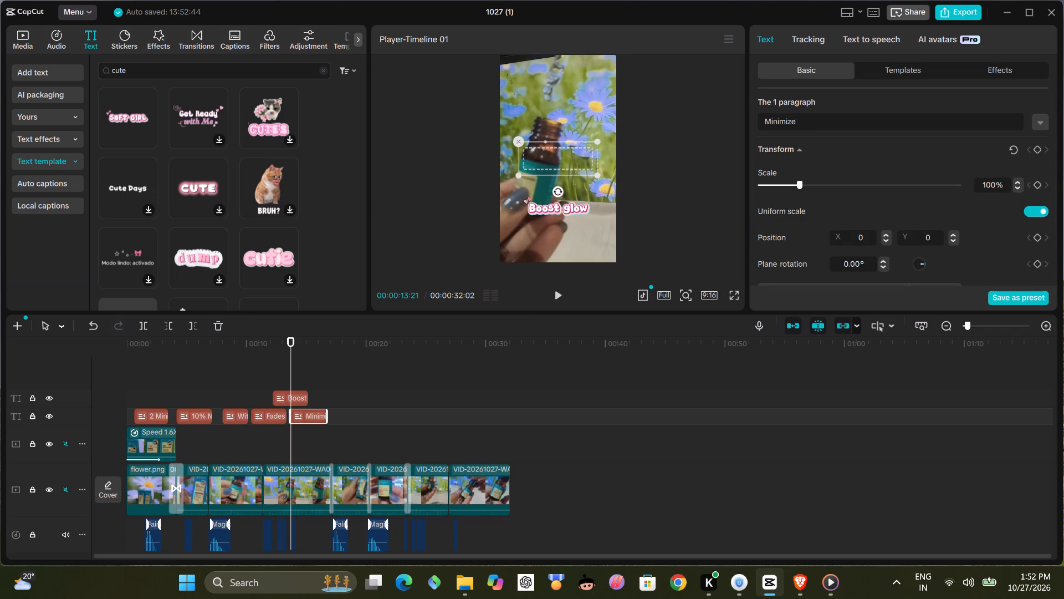
text(s pores)
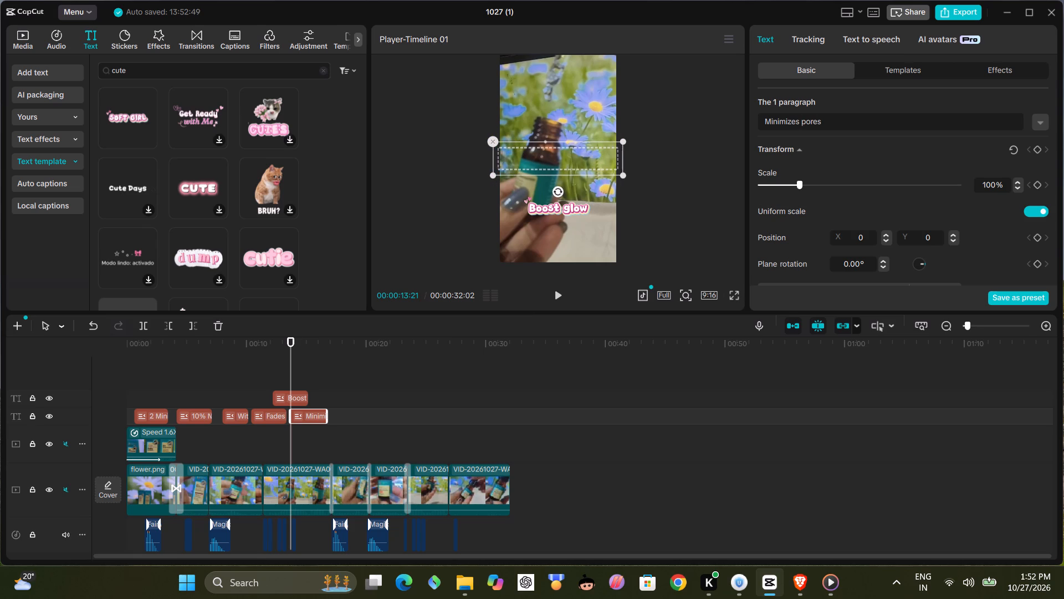
Scale the "Minimizes pores" title to 77% and lower it to Y -1431, centred below the "Boost glow" title.
drag(624, 176, 606, 167)
drag(561, 155, 557, 240)
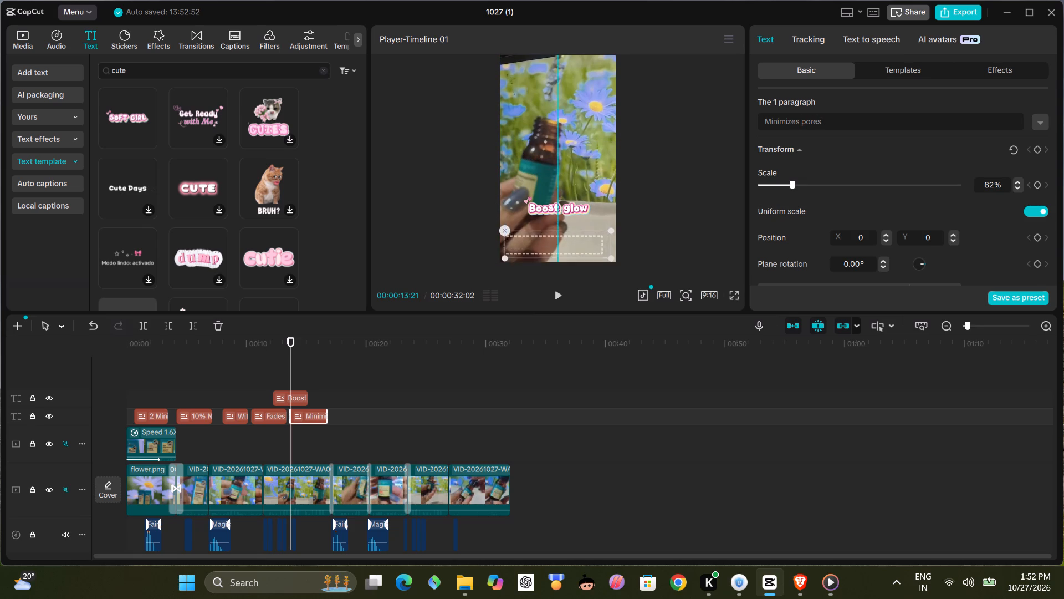
drag(557, 240, 559, 232)
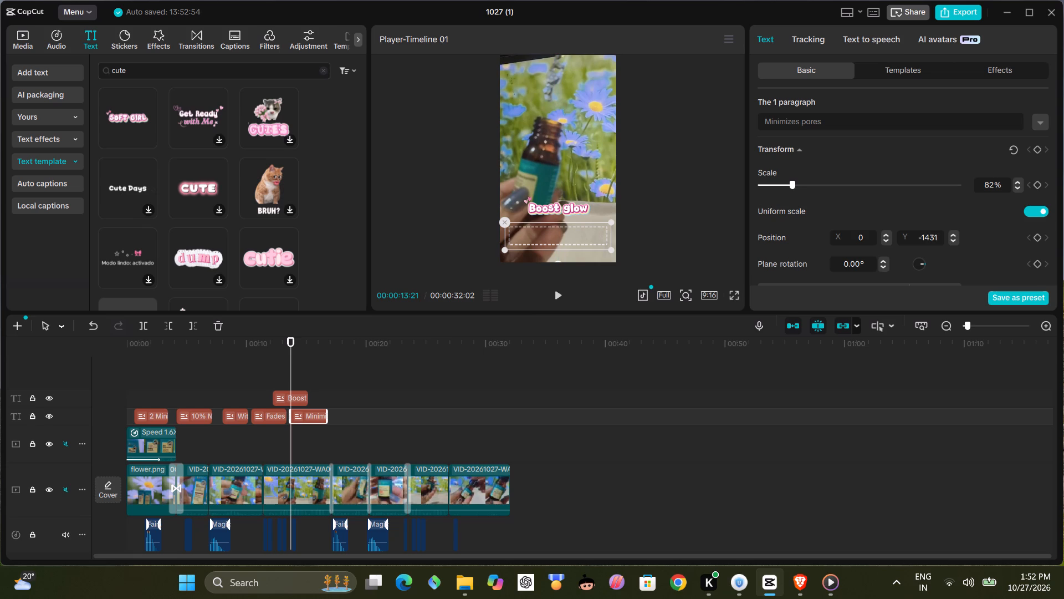
click(609, 251)
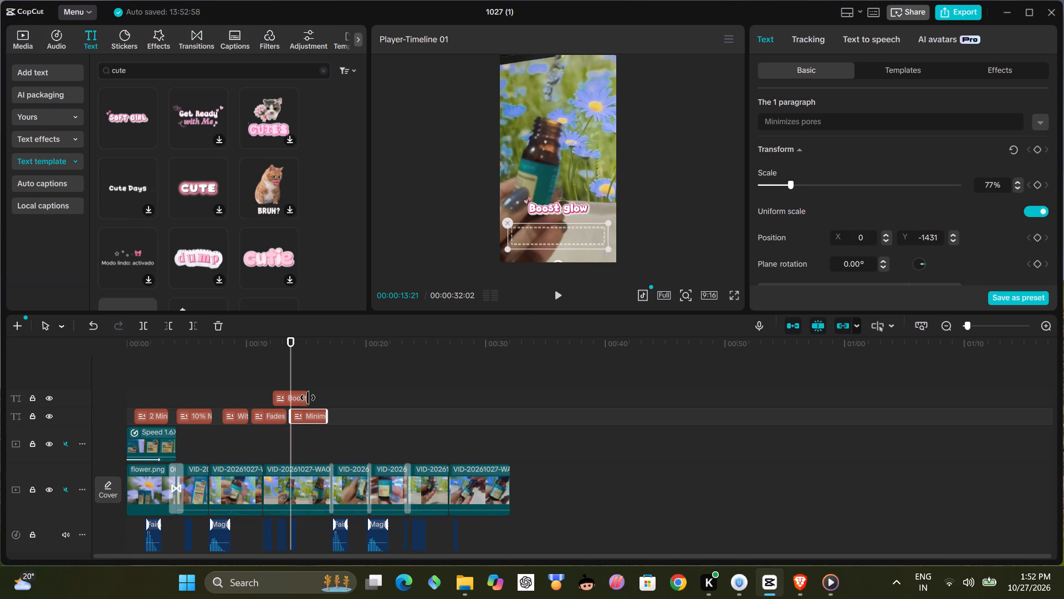
Move the "Minimizes pores" clip onto a new text track above "Boost glow", keeping its start near 00:00:13:21.
click(259, 399)
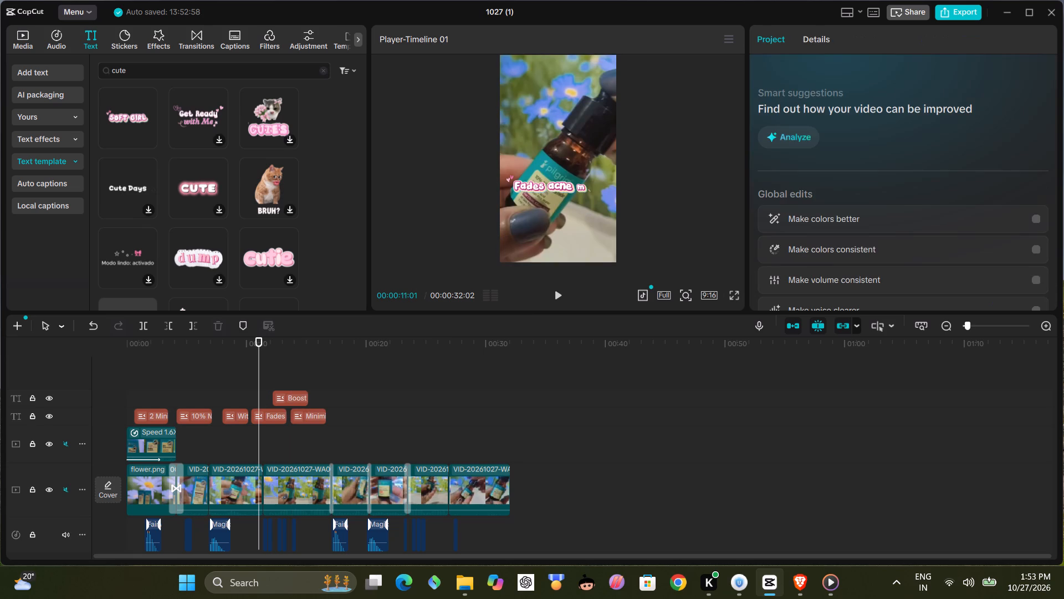
drag(316, 415, 317, 385)
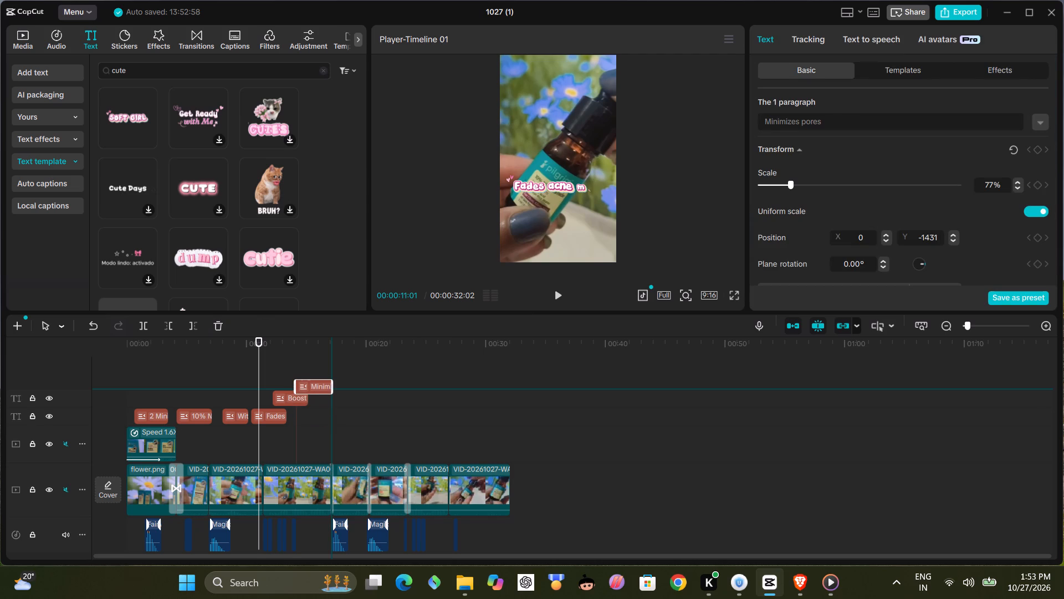
drag(317, 385, 315, 382)
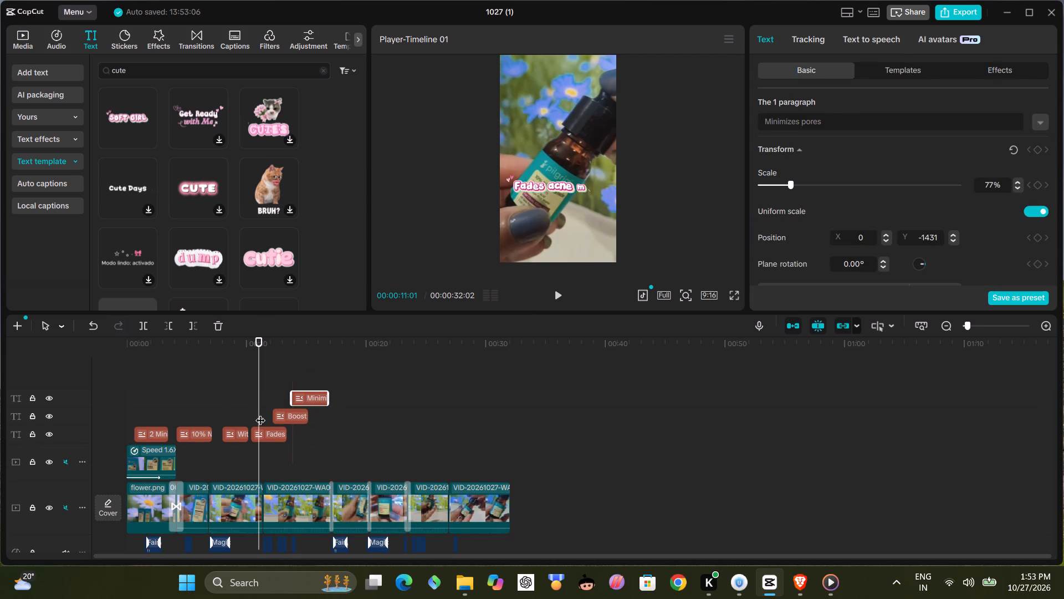
Play from 00:00:11:01 to check the three benefit titles, pausing at 00:00:15:05.
click(554, 296)
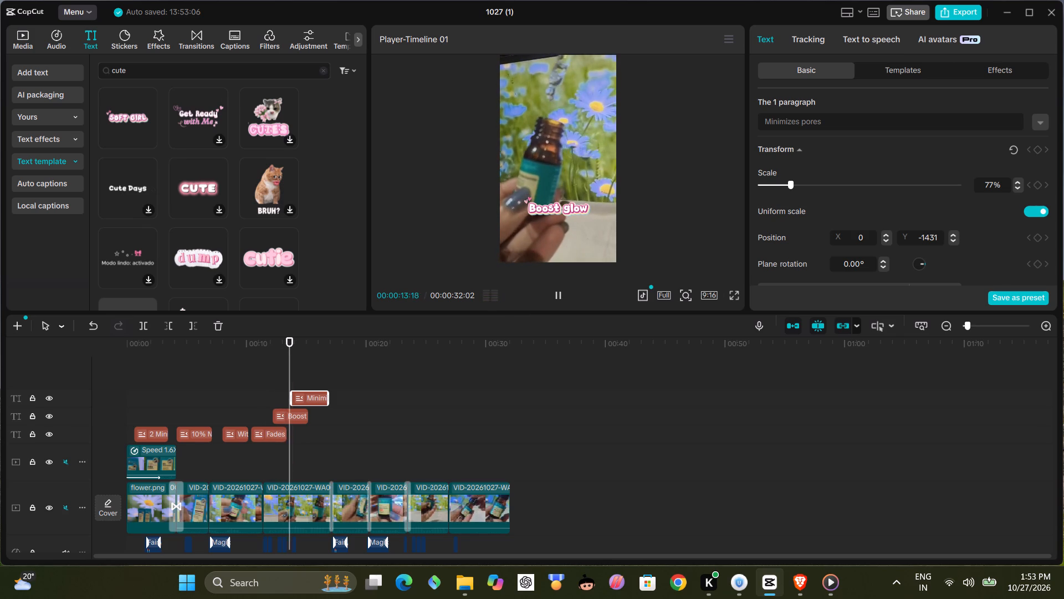
click(555, 296)
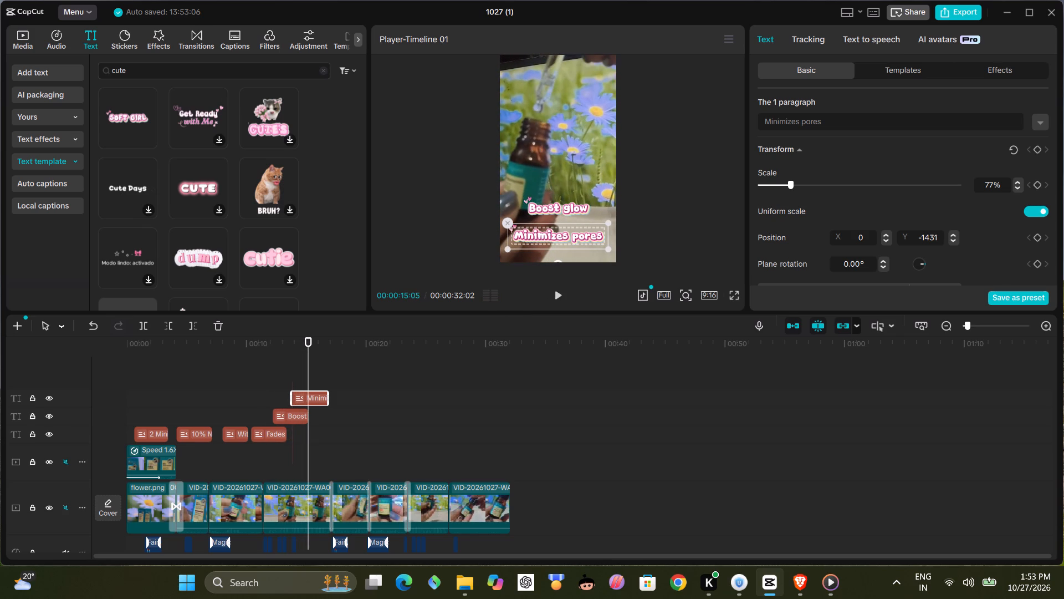
Extend the end of the "Fades acne marks" clip to 00:00:16:27, matching the end of "Minimizes pores".
click(277, 430)
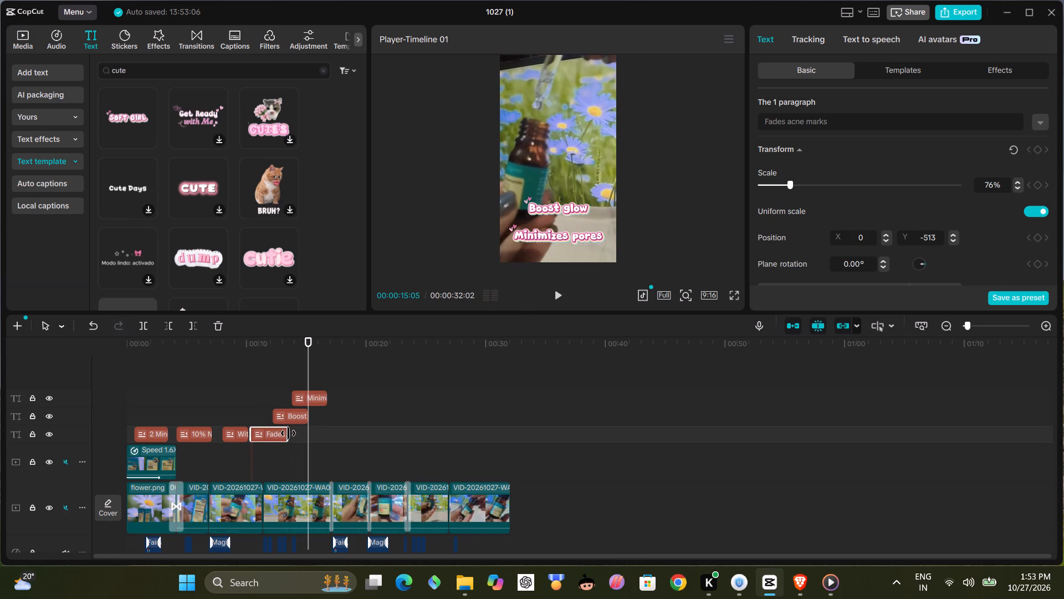
drag(288, 434, 324, 434)
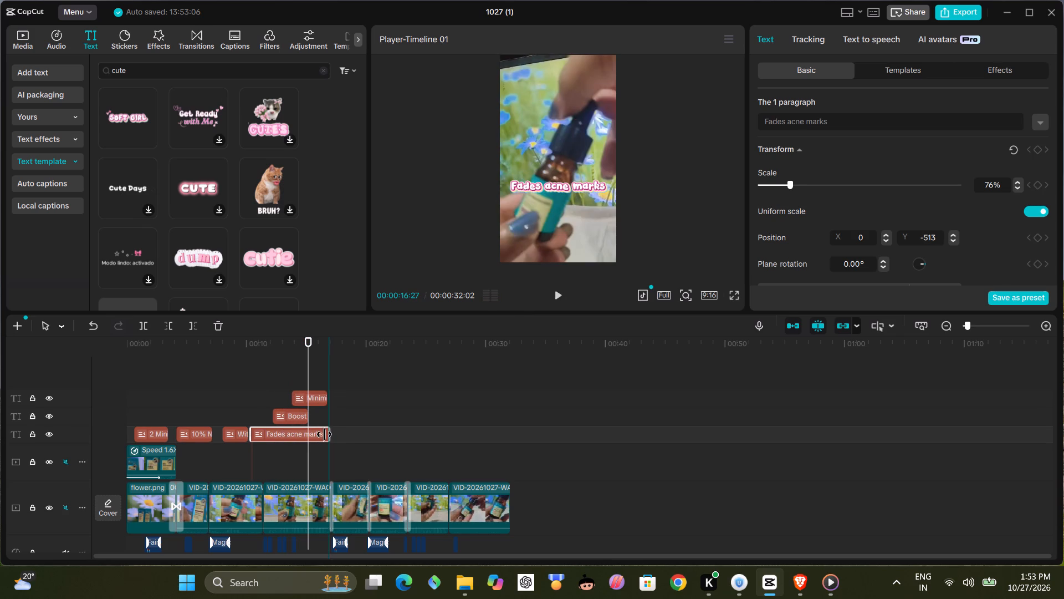
drag(324, 434, 323, 435)
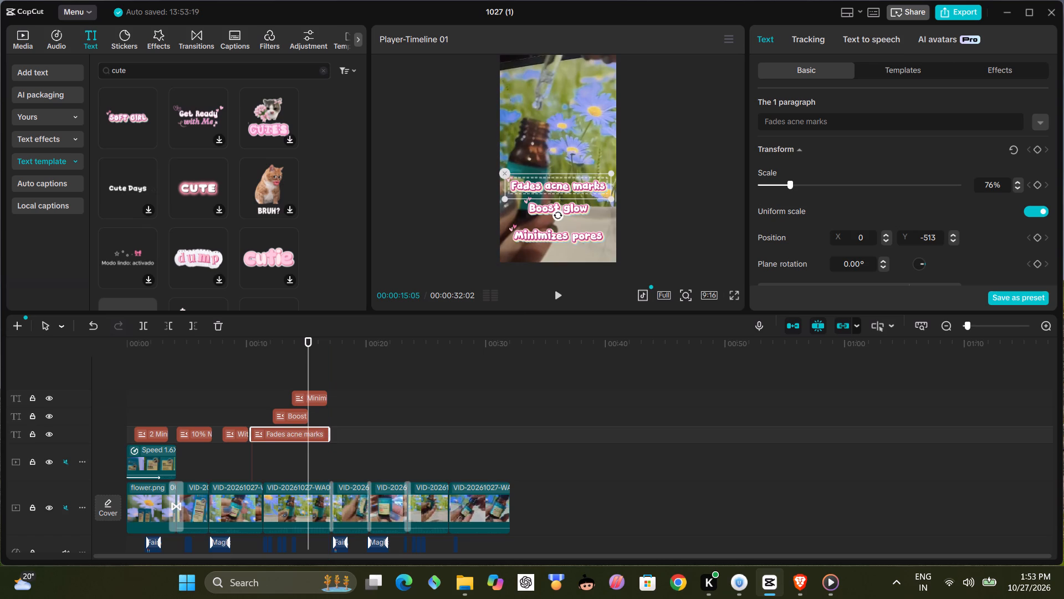
Extend the end of the "Boost glow" clip to 00:00:16:27, matching the end of the other two benefit titles.
click(300, 415)
drag(309, 415, 318, 415)
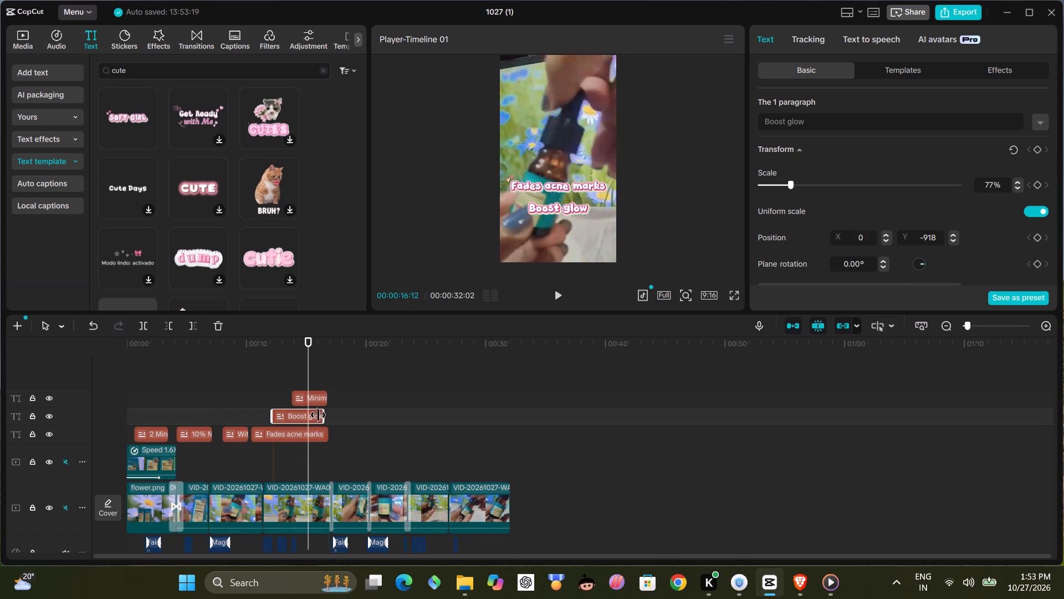
drag(318, 415, 321, 414)
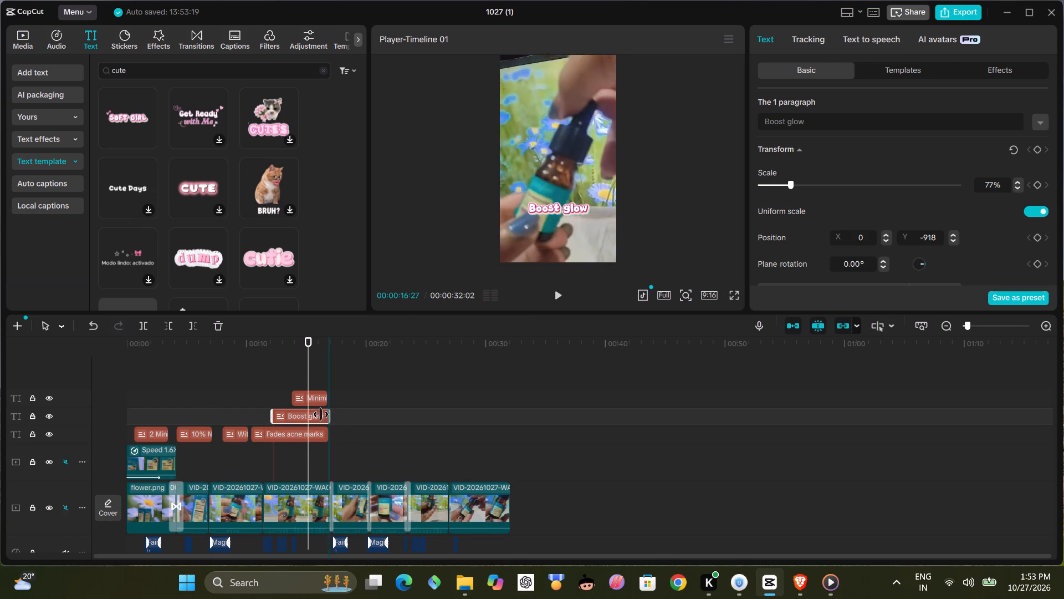
drag(321, 414, 320, 414)
Play from 00:00:11:24 to check the stacked benefit titles and the following product clip, pausing at 00:00:19:16.
click(267, 391)
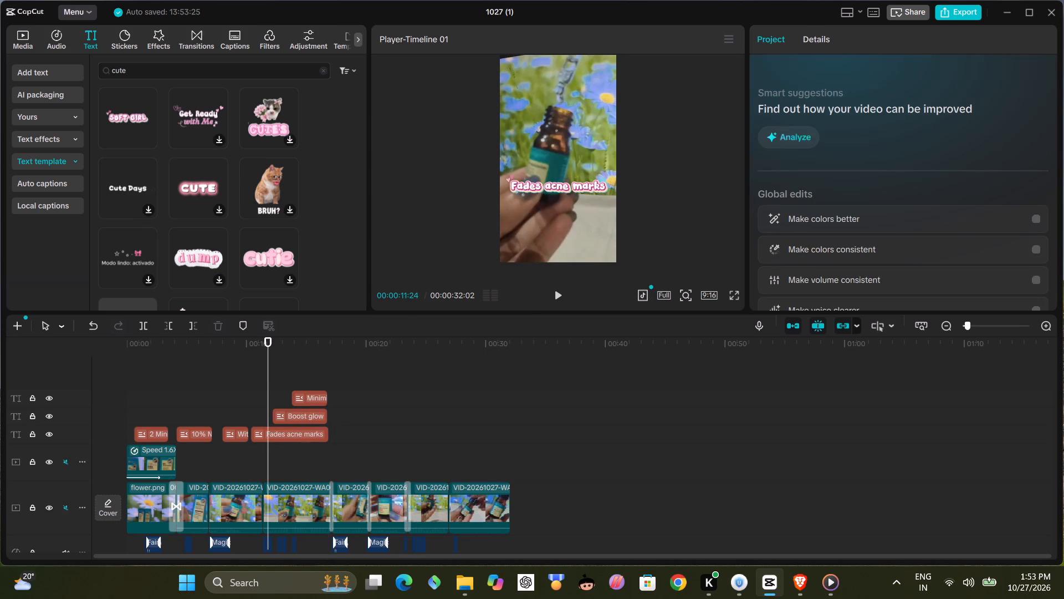
click(561, 292)
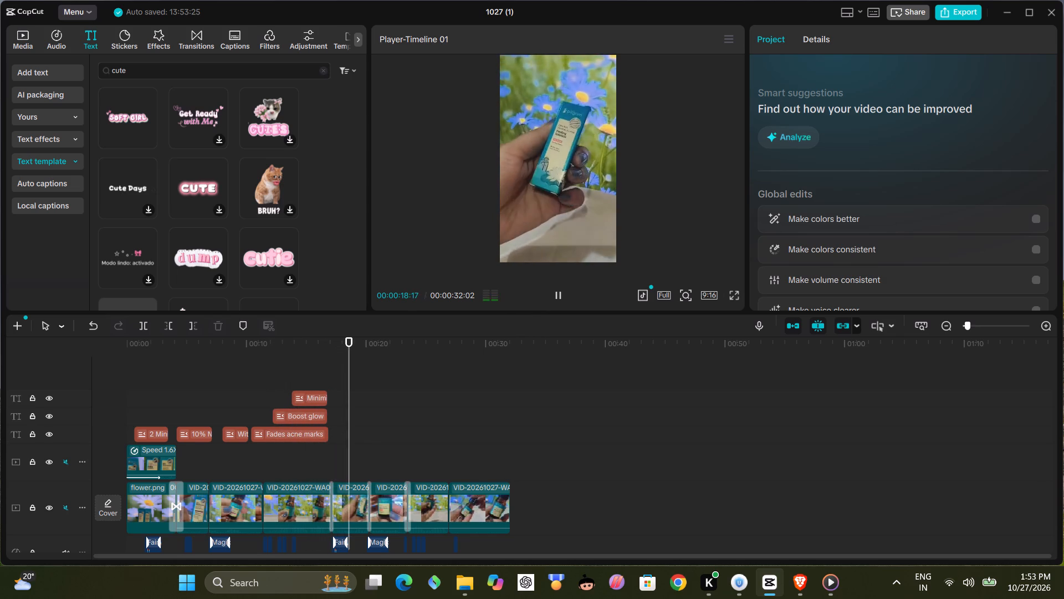
click(562, 292)
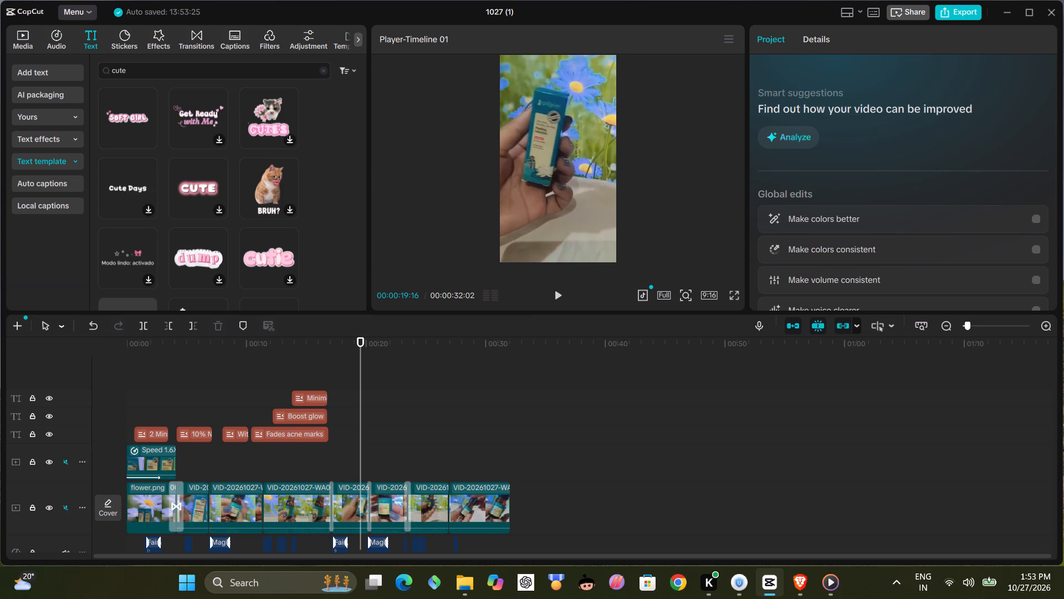
Check the 10% Niacinamide title at 00:00:05:15 and preview the CUTE'S text template, leaving the playhead at 00:00:17:04.
click(194, 424)
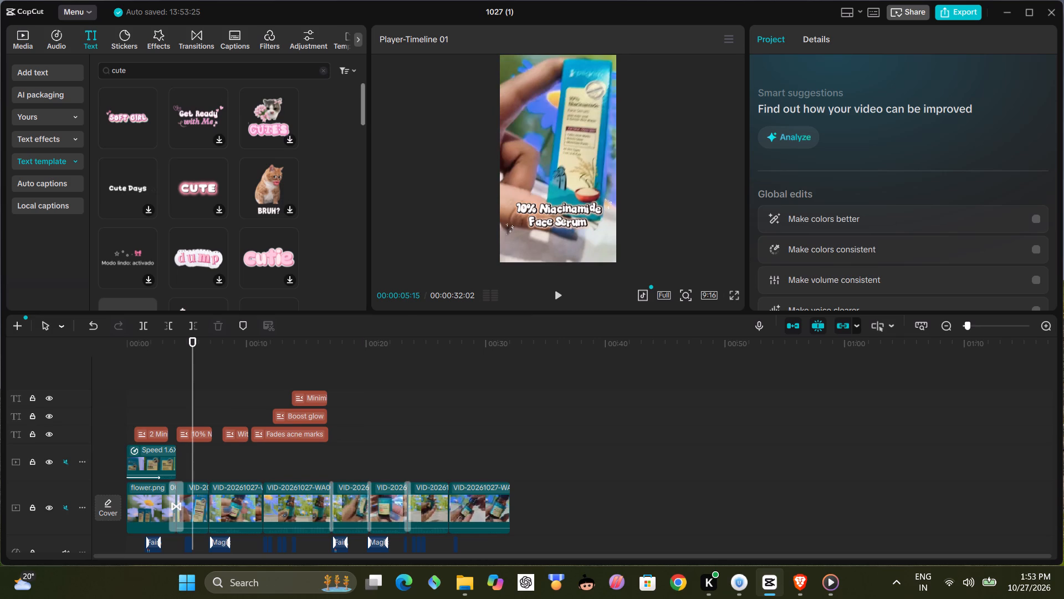
click(283, 119)
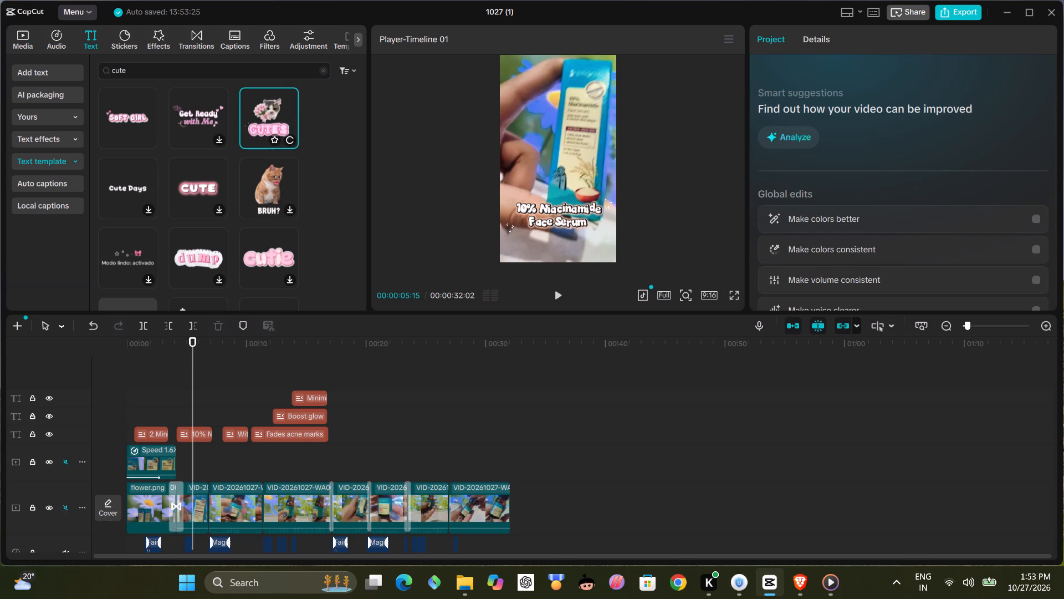
click(331, 404)
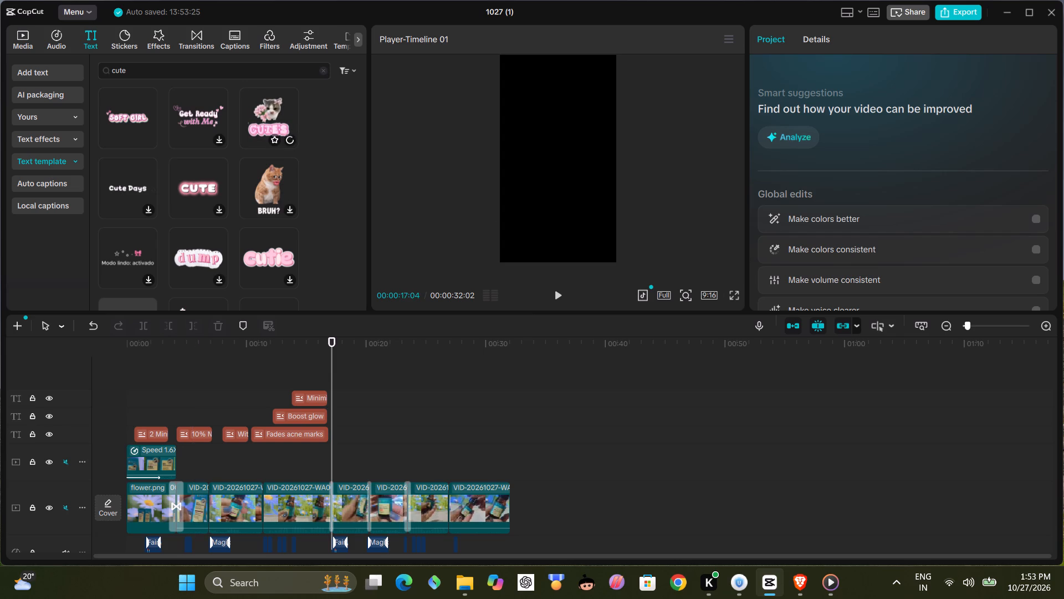
click(285, 117)
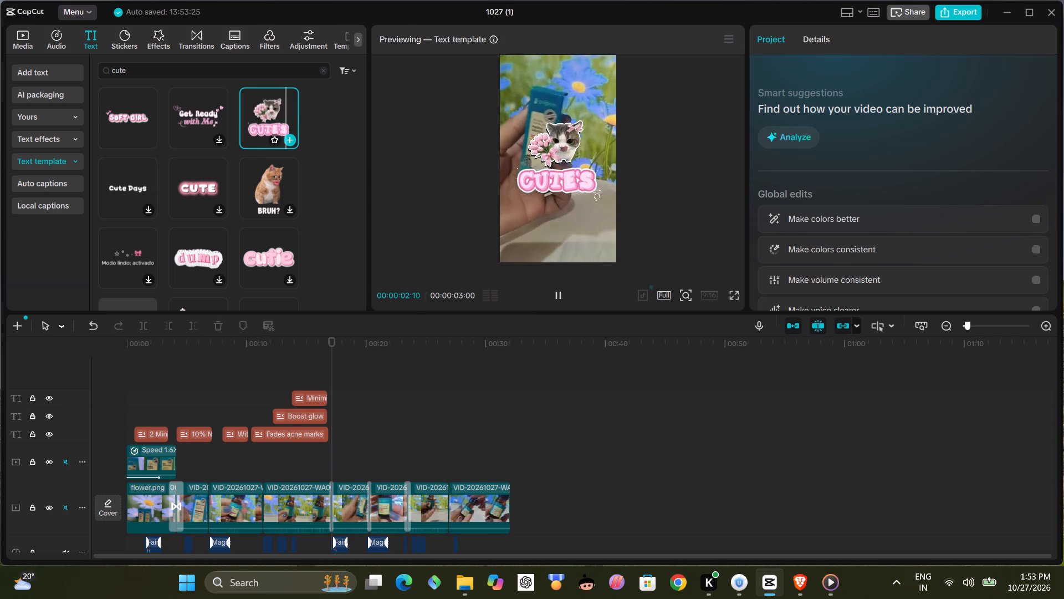
Add the pink "dump" text template to the timeline at 00:00:17:04, after the three benefit titles.
click(202, 250)
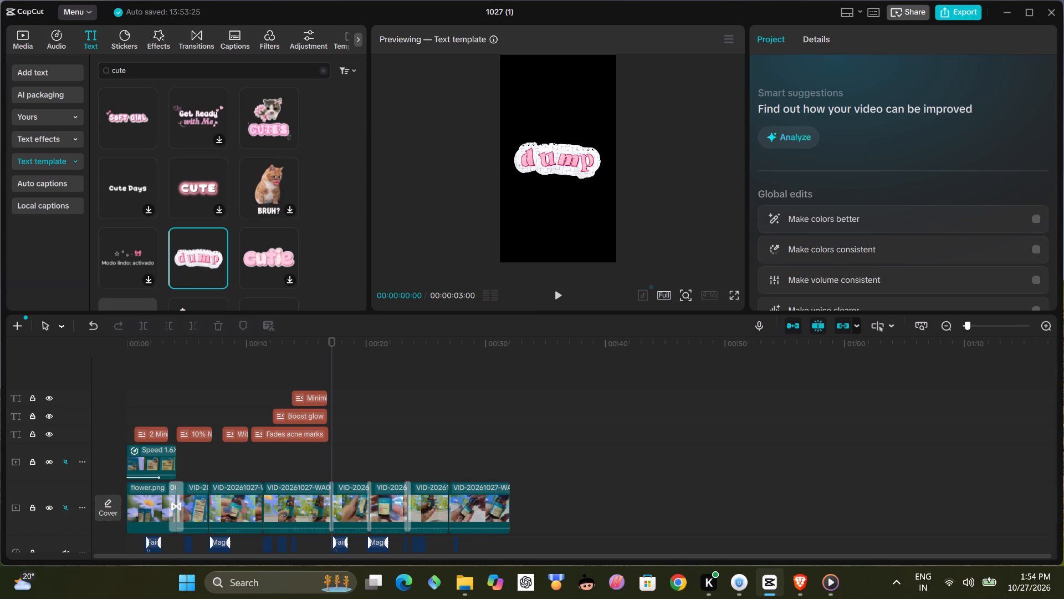
click(221, 283)
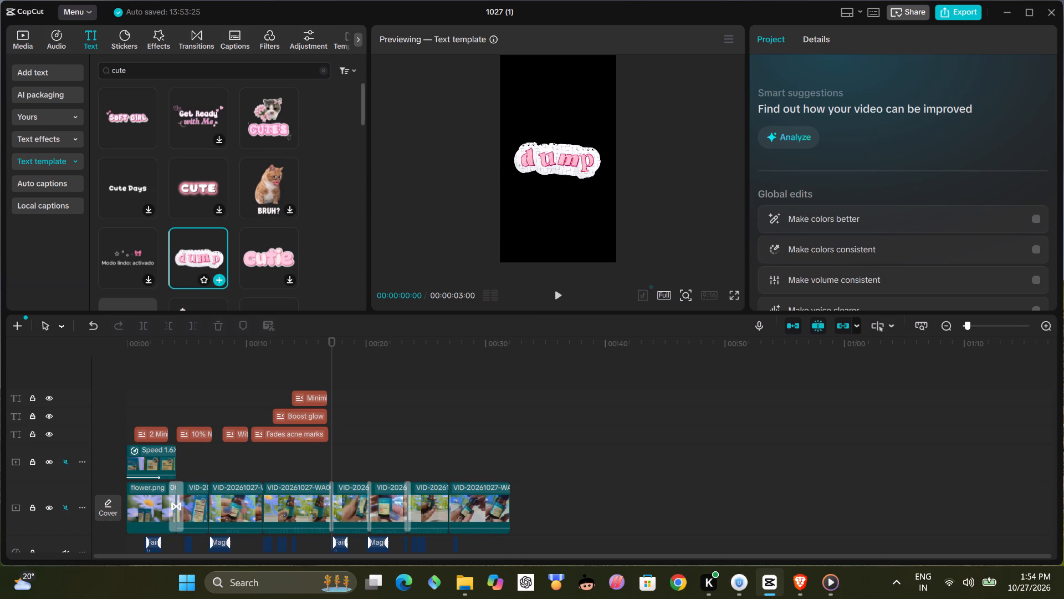
click(219, 281)
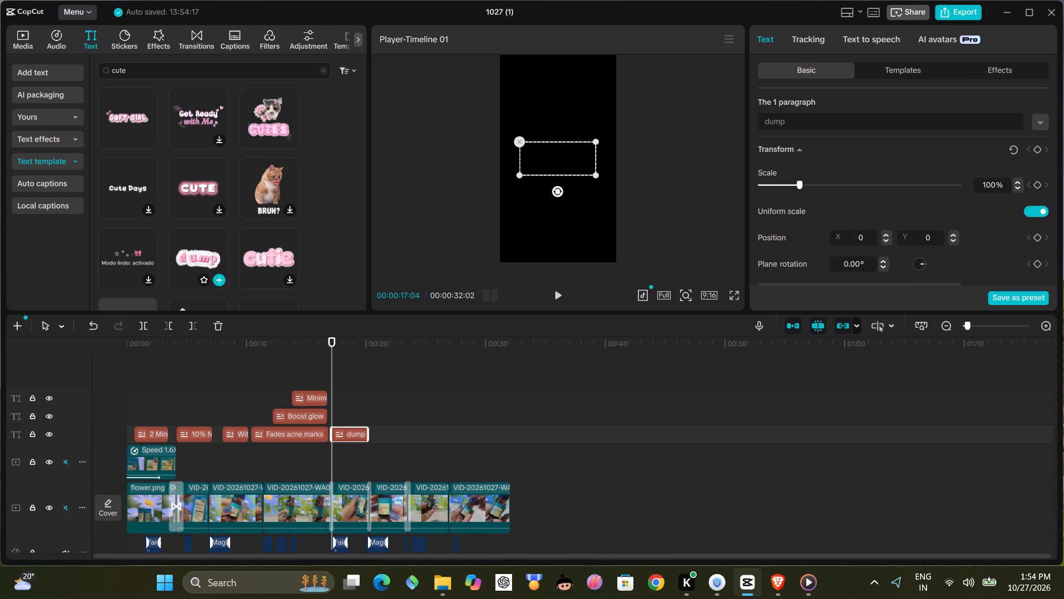
Replace the "dump" title's text with "Peeling Solution" split over two lines.
click(795, 130)
triple_click(797, 125)
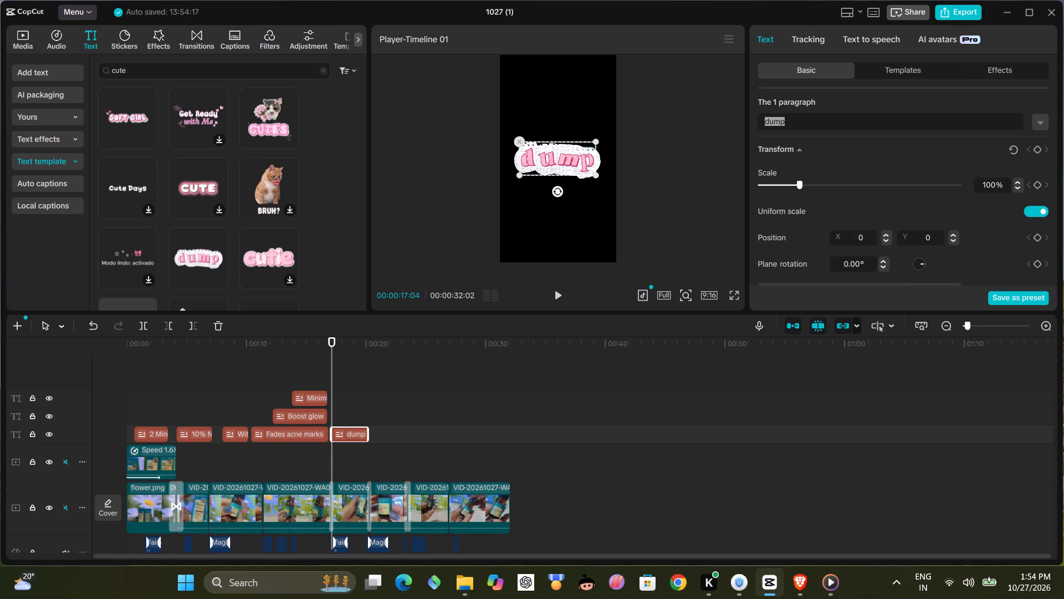
text(Pee)
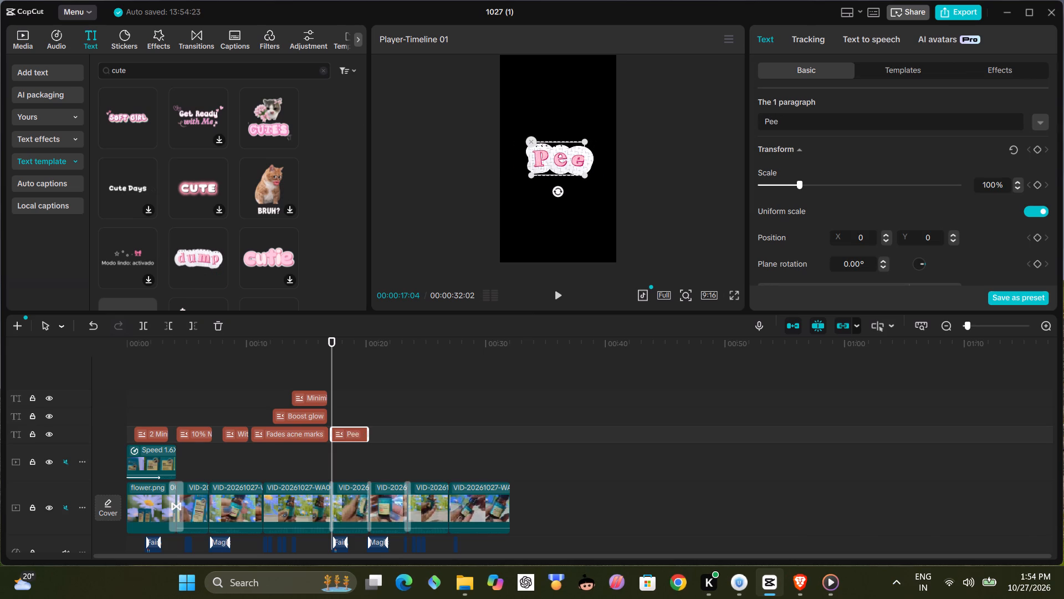
text(ling)
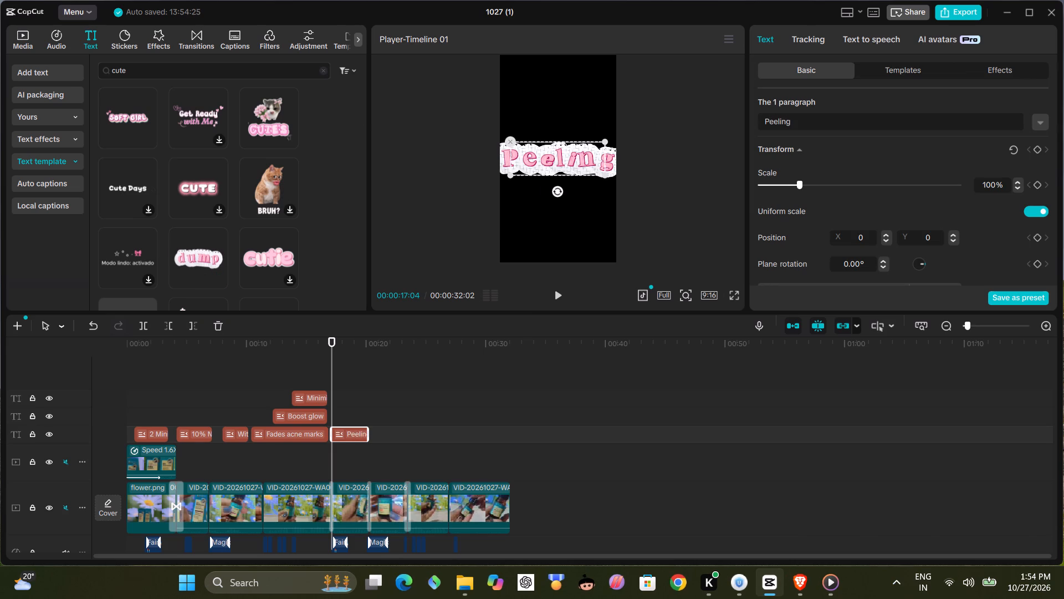
key(Return)
key(s)
key(s)
key(s)
key(s)
key(s)
key(s)
key(s)
key(s)
key(s)
key(s)
key(s)
key(s)
key(s)
key(s)
key(s)
key(s)
key(s)
key(s)
key(s)
key(s)
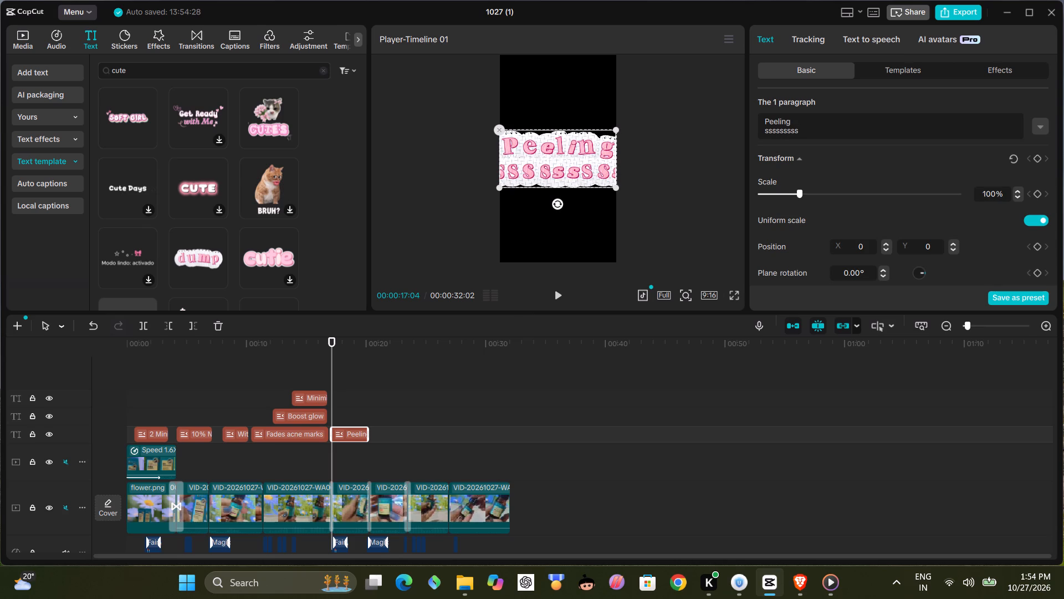
key(BackSpace)
key(BackSpace)
key(BackSpace)
key(BackSpace)
key(BackSpace)
key(BackSpace)
key(BackSpace)
key(BackSpace)
key(BackSpace)
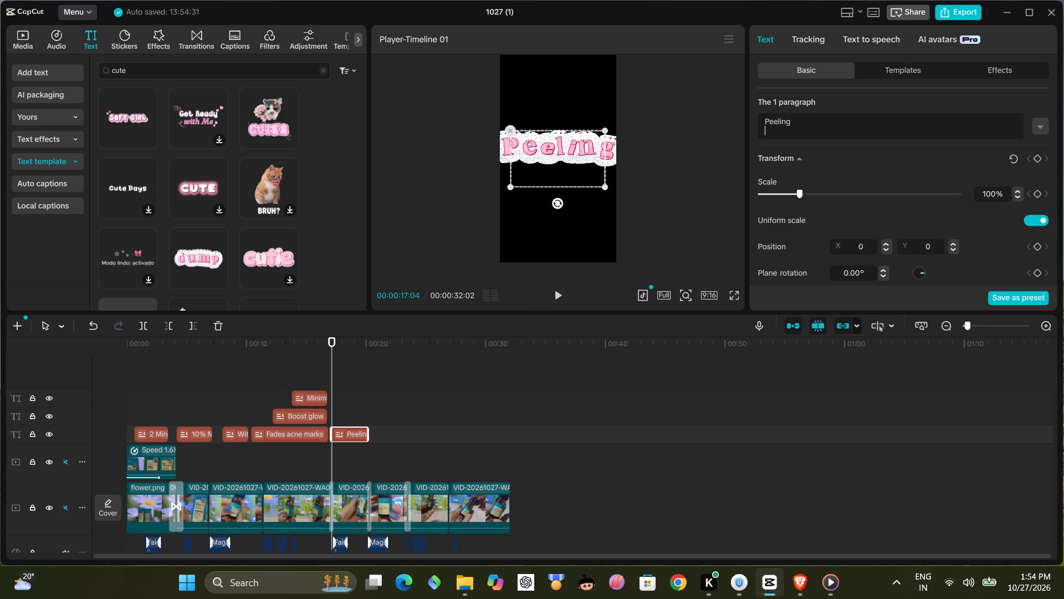
key(shift+s)
text(olution)
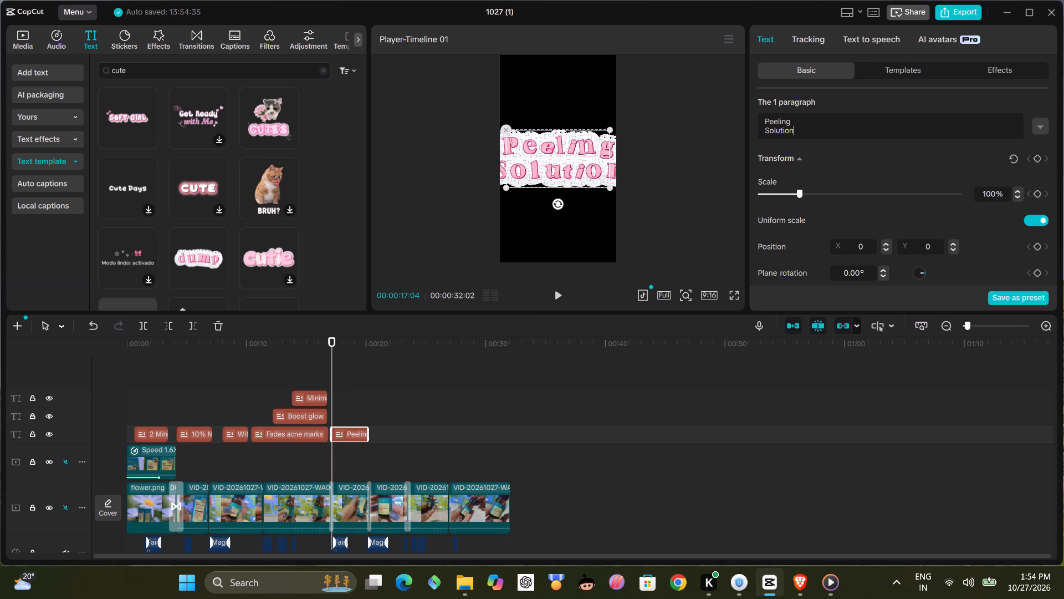
Scale the Peeling Solution title to about 71% and move it down the frame to about Y -789, keeping X at 0.
drag(607, 185, 584, 176)
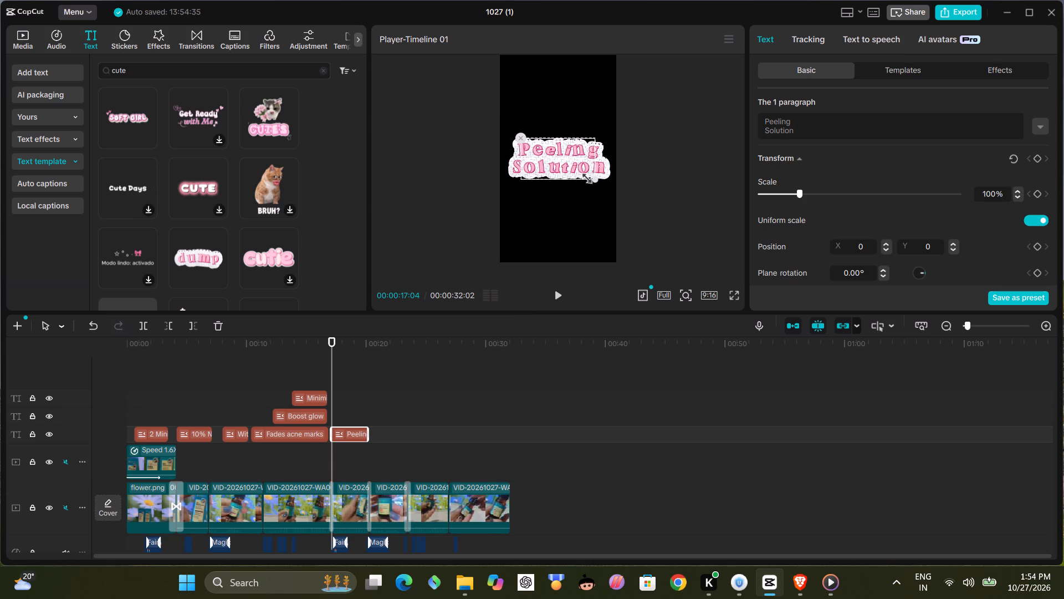
drag(584, 176, 583, 176)
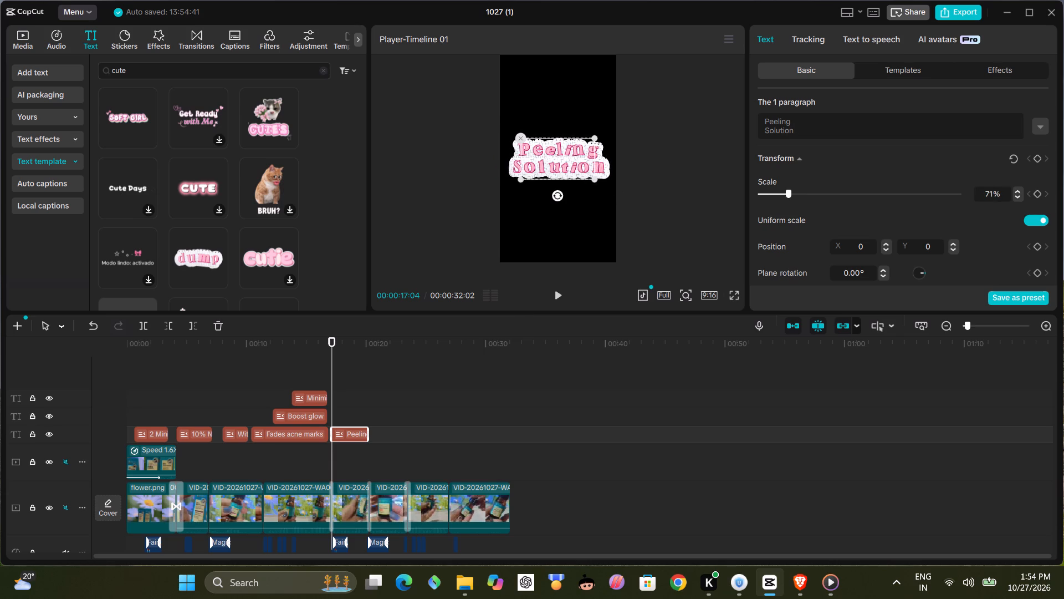
drag(569, 151, 568, 158)
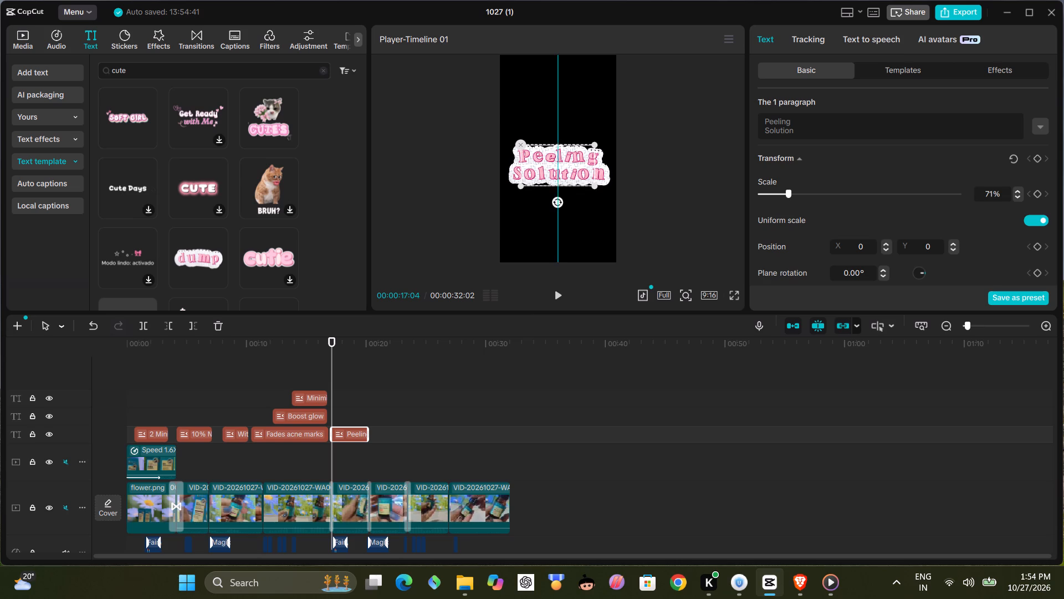
drag(568, 158, 570, 194)
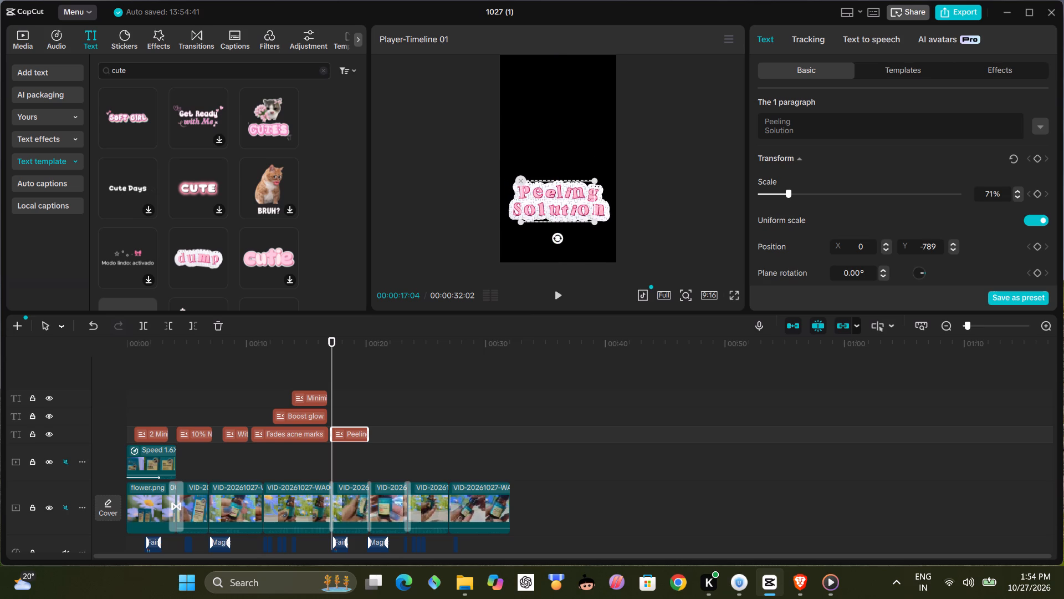
click(570, 194)
Play from 00:00:14:26 to check the Peeling Solution title over its product clip, pausing at 00:00:18:15.
click(305, 373)
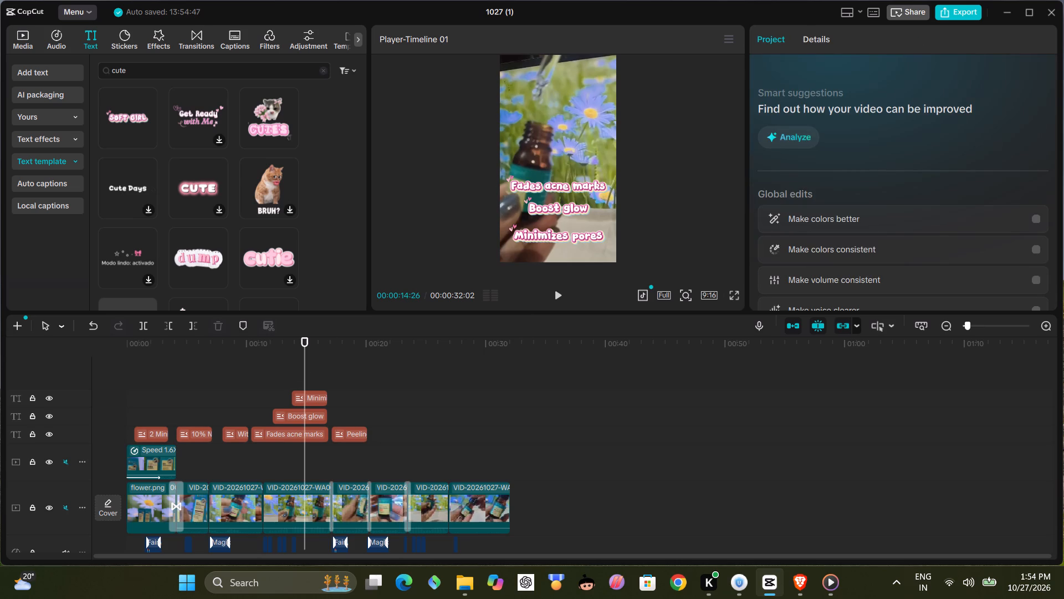
click(559, 298)
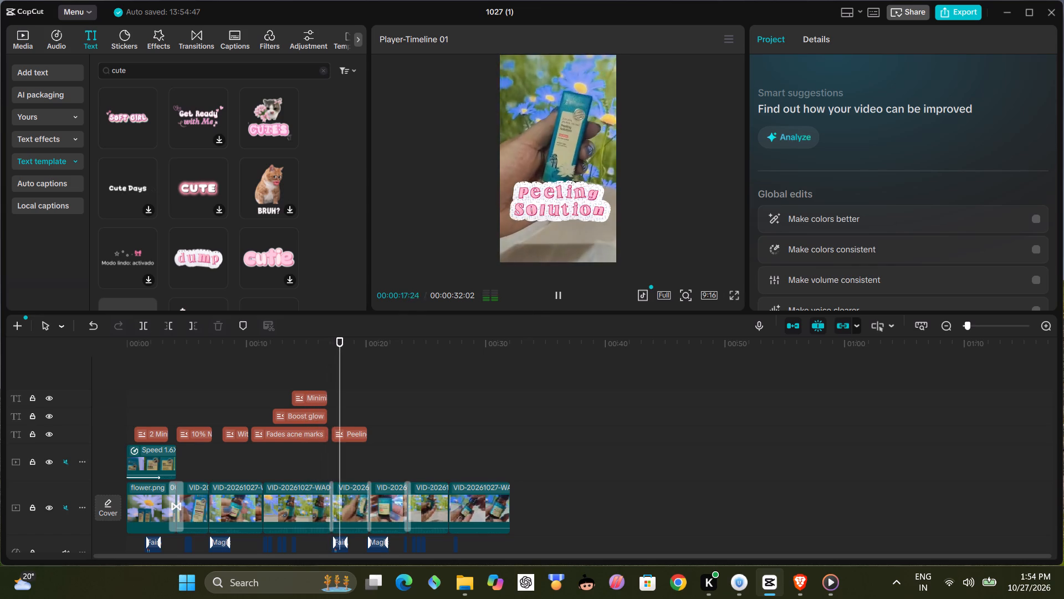
click(559, 298)
Copy the Peeling Solution title and paste it at 00:00:05:15, above the 10% Niacinamide title.
click(197, 430)
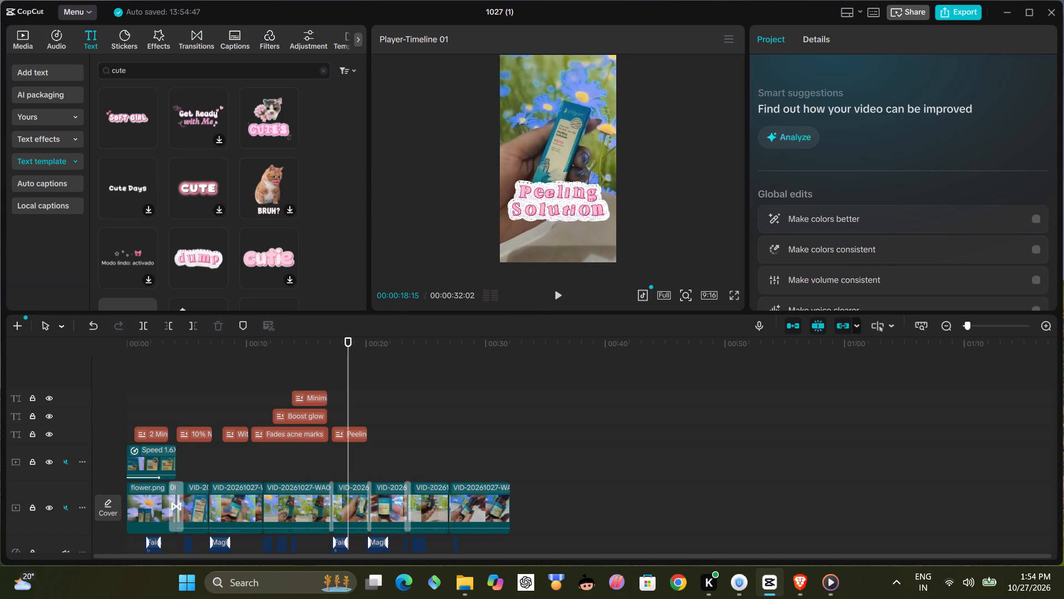
click(361, 434)
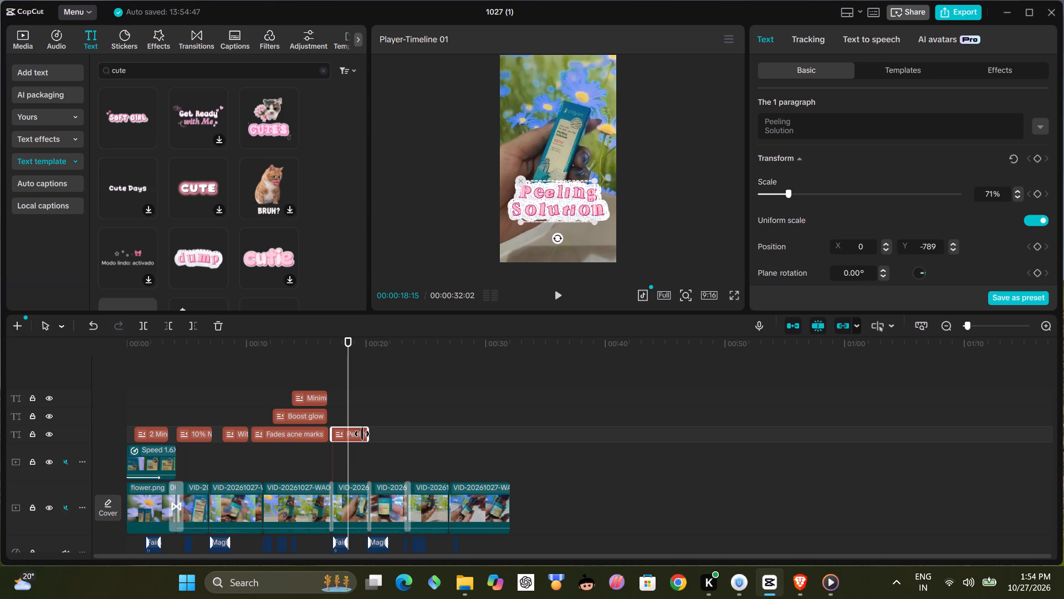
key(ctrl+c)
click(199, 414)
click(193, 415)
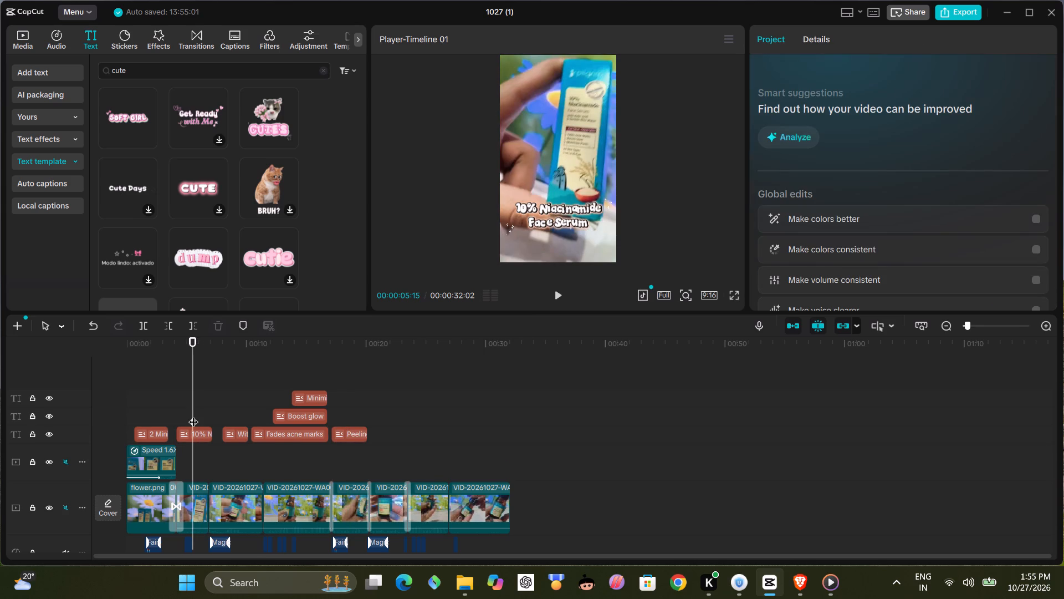
key(ctrl+v)
Copy the text "10% Niacinamide Face Serum" from the old title and use it to replace the pasted title's text.
click(200, 432)
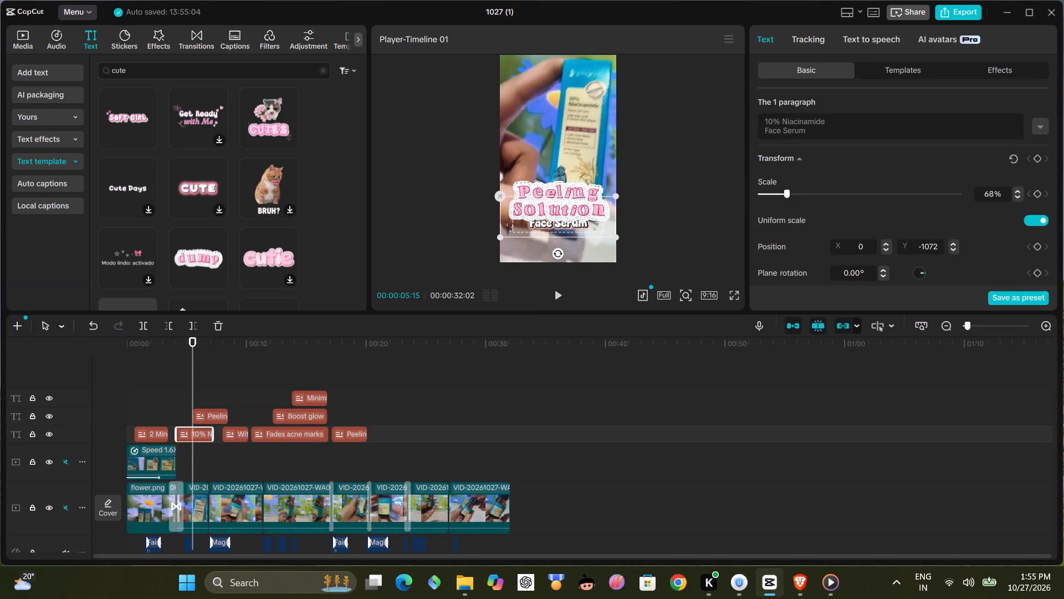
drag(823, 131, 760, 115)
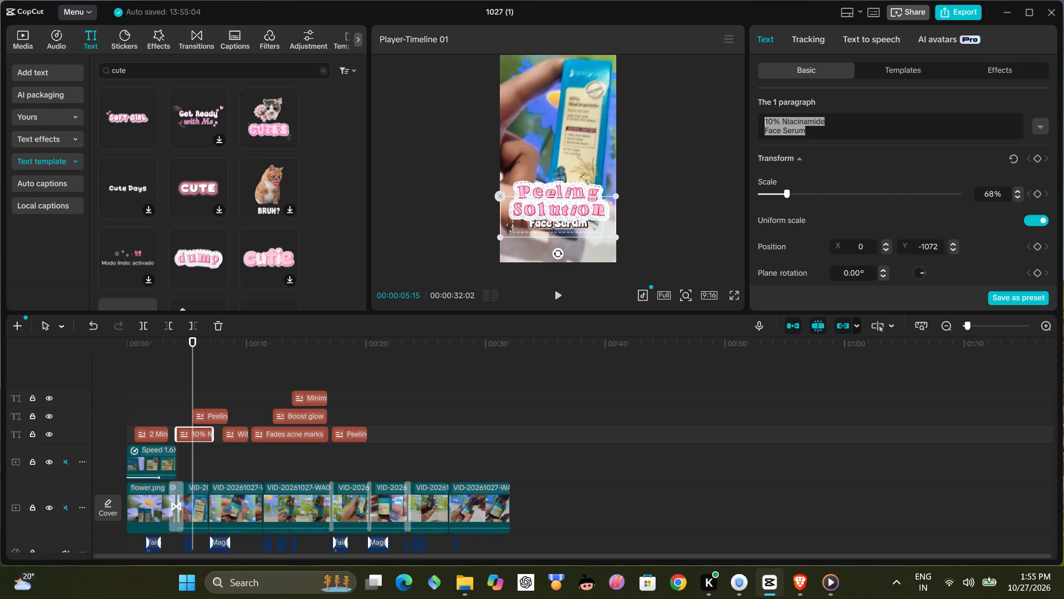
key(ctrl+c)
key(backslash)
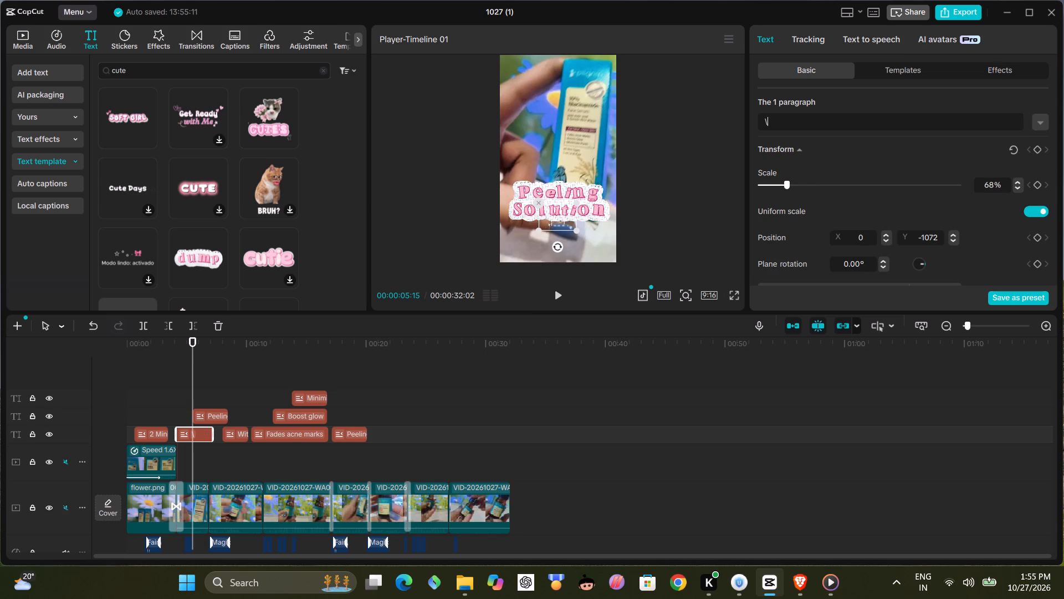
click(214, 409)
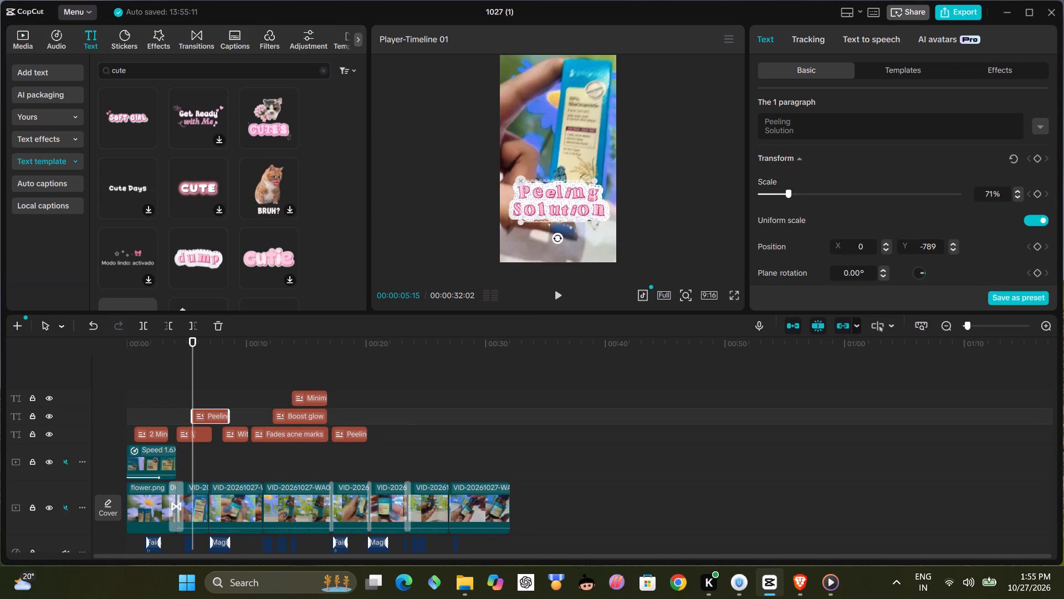
triple_click(819, 135)
triple_click(818, 134)
click(818, 134)
drag(815, 133, 807, 134)
drag(807, 134, 764, 114)
key(ctrl+v)
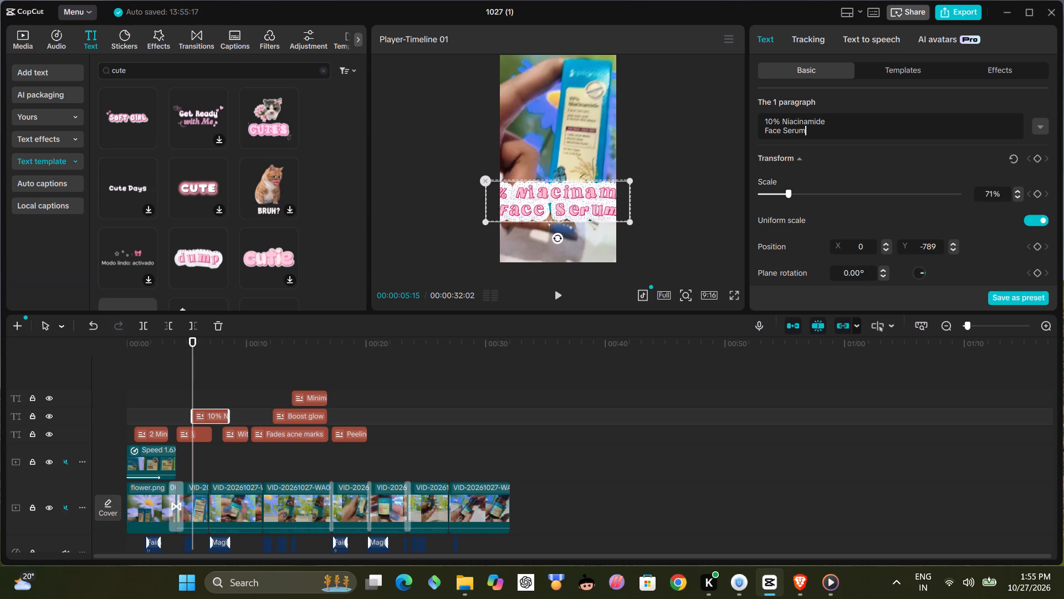
Scale the pasted Niacinamide title to about 48% and split its text into three lines: "10%", "Niacinamide", "Face Serum".
drag(627, 220, 582, 217)
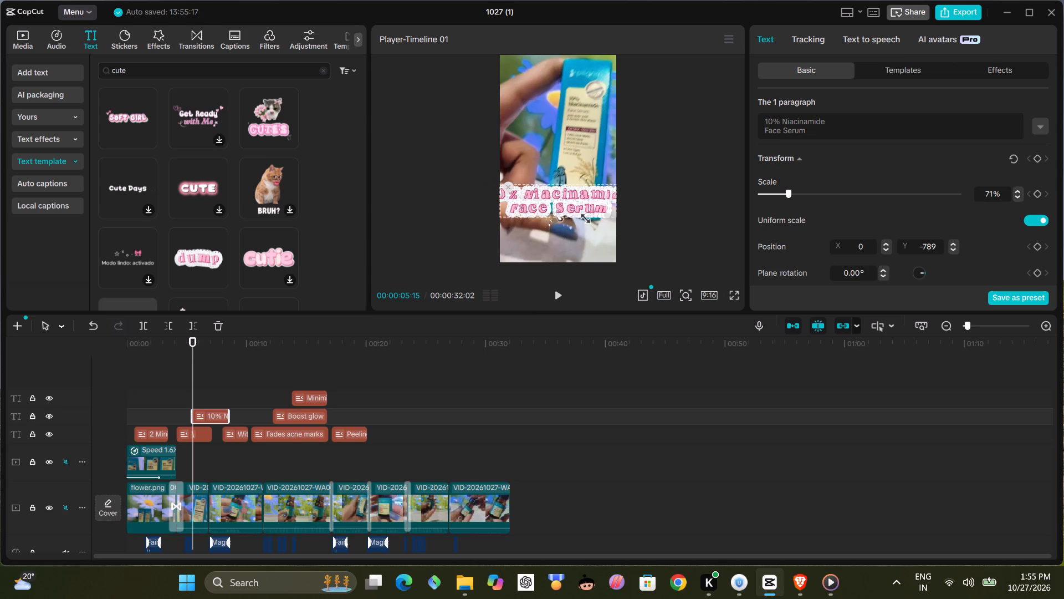
drag(582, 217, 582, 217)
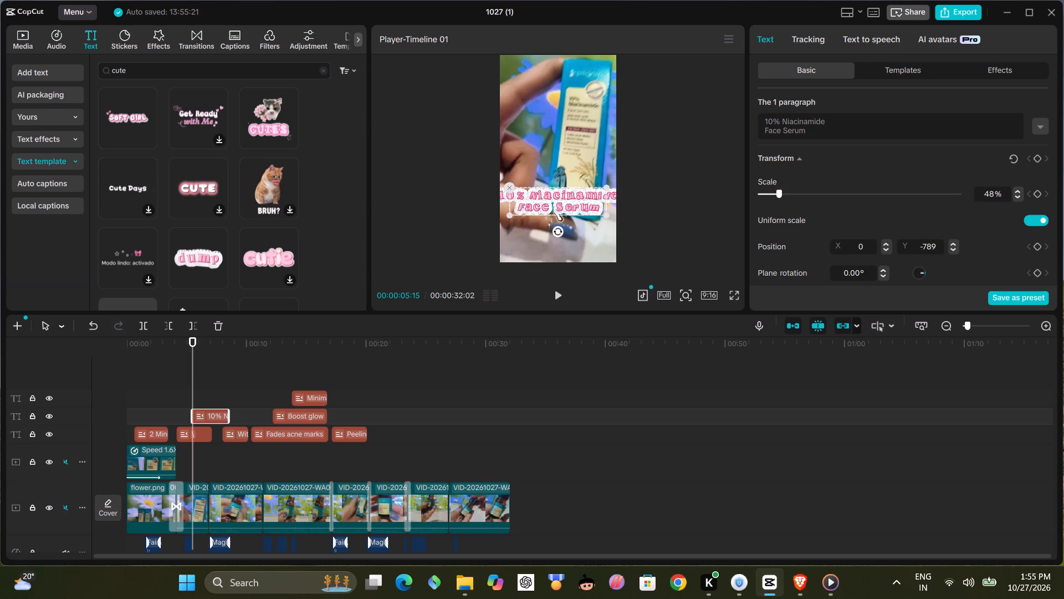
click(782, 120)
key(BackSpace)
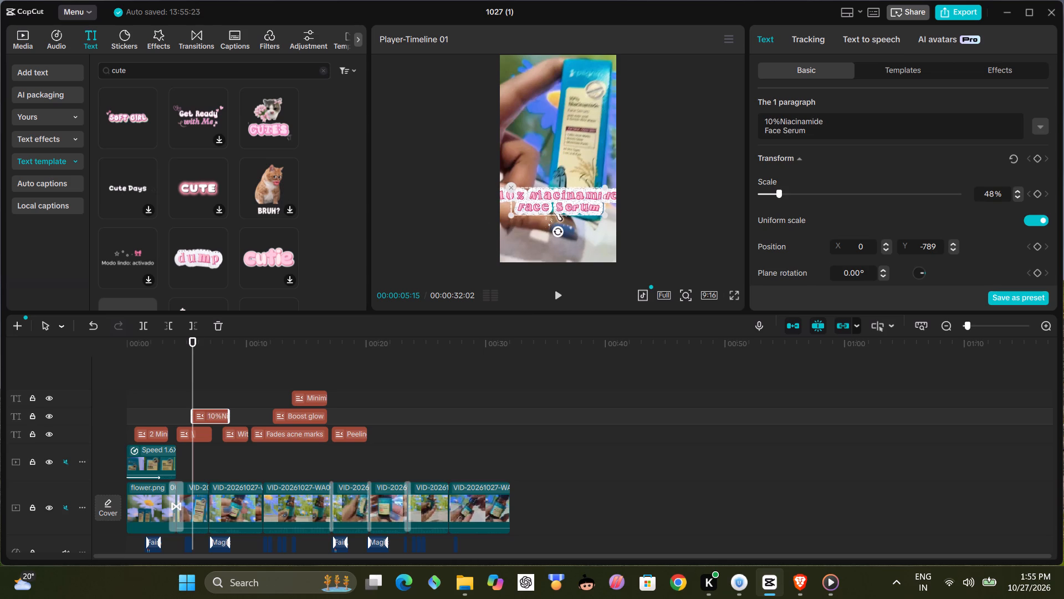
key(Return)
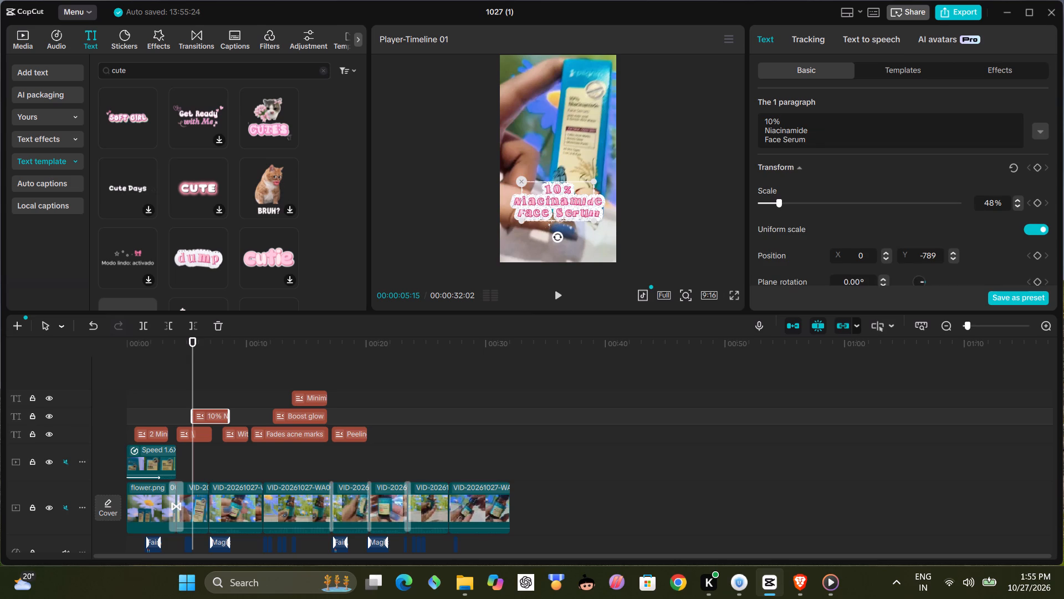
Delete the old Niacinamide title clip beneath the new one.
click(199, 431)
key(BackSpace)
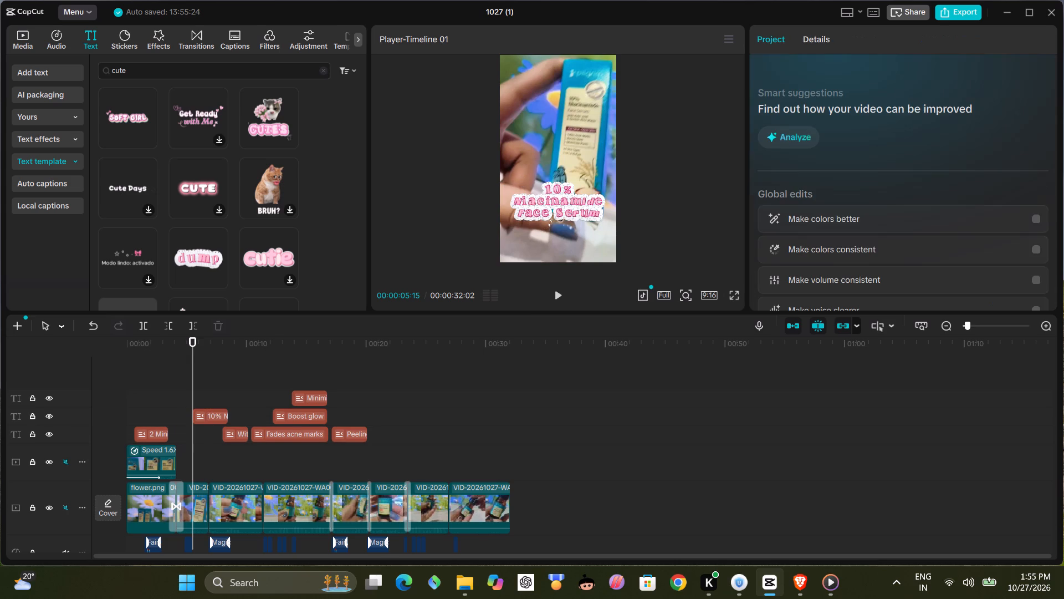
Move the new Niacinamide title into the freed space on the lowest text track and trim its end to about 00:00:07:23.
click(214, 409)
drag(210, 413, 203, 425)
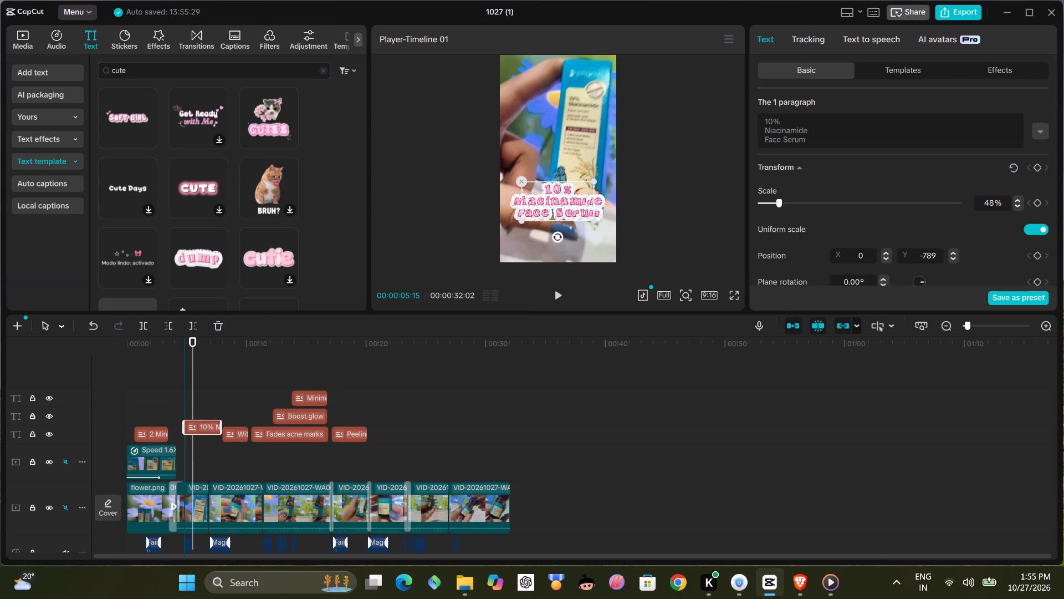
drag(203, 425, 202, 430)
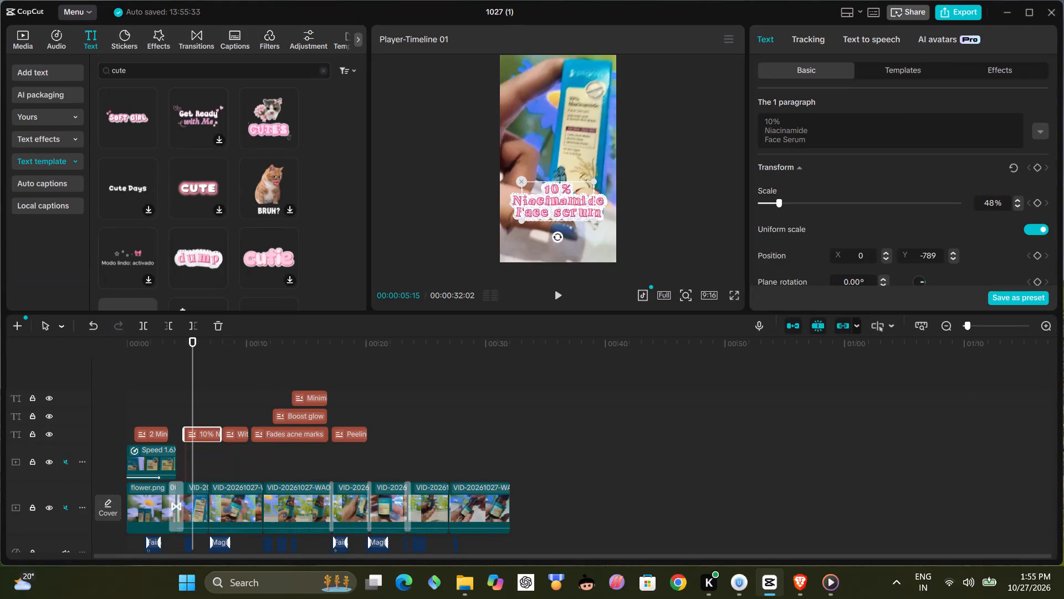
drag(222, 431, 218, 433)
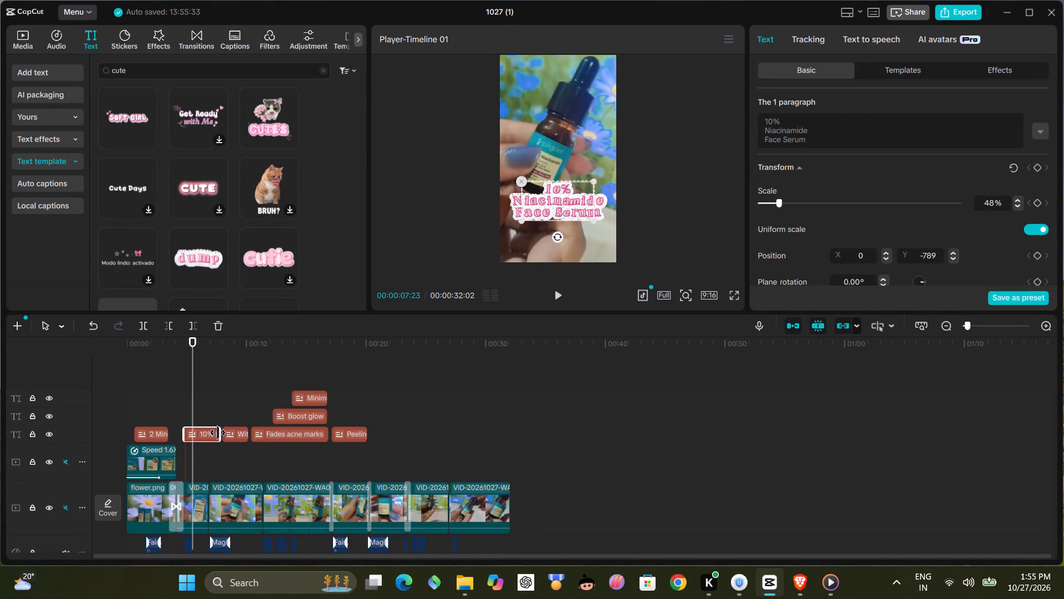
drag(218, 433, 217, 433)
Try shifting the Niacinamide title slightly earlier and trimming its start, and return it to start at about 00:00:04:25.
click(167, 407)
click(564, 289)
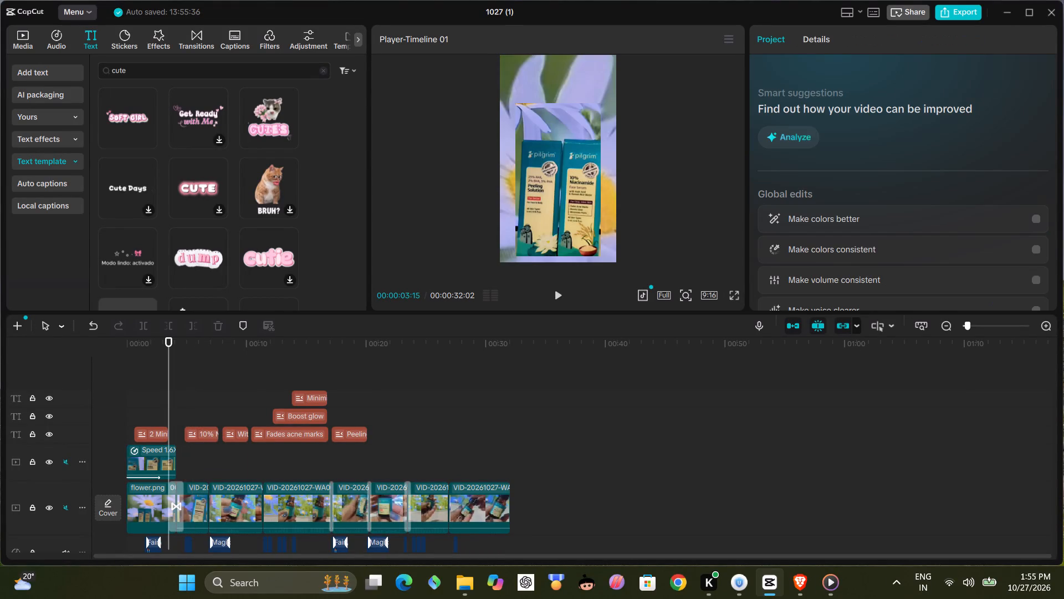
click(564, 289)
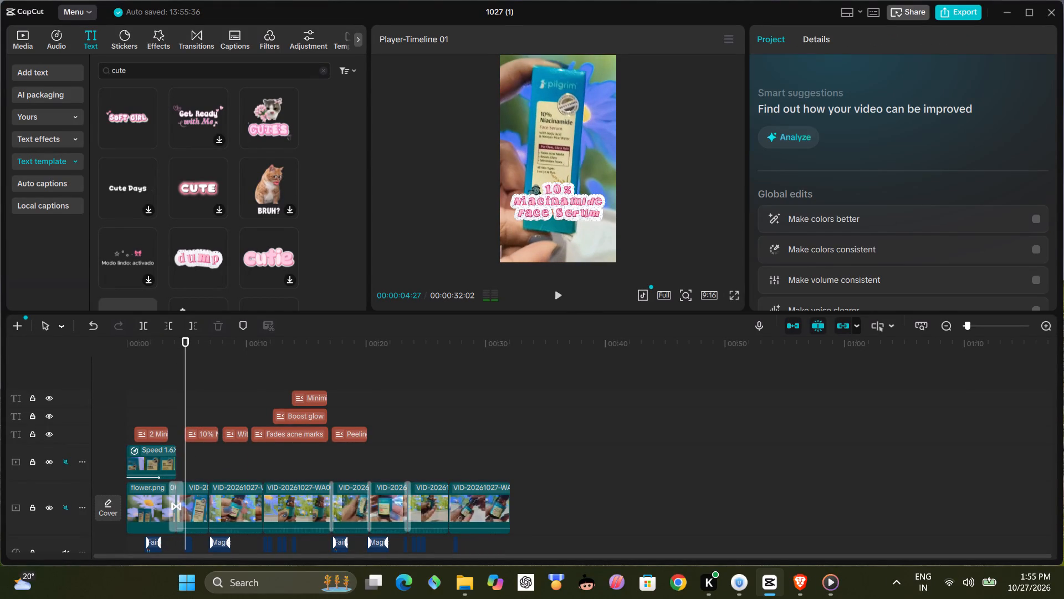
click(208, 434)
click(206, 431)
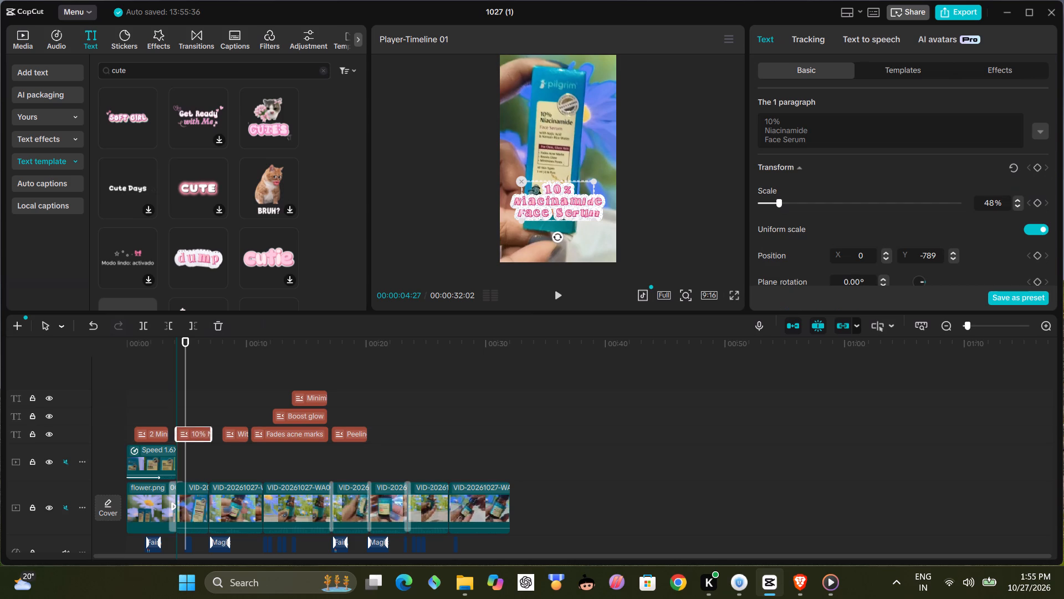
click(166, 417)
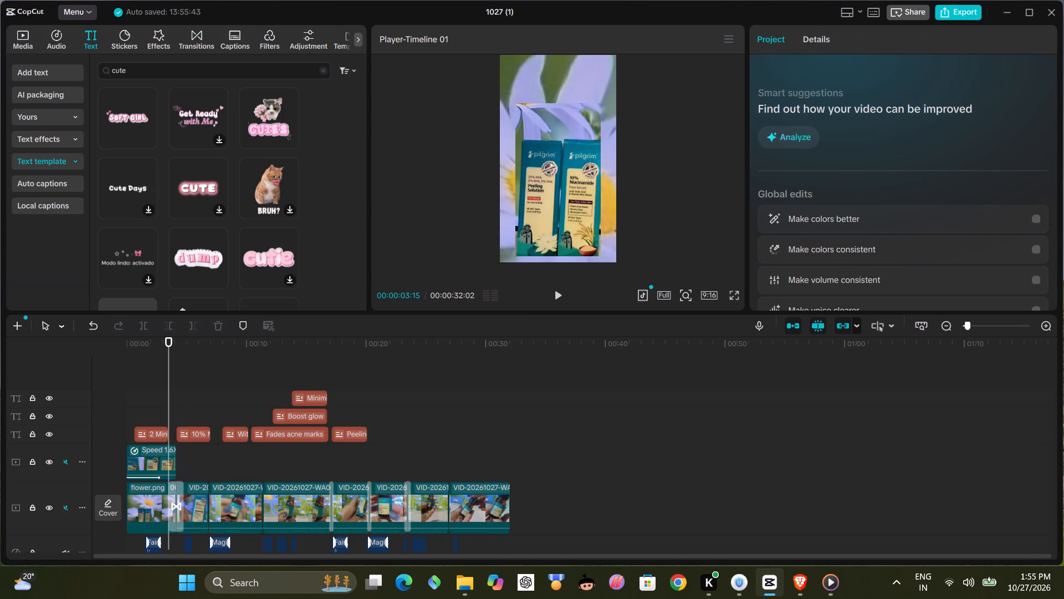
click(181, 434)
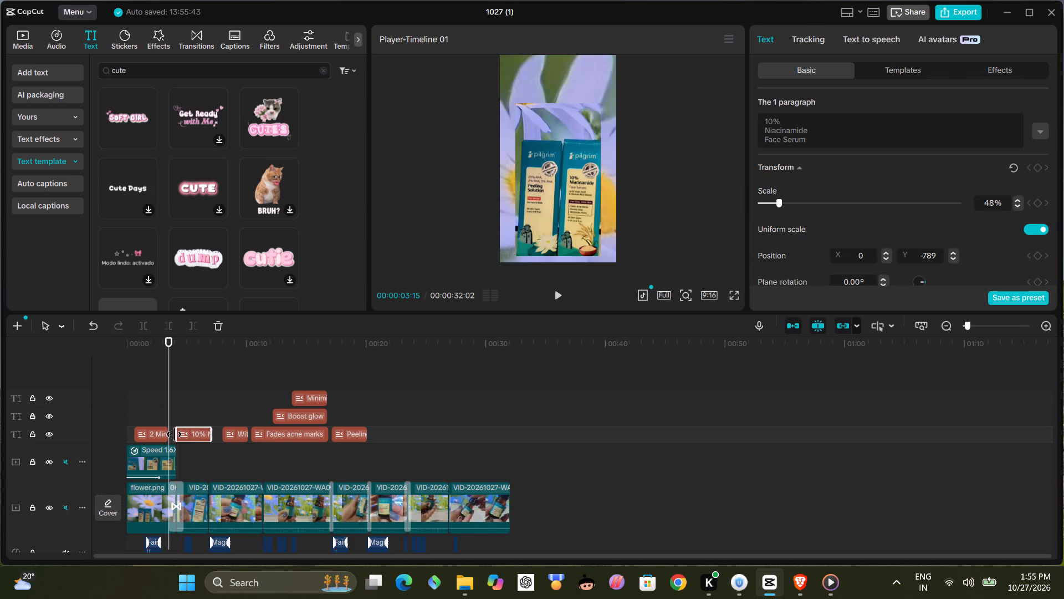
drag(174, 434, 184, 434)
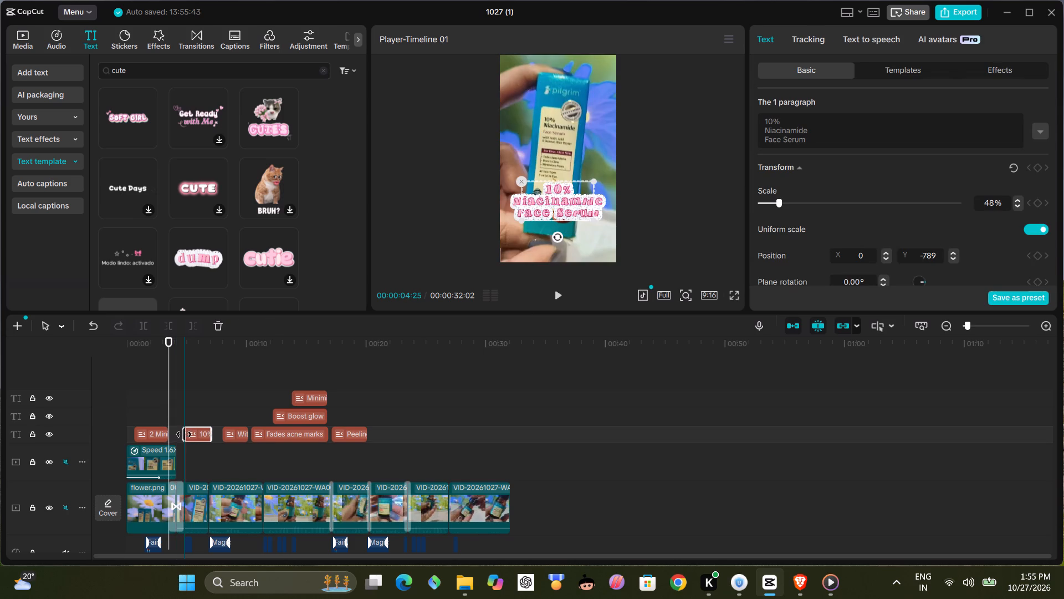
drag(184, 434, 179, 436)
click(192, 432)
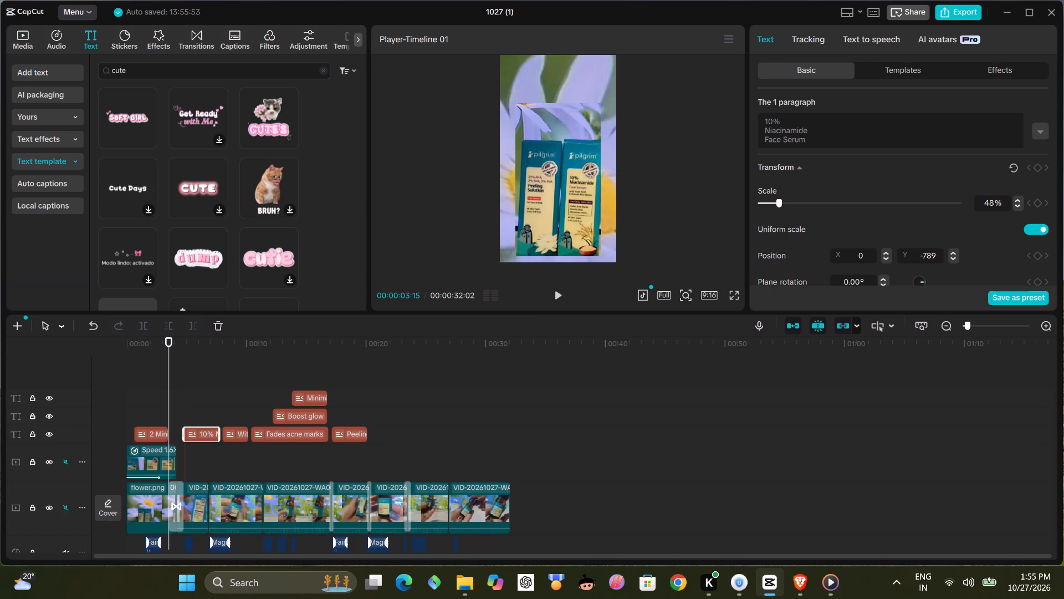
Play through the video and add the "Cute Days" text template at about 00:00:20:27.
click(561, 301)
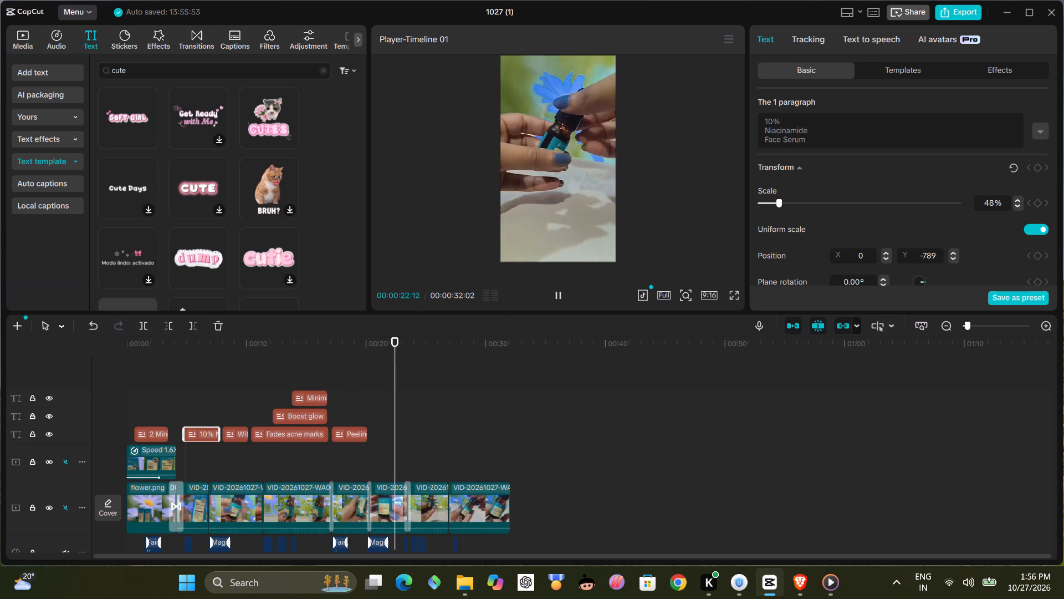
click(557, 296)
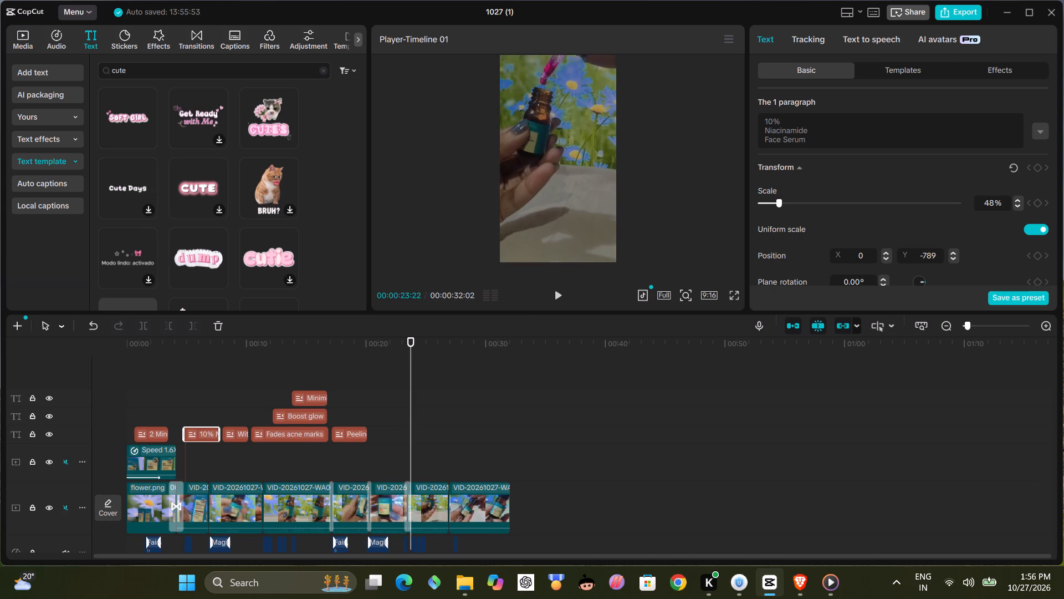
click(377, 420)
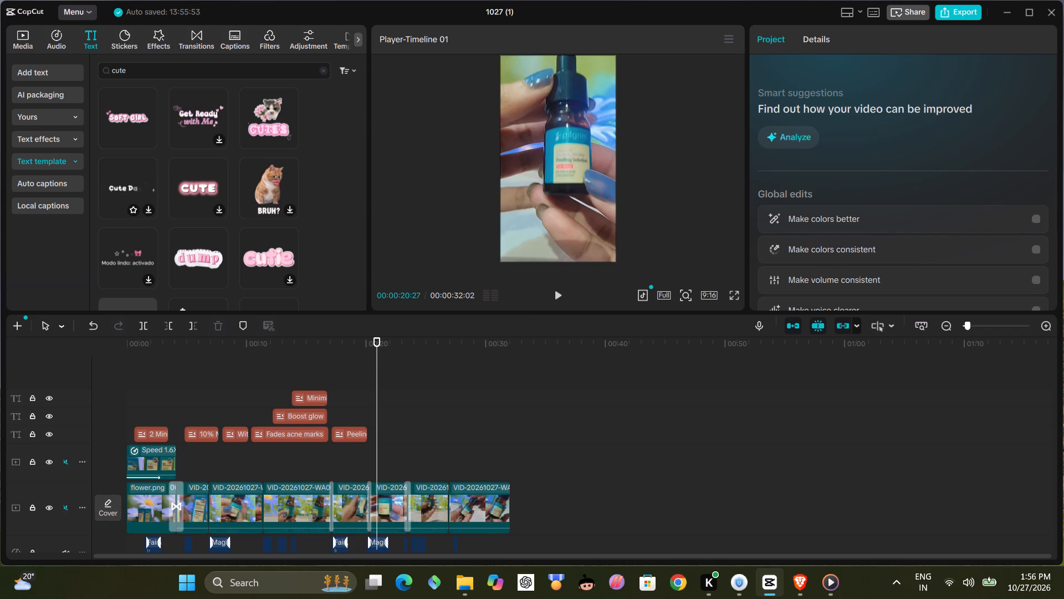
click(147, 187)
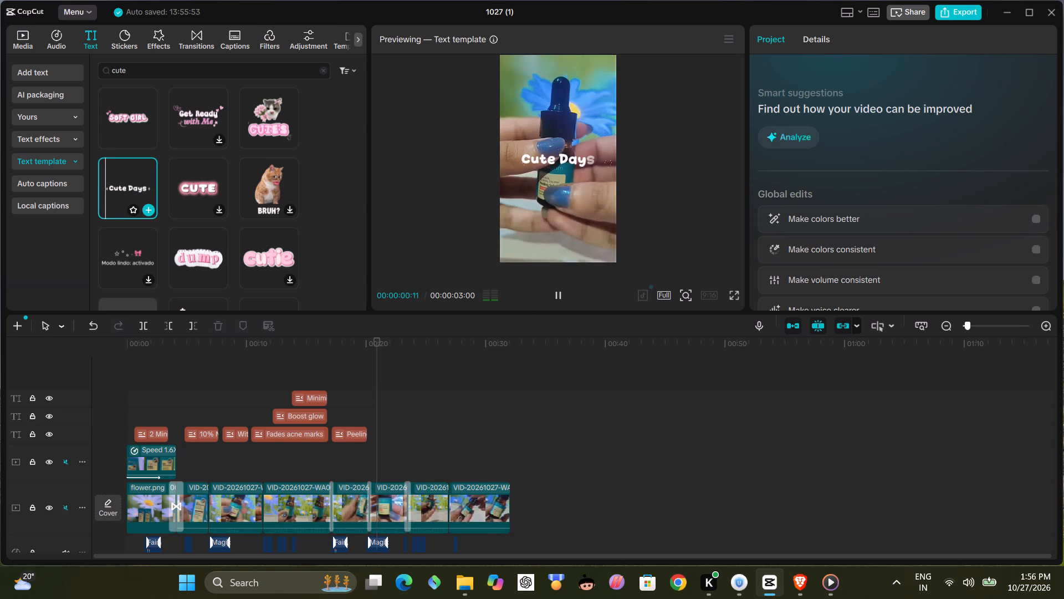
click(151, 211)
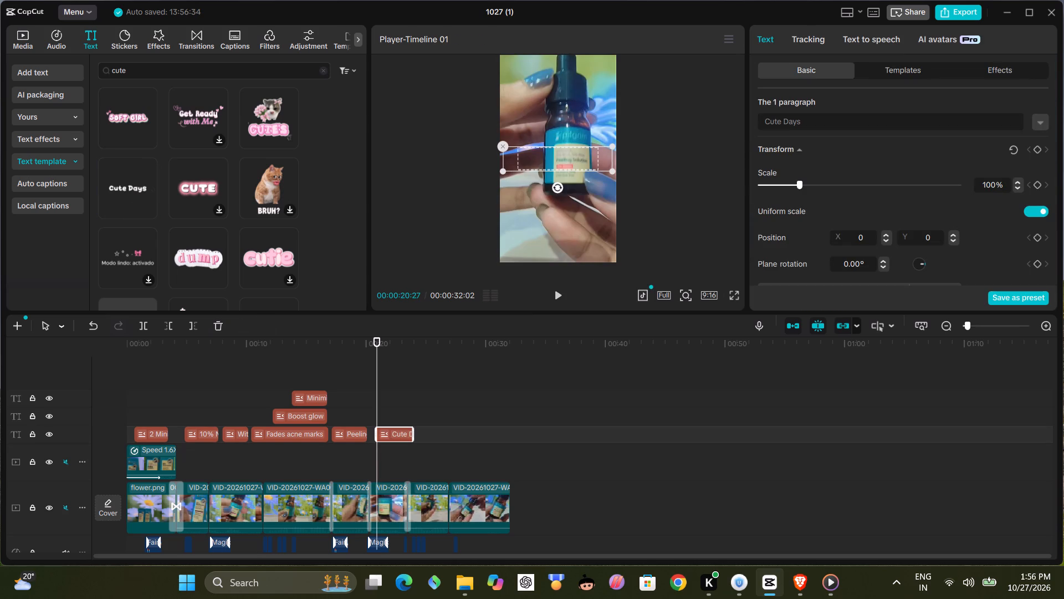
Replace the "Cute Days" text with five lines: "25% AHA", "+", "2% BHA", "+", "5% PHA".
text(25)
key(shift+percent)
triple_click(809, 119)
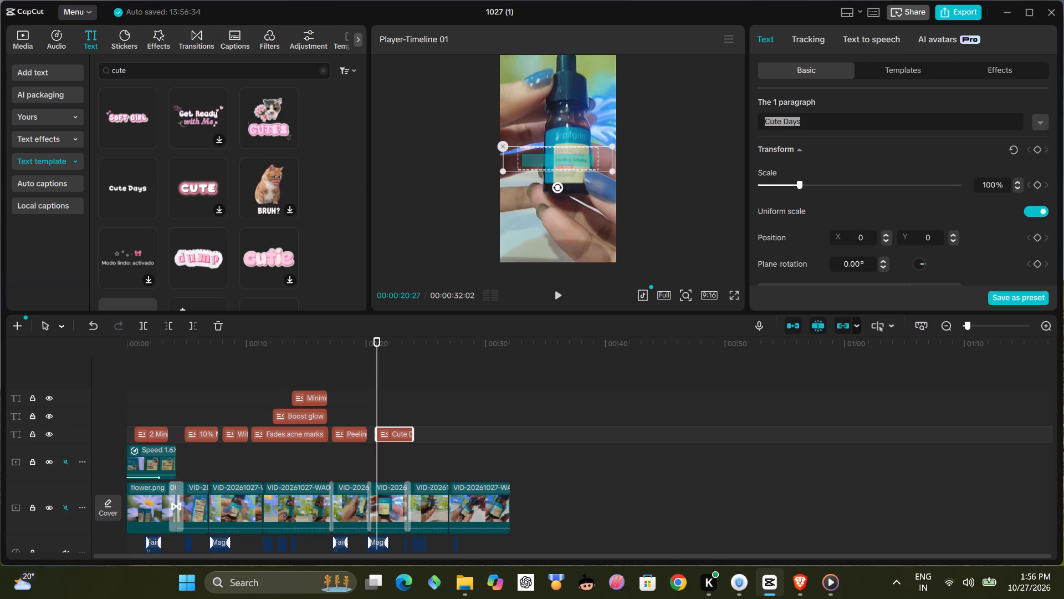
text(25)
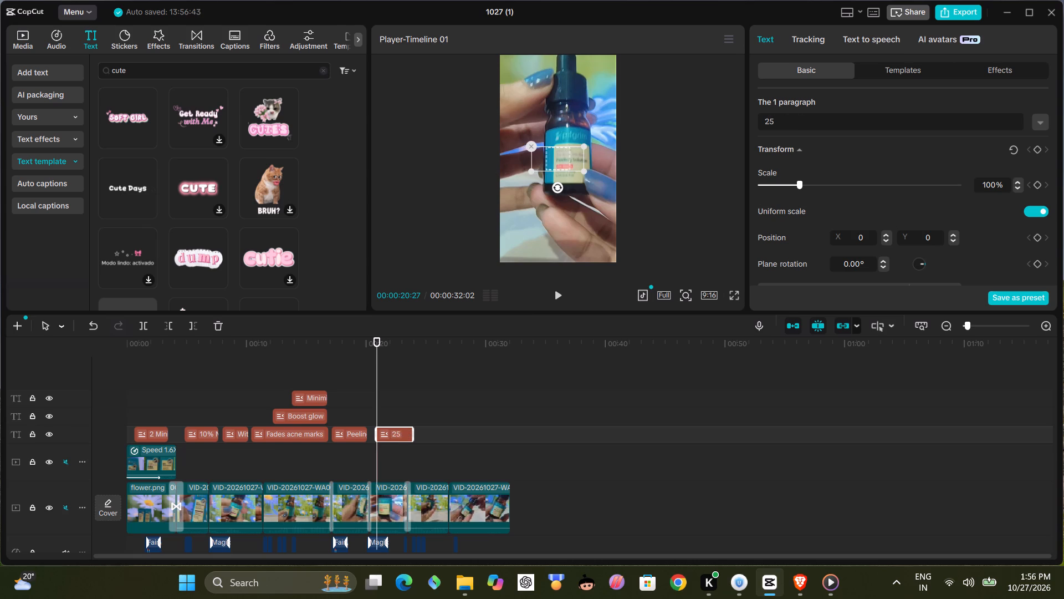
key(shift+percent)
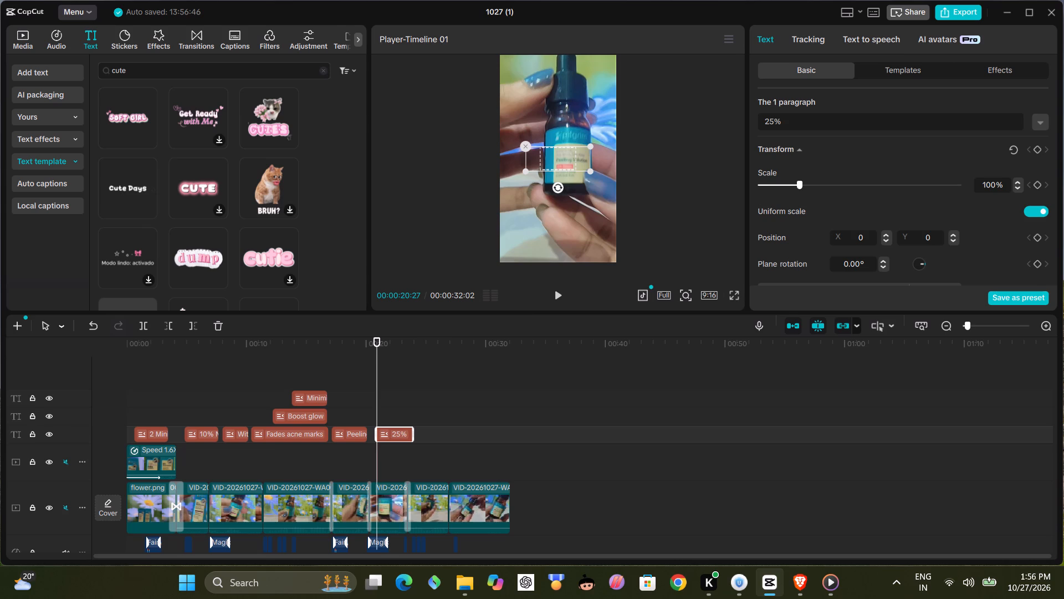
key(space)
key(shift+a)
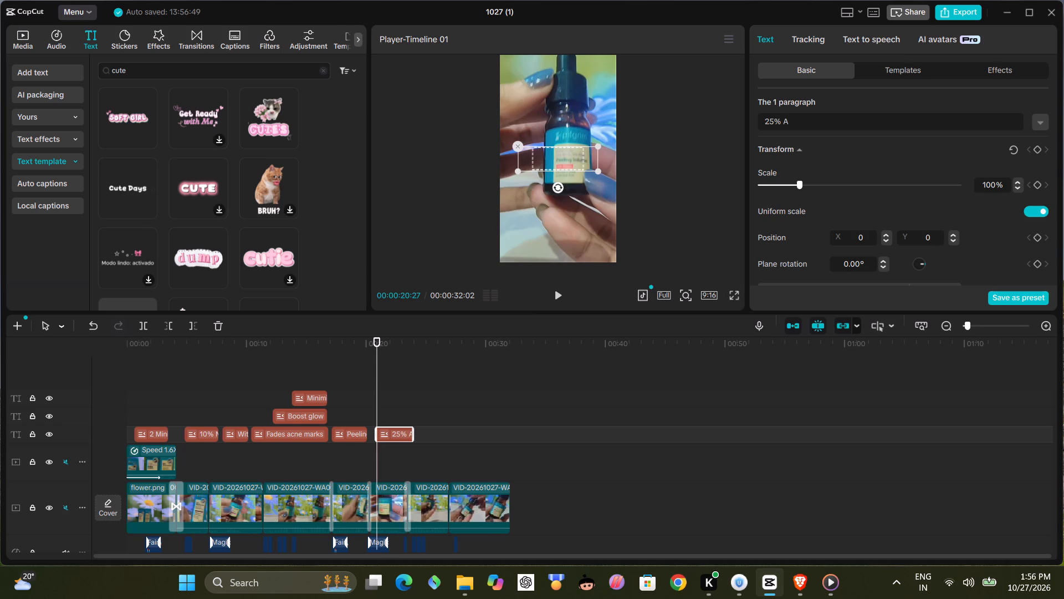
text(HA)
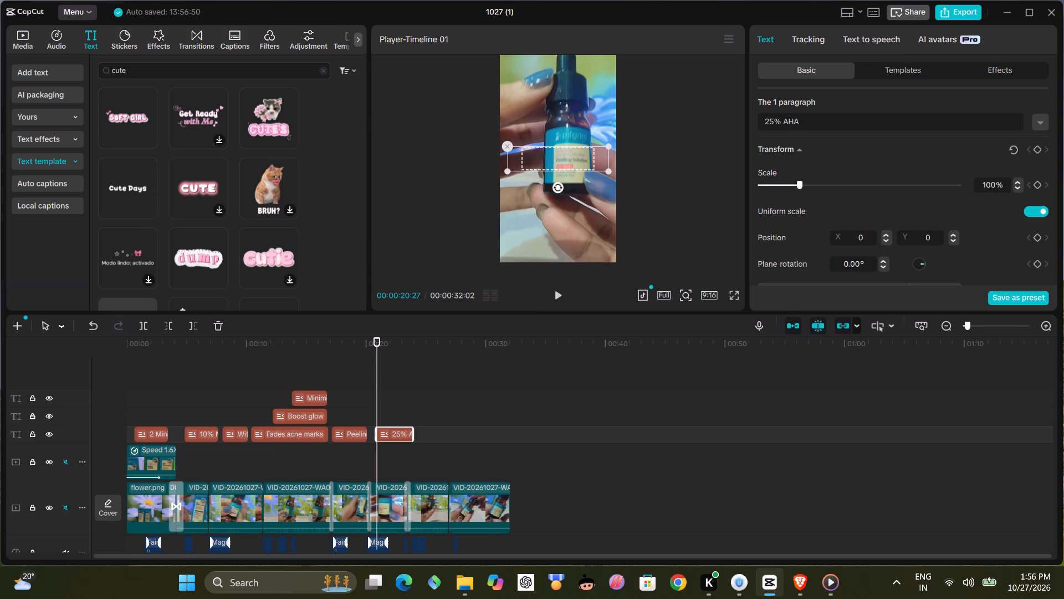
key(Return)
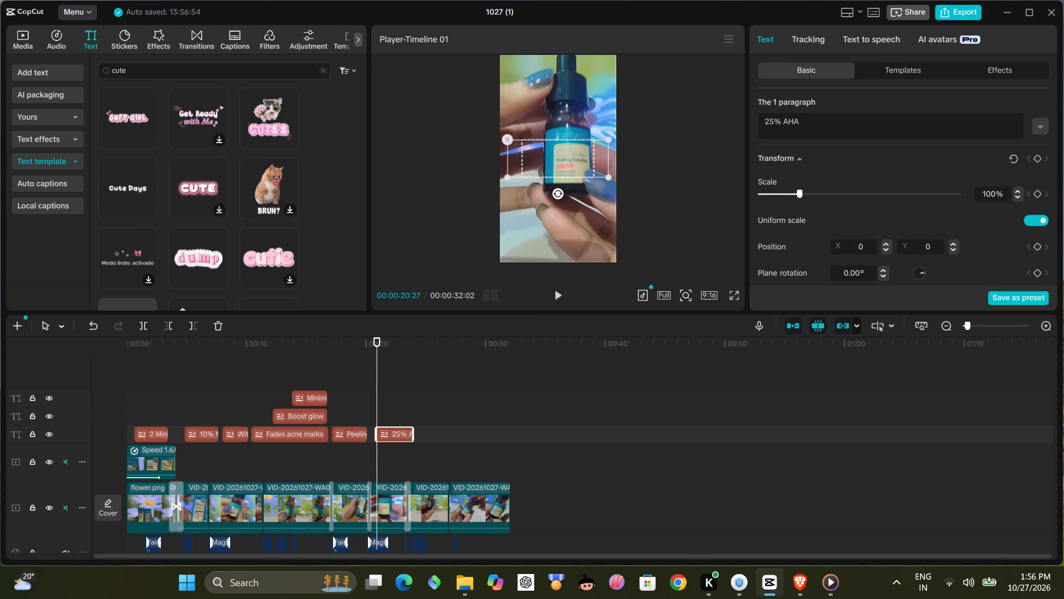
key(shift+plus)
key(Return)
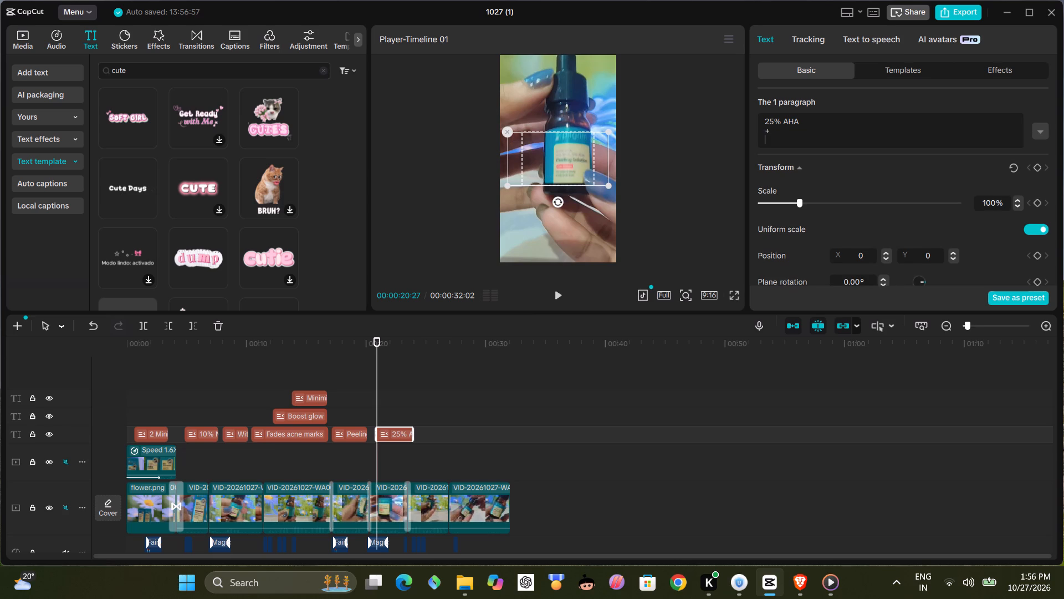
key(shift+at)
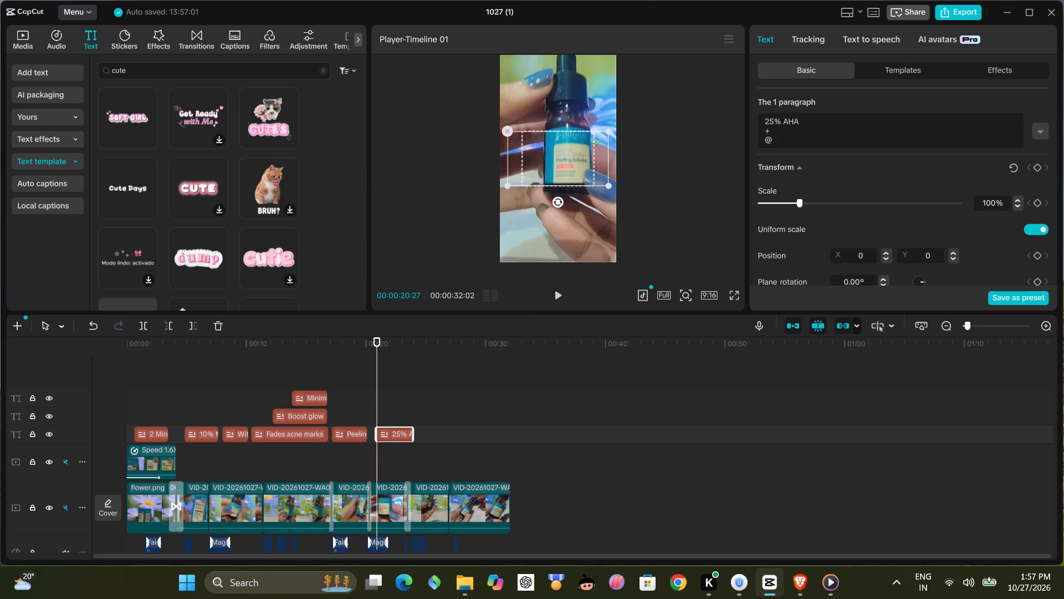
key(BackSpace)
key(2)
text(% BHA)
key(Return)
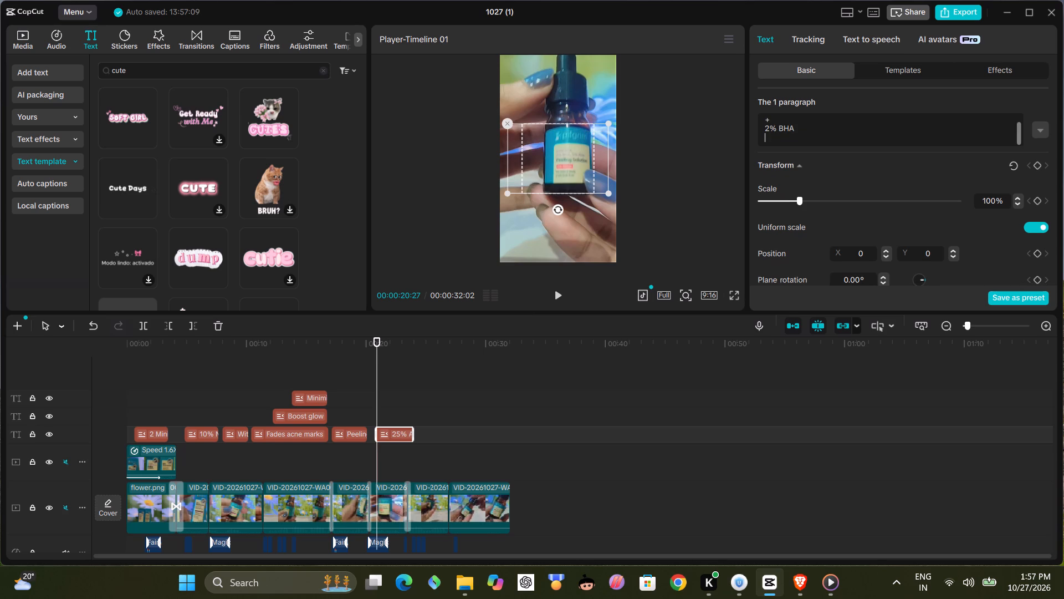
key(shift+plus)
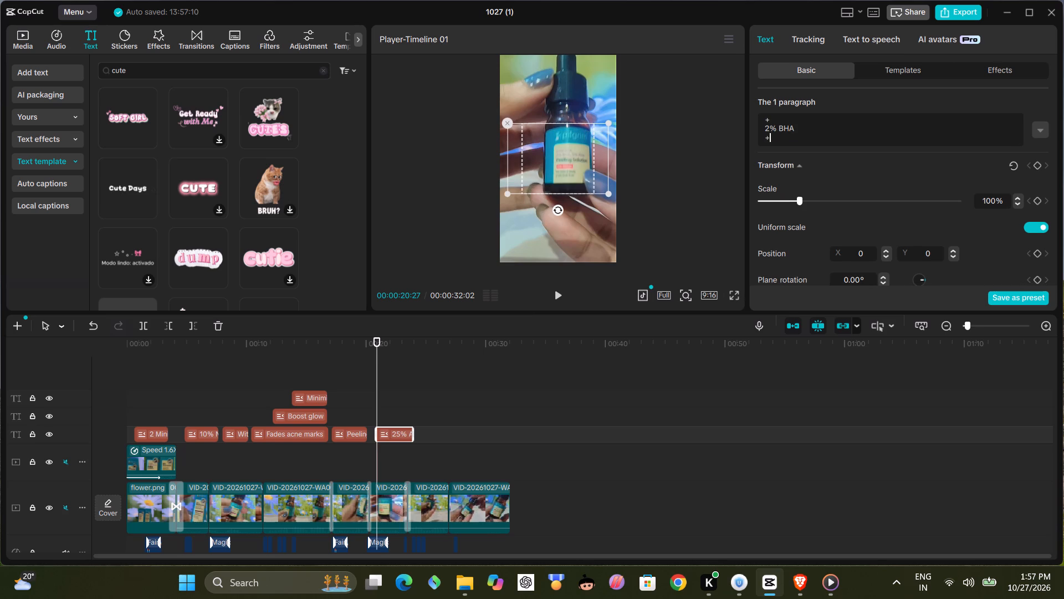
key(Return)
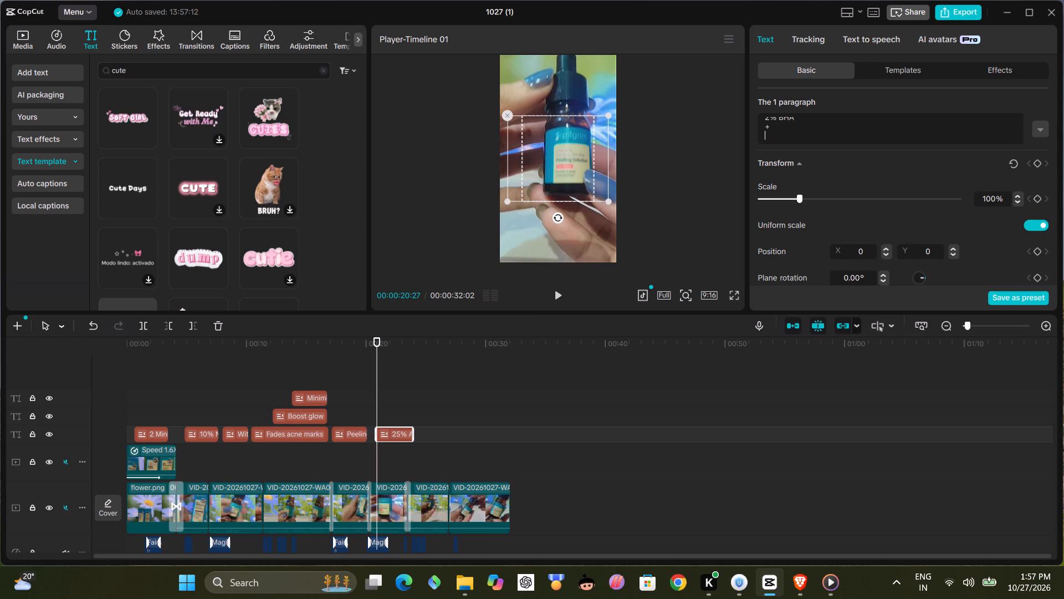
text(5%)
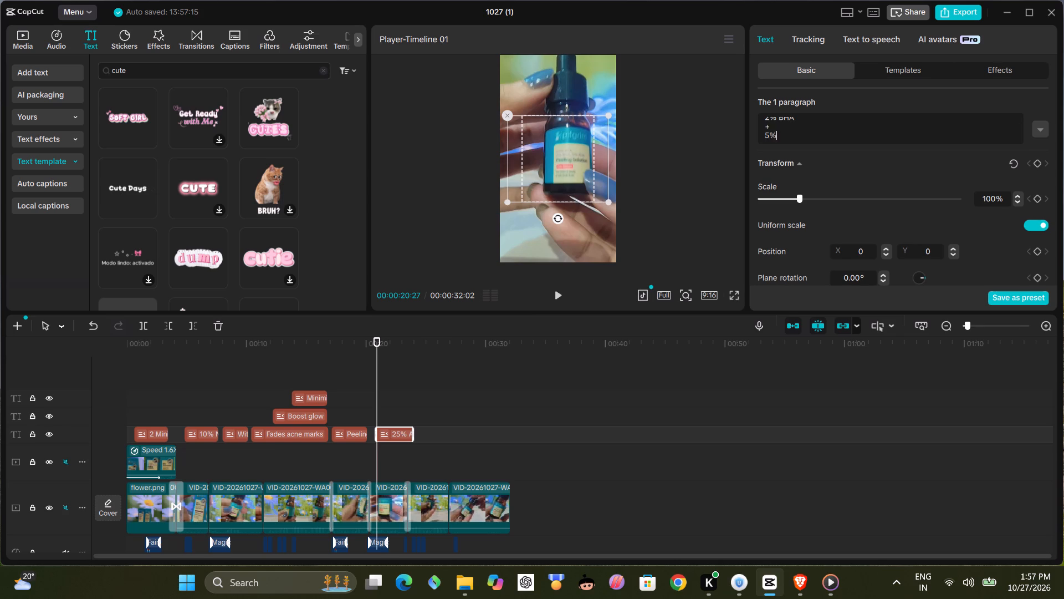
key(space)
text(PHA)
Move the "25% AHA" title slightly earlier, just after the Peeling Solution title, aligned with the start of the video clip below.
click(345, 414)
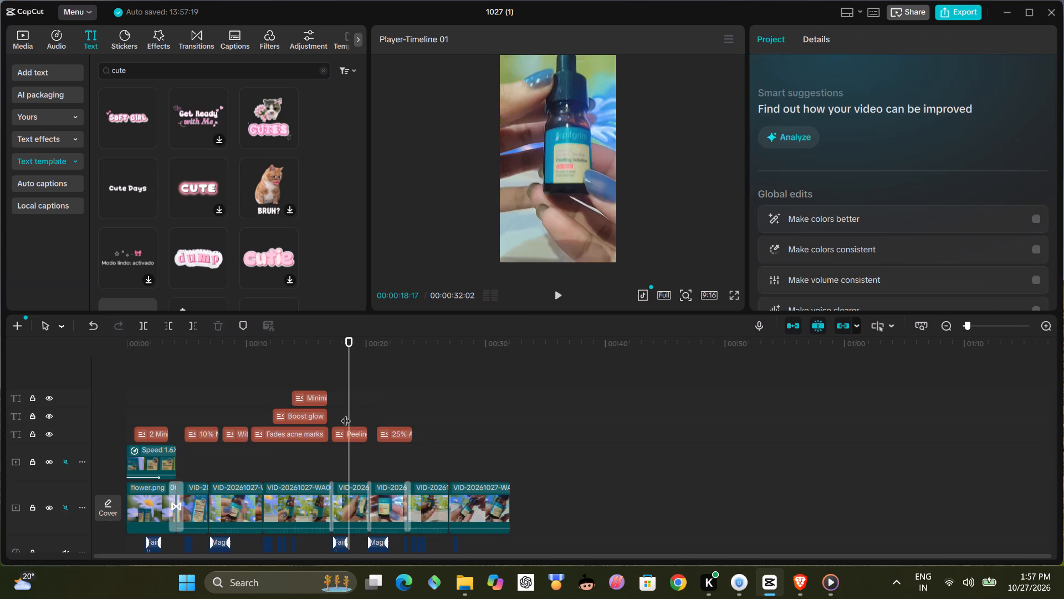
click(392, 434)
click(392, 431)
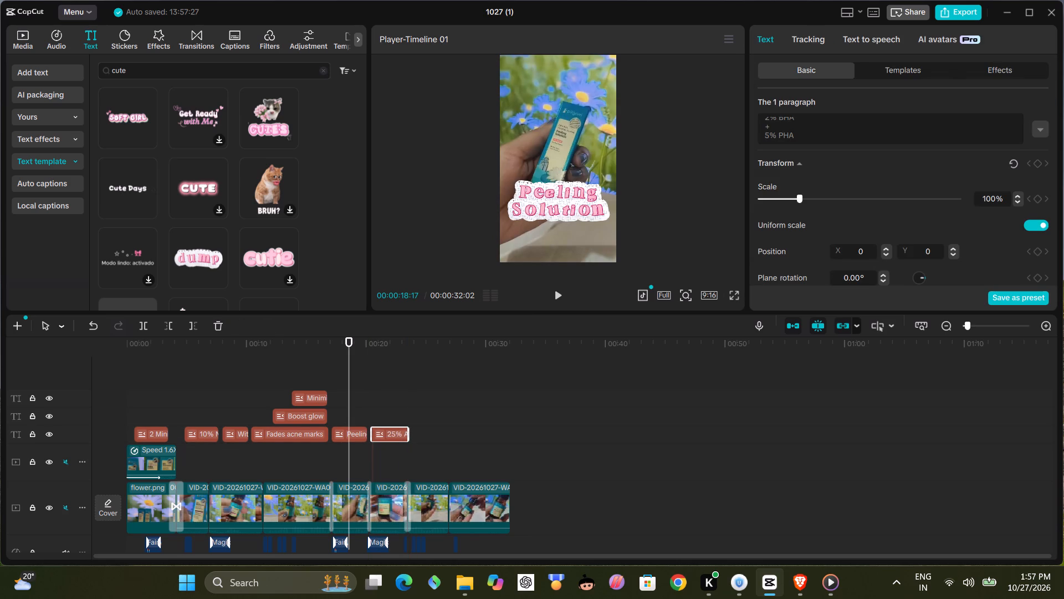
Preview the AHA, BHA and PHA title and move it to the lower part of the frame, at about X 0, Y -1020.
click(559, 297)
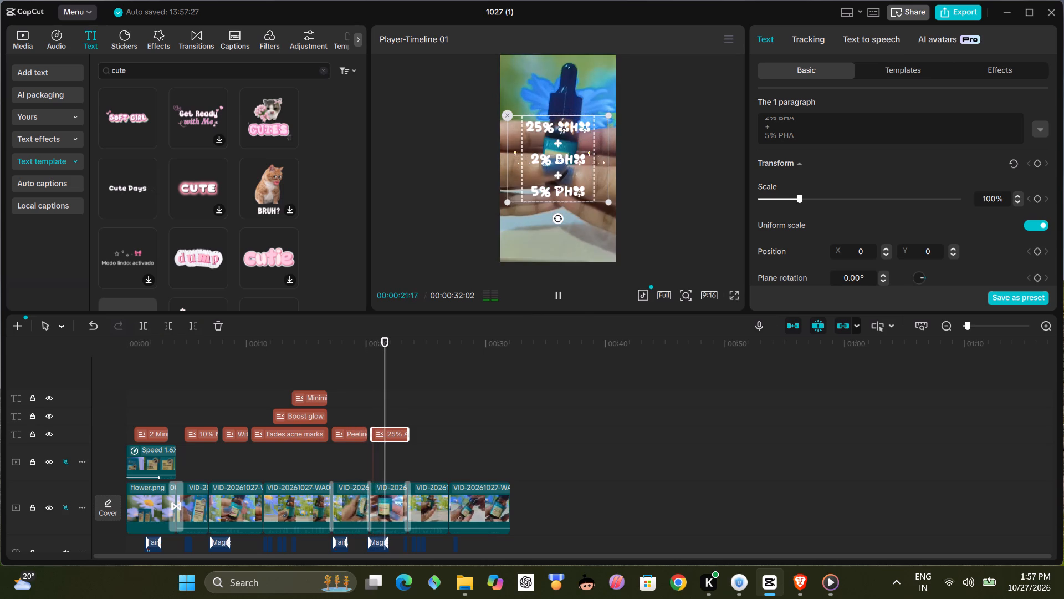
click(569, 158)
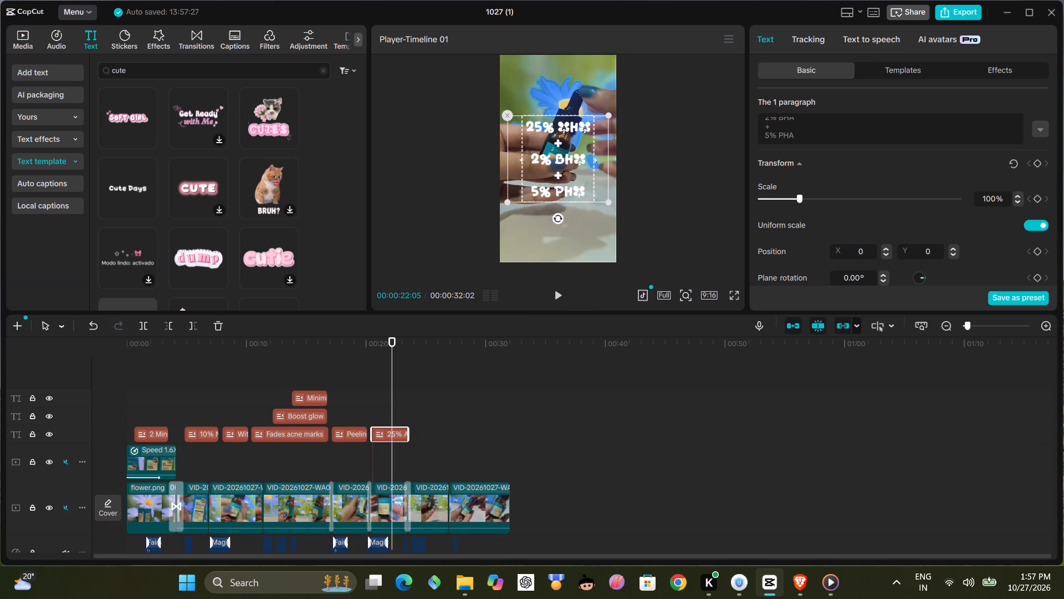
drag(575, 139, 576, 197)
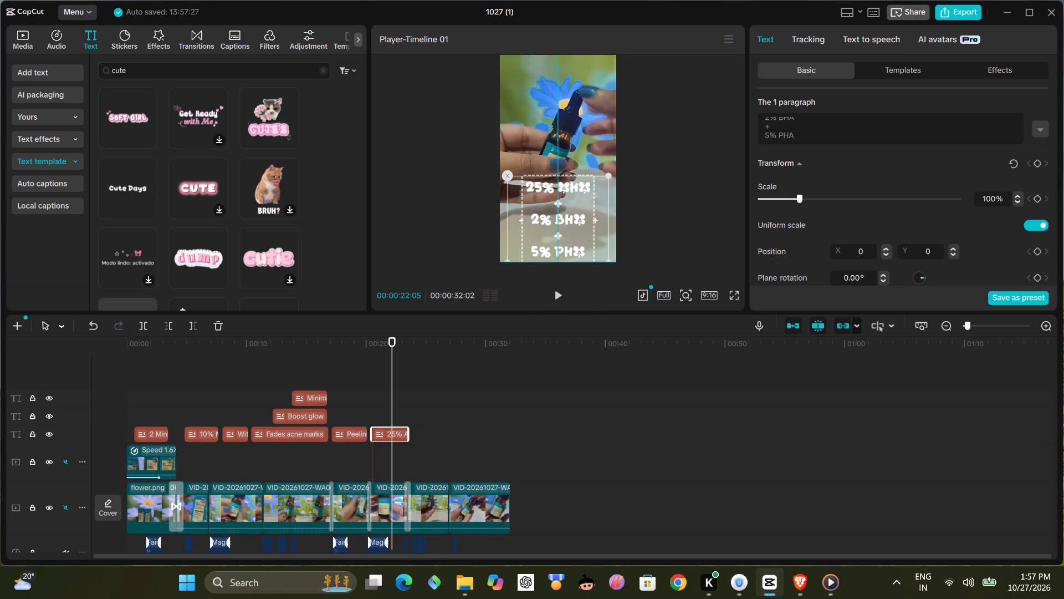
drag(576, 197, 577, 194)
click(578, 192)
click(578, 190)
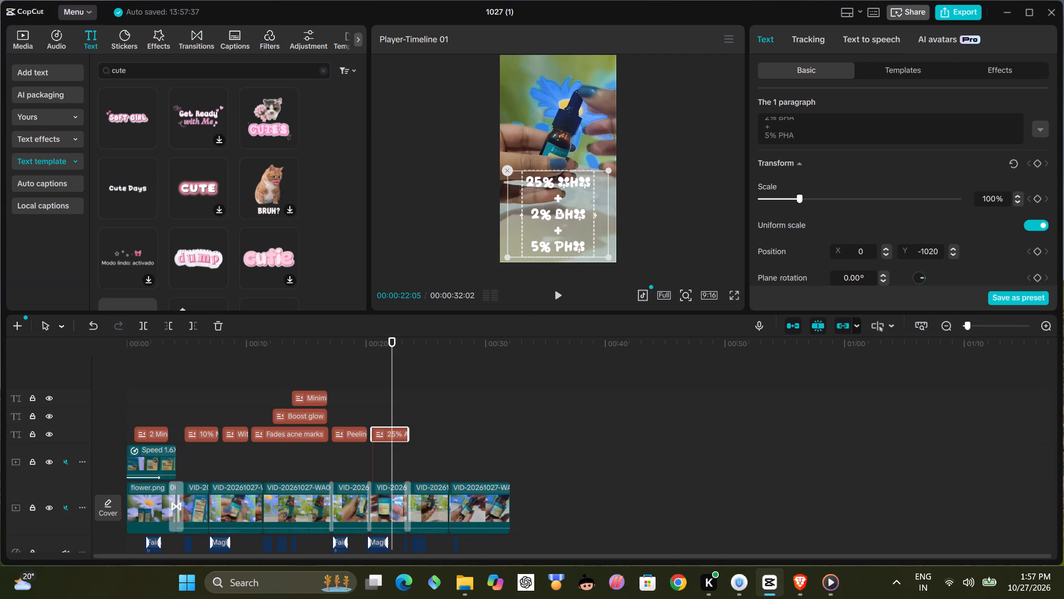
Copy the five-line AHA, BHA and PHA text and delete its "Cute Days" title from the timeline.
drag(804, 136, 757, 108)
key(ctrl+c)
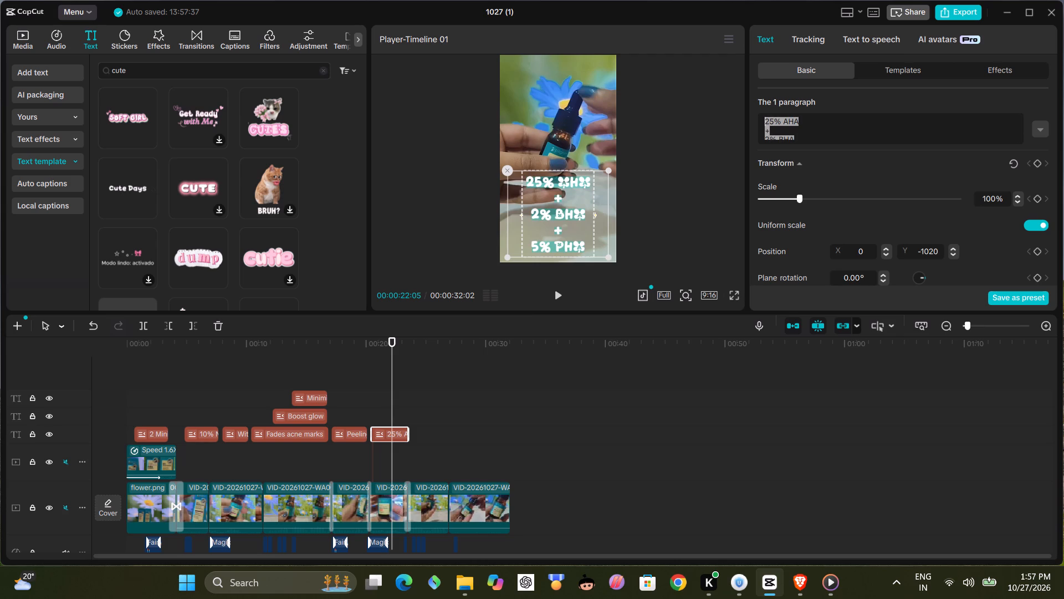
key(BackSpace)
key(BackSpace)
click(428, 421)
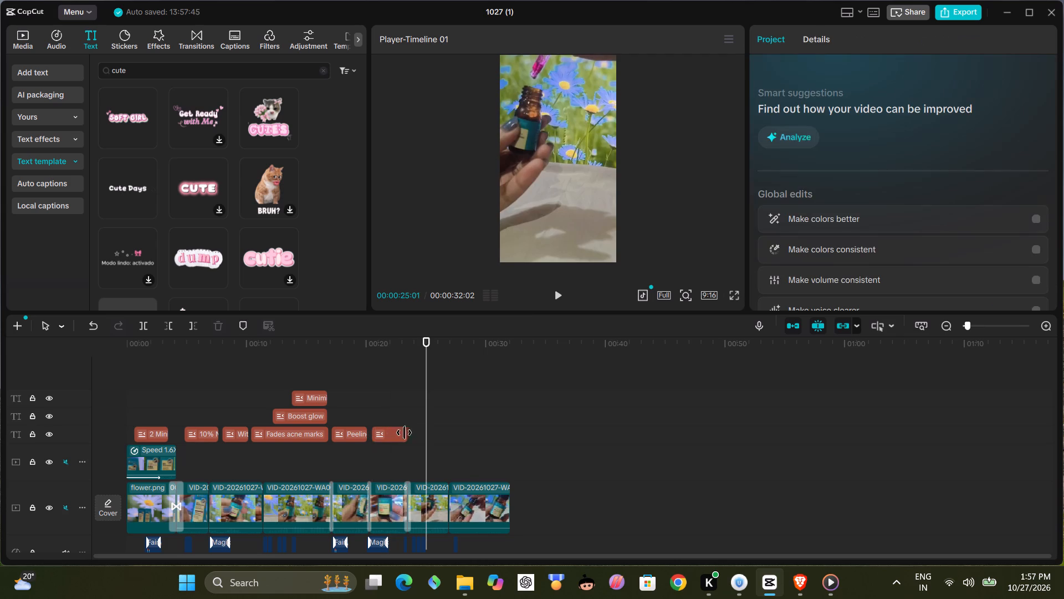
click(397, 433)
key(BackSpace)
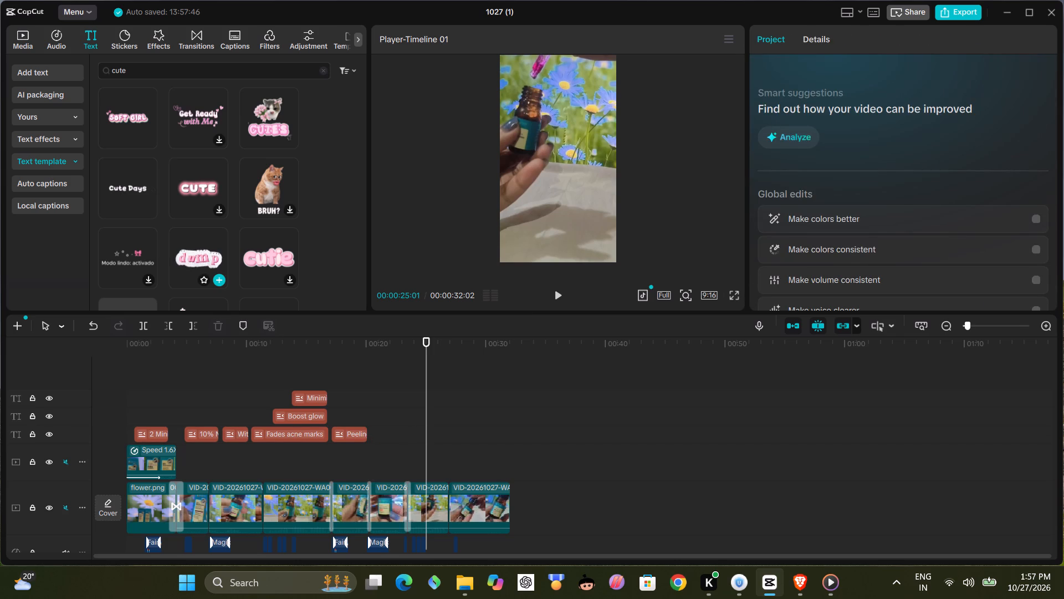
Add the "โหมดน่ารัก: ON" text template at 00:00:25:20 and replace its text with the copied AHA, BHA and PHA lines.
scroll(210, 247, down, 1)
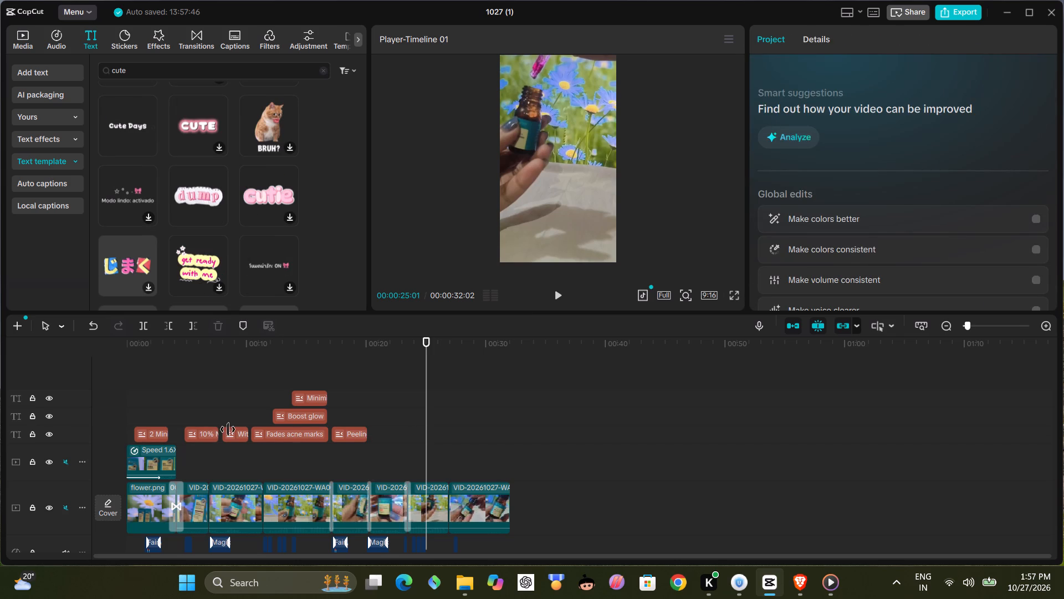
click(237, 413)
click(237, 432)
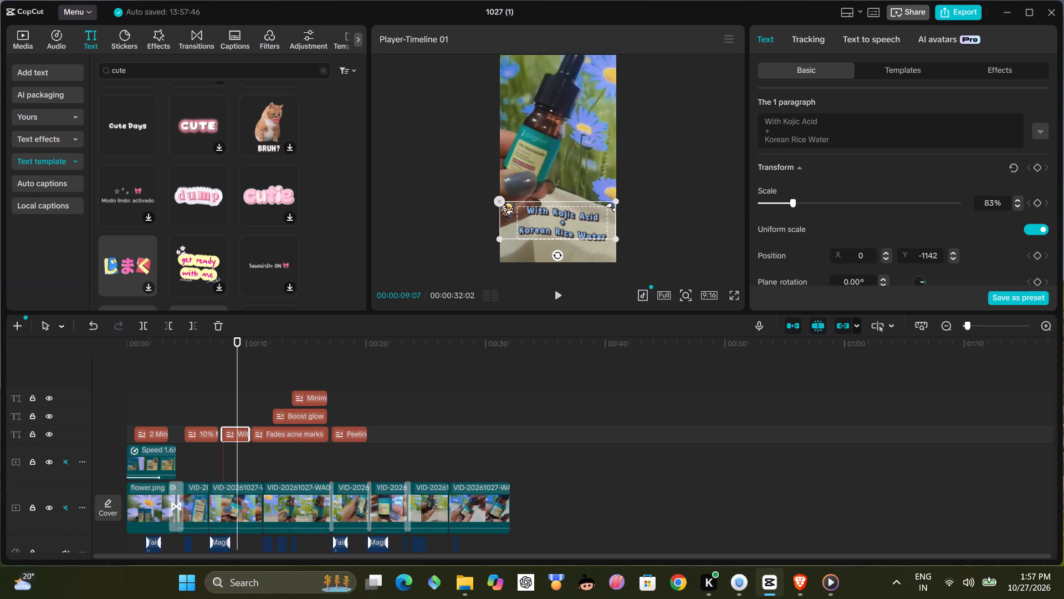
click(386, 434)
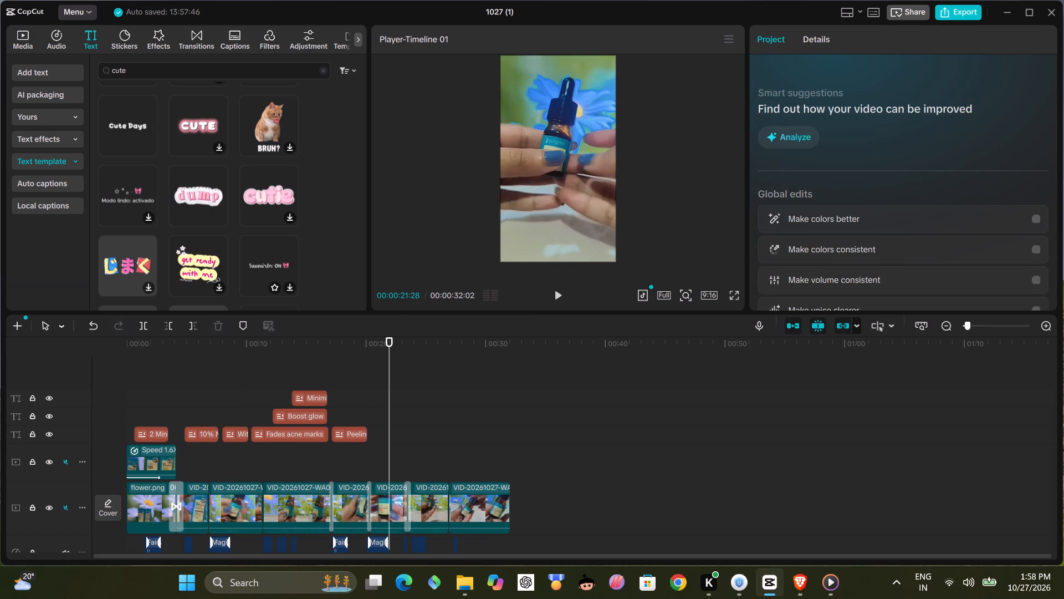
click(434, 432)
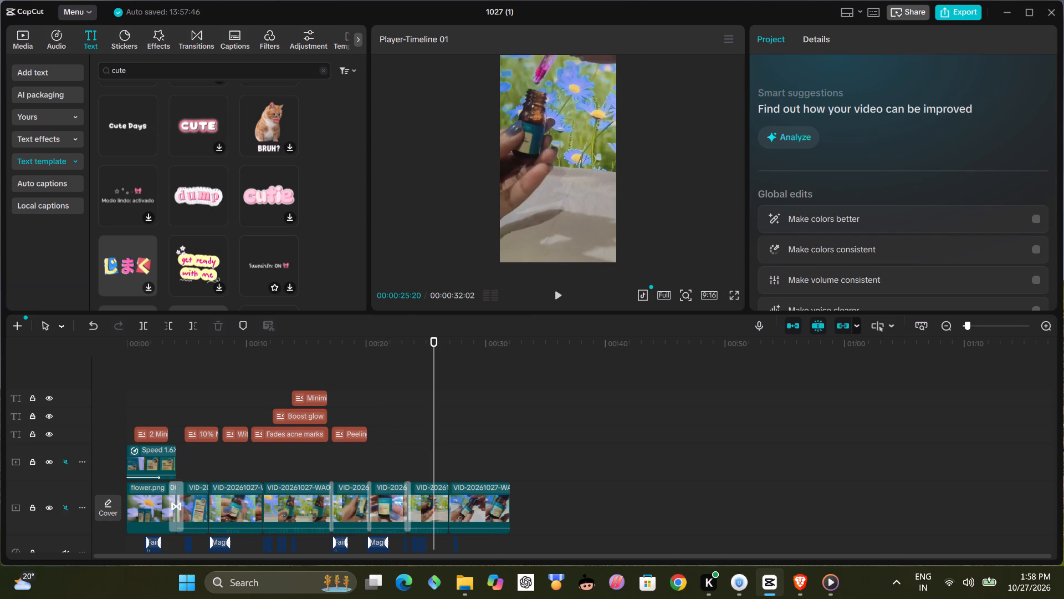
click(270, 267)
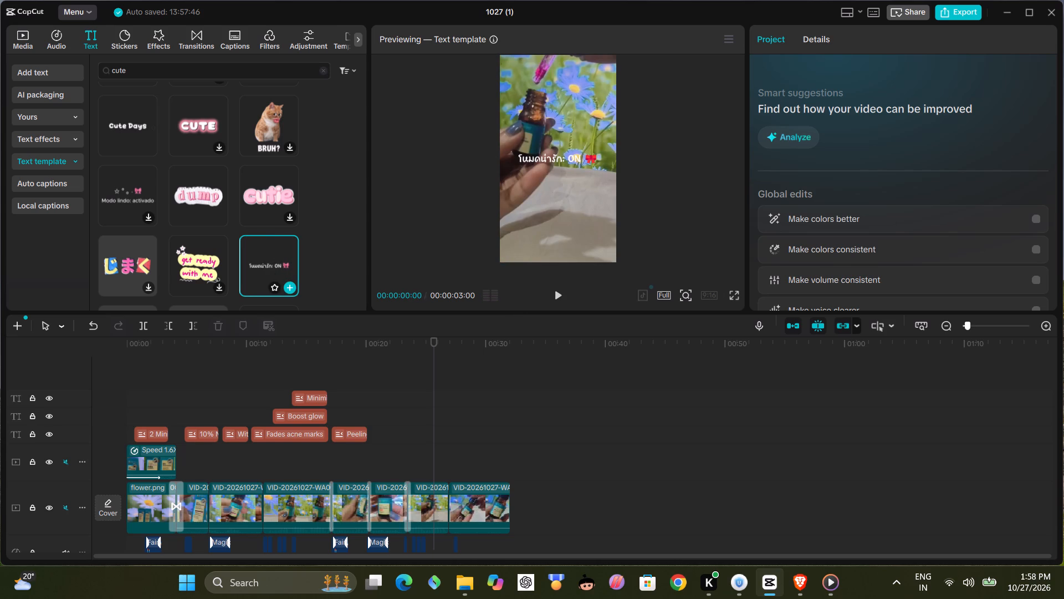
click(287, 284)
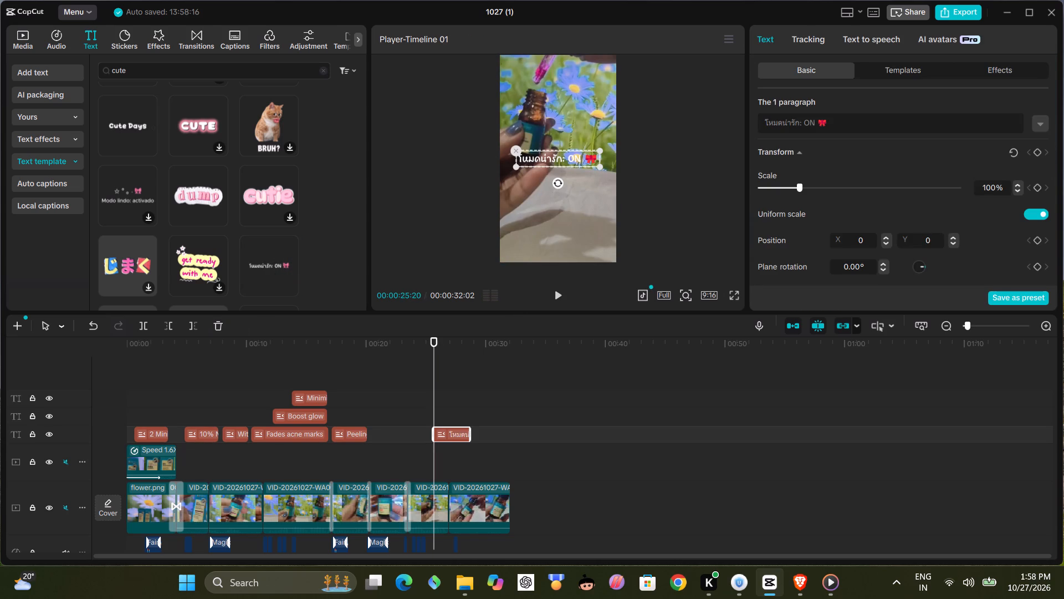
drag(850, 127, 782, 116)
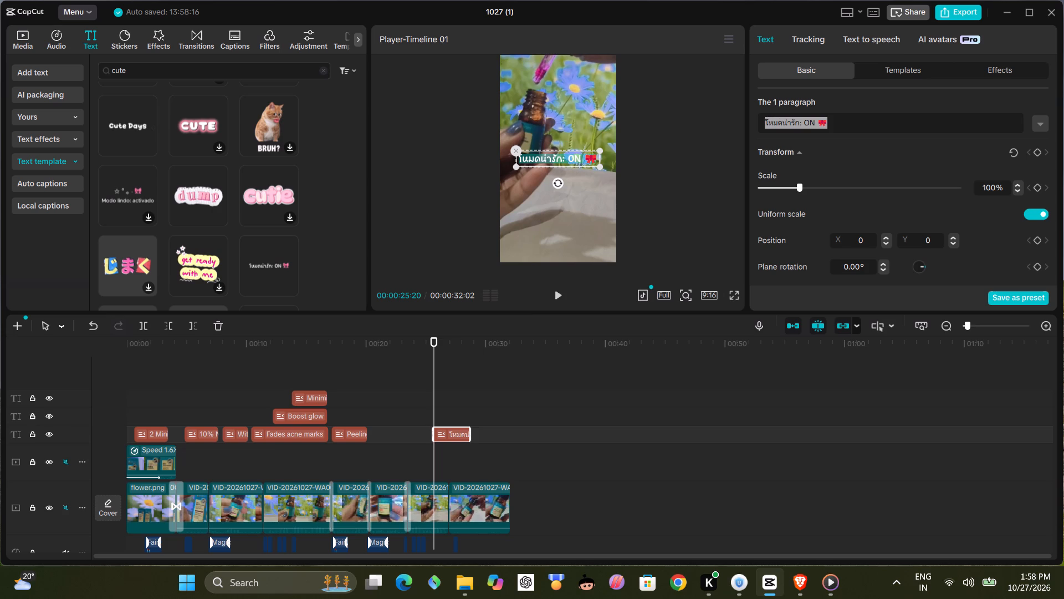
key(ctrl+v)
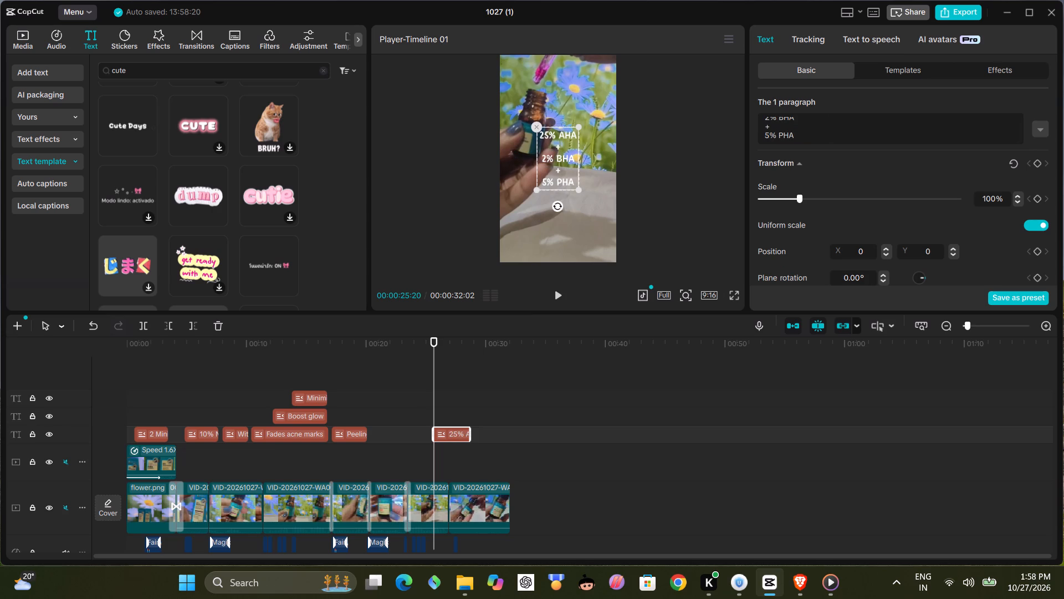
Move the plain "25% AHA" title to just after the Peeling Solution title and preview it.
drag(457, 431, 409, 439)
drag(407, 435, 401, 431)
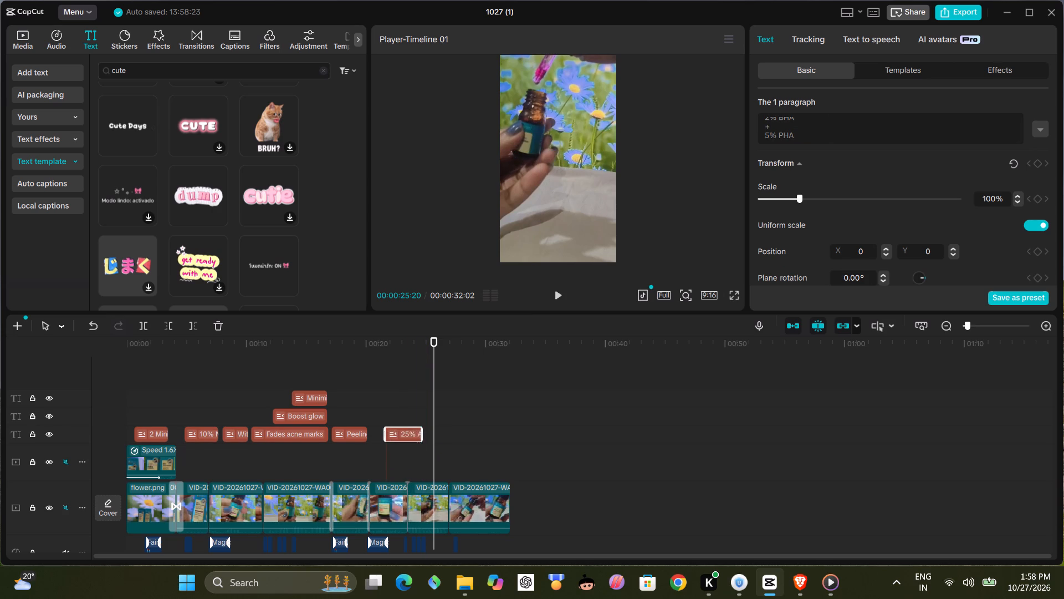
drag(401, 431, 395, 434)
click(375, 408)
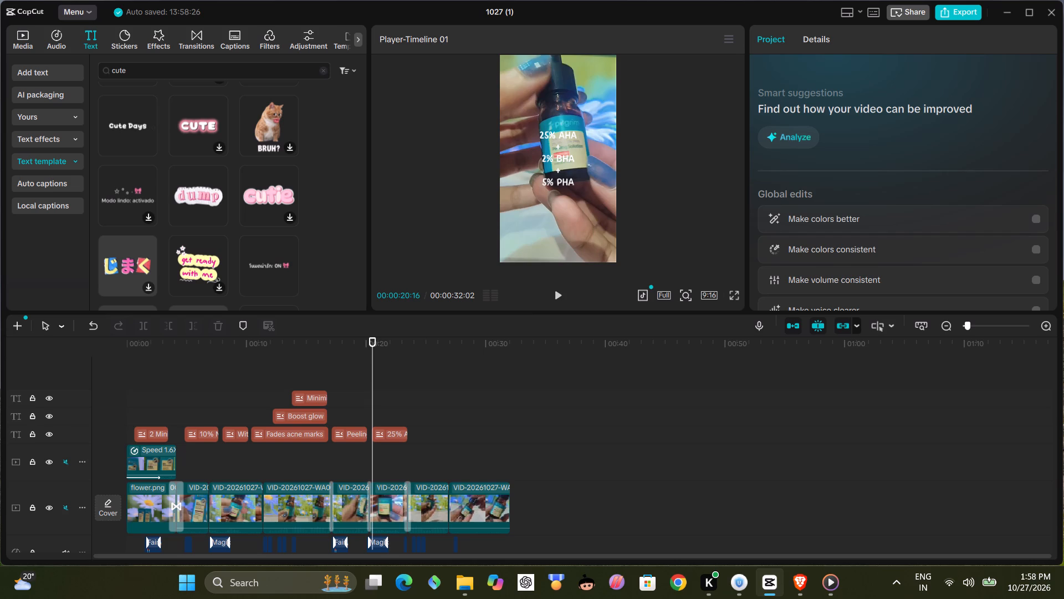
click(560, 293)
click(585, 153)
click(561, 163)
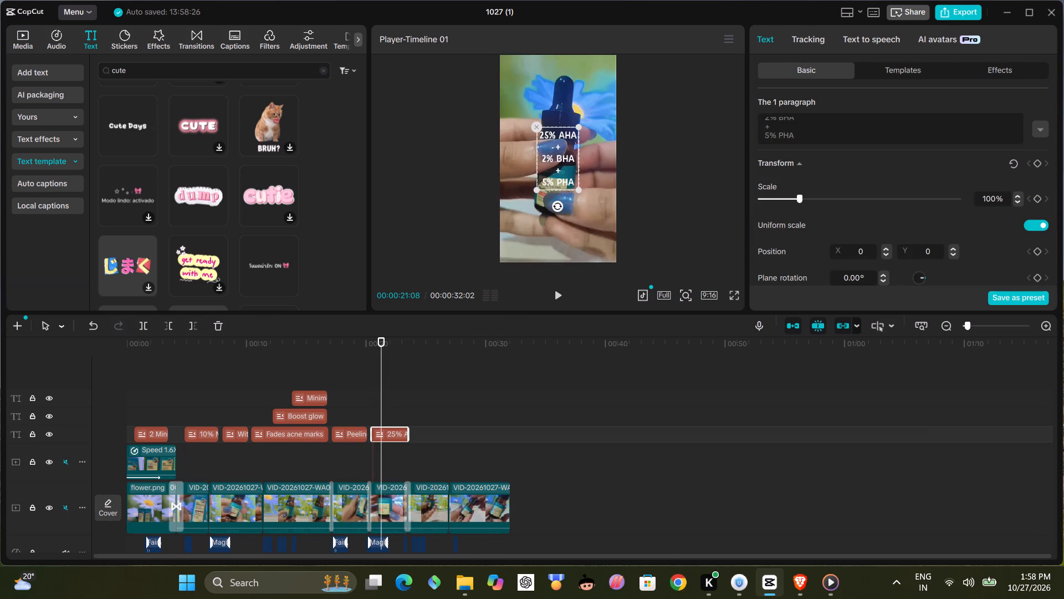
Move the plain "25% AHA" title to about 00:00:25 and paste a copy of the "With Kojic Acid + Korean Rice Water" title at 00:00:20:09.
drag(389, 434, 445, 434)
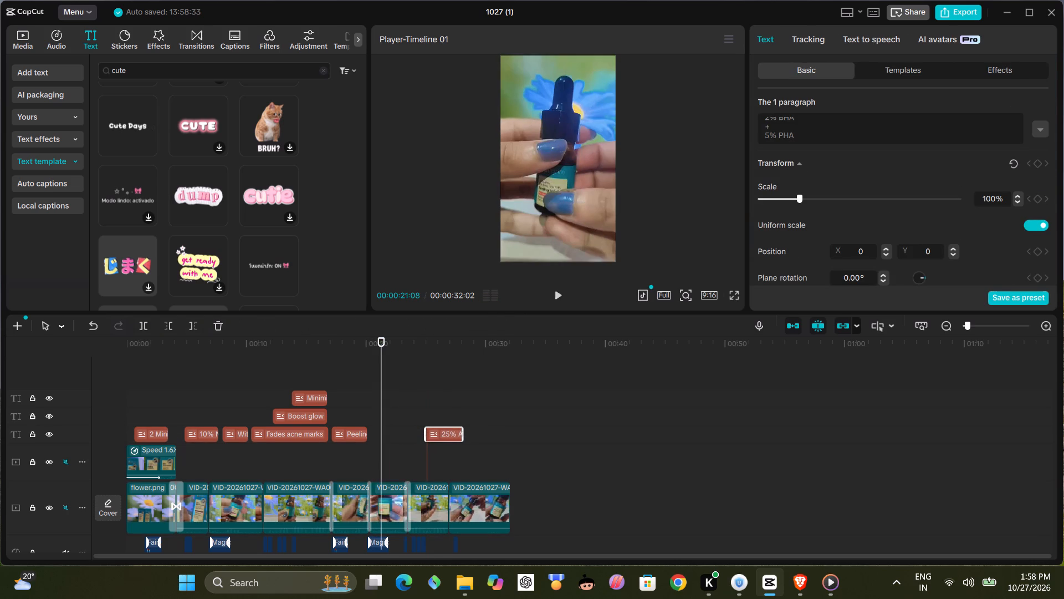
click(236, 434)
click(215, 423)
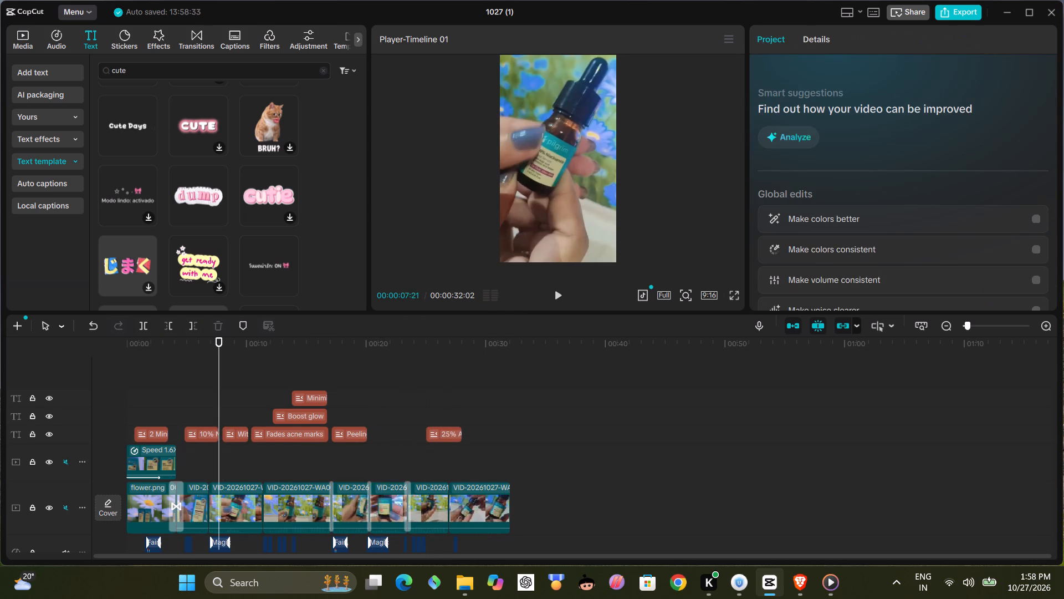
click(244, 415)
click(236, 433)
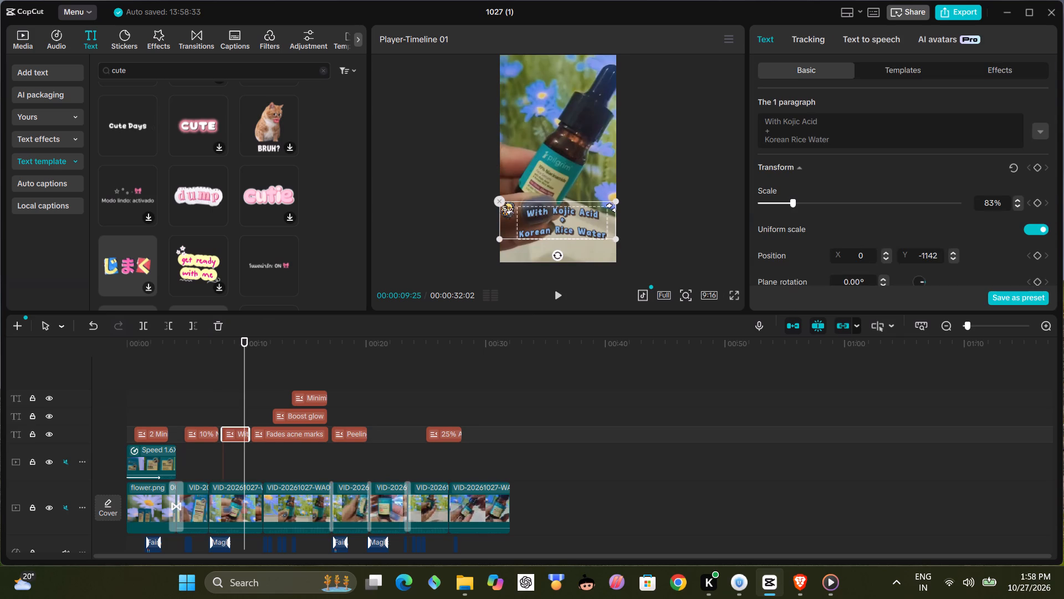
key(ctrl+c)
click(372, 432)
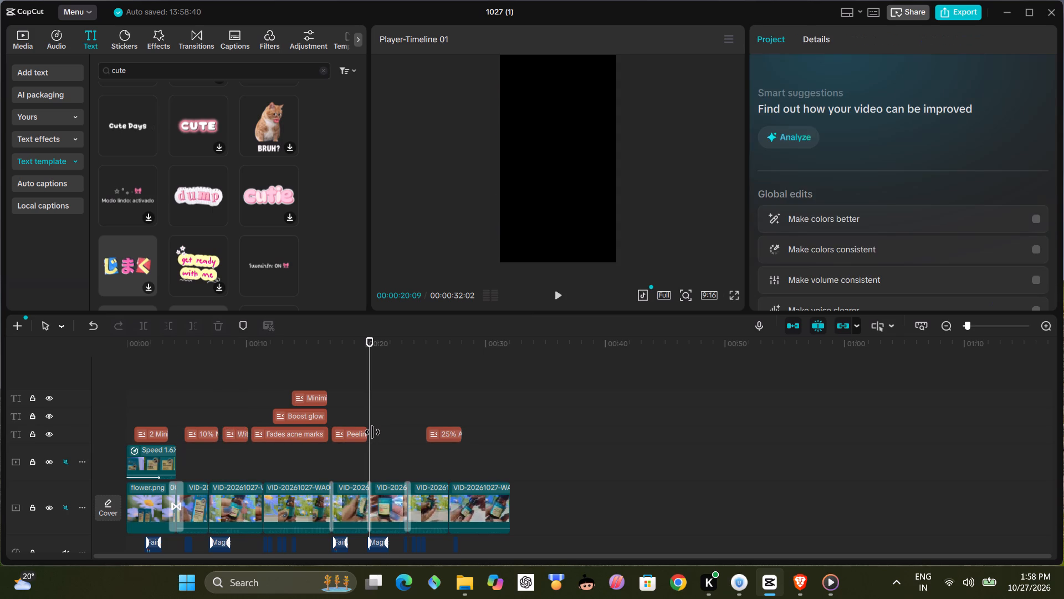
key(ctrl+v)
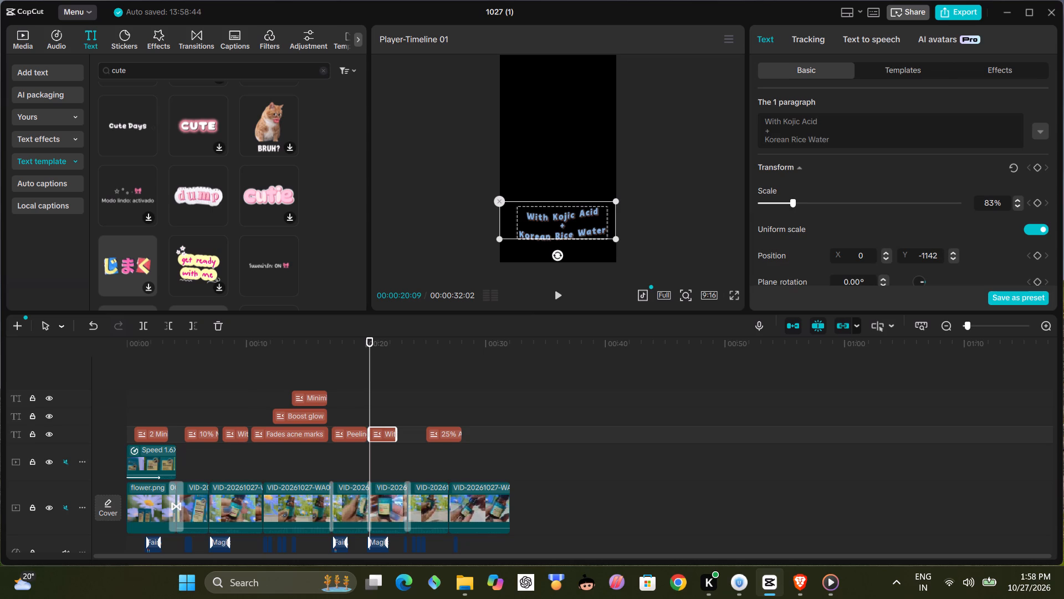
Replace the pasted title's text with the plain title's lines "25% AHA", "+", "2% BHA", "+", "5% PHA".
triple_click(841, 141)
double_click(841, 141)
drag(840, 141, 812, 124)
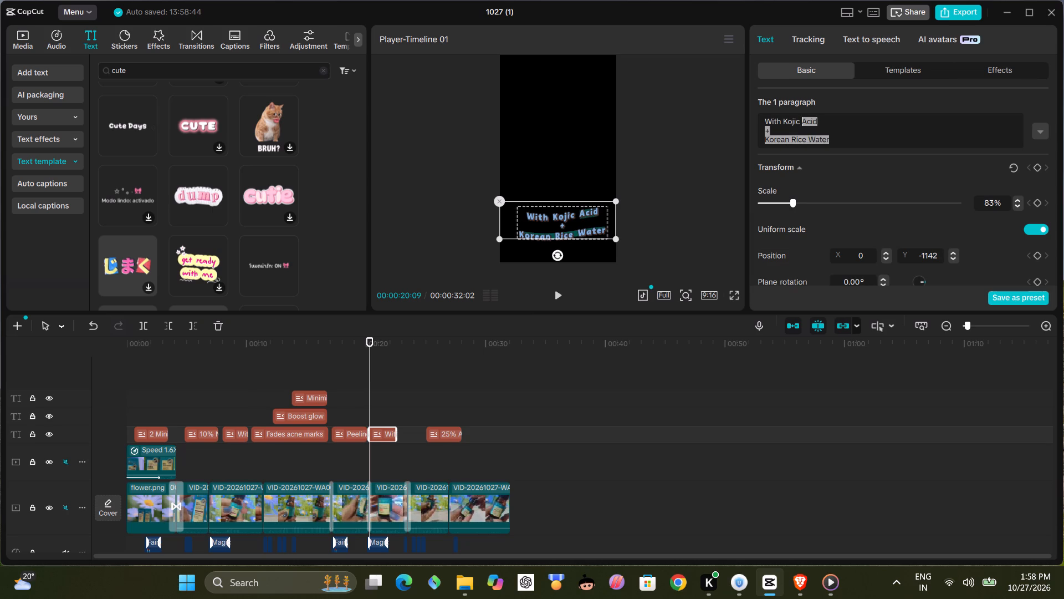
drag(763, 119, 830, 144)
click(443, 434)
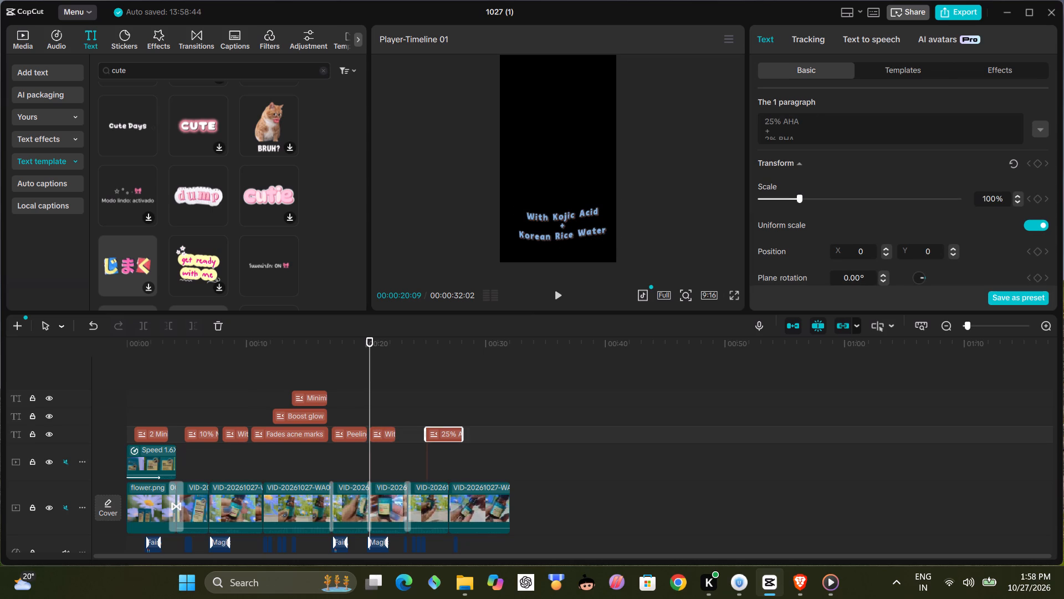
drag(767, 121, 811, 159)
key(ctrl+c)
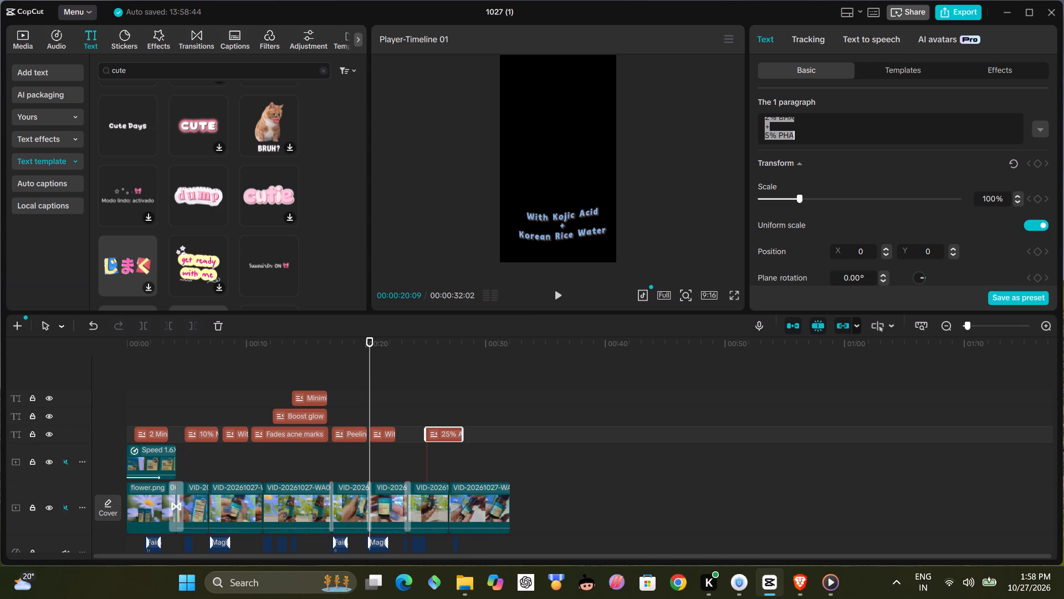
click(387, 430)
click(762, 121)
drag(762, 121, 788, 127)
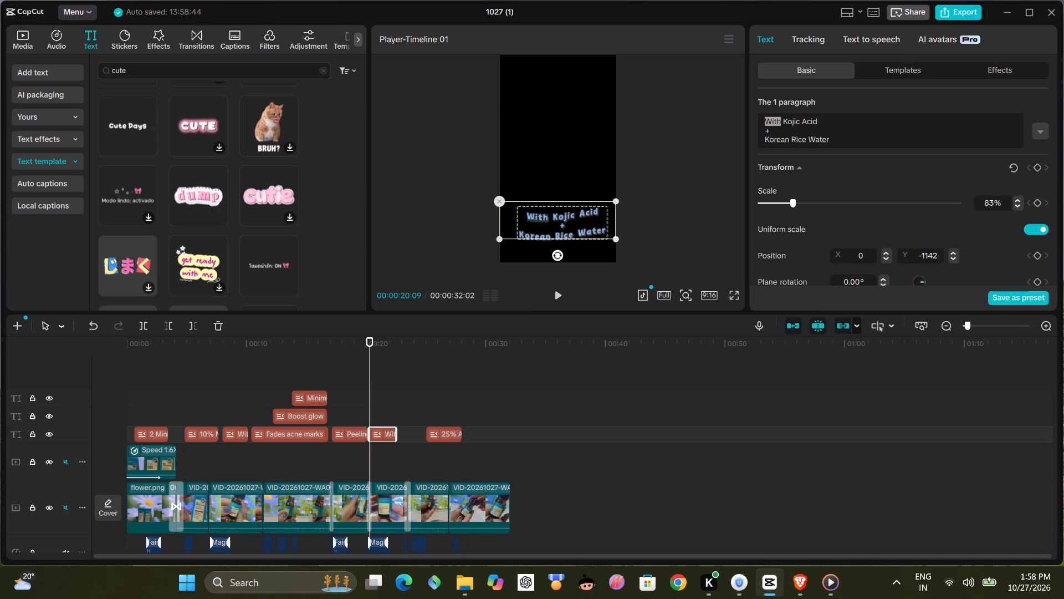
drag(788, 127, 833, 153)
key(ctrl+v)
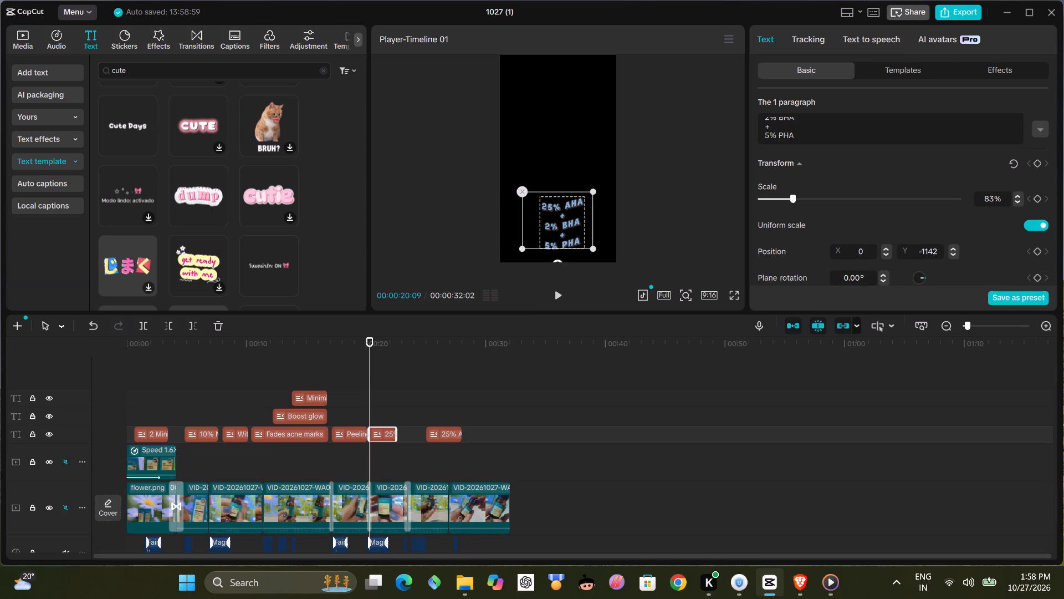
Delete the plain "25% AHA" title at about 00:00:25.
click(438, 432)
key(BackSpace)
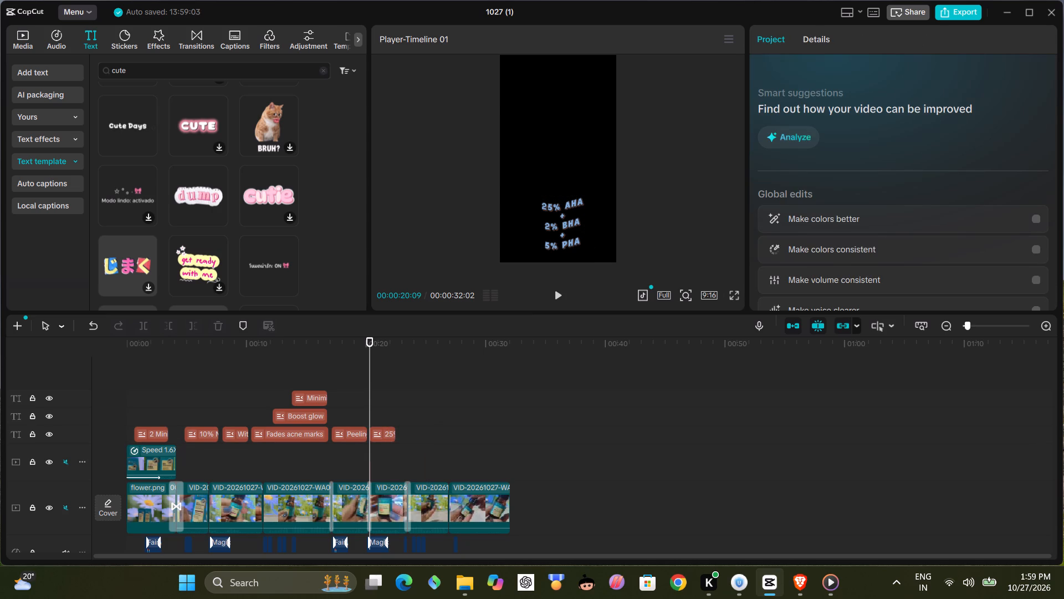
Preview the styled AHA, BHA and PHA title and enlarge it to about 104%.
click(562, 293)
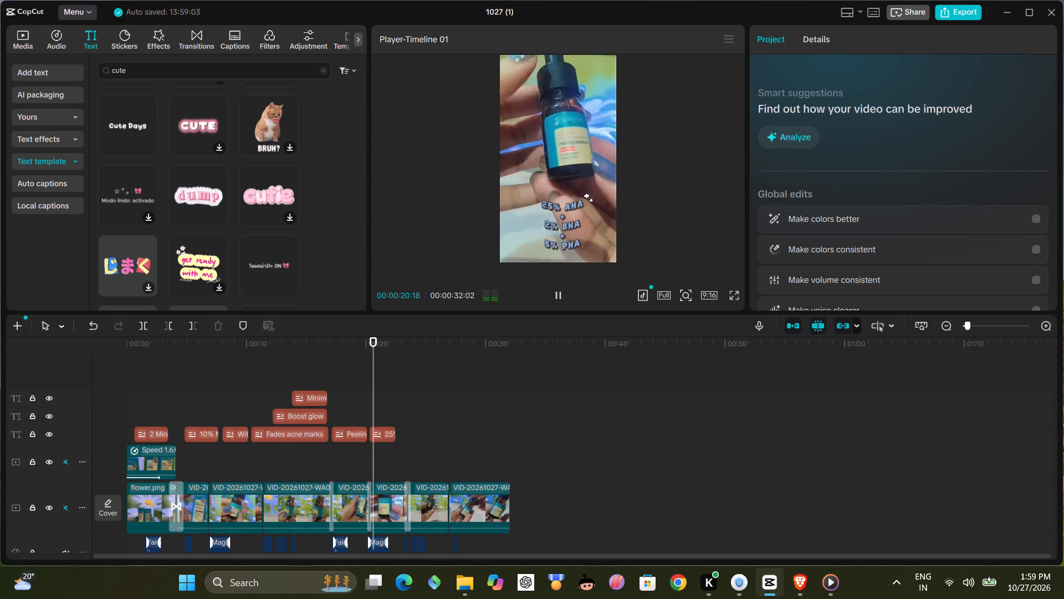
click(553, 291)
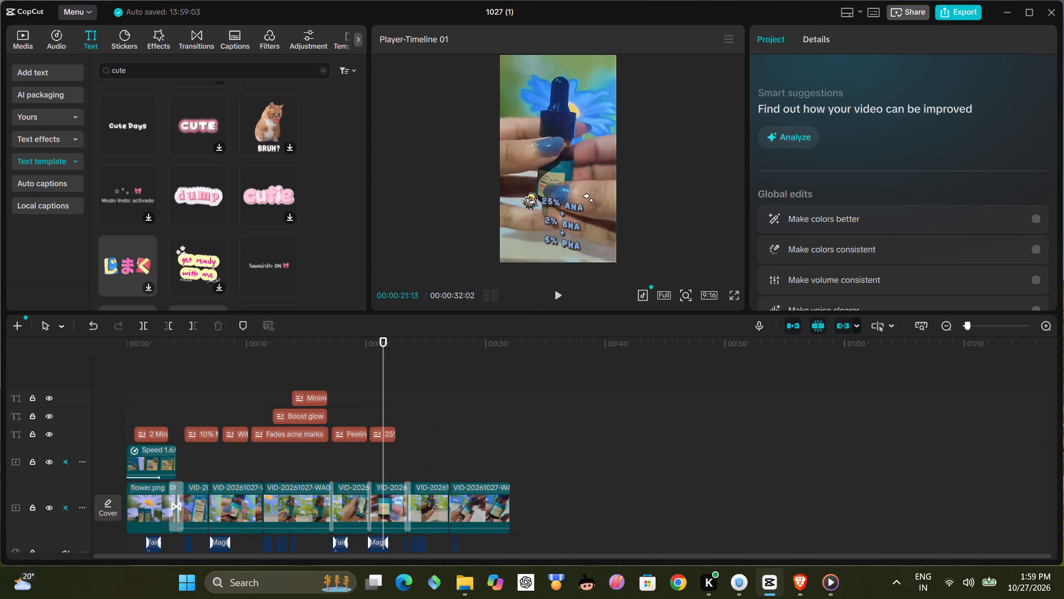
click(382, 433)
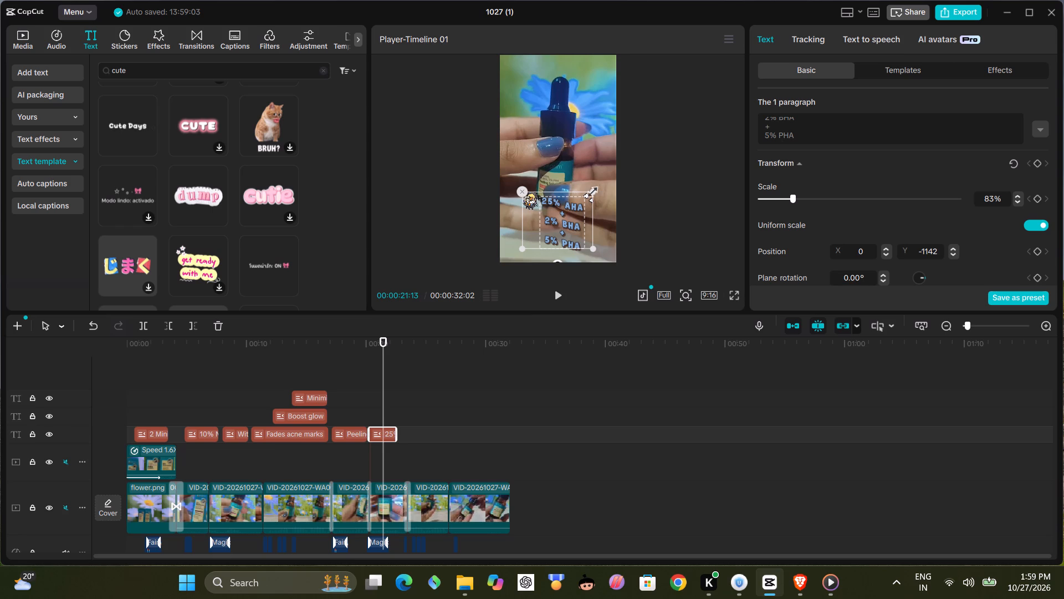
drag(589, 190, 603, 184)
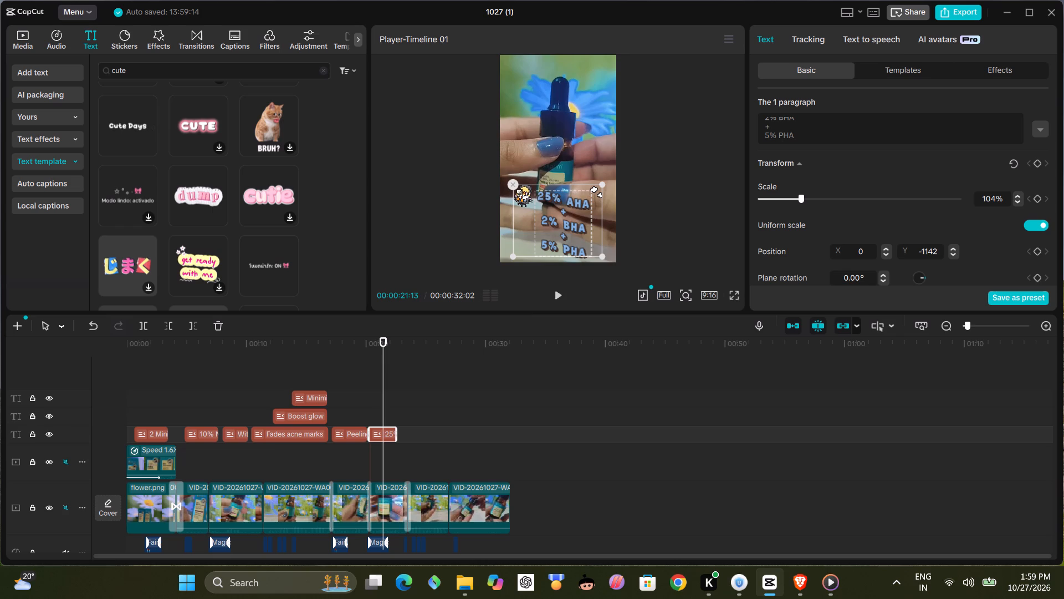
click(561, 296)
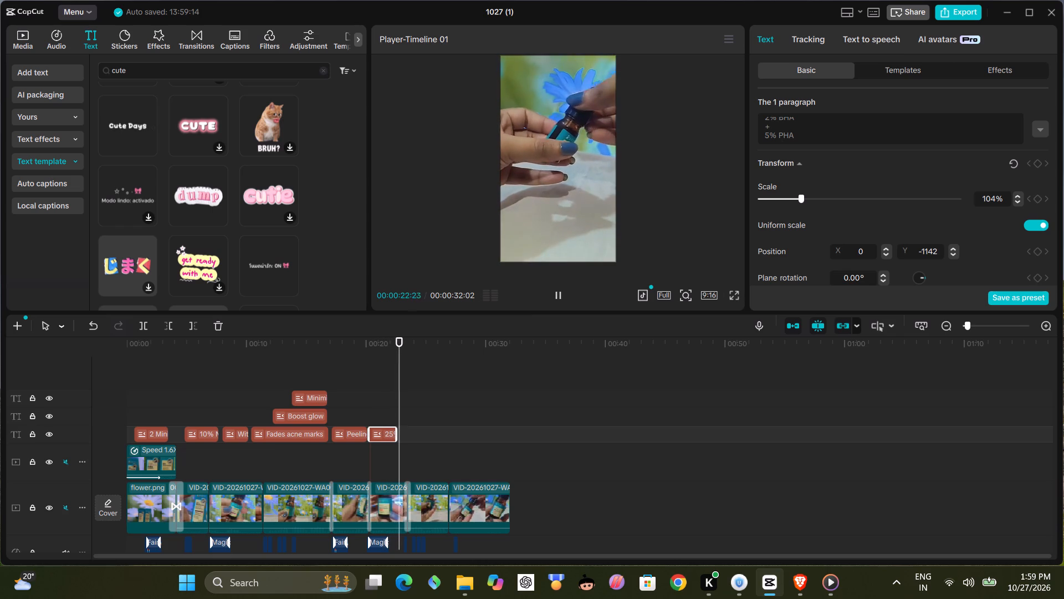
click(561, 296)
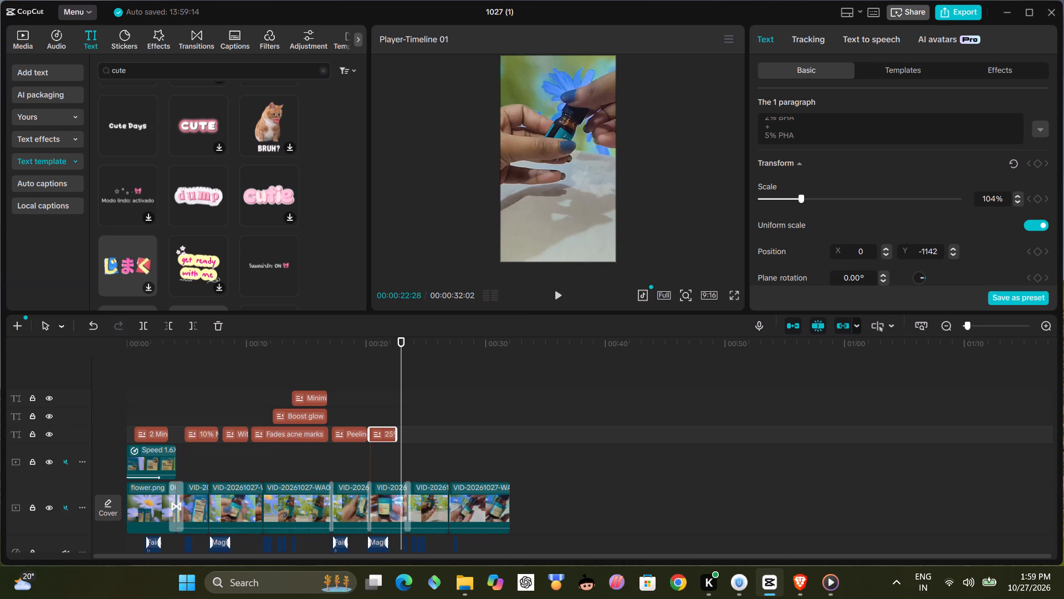
Add the "Inner Animal" text template with the pink bow at 00:00:22:28.
scroll(228, 255, down, 2)
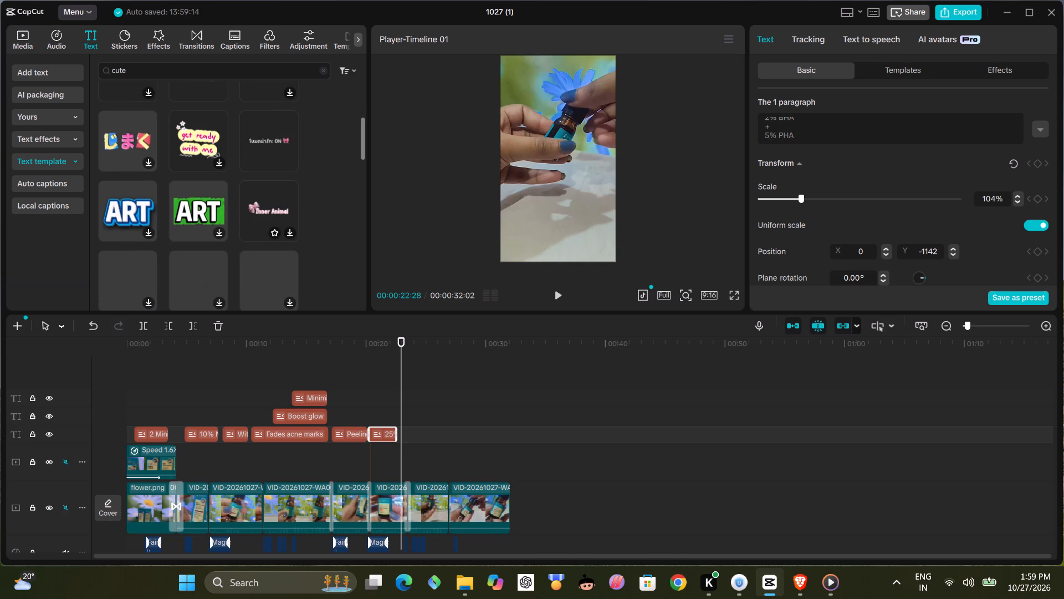
click(272, 206)
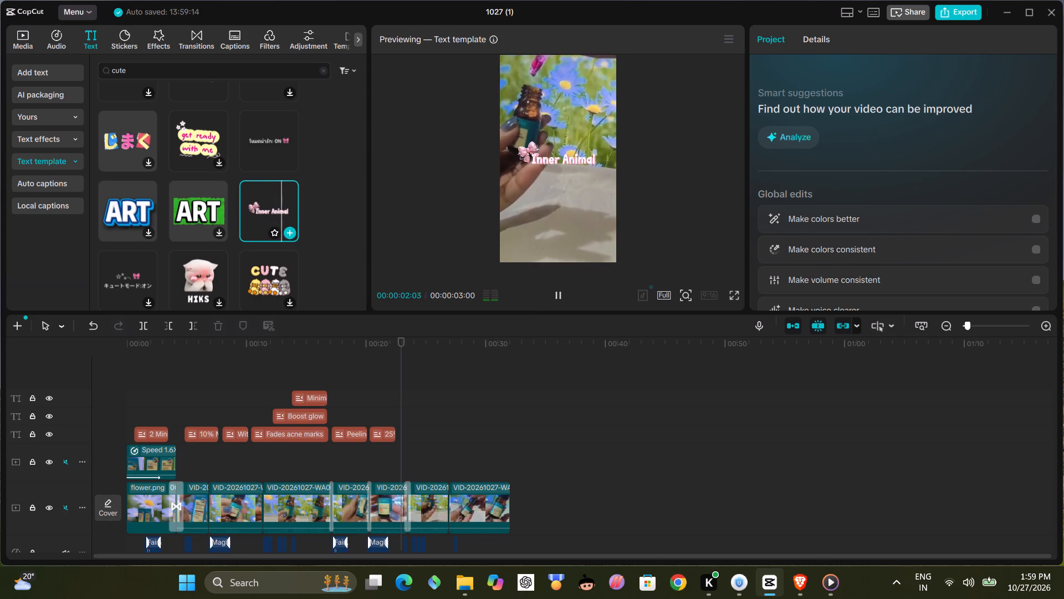
click(291, 232)
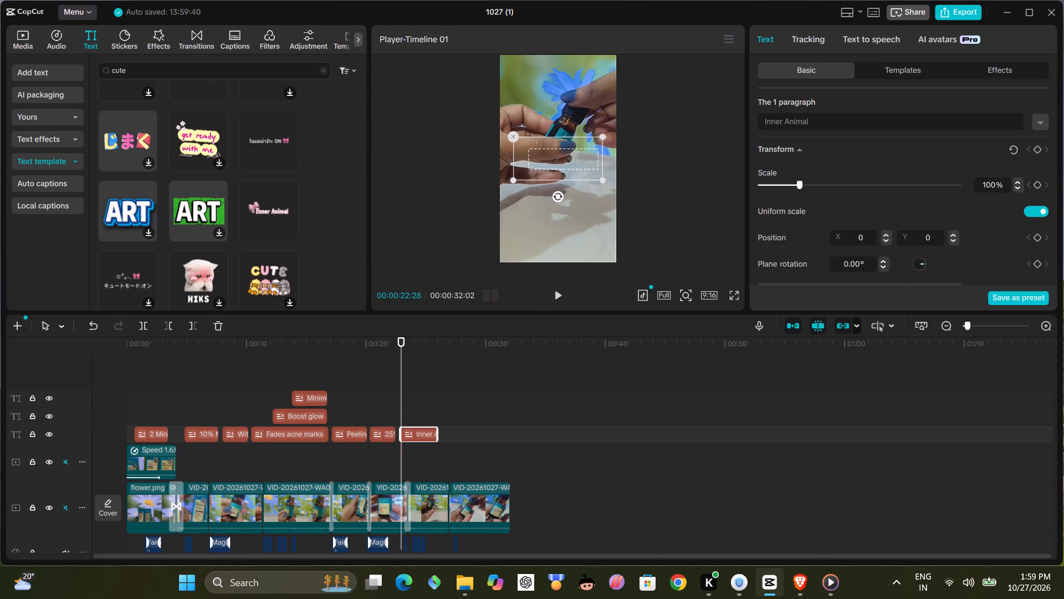
Replace the "Inner Animal" title's text with two lines, "For Detan" and "Face&Body".
drag(819, 124, 759, 119)
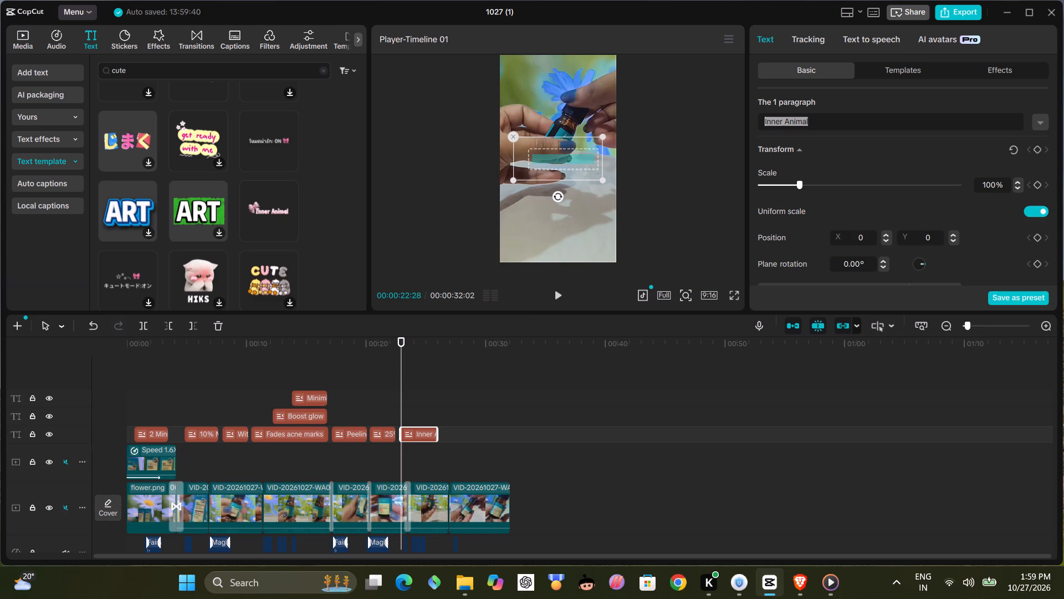
text(For Detan)
key(Return)
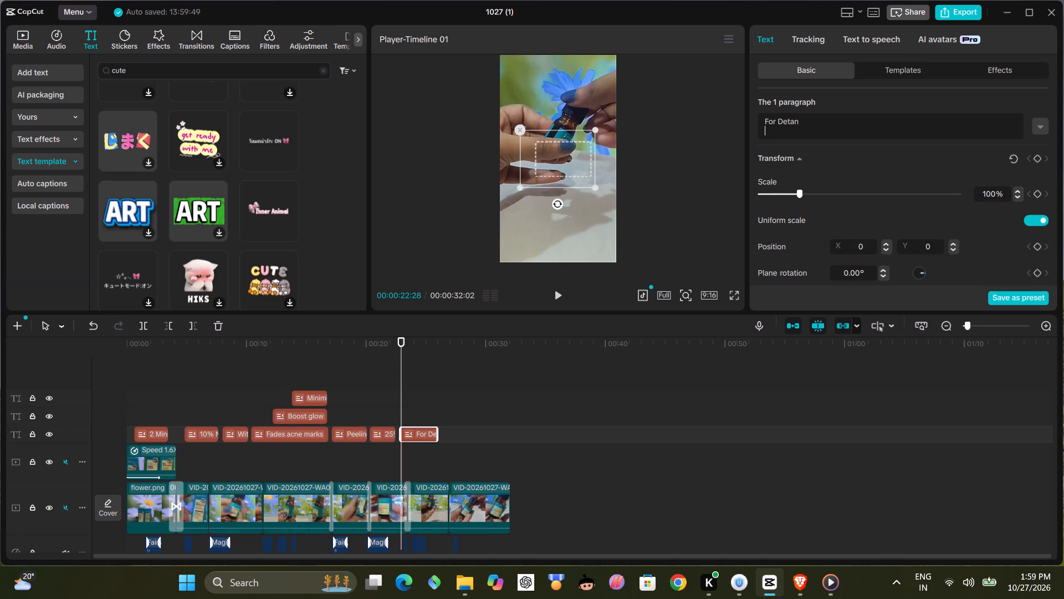
text(Face)
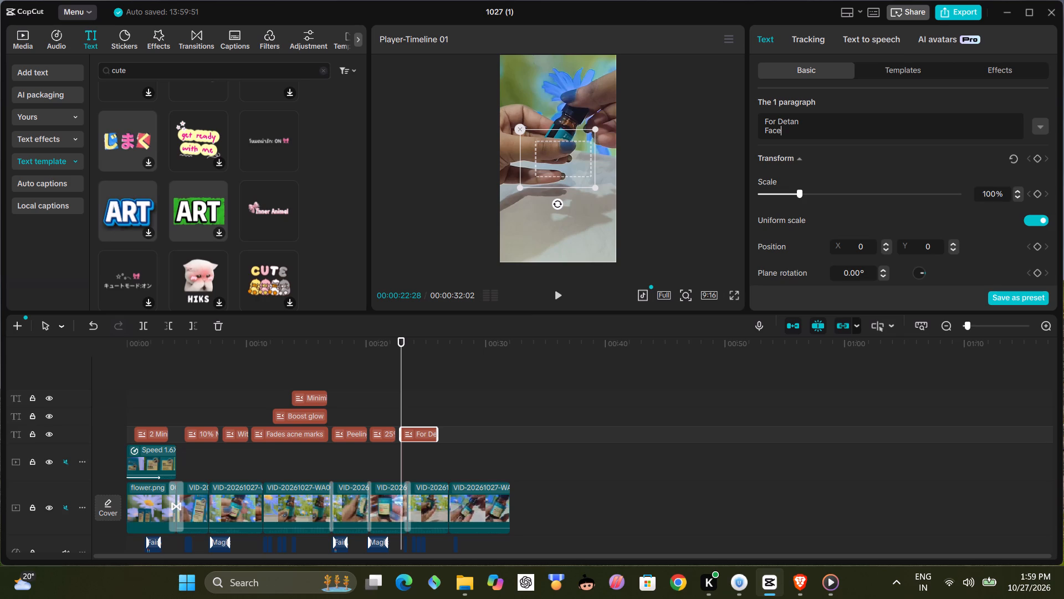
key(shift+ampersand)
text(Body)
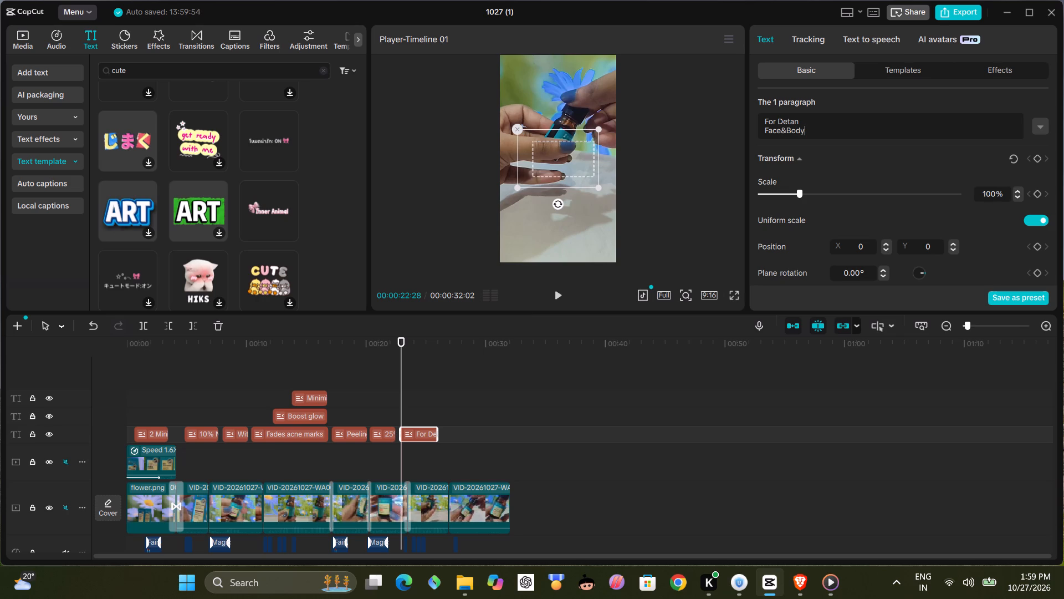
Preview the "For Detan Face&Body" title and move it to the lower part of the frame, about X -90, Y -847.
click(386, 400)
click(557, 298)
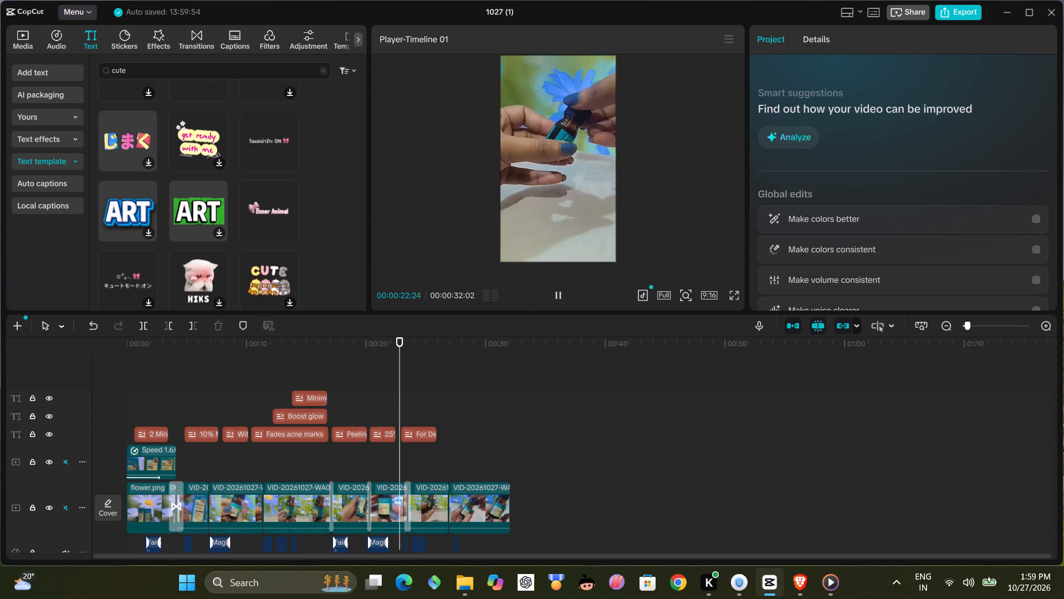
click(557, 298)
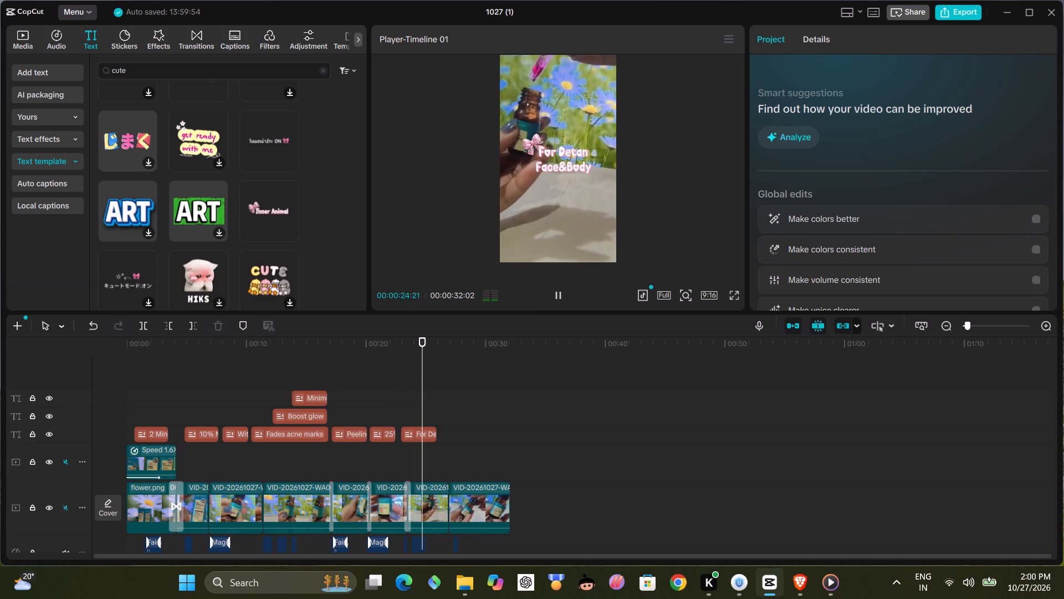
click(574, 162)
drag(570, 150, 562, 197)
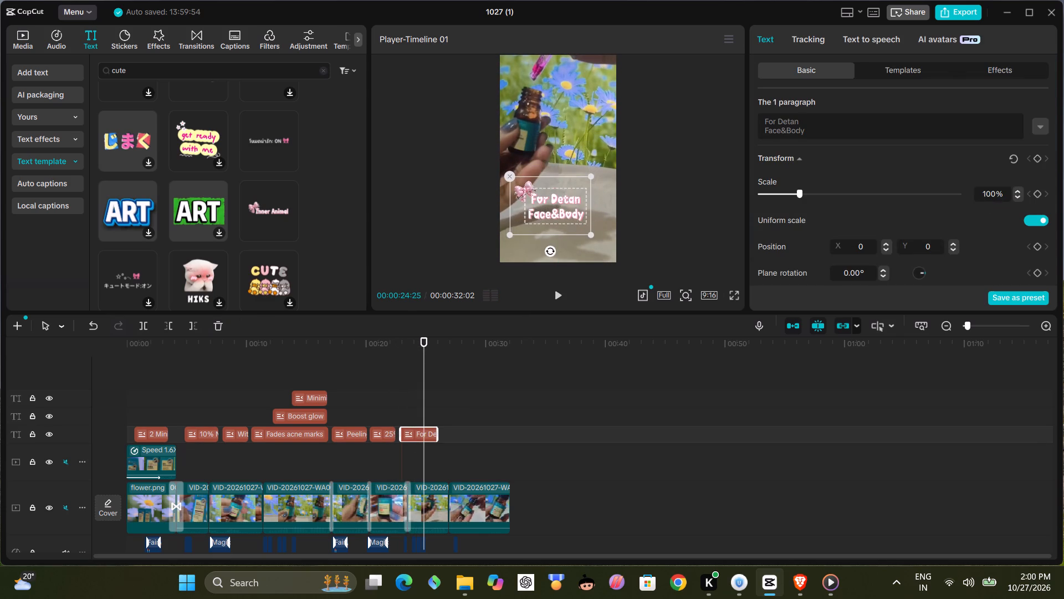
drag(562, 197, 566, 195)
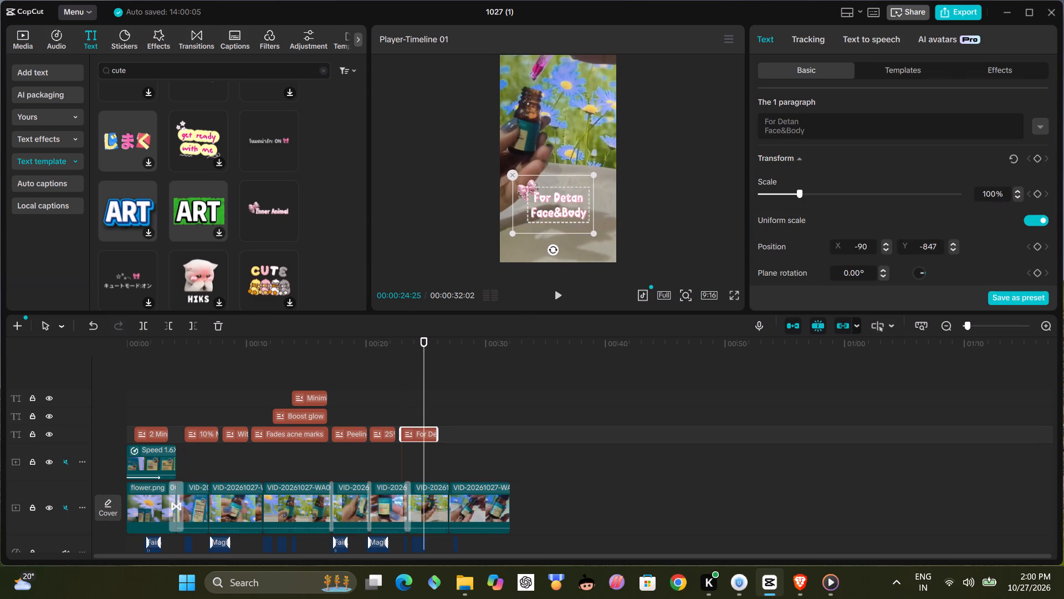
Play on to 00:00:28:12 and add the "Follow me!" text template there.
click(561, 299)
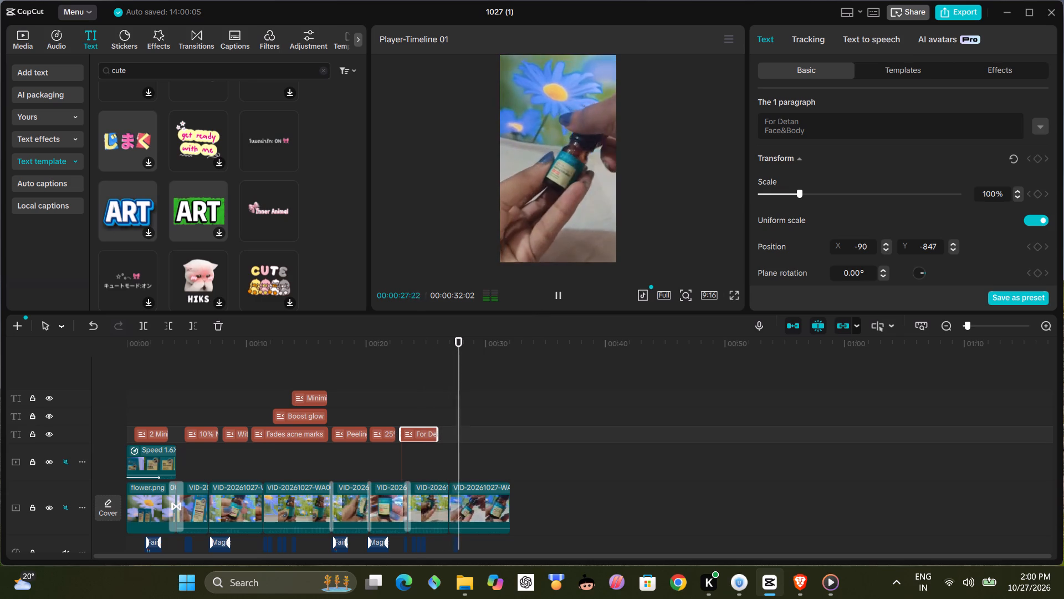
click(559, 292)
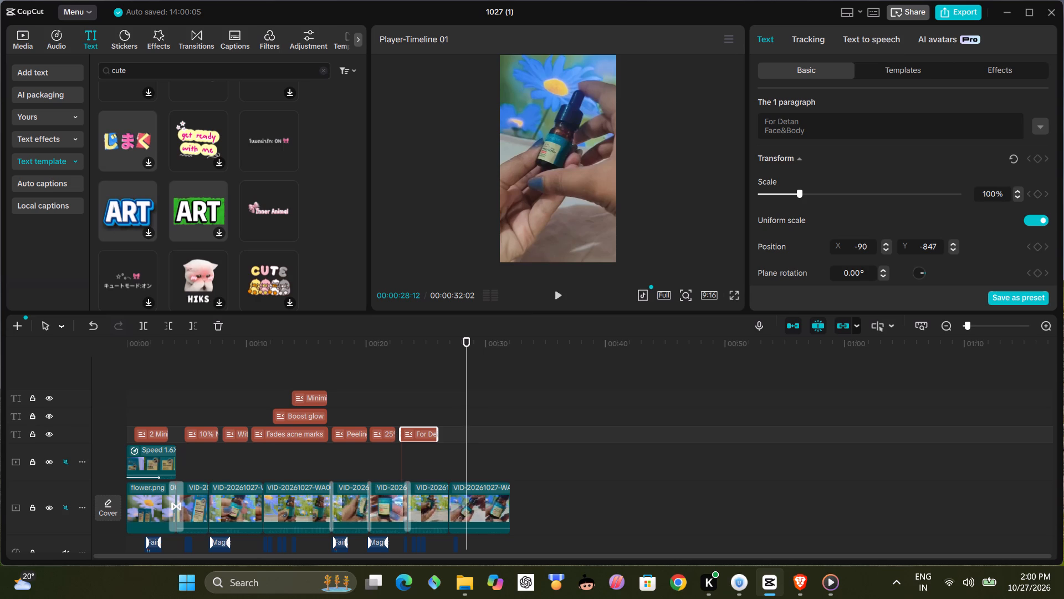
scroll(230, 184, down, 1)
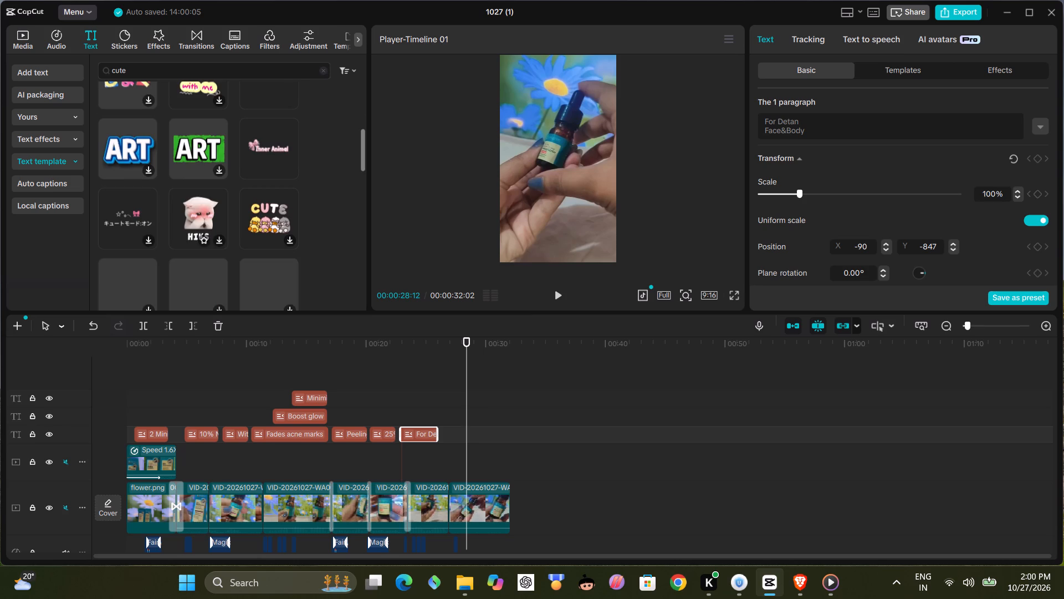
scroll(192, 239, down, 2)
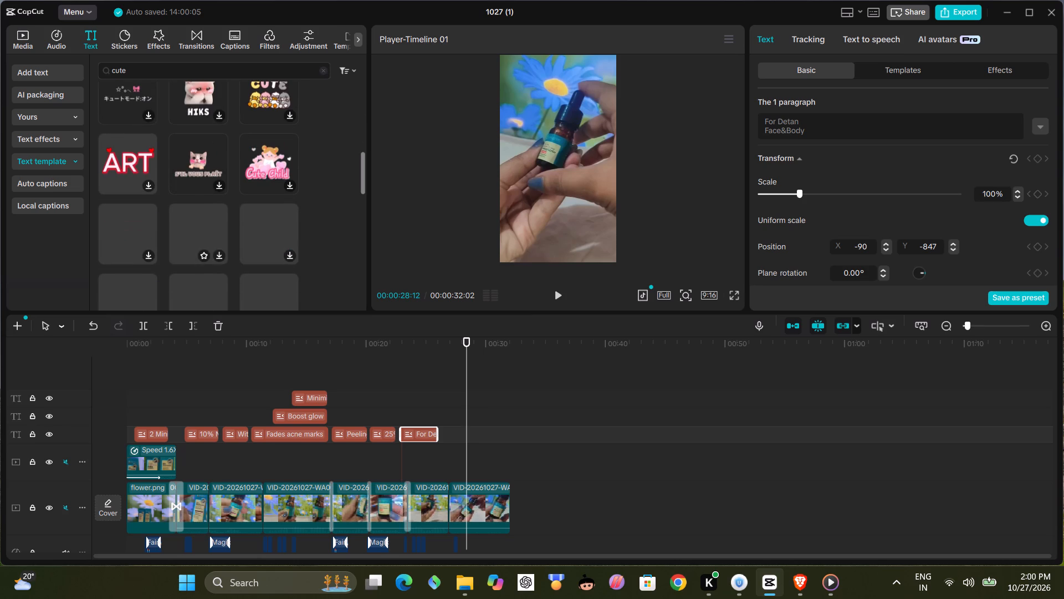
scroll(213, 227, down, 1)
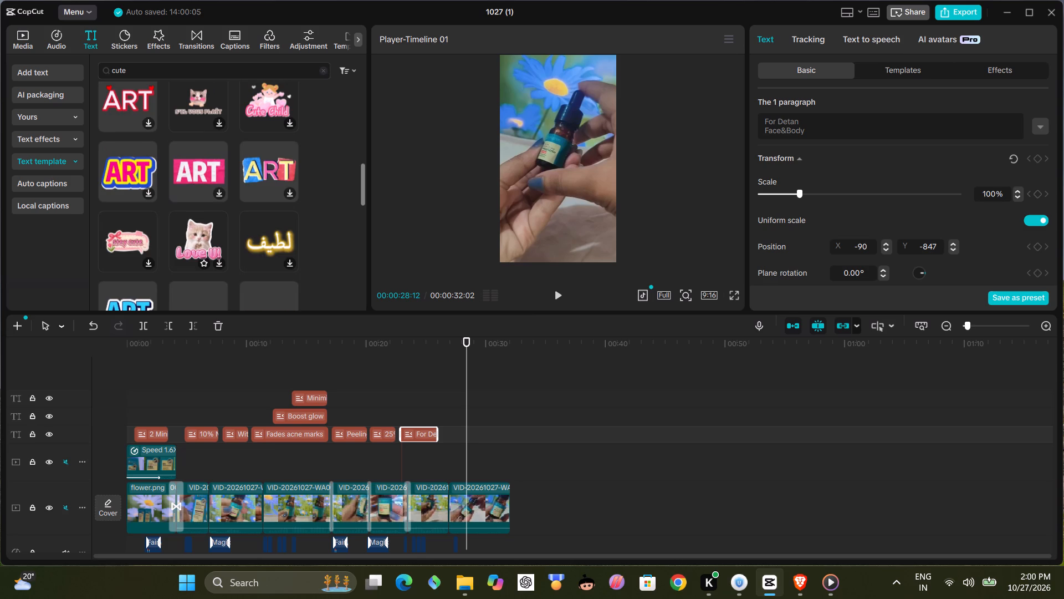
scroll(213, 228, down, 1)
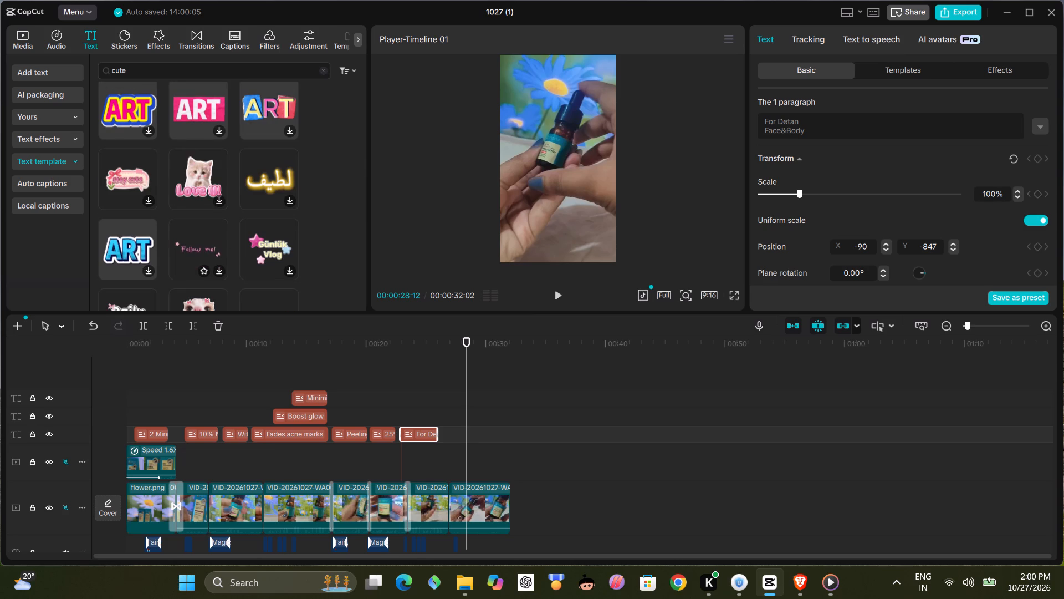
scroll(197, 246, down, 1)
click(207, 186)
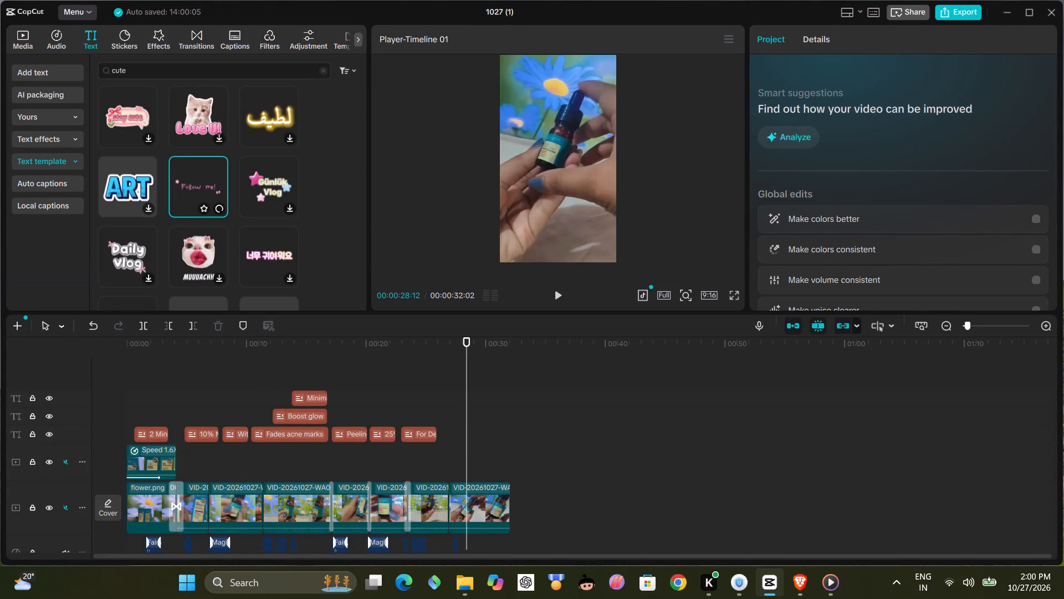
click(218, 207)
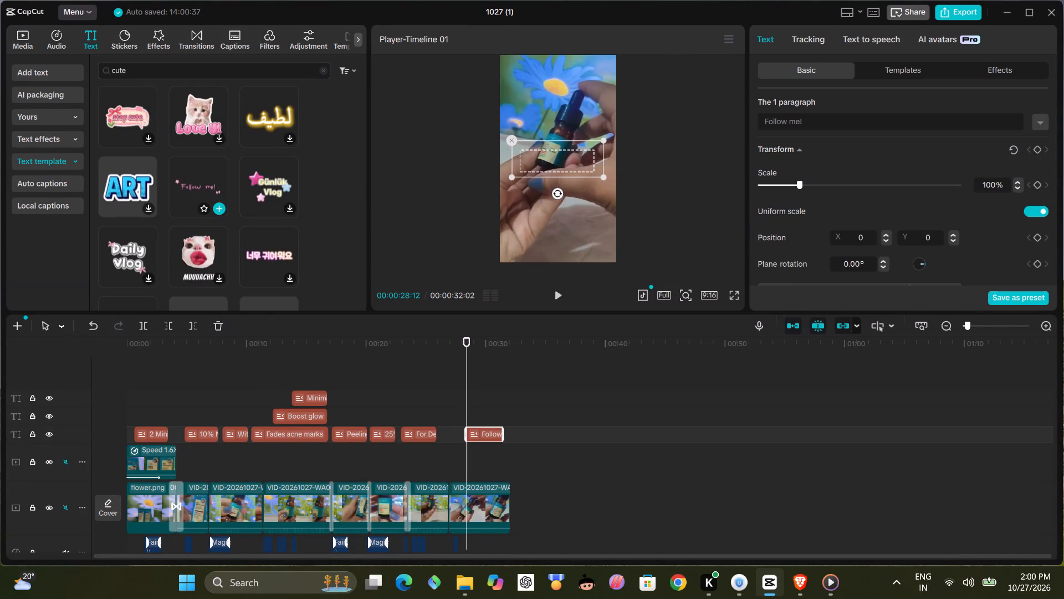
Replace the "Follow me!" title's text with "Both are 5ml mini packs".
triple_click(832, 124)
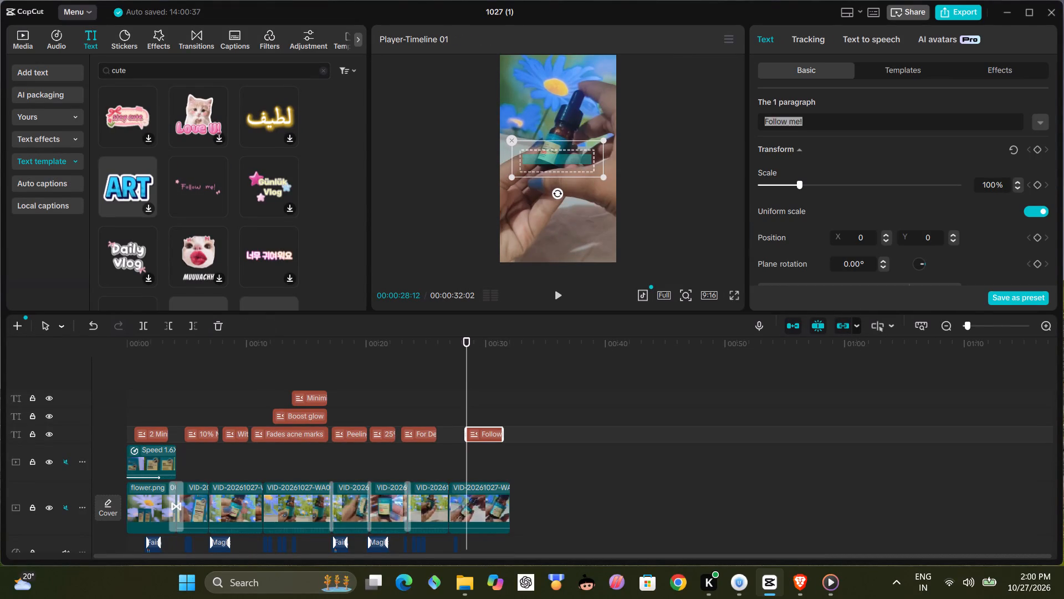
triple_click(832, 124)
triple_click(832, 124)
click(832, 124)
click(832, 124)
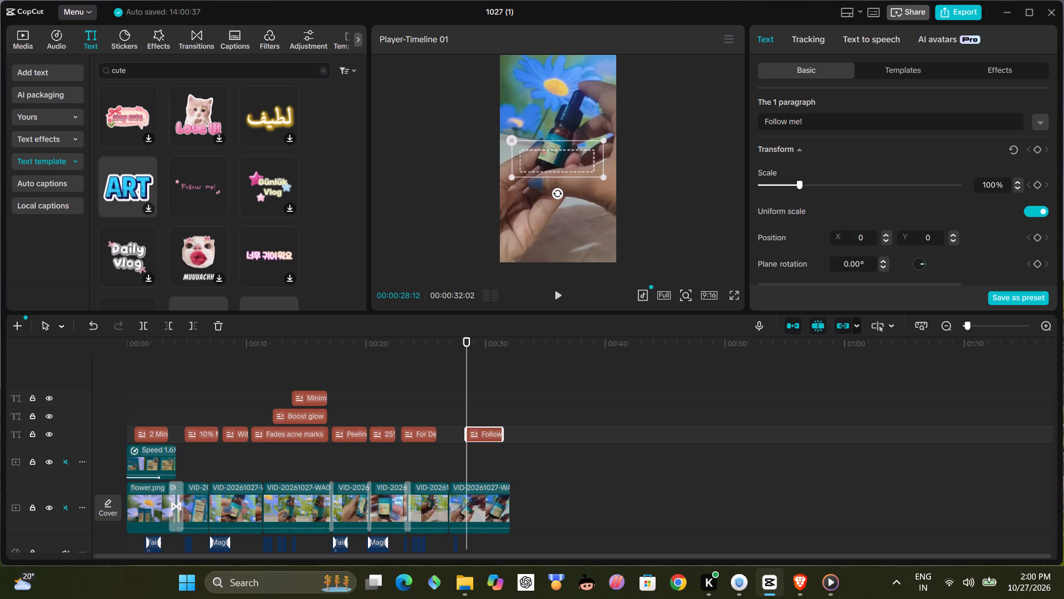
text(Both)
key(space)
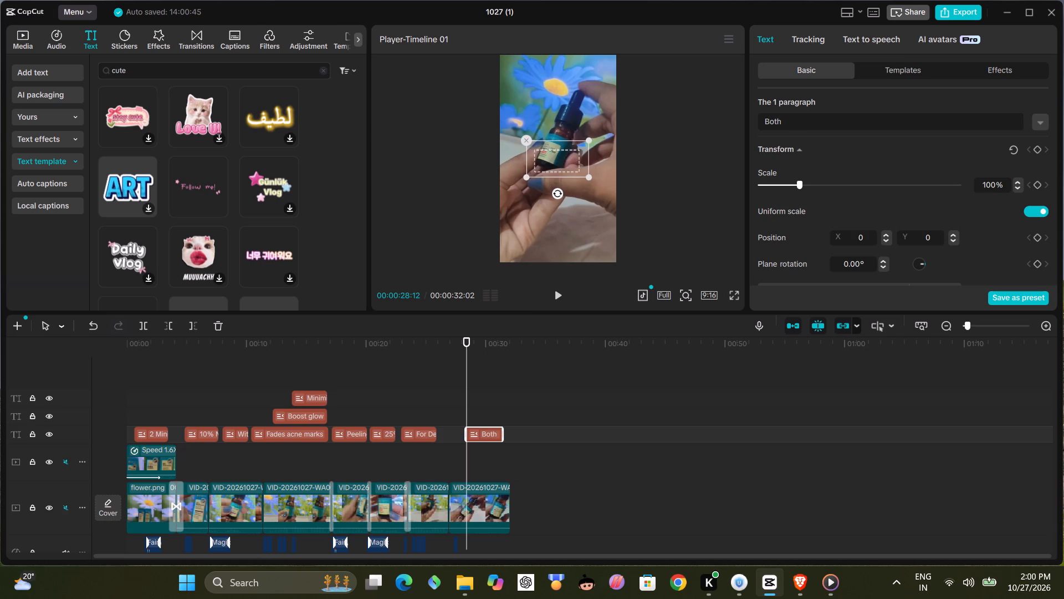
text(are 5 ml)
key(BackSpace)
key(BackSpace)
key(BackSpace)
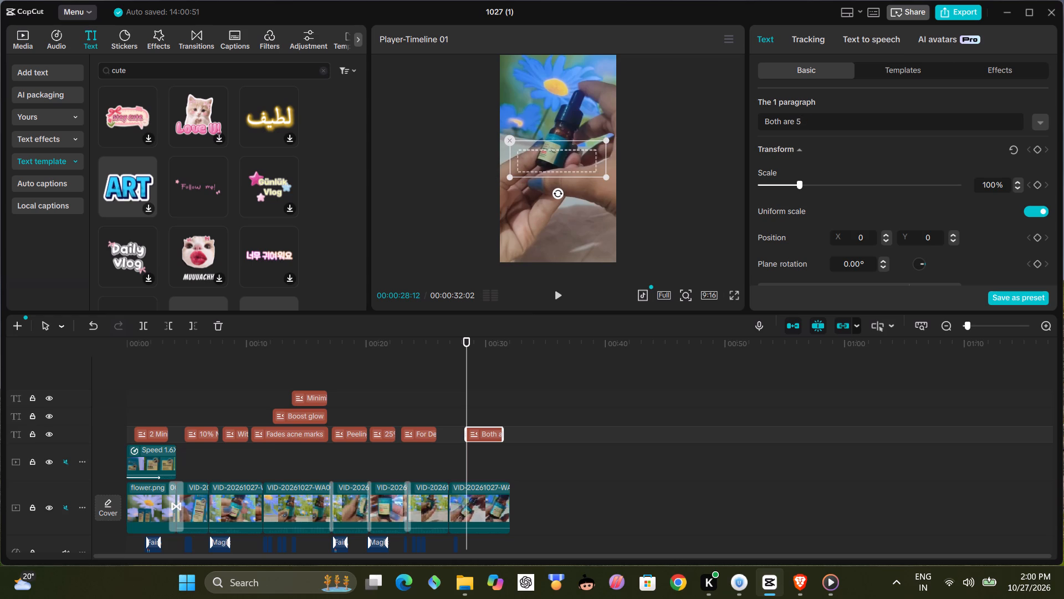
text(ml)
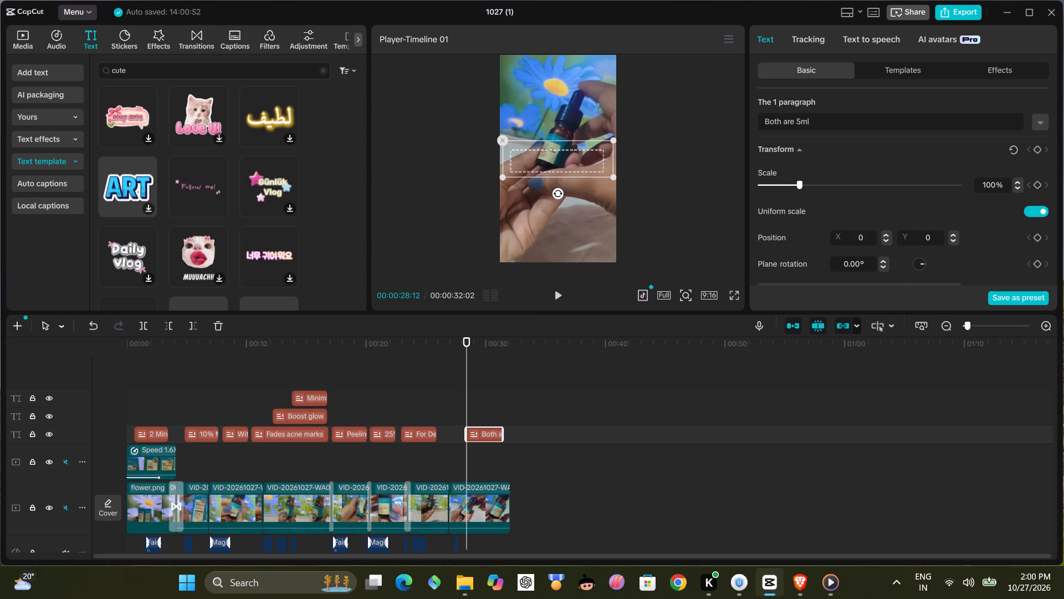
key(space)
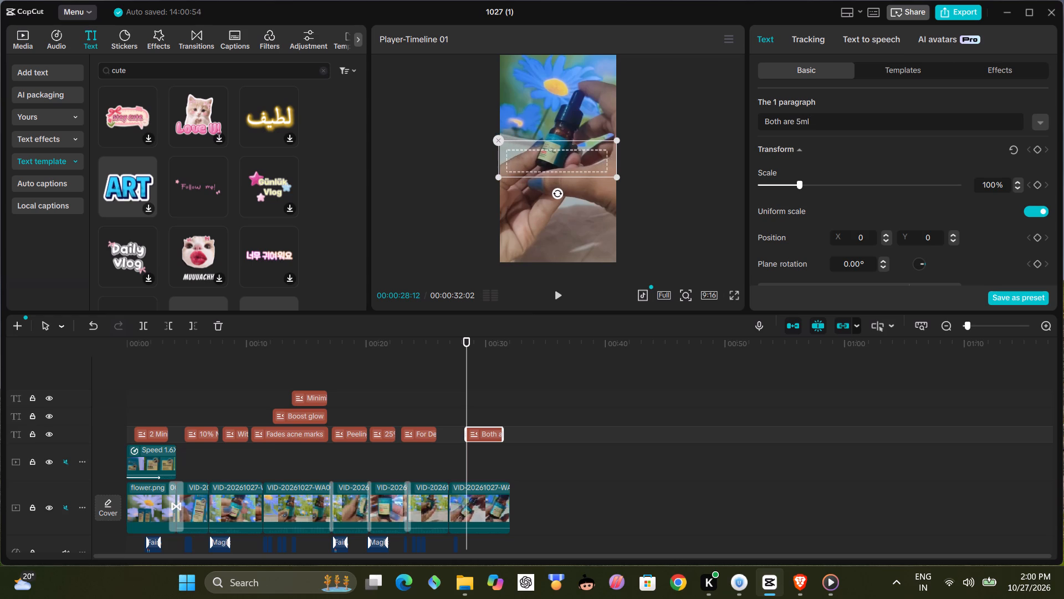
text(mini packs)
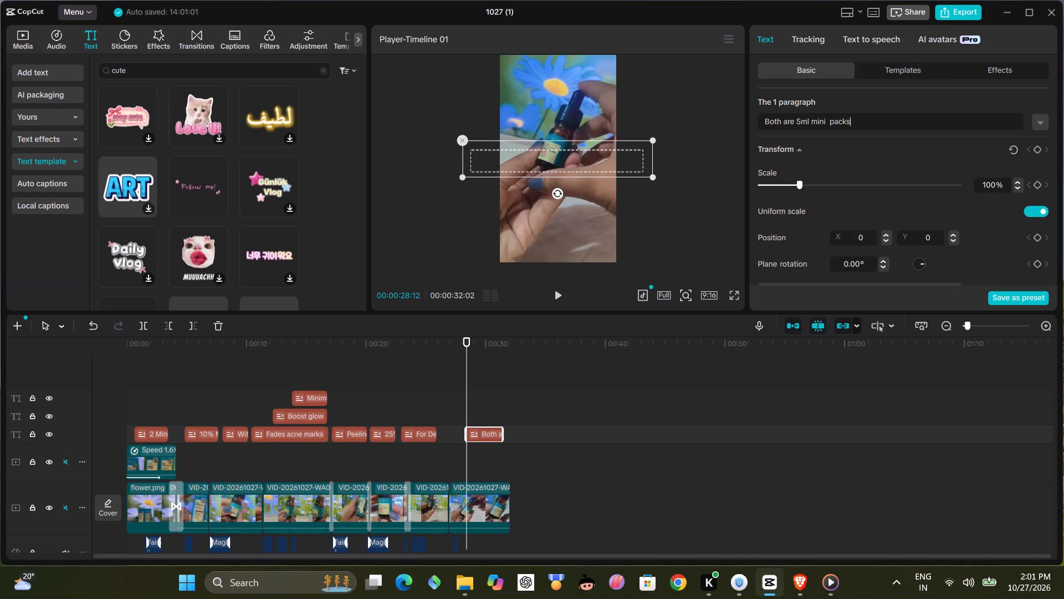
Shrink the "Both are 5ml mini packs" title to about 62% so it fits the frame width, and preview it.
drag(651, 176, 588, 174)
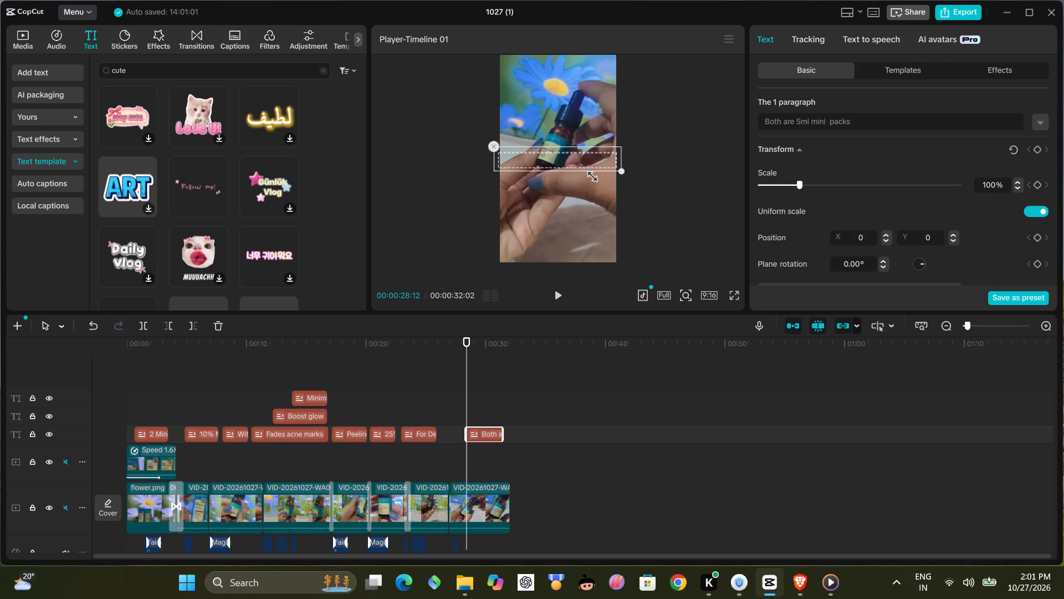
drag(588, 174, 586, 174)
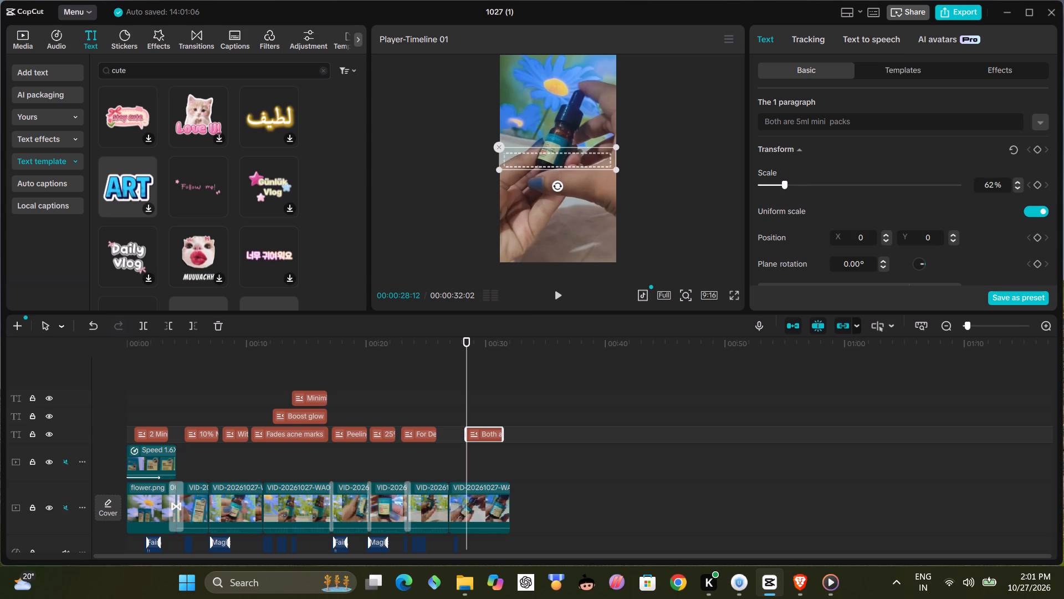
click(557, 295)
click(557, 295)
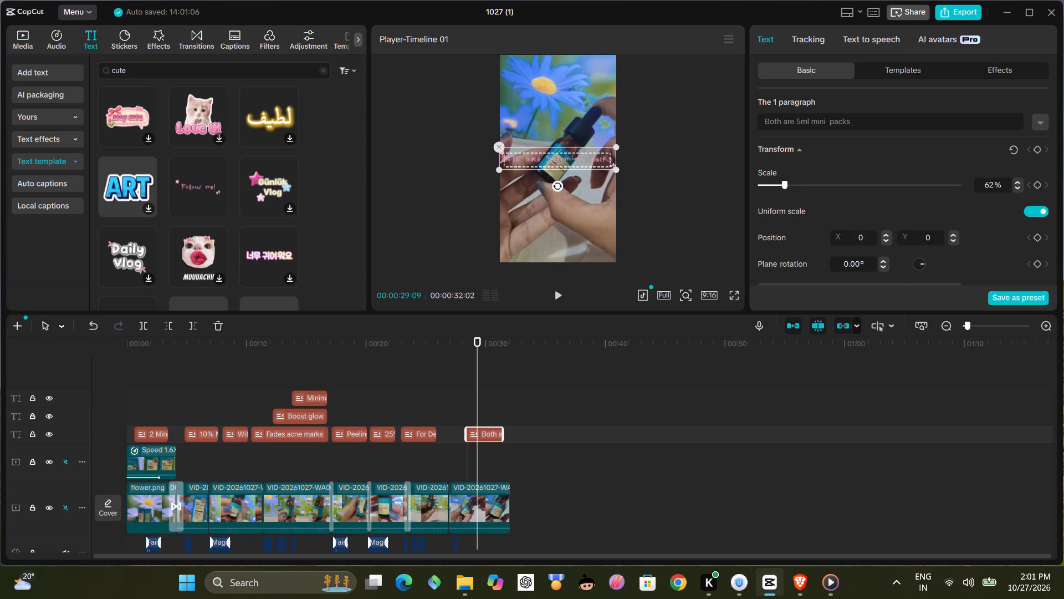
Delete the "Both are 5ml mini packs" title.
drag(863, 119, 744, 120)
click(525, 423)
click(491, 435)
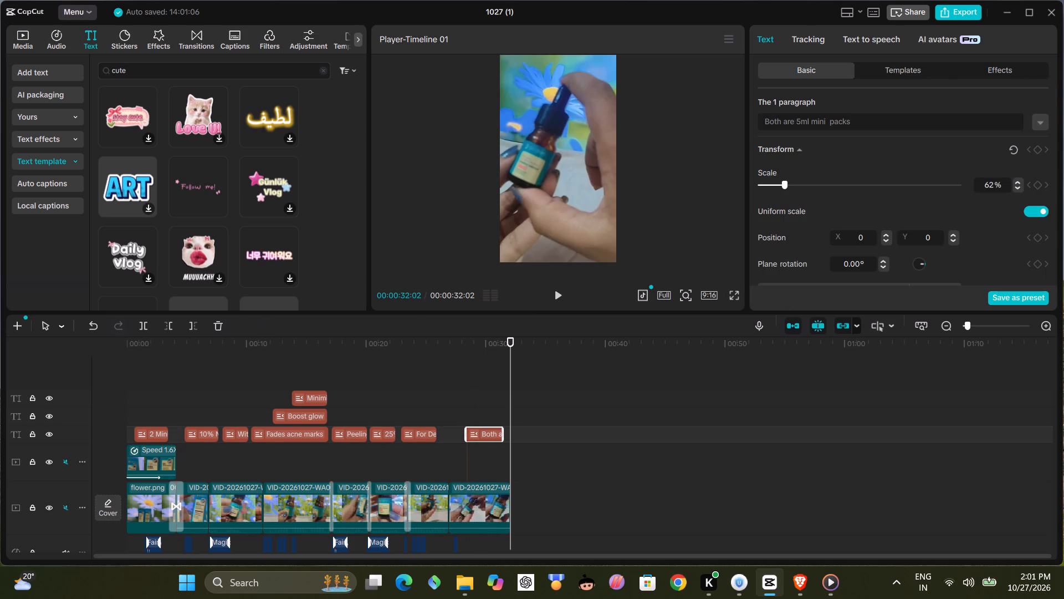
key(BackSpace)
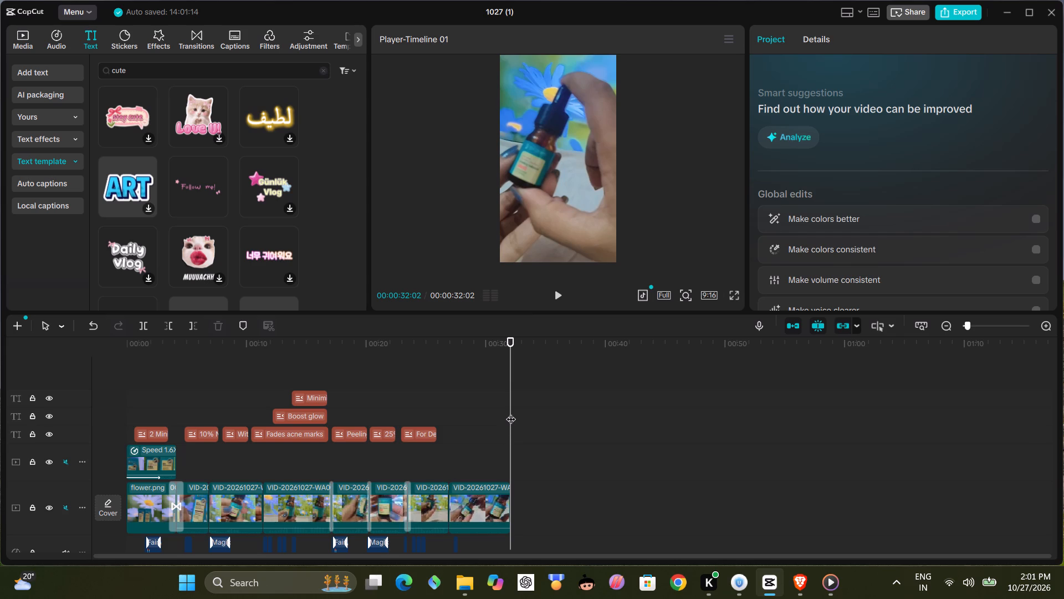
Add the Classic text template "I'm not okay." to the timeline at 00:00:29:07.
drag(511, 412, 477, 414)
scroll(269, 230, down, 2)
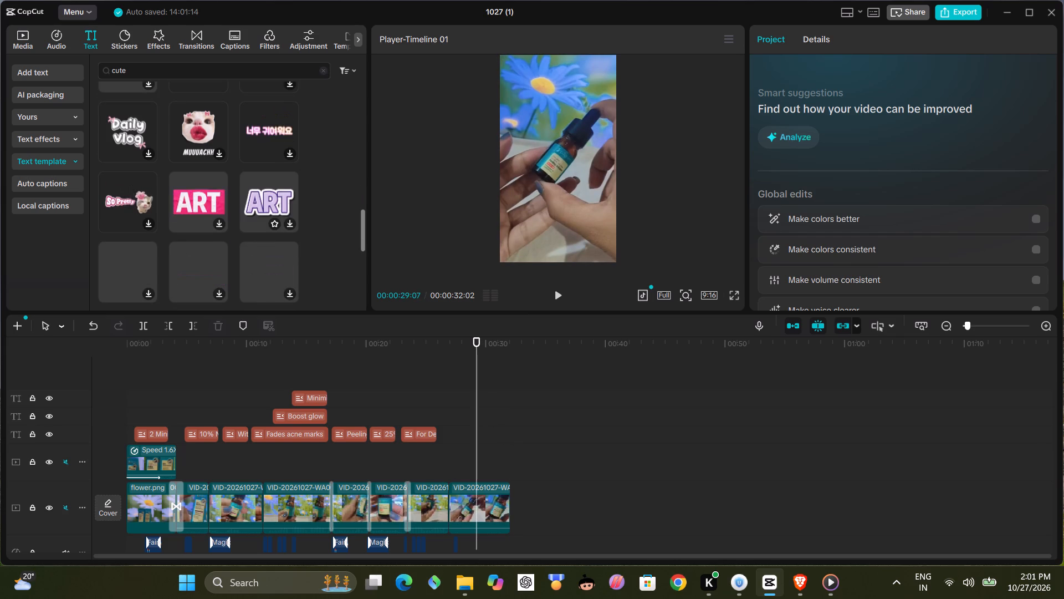
scroll(264, 230, down, 1)
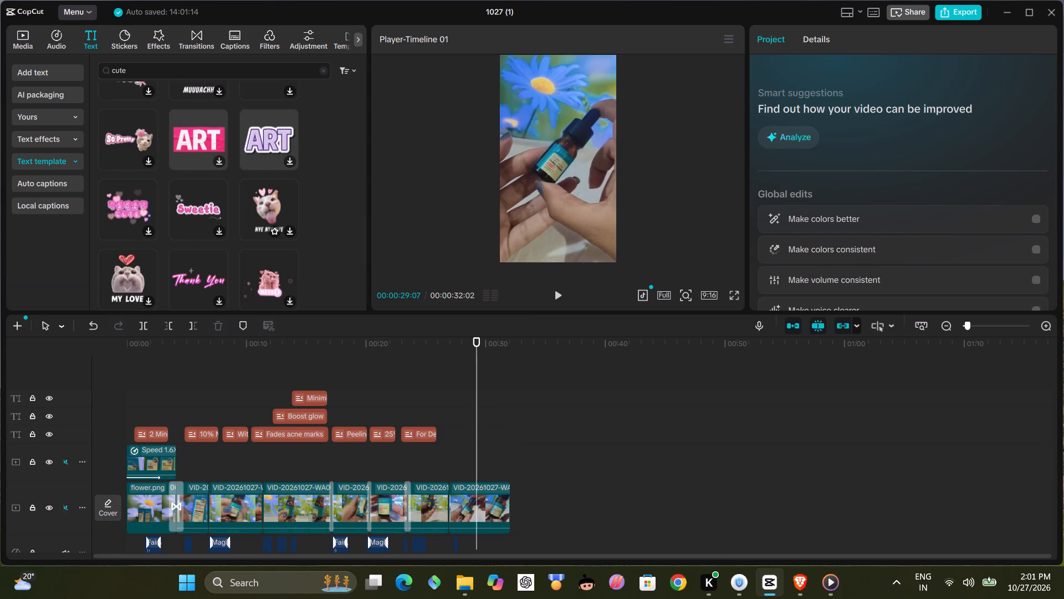
scroll(260, 230, down, 2)
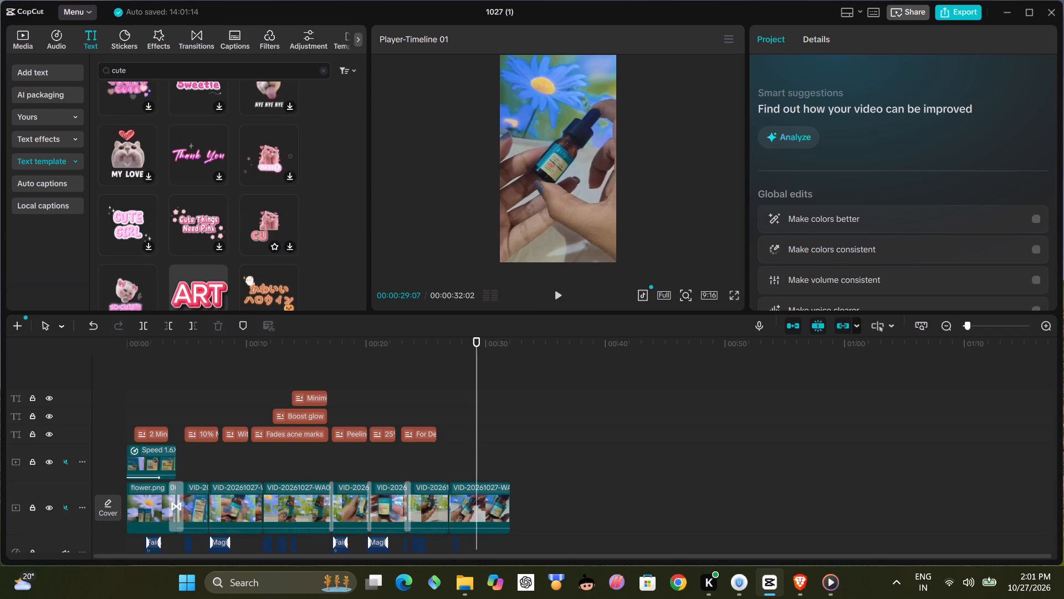
scroll(260, 230, down, 1)
scroll(259, 230, up, 6)
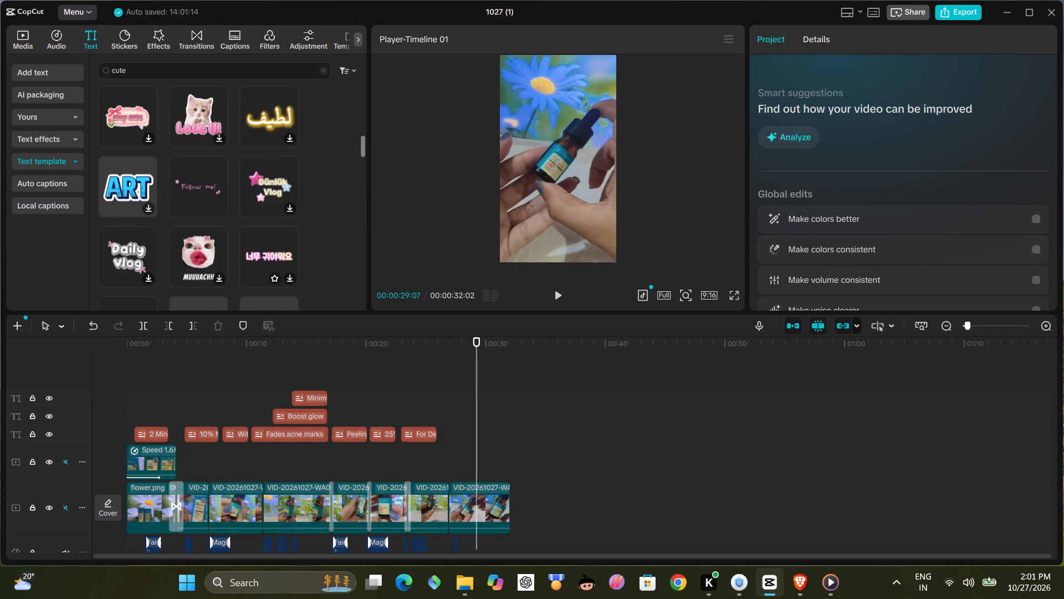
click(63, 157)
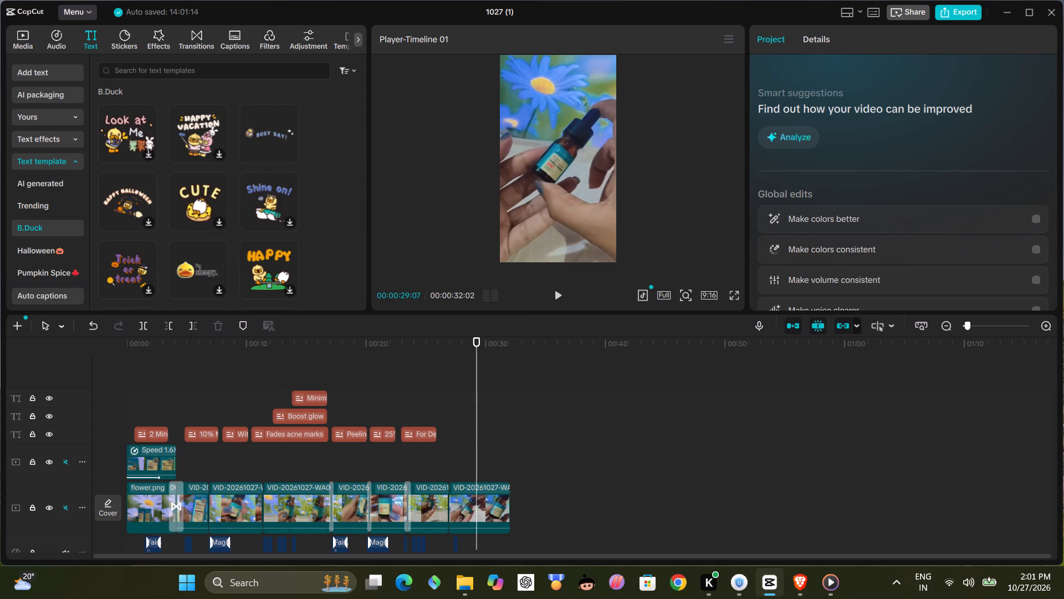
scroll(41, 227, down, 1)
click(34, 250)
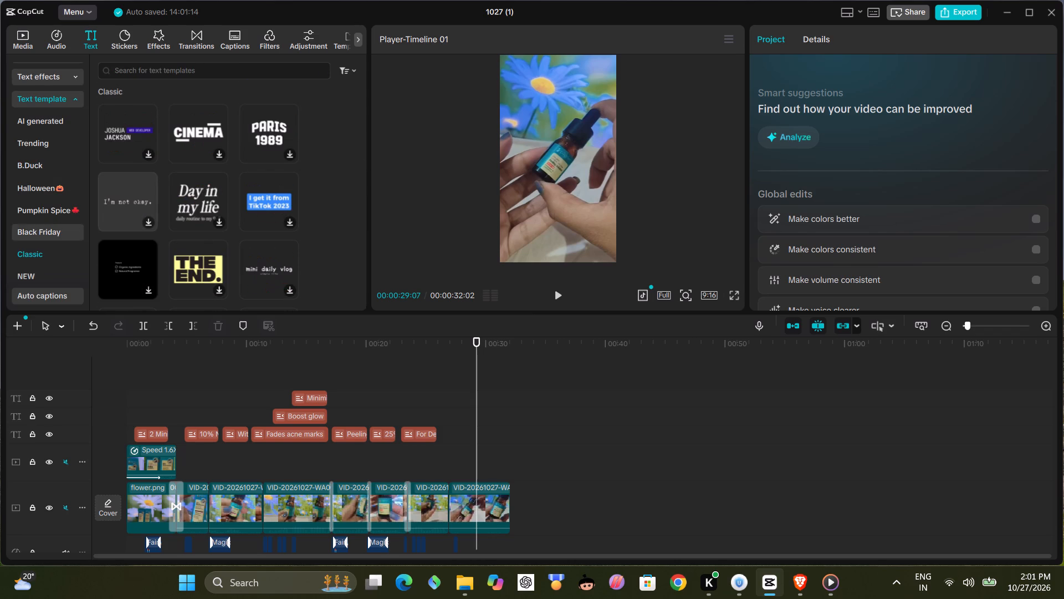
click(143, 194)
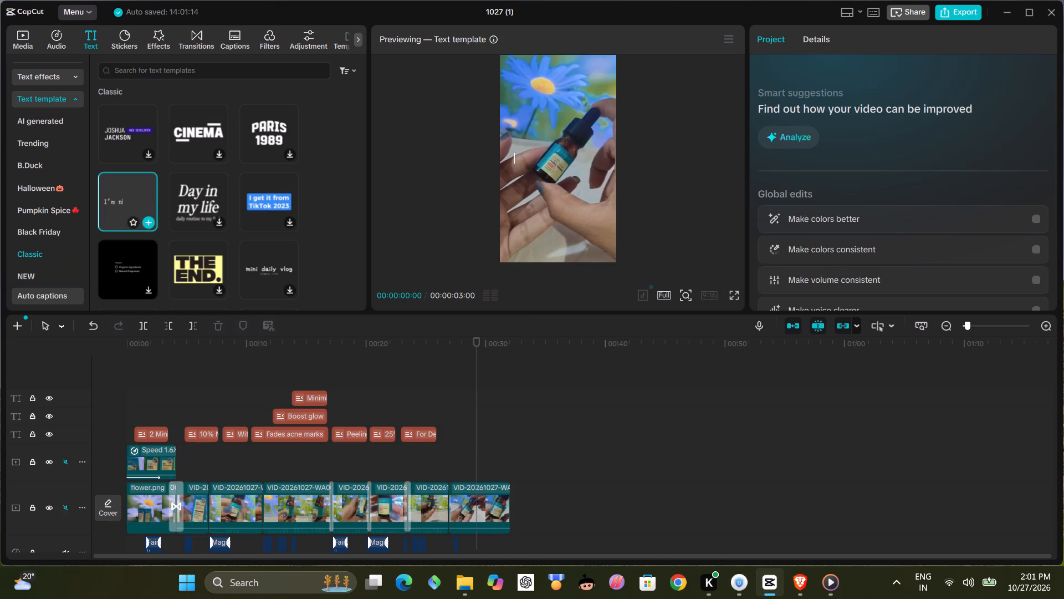
click(151, 221)
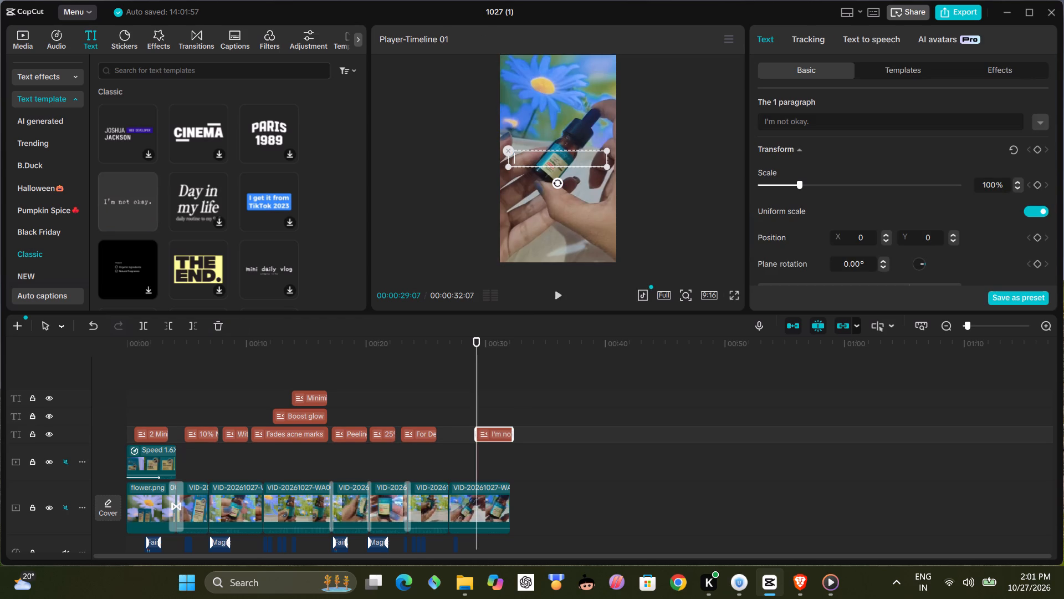
Replace the "I'm not okay." title's text with "Patch test is a must for the" and, on a second line, "Peeling solution".
triple_click(847, 125)
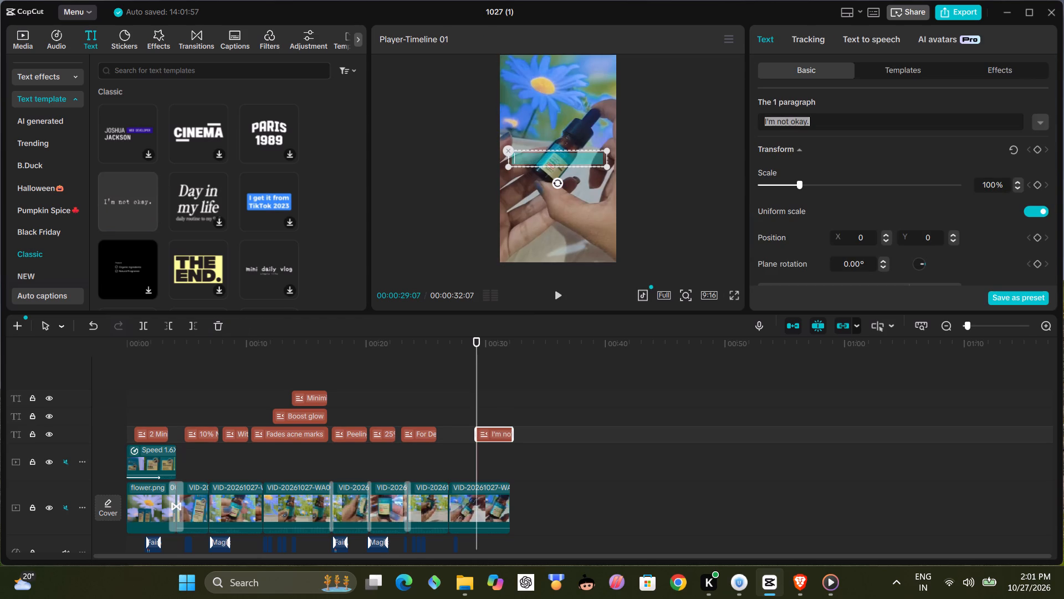
text(Patch test)
key(space)
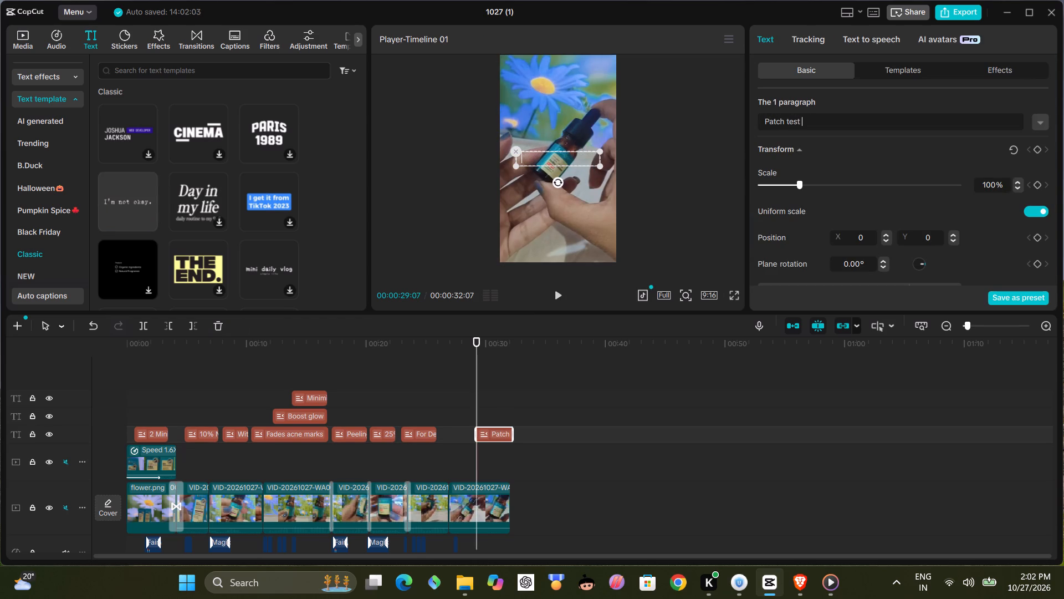
text(is a must)
key(space)
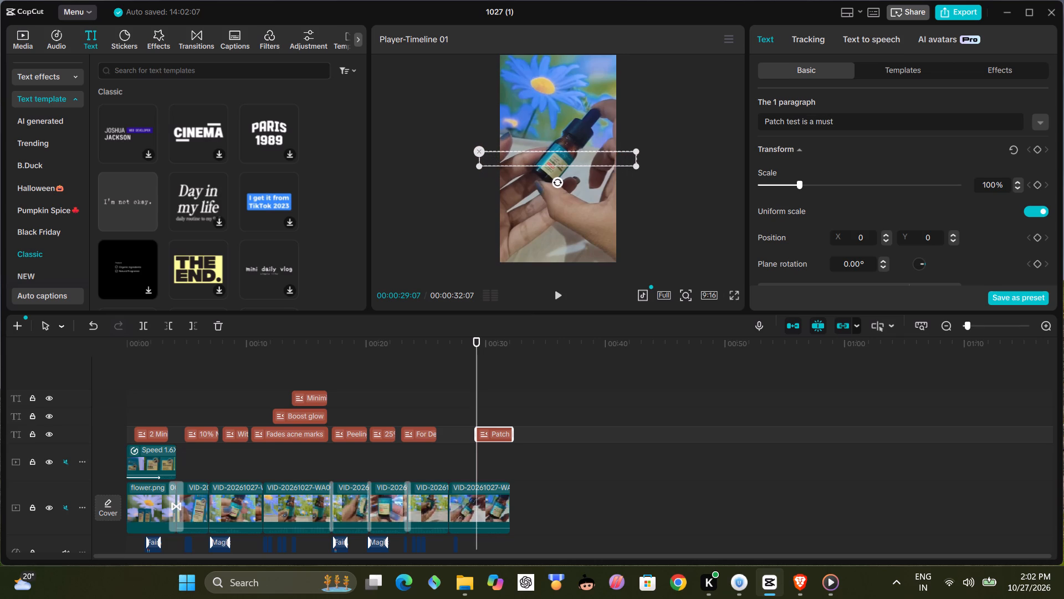
text(for the)
key(space)
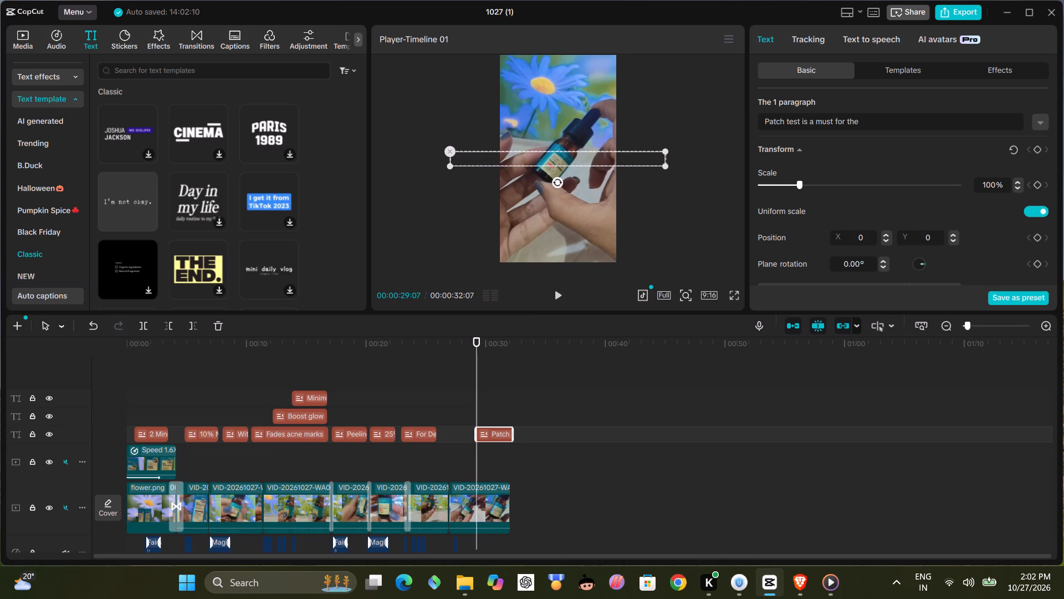
key(BackSpace)
key(Return)
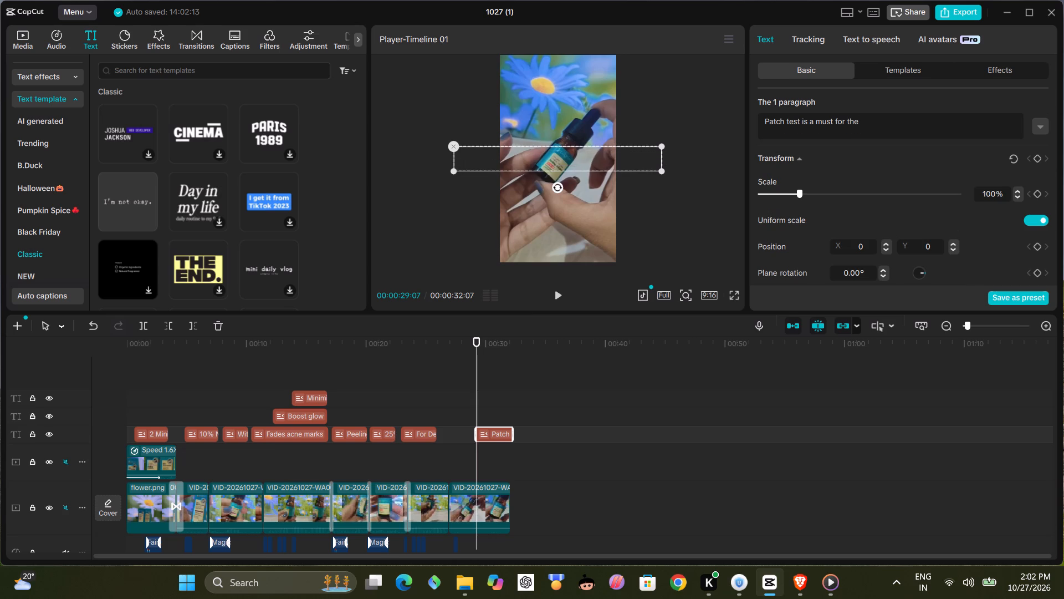
text(pe)
key(BackSpace)
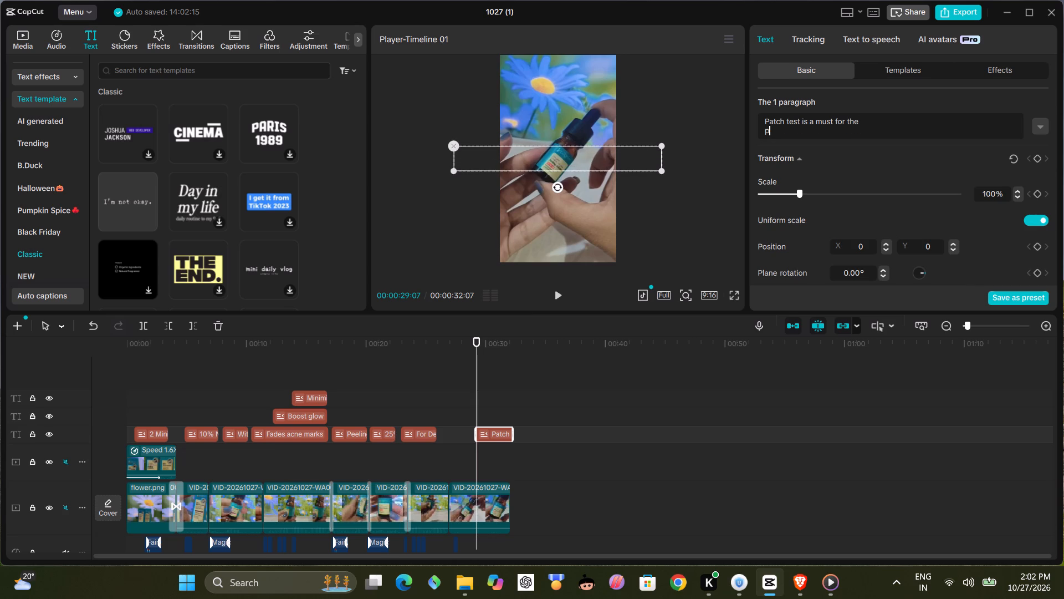
text(Peeling)
key(space)
text(soli)
key(BackSpace)
text(ution)
click(774, 129)
key(Left)
key(BackSpace)
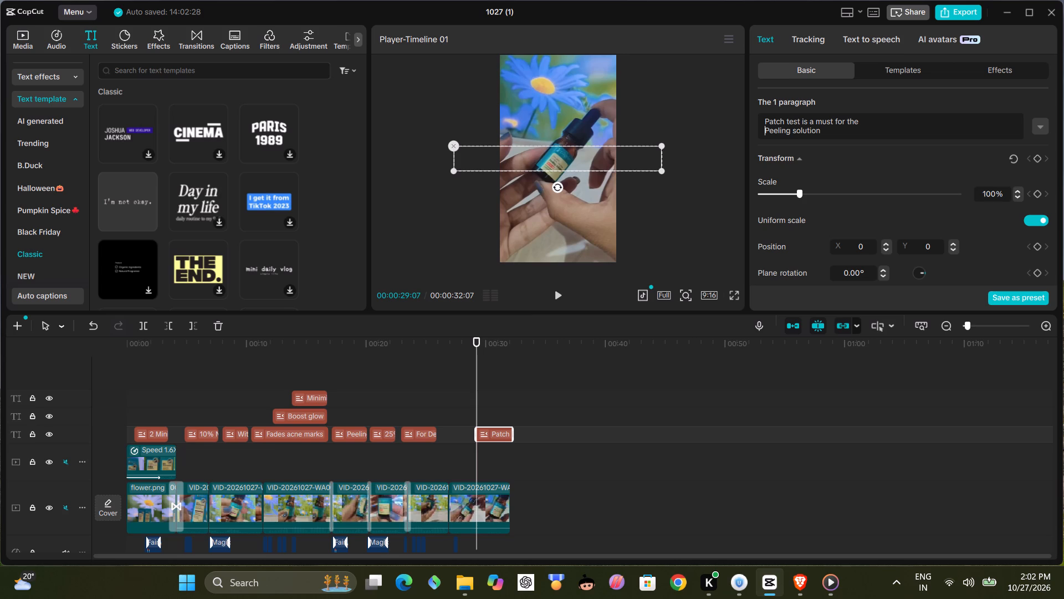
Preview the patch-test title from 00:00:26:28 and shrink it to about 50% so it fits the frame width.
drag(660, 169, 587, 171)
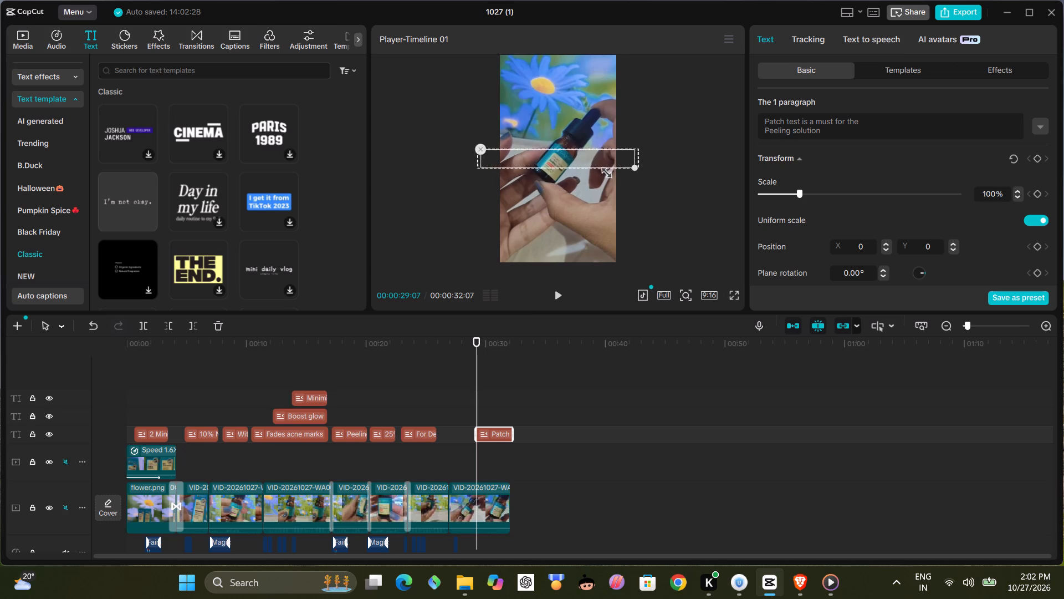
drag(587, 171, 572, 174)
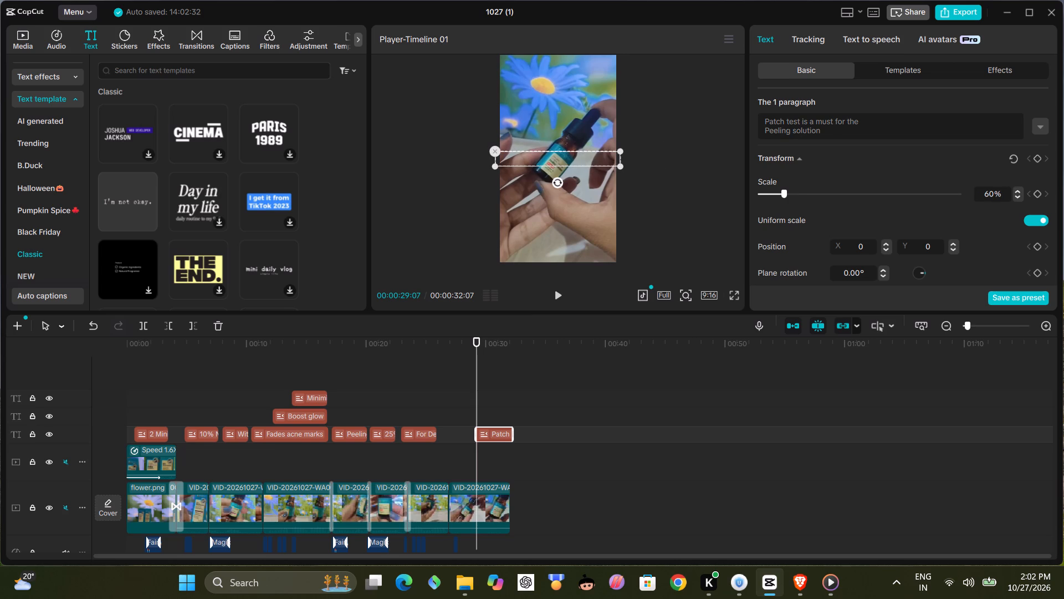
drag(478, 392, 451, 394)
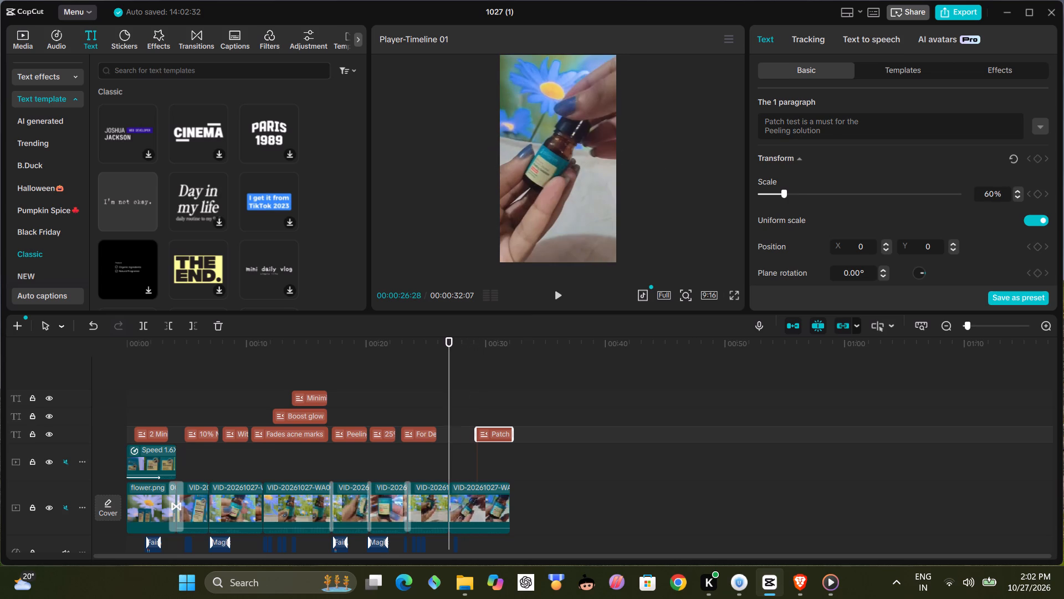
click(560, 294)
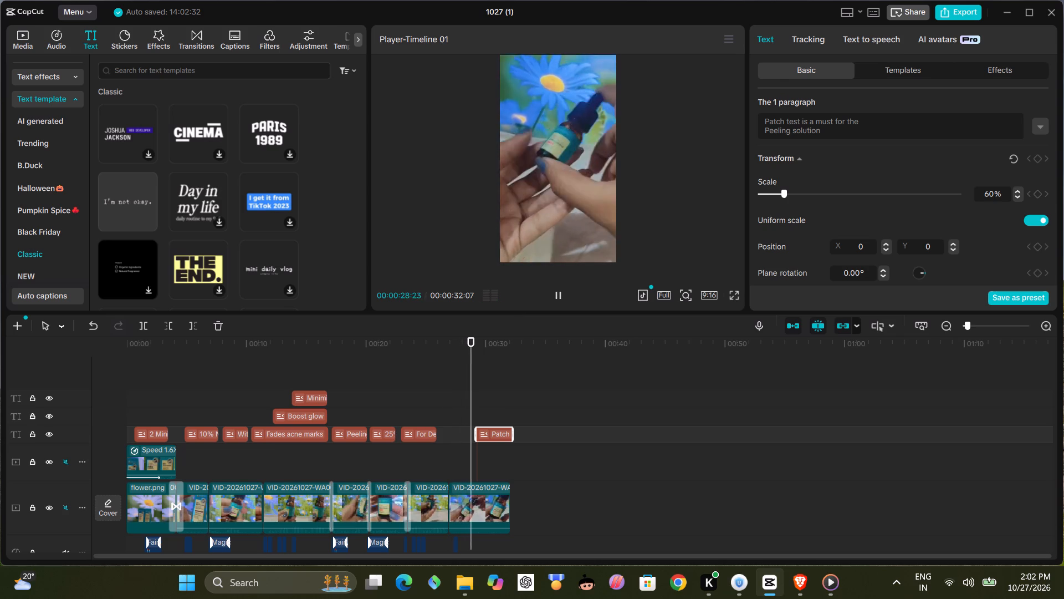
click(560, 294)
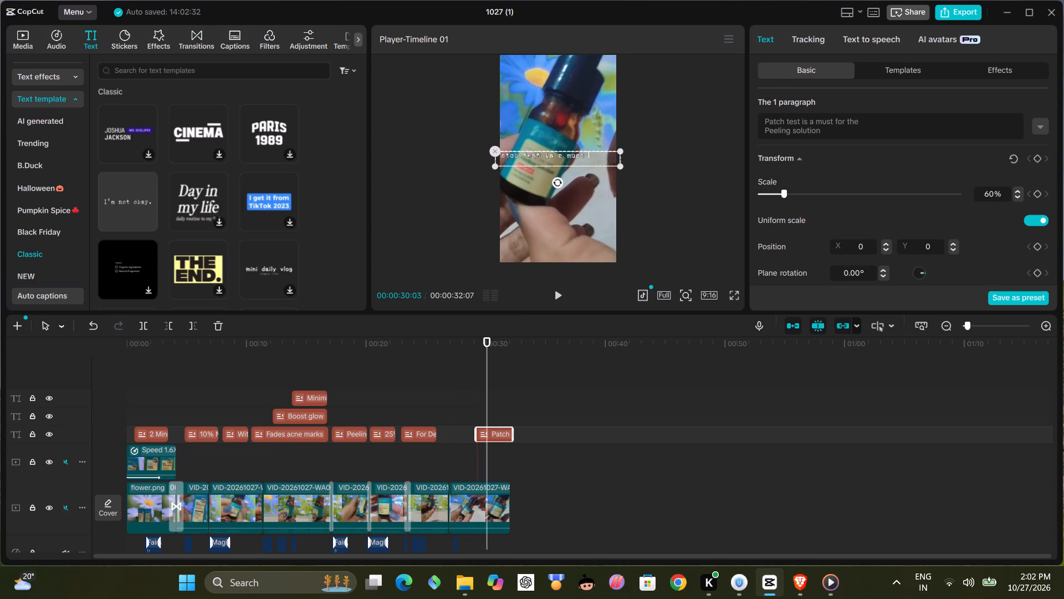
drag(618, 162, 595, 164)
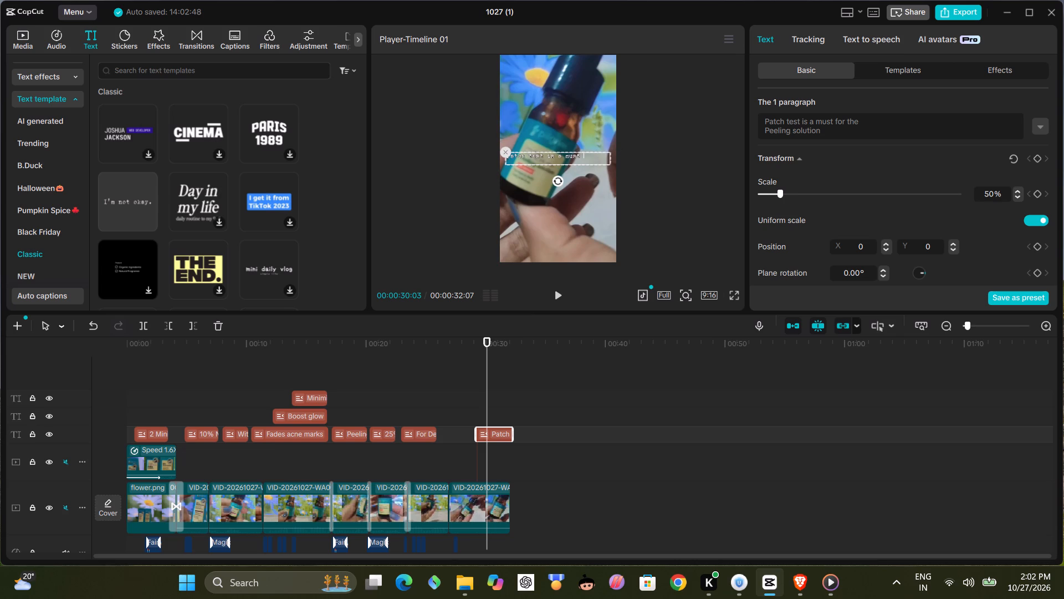
Copy the full text of the patch-test title for reuse and delete that title from the timeline.
drag(831, 135, 769, 121)
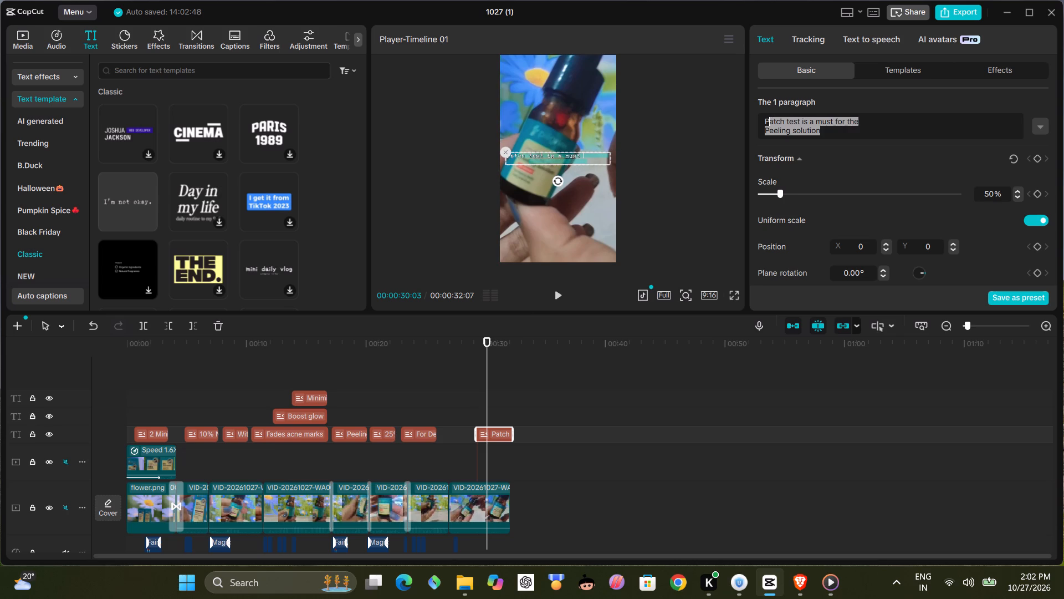
click(820, 134)
drag(823, 131, 779, 123)
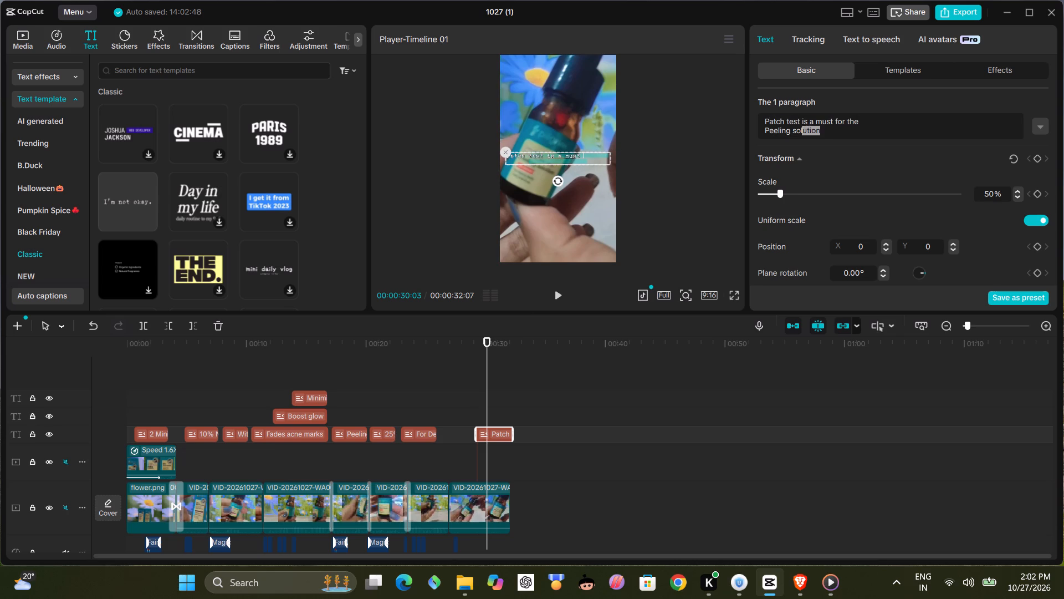
drag(779, 123, 757, 120)
click(757, 120)
key(ctrl+c)
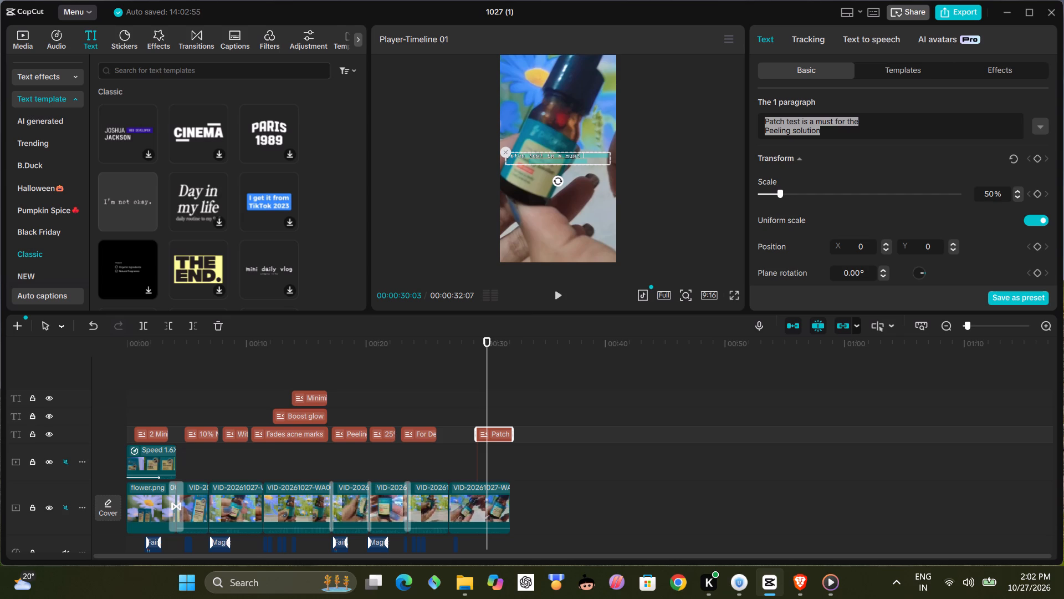
click(511, 444)
click(497, 430)
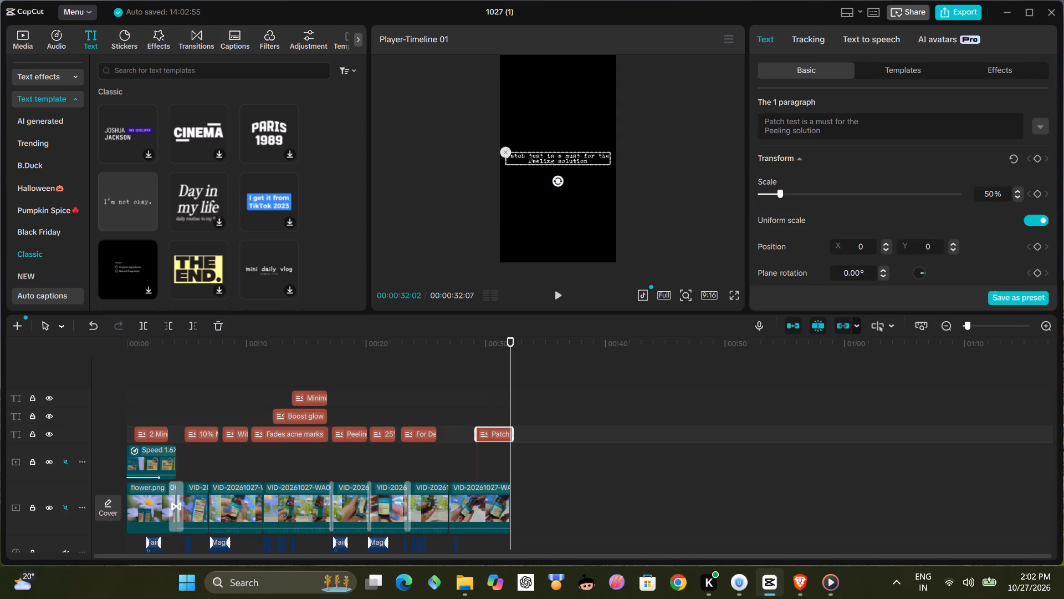
key(BackSpace)
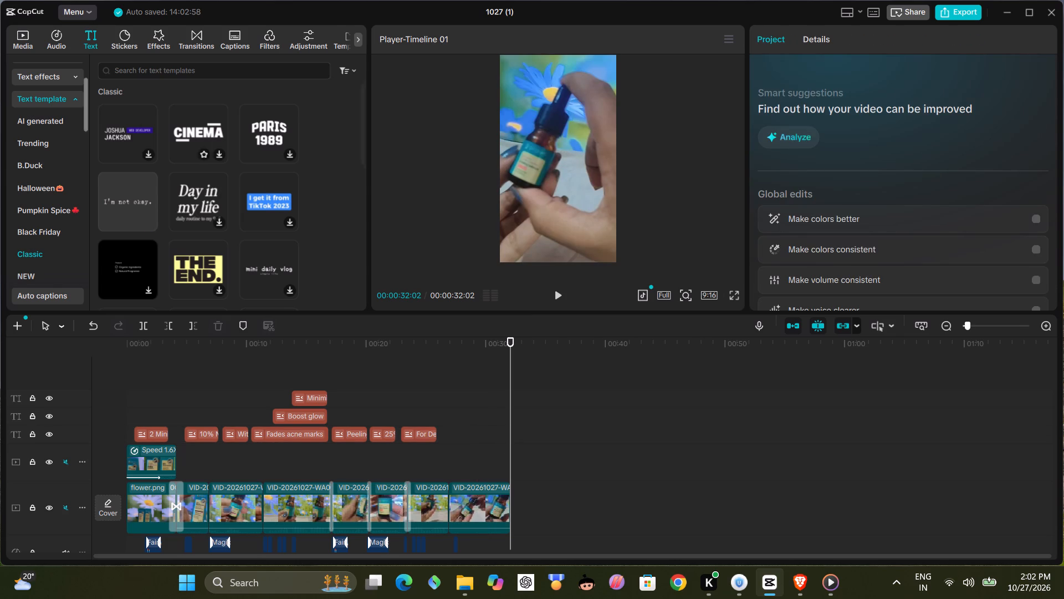
Add the Trending text template "Miradas de amor Hermosa" to the timeline and place it at about 00:00:27, above the last clip.
scroll(174, 200, down, 1)
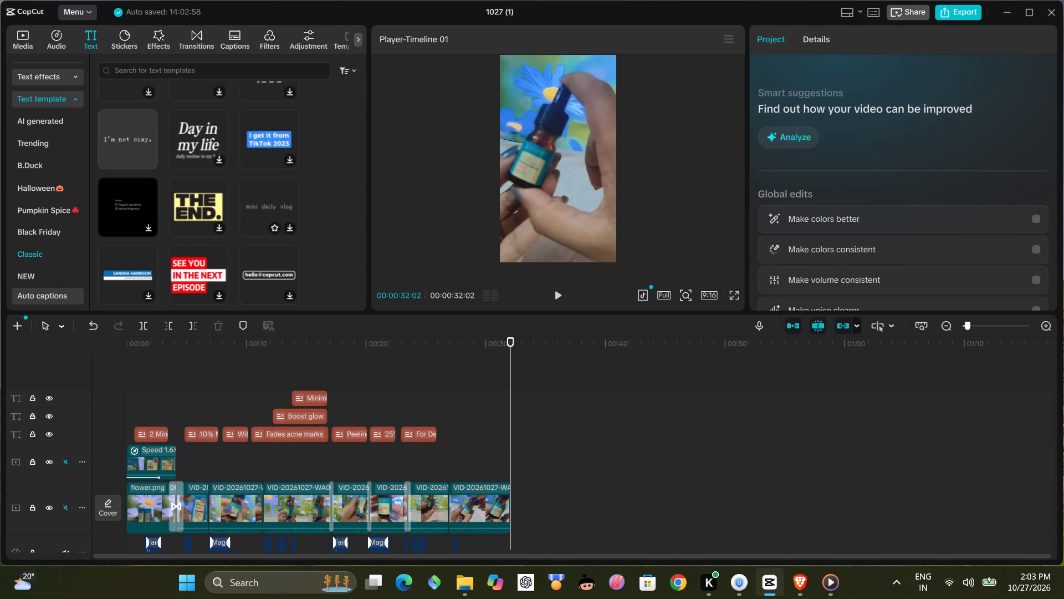
scroll(255, 212, down, 1)
scroll(139, 238, down, 3)
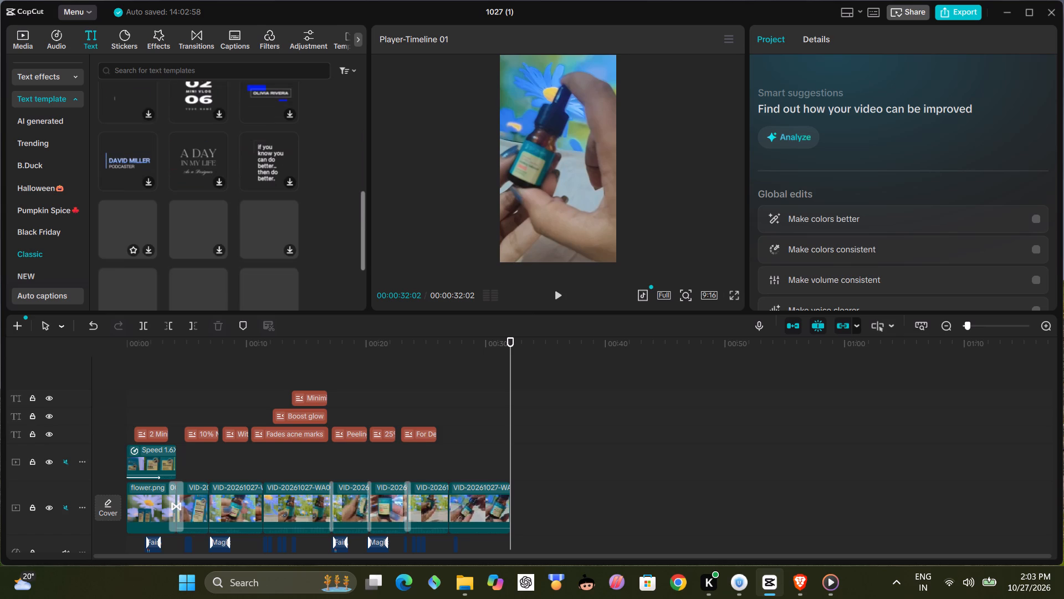
scroll(139, 239, down, 1)
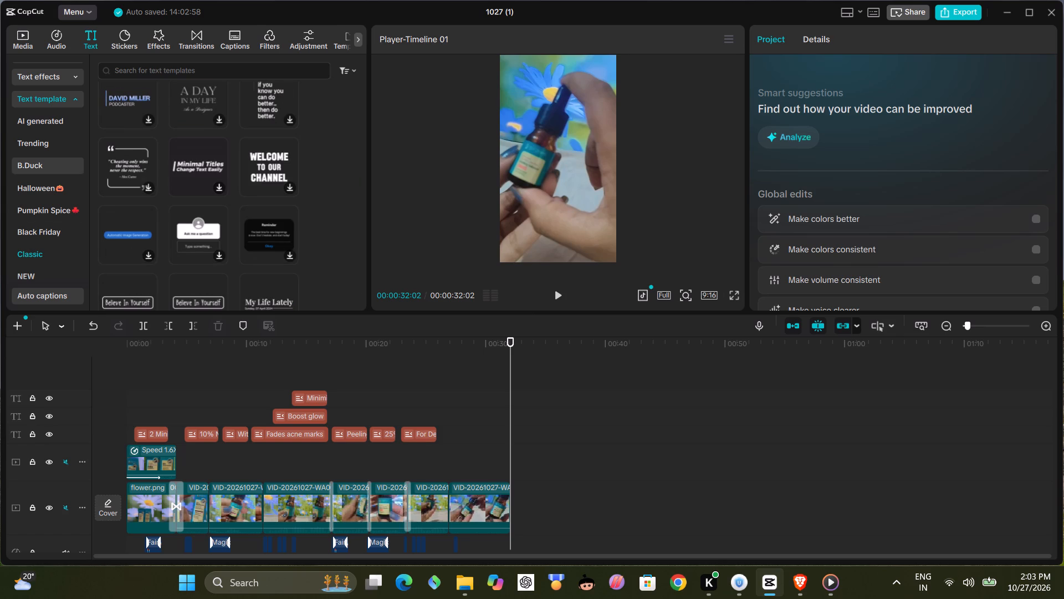
click(49, 148)
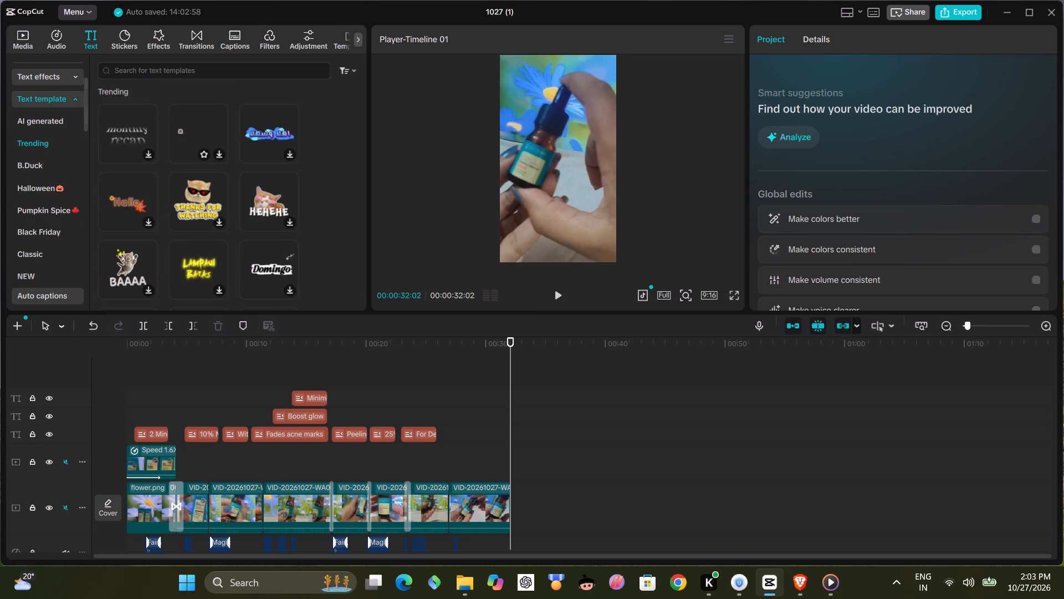
click(206, 134)
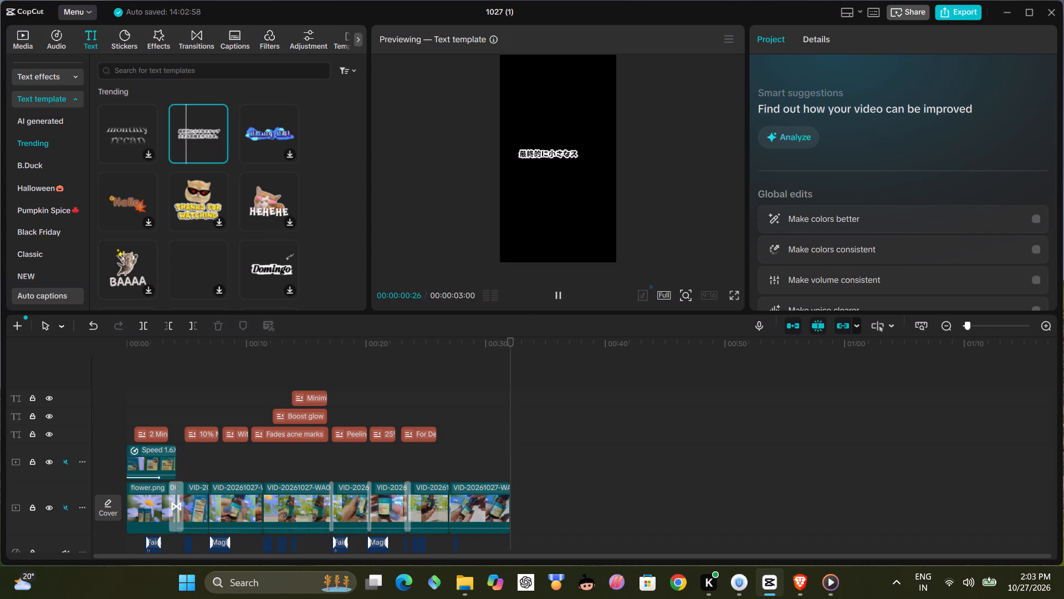
scroll(254, 221, down, 1)
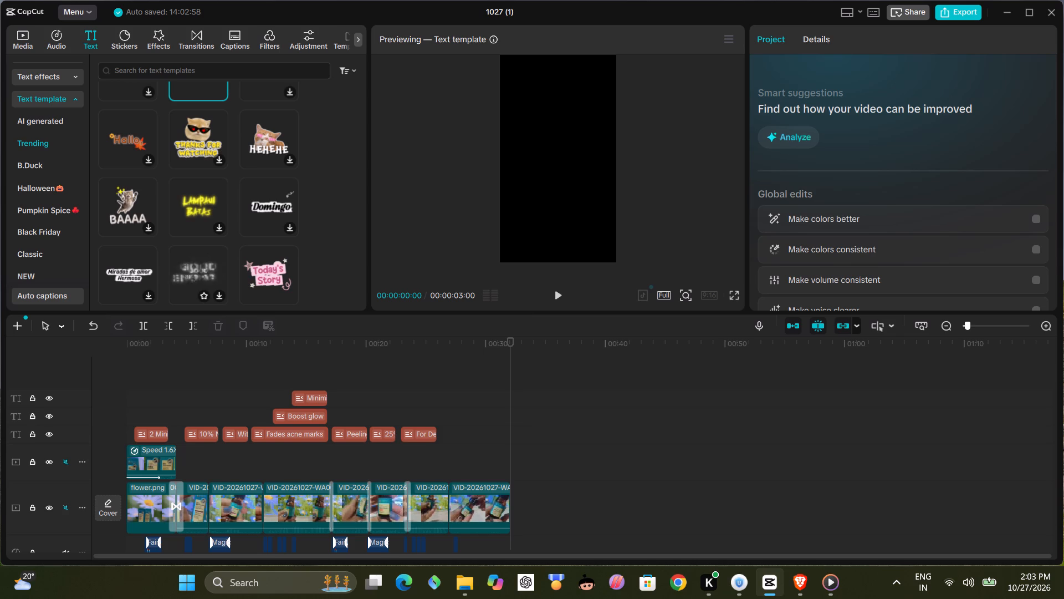
click(130, 268)
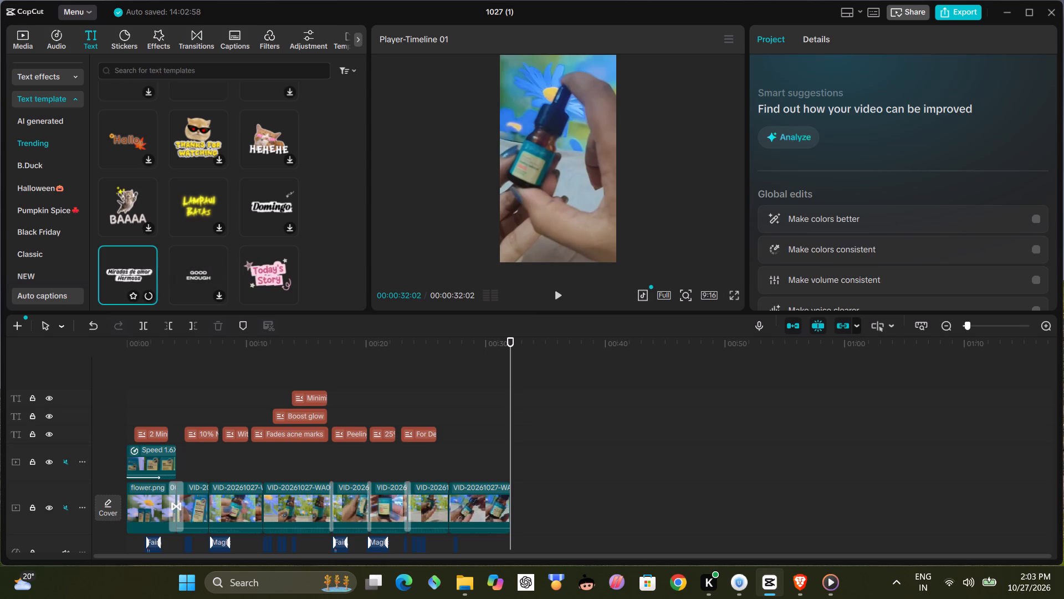
click(147, 296)
drag(531, 433, 526, 433)
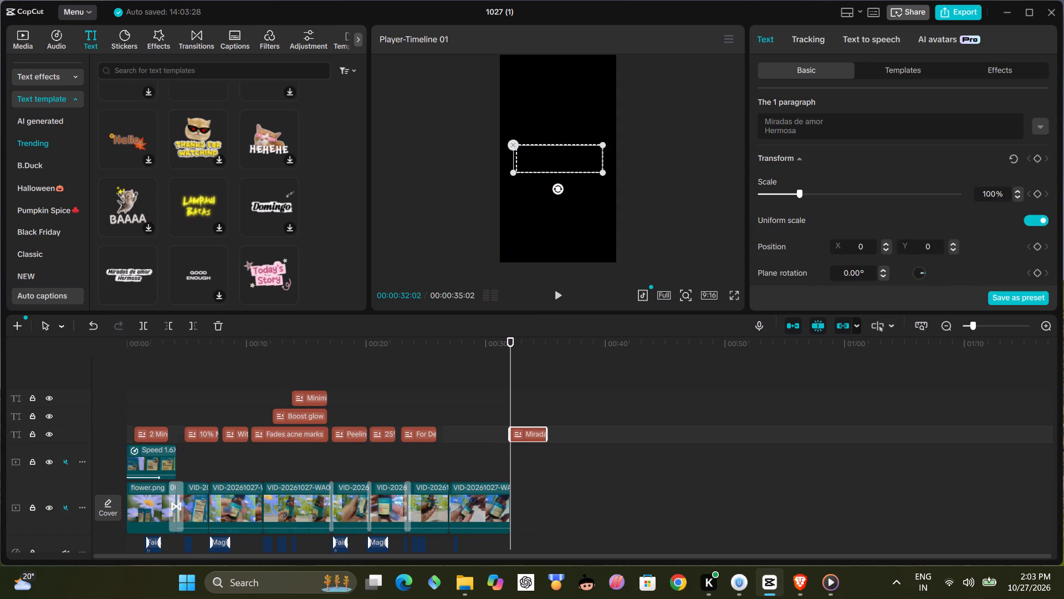
drag(526, 433, 474, 435)
Paste the copied text over the new title's placeholder text, and clear the title's text completely.
triple_click(807, 131)
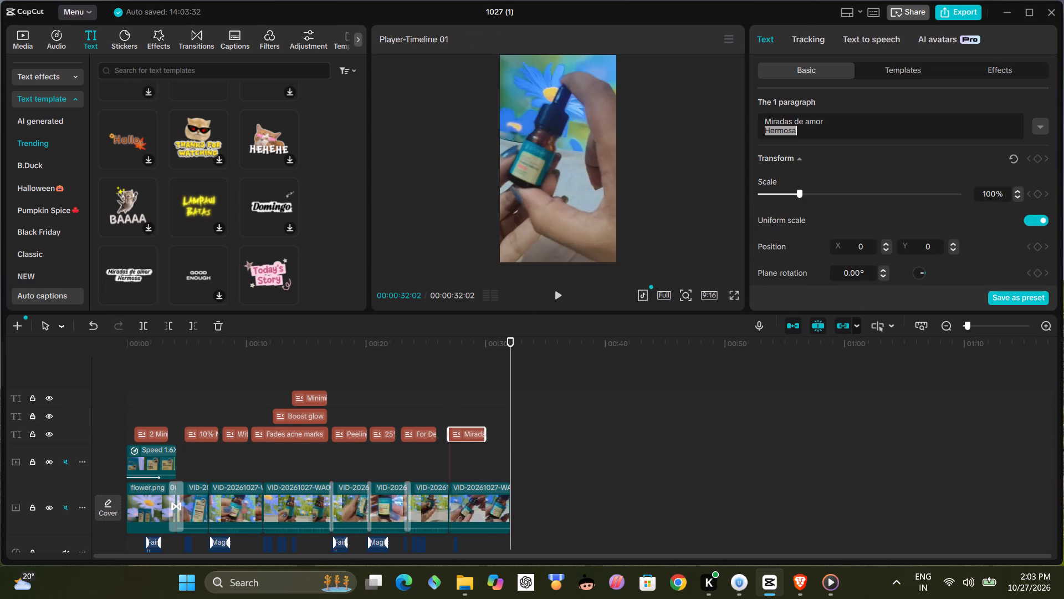
click(807, 131)
click(807, 131)
drag(806, 136, 769, 122)
drag(769, 122, 755, 120)
key(ctrl+v)
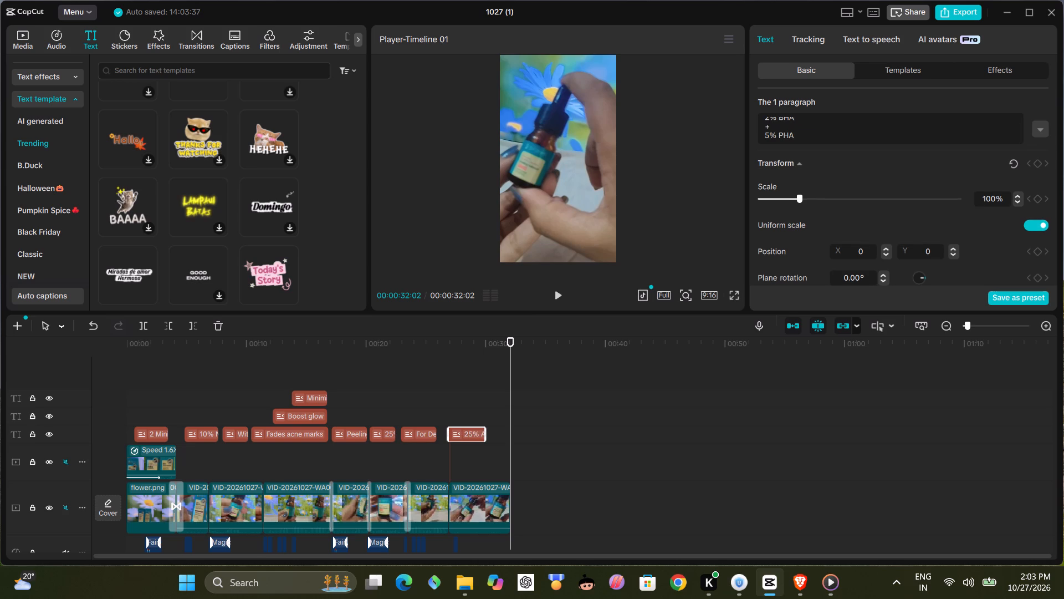
drag(798, 138, 763, 110)
key(BackSpace)
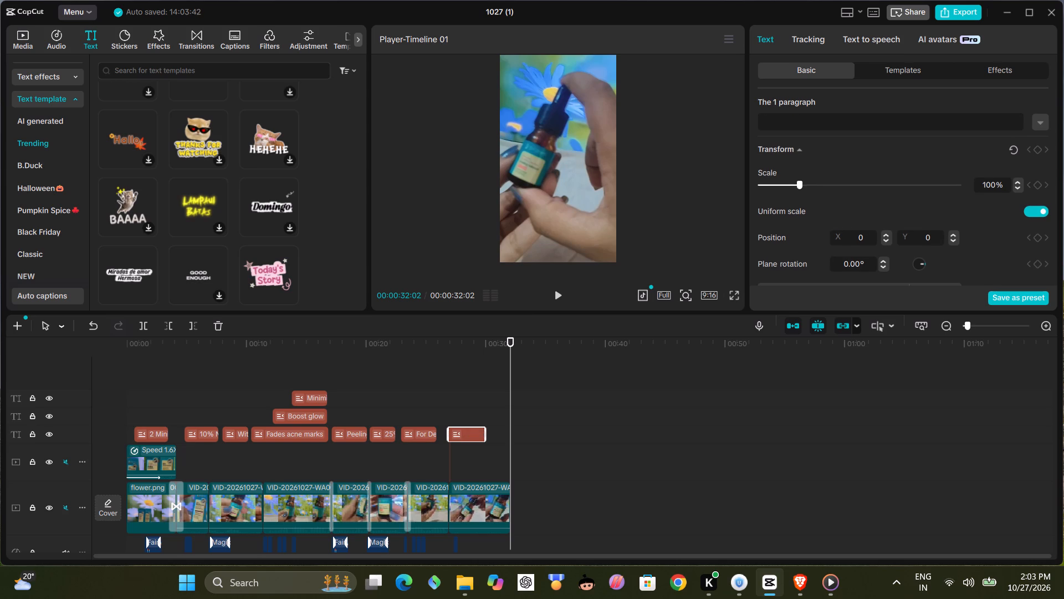
Enter "Patch test is a must" as the title's first line of text.
key(shift+p)
text(atch test is a)
text(must)
key(Left)
key(Left)
key(Left)
key(Left)
key(Left)
key(Right)
key(space)
key(Right)
key(Right)
key(Right)
key(Right)
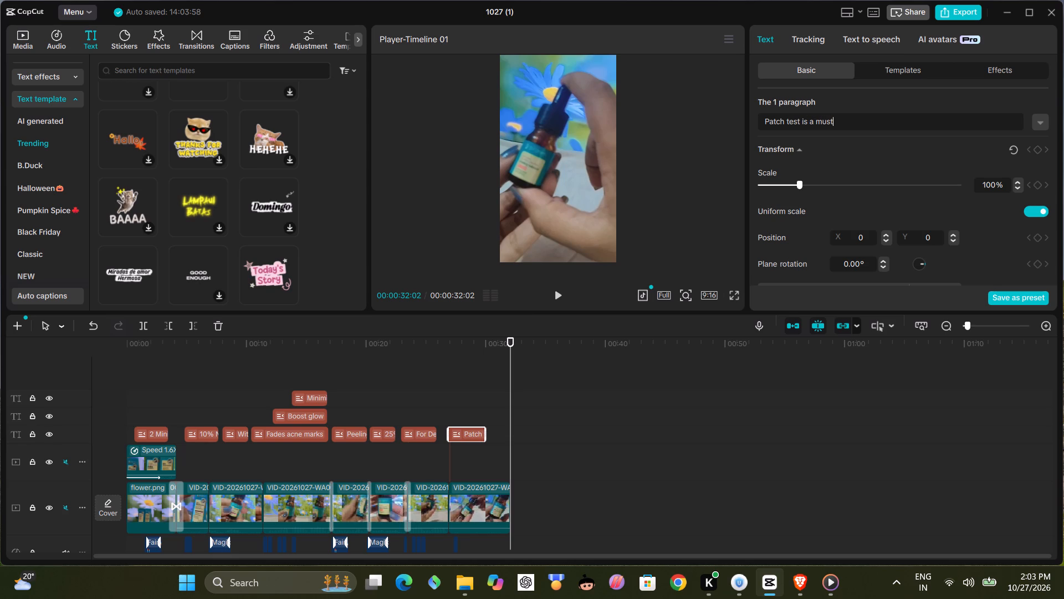
key(Right)
key(space)
key(BackSpace)
Add a second line to the title reading "for the peeling solution".
key(Return)
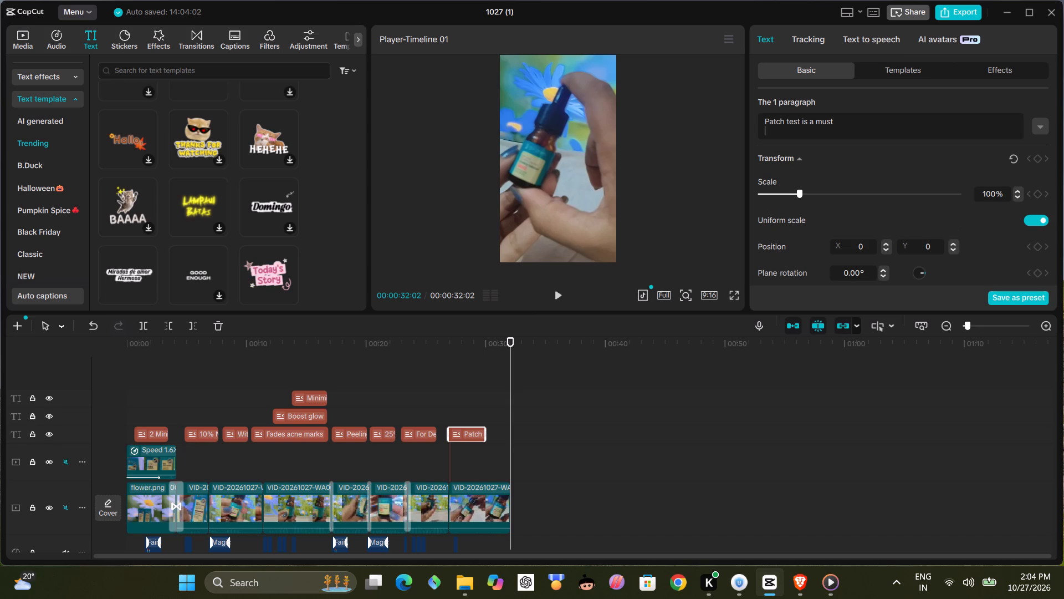
text(for the)
key(space)
text(peeling)
key(space)
text(solutio)
key(n)
Shift the patch-test title slightly earlier, closer to the "For Detan Face&Body" title, and play the video from 00:00:24:19.
click(463, 407)
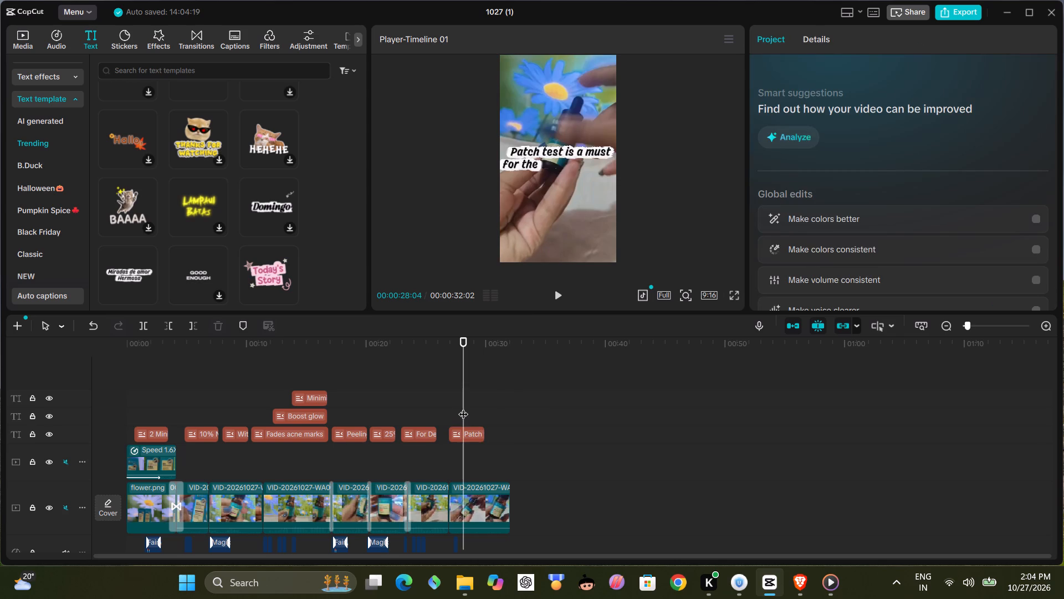
drag(464, 407, 422, 409)
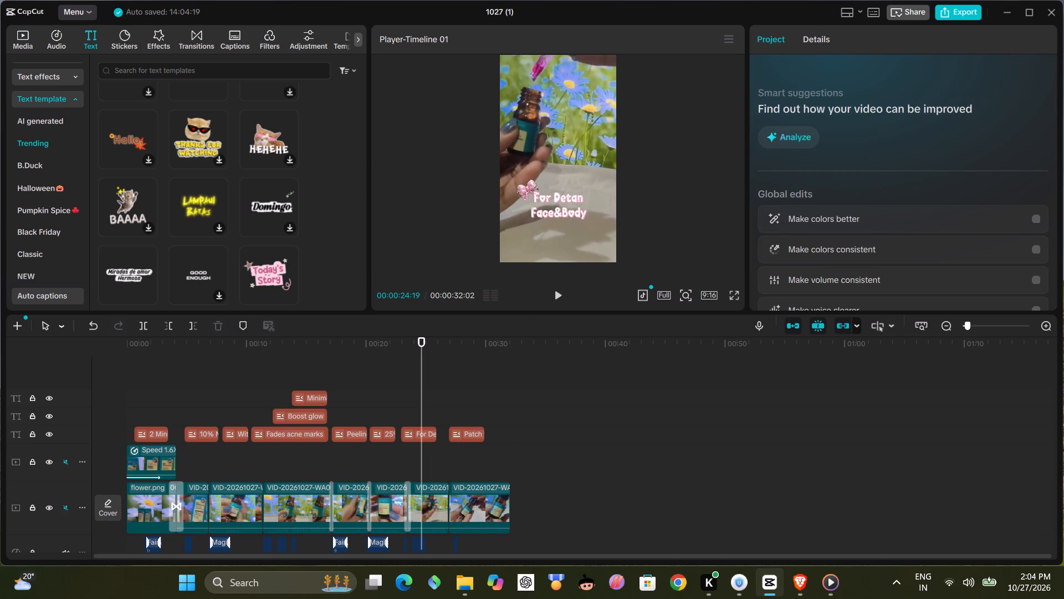
click(467, 435)
drag(467, 432, 459, 432)
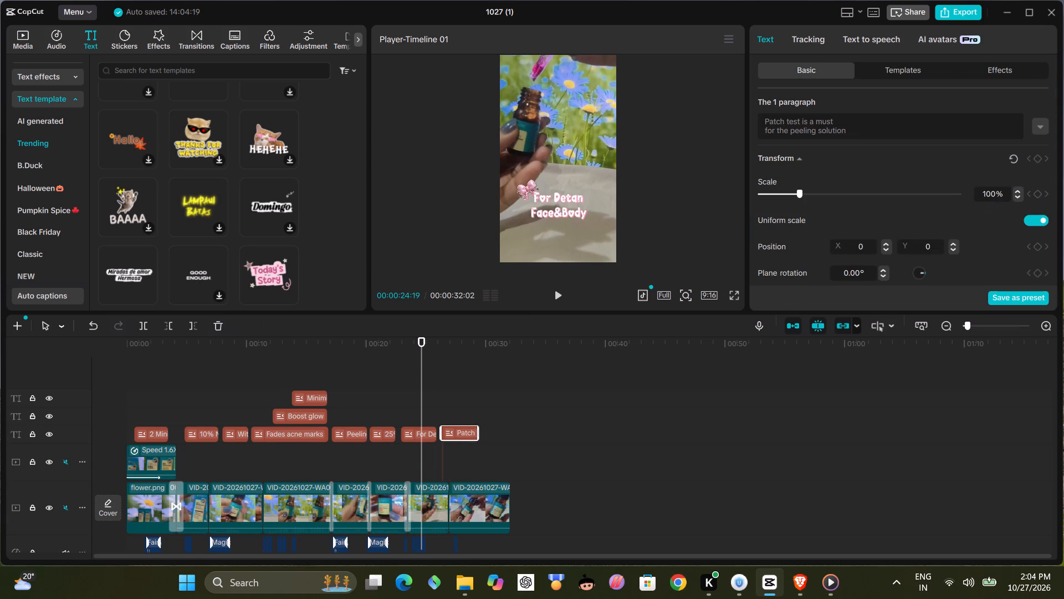
drag(459, 432, 460, 432)
click(557, 297)
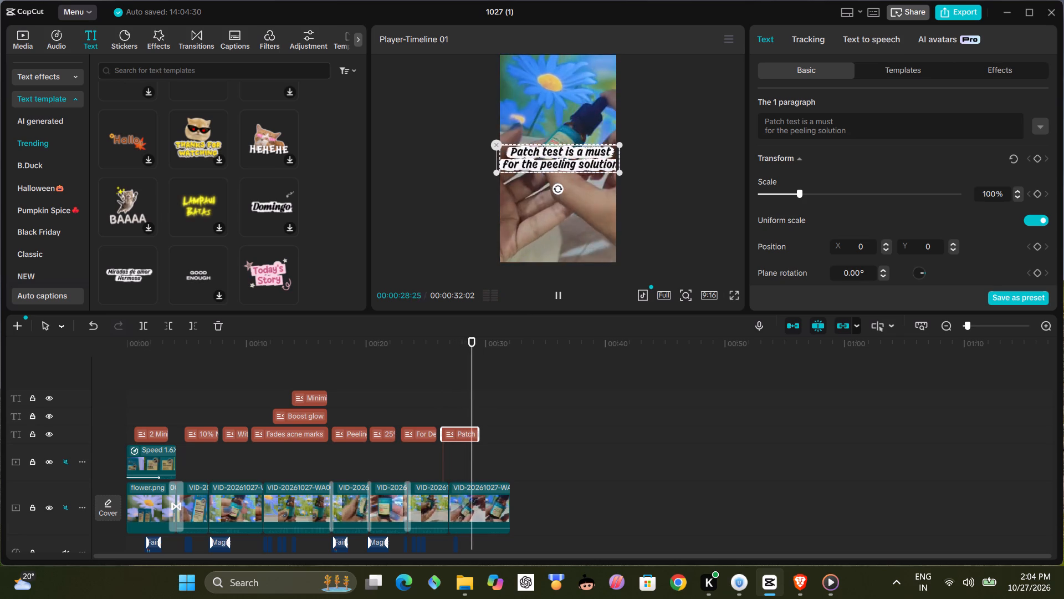
Scale the patch-test title down to 80% at 00:00:27:10 and move it lower in the frame to X -77, Y -417.
click(454, 433)
click(456, 415)
click(455, 435)
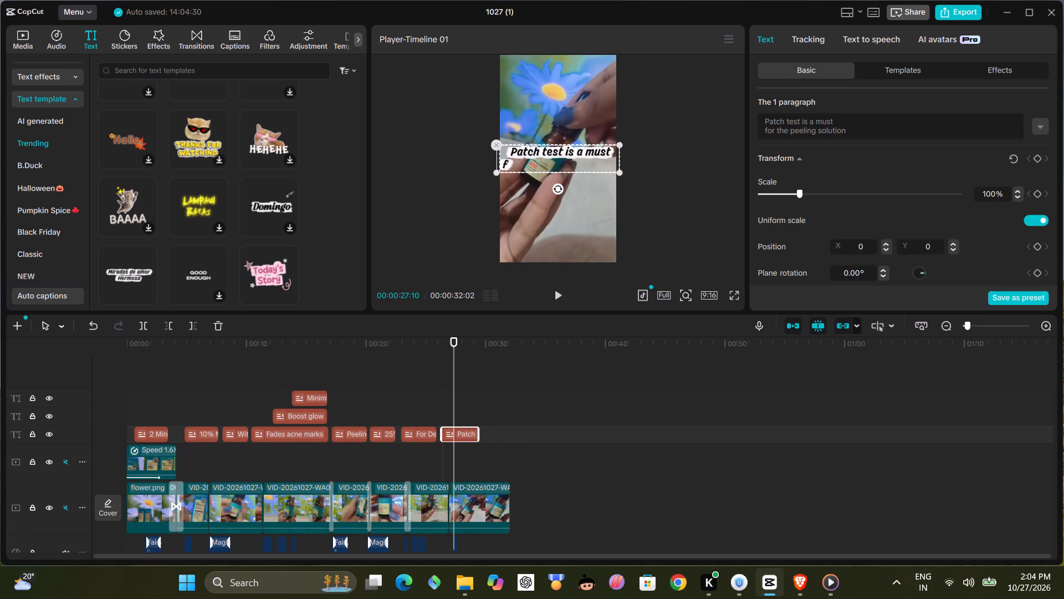
drag(620, 174, 610, 175)
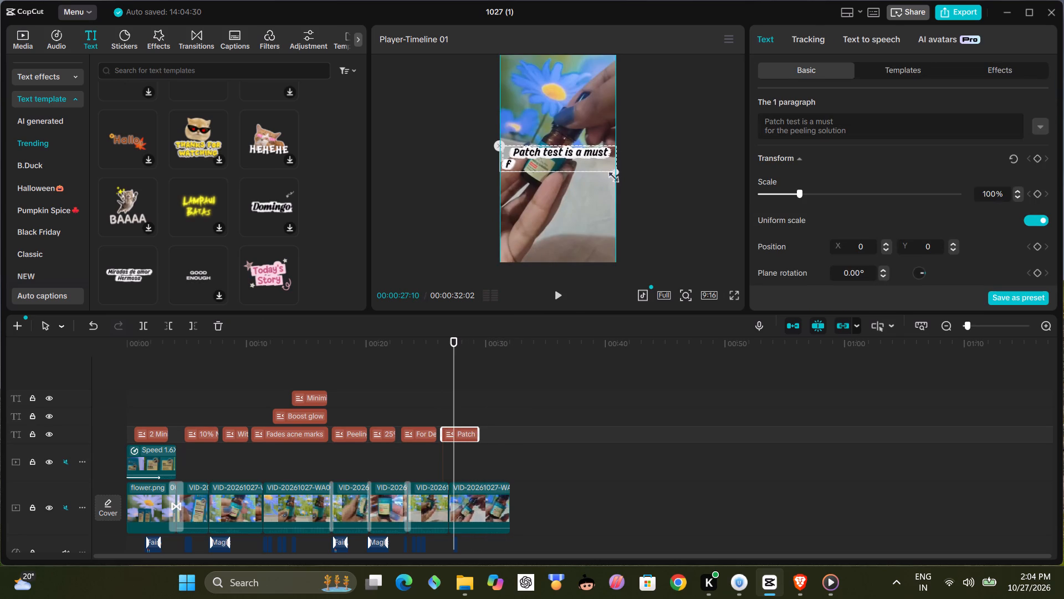
drag(610, 175, 609, 175)
drag(613, 171, 608, 170)
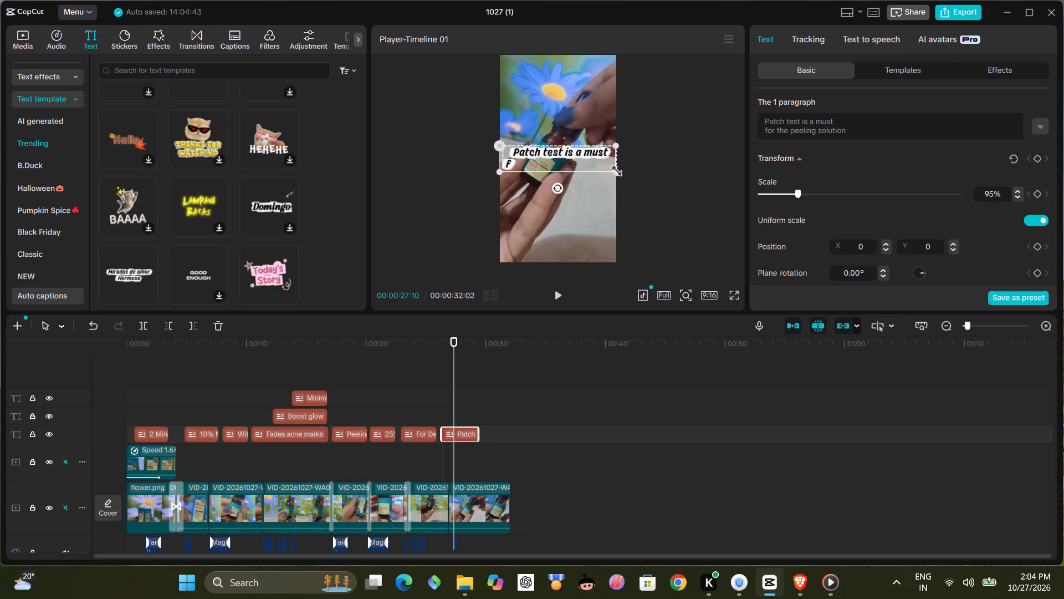
drag(618, 175, 602, 170)
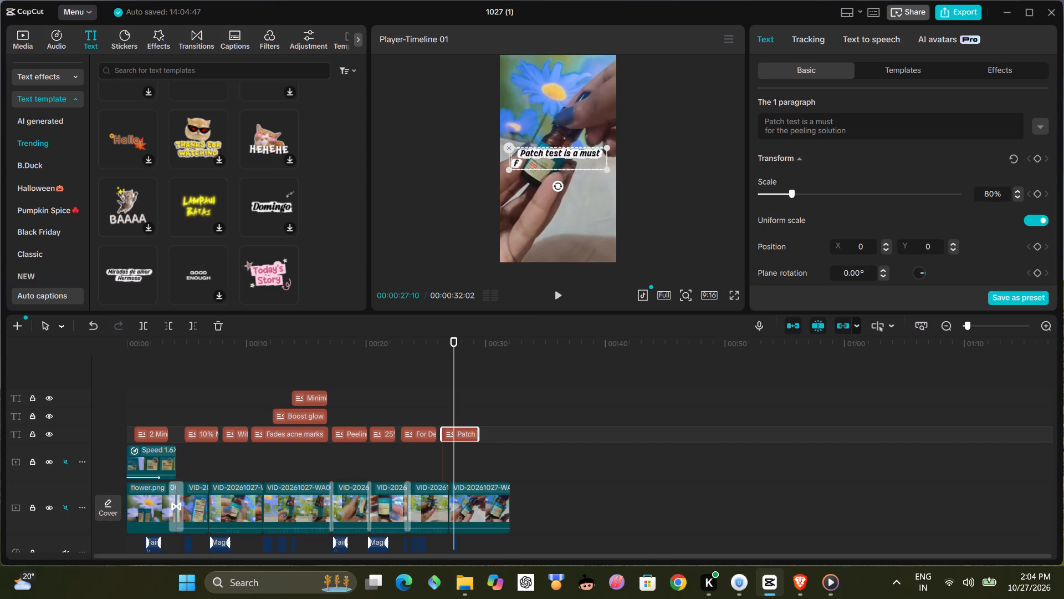
drag(571, 151, 567, 173)
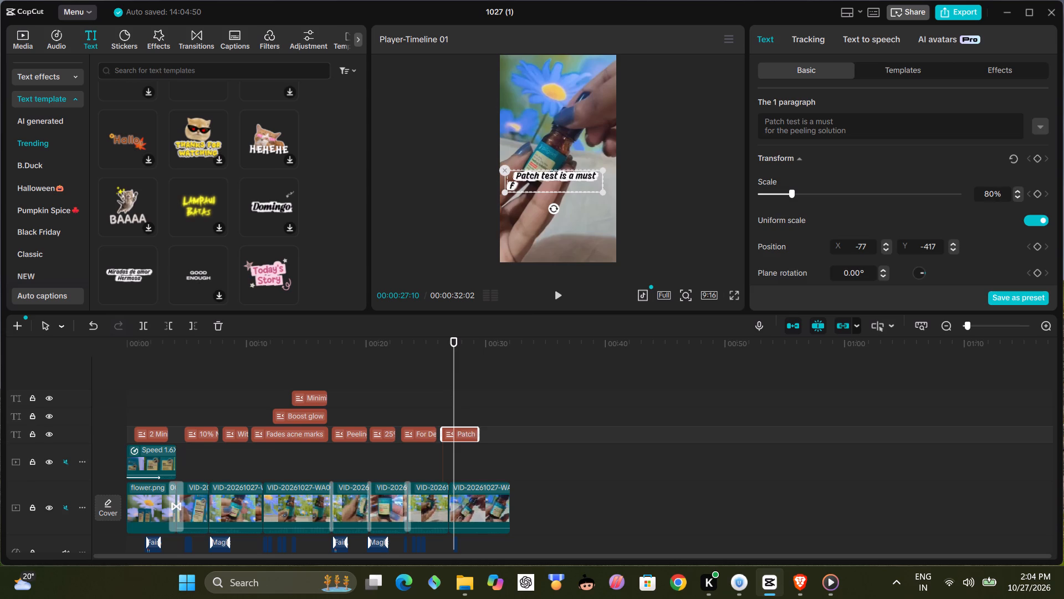
Copy the patch-test title, deactivate its clip on the timeline, and check the frames at 00:00:28:25 and 00:00:26:28.
click(492, 424)
click(469, 432)
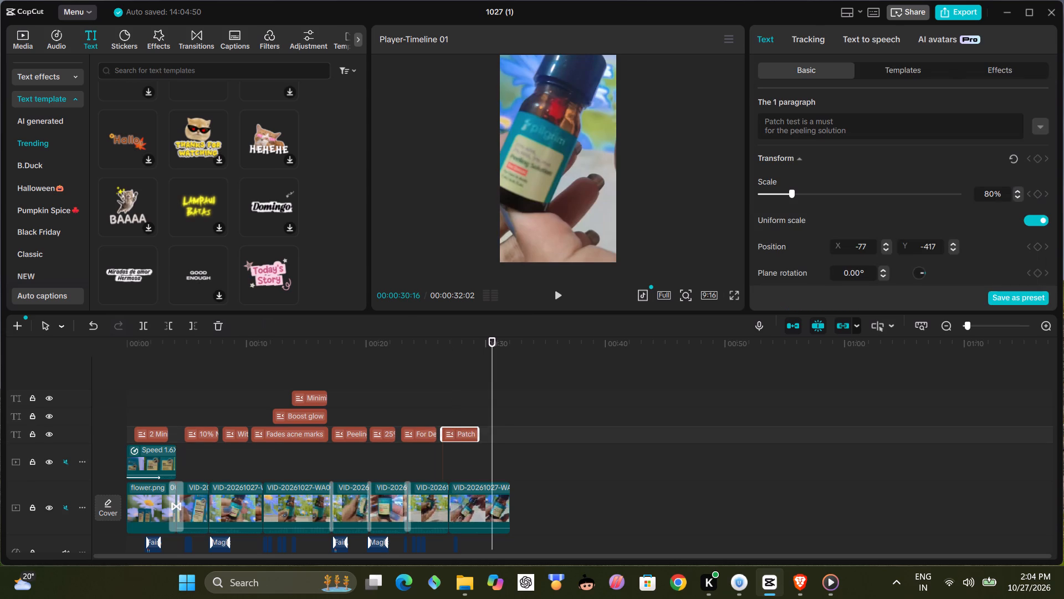
key(ctrl+c)
key(v)
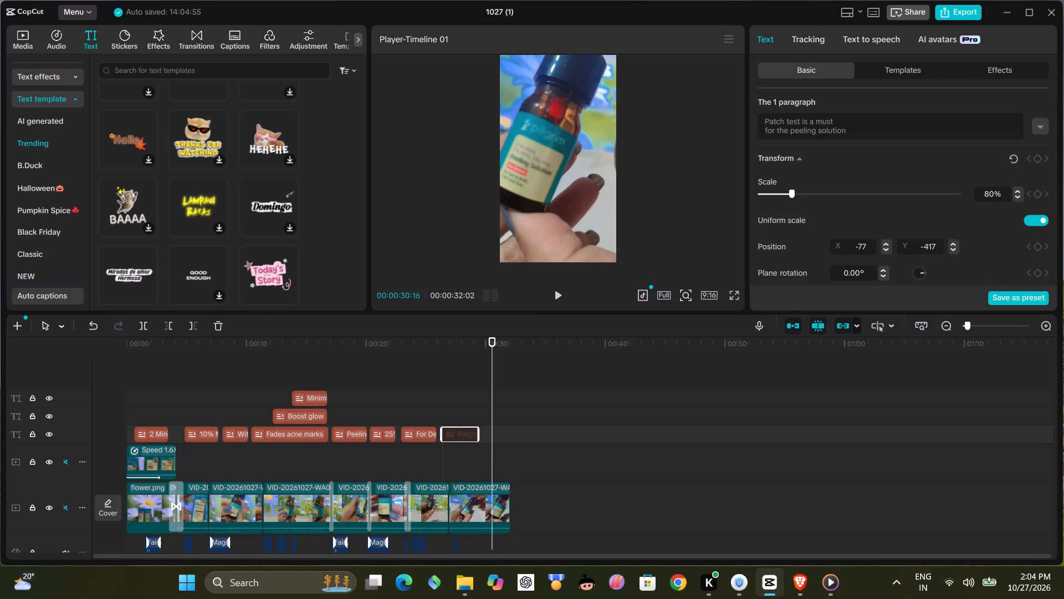
click(472, 398)
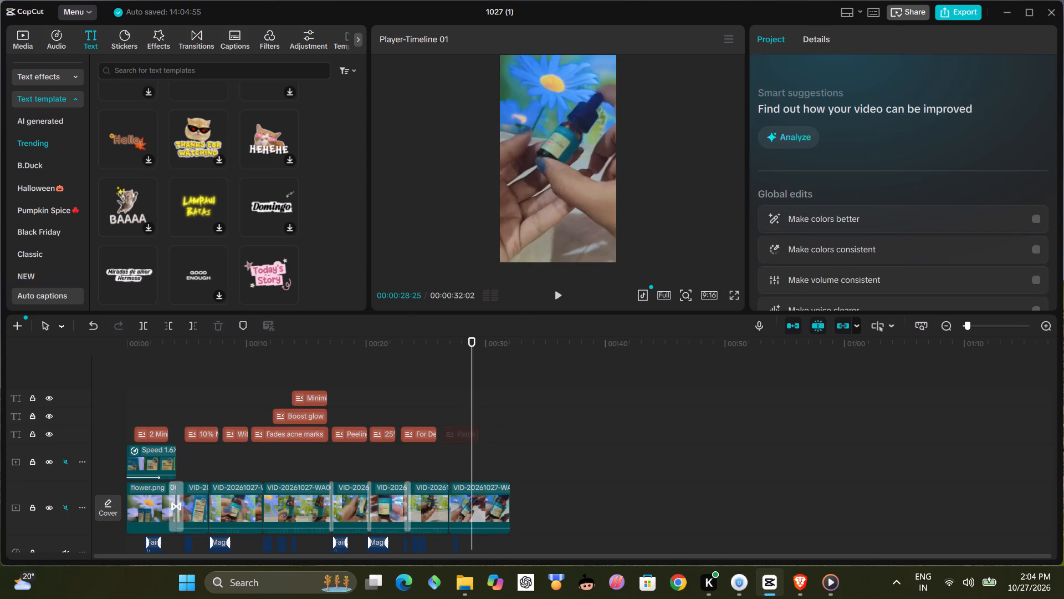
click(448, 412)
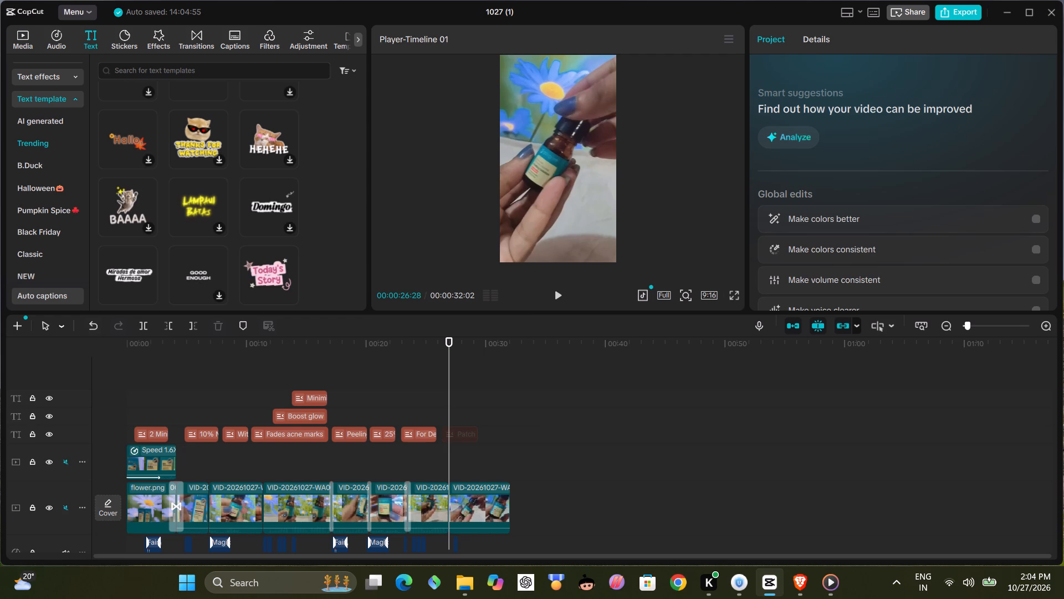
Undo the deactivation of the patch-test title clip.
click(91, 325)
Paste the copied patch-test title at 00:00:29:11, directly after the original title on the same track.
click(473, 452)
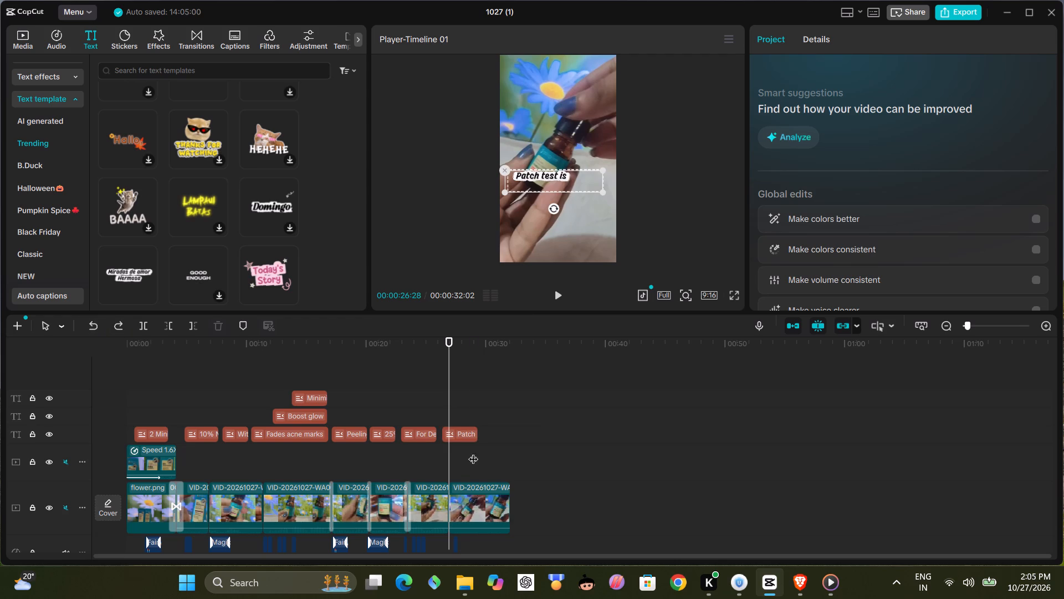
click(479, 427)
key(ctrl+v)
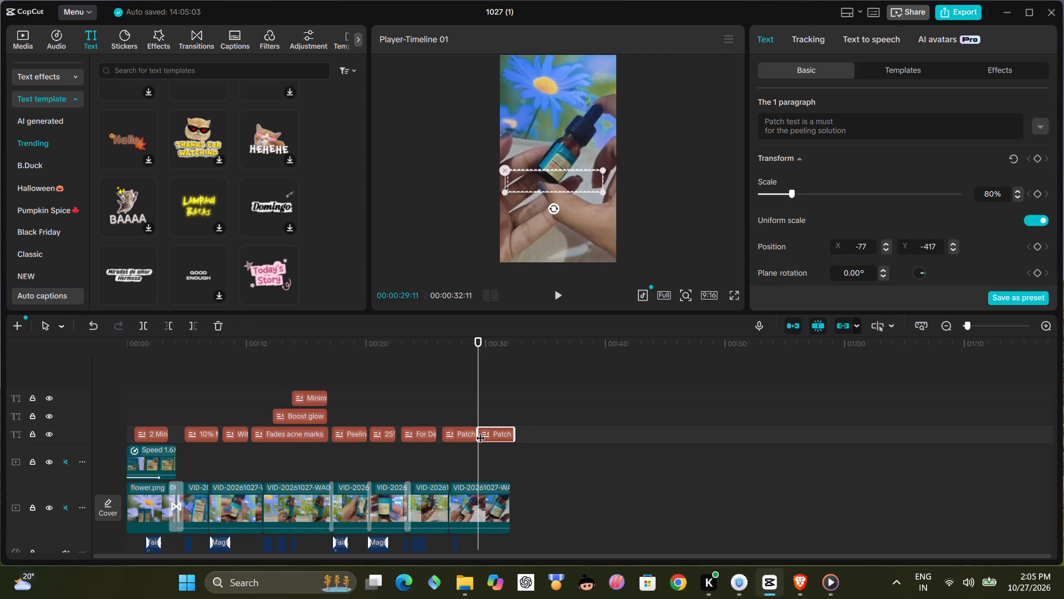
Replace the pasted title's text with "Don't use daily".
drag(852, 133, 825, 127)
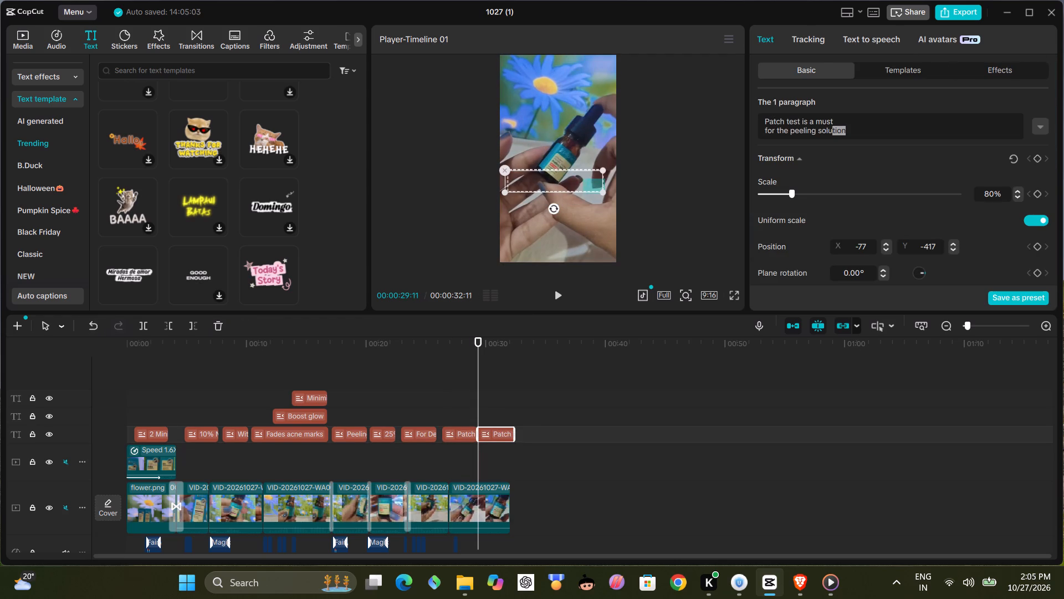
drag(825, 127, 756, 120)
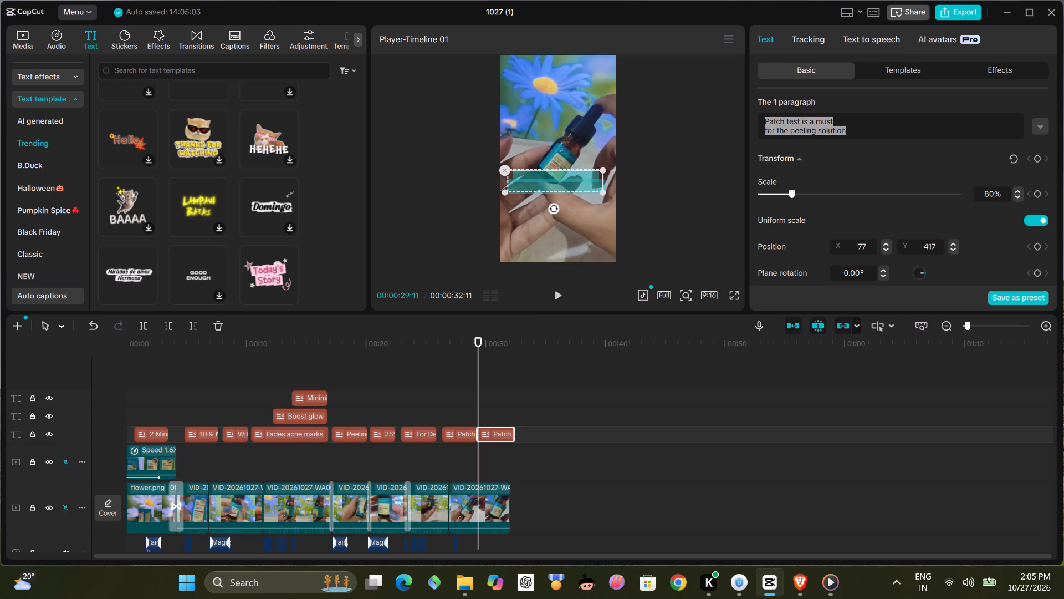
text(Dont)
key(BackSpace)
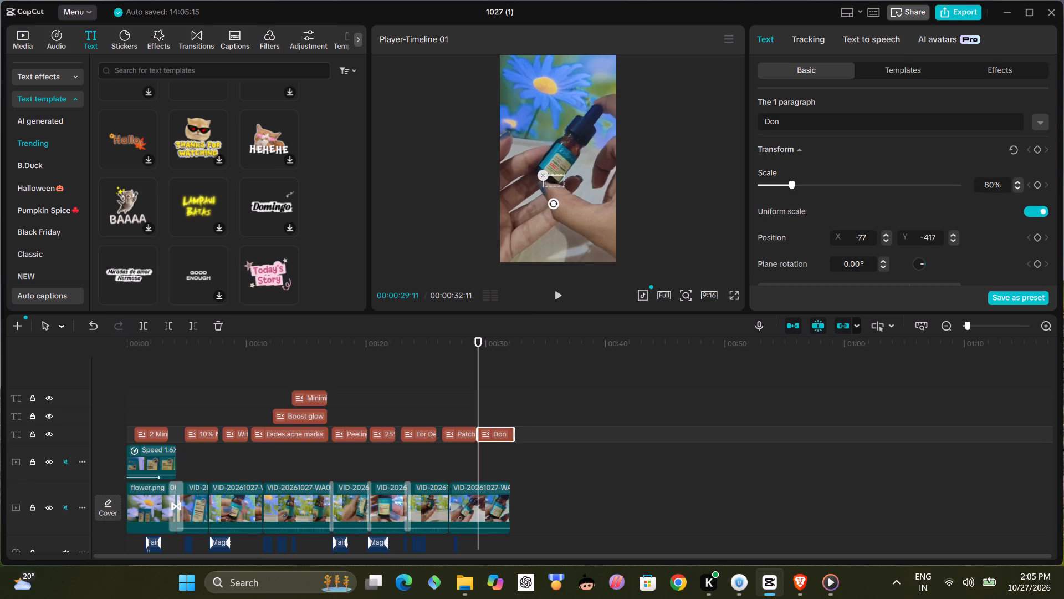
text('t)
key(space)
text(use)
key(space)
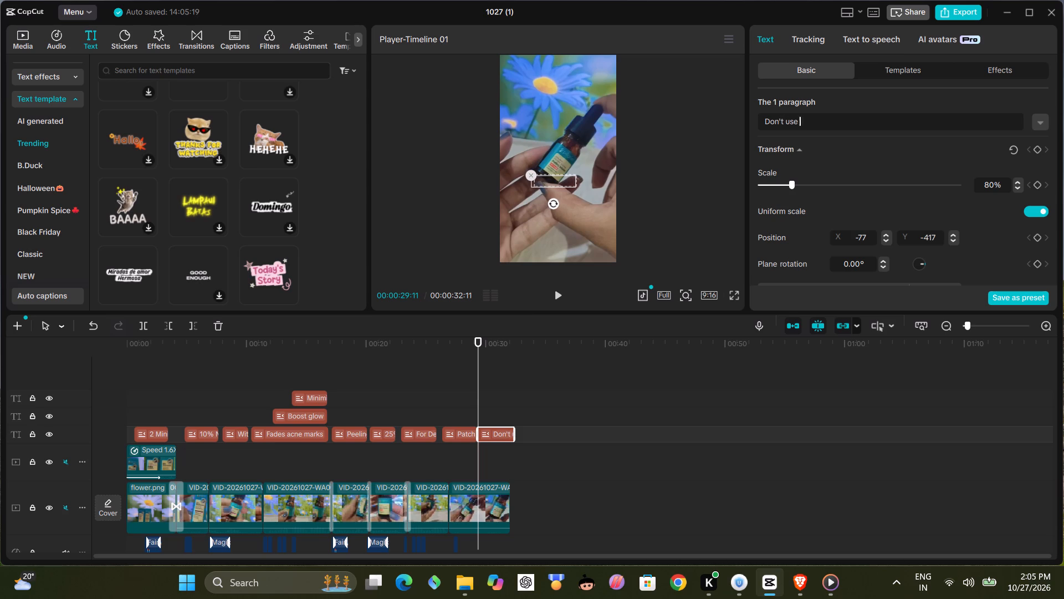
text(daily,)
key(space)
text(apply)
key(space)
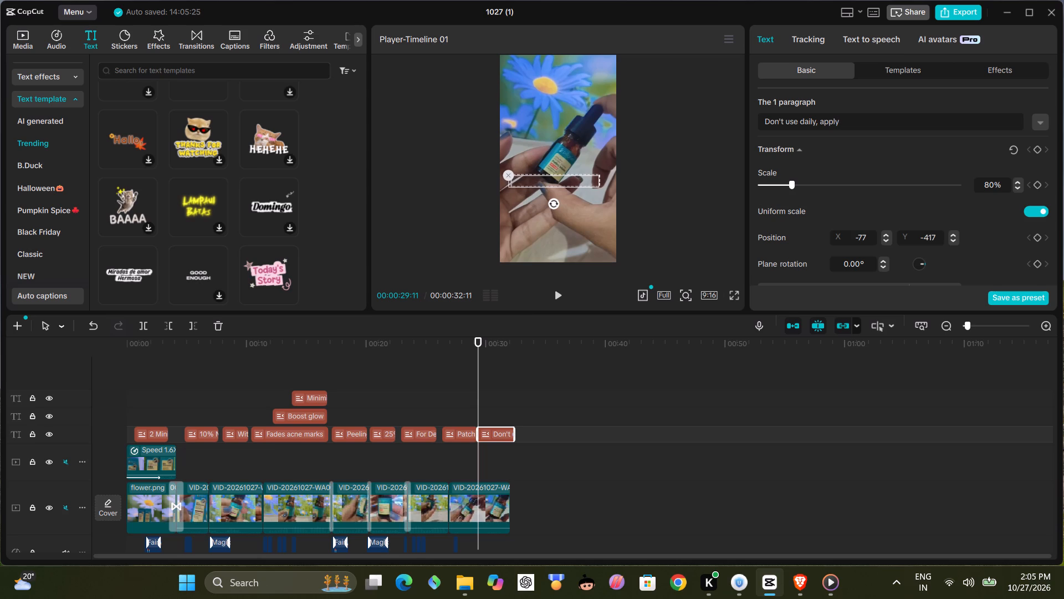
text(s)
key(BackSpace)
key(BackSpace)
key(BackSpace)
key(BackSpace)
key(BackSpace)
key(BackSpace)
key(BackSpace)
key(BackSpace)
key(BackSpace)
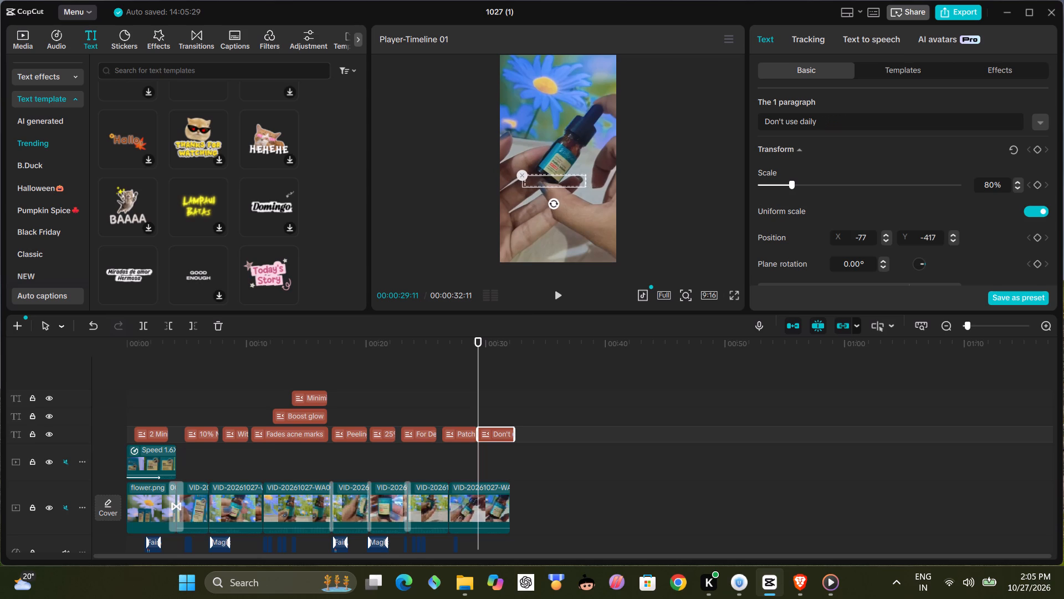
Add a second line to the pasted title reading "Apply sunscreen in the day".
key(Return)
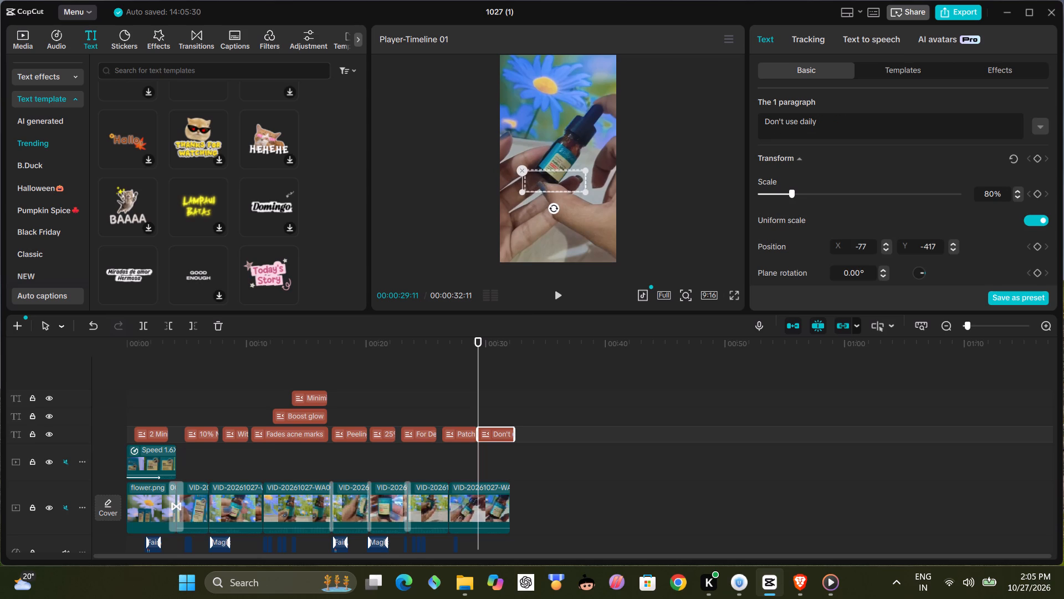
text(Apply)
key(space)
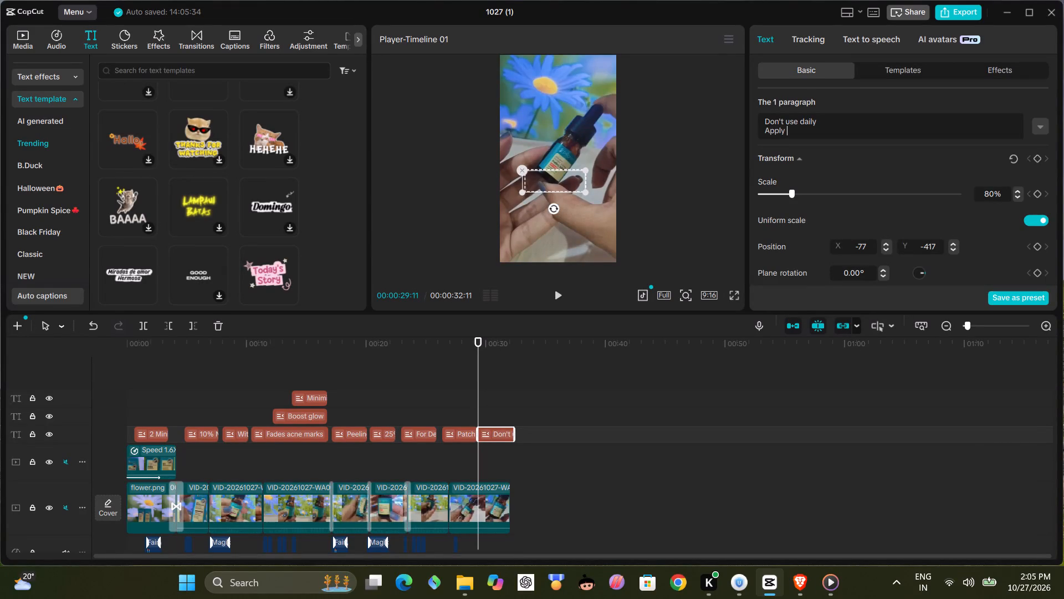
text(sunscreen)
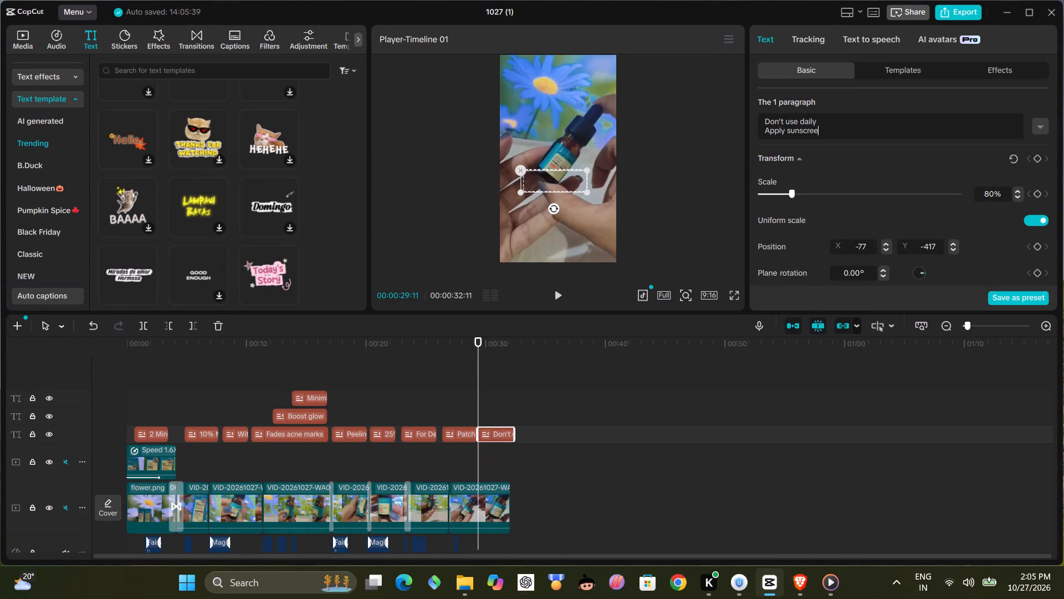
key(space)
text(in the)
key(space)
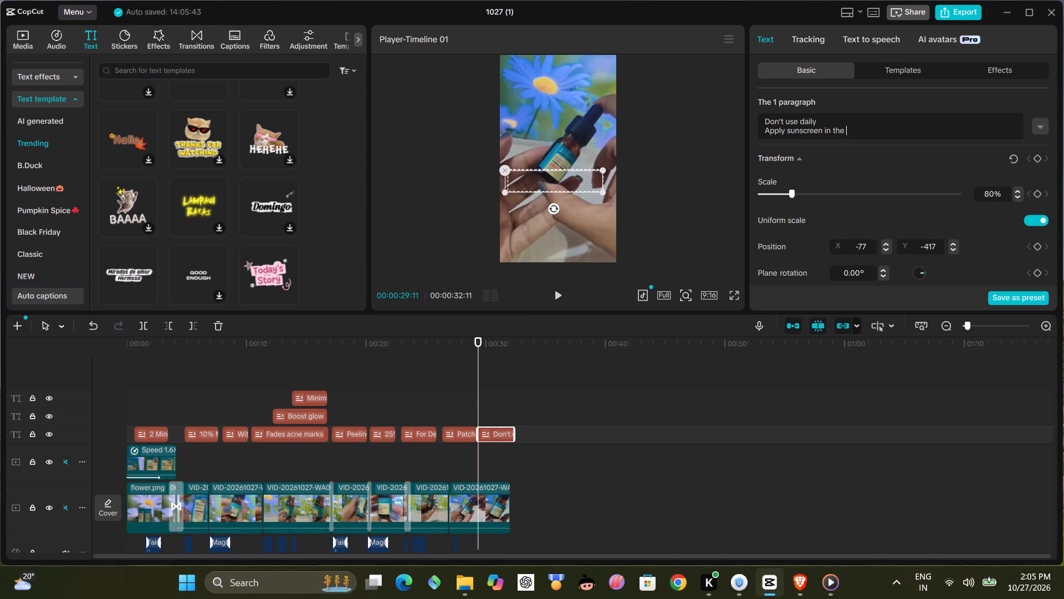
text(da)
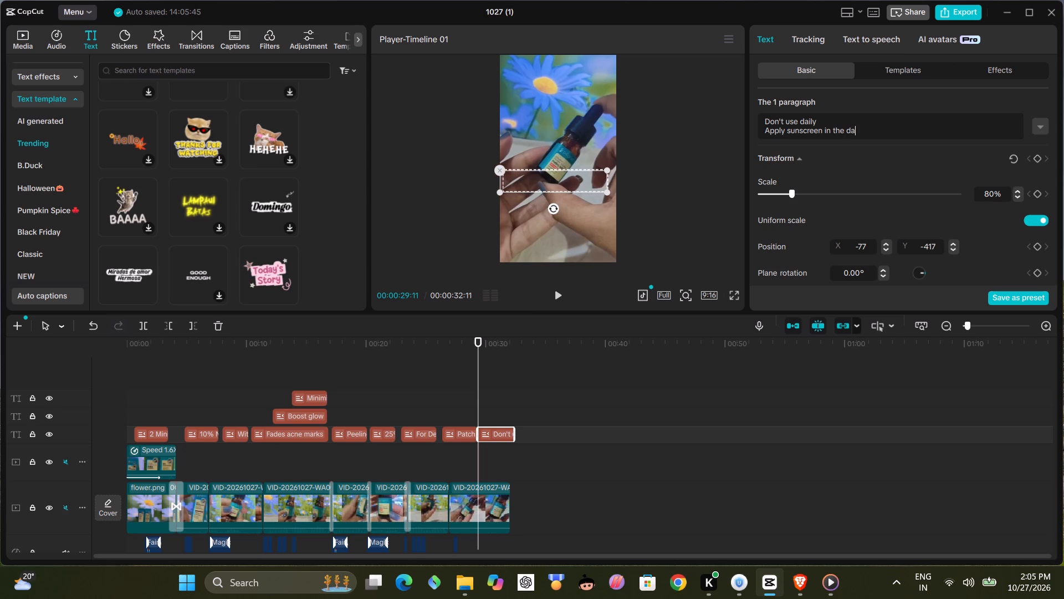
key(y)
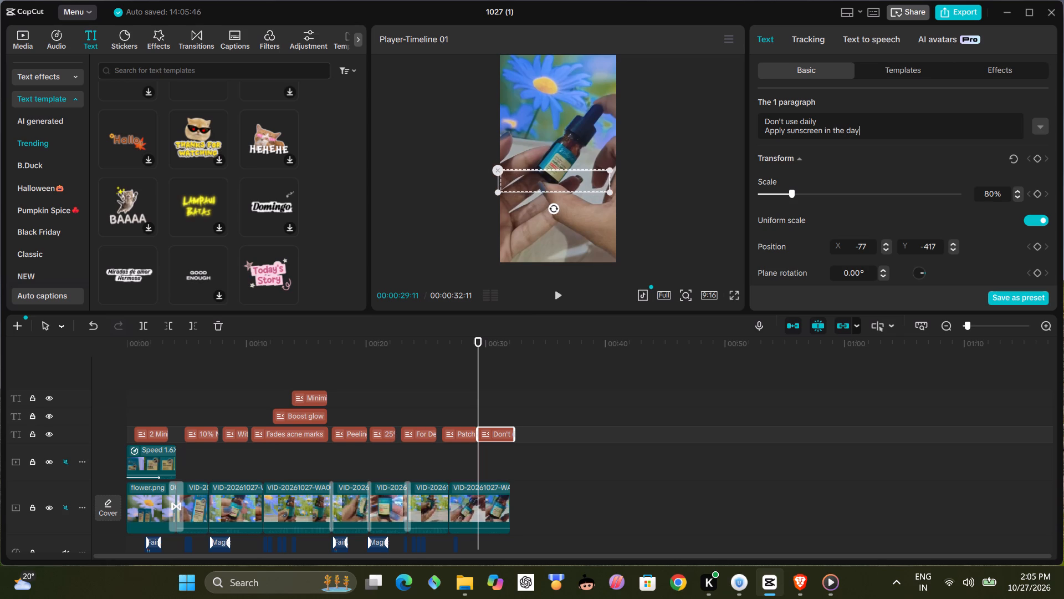
Move the "Don't use daily" title lower and centre it horizontally in the frame, at X 0, Y -834.
drag(572, 179, 575, 189)
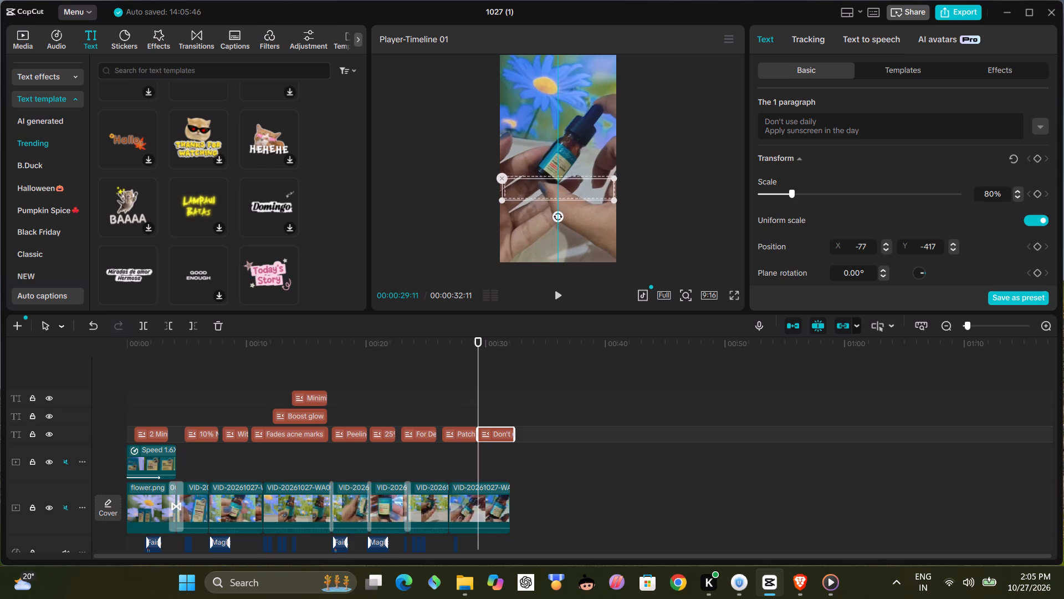
drag(575, 189, 575, 201)
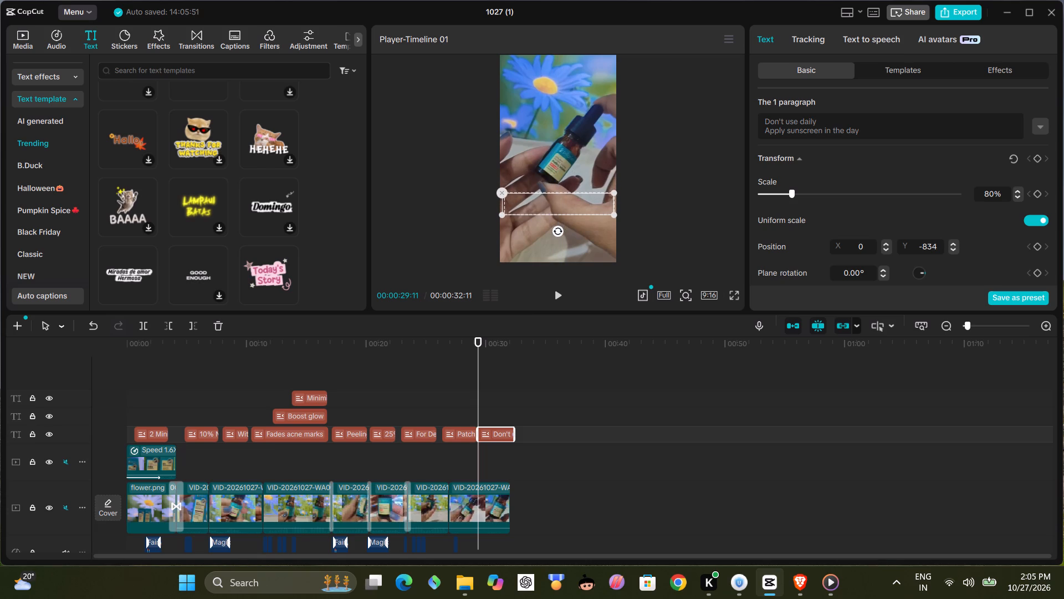
Move the "Don't use daily" clip to the text track above and slightly earlier so it ends with the video at 00:00:32:02.
click(494, 433)
drag(499, 433, 493, 421)
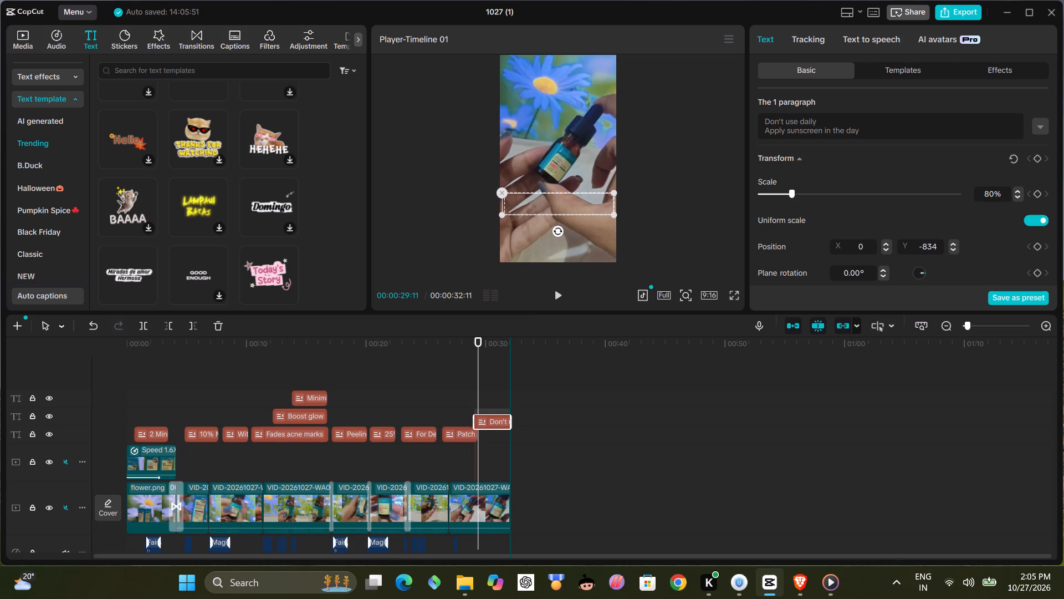
drag(493, 421, 492, 418)
Play the video from 00:00:26:11 to the end to check the last two titles.
click(443, 409)
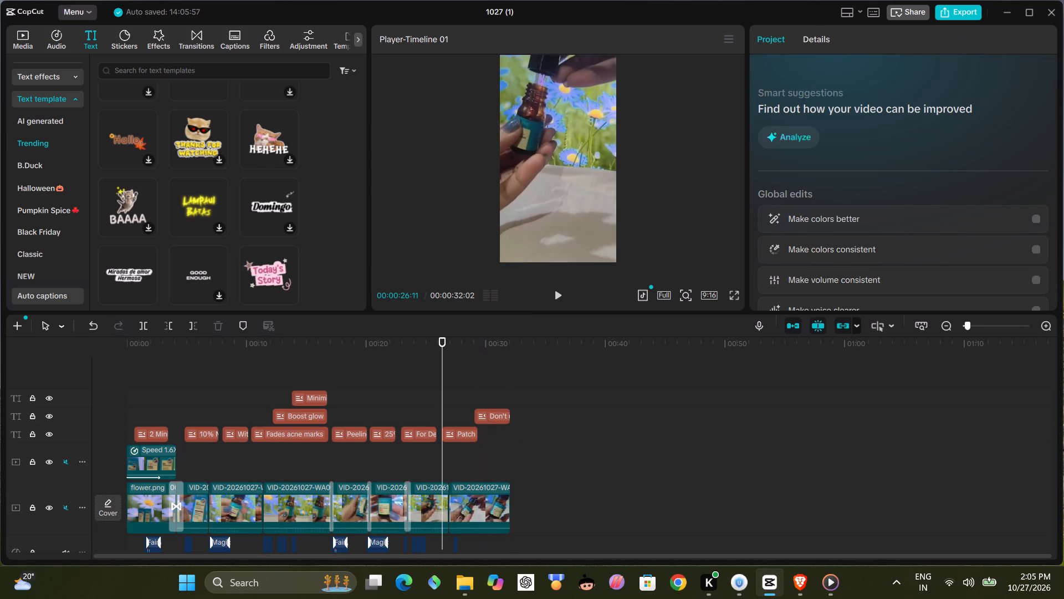
click(557, 297)
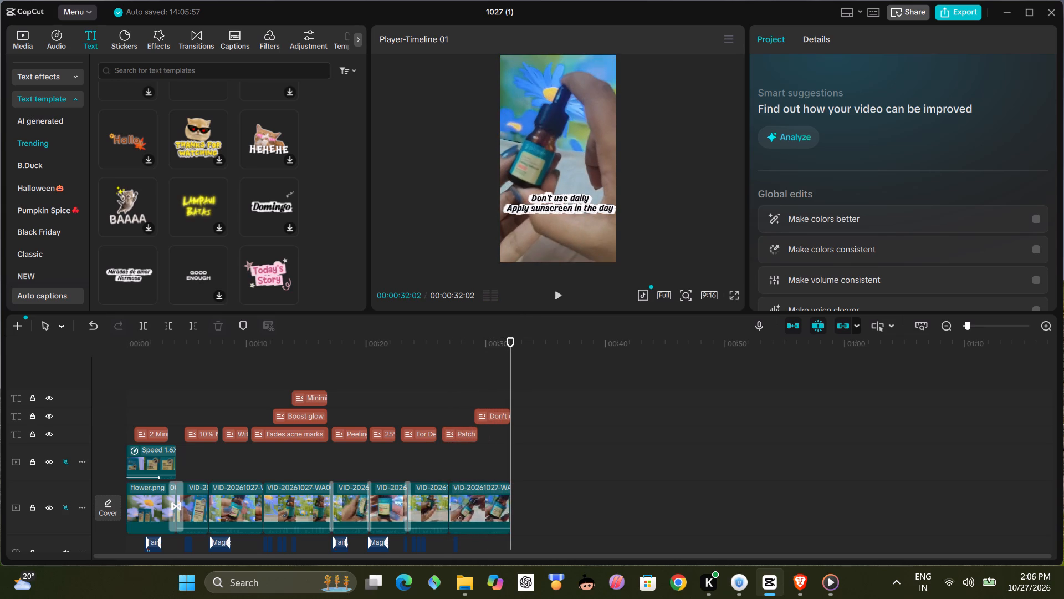
Add a comma after "daily" in the first line of the sunscreen title.
click(494, 413)
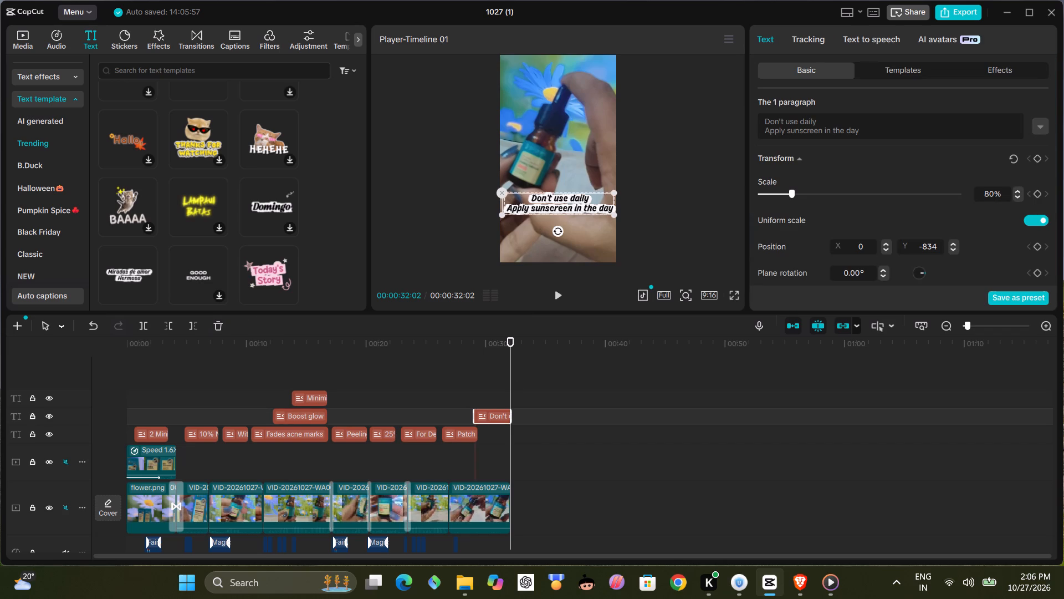
click(838, 120)
key(comma)
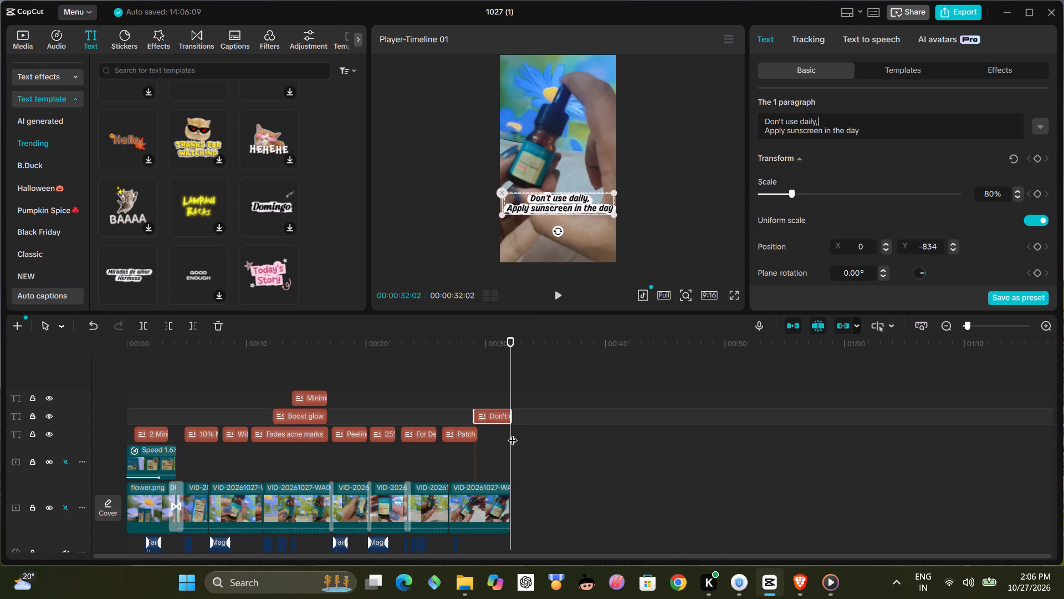
Scrub through the whole timeline from the start to 00:00:32:02 to review the titles and clips.
click(370, 408)
drag(371, 406, 364, 407)
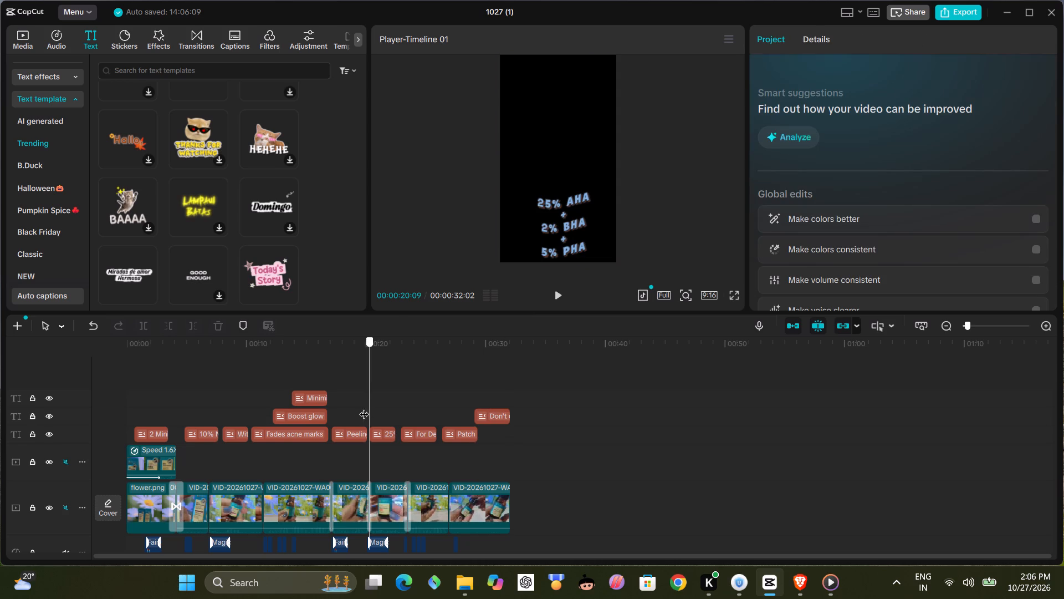
drag(364, 407, 125, 409)
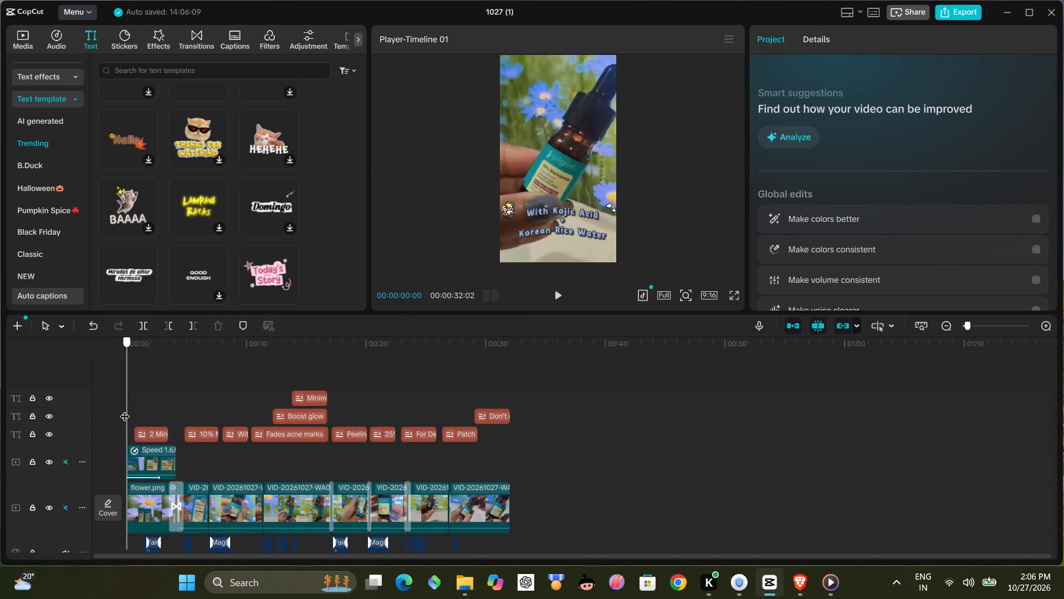
drag(125, 409, 145, 410)
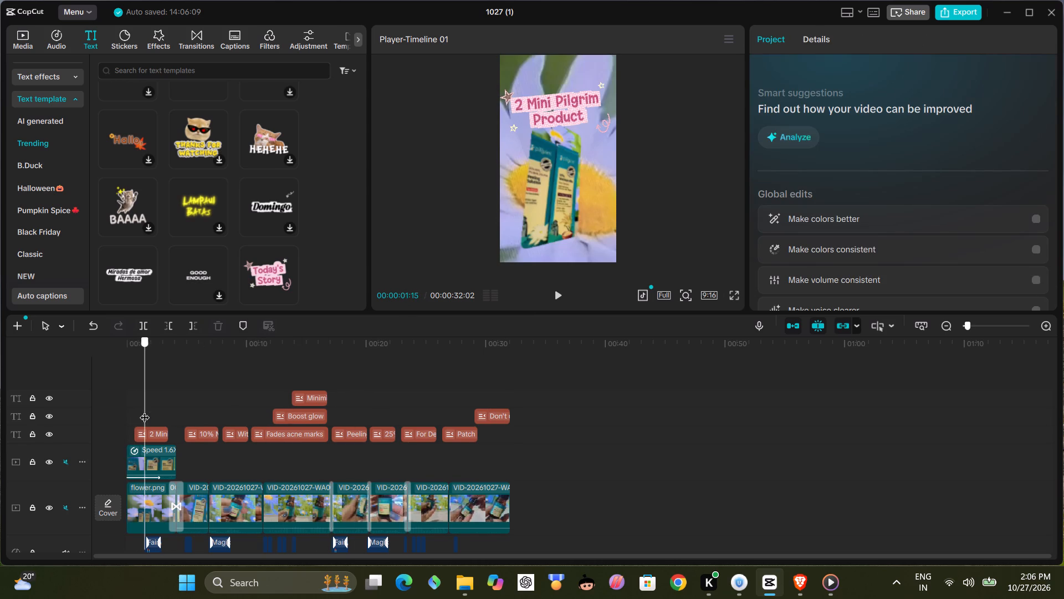
drag(145, 410, 434, 402)
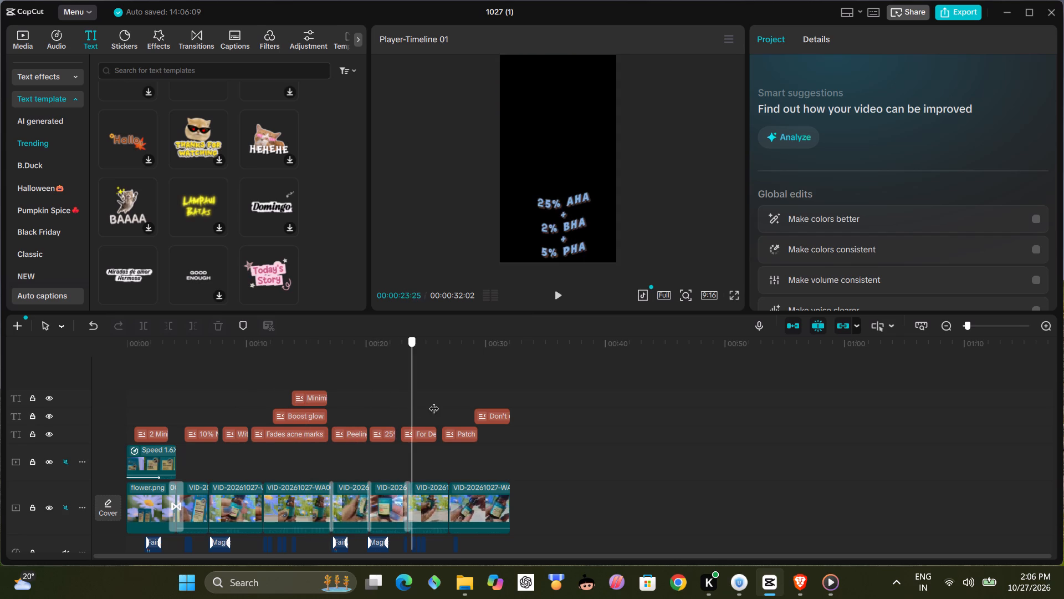
drag(434, 402, 482, 402)
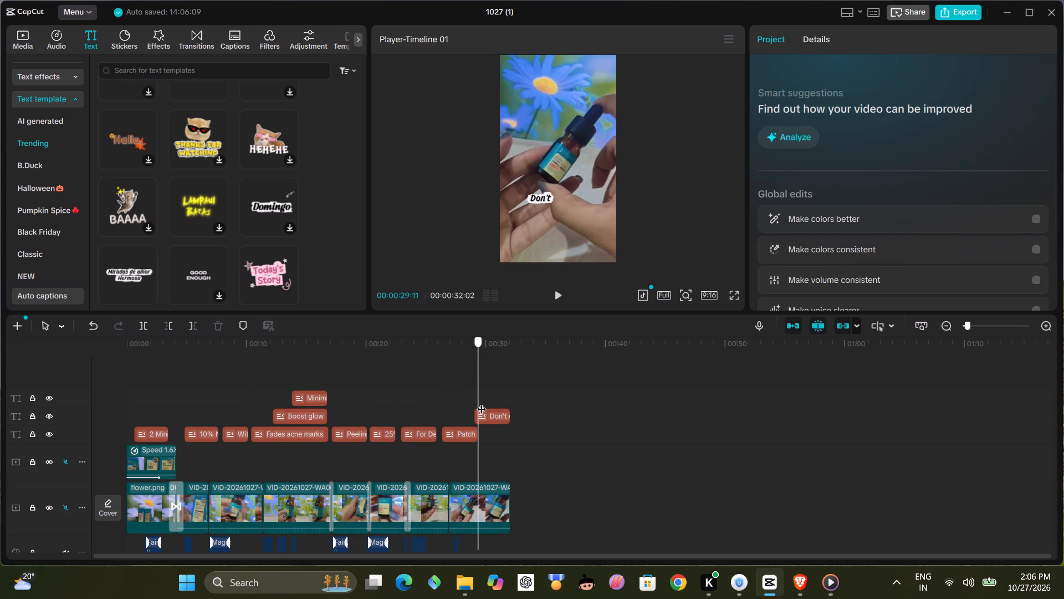
drag(482, 402, 512, 402)
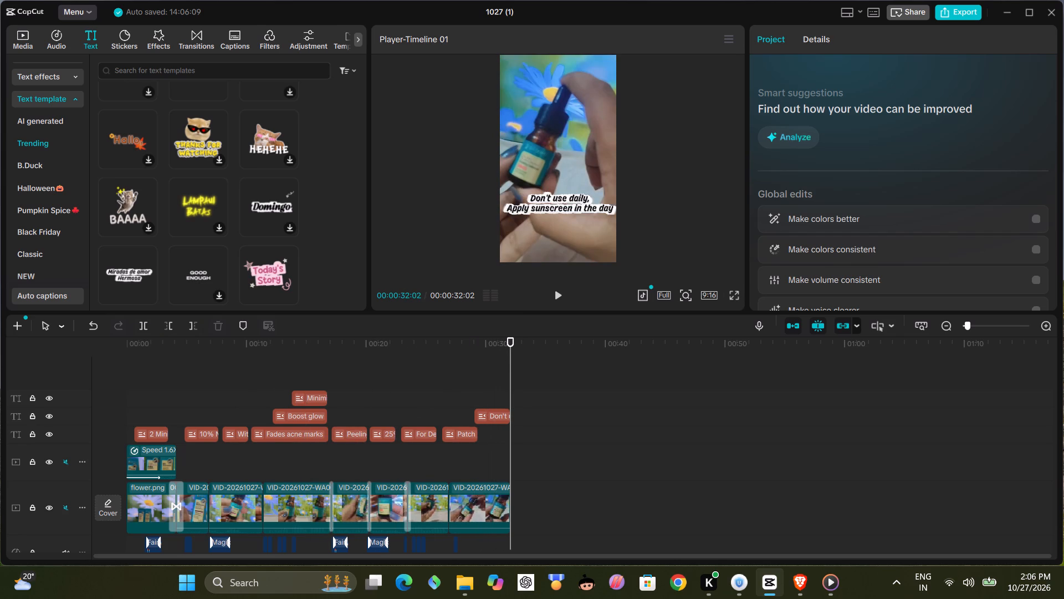
Browse further through the trending text templates and reselect the "Don't use daily," title.
scroll(163, 241, down, 4)
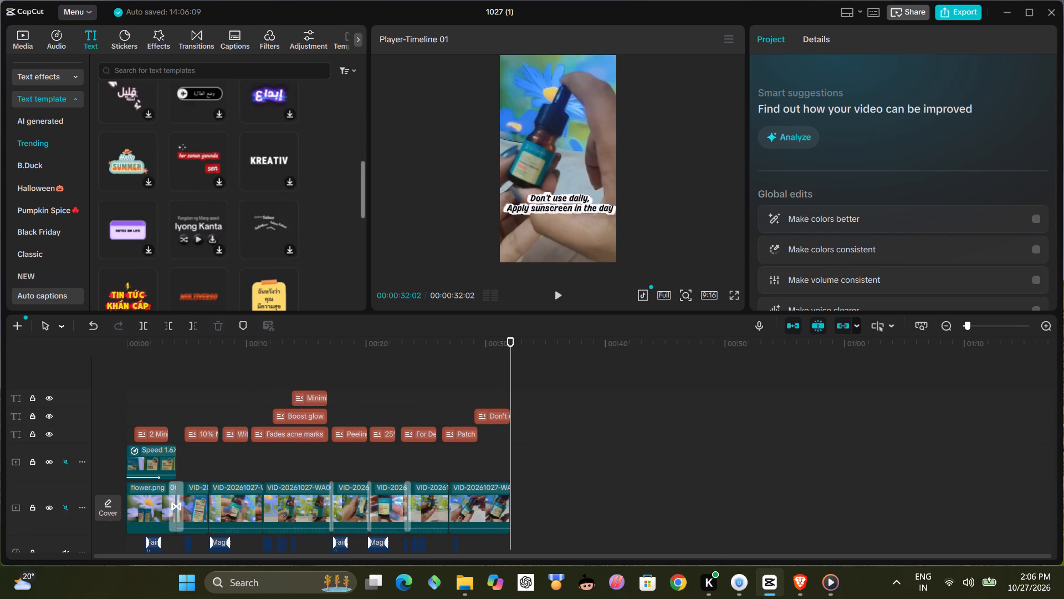
scroll(163, 241, down, 2)
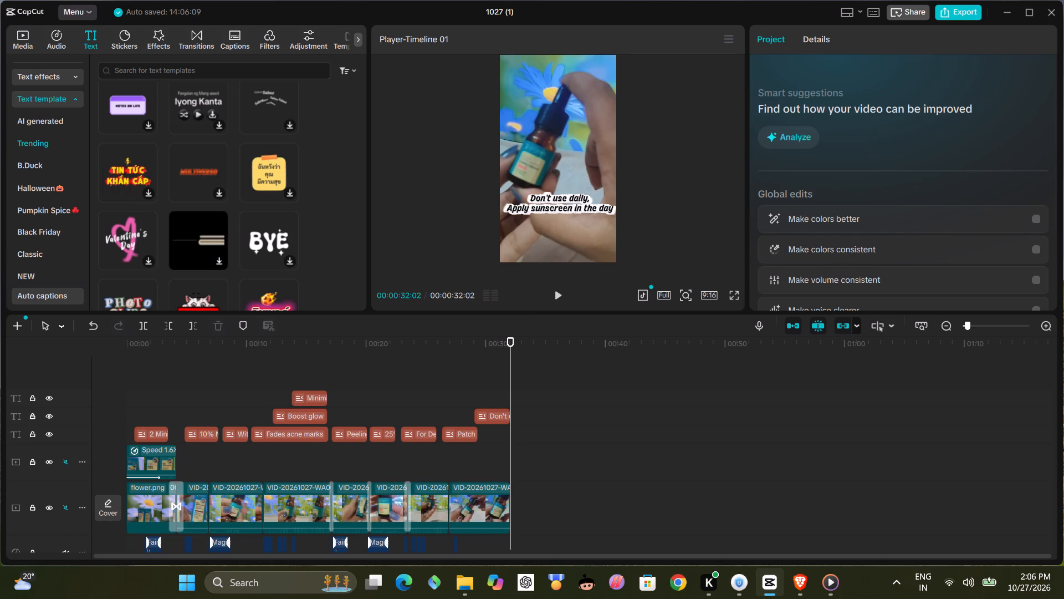
click(532, 199)
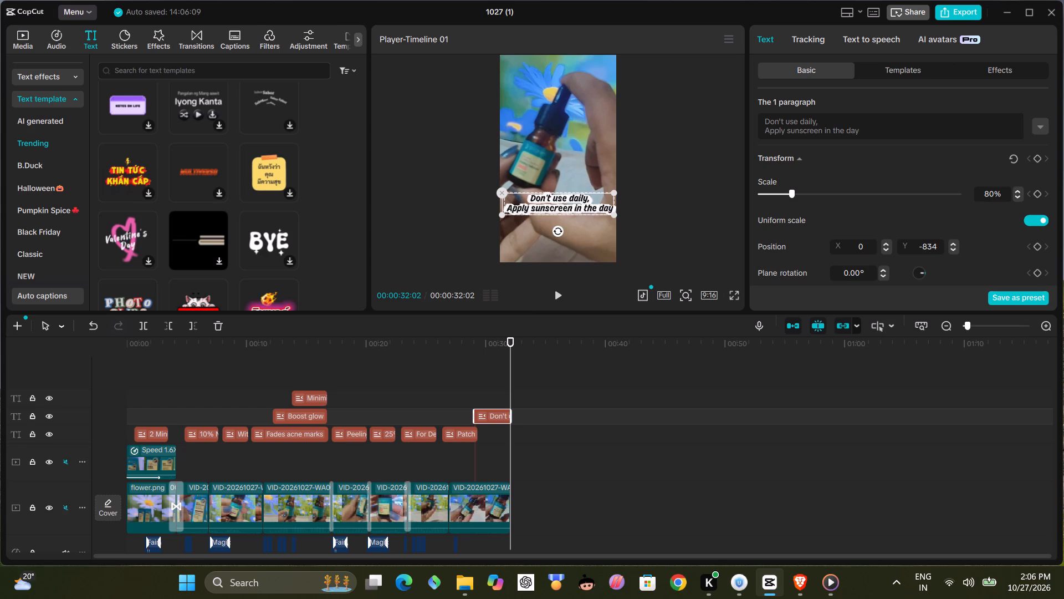
click(765, 121)
Browse the trending stickers for one that suits the video.
click(129, 34)
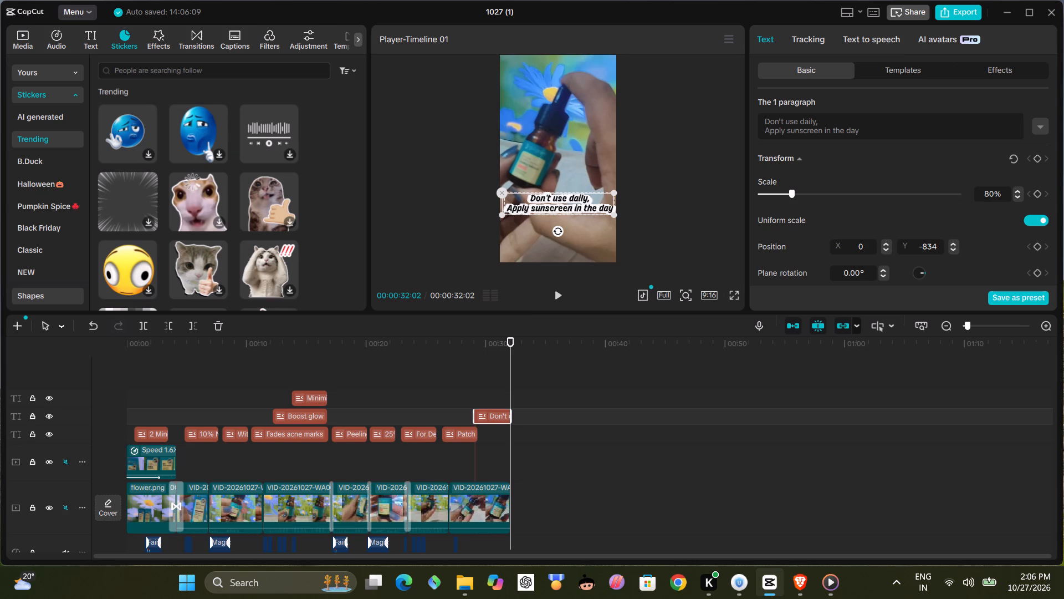
scroll(177, 207, down, 3)
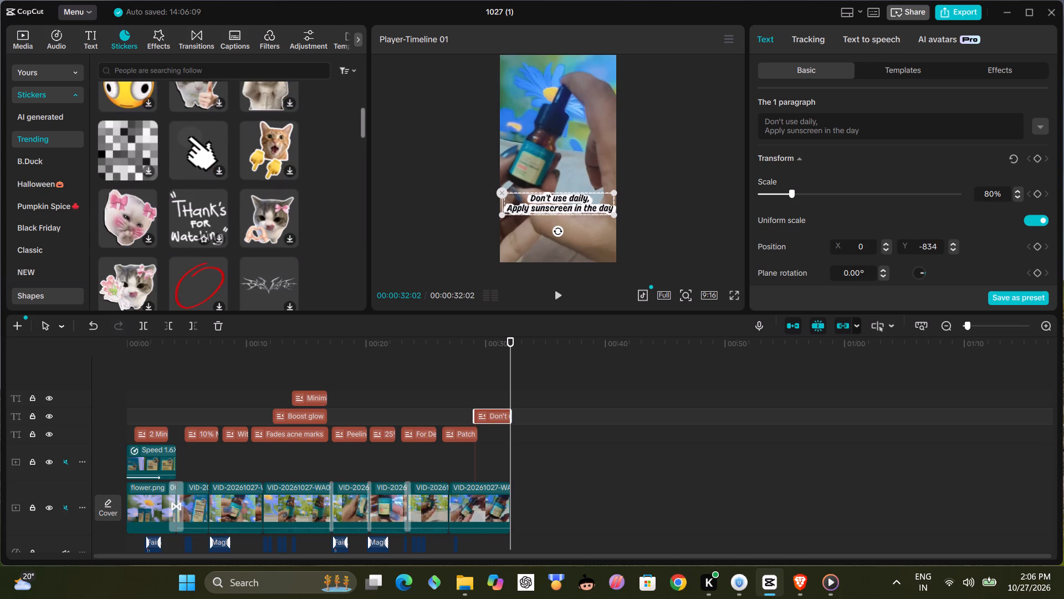
scroll(177, 213, down, 4)
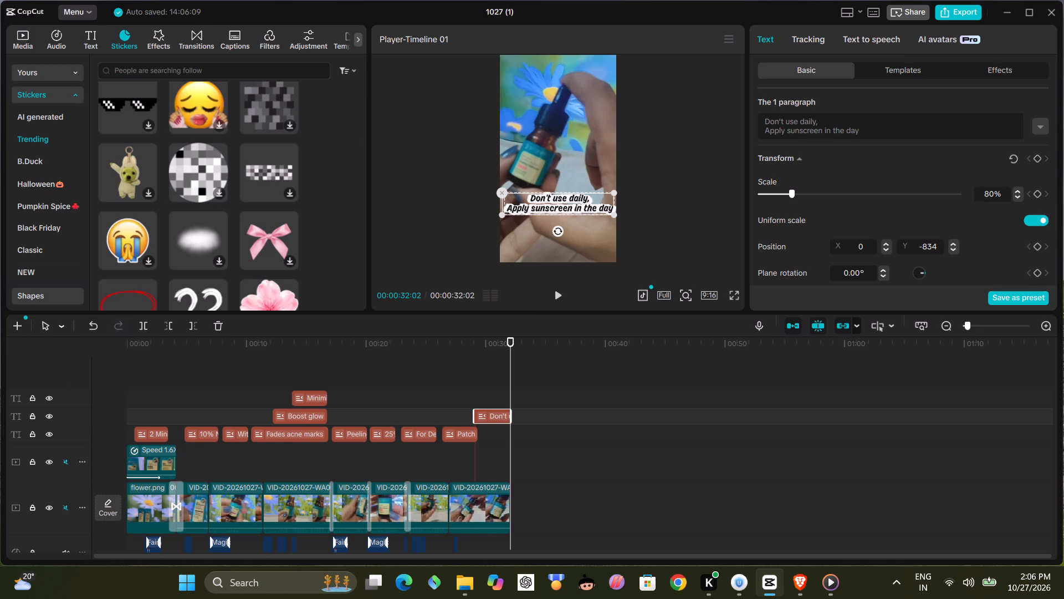
Open the project's imported media library.
click(19, 44)
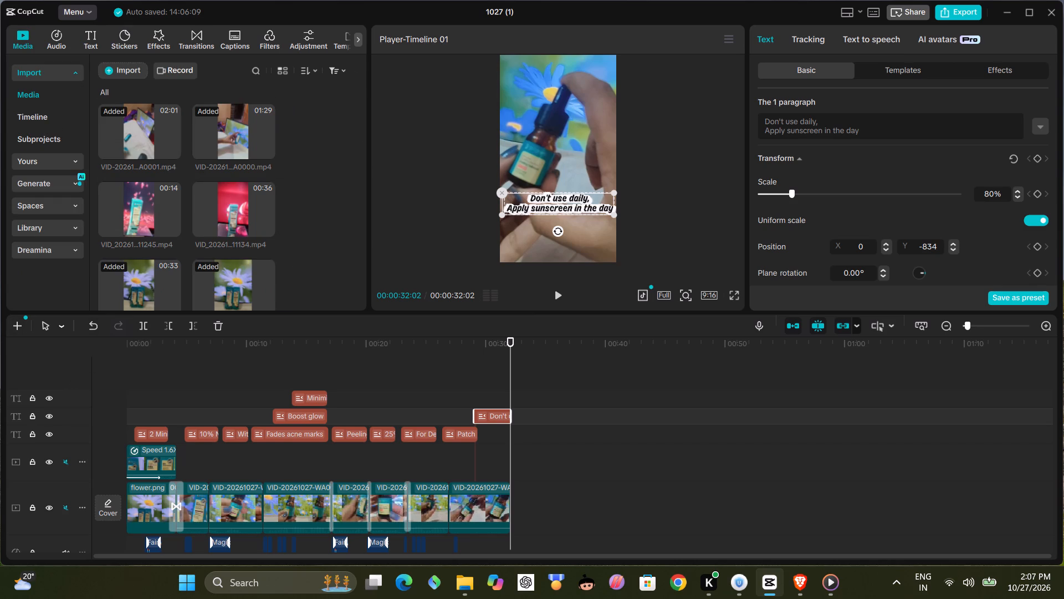
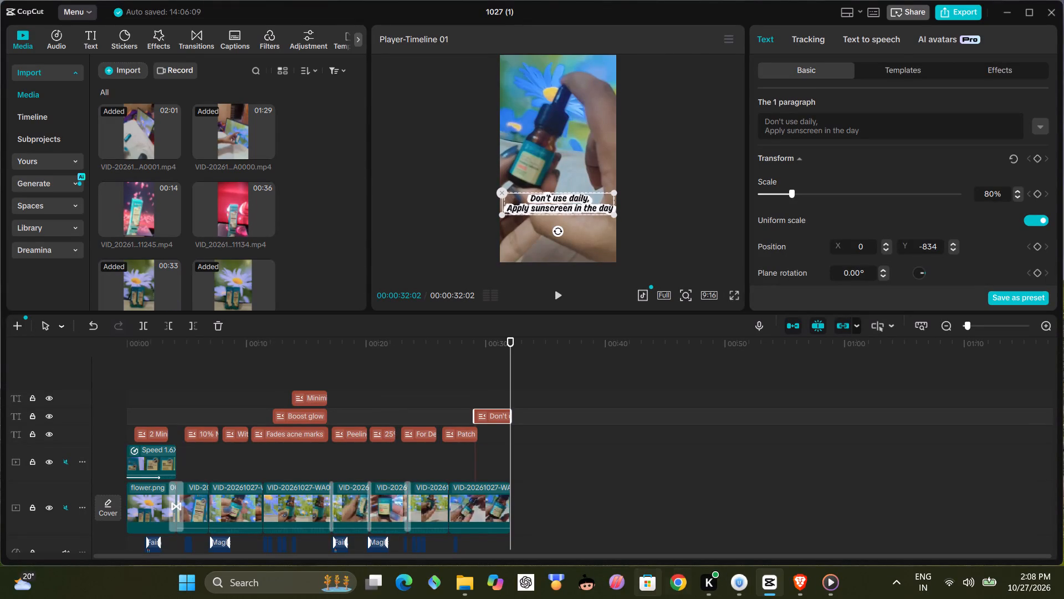
Switch from the video editor to the Windows search.
click(273, 588)
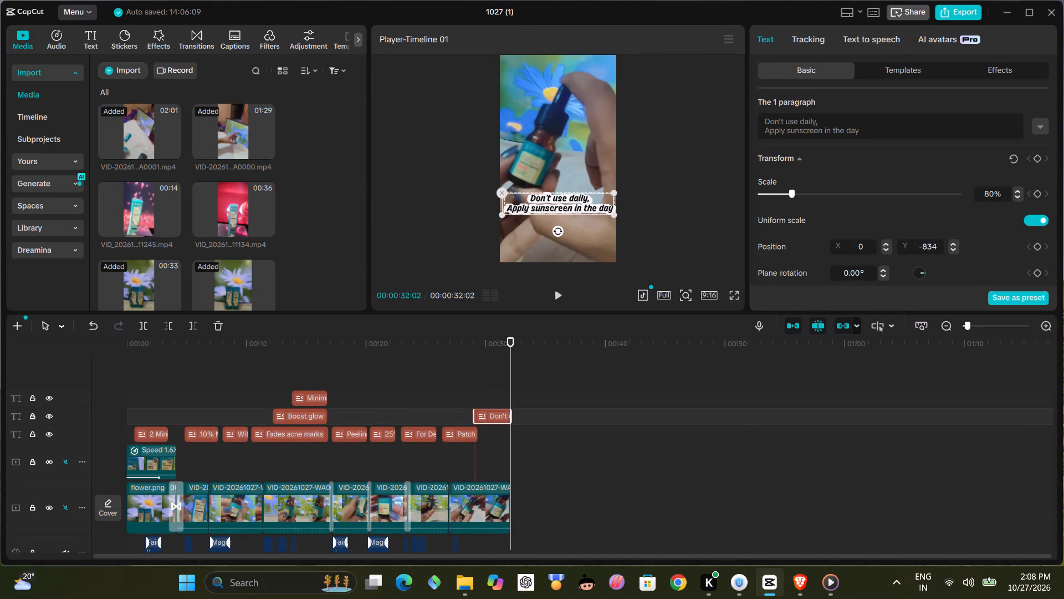
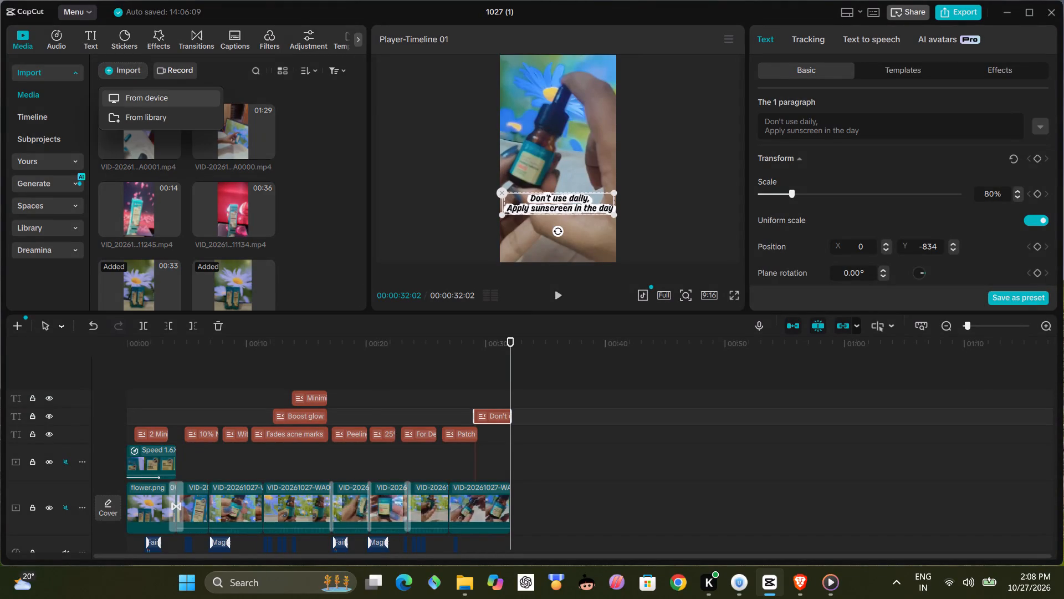
Start a media import from the device and browse to the Downloads folder.
click(122, 96)
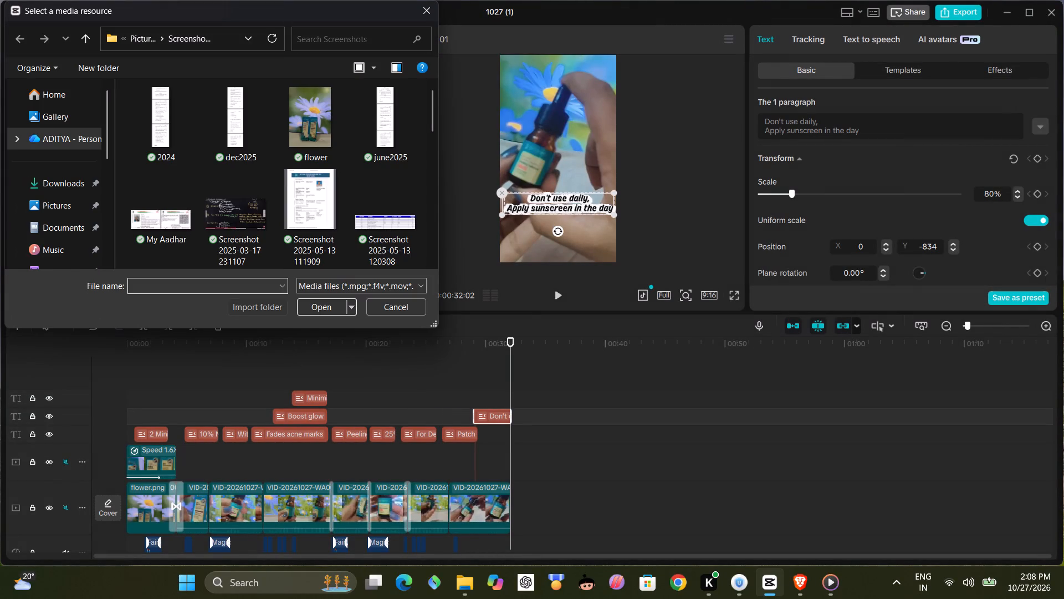
click(70, 185)
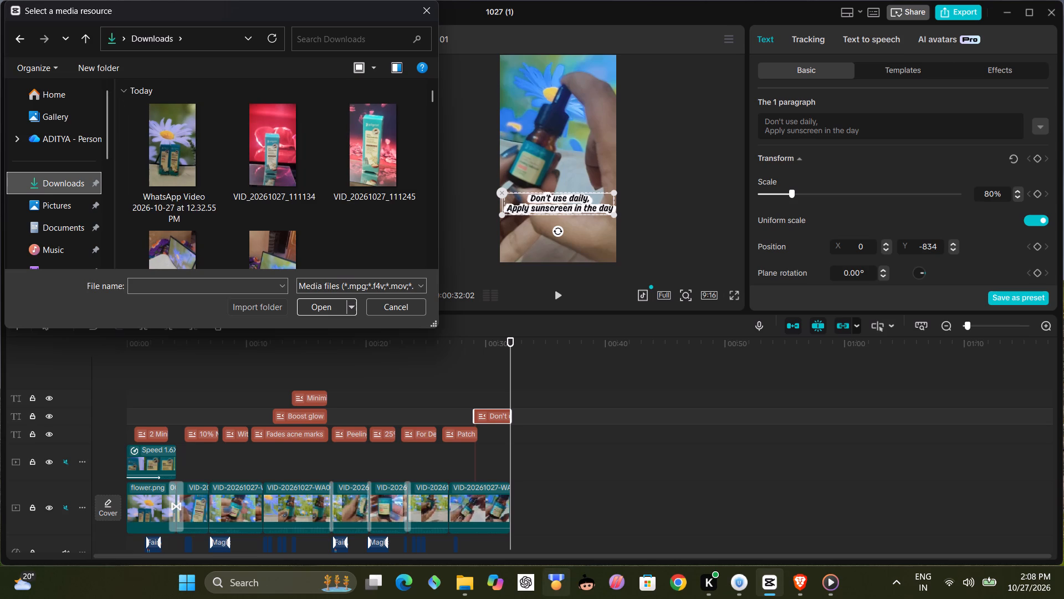
Switch from the video editor to WhatsApp.
click(311, 574)
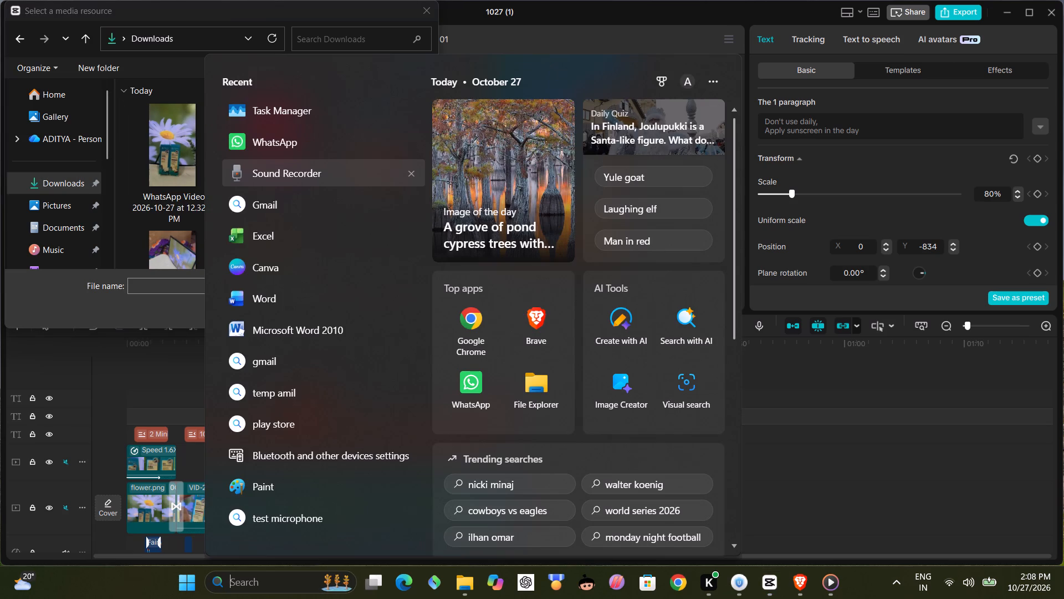
click(313, 145)
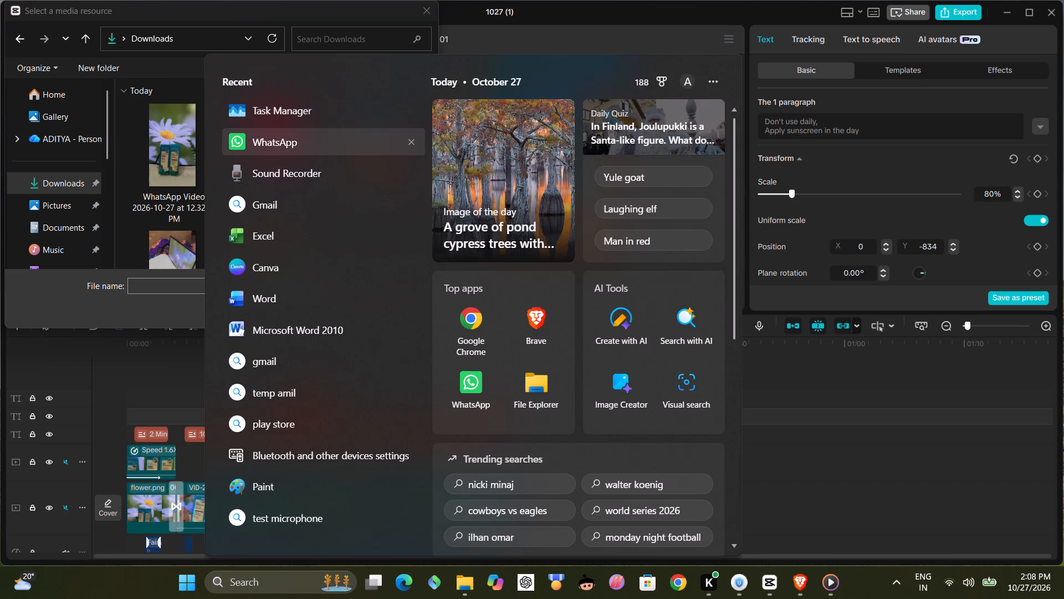
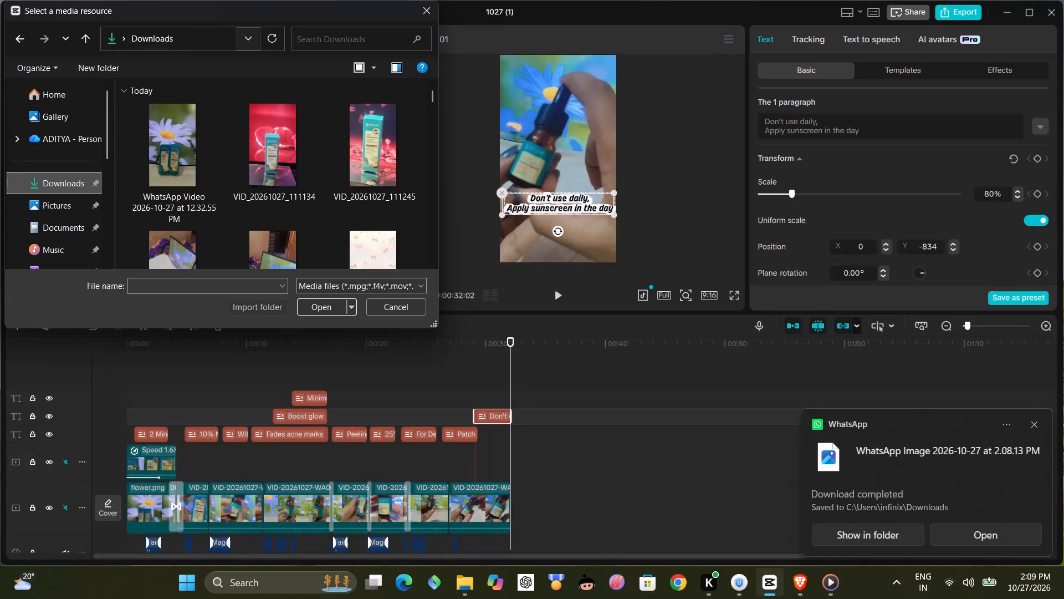
Import the pink bow-pattern picture "WhatsApp Image 2026-10-27 at 2.08.13 PM" from the Downloads folder into the project media.
click(421, 6)
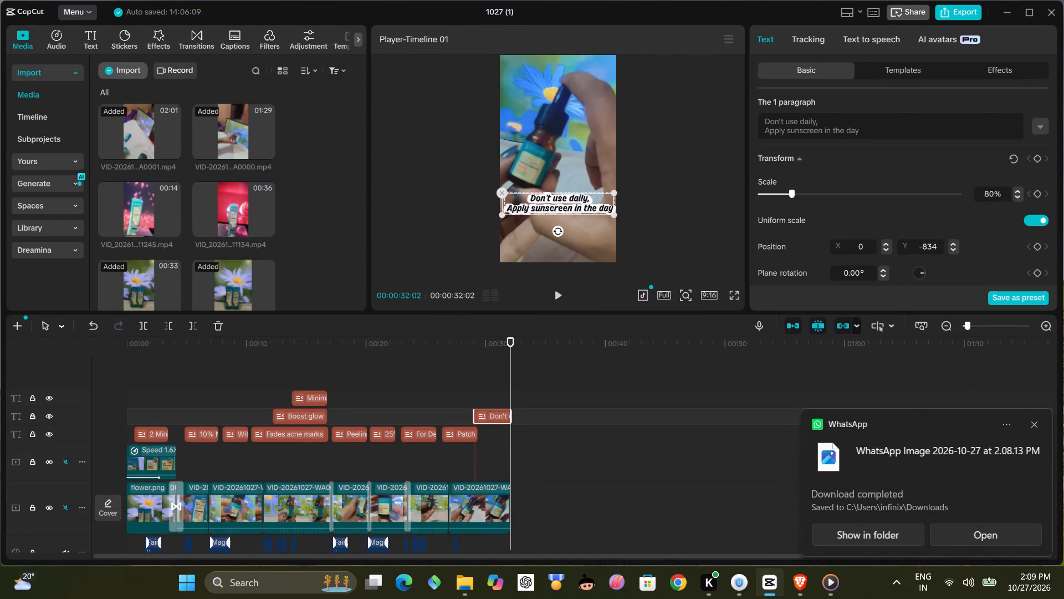
click(106, 67)
click(170, 97)
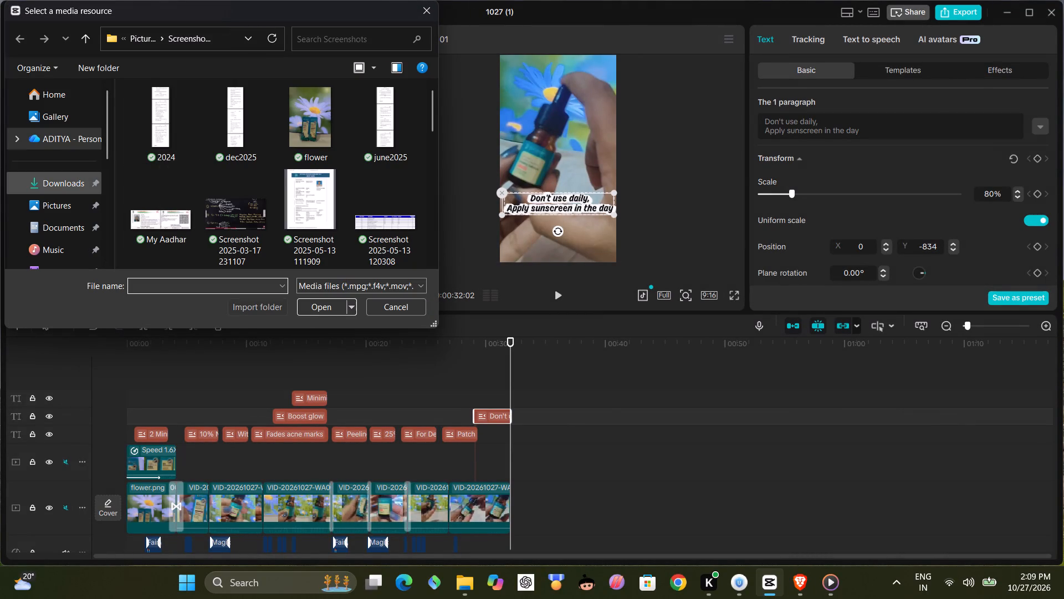
double_click(64, 180)
click(164, 148)
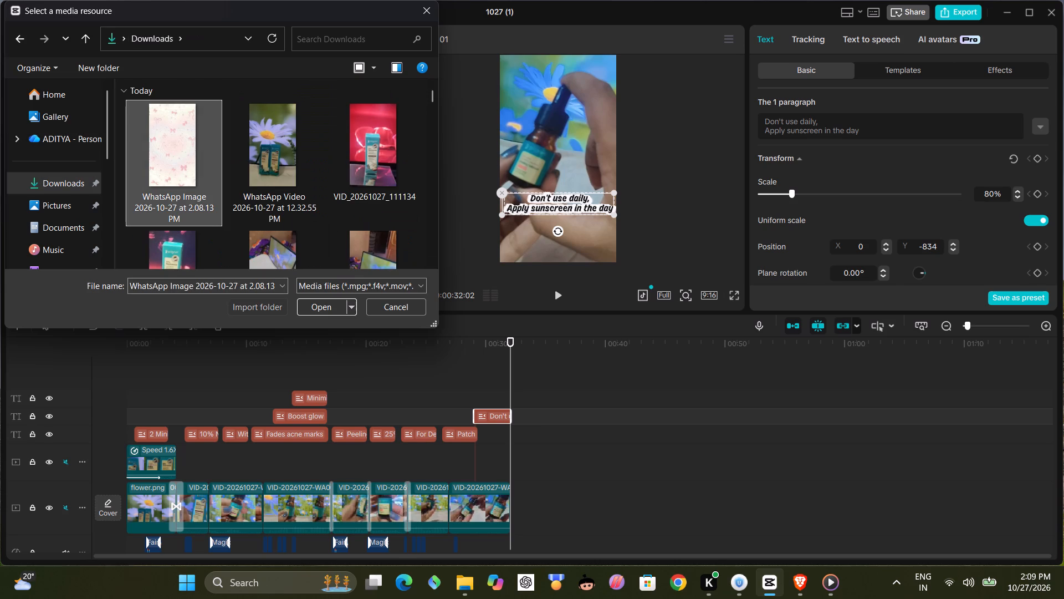
click(332, 299)
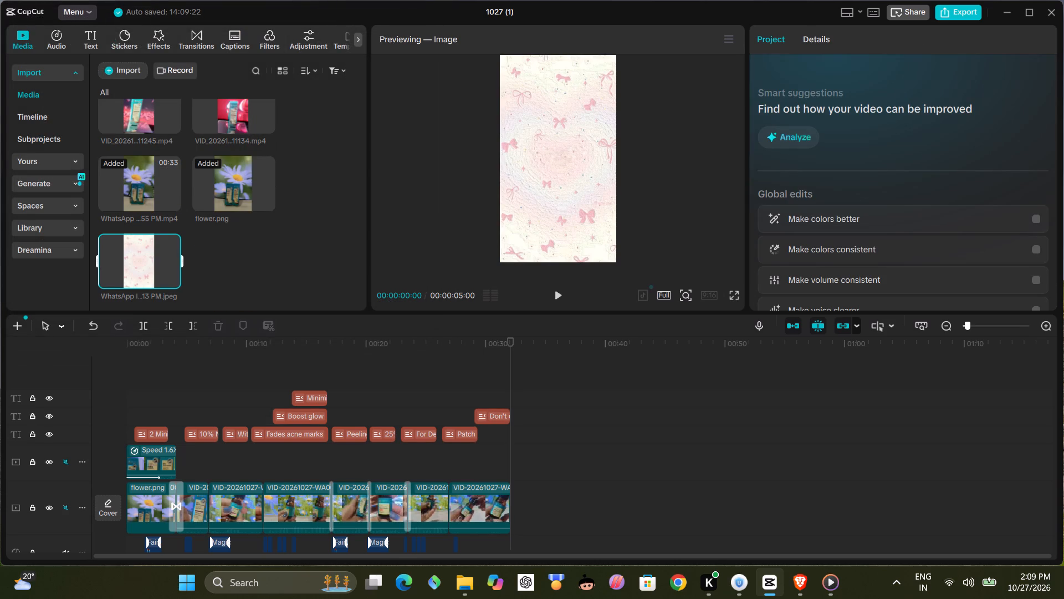
Add the pink bow-pattern image at the end of the main track, trimmed to about 3 seconds.
click(171, 278)
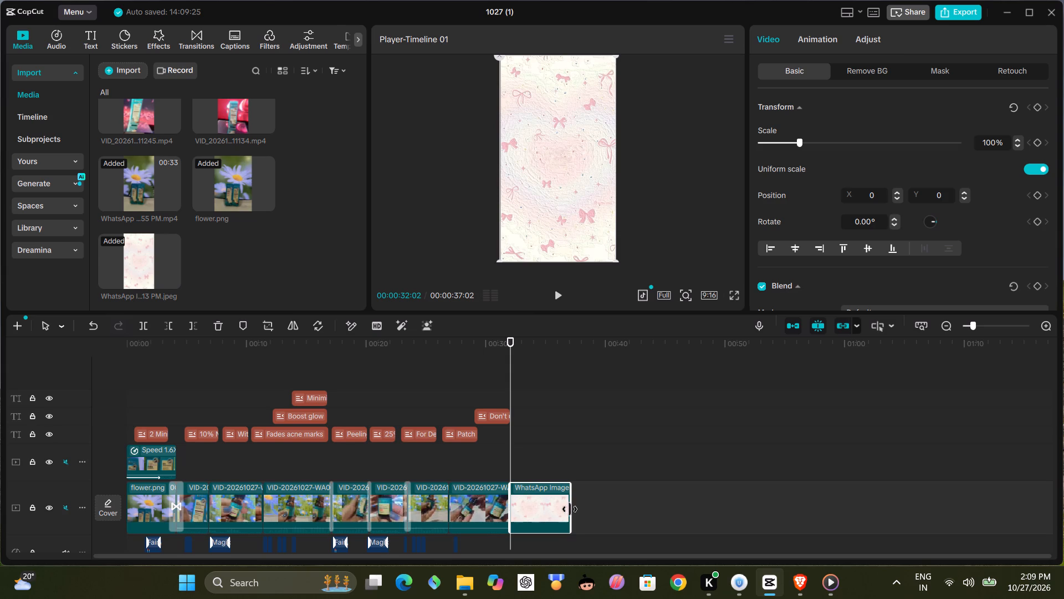
drag(570, 509, 543, 503)
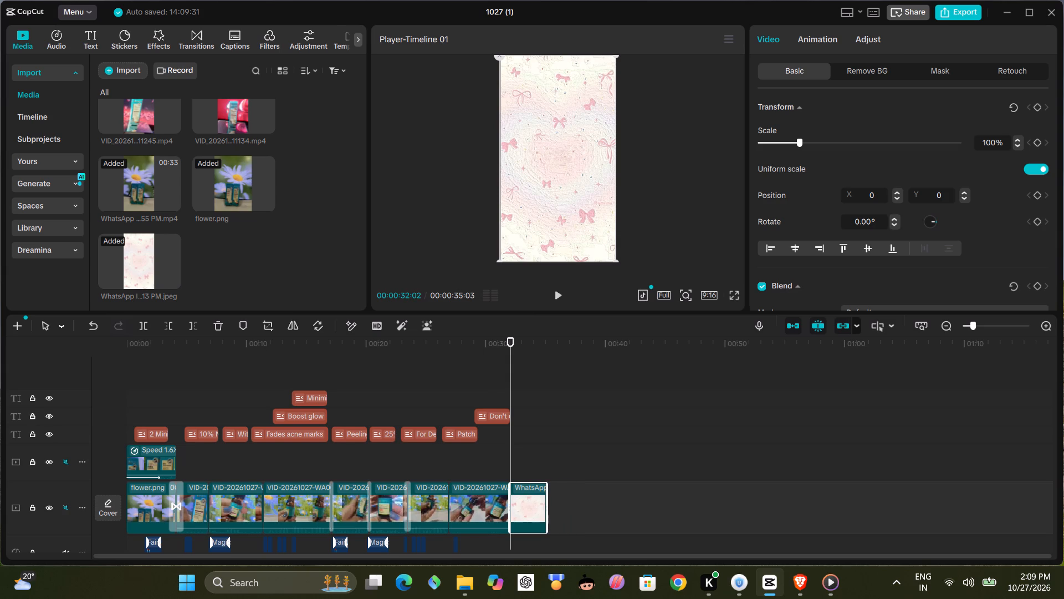
Browse the "black fade" video effects for one that suits the closing bow-pattern image.
click(164, 34)
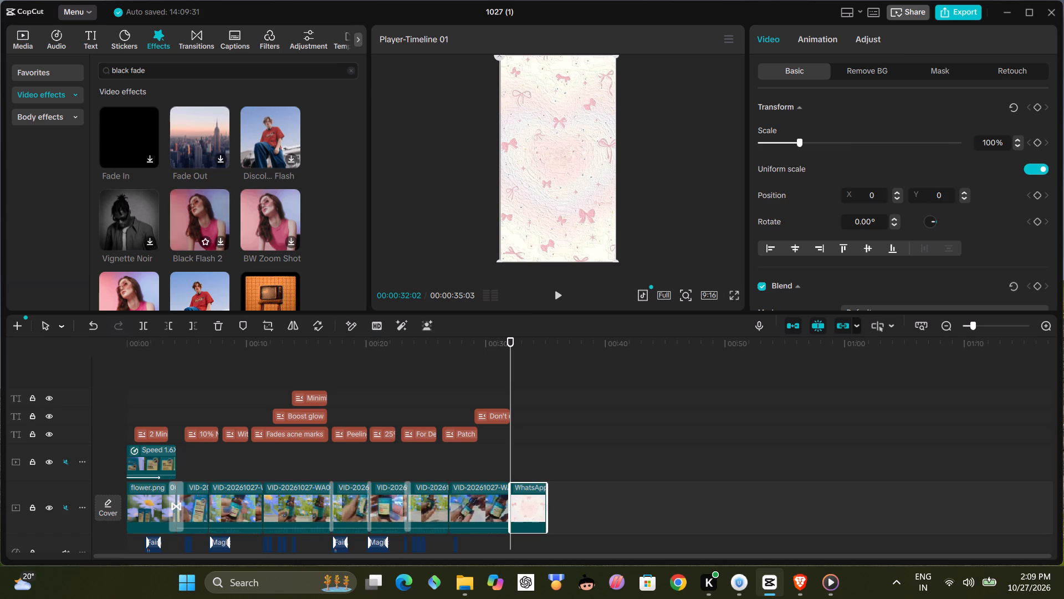
scroll(193, 209, down, 2)
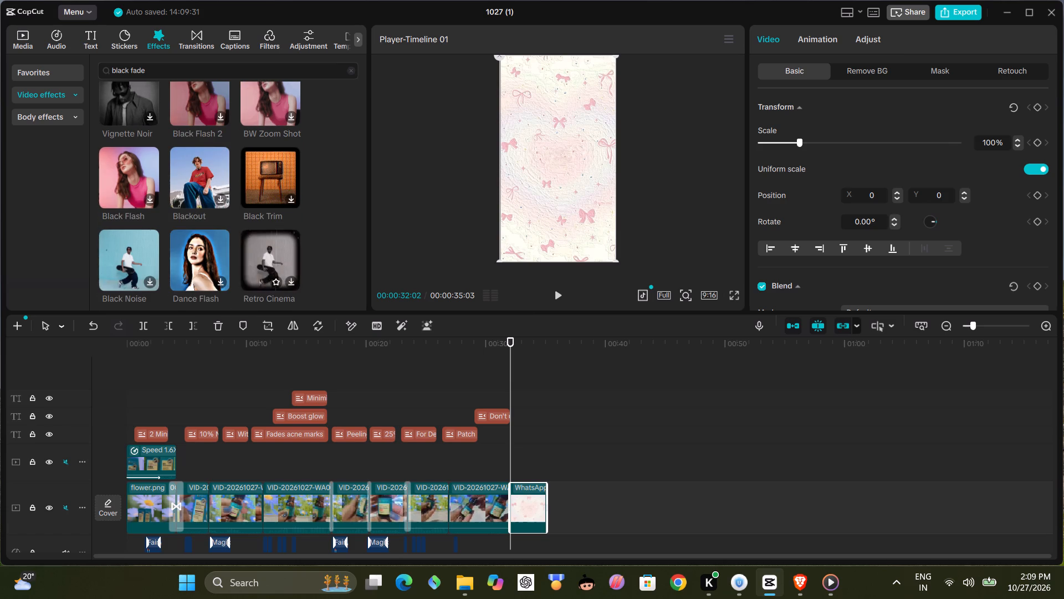
scroll(264, 251, down, 2)
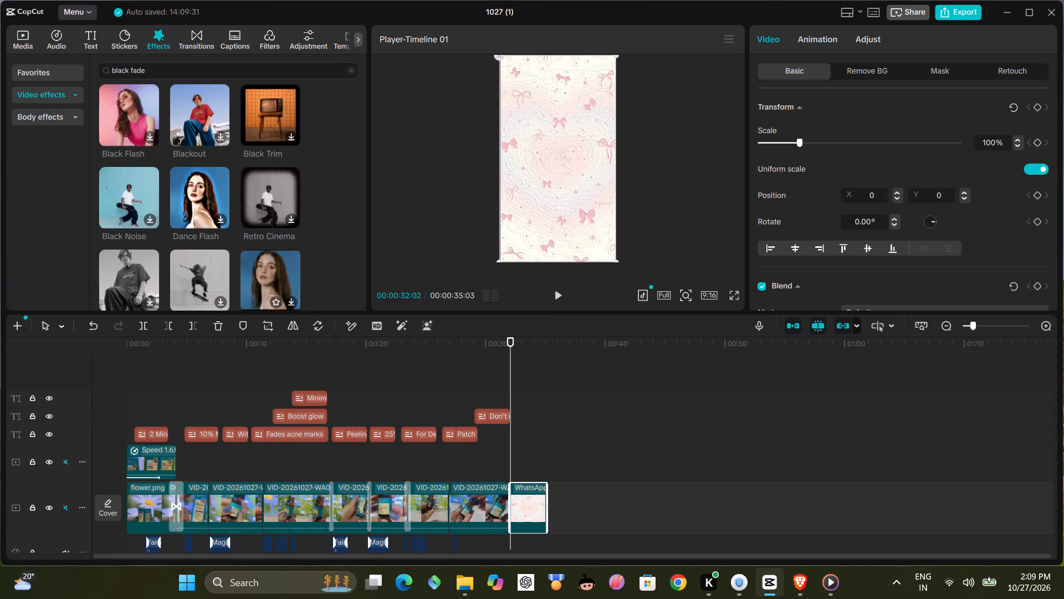
Look through the black fade video effects, then search the effects for "brush" and preview Sloppy Brush.
scroll(154, 280, down, 1)
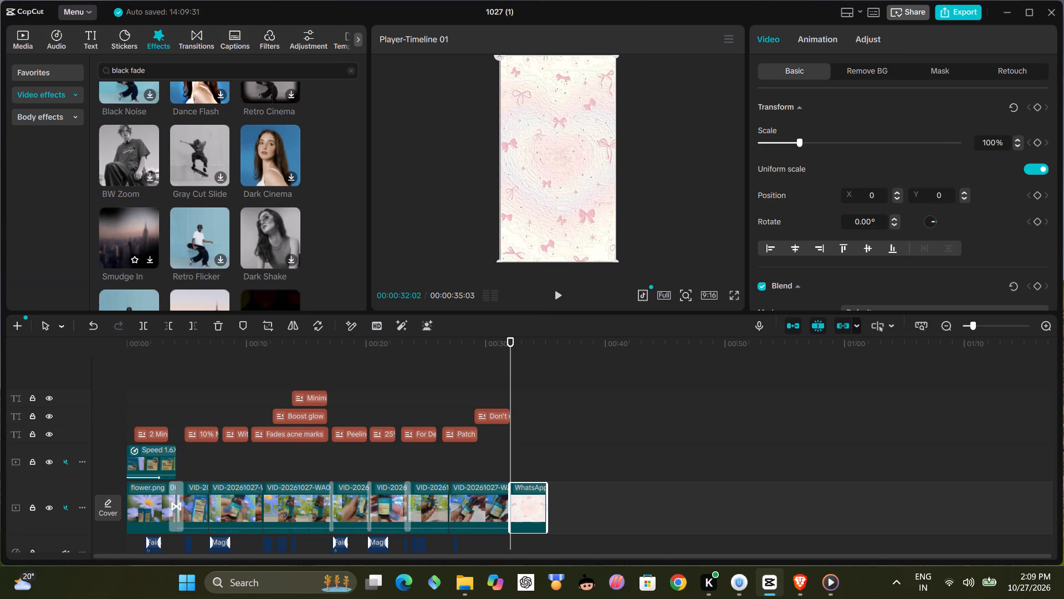
scroll(295, 264, down, 1)
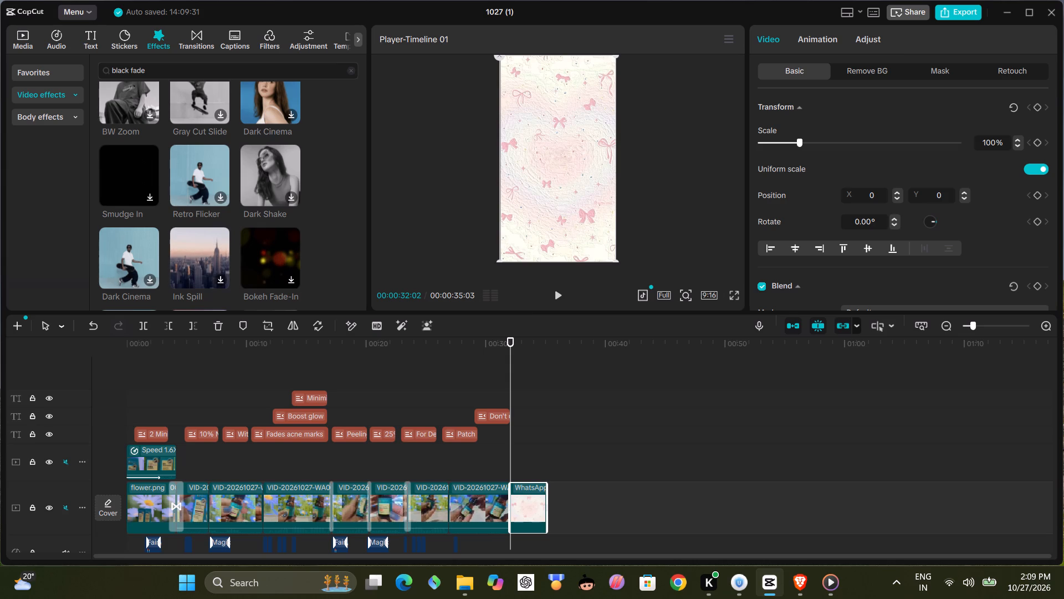
click(821, 38)
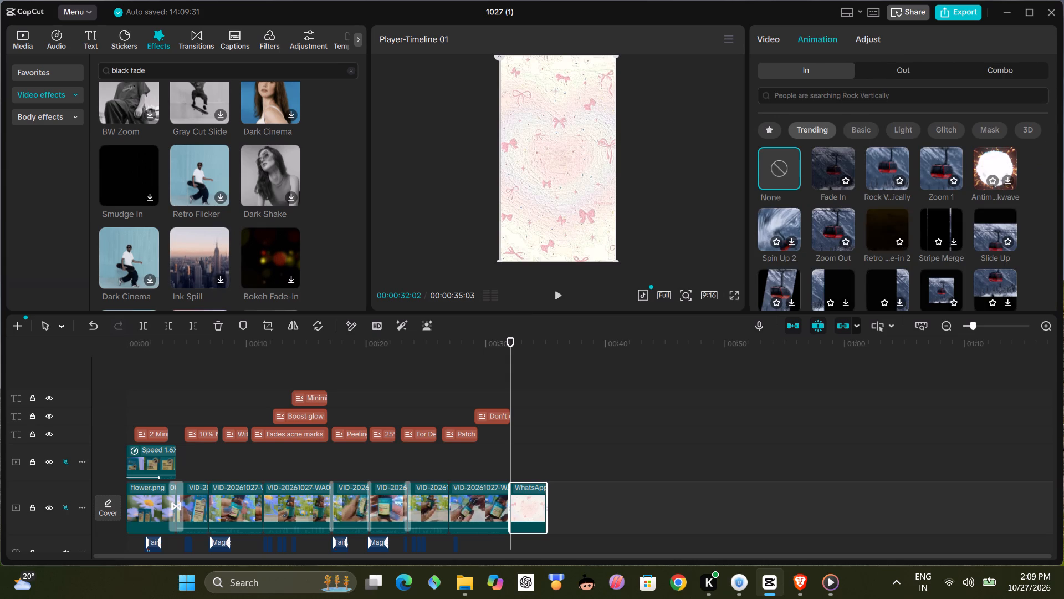
scroll(902, 227, down, 2)
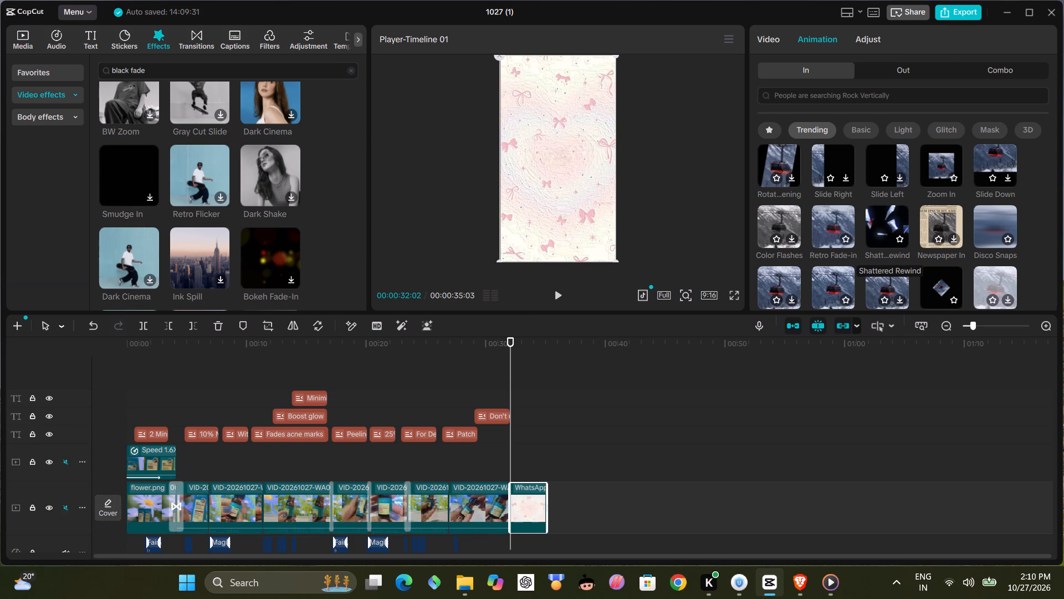
triple_click(173, 65)
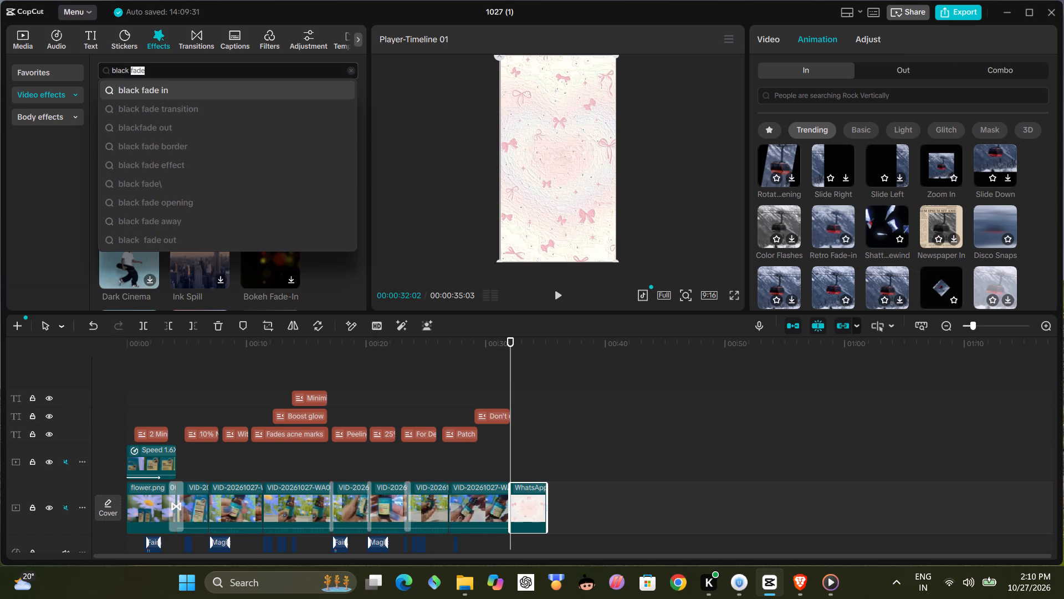
double_click(172, 67)
text(brush)
key(Return)
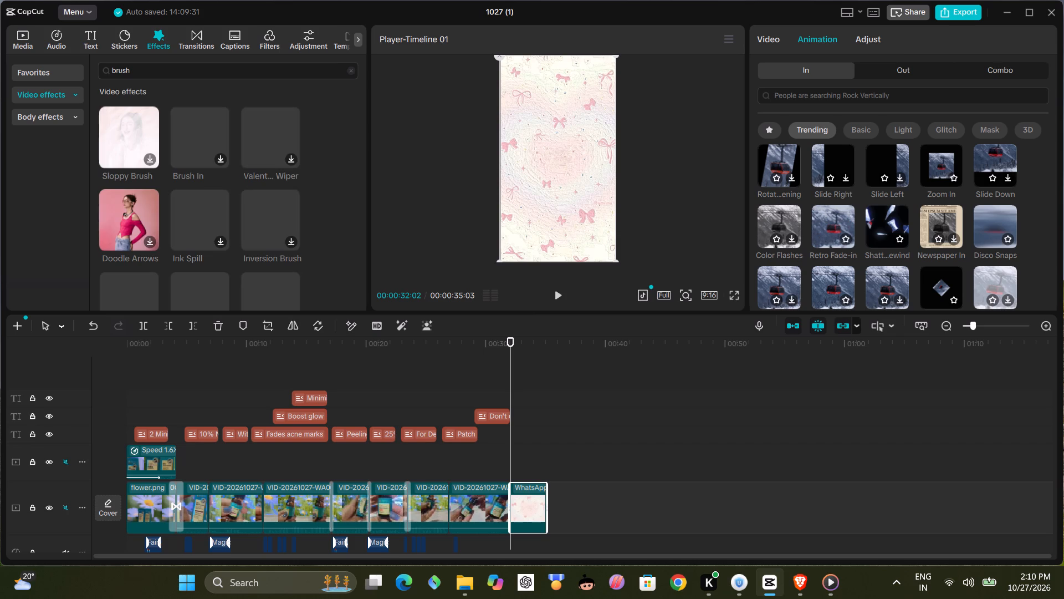
click(127, 128)
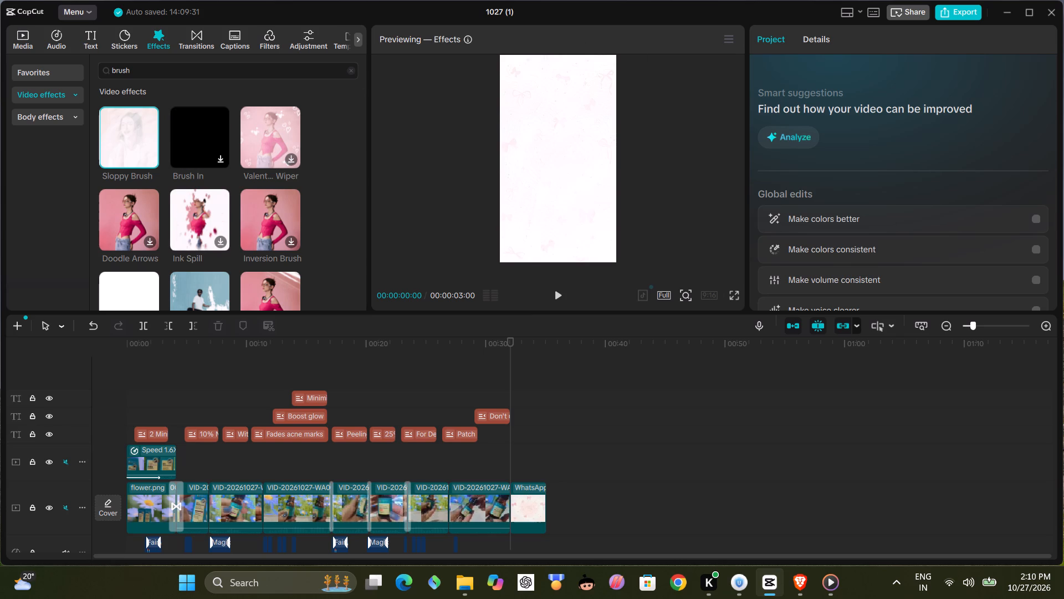
Search the entrance animations for "brush" for the pink bow-pattern clip at the end of the timeline.
click(536, 504)
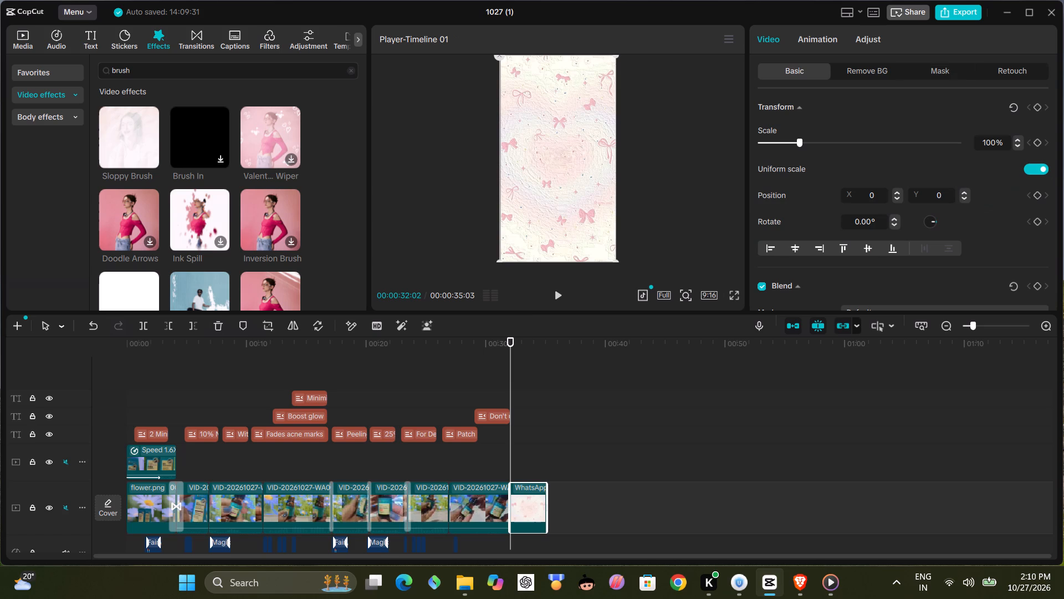
click(828, 44)
click(830, 85)
click(828, 89)
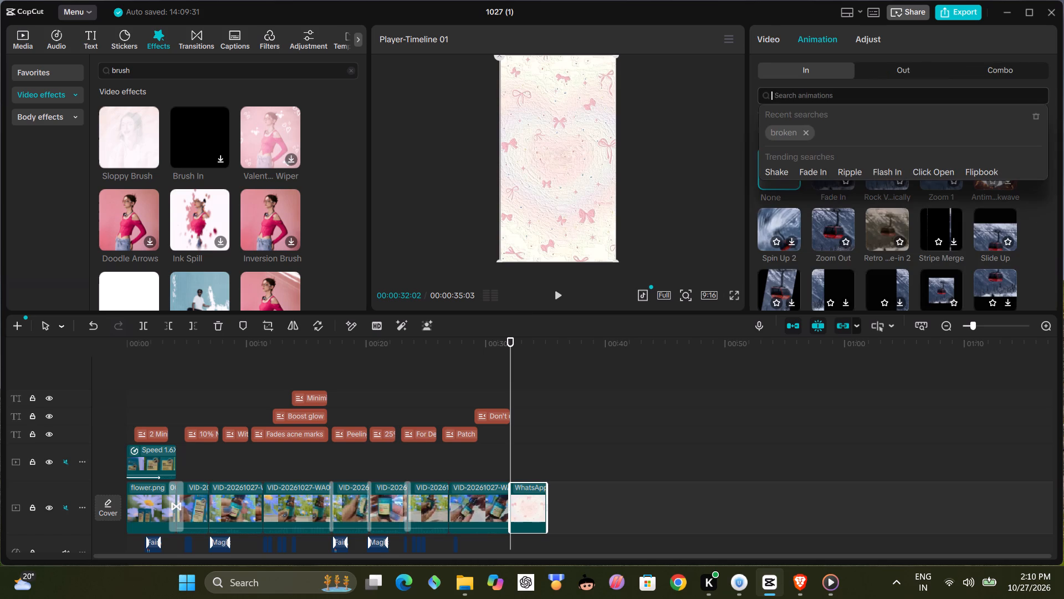
key(r)
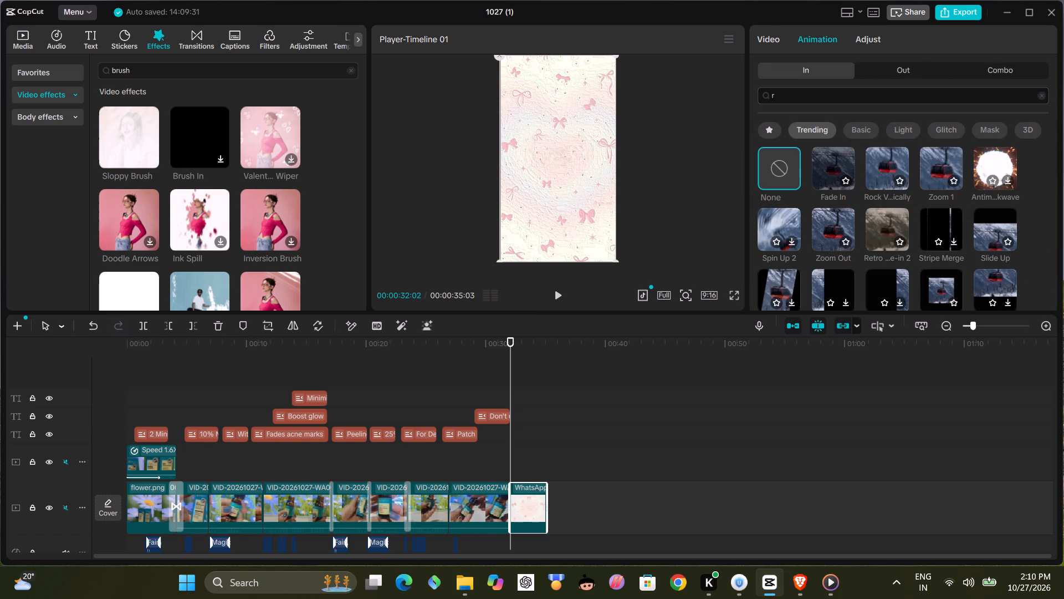
key(BackSpace)
text(brush)
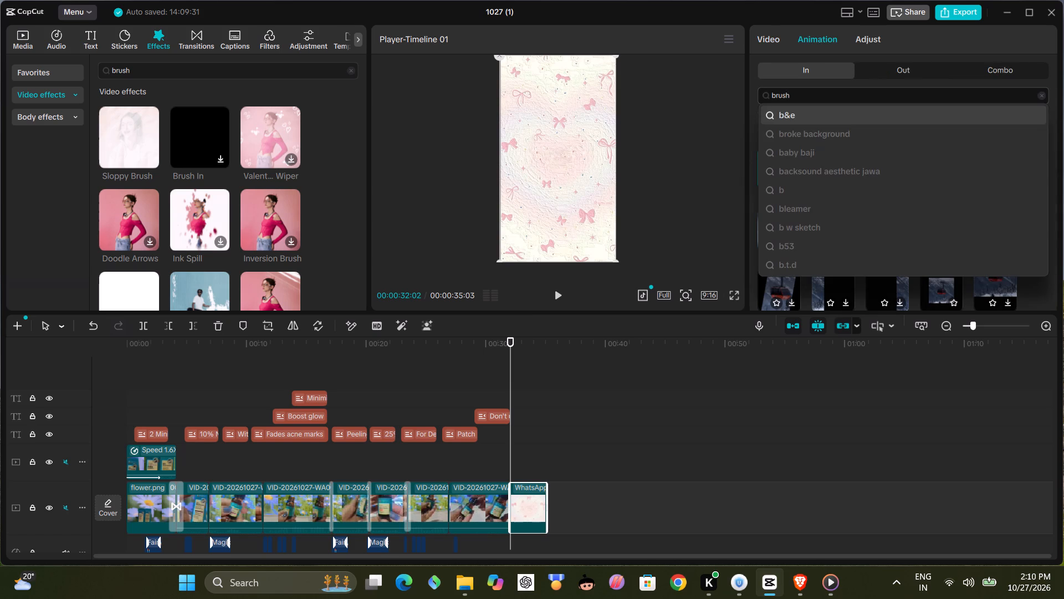
key(Return)
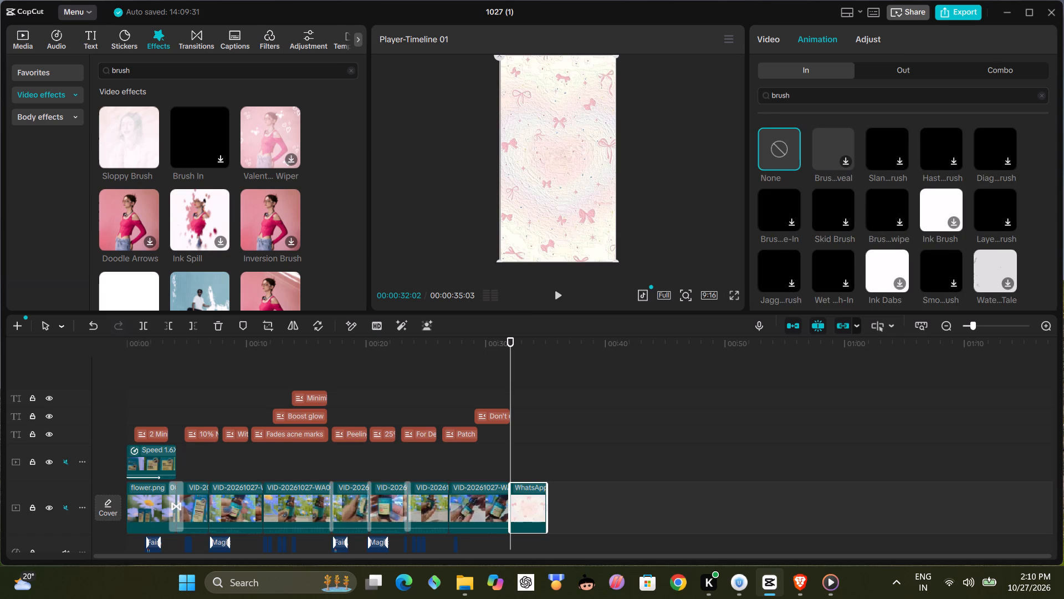
Try several brush entrance animations on the closing bow-pattern clip and apply the one labelled "Smo...ush".
click(828, 145)
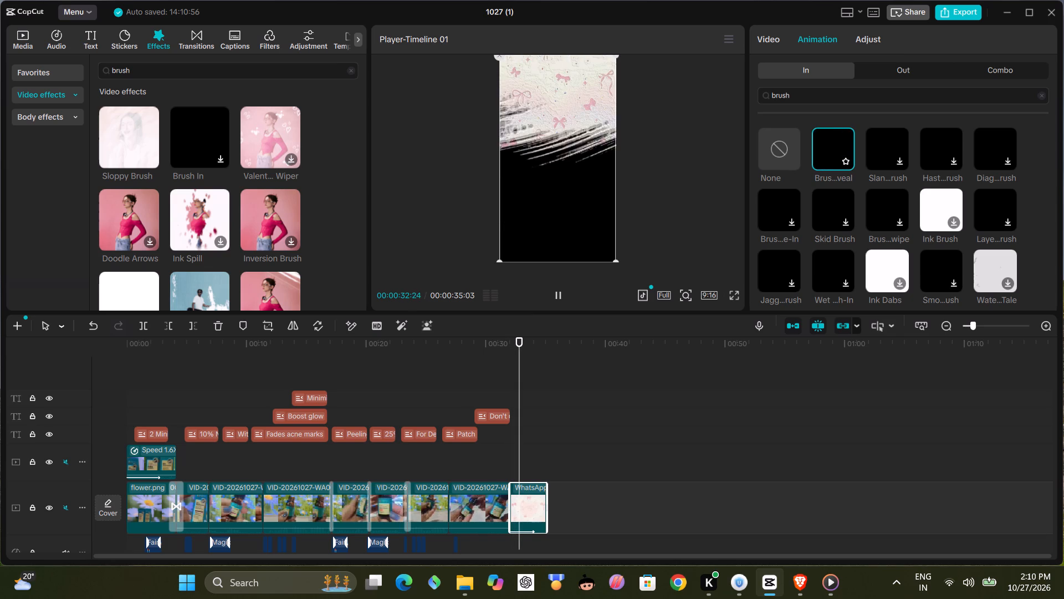
click(898, 144)
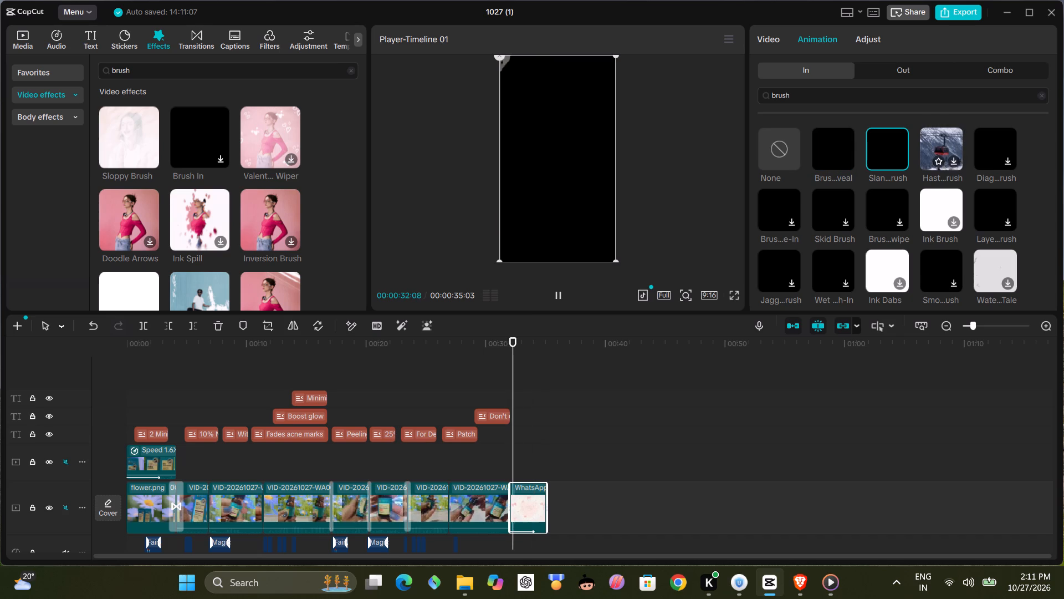
click(994, 139)
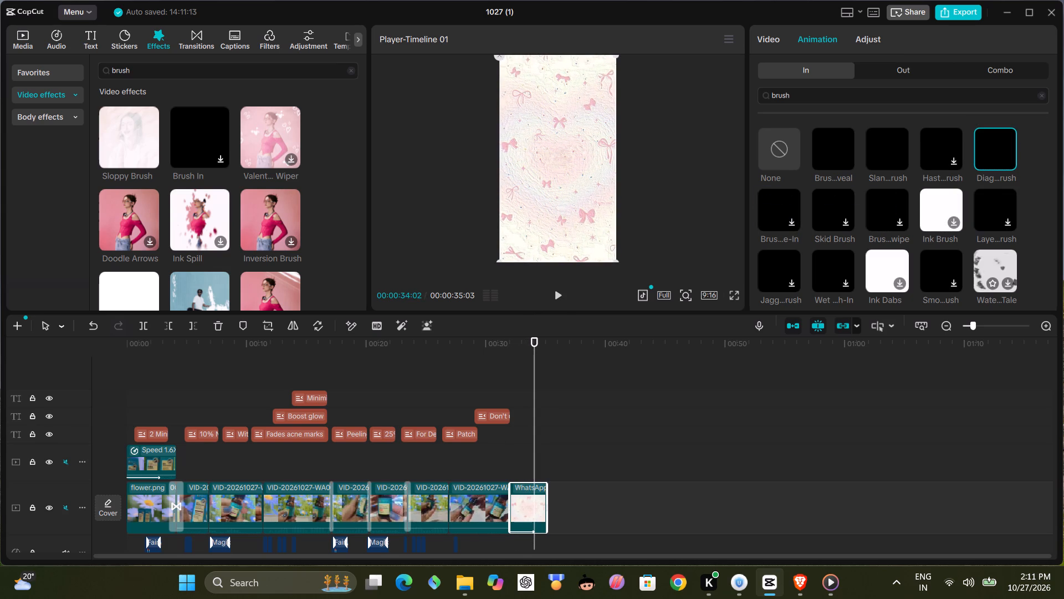
click(951, 260)
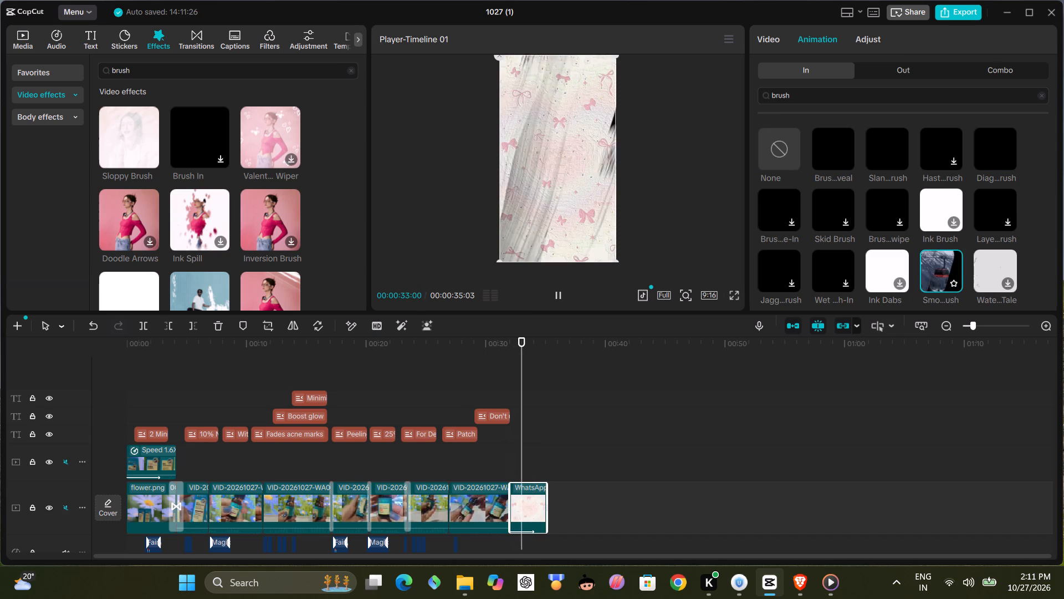
click(989, 150)
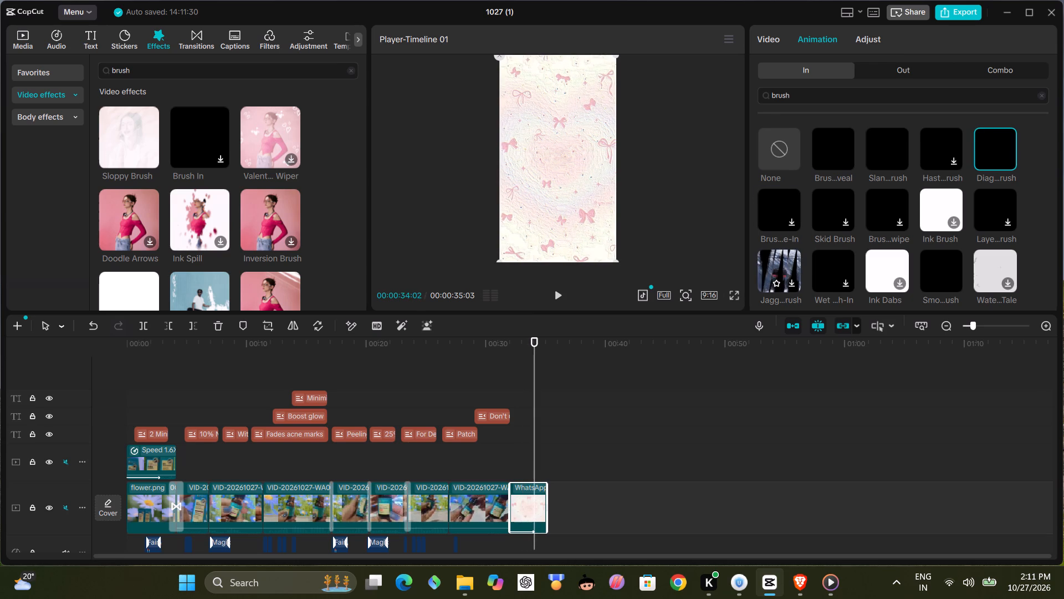
click(815, 255)
scroll(829, 240, down, 1)
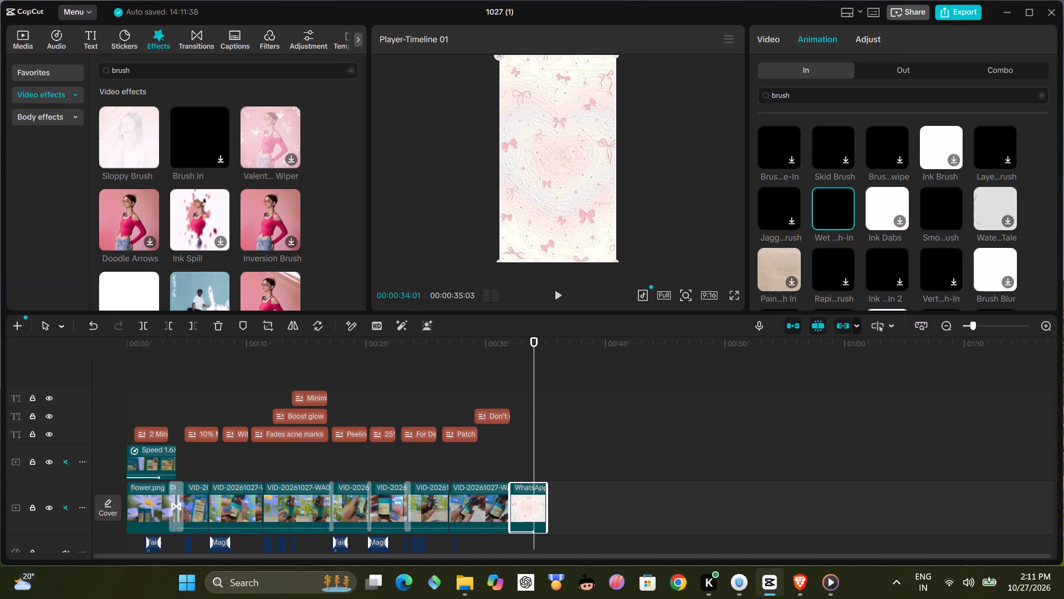
click(947, 201)
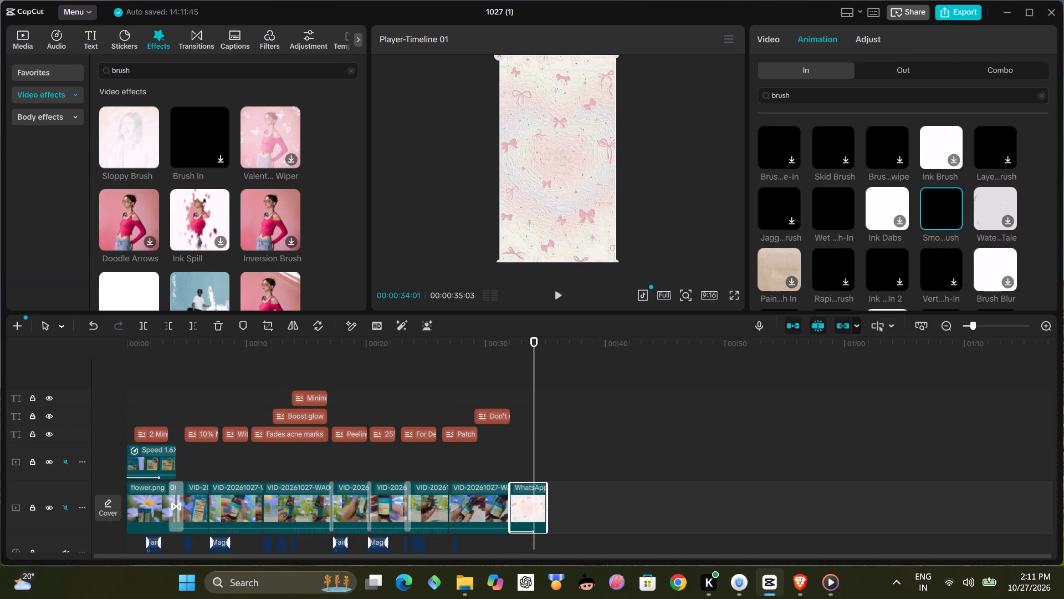
Place the playhead early in the closing bow-pattern clip and look through the Trending text templates for a suitable title.
click(517, 413)
click(92, 37)
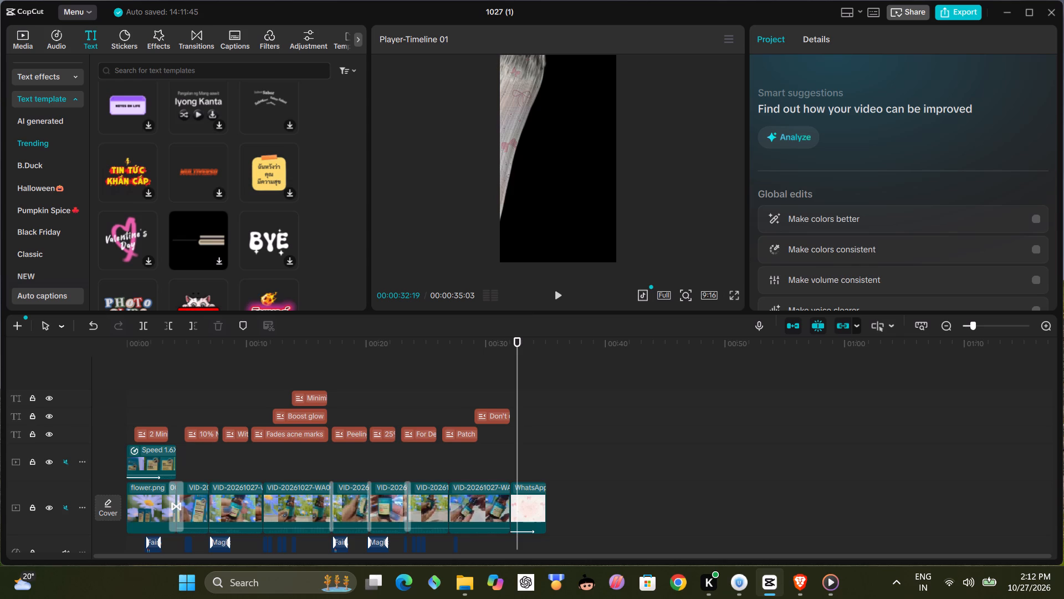
scroll(157, 235, down, 2)
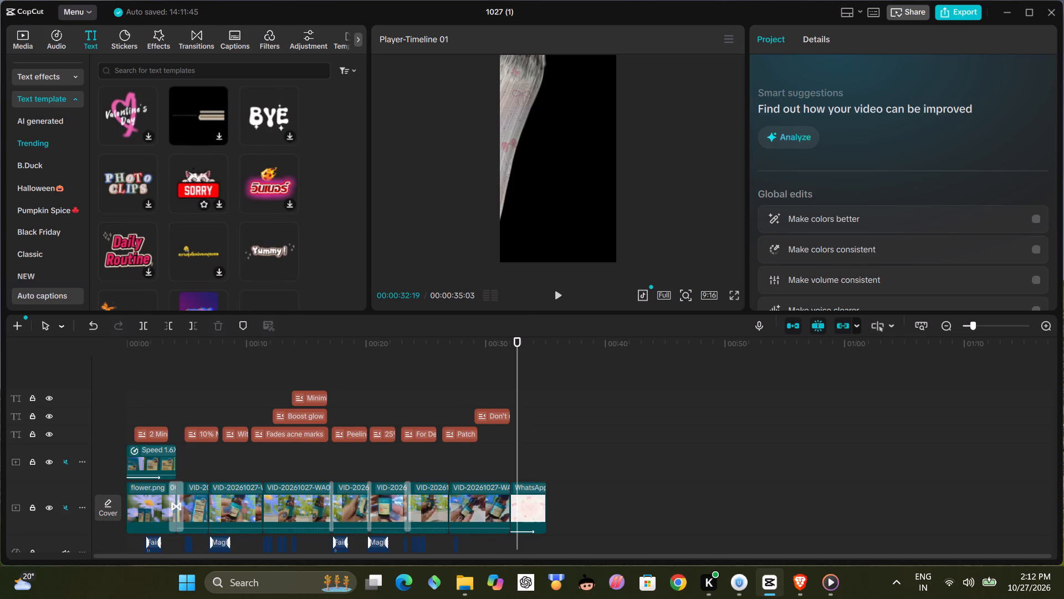
scroll(212, 195, down, 3)
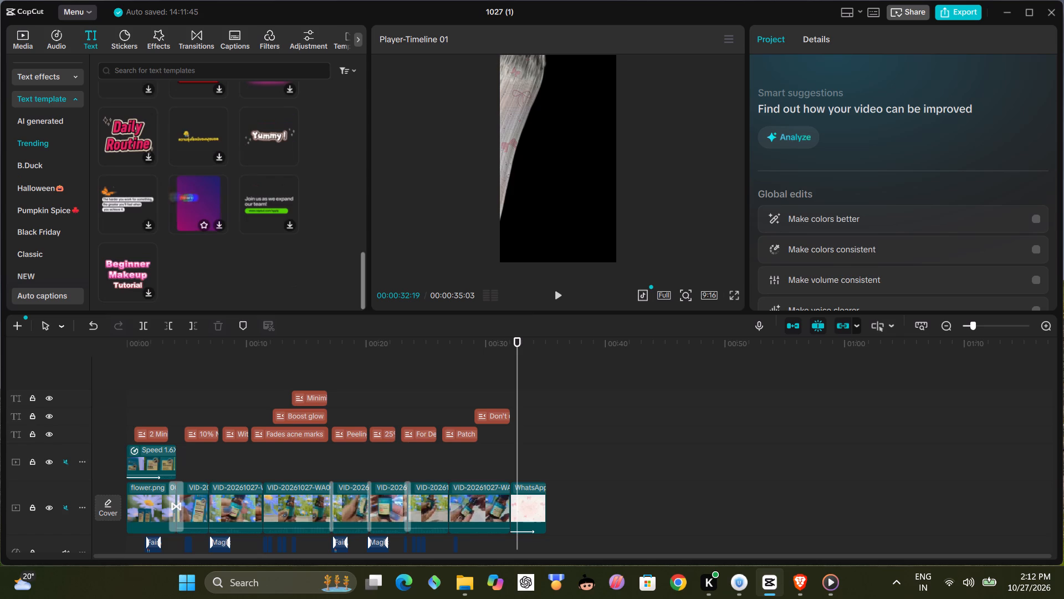
scroll(160, 230, down, 1)
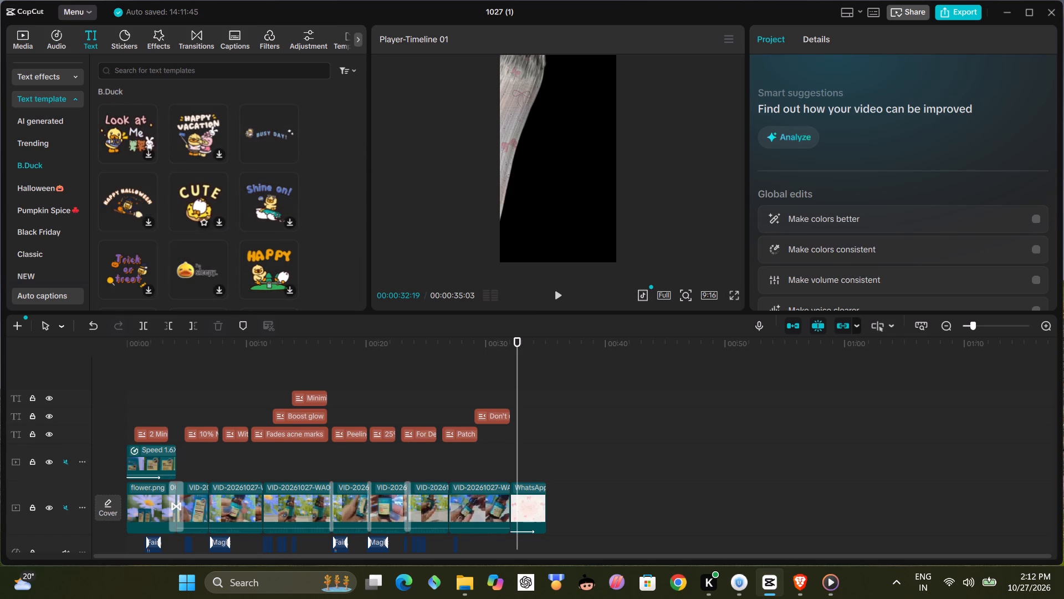
scroll(212, 211, up, 5)
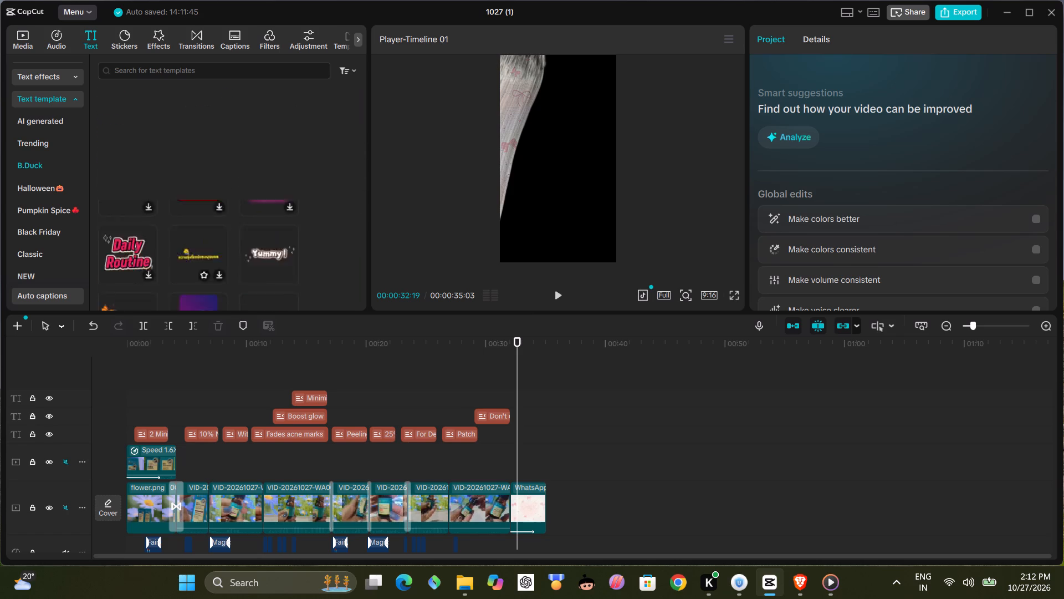
scroll(178, 139, up, 4)
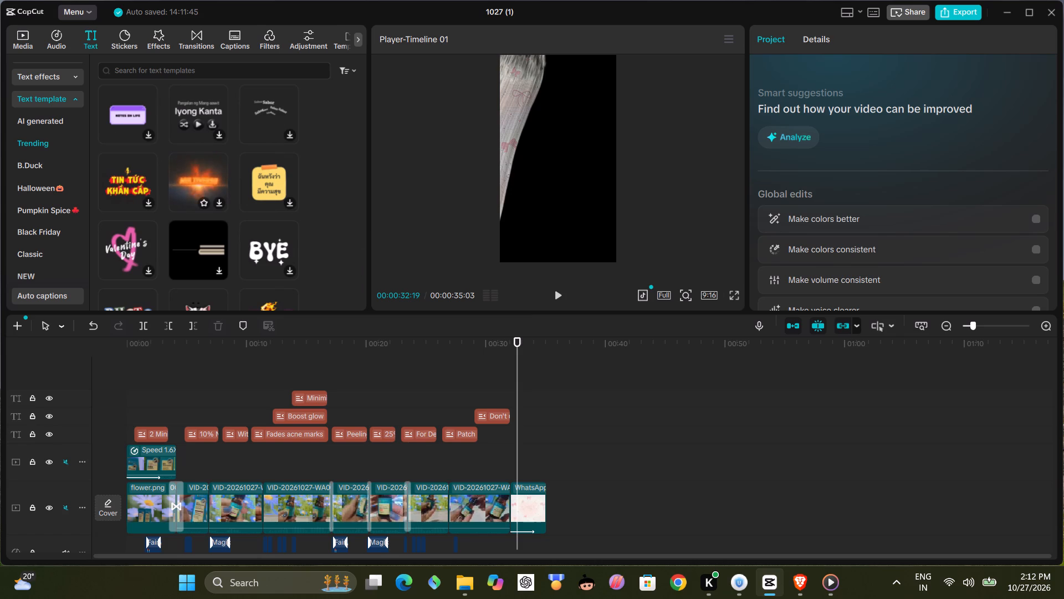
scroll(197, 186, up, 4)
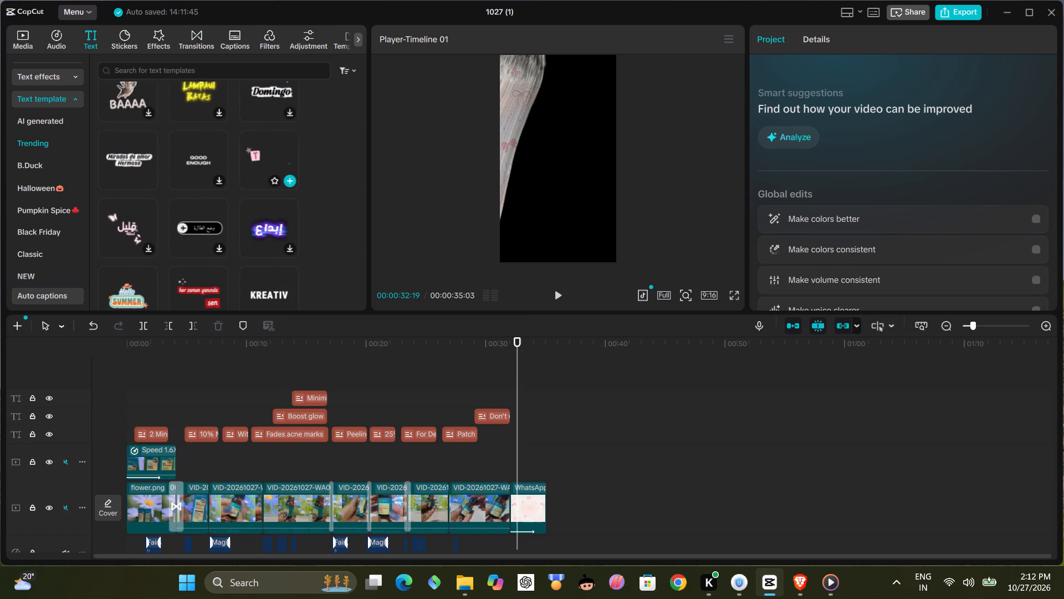
scroll(265, 160, up, 2)
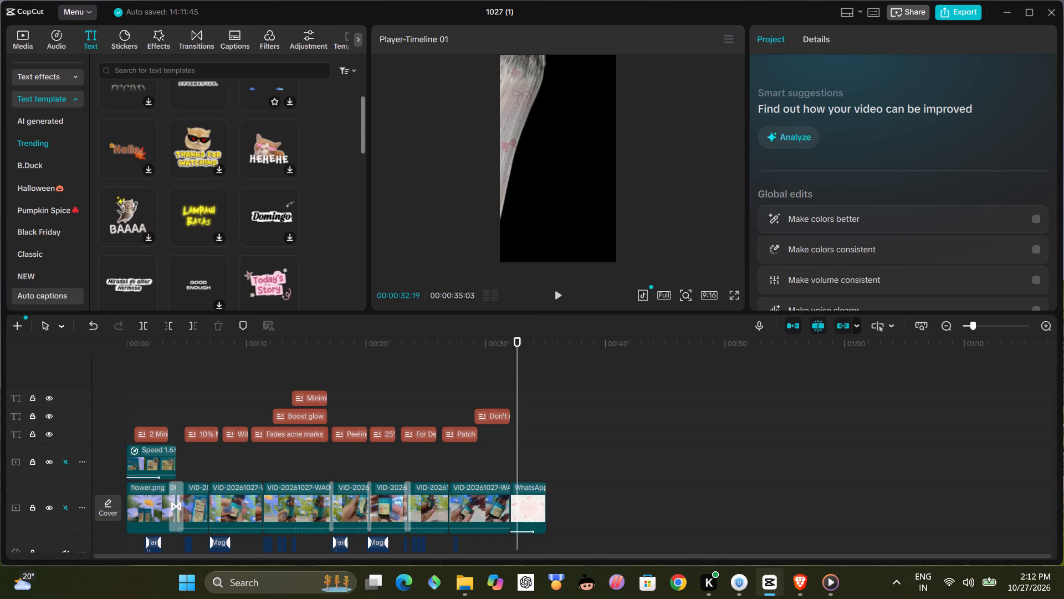
scroll(239, 184, up, 2)
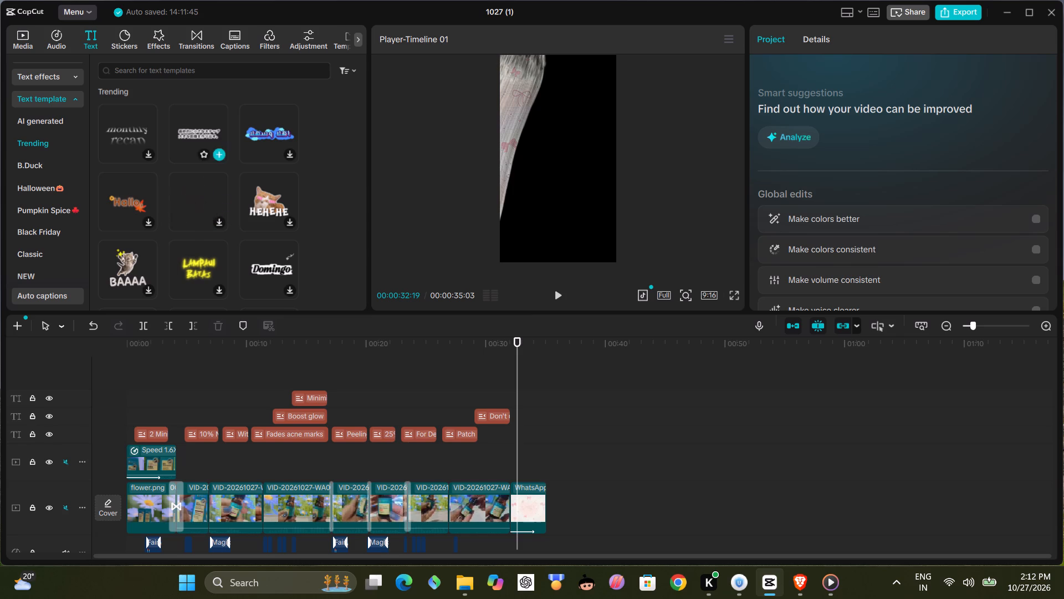
Search the text templates for "cute asthetic" and add the blue "Weekend Recap" template over the closing bow-pattern clip.
click(193, 68)
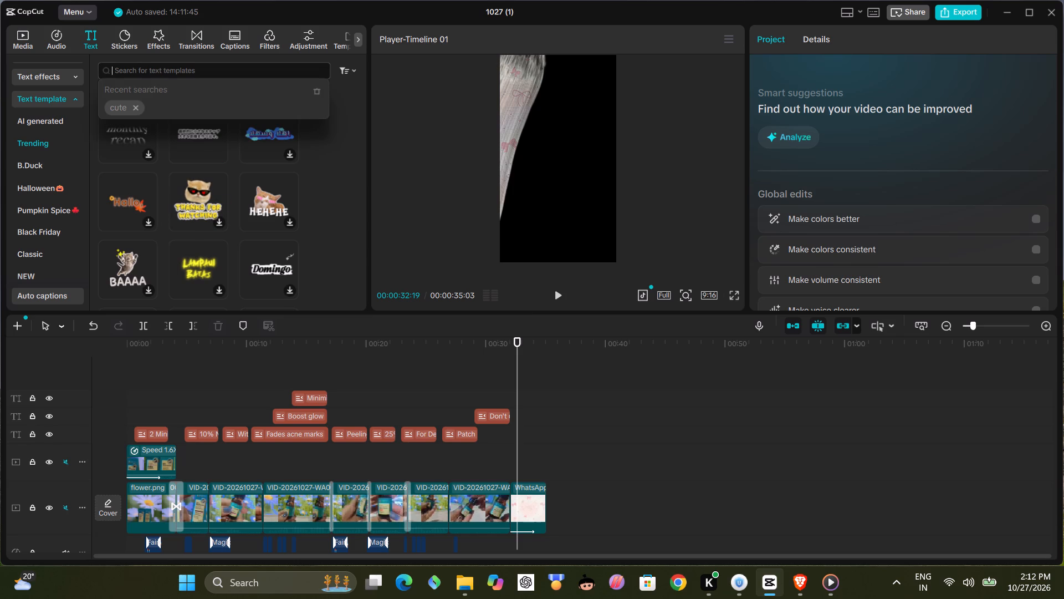
text(cute asthet)
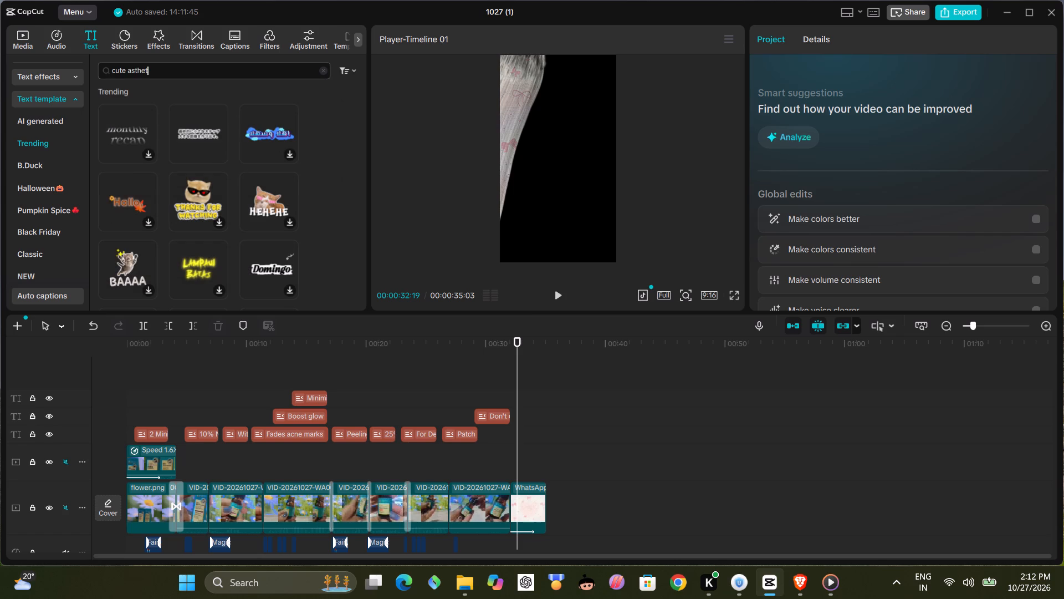
text(ic)
key(Return)
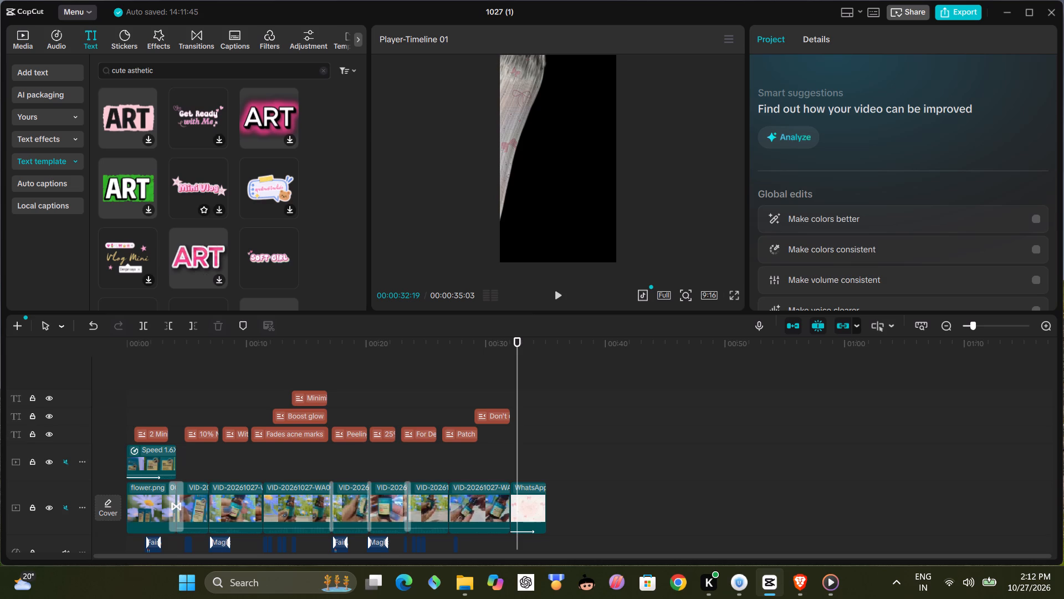
scroll(212, 207, down, 1)
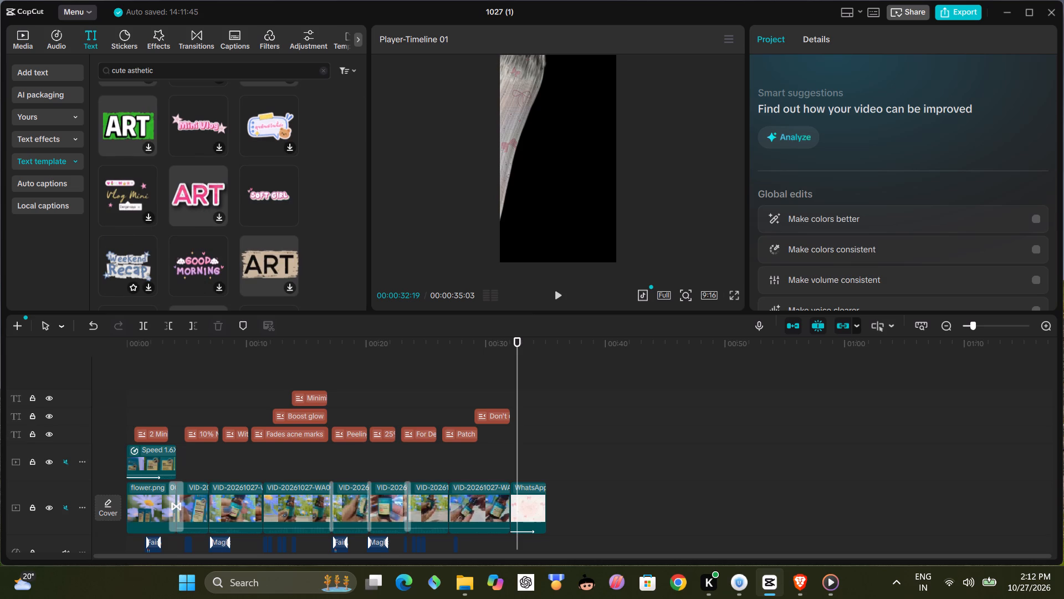
click(129, 257)
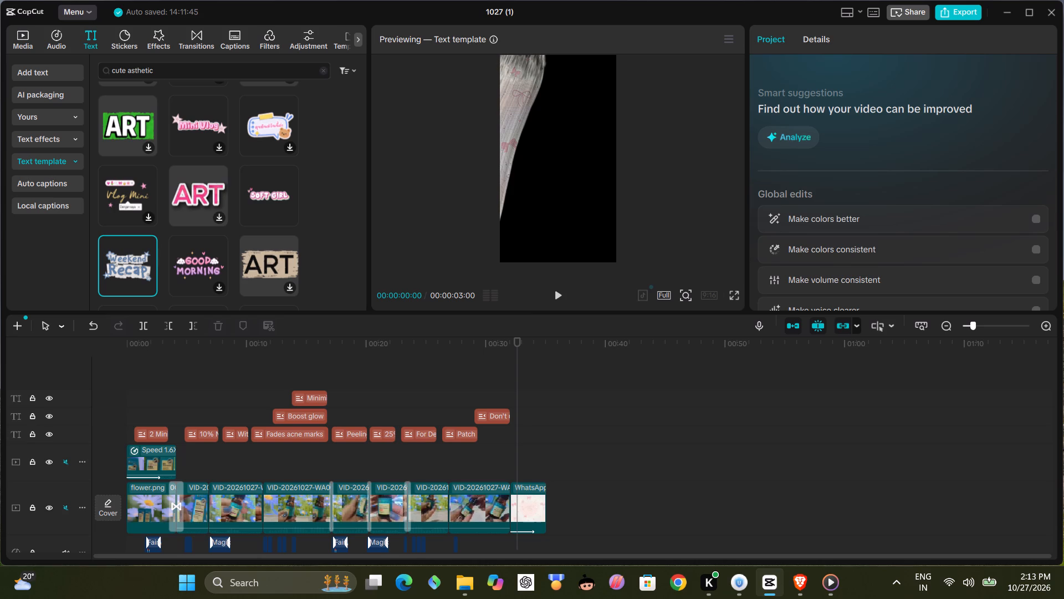
scroll(192, 255, down, 1)
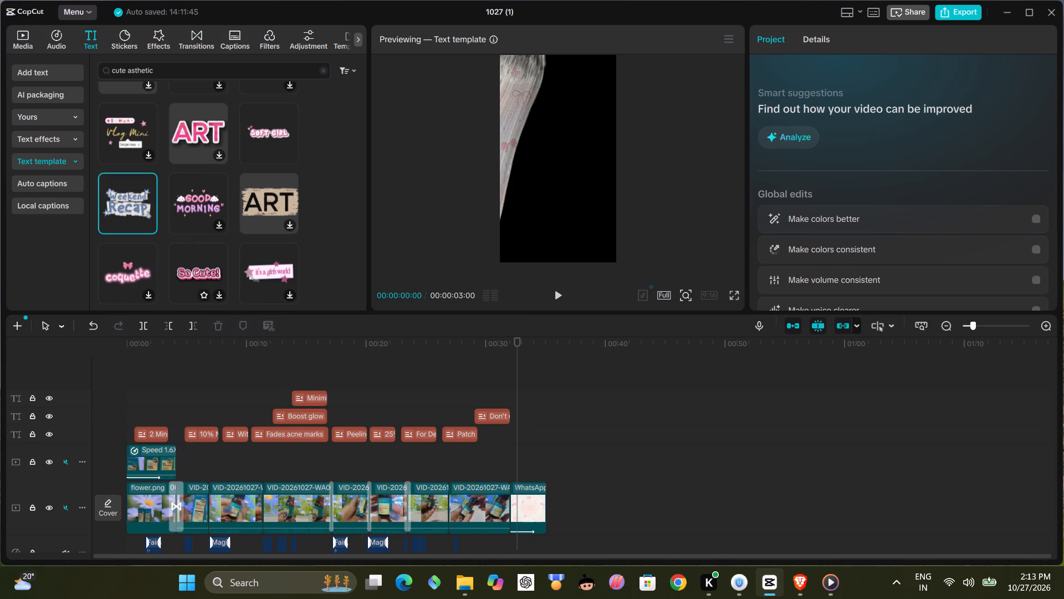
click(147, 226)
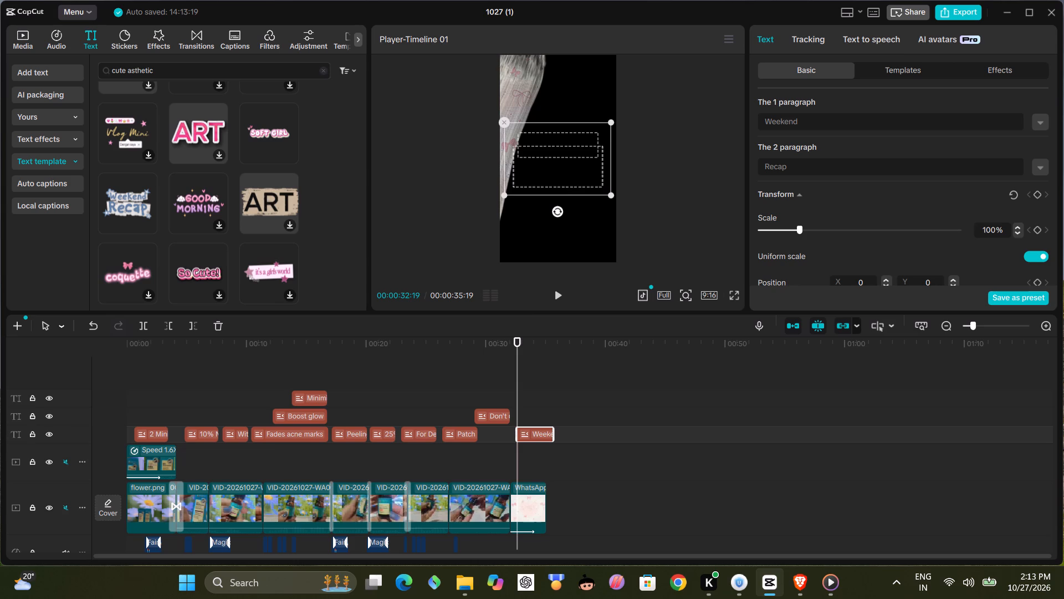
Replace the new title's two paragraphs with "See you in thre" and "Next Video".
triple_click(812, 121)
text(see)
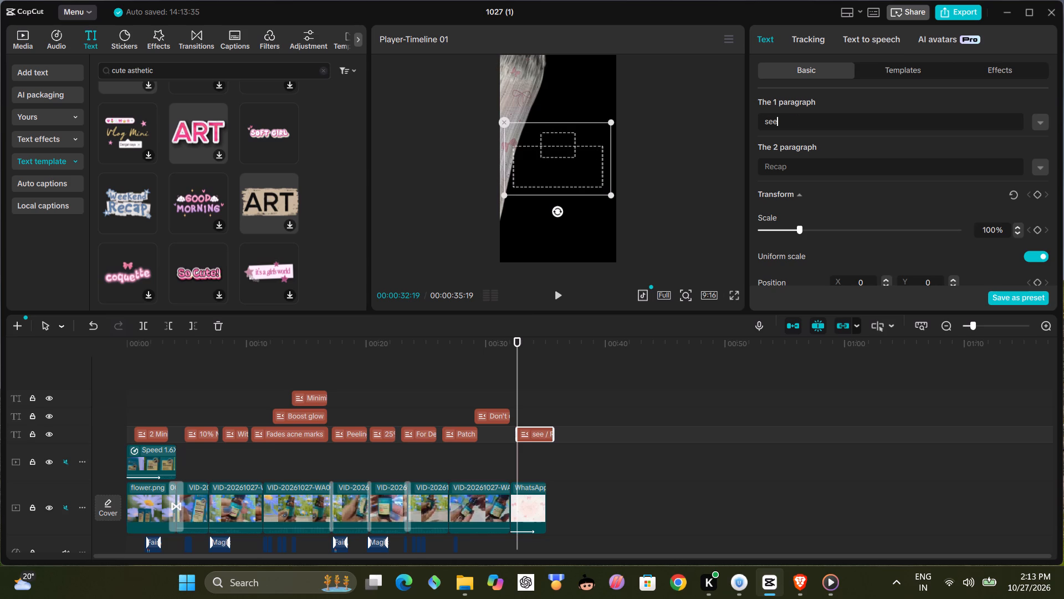
key(space)
key(BackSpace)
key(BackSpace)
key(BackSpace)
key(BackSpace)
text(See you)
key(space)
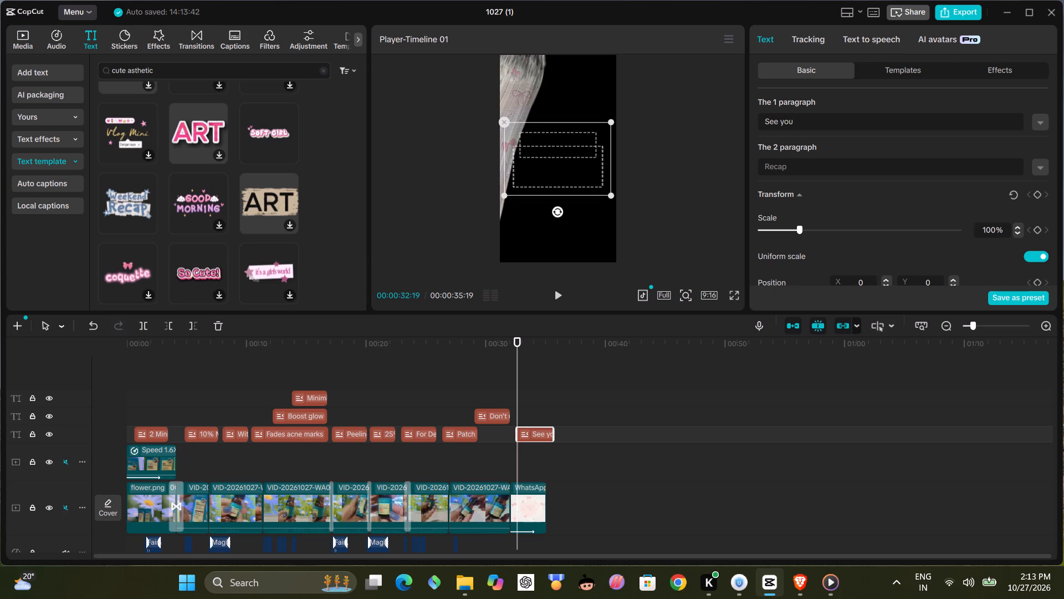
text(in thre)
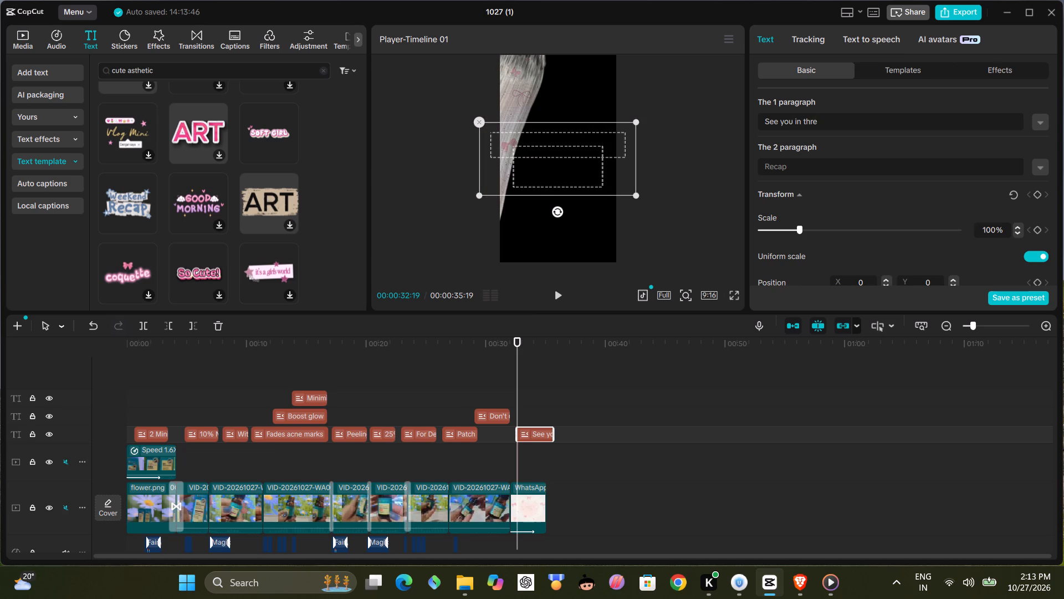
triple_click(811, 163)
text(Next Video)
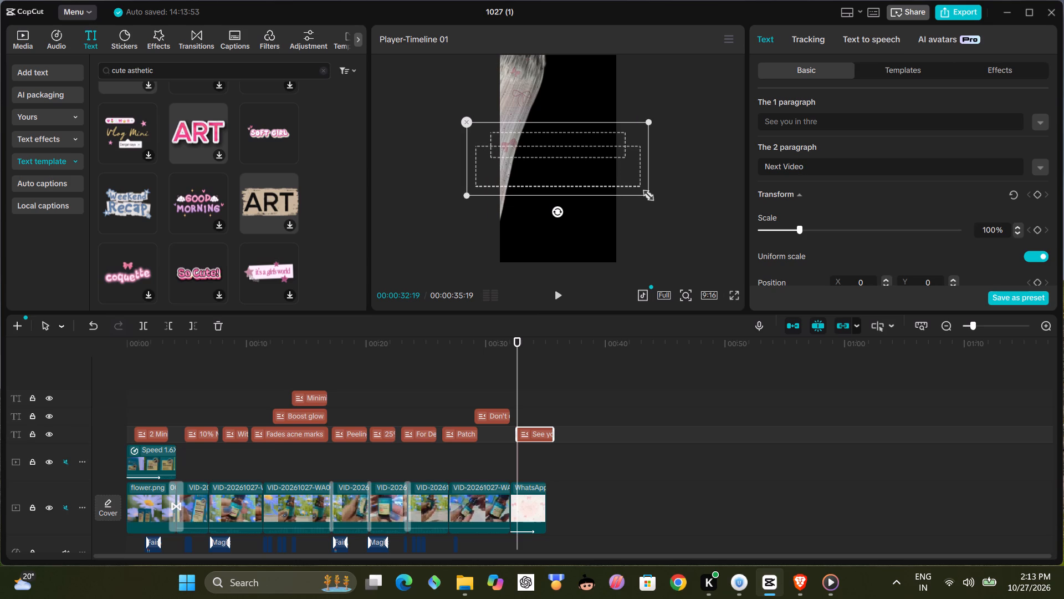
Shrink the closing title to about 58% scale and play back the end card from just before it.
drag(646, 192, 577, 180)
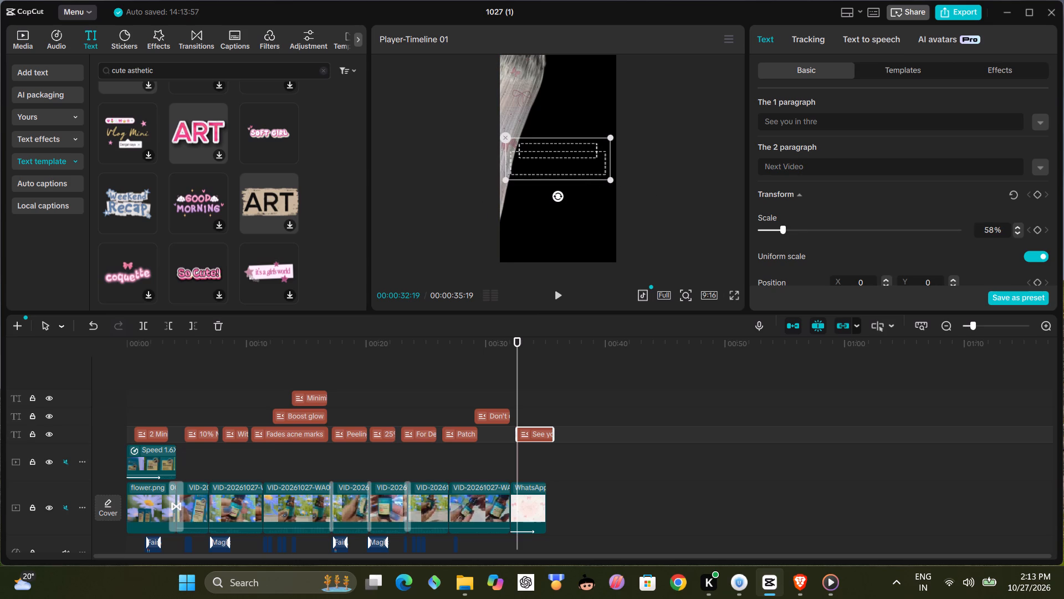
click(503, 395)
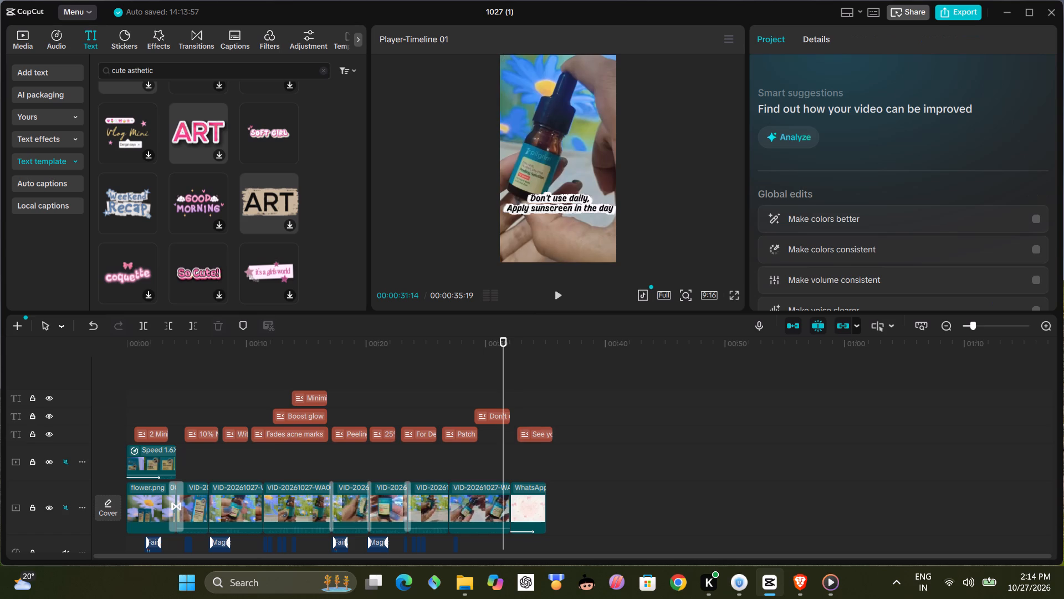
click(561, 298)
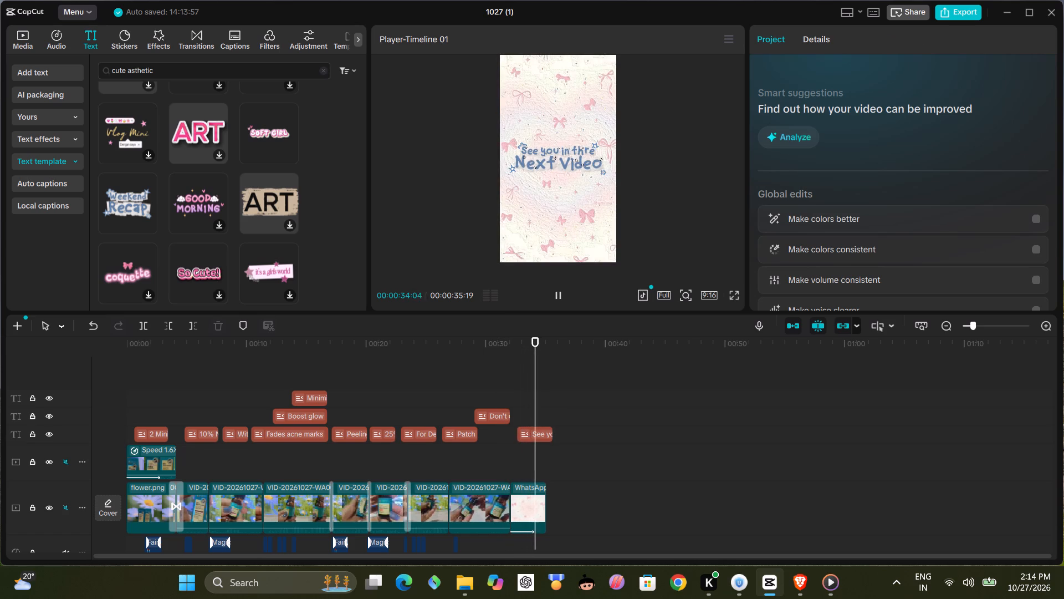
Correct the closing title's first paragraph to "See you in the" and play back the bow-pattern end card.
click(539, 432)
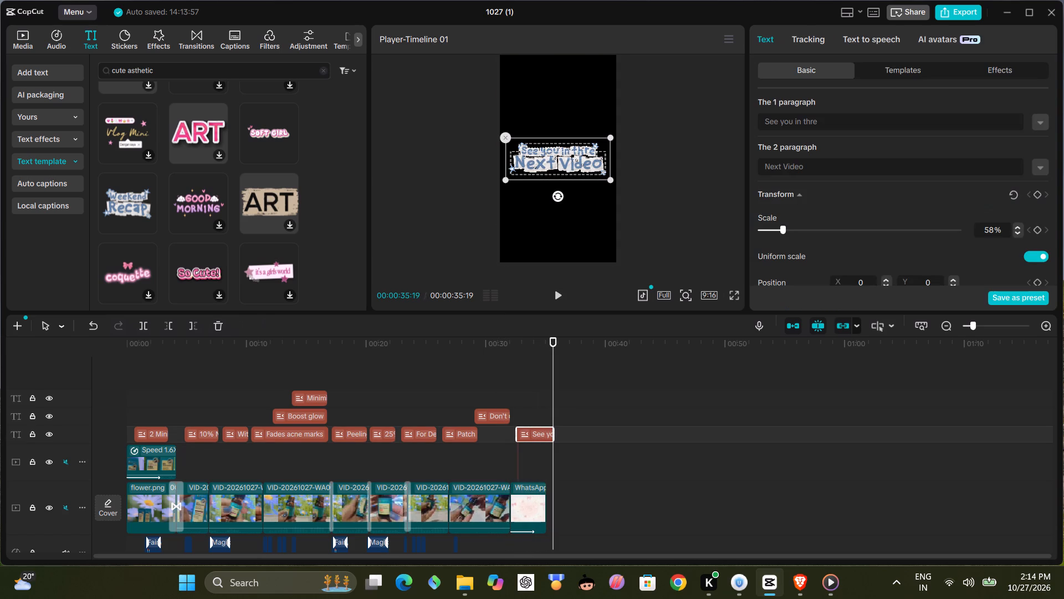
click(816, 125)
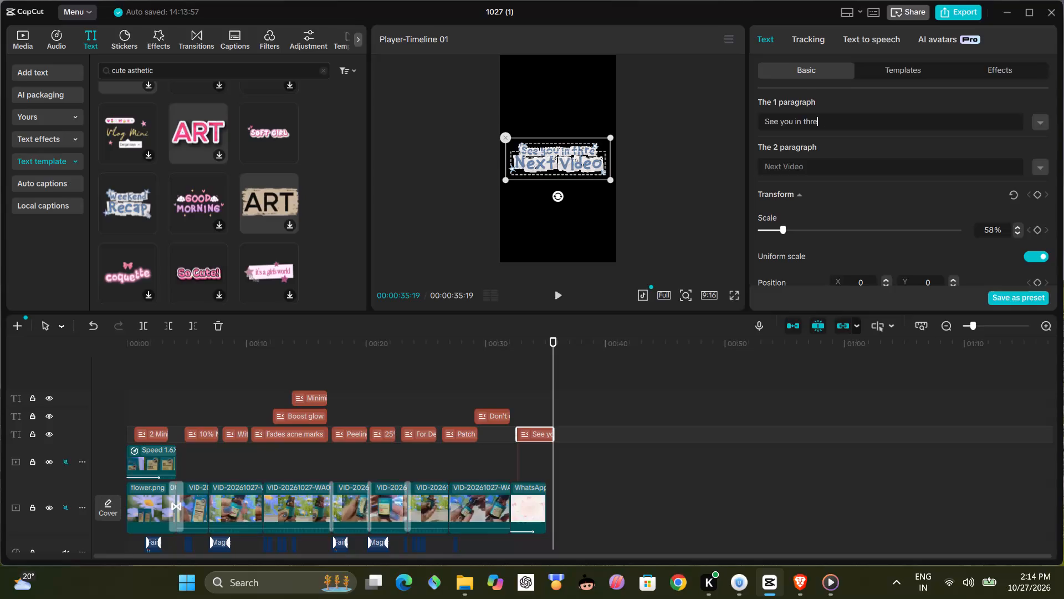
key(Left)
key(BackSpace)
click(514, 395)
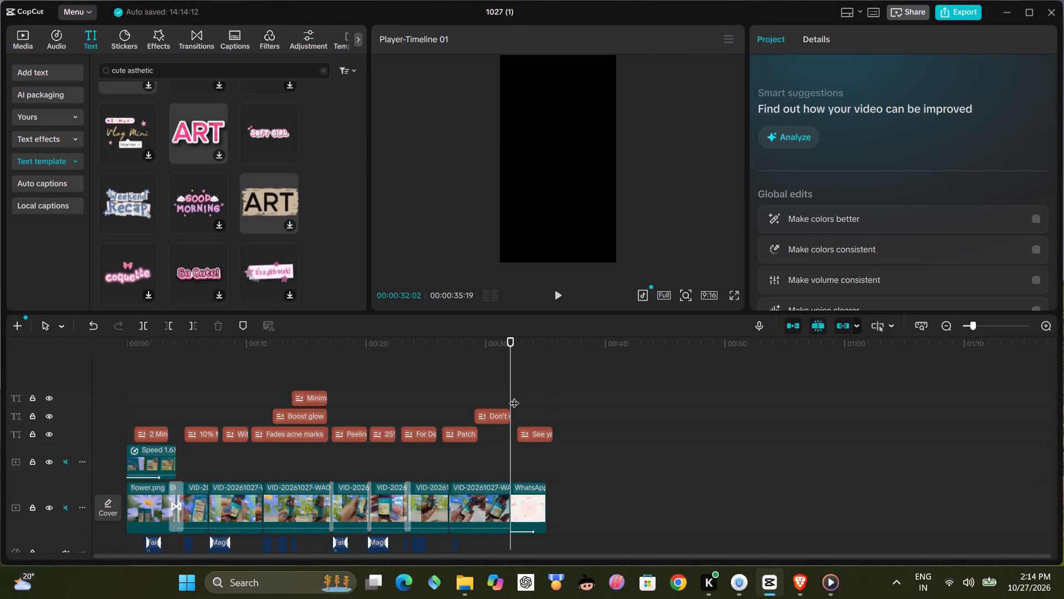
click(556, 291)
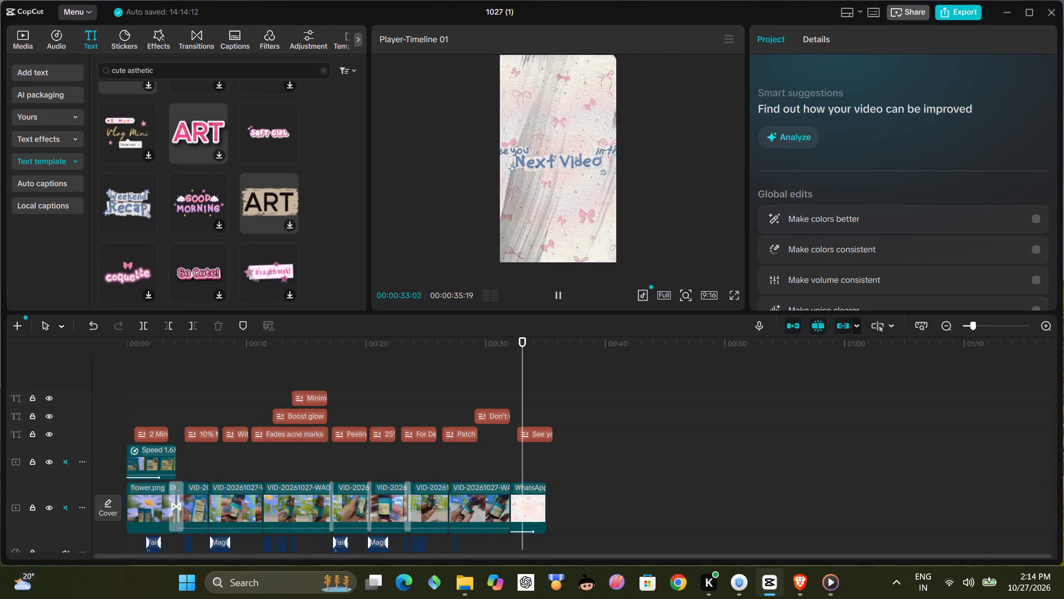
click(555, 296)
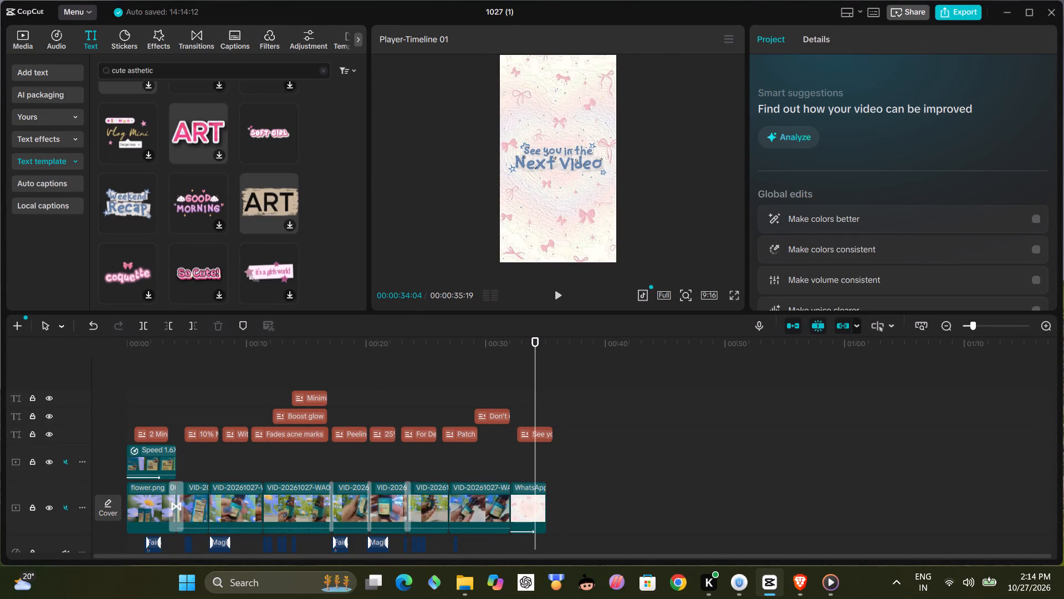
Move the "See you in the Next Video" title up to about Y 815 and enlarge it to about 64% scale.
click(529, 430)
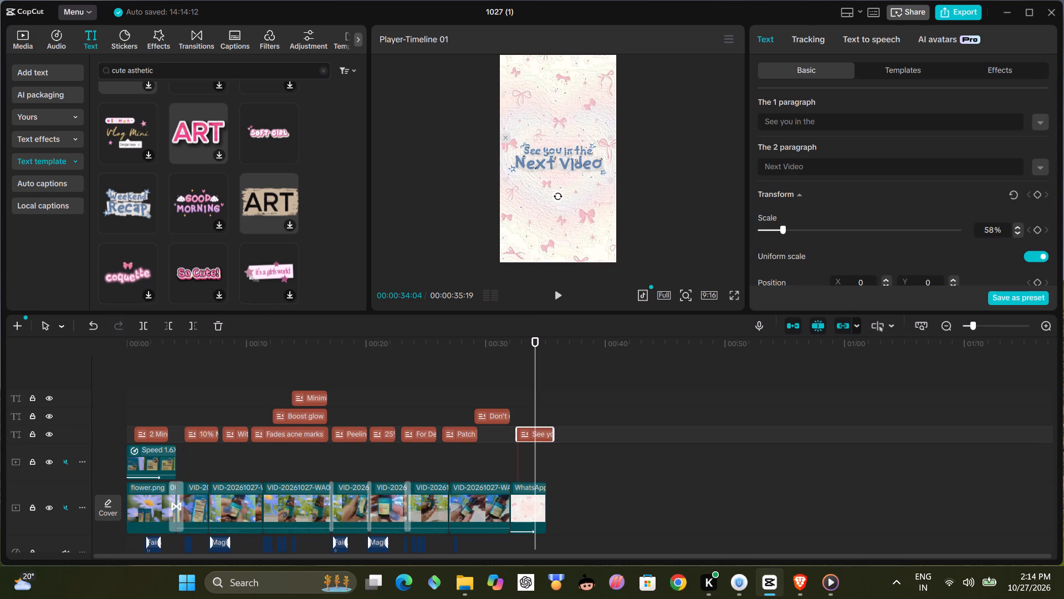
drag(565, 164, 566, 119)
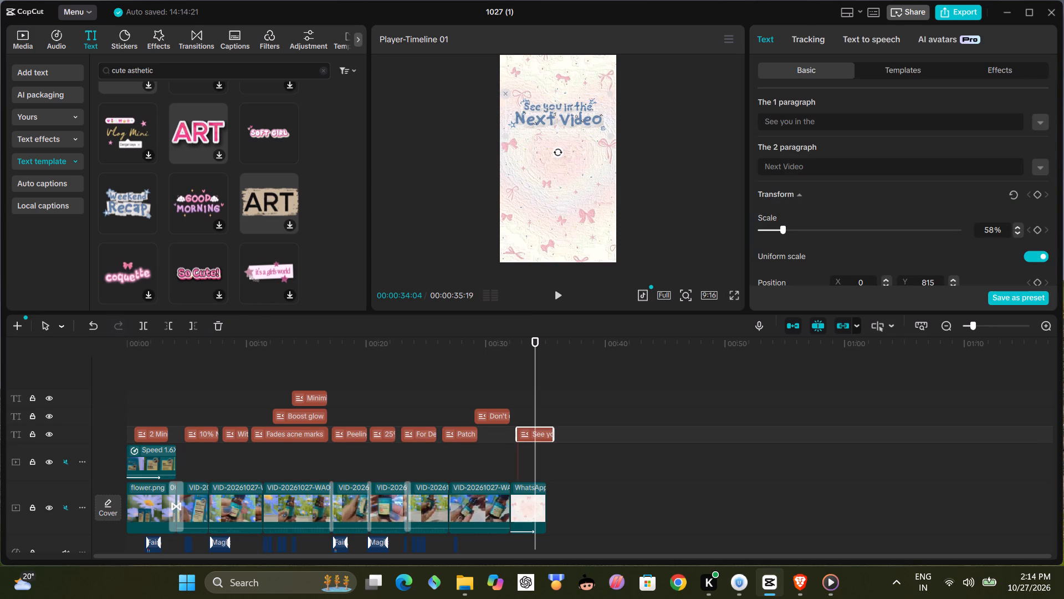
click(601, 126)
drag(608, 131, 610, 140)
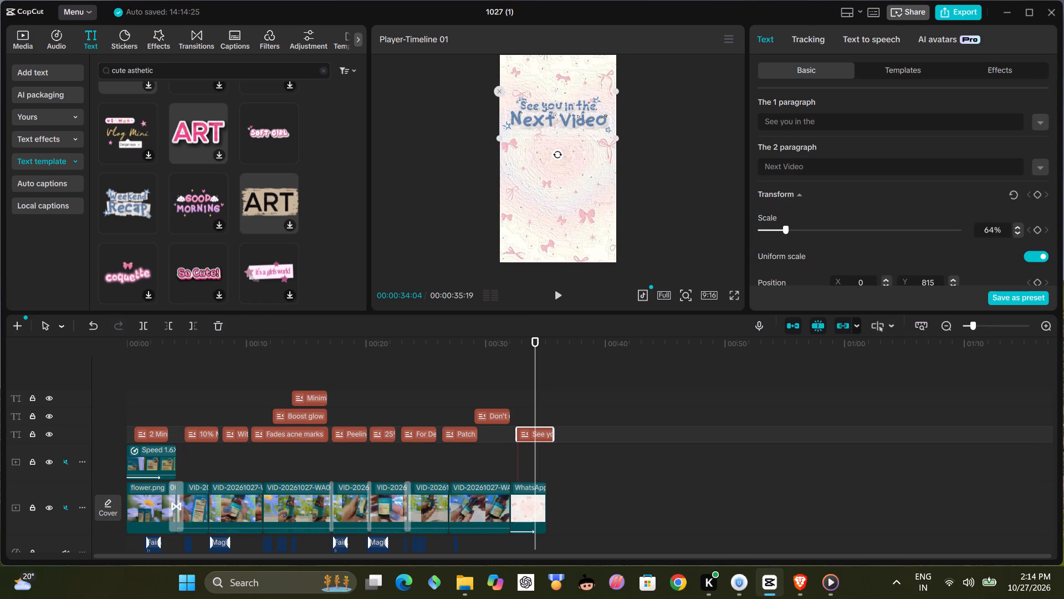
Search the text templates for "byebye", browse the designs, and add the pink "BYE BYE" template at the playhead over the end card.
scroll(202, 214, down, 1)
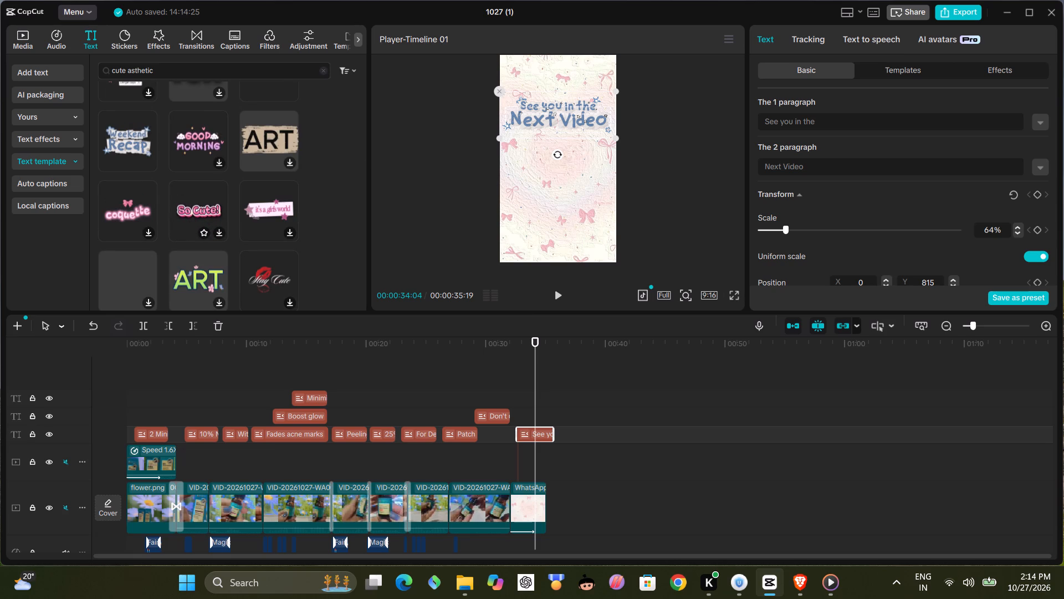
triple_click(267, 72)
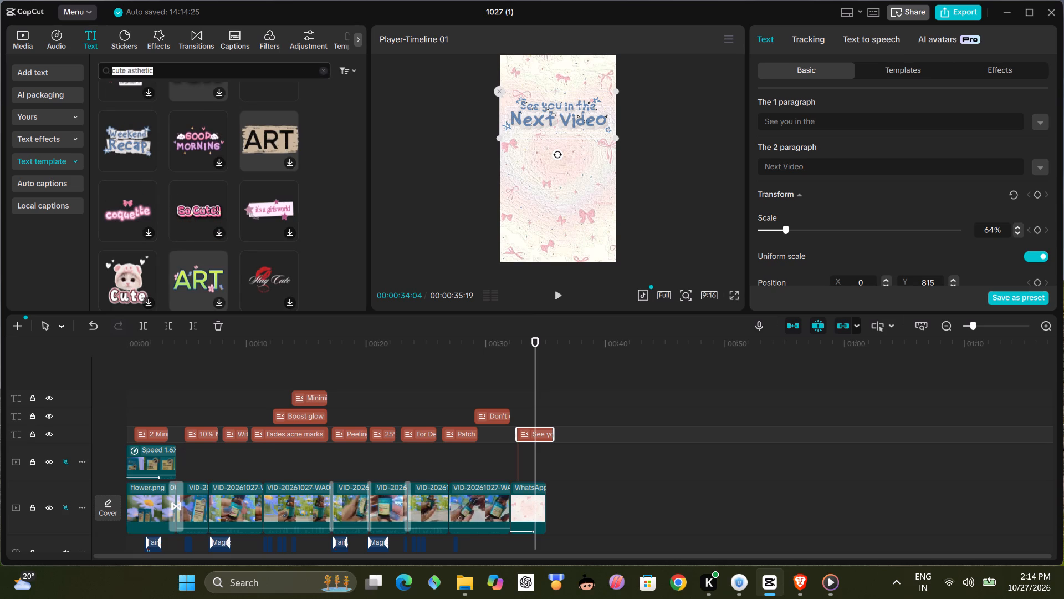
text(byebye)
key(Return)
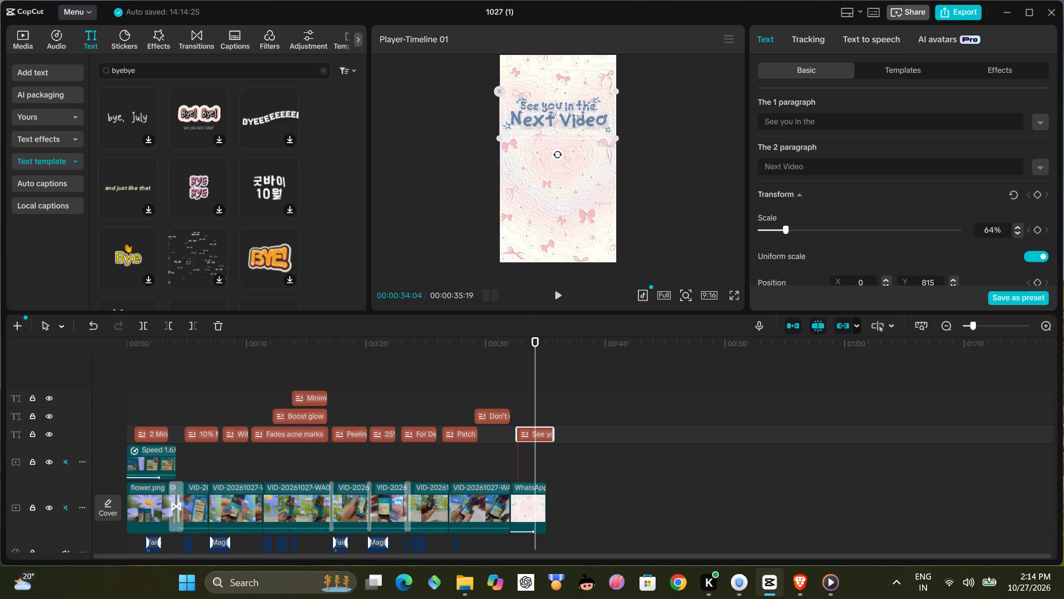
click(268, 123)
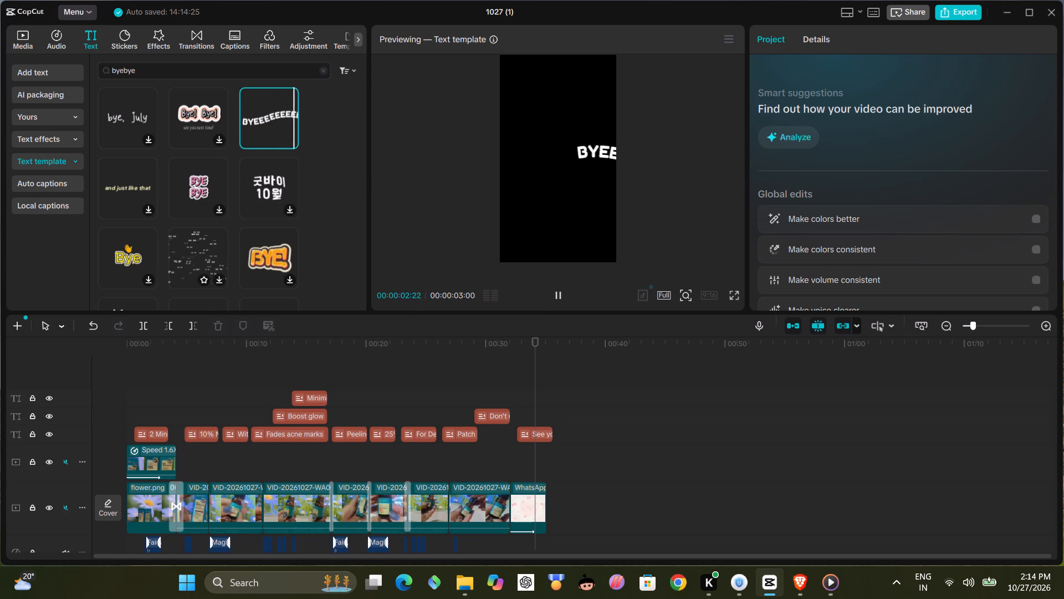
click(206, 185)
scroll(205, 210, down, 1)
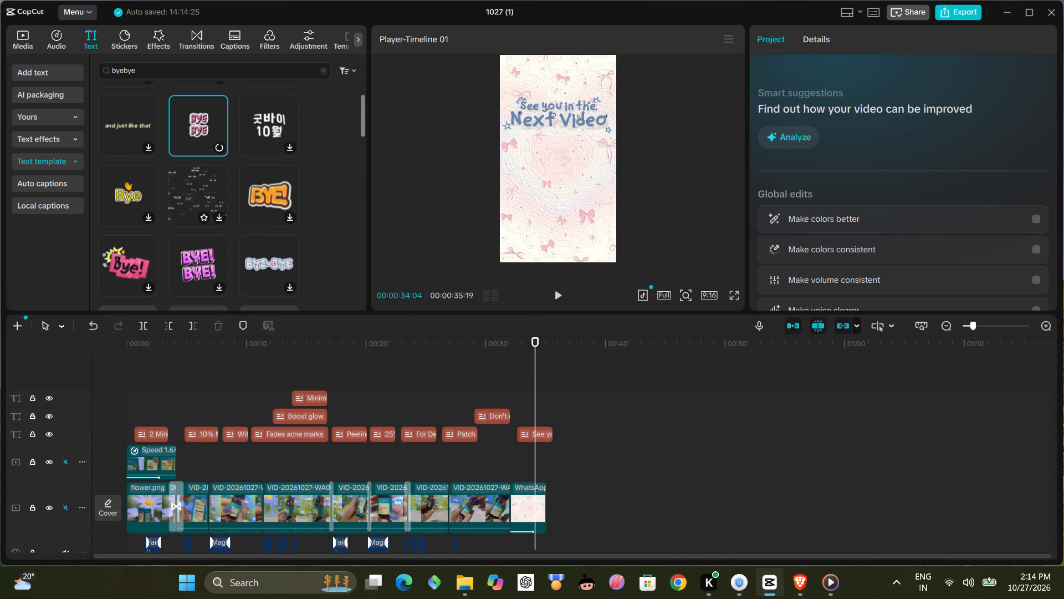
scroll(203, 216, down, 3)
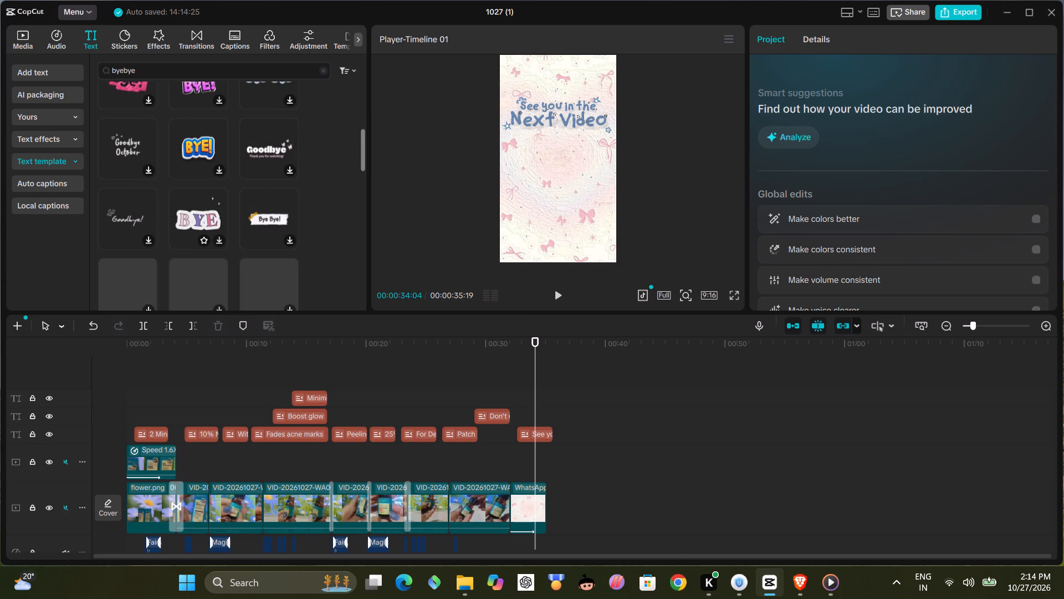
scroll(203, 216, down, 2)
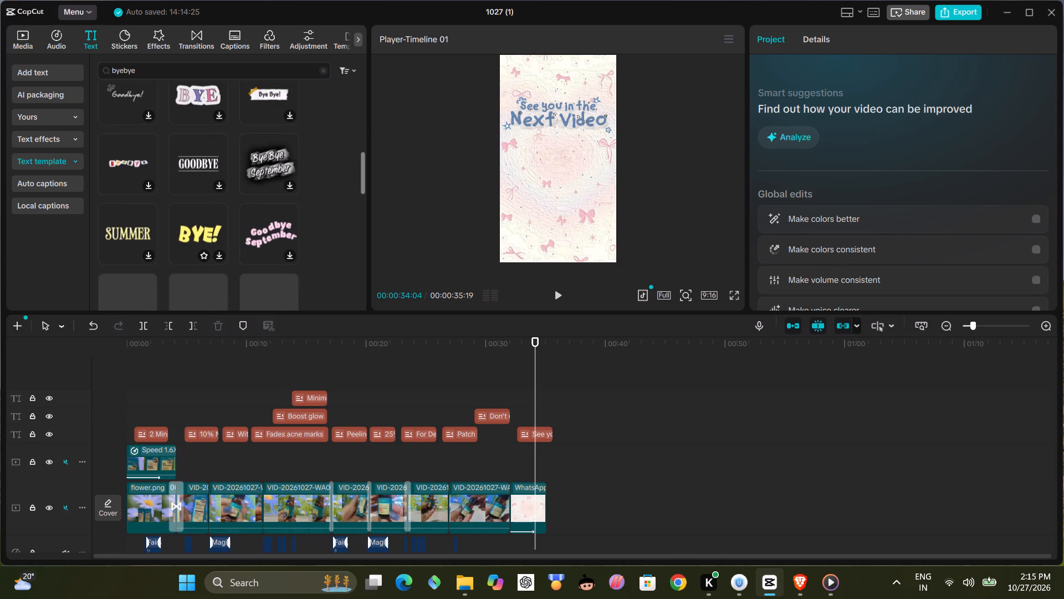
scroll(203, 216, up, 11)
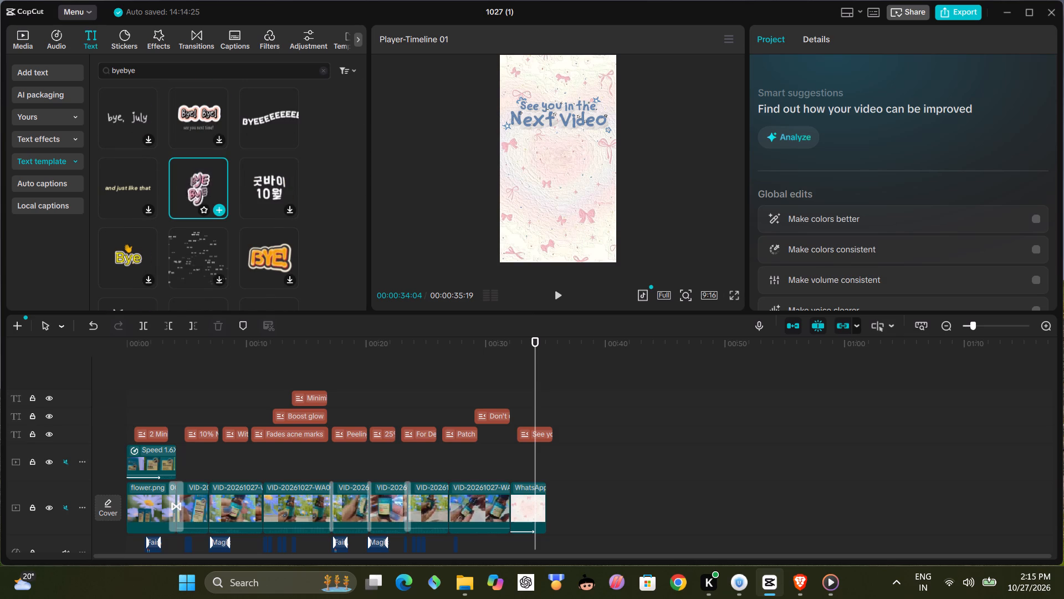
click(221, 212)
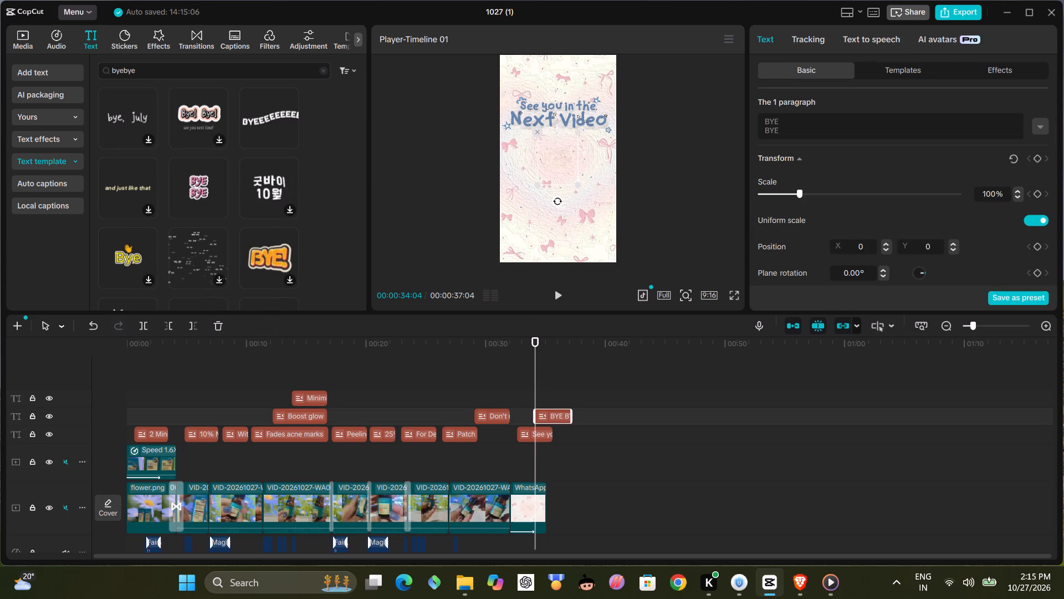
Start the "BYE BYE" title clip slightly earlier and move the title down into the lower part of the frame.
drag(550, 414, 544, 414)
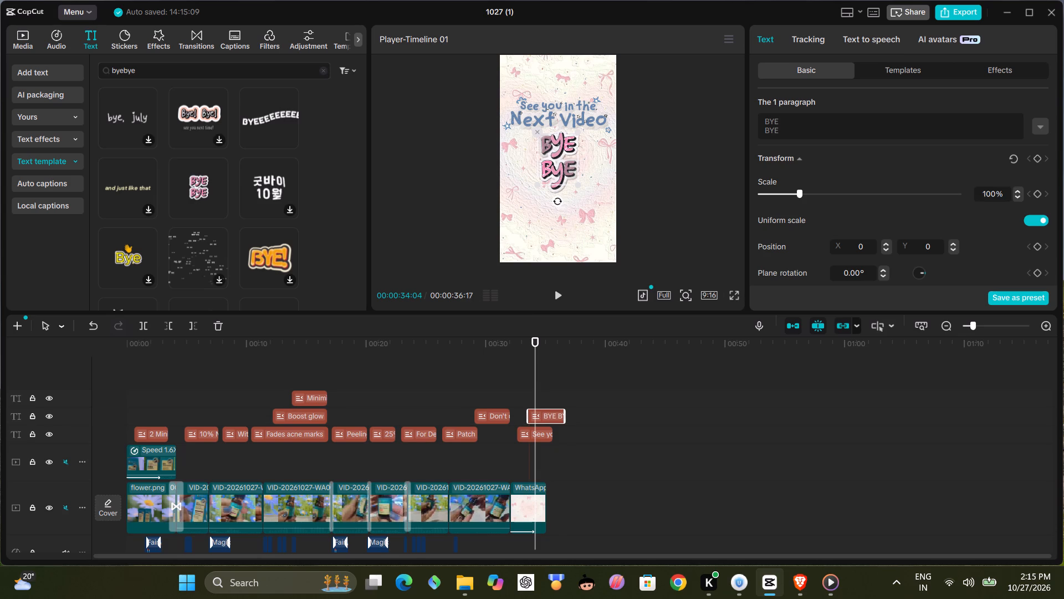
click(561, 159)
drag(561, 159, 555, 190)
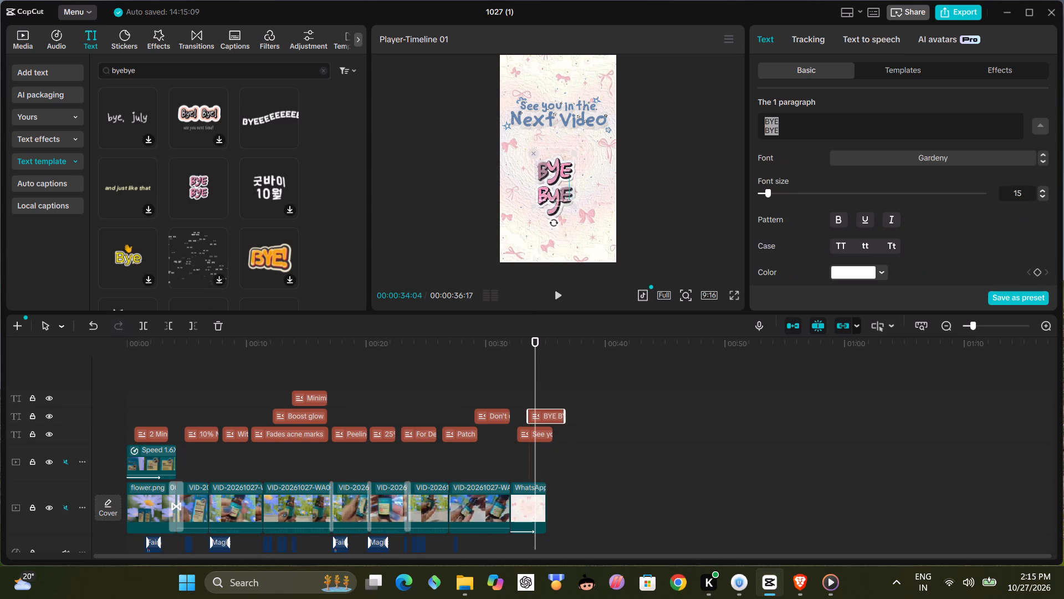
drag(555, 190, 560, 215)
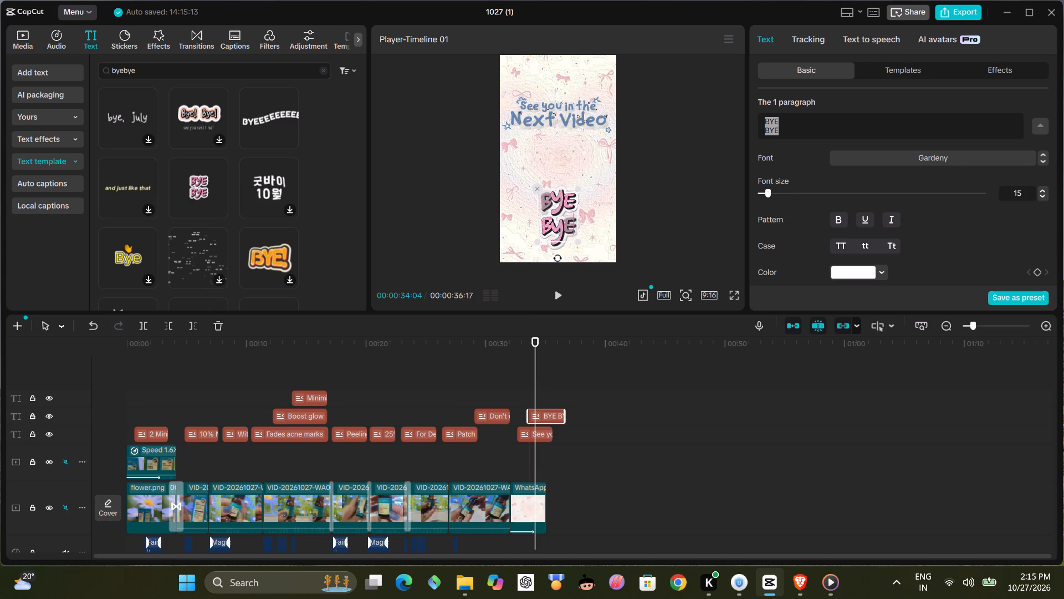
Browse the trending stickers for one that suits the end card.
click(130, 45)
scroll(176, 196, up, 6)
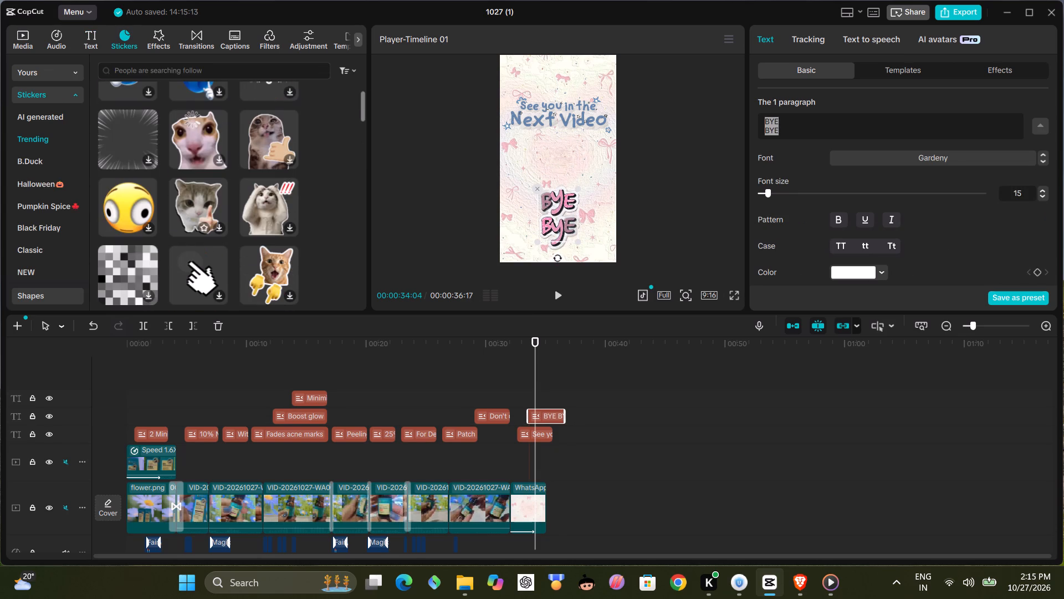
scroll(183, 197, up, 2)
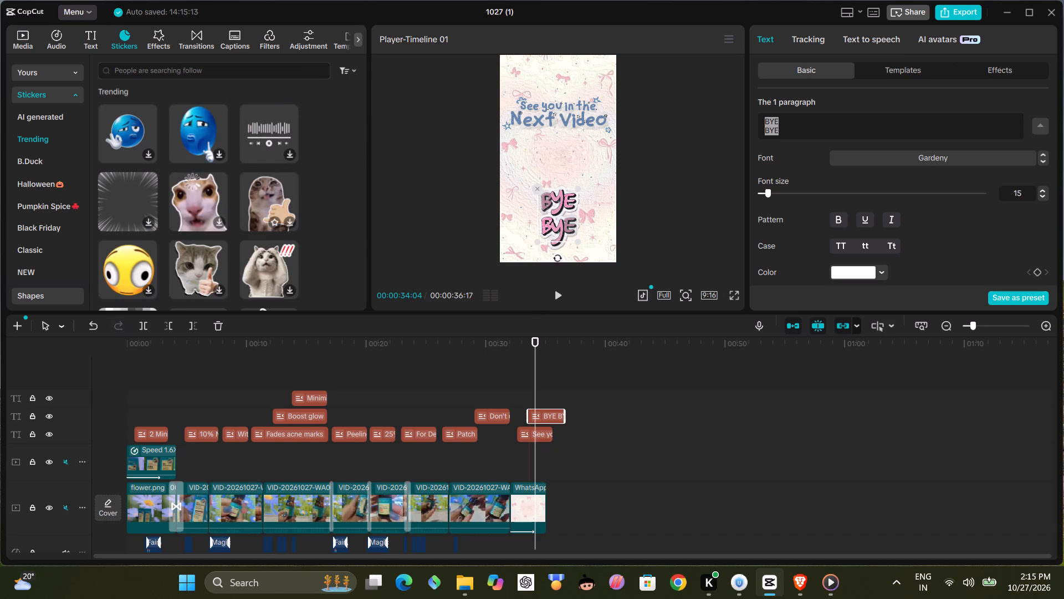
scroll(247, 238, down, 2)
scroll(204, 177, down, 3)
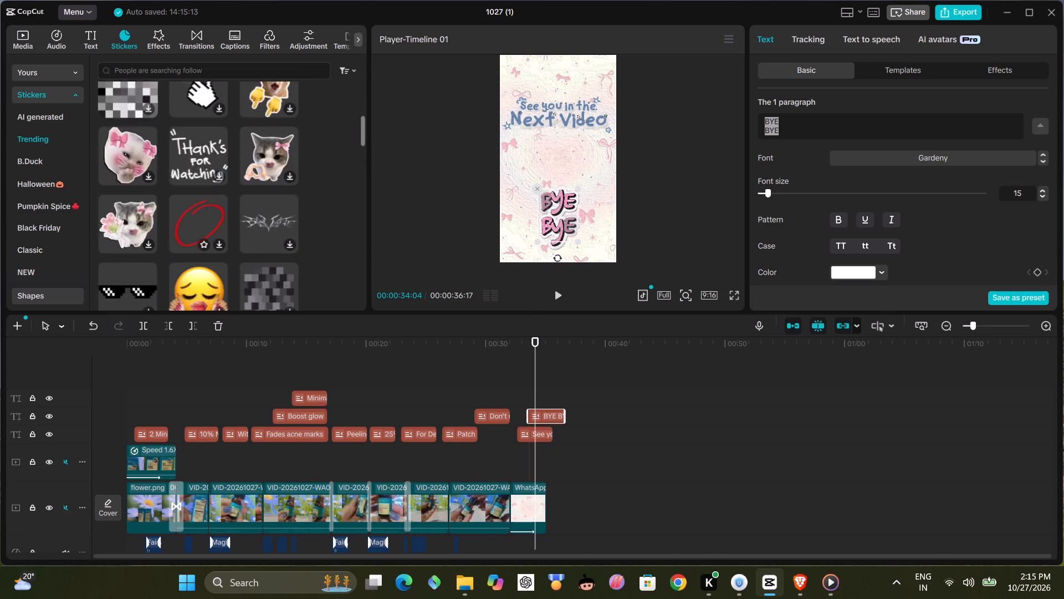
scroll(200, 207, down, 5)
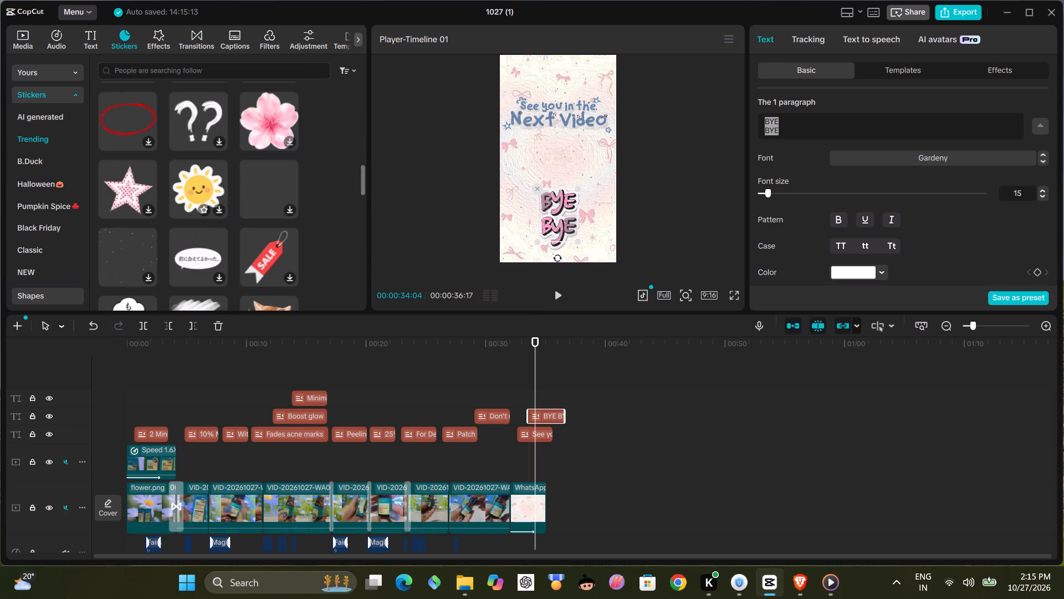
scroll(200, 208, down, 1)
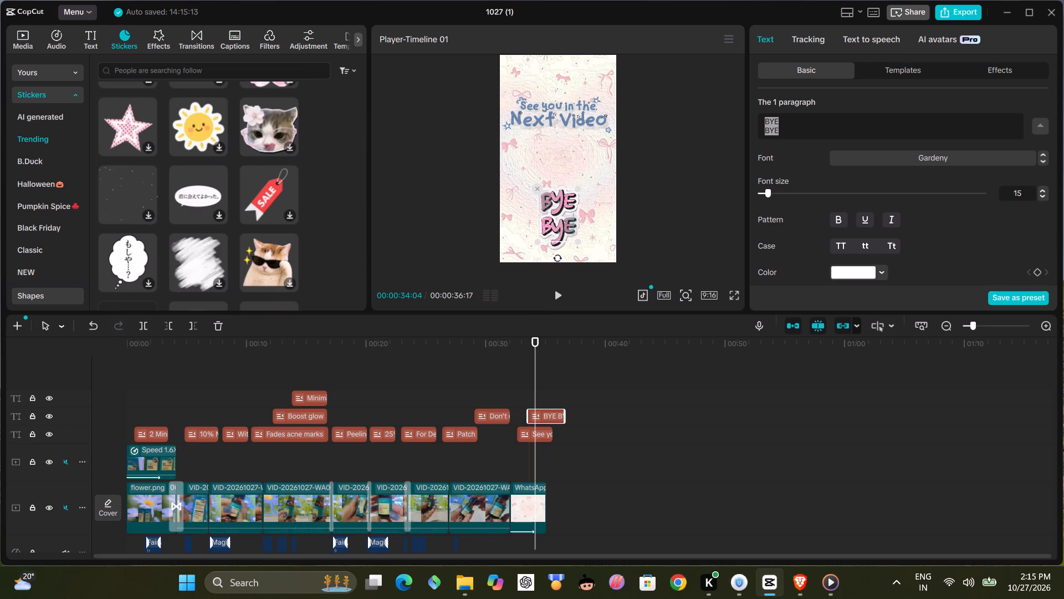
scroll(194, 196, down, 1)
Search the stickers for "BYE" and look through the designs for a closing sticker.
click(183, 70)
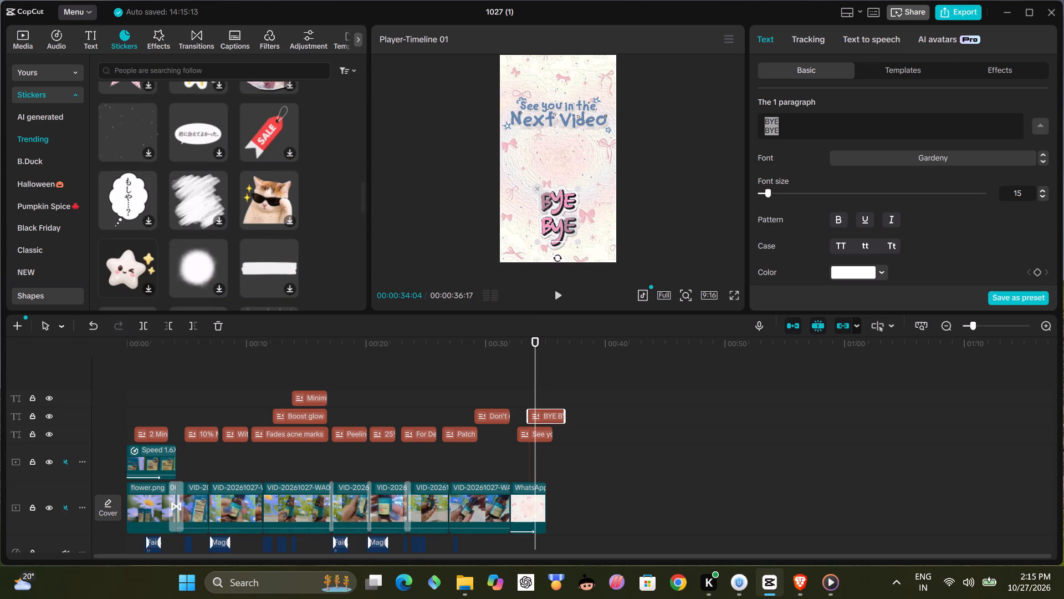
click(119, 103)
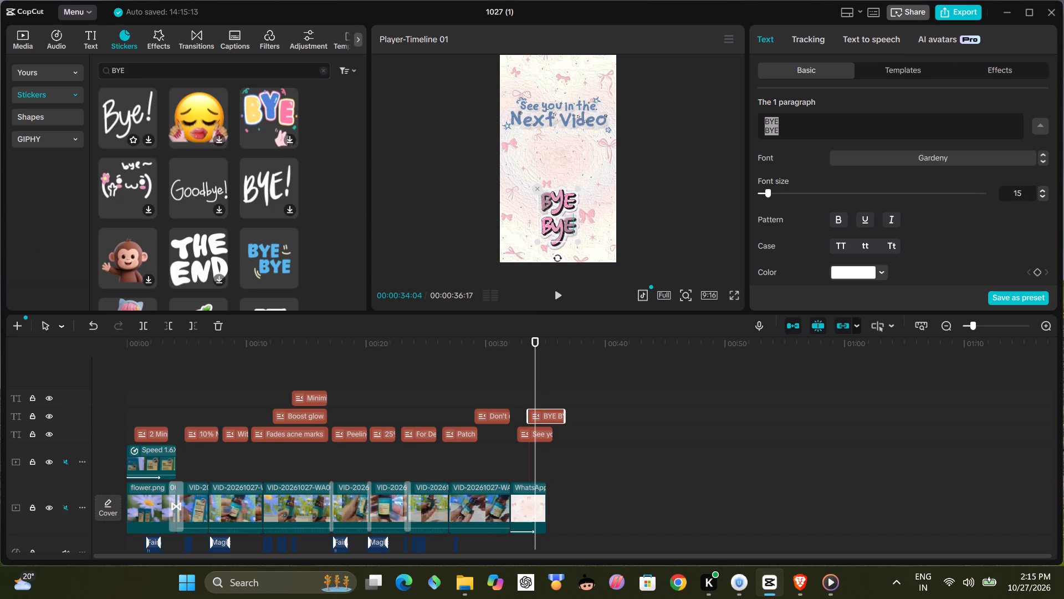
scroll(188, 250, down, 2)
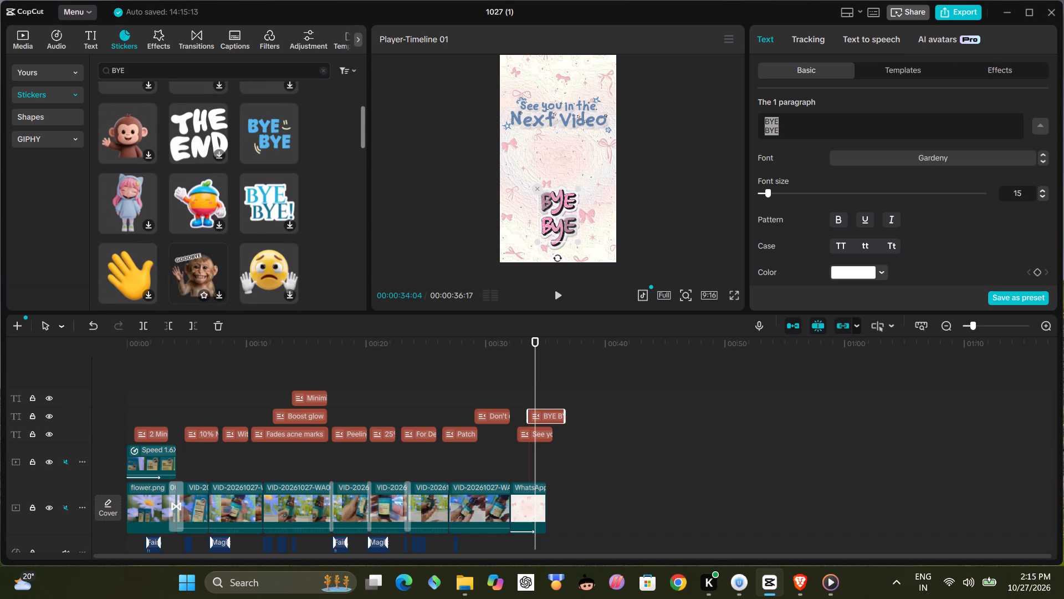
scroll(188, 250, down, 2)
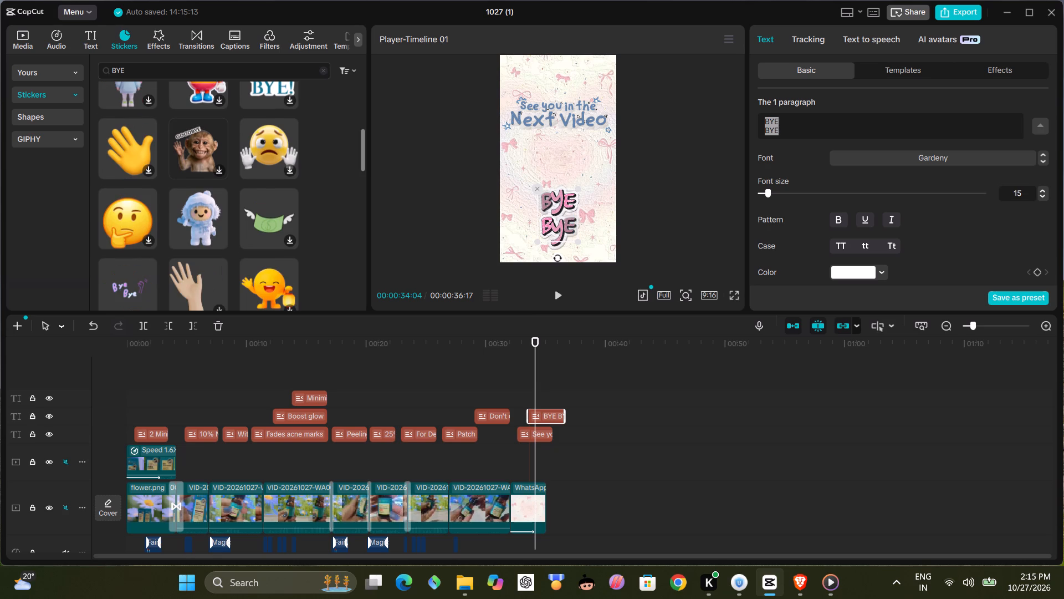
scroll(188, 251, down, 6)
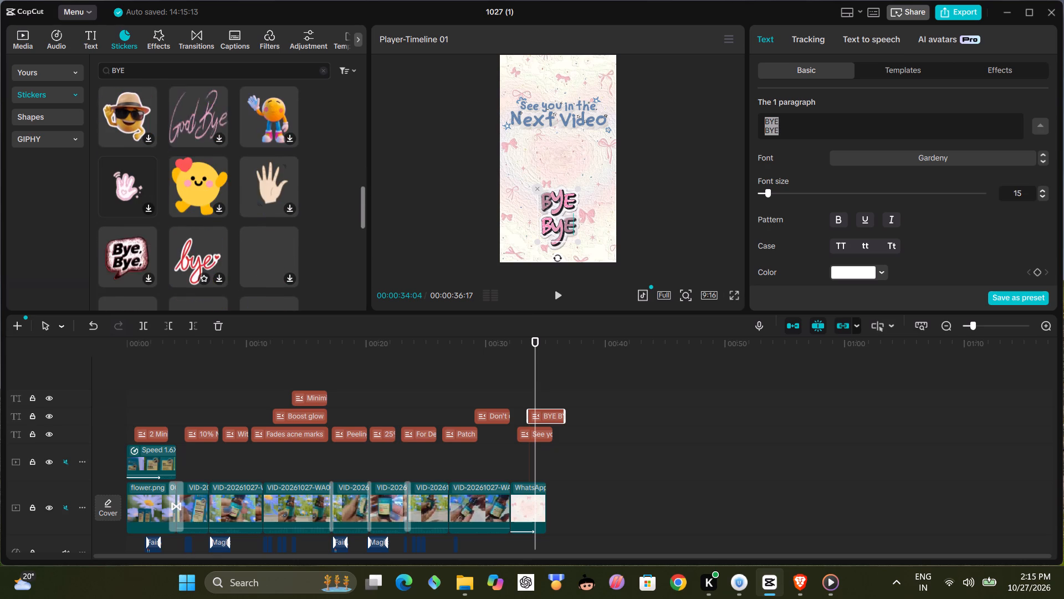
scroll(188, 253, down, 4)
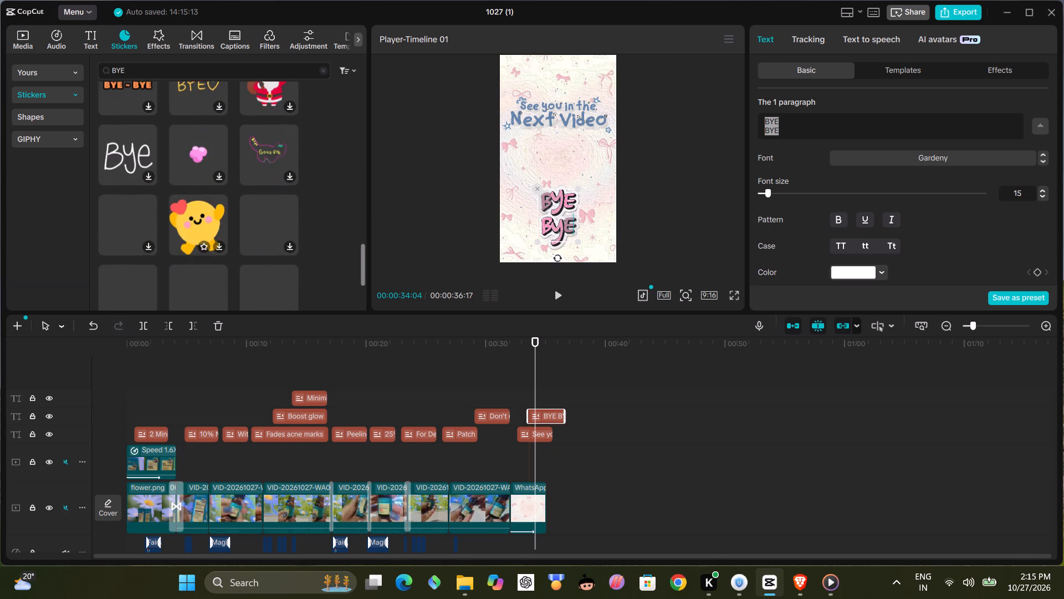
scroll(188, 253, down, 4)
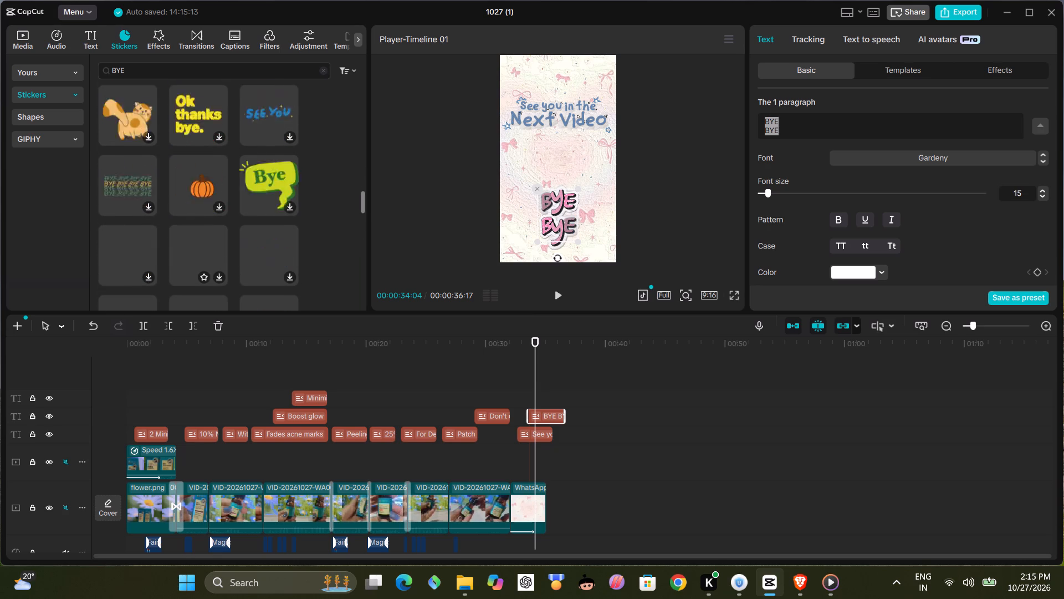
scroll(188, 253, down, 1)
Search the stickers for "cat", preview two designs, and add the pink-bow cat making a hand heart at the playhead.
triple_click(192, 67)
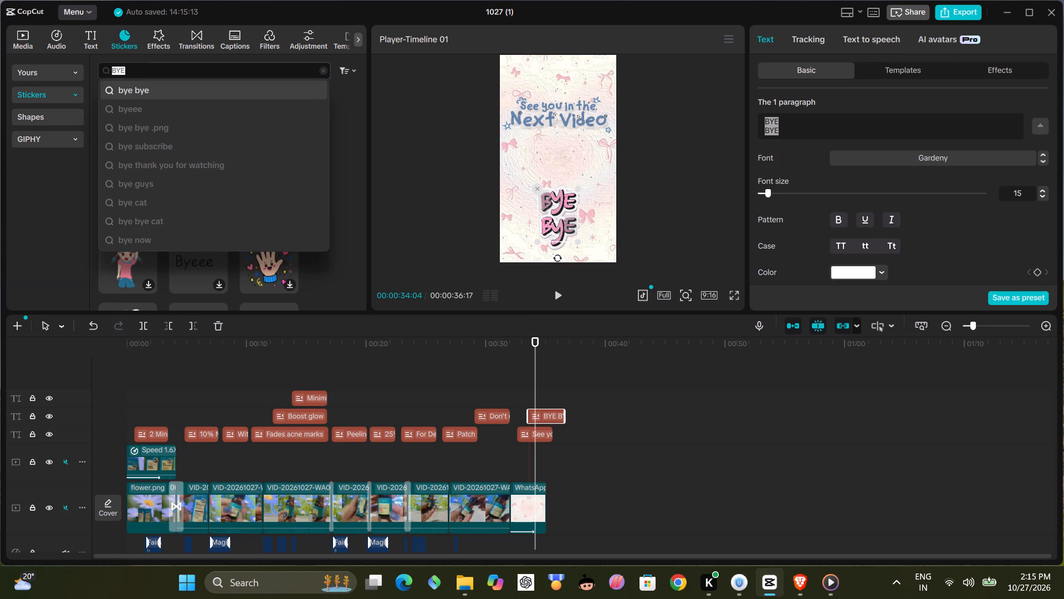
text(cat)
key(Return)
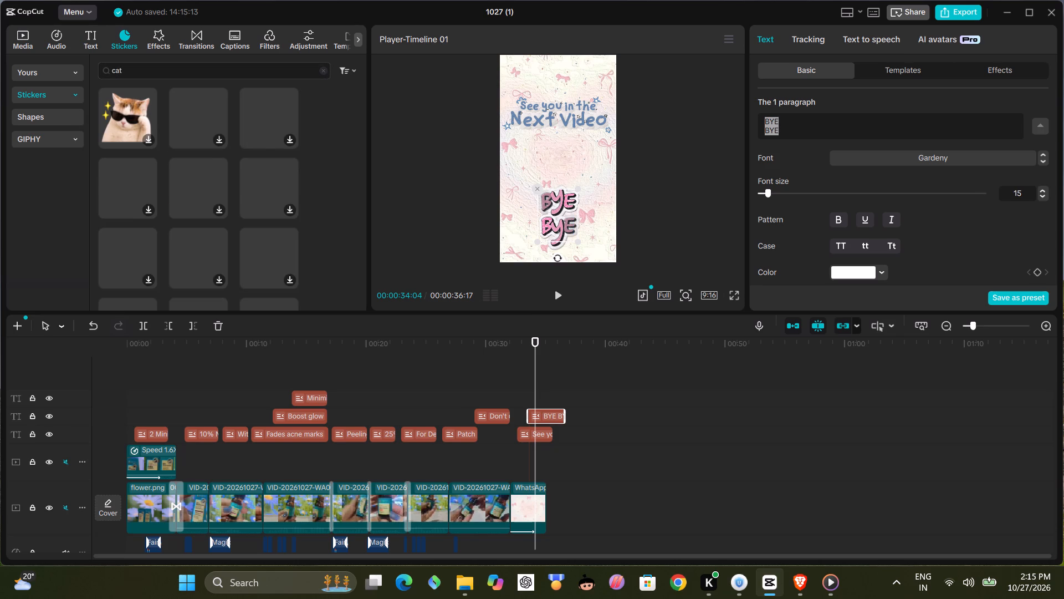
click(269, 114)
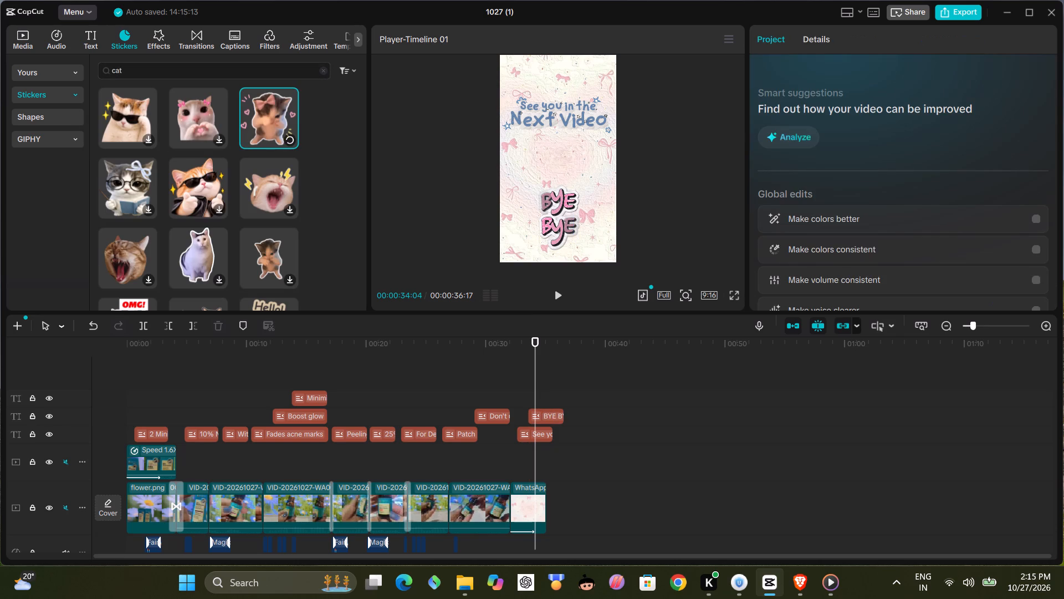
click(214, 114)
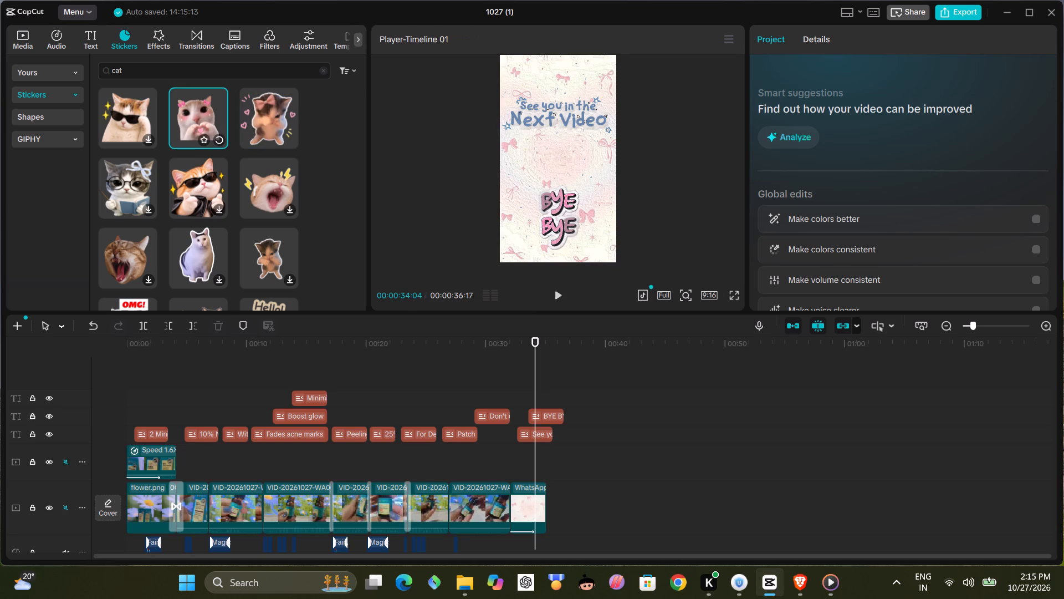
click(562, 156)
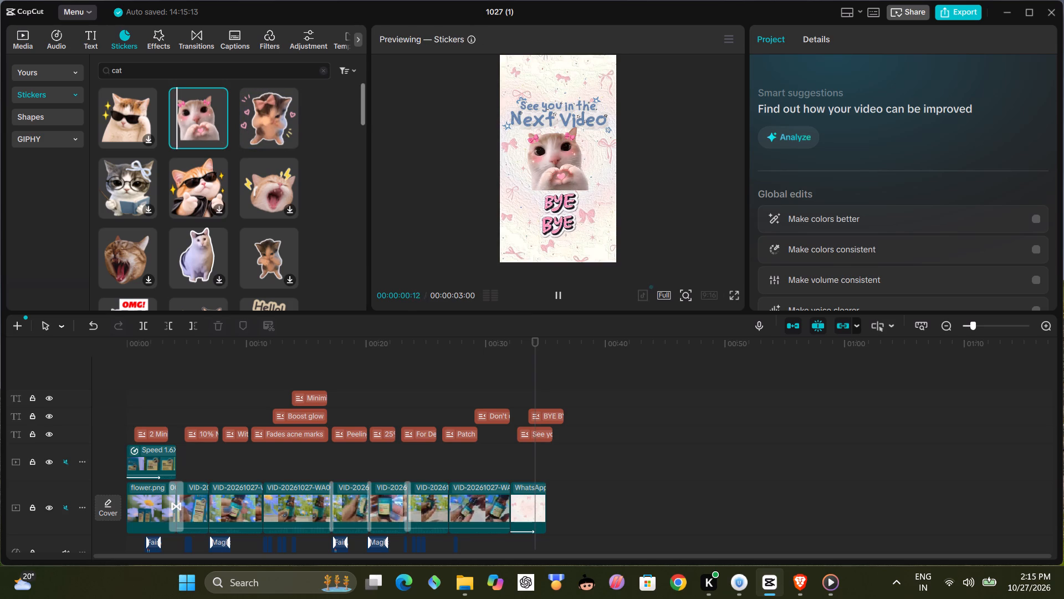
click(569, 167)
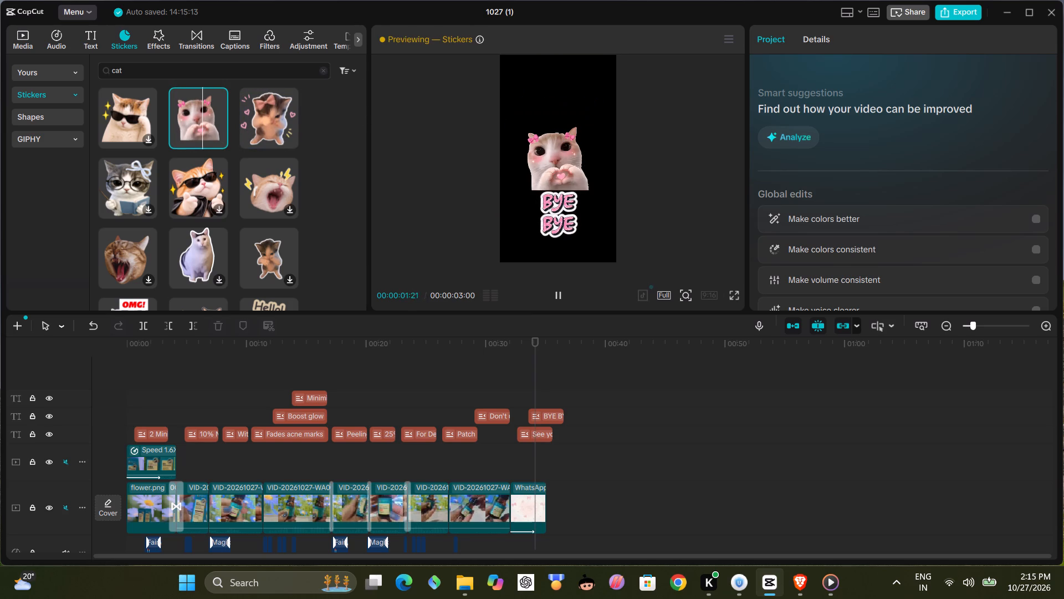
click(218, 138)
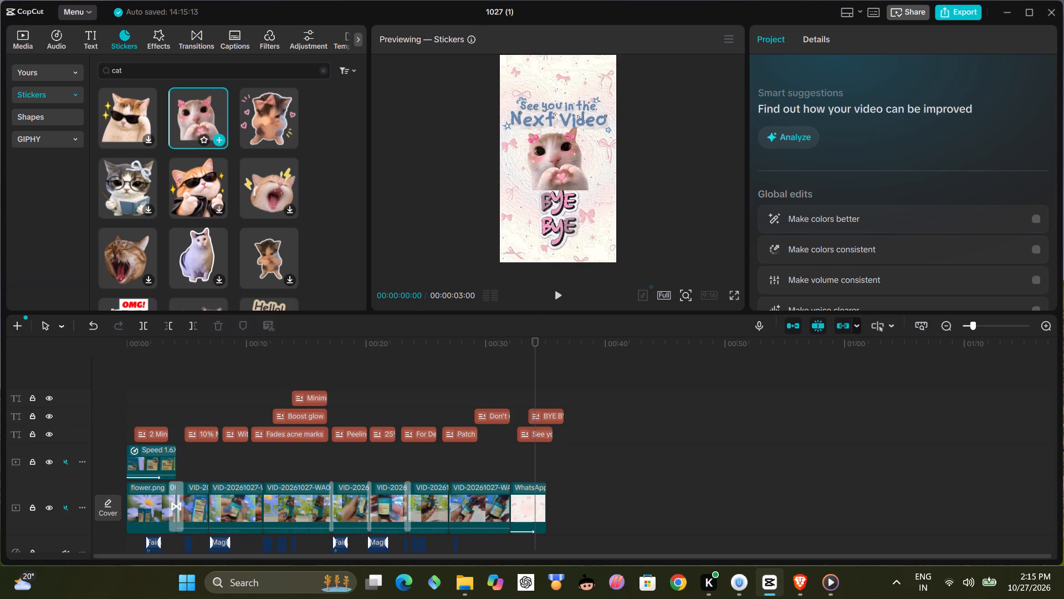
Shrink the cat sticker to 89% scale.
click(571, 177)
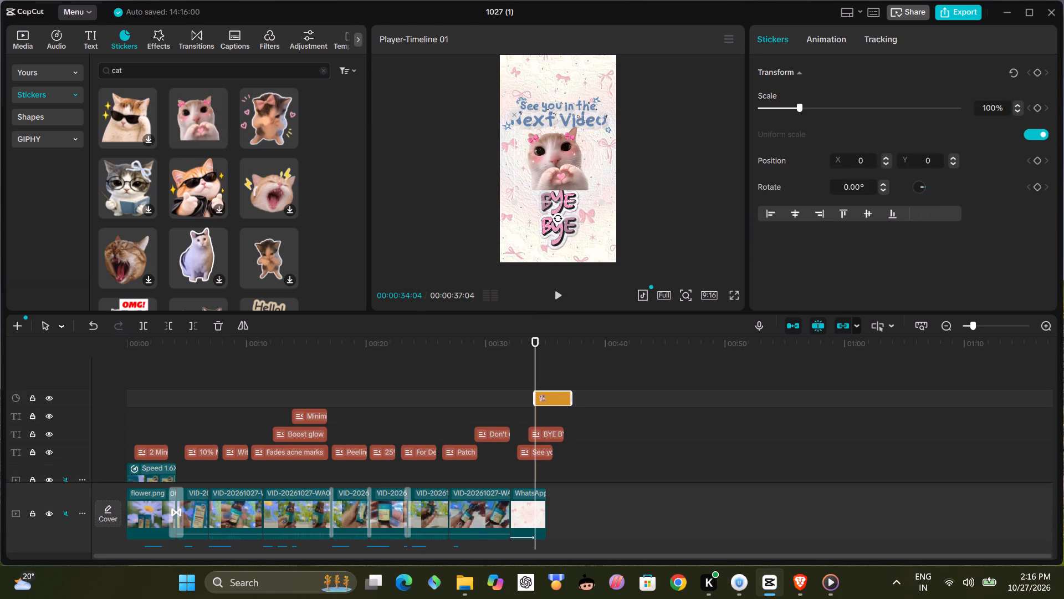
drag(599, 201, 595, 199)
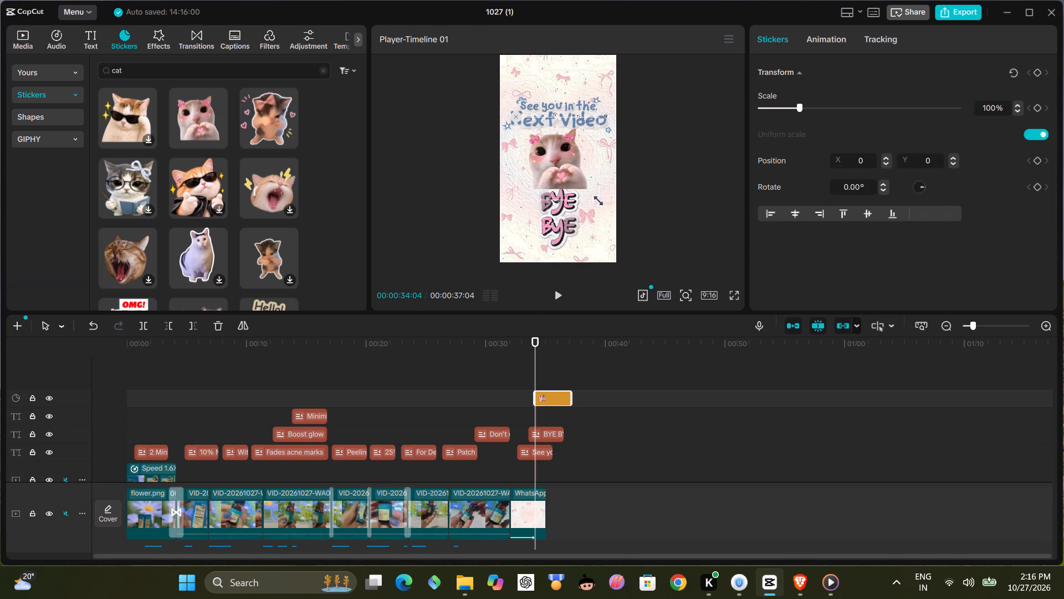
drag(595, 199, 591, 195)
click(579, 189)
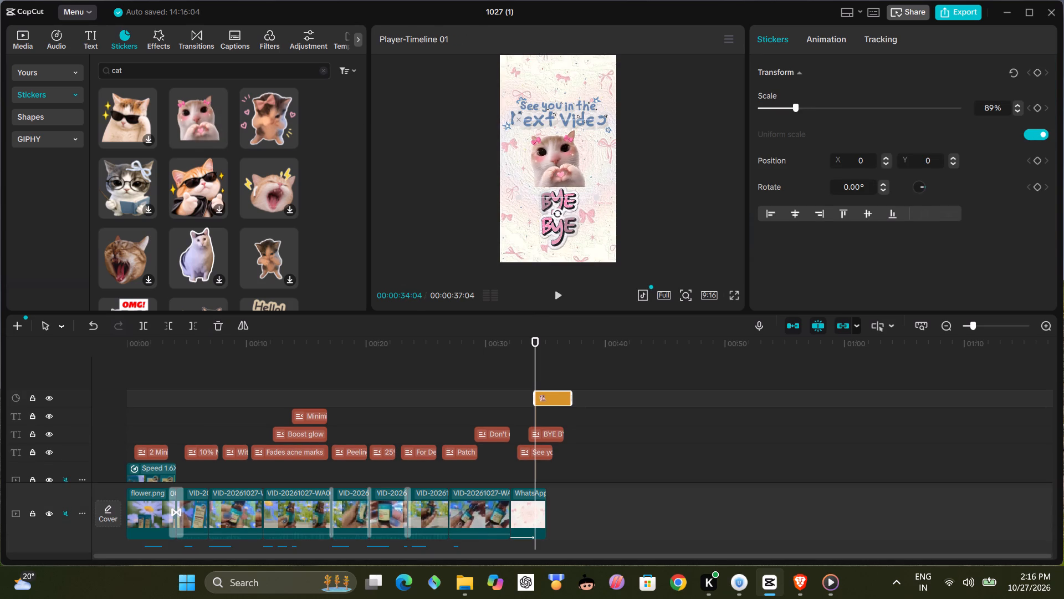
Move the "BYE BYE" title further down so it sits clear below the cat sticker.
click(567, 227)
drag(568, 210, 566, 231)
click(570, 214)
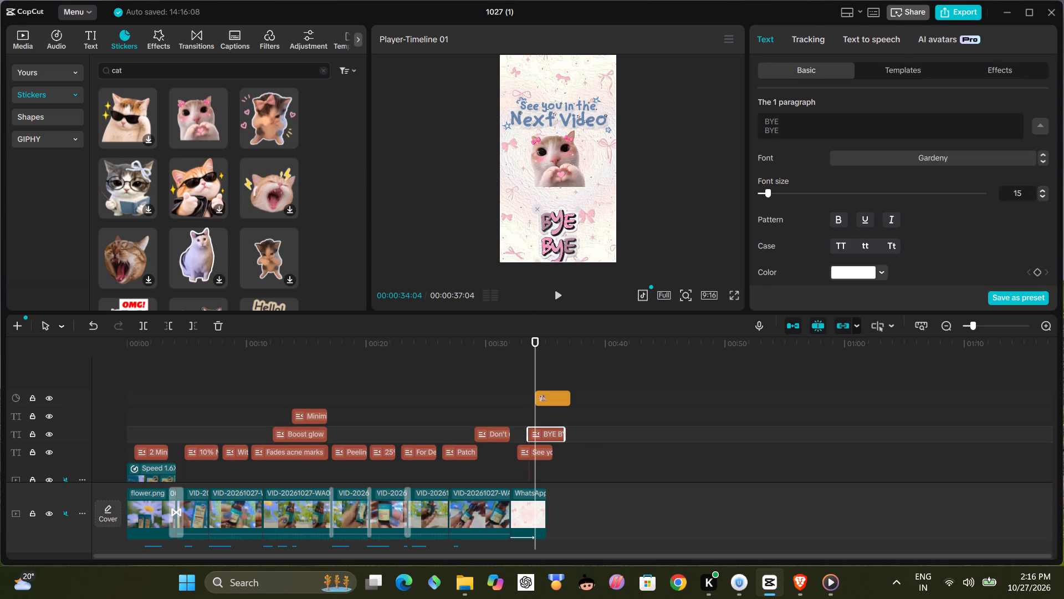
drag(568, 219, 570, 211)
Move the cat sticker down to about Y -167, between the two titles, and shrink it slightly more.
click(556, 161)
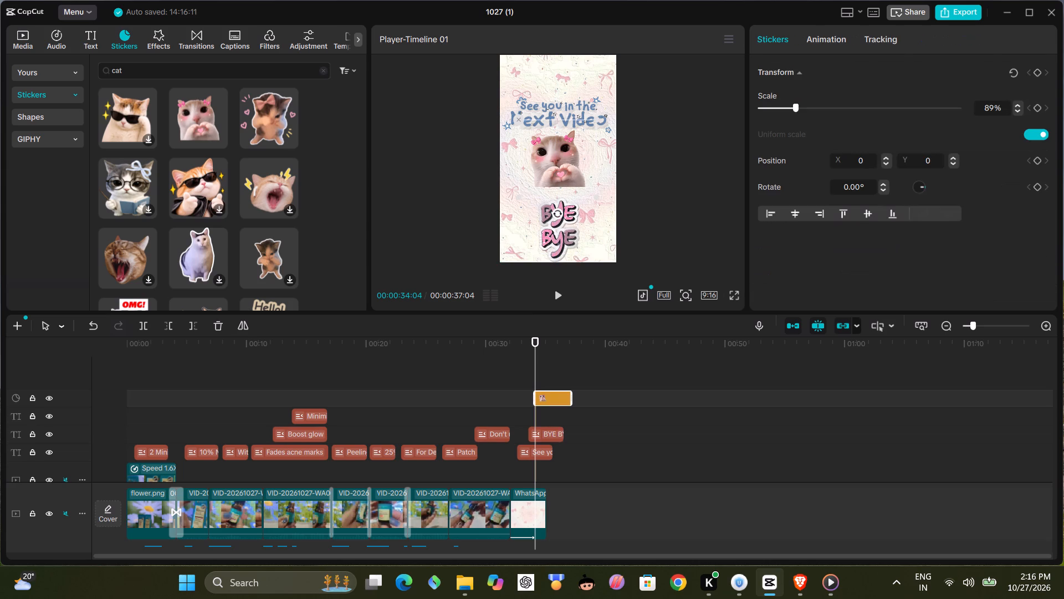
drag(557, 160, 555, 169)
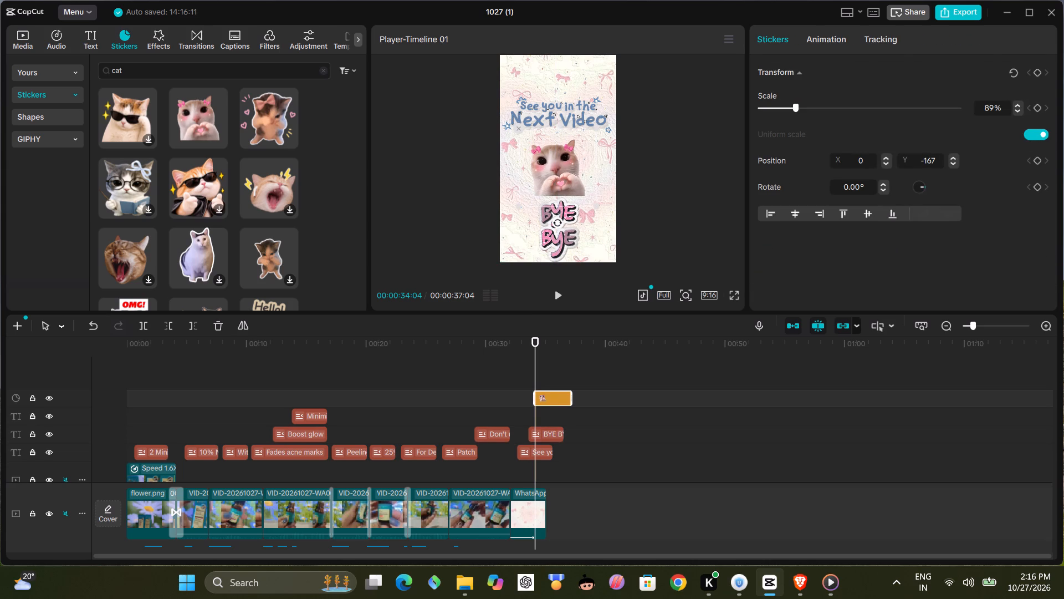
drag(595, 132, 594, 136)
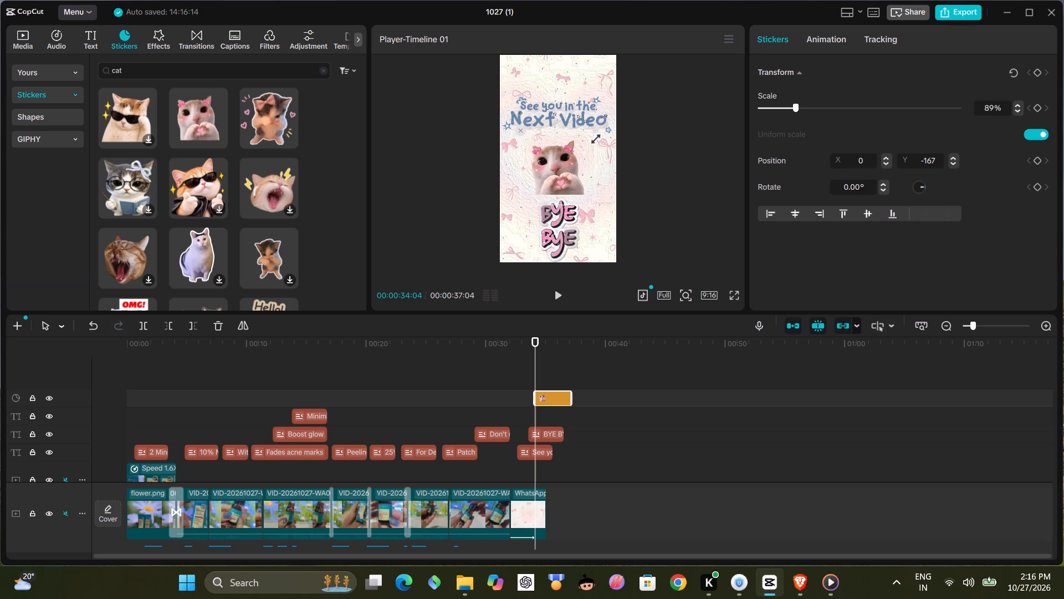
drag(594, 136, 592, 138)
click(640, 216)
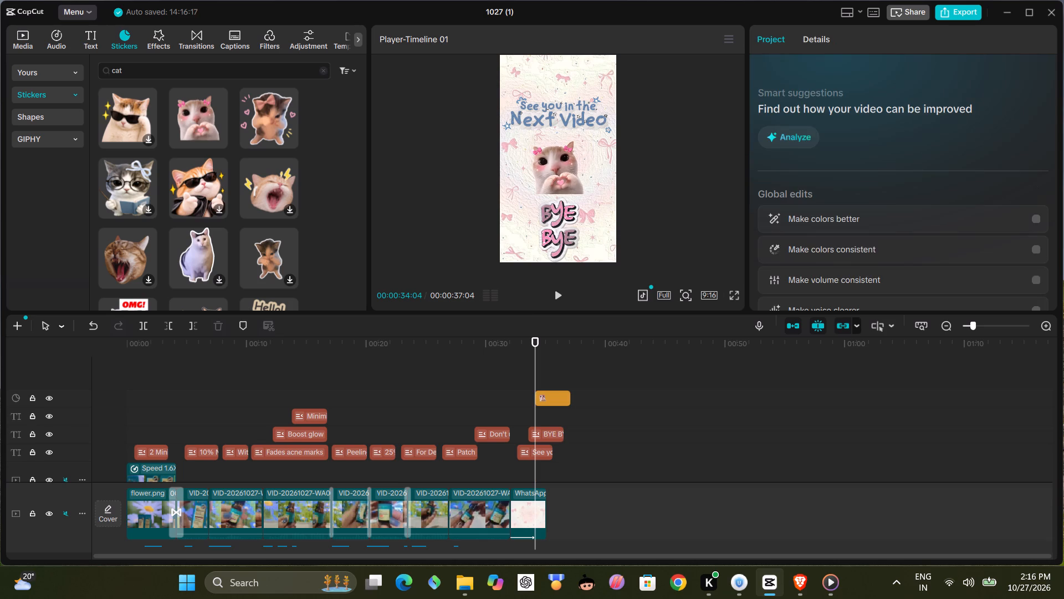
Move the "See you in the Next Video" title slightly higher above the cat sticker.
click(548, 109)
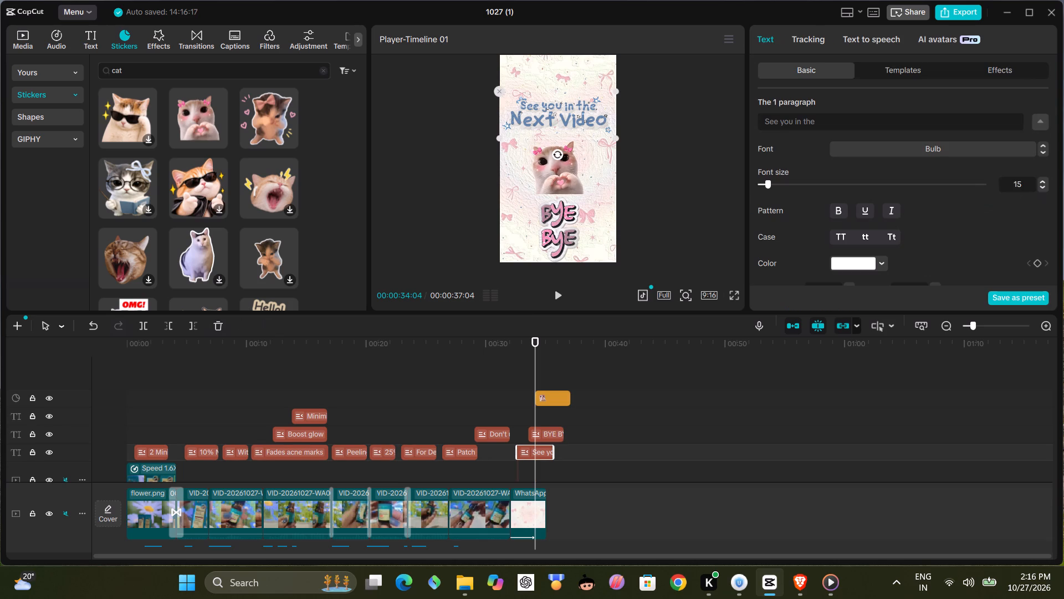
click(549, 109)
drag(549, 109, 552, 98)
Raise the font size of the closing title's first paragraph, "See you in the", to 19.
double_click(551, 97)
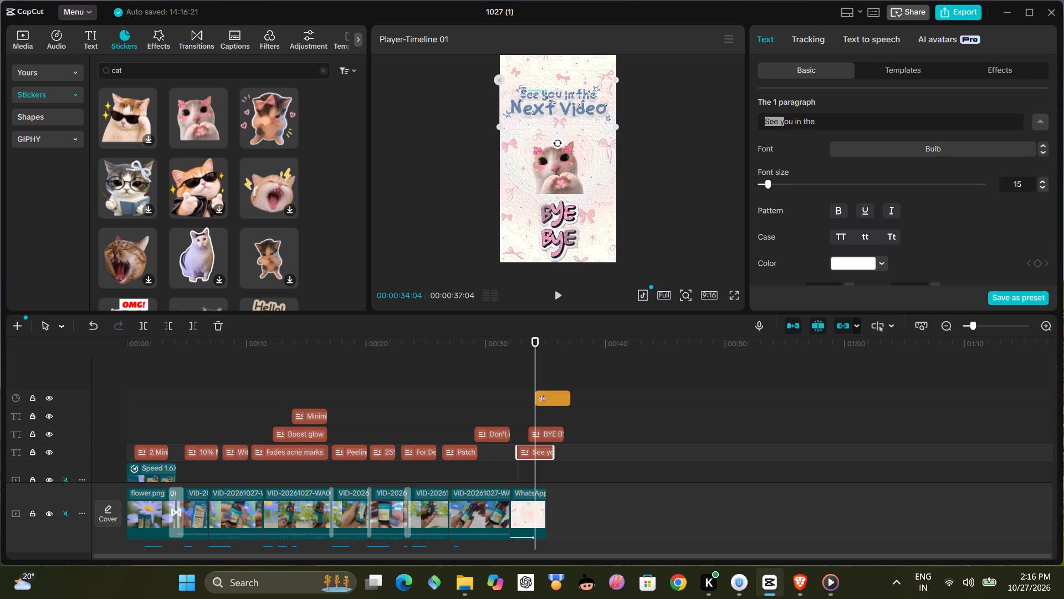
scroll(212, 192, down, 1)
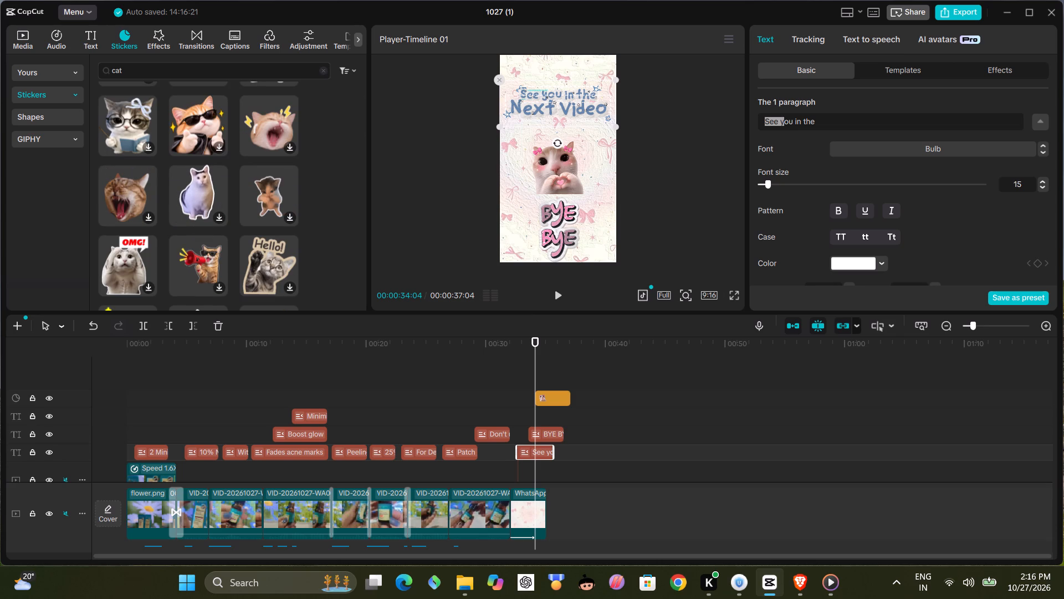
click(1041, 181)
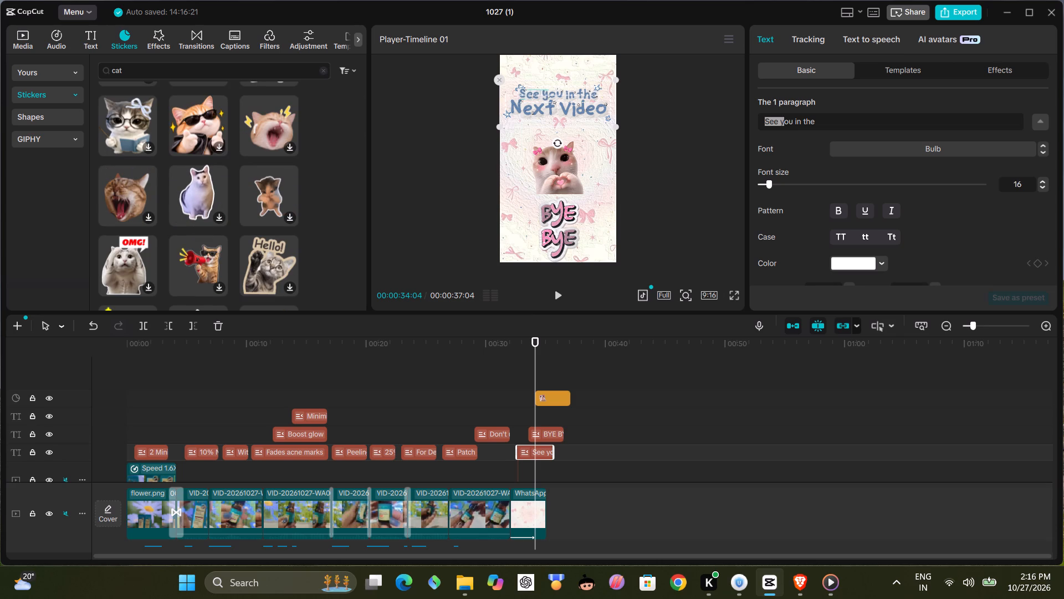
click(1041, 181)
click(1041, 181)
click(1041, 181)
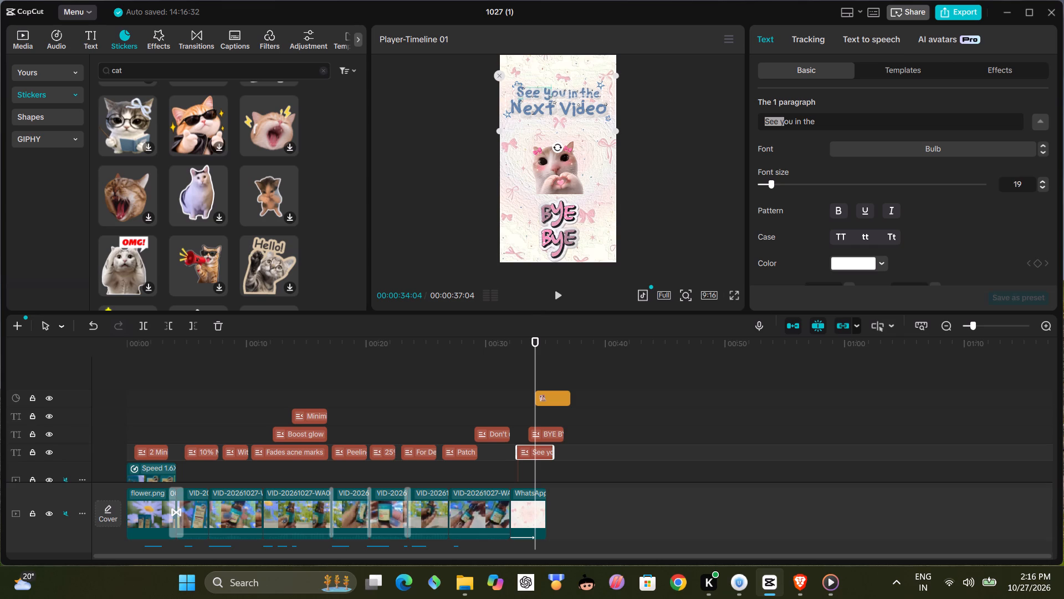
Search the music library for "typing", audition the results and add "Typing sound (keyboard) 1 minute(1006555)" to the timeline.
click(685, 175)
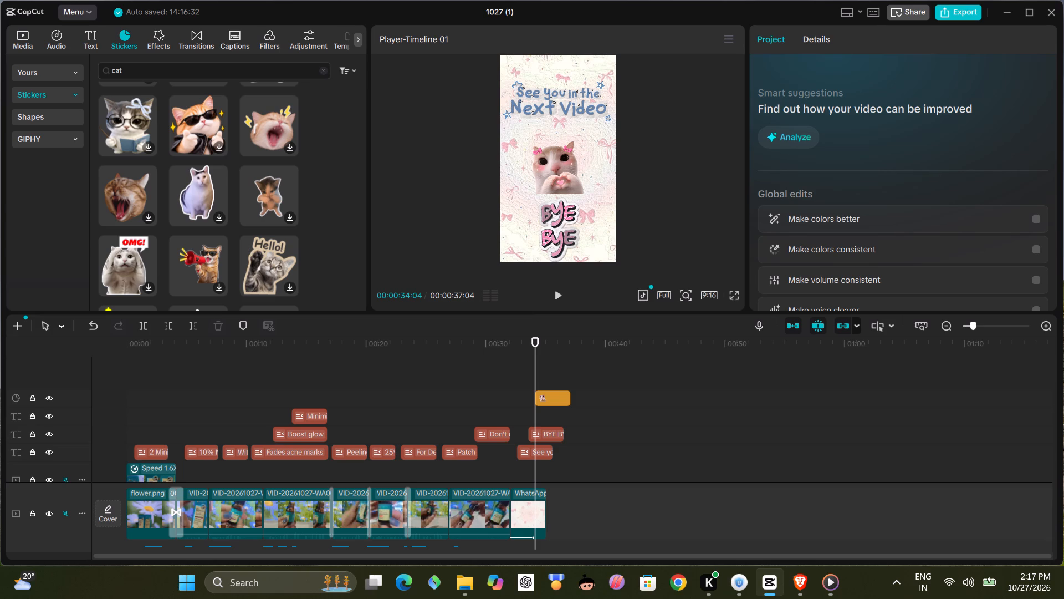
click(51, 38)
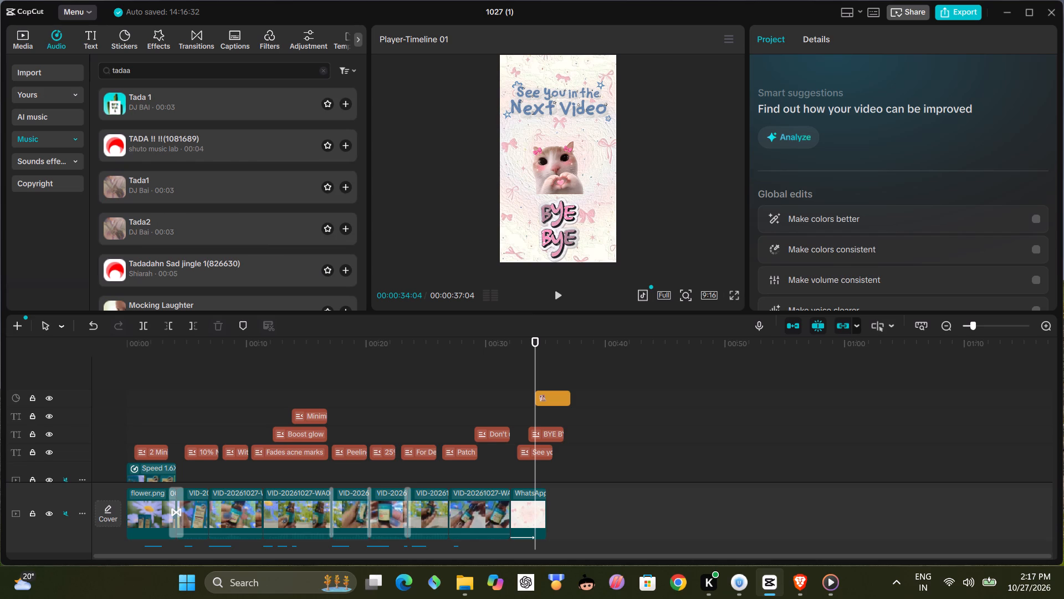
drag(136, 69, 92, 74)
text(typing)
key(Return)
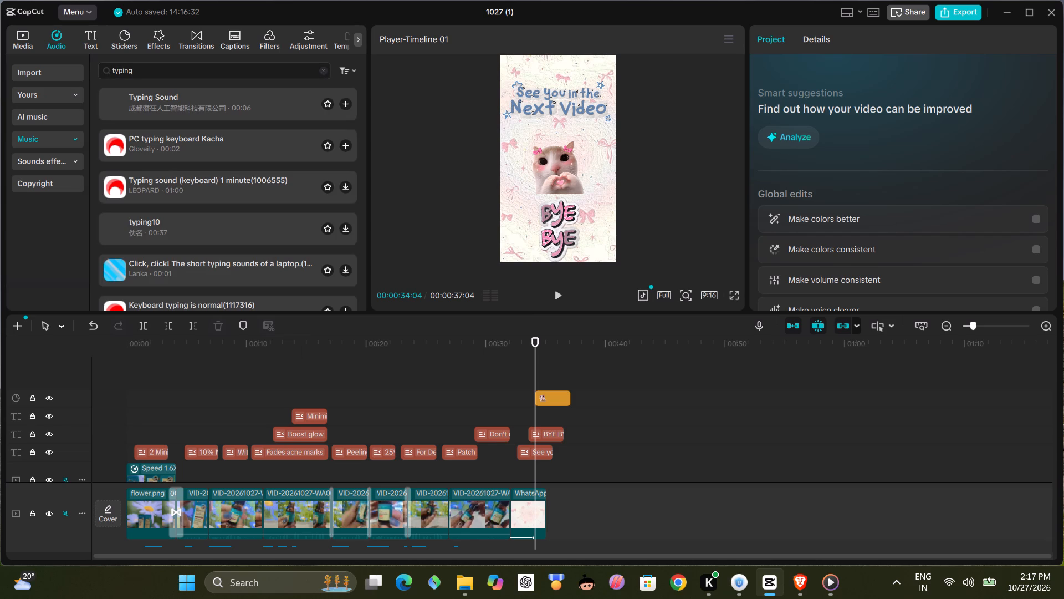
click(116, 105)
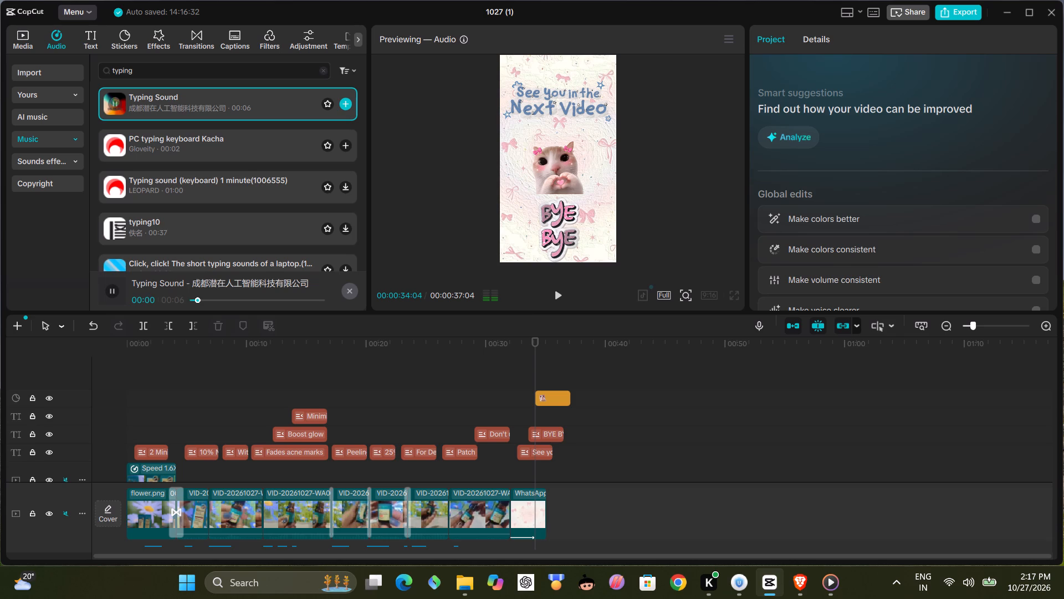
click(111, 150)
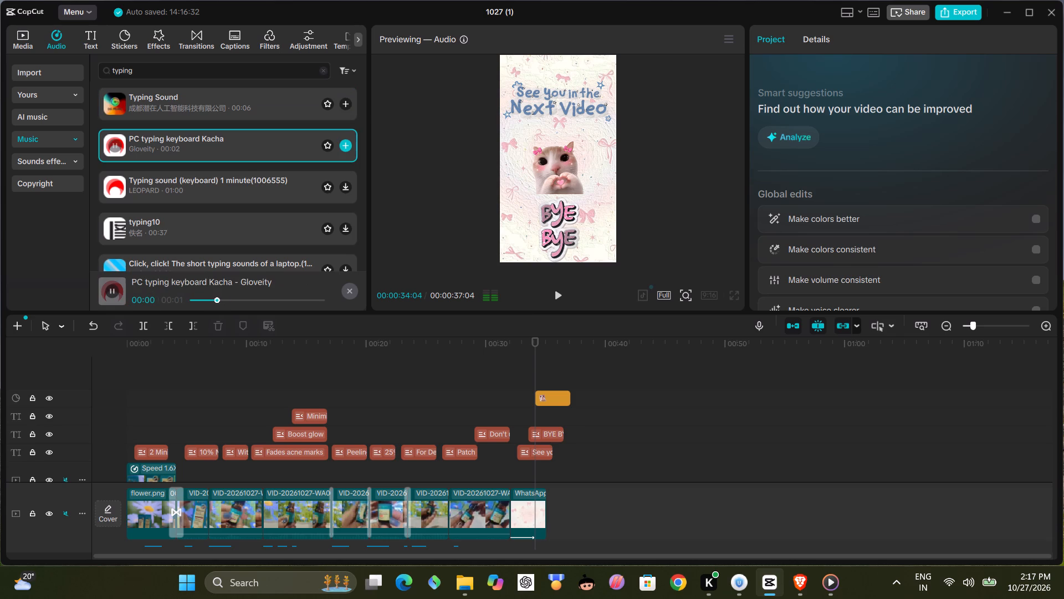
click(111, 190)
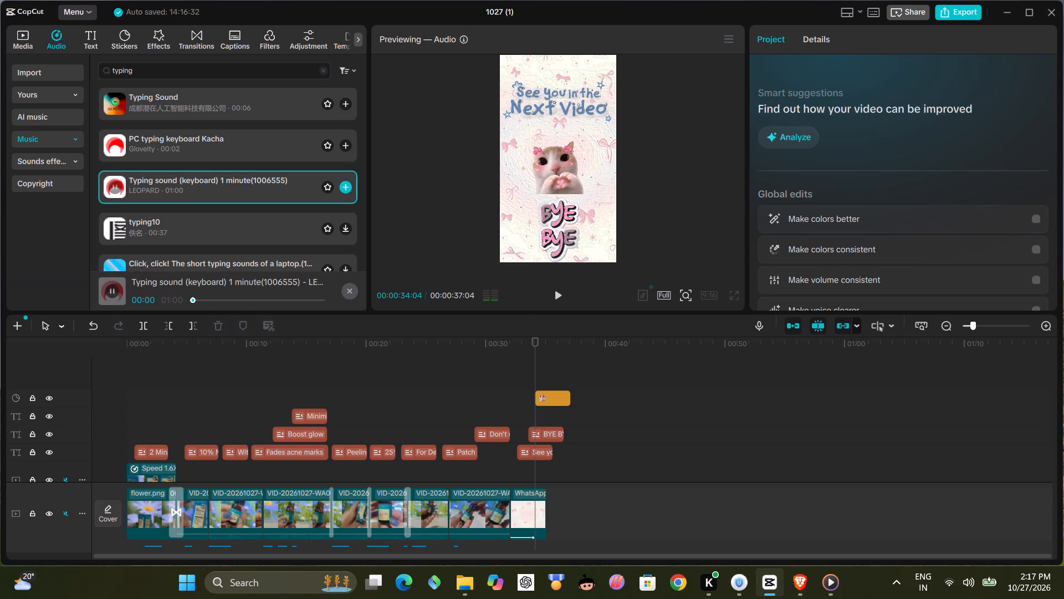
scroll(118, 221, down, 1)
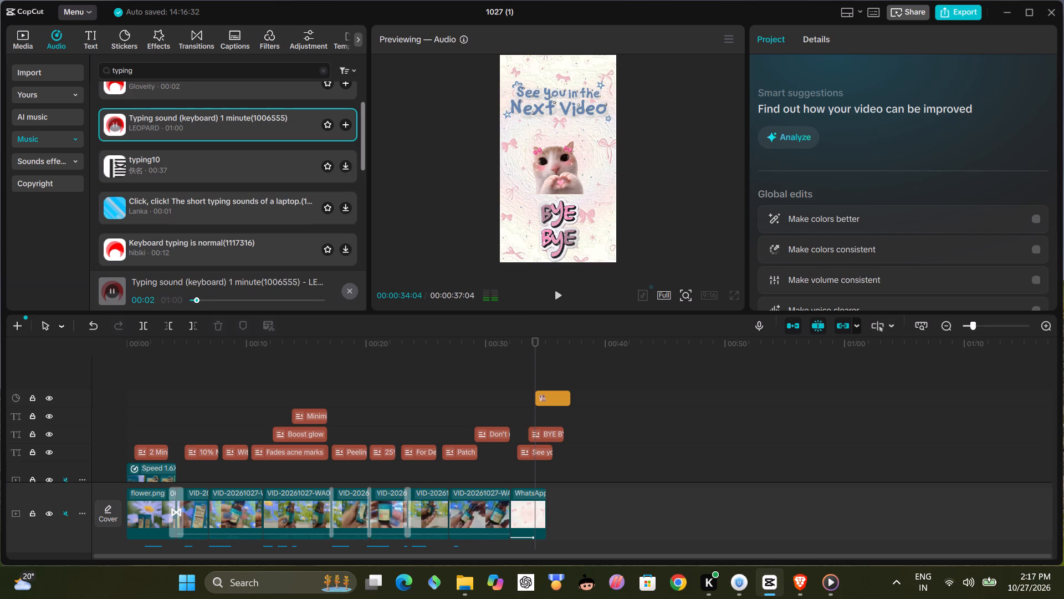
click(117, 209)
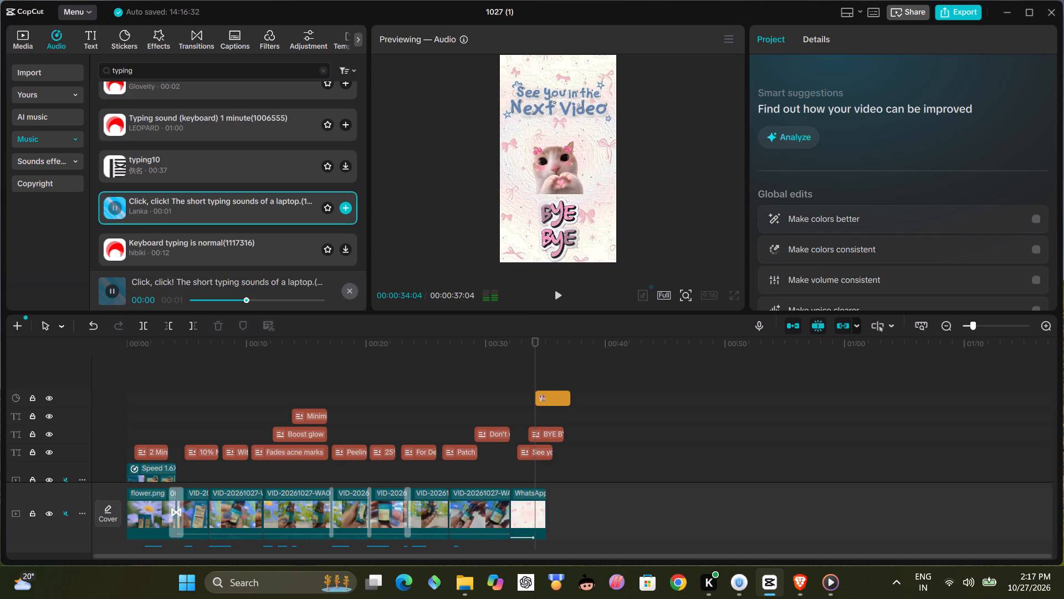
click(111, 124)
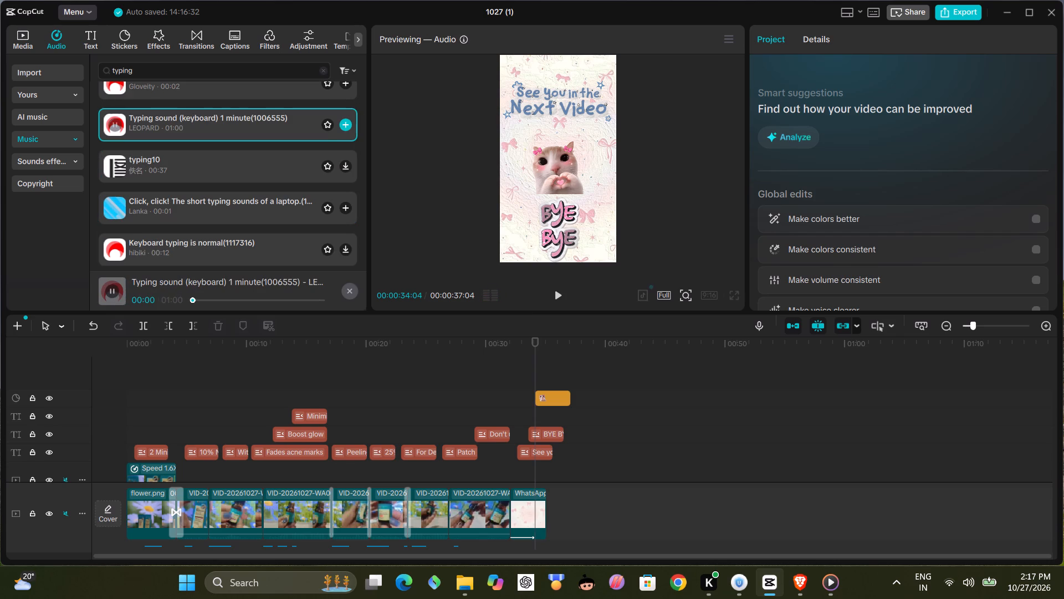
click(345, 124)
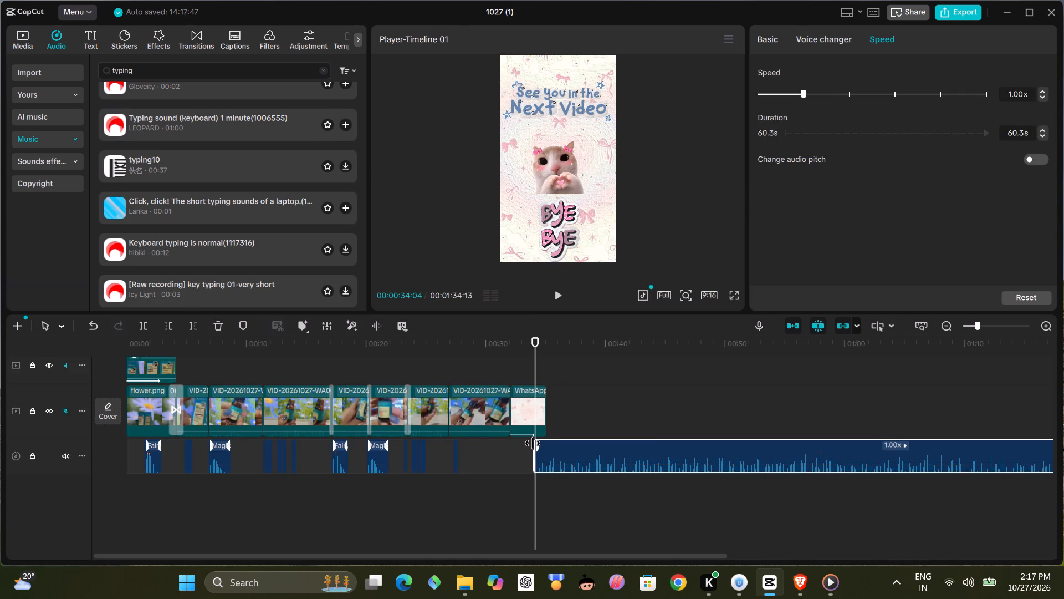
Move the typing sound onto its own track beneath the opening title's sound effect and trim it to 1.3 s.
drag(534, 446, 719, 452)
drag(596, 450, 223, 496)
drag(886, 504, 651, 526)
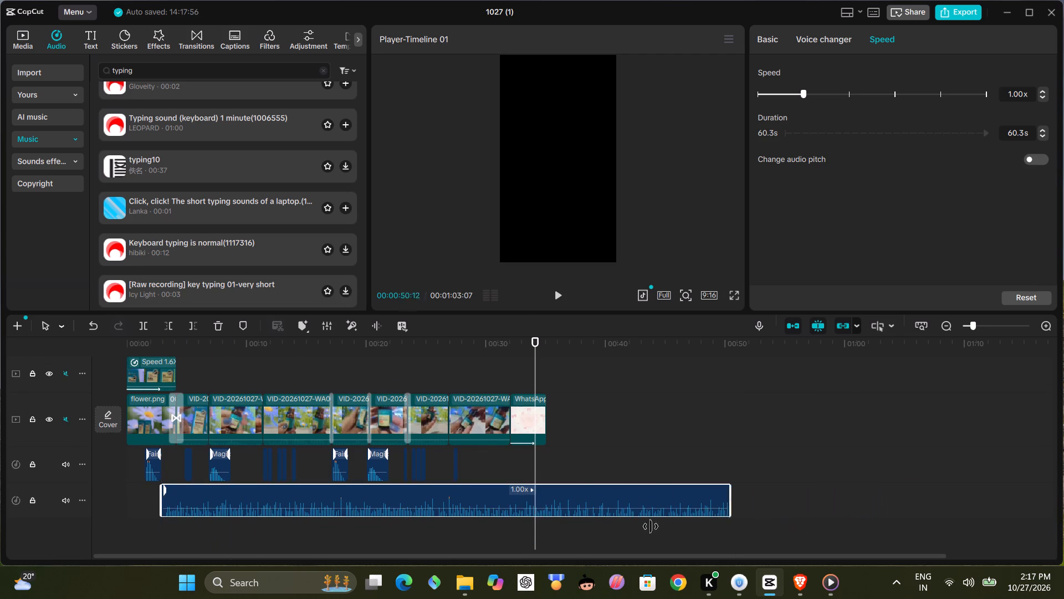
drag(651, 526, 186, 506)
drag(171, 498, 155, 498)
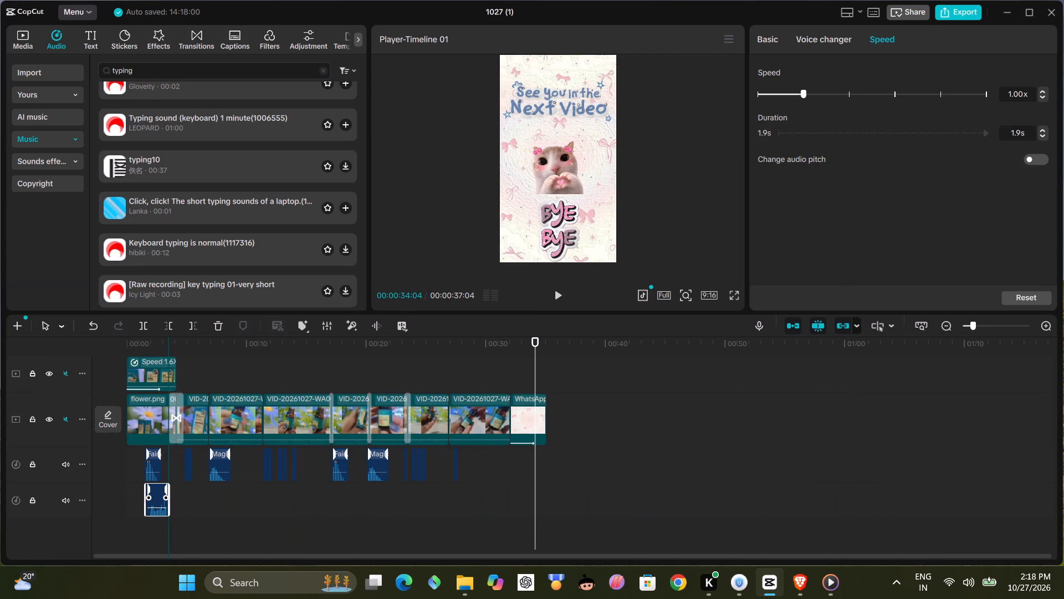
drag(155, 498, 153, 498)
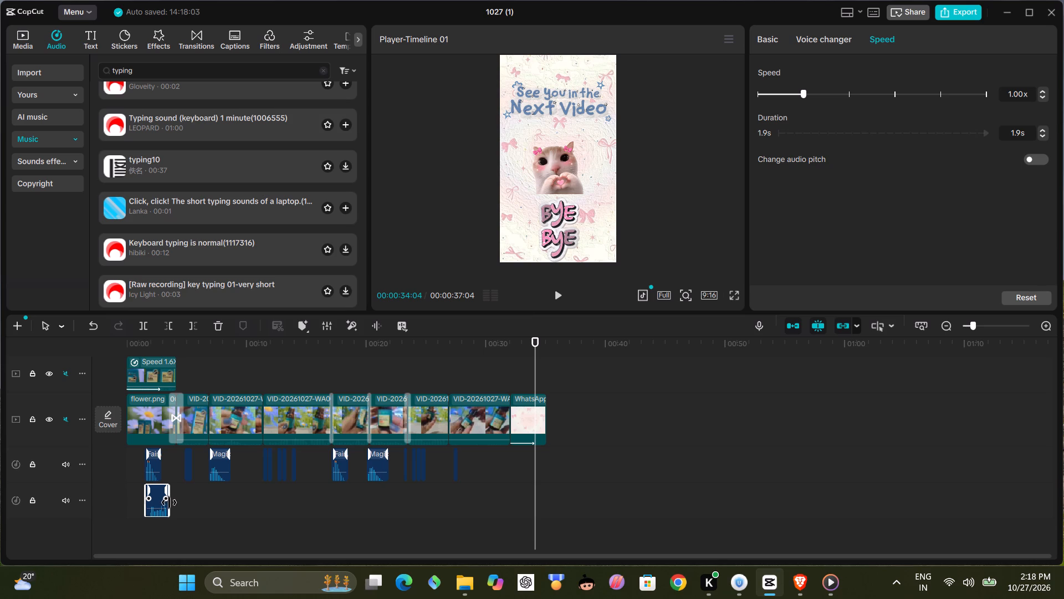
drag(171, 506, 161, 507)
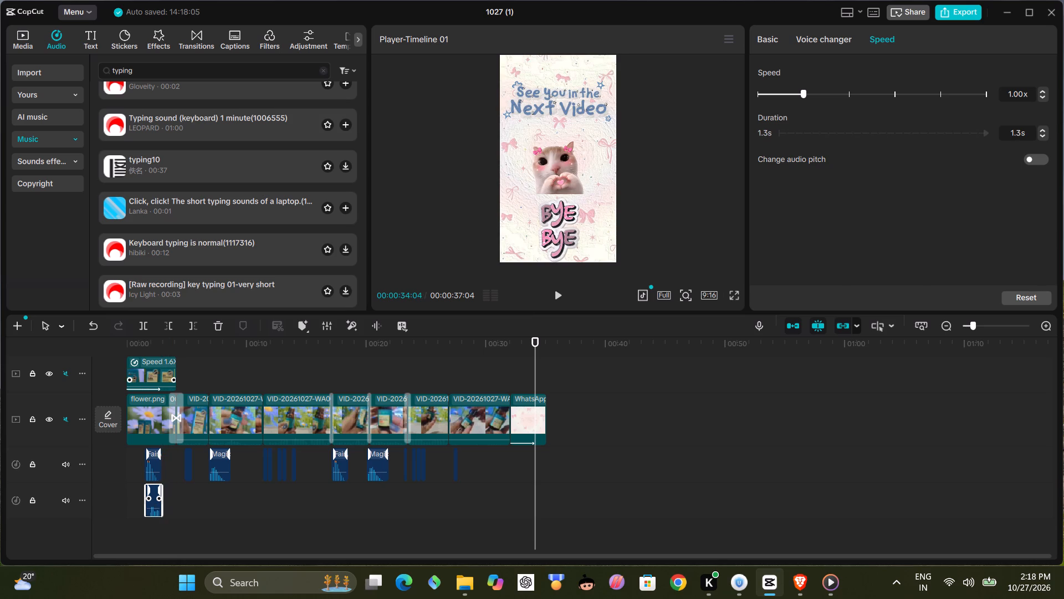
Adjust the volume of the 1.3 s typing clip beneath the opening title's sound effect.
click(153, 468)
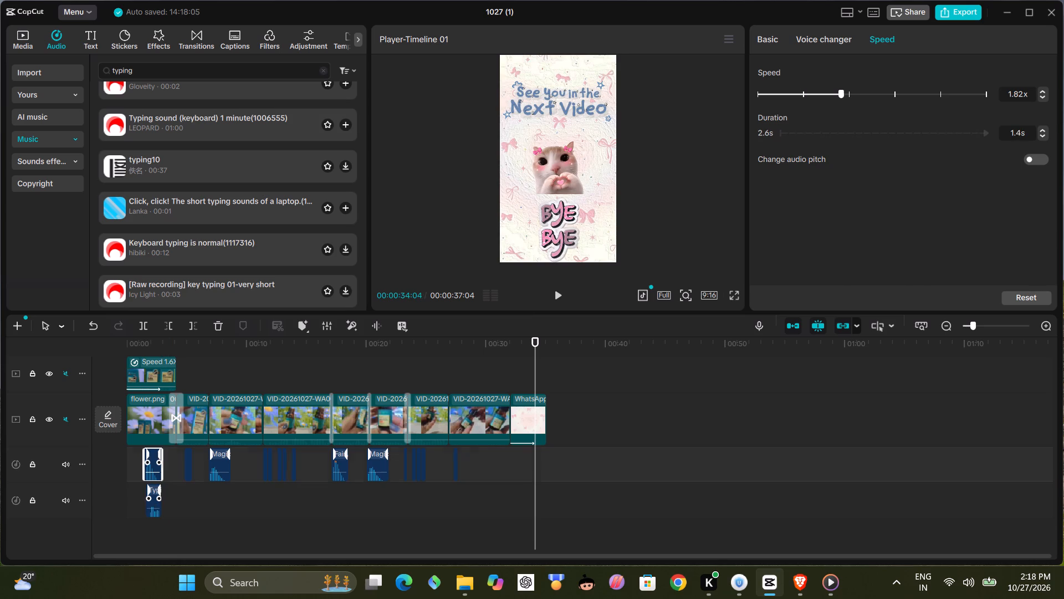
click(197, 379)
drag(197, 379, 154, 384)
click(152, 508)
drag(152, 508, 173, 507)
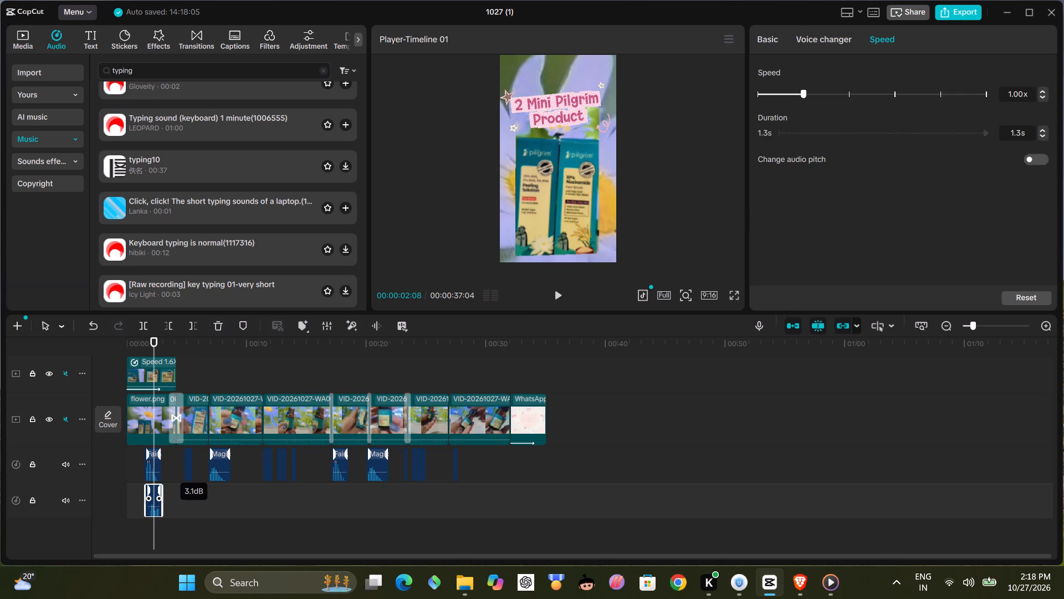
drag(173, 507, 166, 509)
Move the typing clip under the "10% Niacinamide Face Serum" title near 00:00:04:25 and trim its start to leave 0.7 s.
click(183, 509)
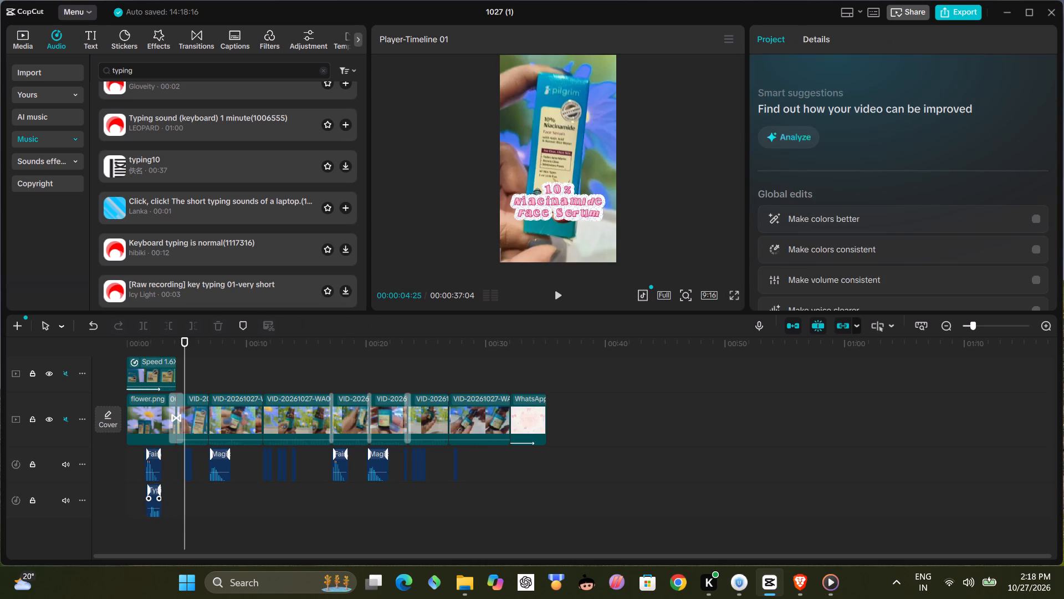
click(154, 502)
drag(154, 502, 184, 501)
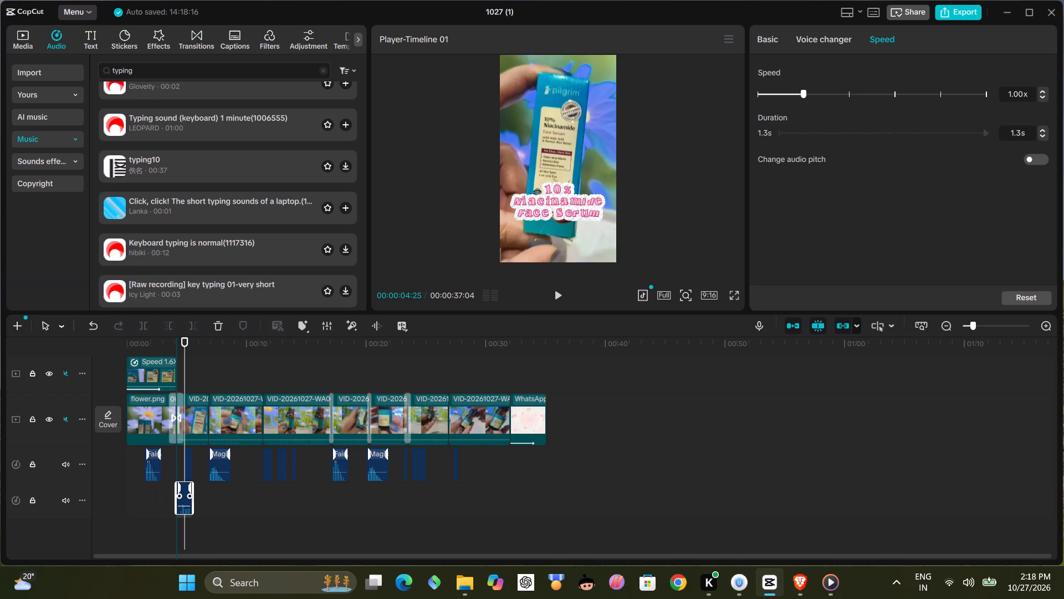
drag(184, 501, 185, 501)
click(195, 501)
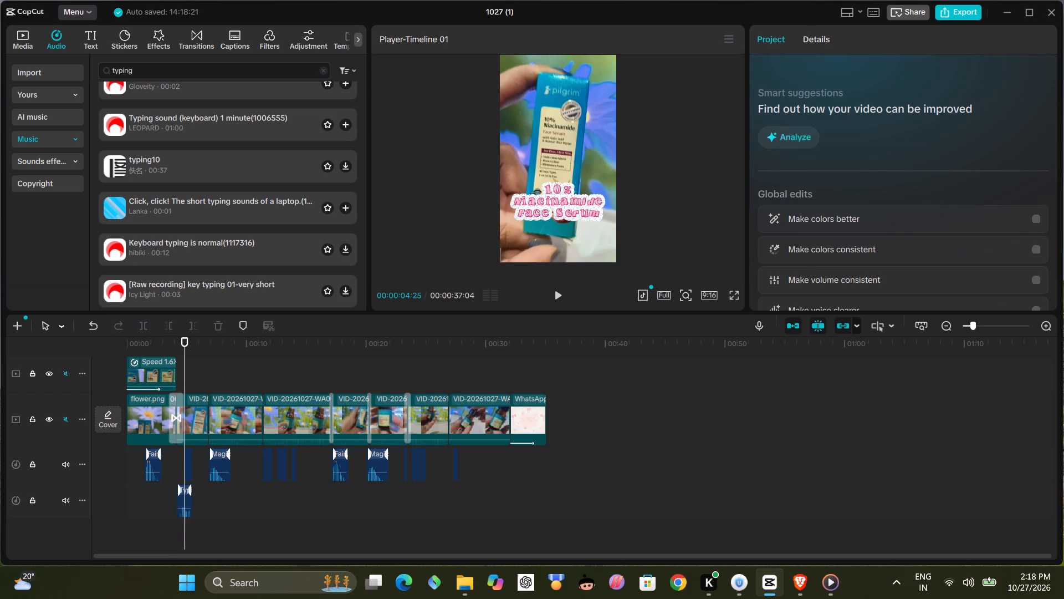
click(179, 505)
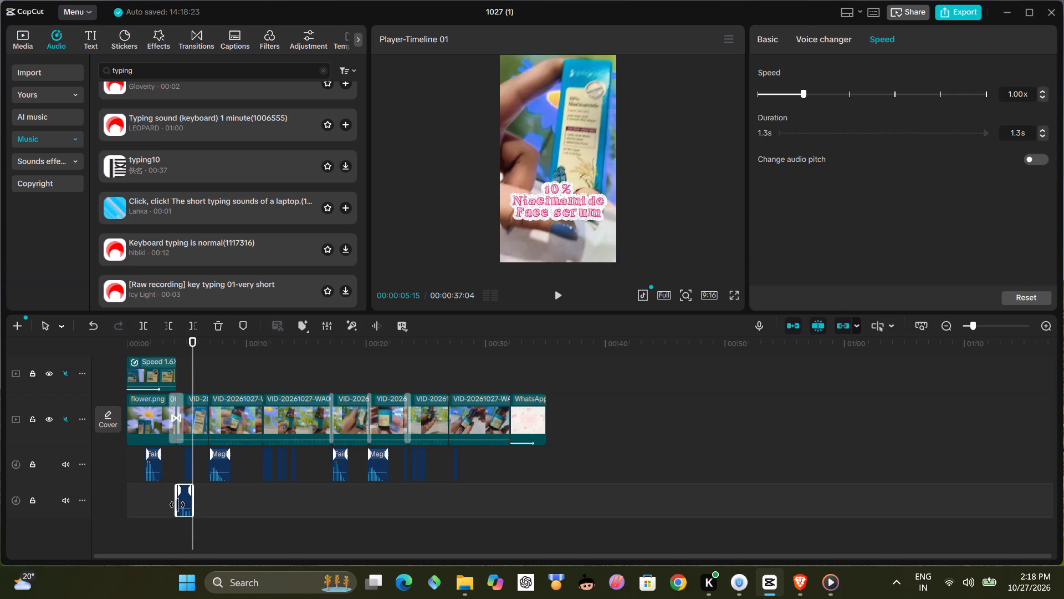
drag(177, 505, 183, 505)
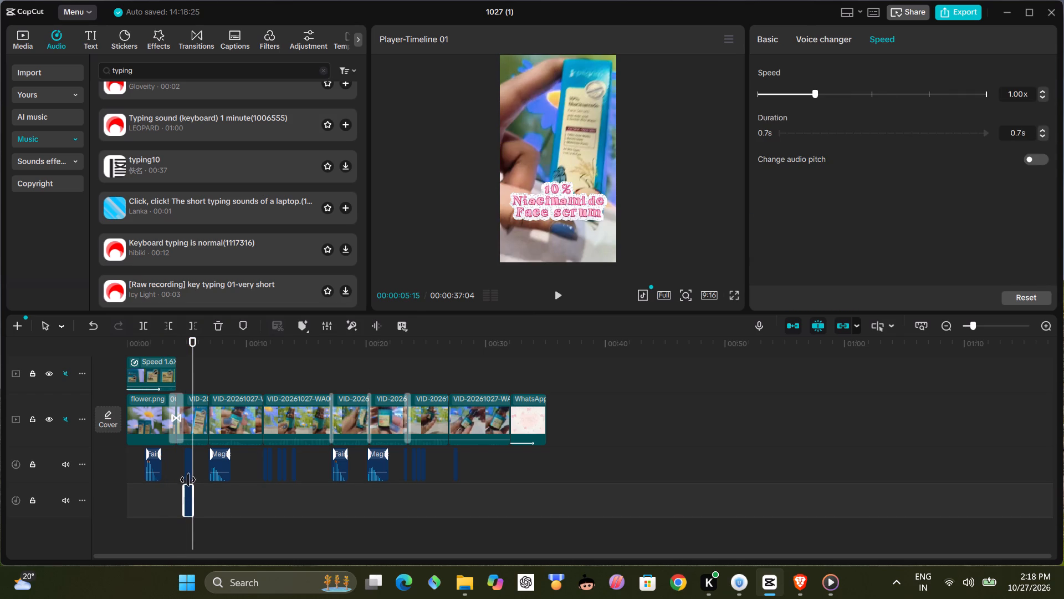
click(180, 471)
click(557, 298)
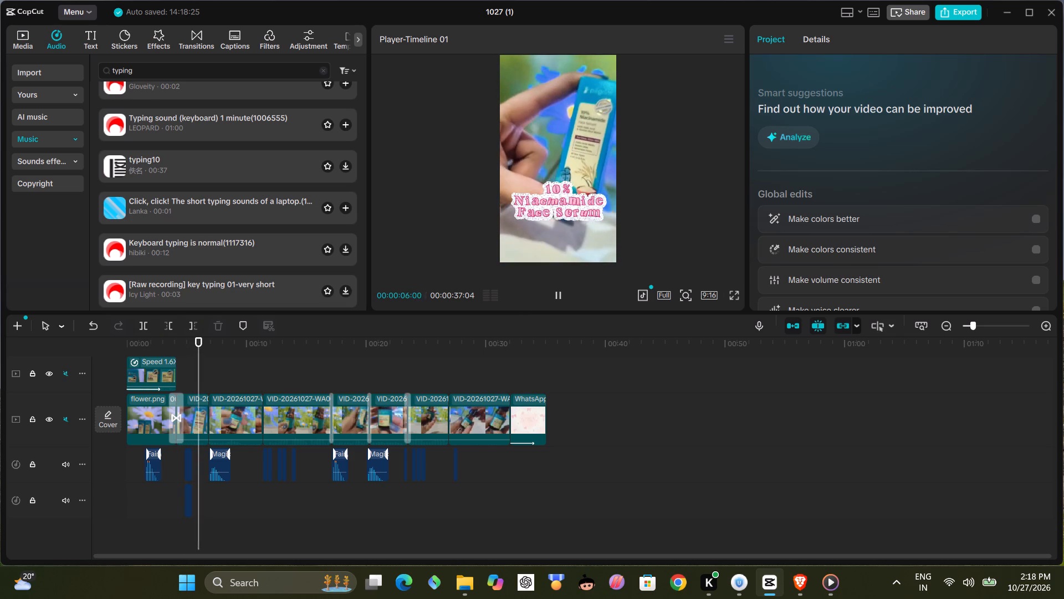
click(559, 296)
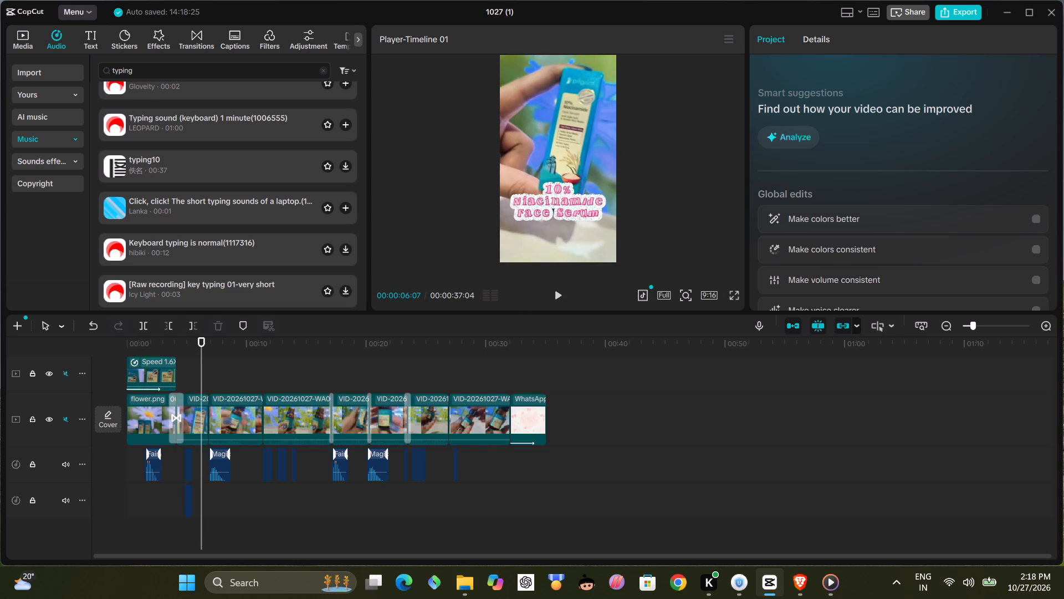
Copy the 0.7 s typing clip under the "10% Niacinamide Face Serum" title.
click(188, 503)
click(215, 497)
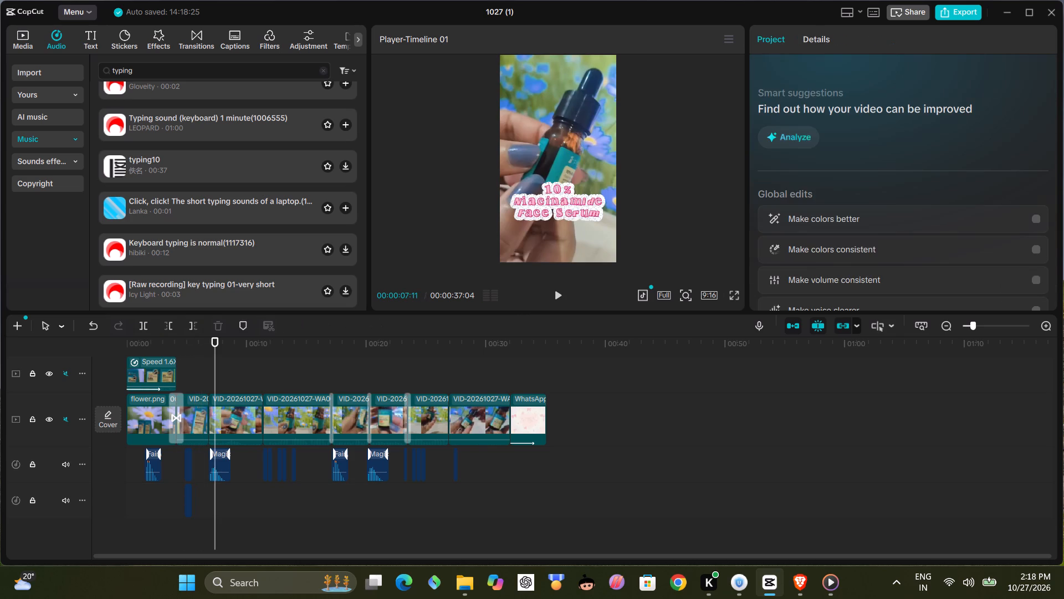
click(189, 506)
key(ctrl+c)
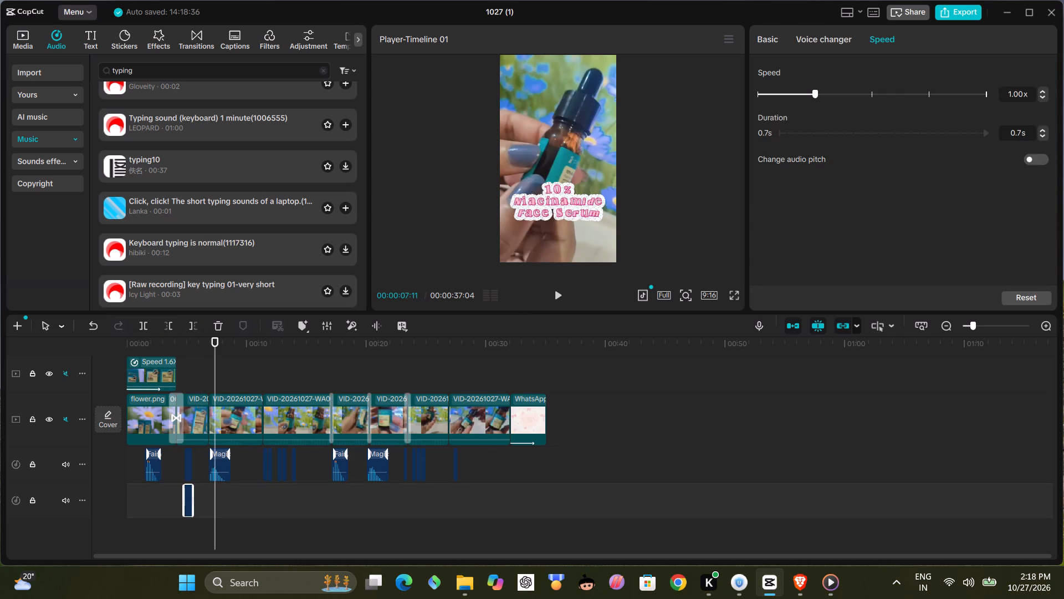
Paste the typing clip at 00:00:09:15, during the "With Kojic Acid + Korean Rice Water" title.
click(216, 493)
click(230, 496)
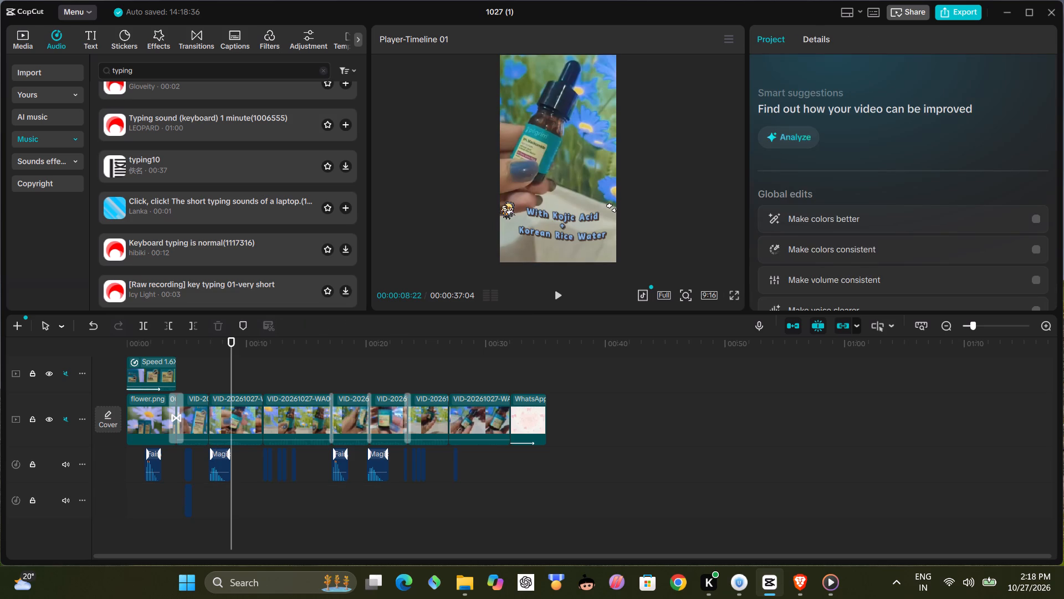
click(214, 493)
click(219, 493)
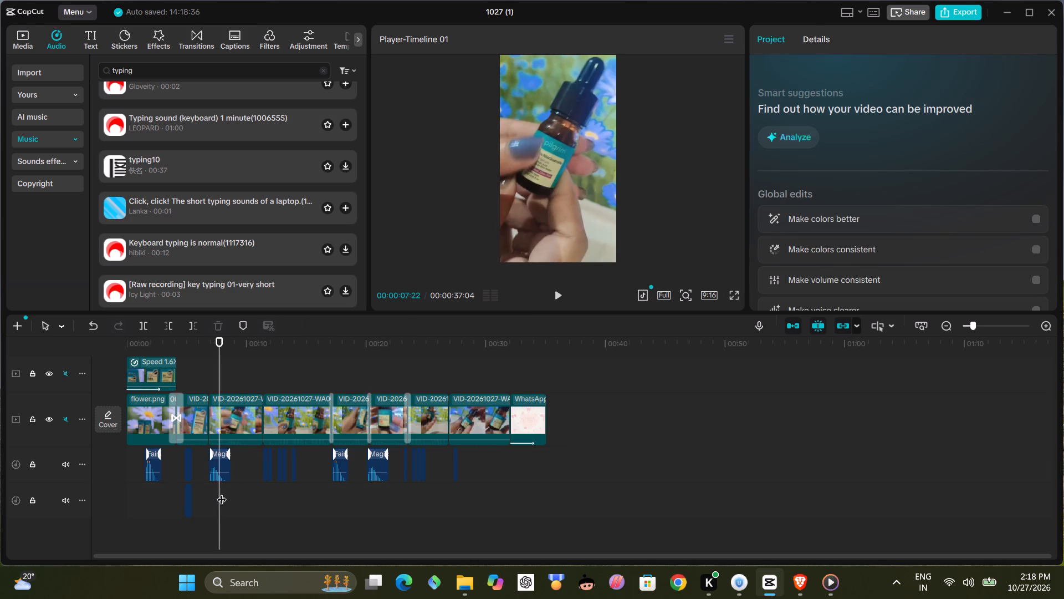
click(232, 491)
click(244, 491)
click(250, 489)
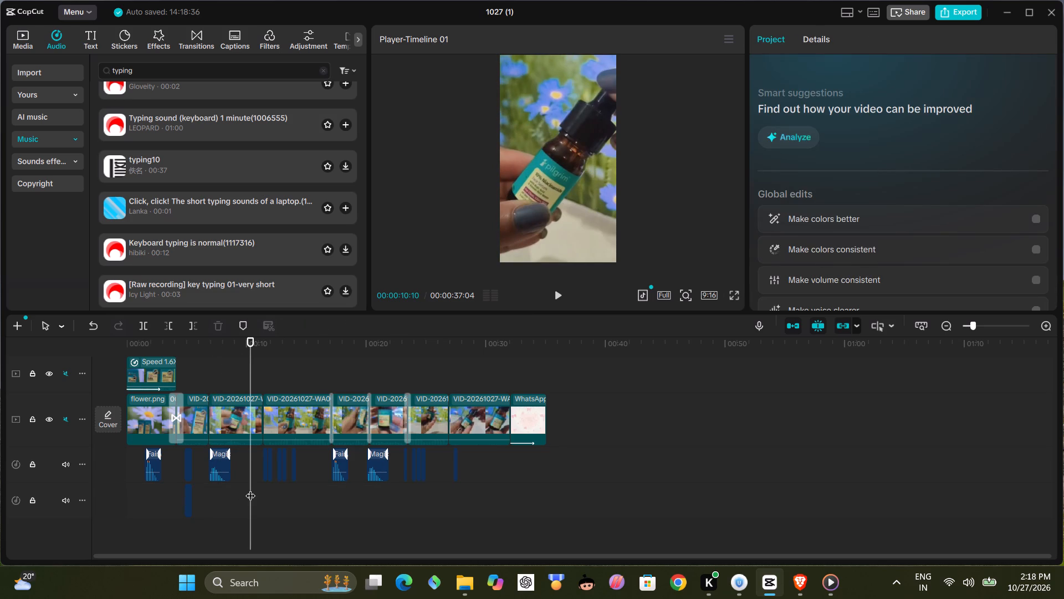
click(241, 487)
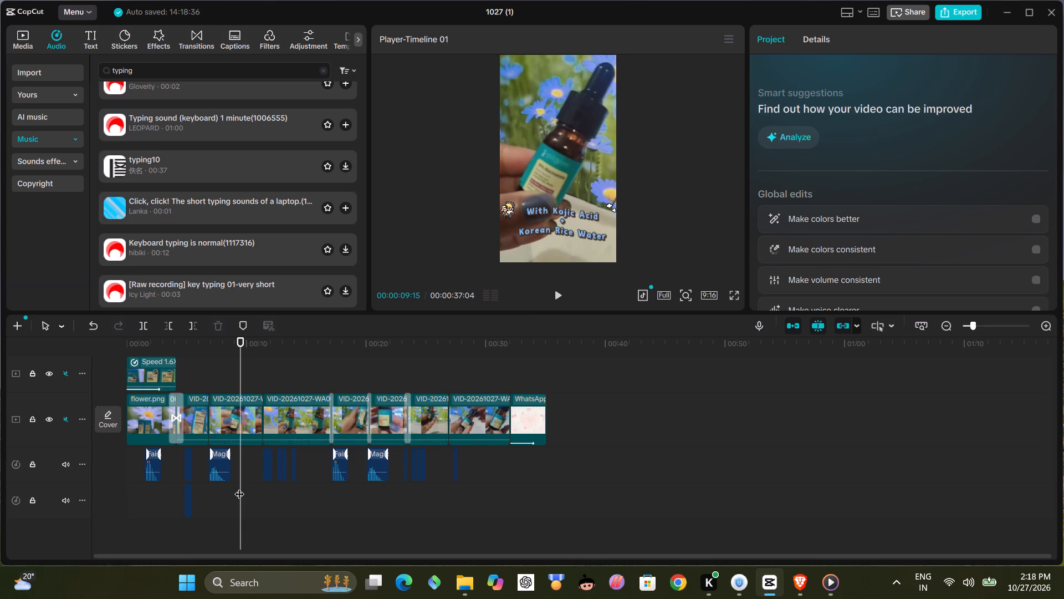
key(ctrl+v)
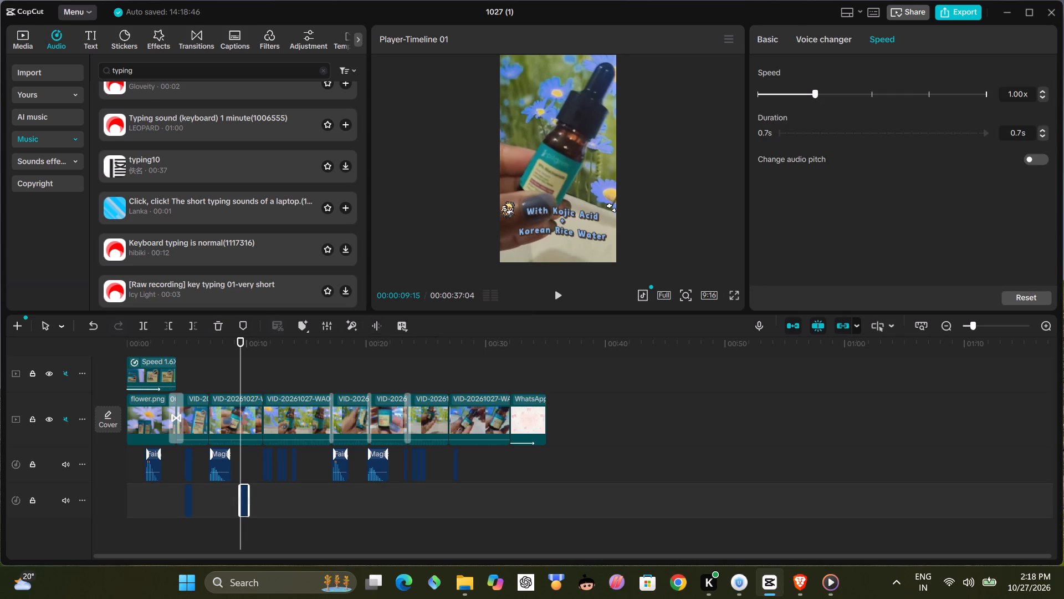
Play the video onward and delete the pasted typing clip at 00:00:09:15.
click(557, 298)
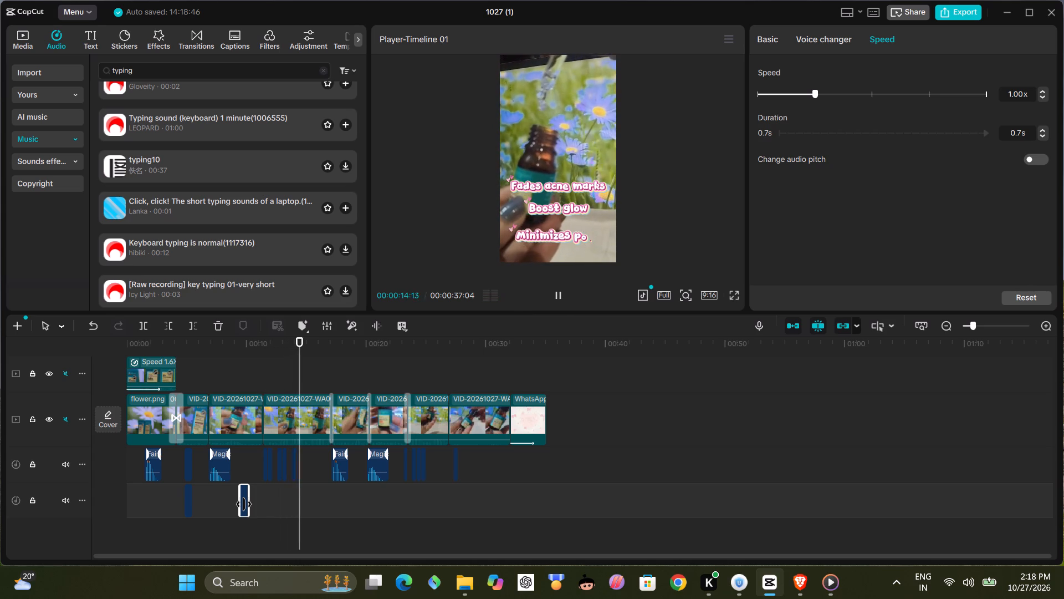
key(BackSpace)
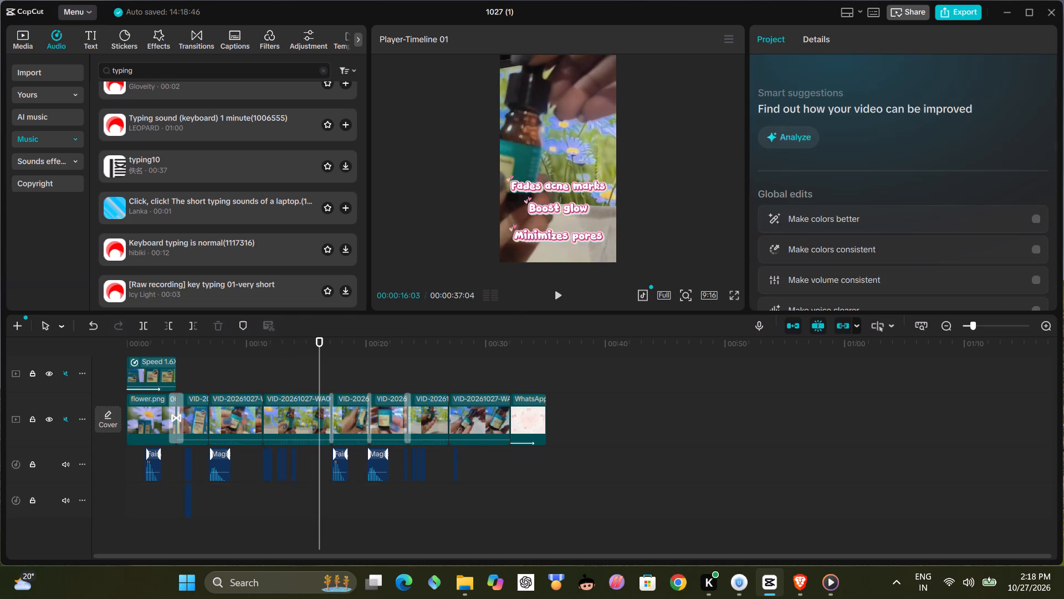
Paste the typing clip at 00:00:32:02, where the bow-pattern end card begins.
click(470, 495)
click(507, 492)
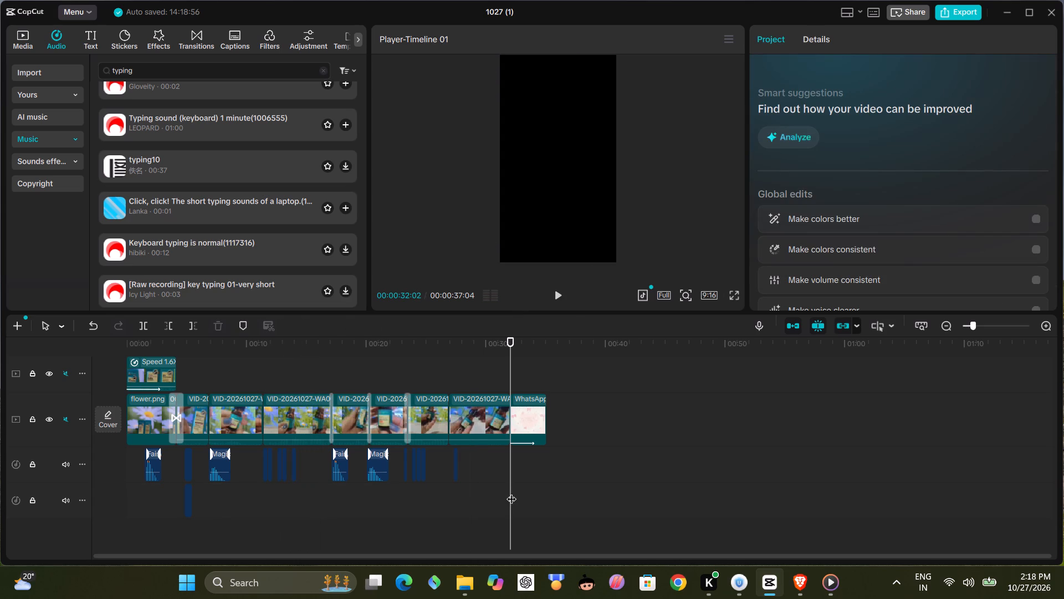
key(ctrl+v)
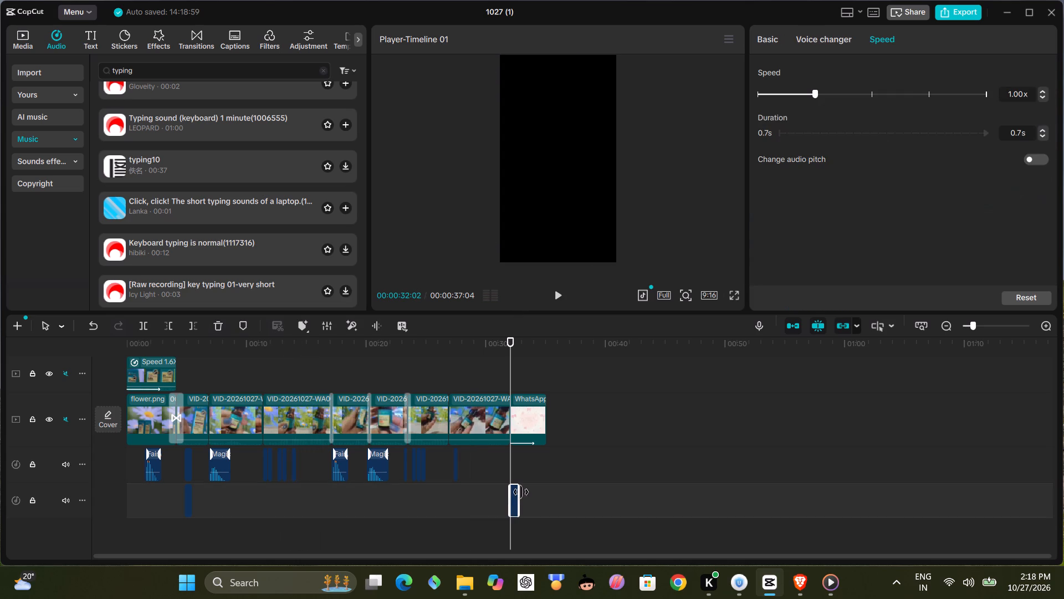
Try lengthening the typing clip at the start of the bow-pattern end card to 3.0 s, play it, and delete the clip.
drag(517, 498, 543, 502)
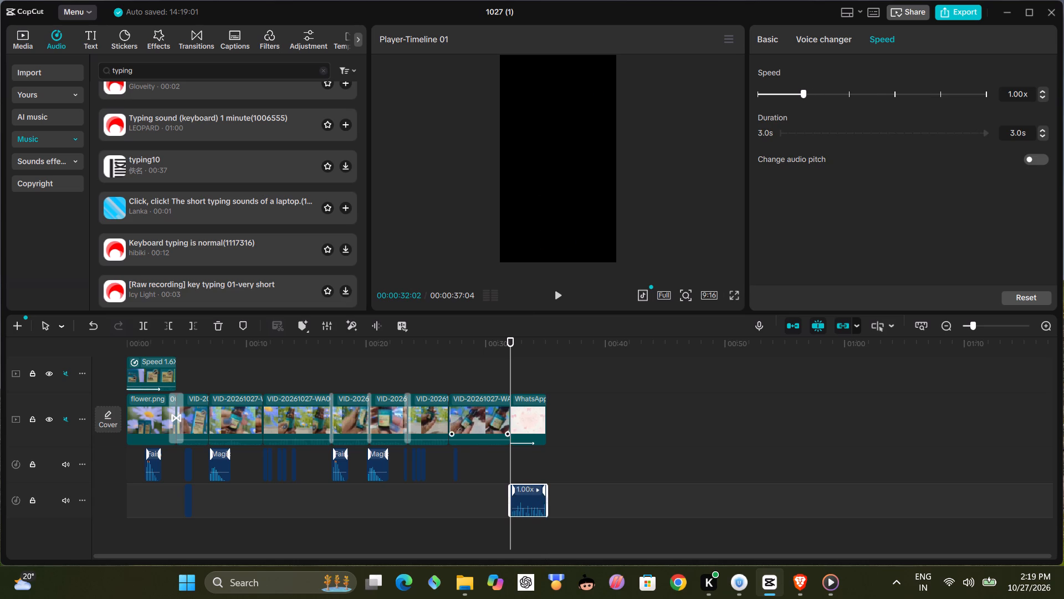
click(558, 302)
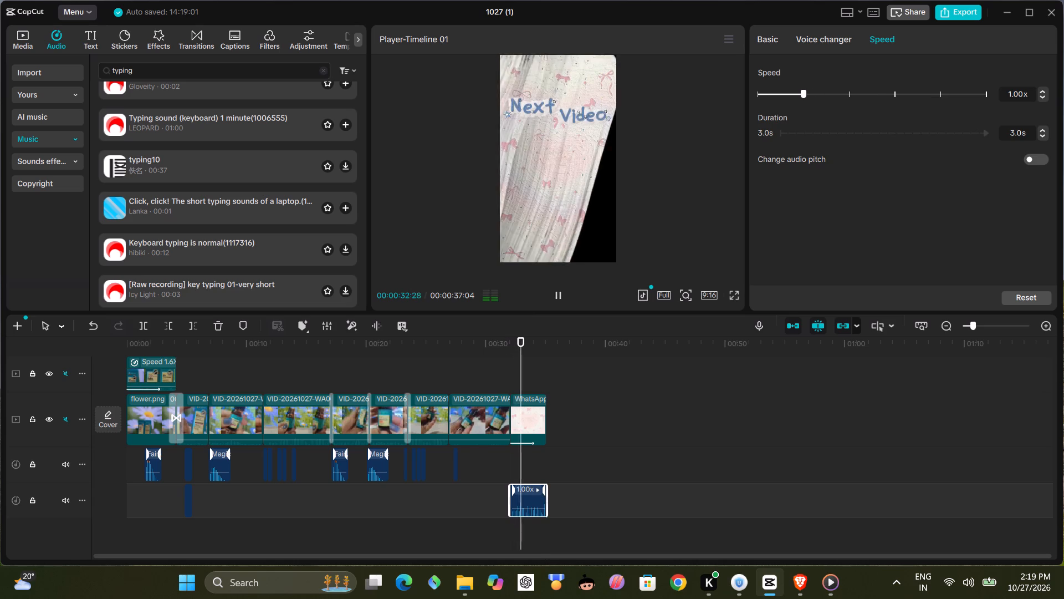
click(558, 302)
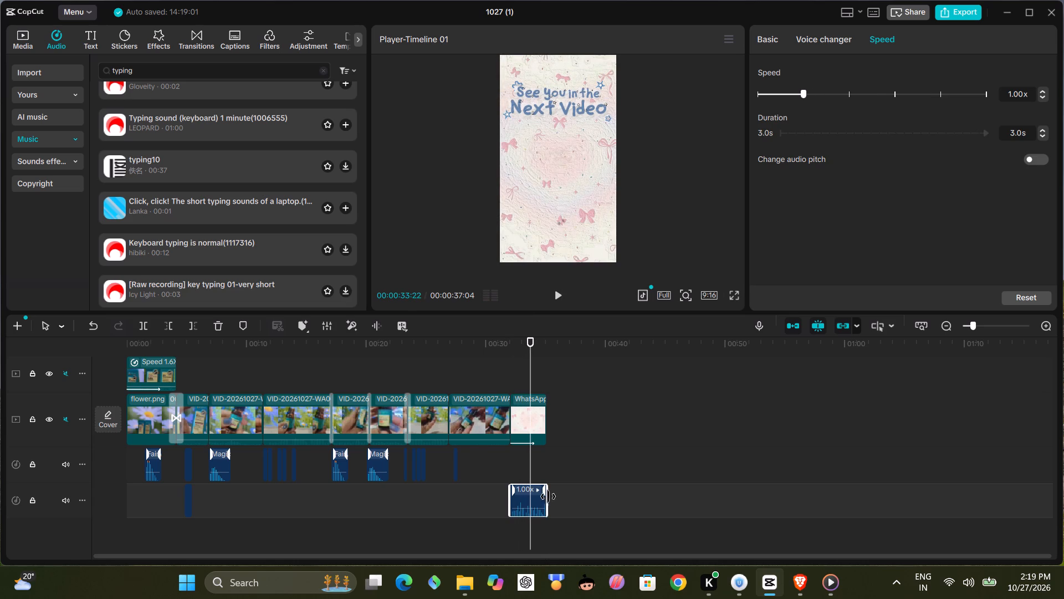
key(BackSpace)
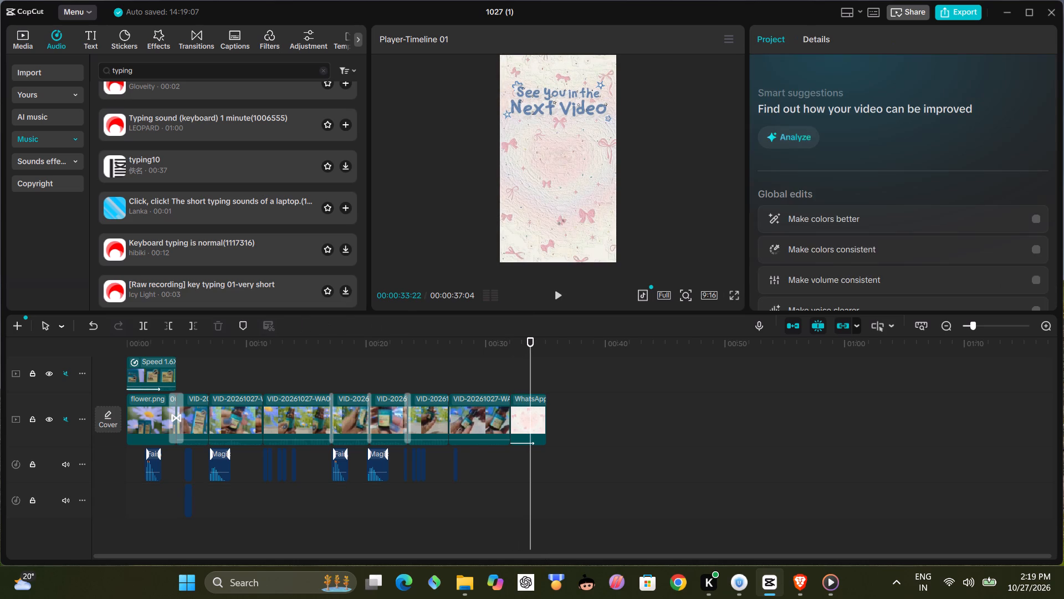
Play the video from 00:00:11:12 and paste the 0.7 s typing clip at 00:00:27:10, under the "Patch test is a must" title.
click(263, 491)
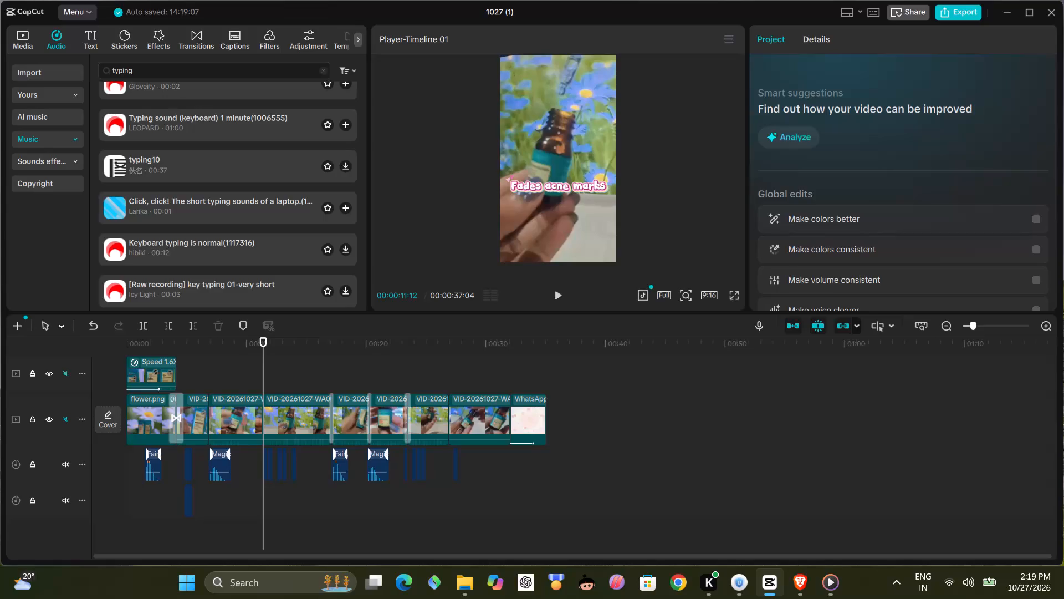
click(560, 295)
click(560, 295)
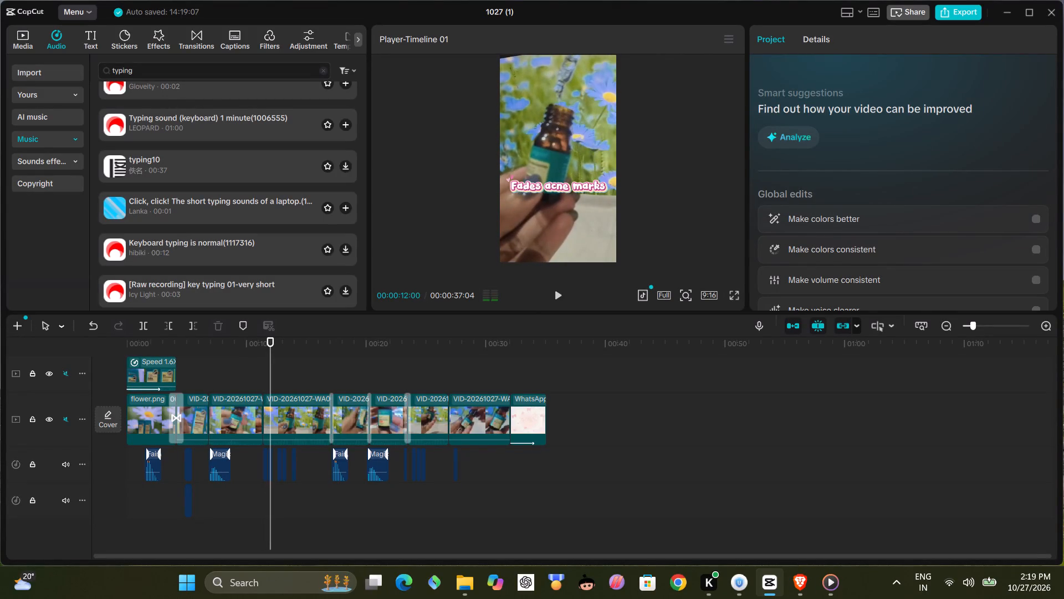
click(560, 295)
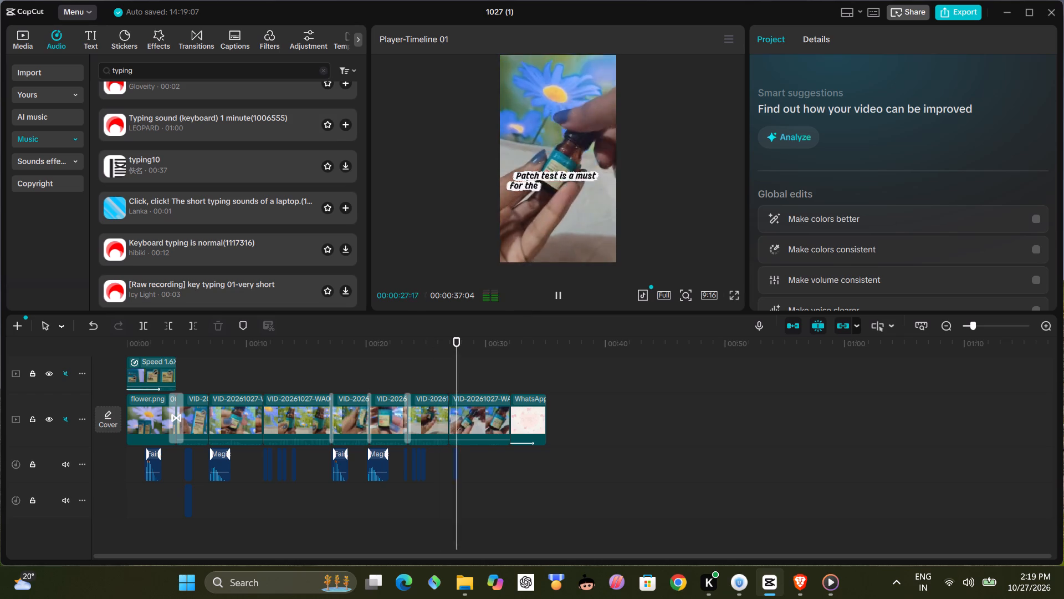
click(454, 494)
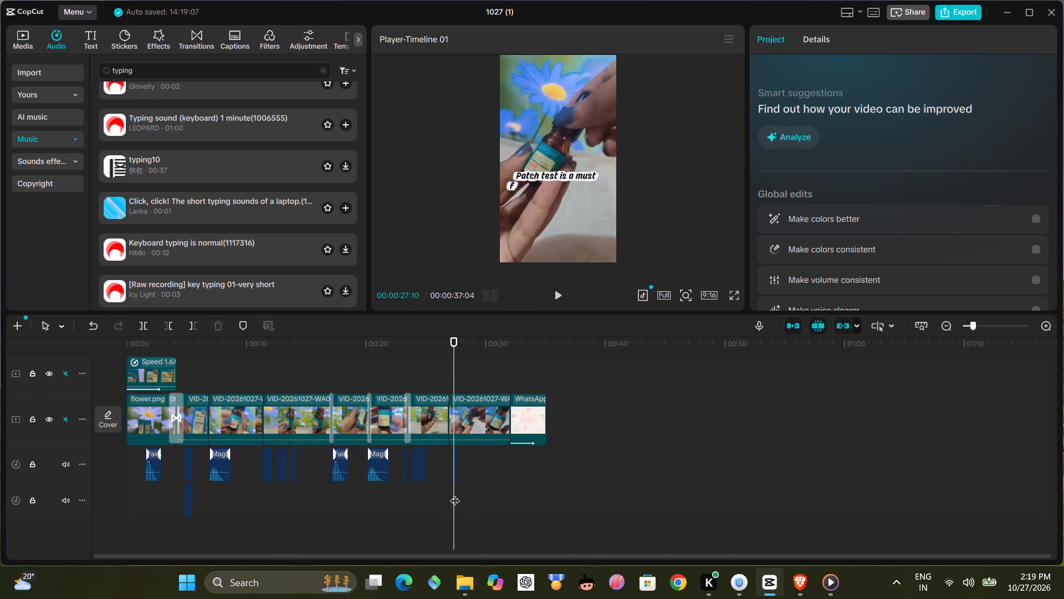
key(ctrl+v)
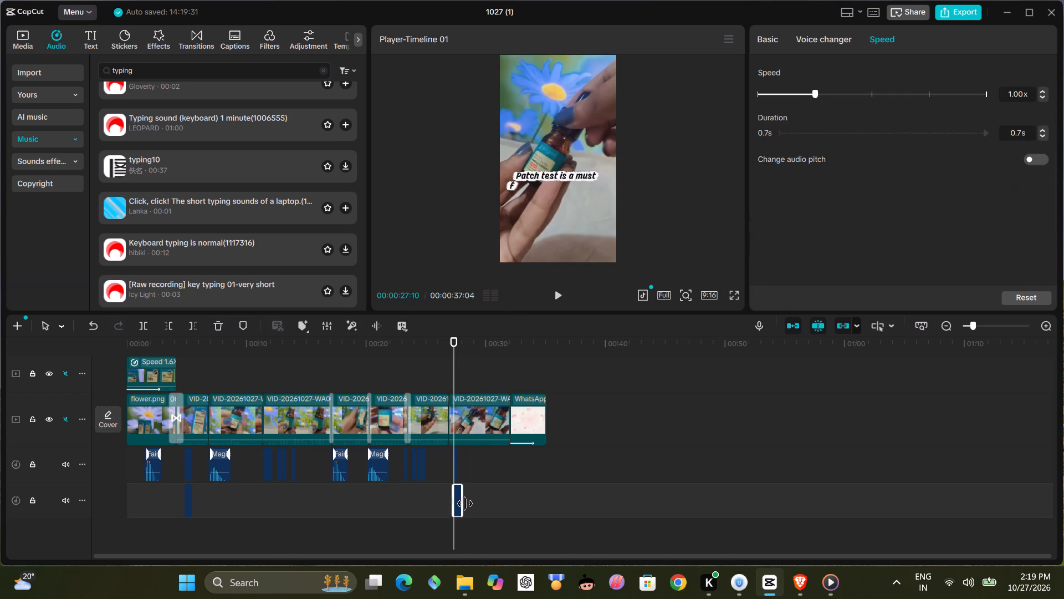
click(465, 504)
Paste the 0.7 s typing clip at 00:00:32:13 on the end card and play the end card through.
click(515, 490)
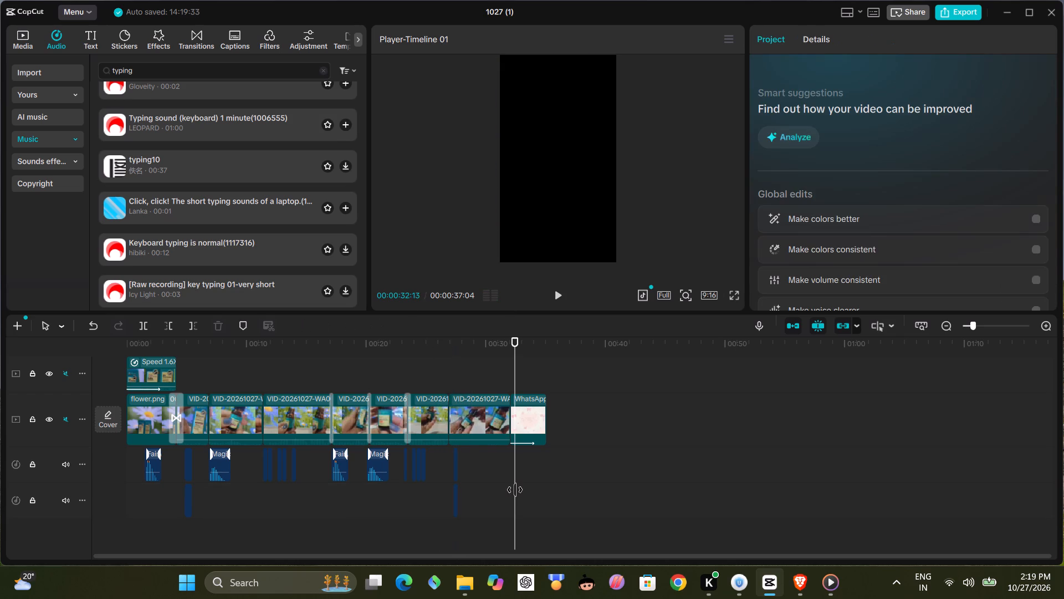
key(ctrl+v)
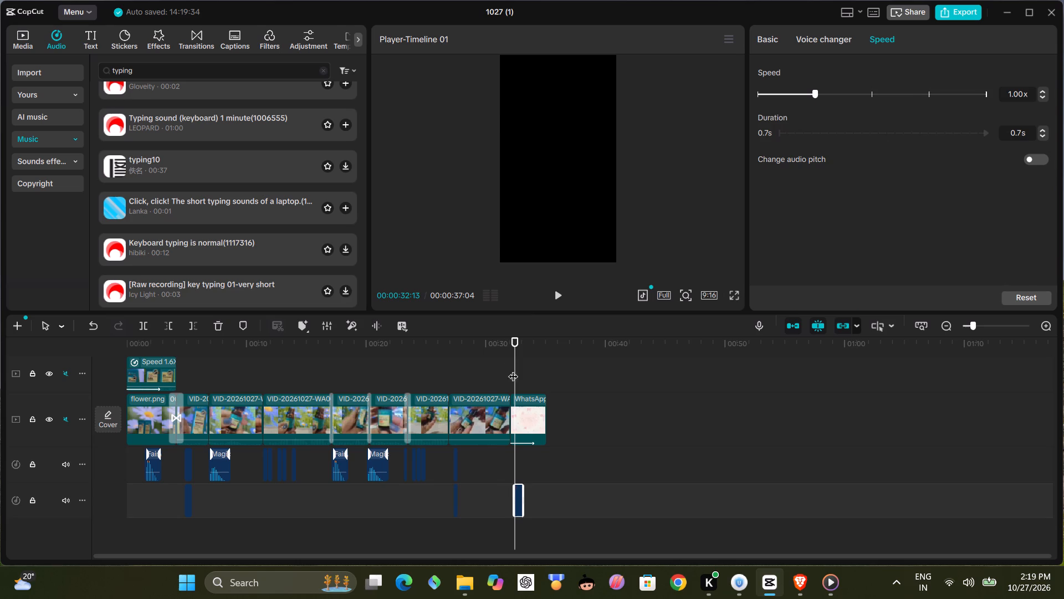
click(554, 297)
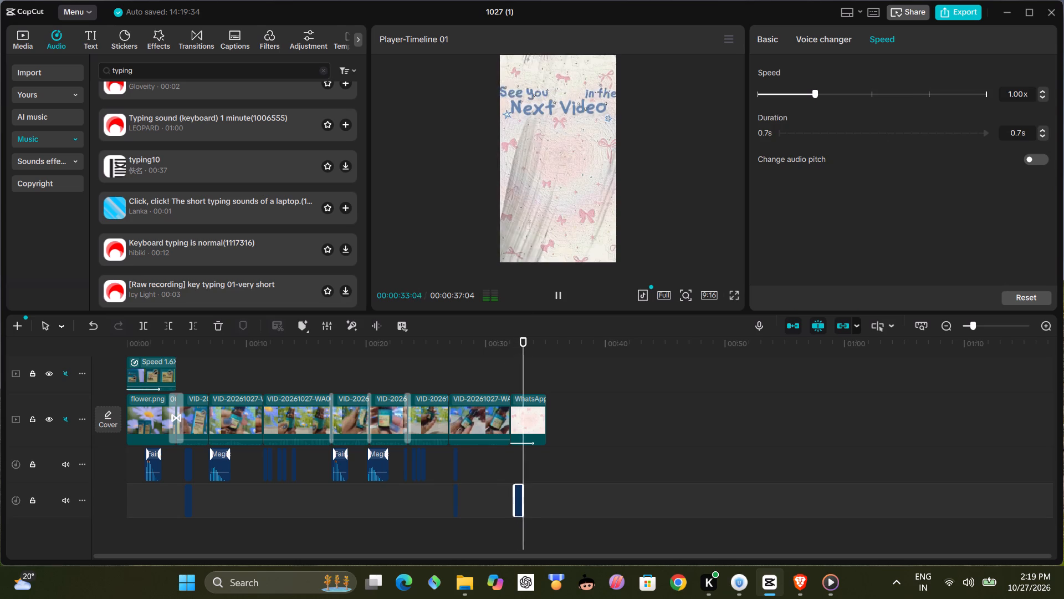
click(557, 297)
click(557, 297)
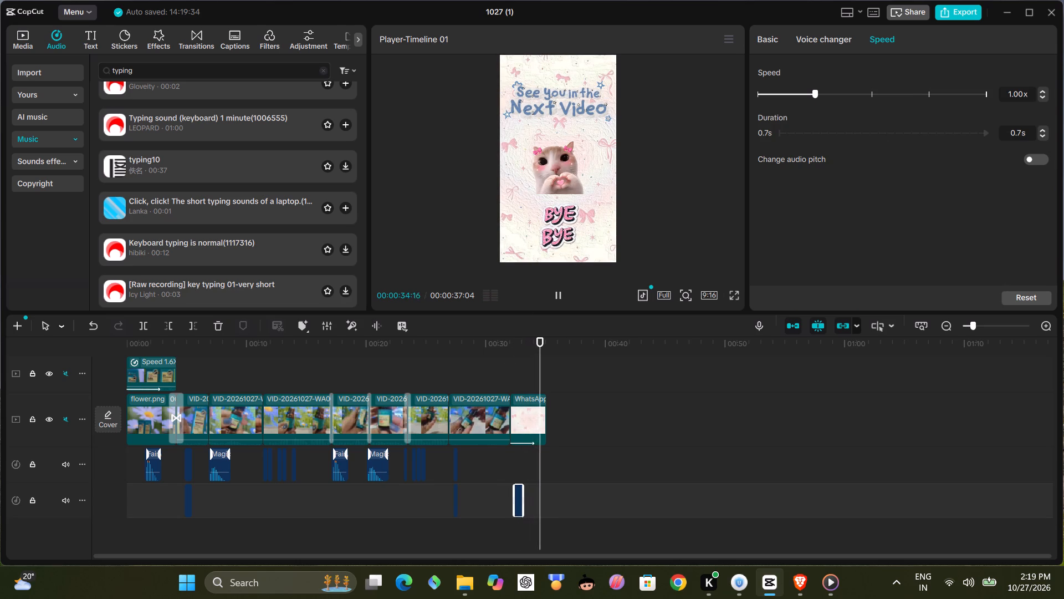
click(557, 297)
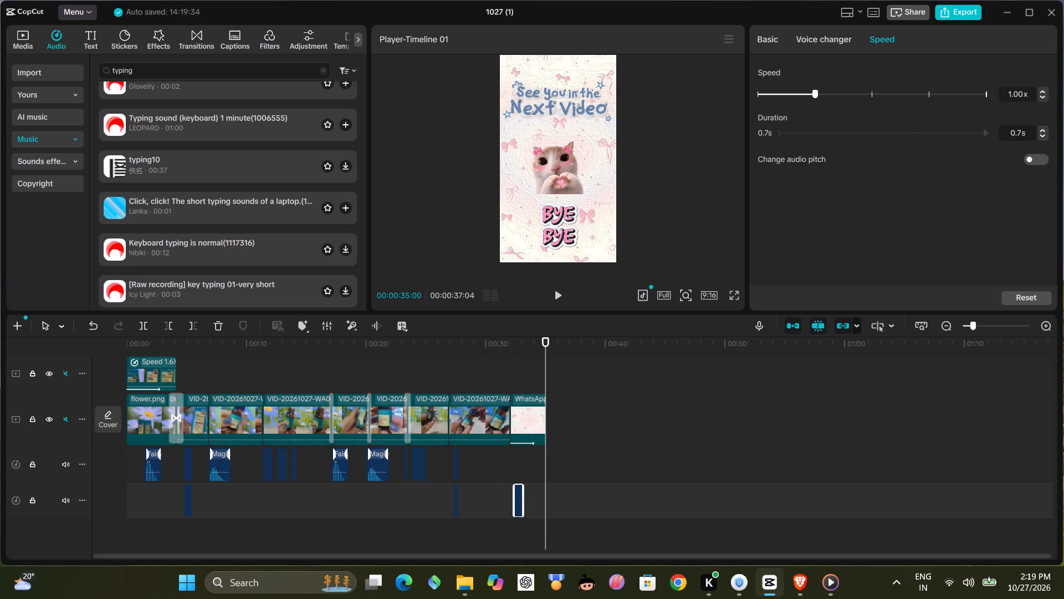
Move to 00:00:33:26, where the "BYE BYE" text animates in, and browse the music library for "bye".
click(532, 497)
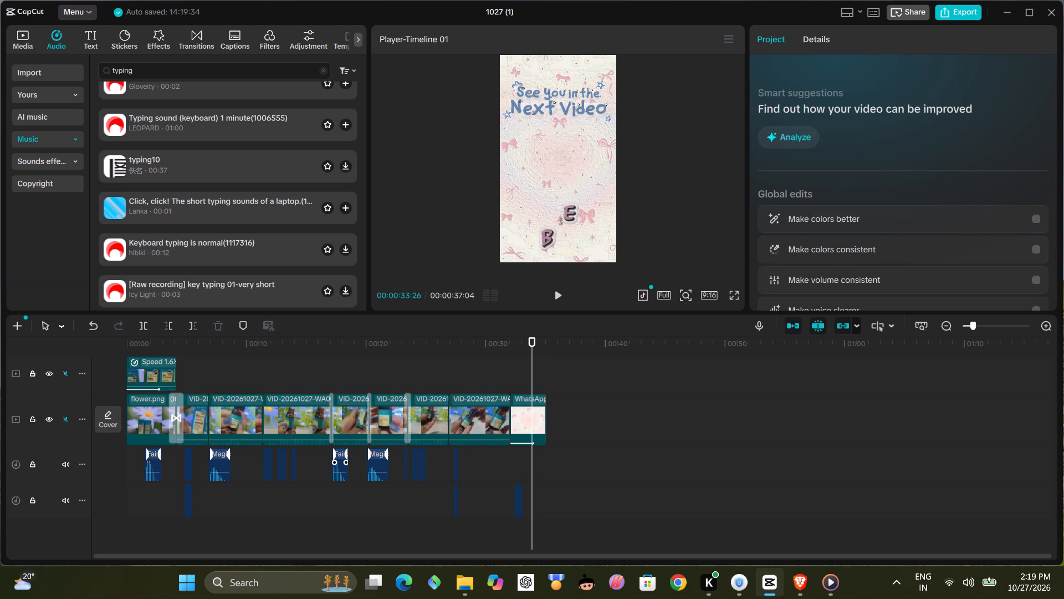
double_click(180, 70)
text(bye)
key(Return)
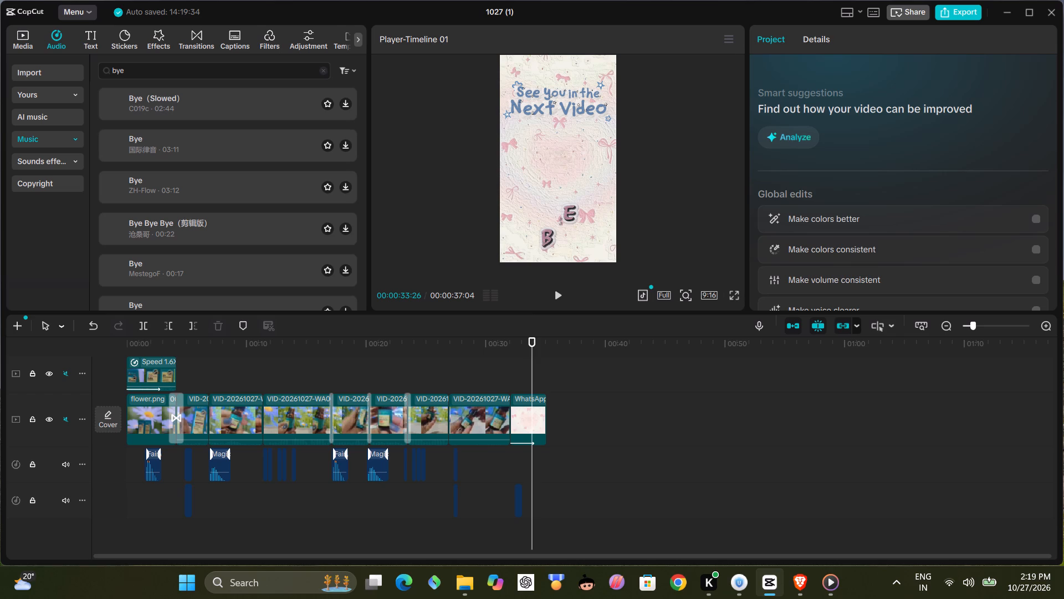
scroll(116, 213, down, 1)
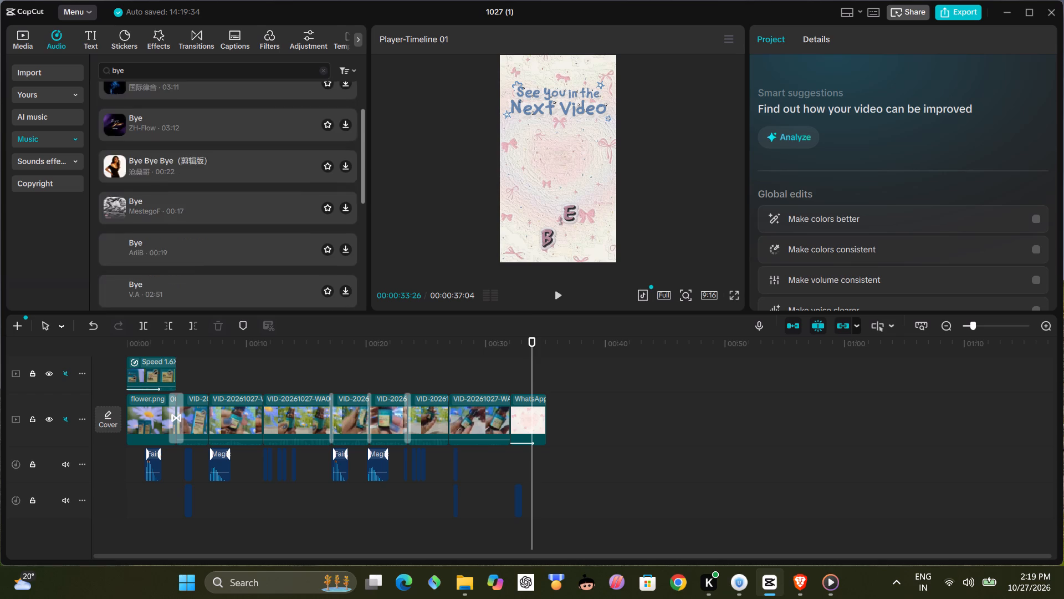
scroll(116, 217, down, 9)
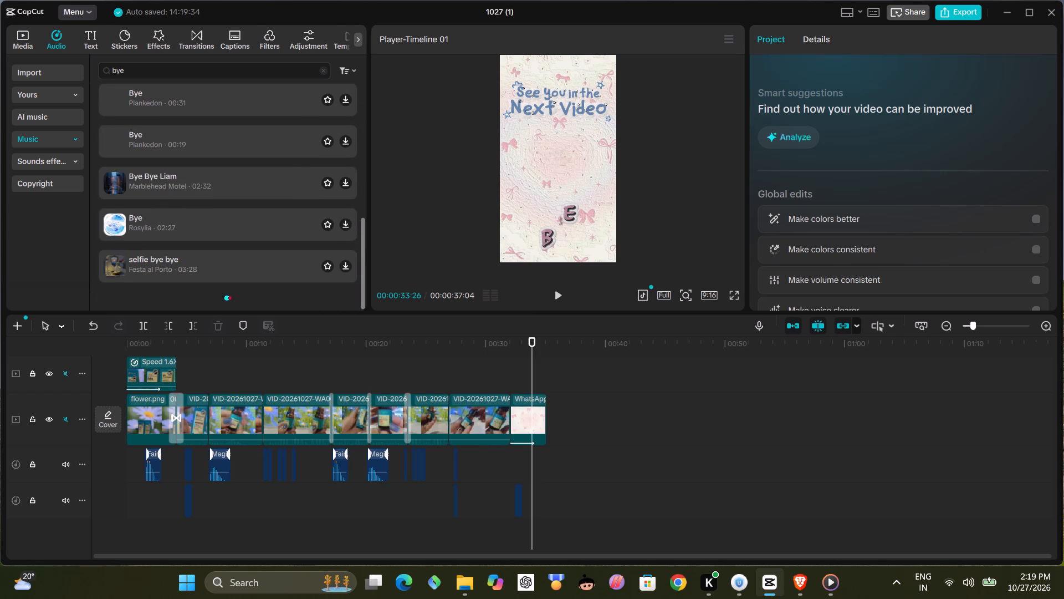
scroll(117, 224, up, 11)
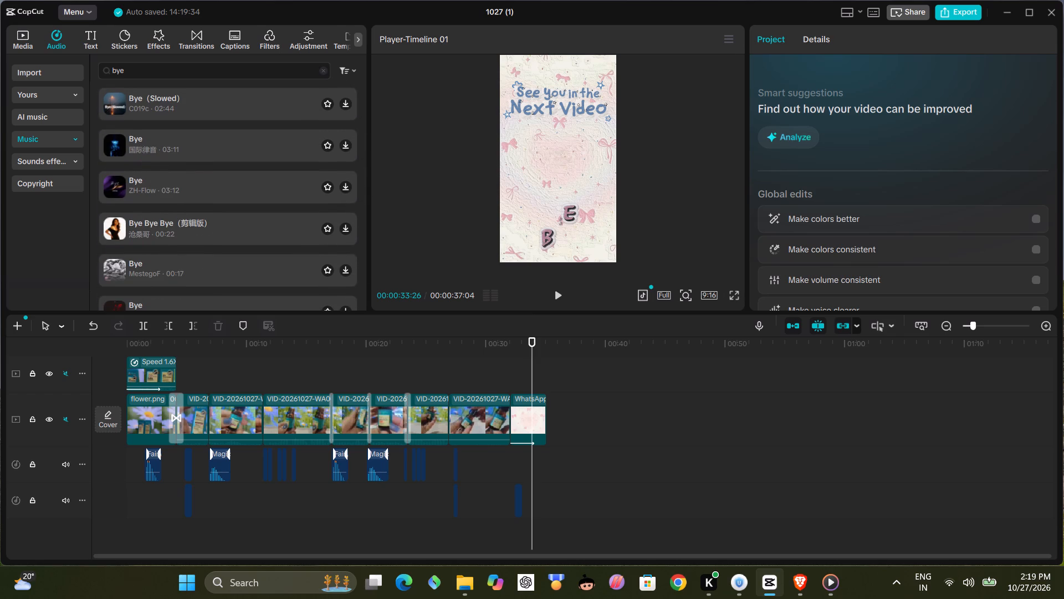
click(324, 72)
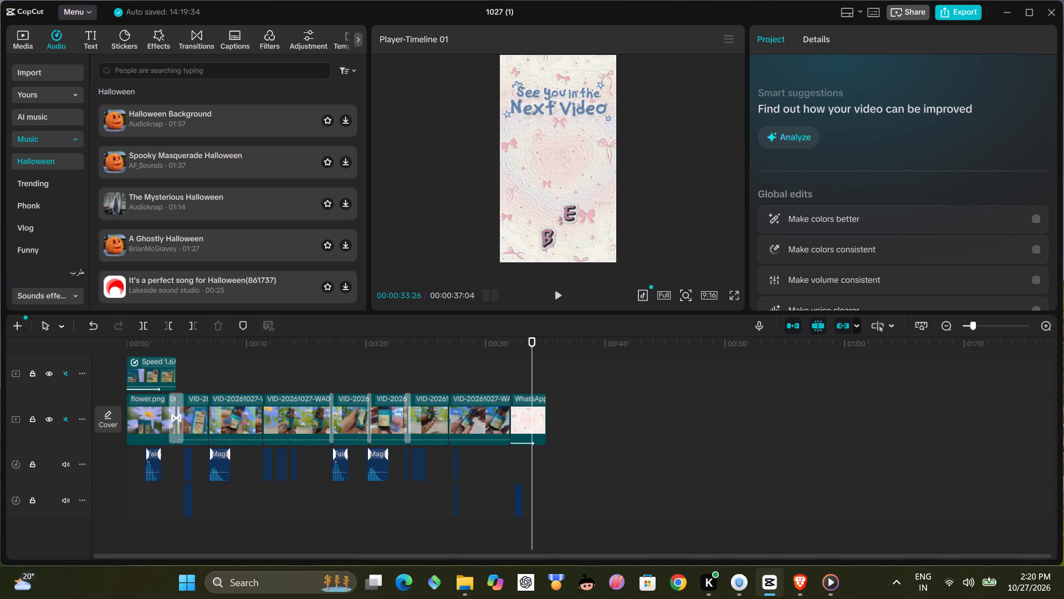
Search the music library for "magic" and preview the Magic track by Sonic pulse-TRxEE.
click(154, 62)
click(150, 67)
text(magic)
key(Return)
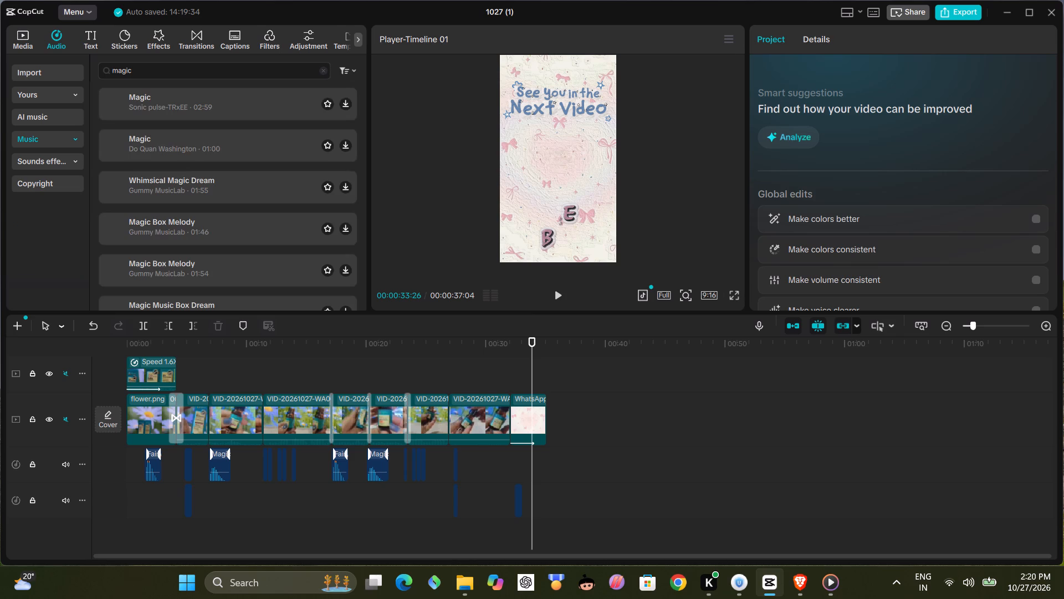
click(108, 100)
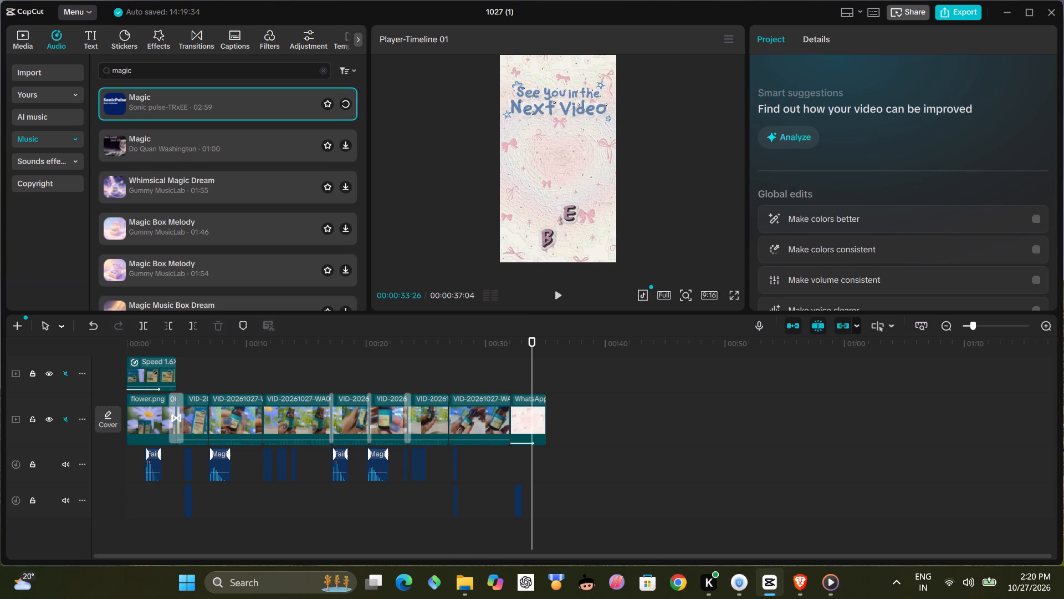
Search the sound effects for "magic" and audition Glitter sound 02, Magic (heel) 01, Light Magic and Magical sound effect / Glitter.
click(70, 164)
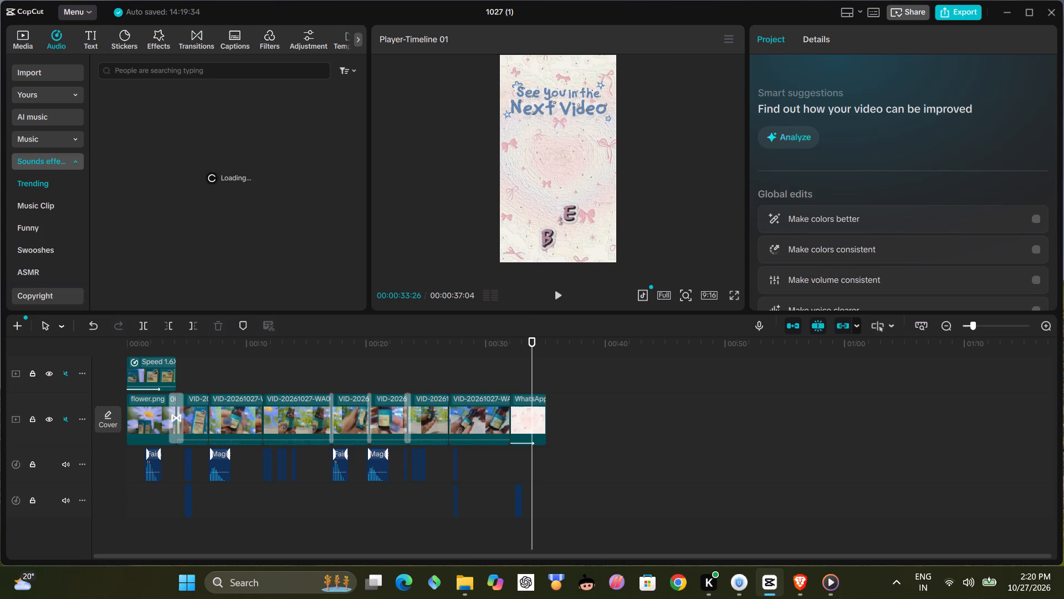
click(160, 75)
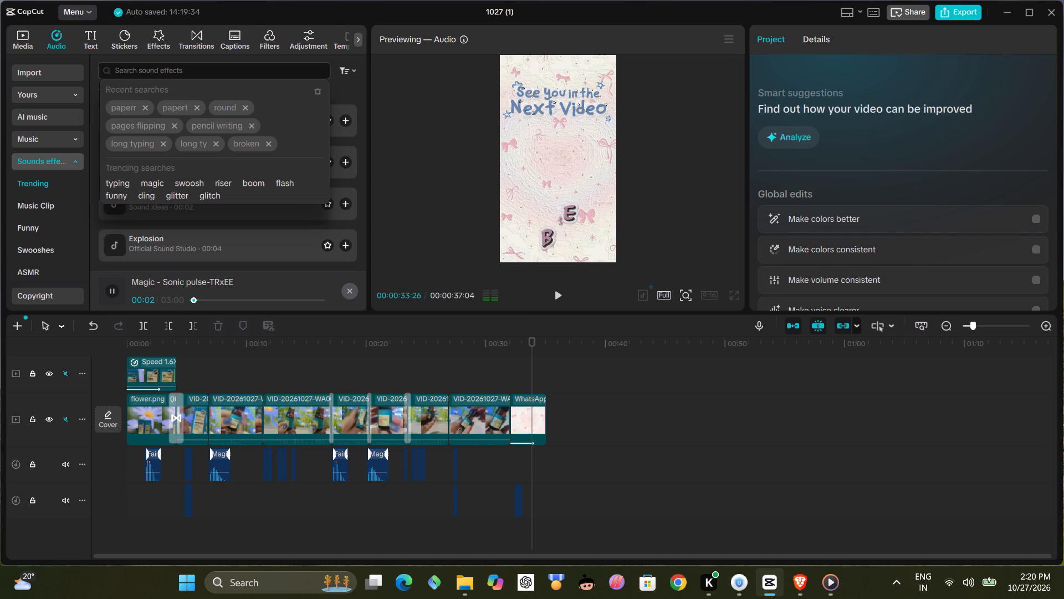
click(113, 292)
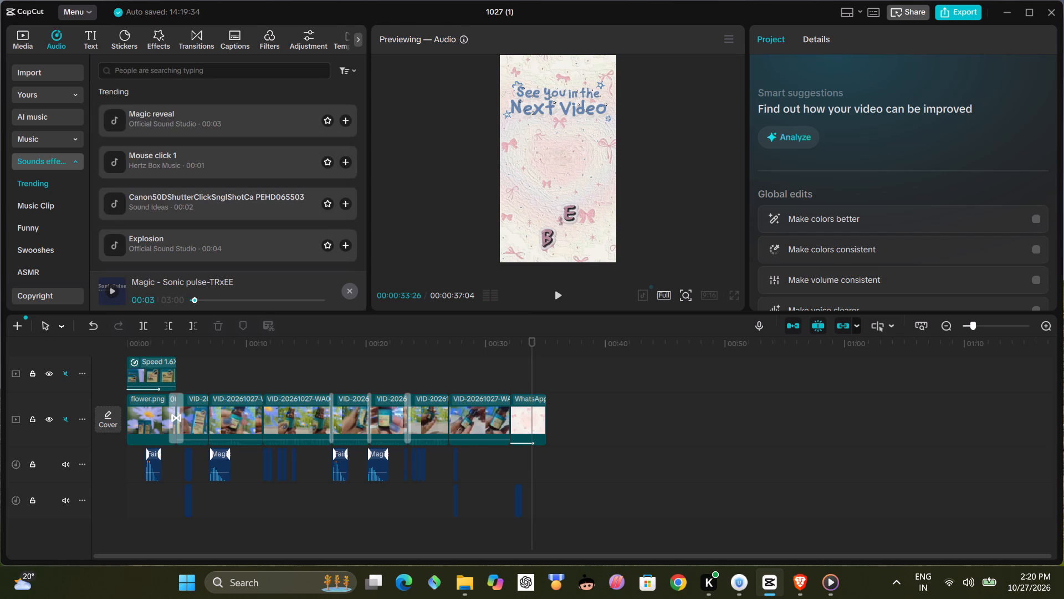
click(173, 74)
text(magic)
key(Return)
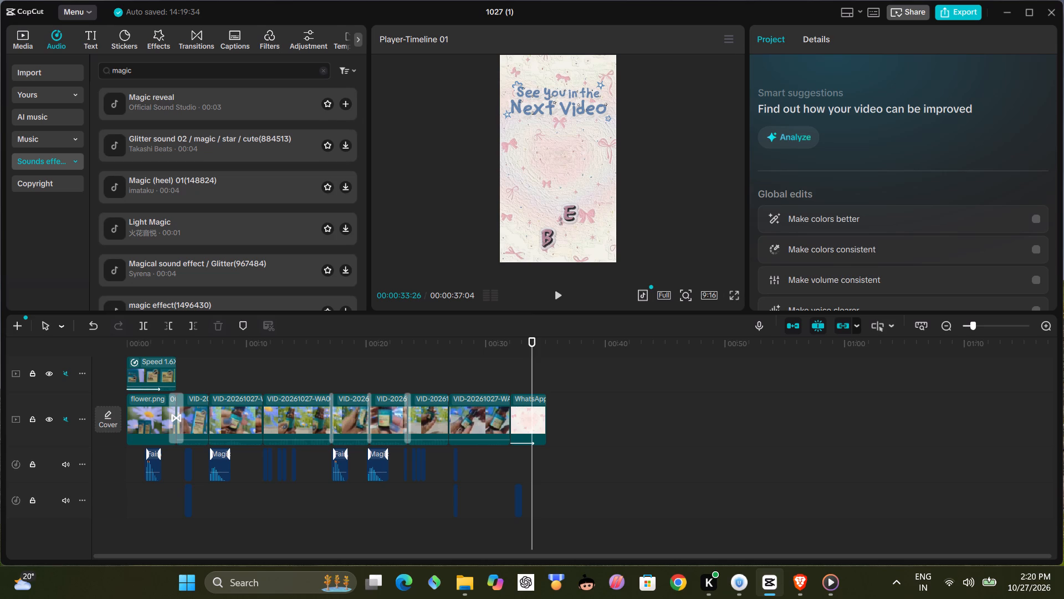
click(114, 139)
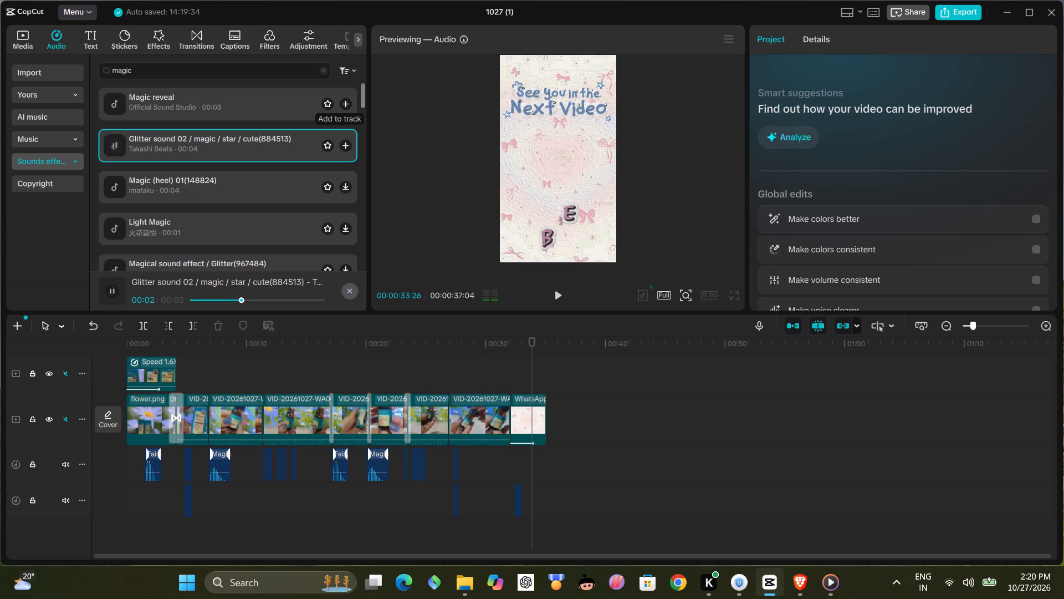
click(114, 185)
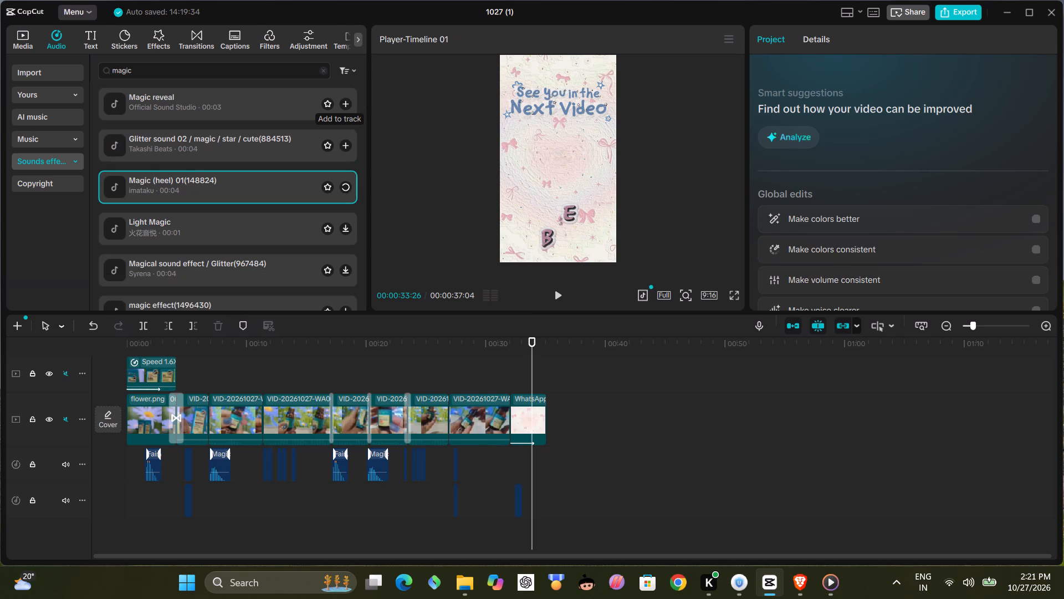
click(114, 233)
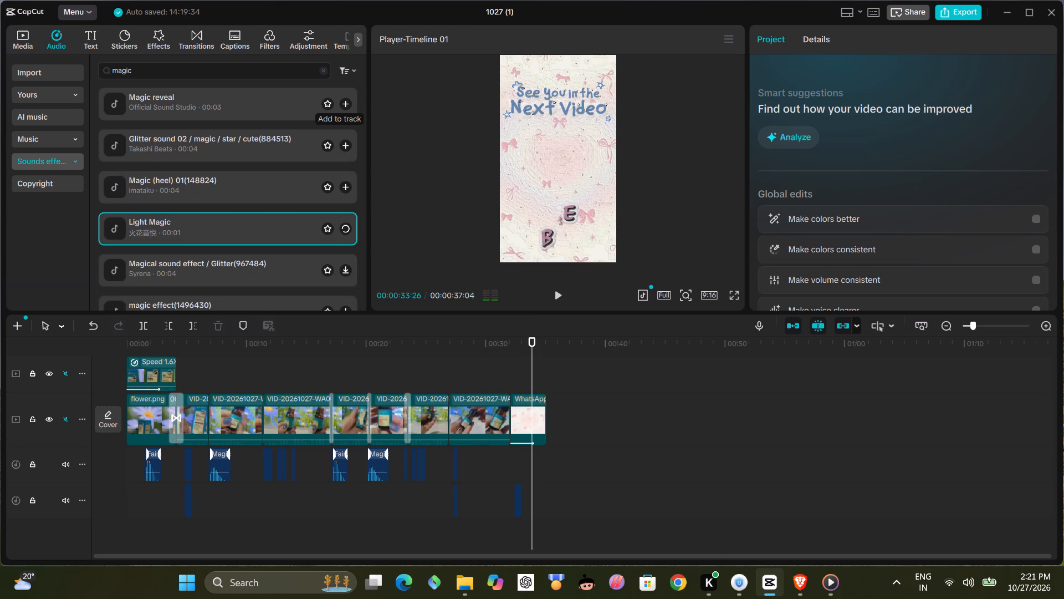
scroll(126, 212, down, 1)
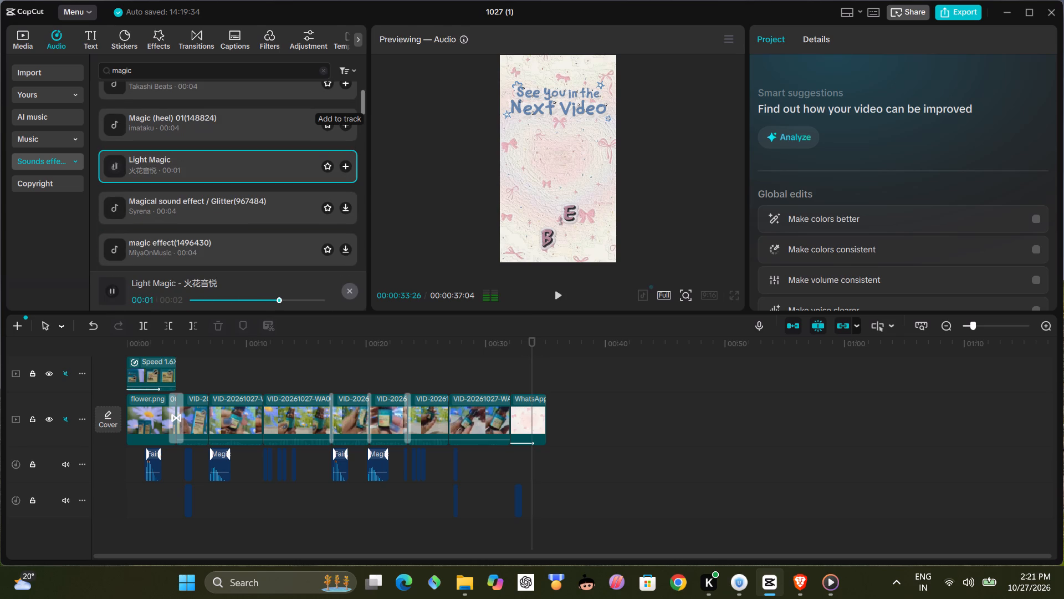
click(112, 212)
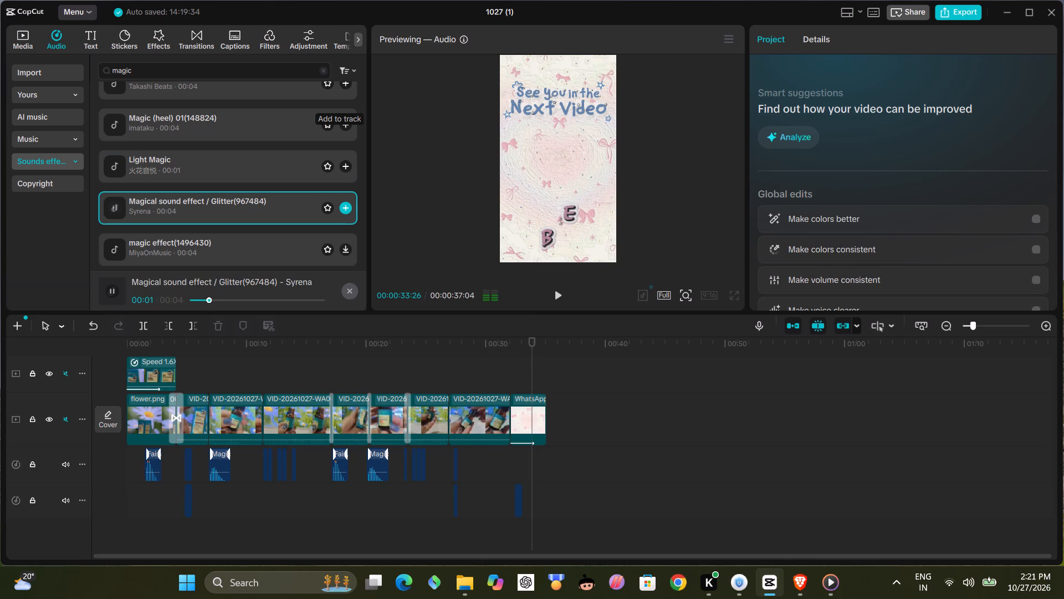
Search the sound effects for "meow", add Meow _ cat voice-03 at 00:00:33:26 on the end card and trim it to 0.5 s.
triple_click(193, 75)
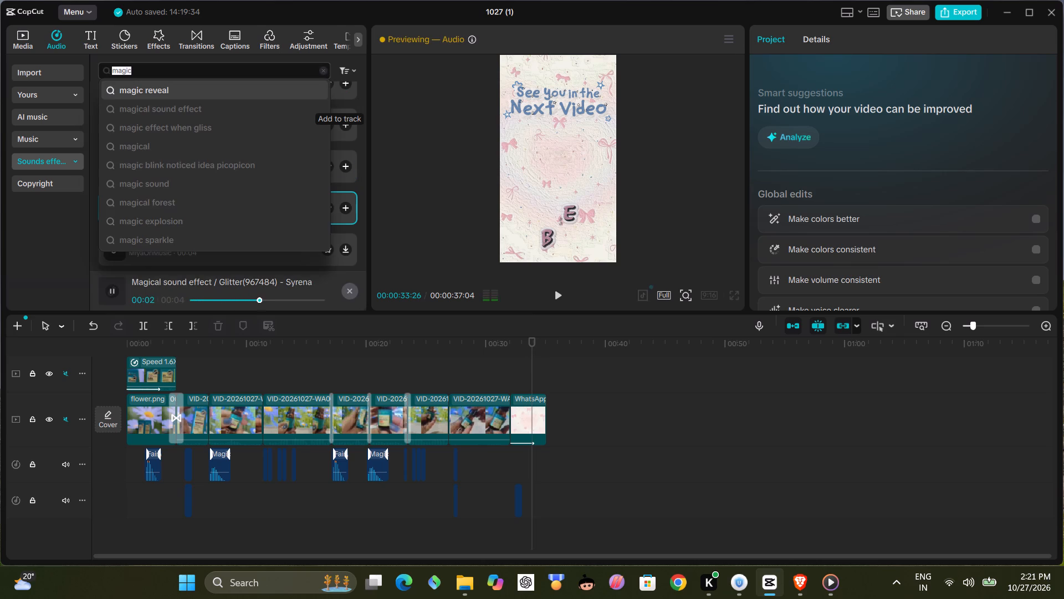
text(meow)
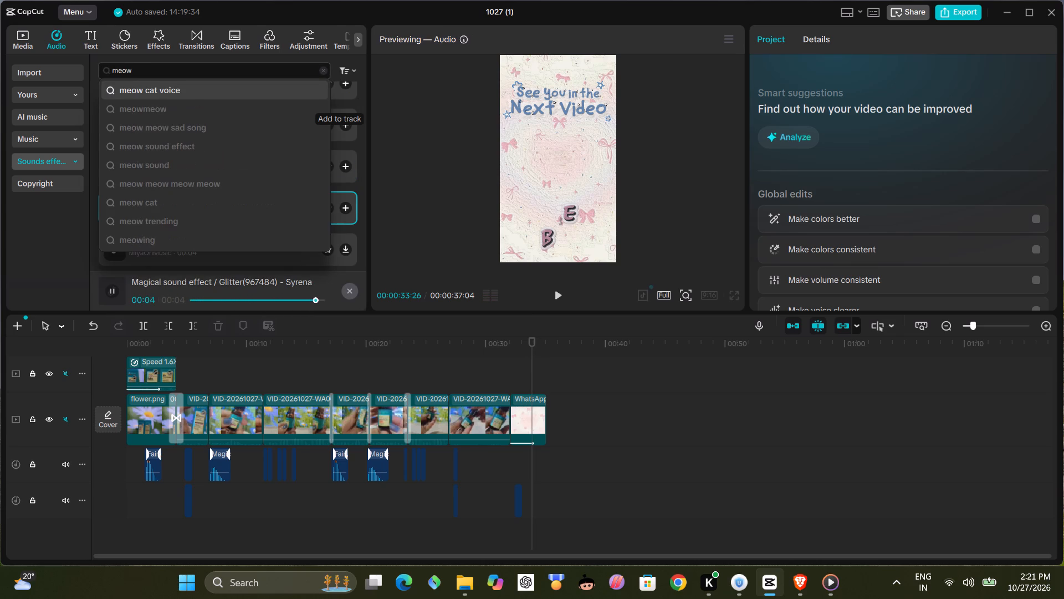
key(Return)
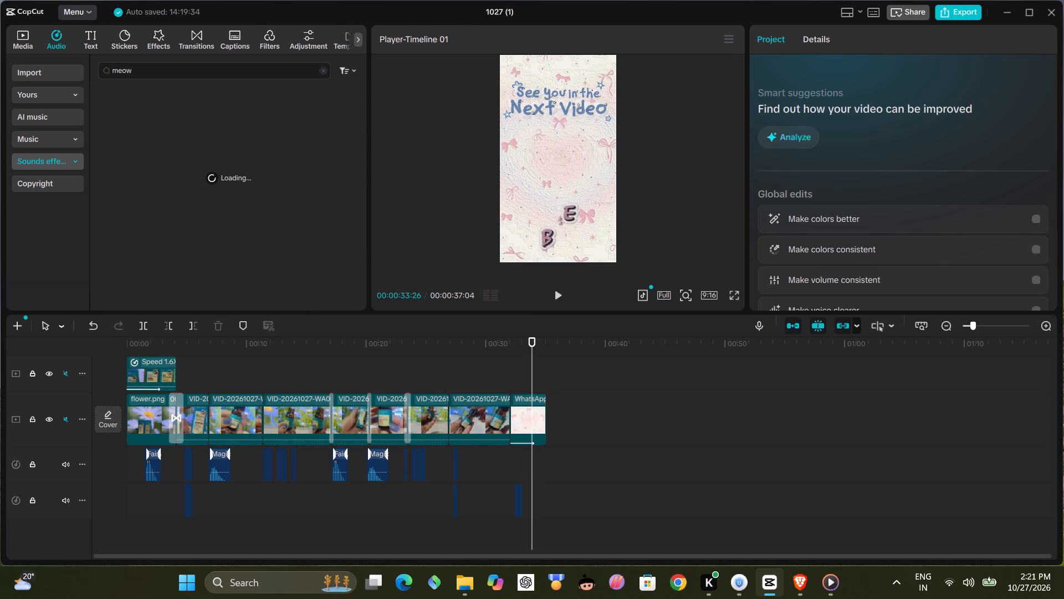
click(106, 101)
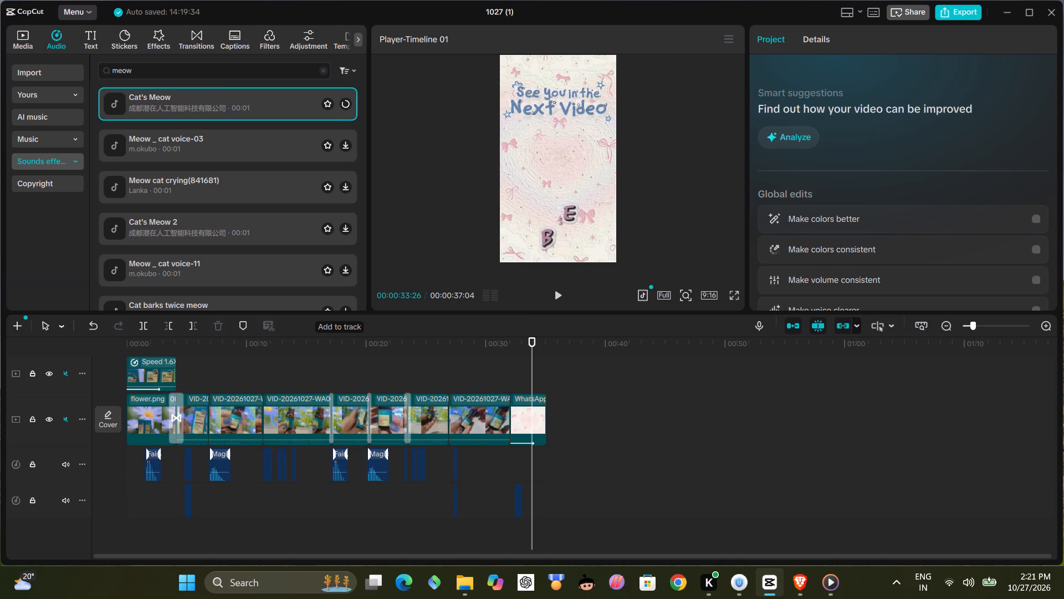
click(119, 141)
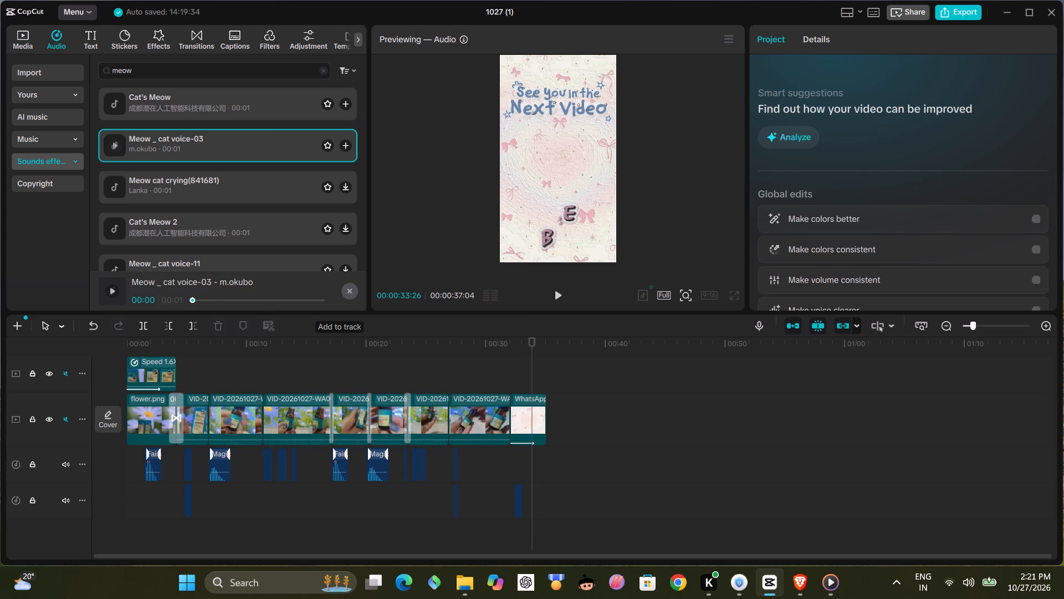
click(346, 144)
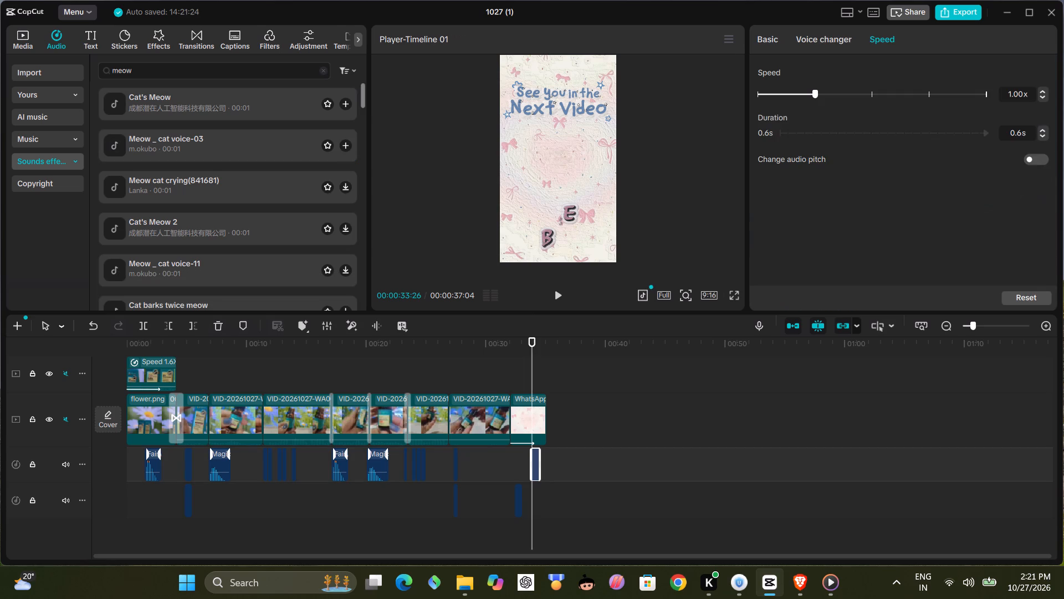
drag(540, 466, 538, 468)
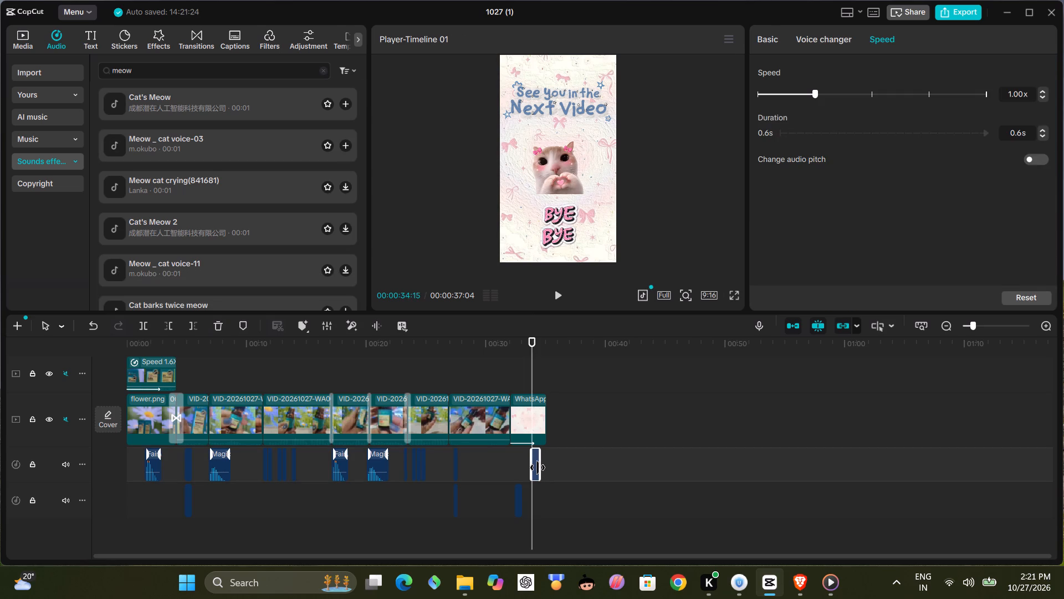
drag(538, 468, 535, 468)
Search the sound effects for "magic", add Glitter sound 02 at 00:00:33:26 below the meow clip and trim it to 0.5 s.
click(320, 71)
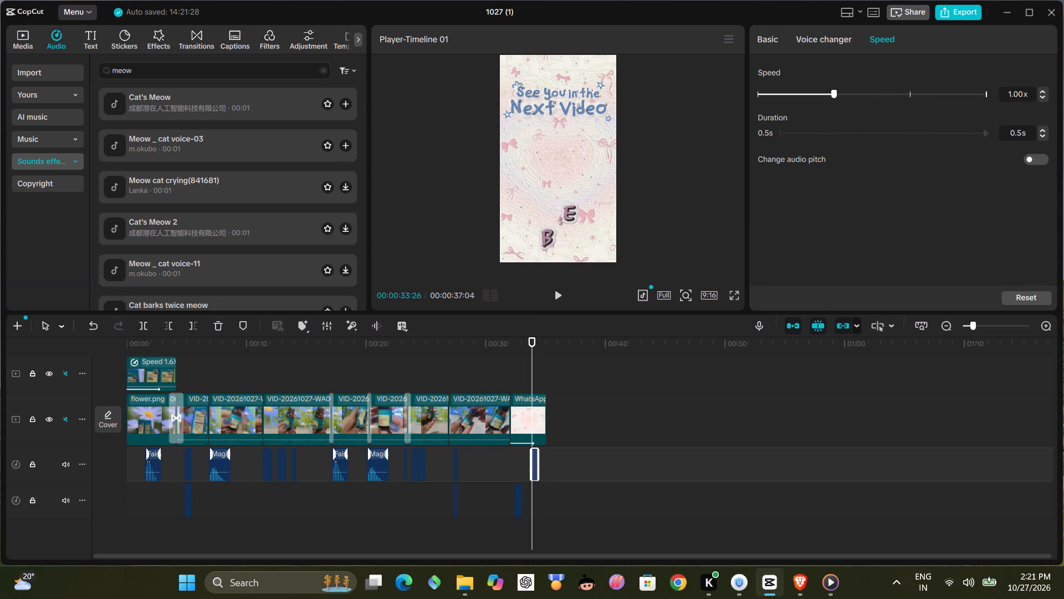
click(303, 72)
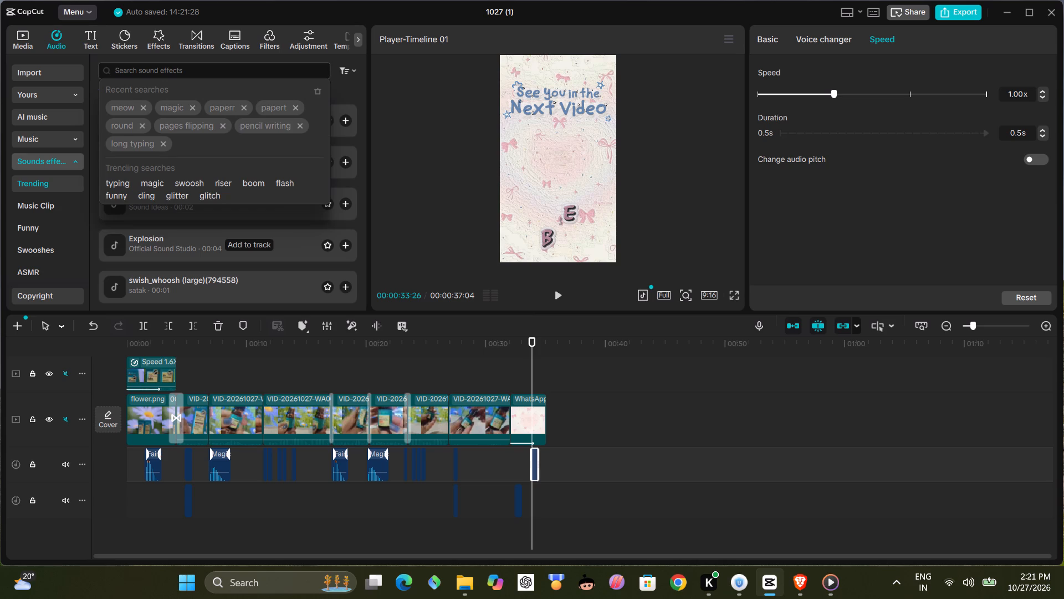
click(165, 104)
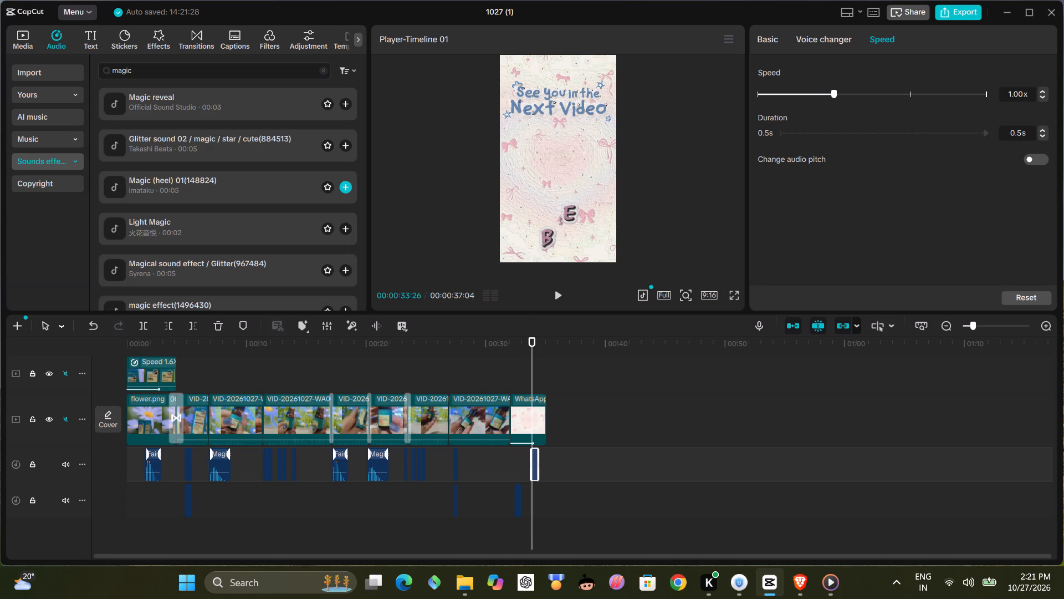
click(122, 147)
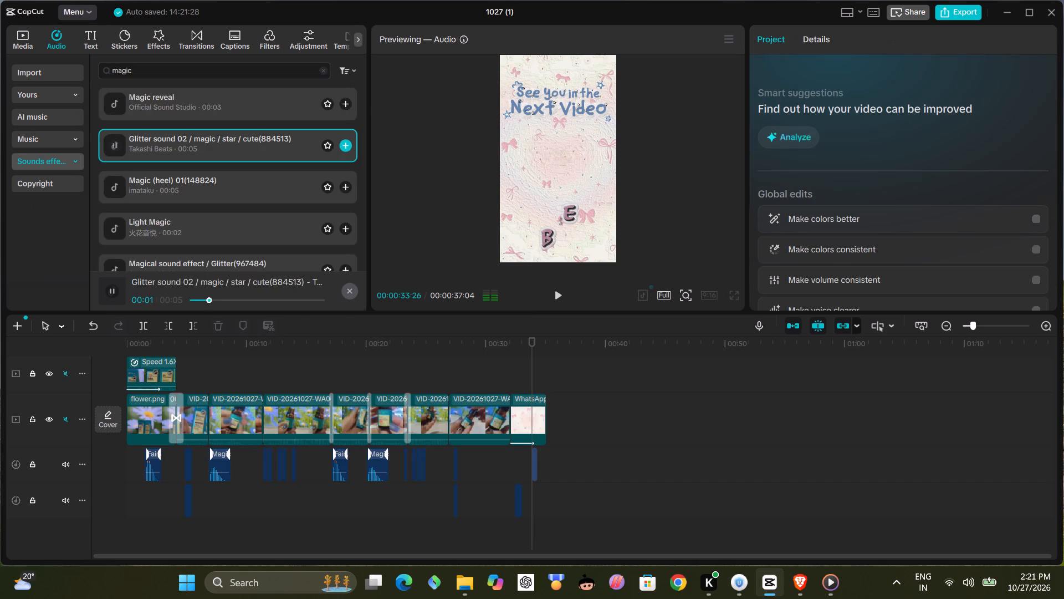
click(345, 145)
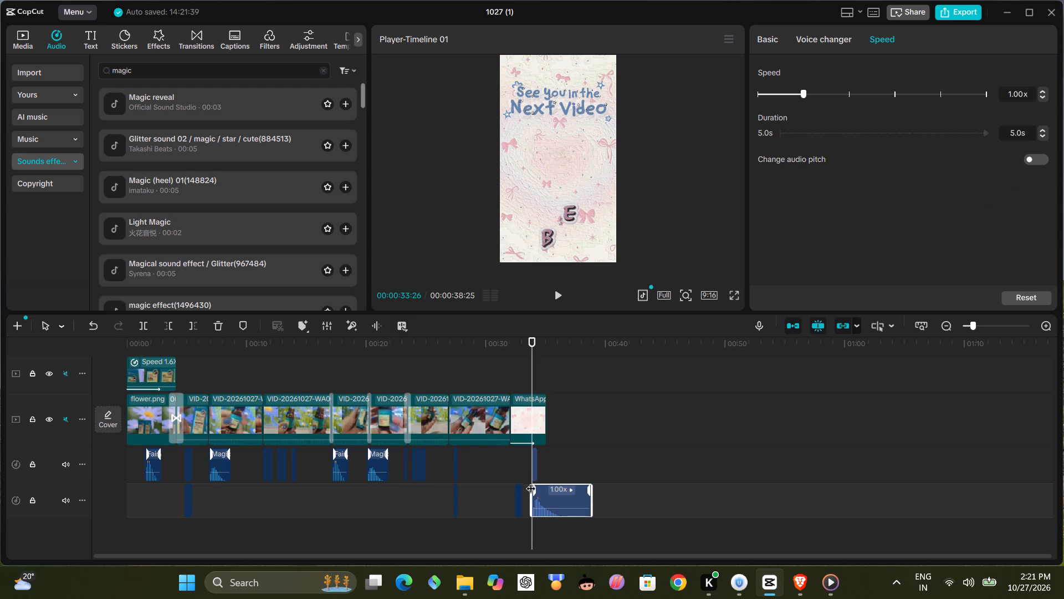
drag(595, 509, 584, 509)
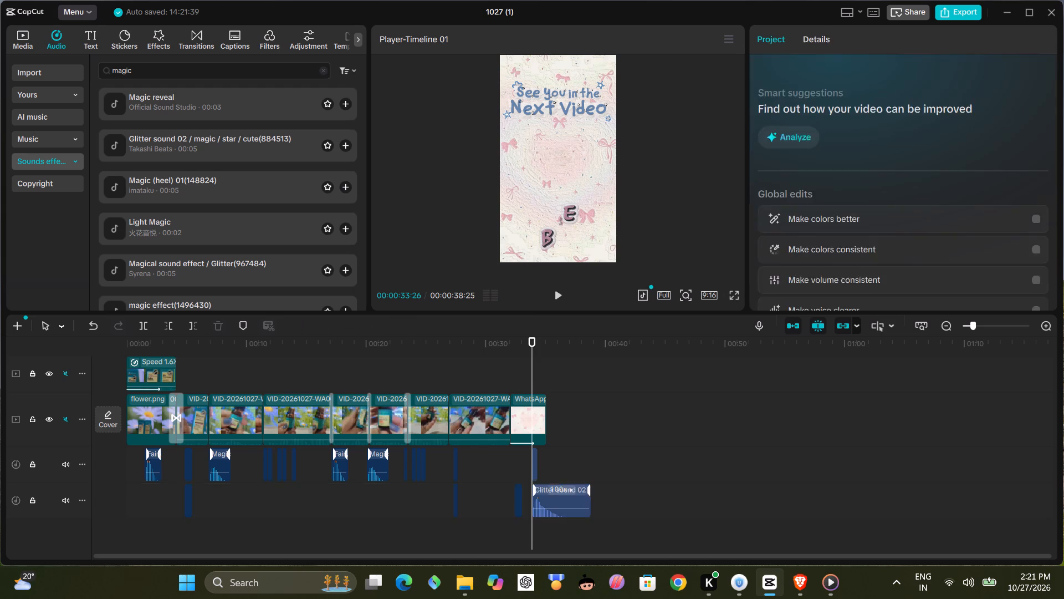
drag(584, 509, 537, 515)
drag(591, 504, 544, 508)
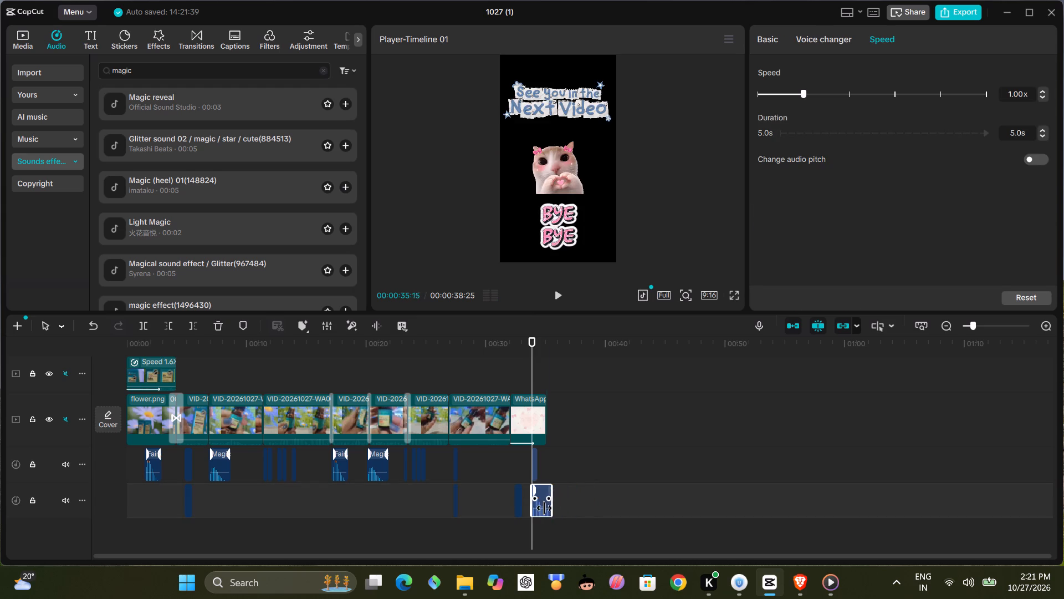
drag(544, 508, 538, 508)
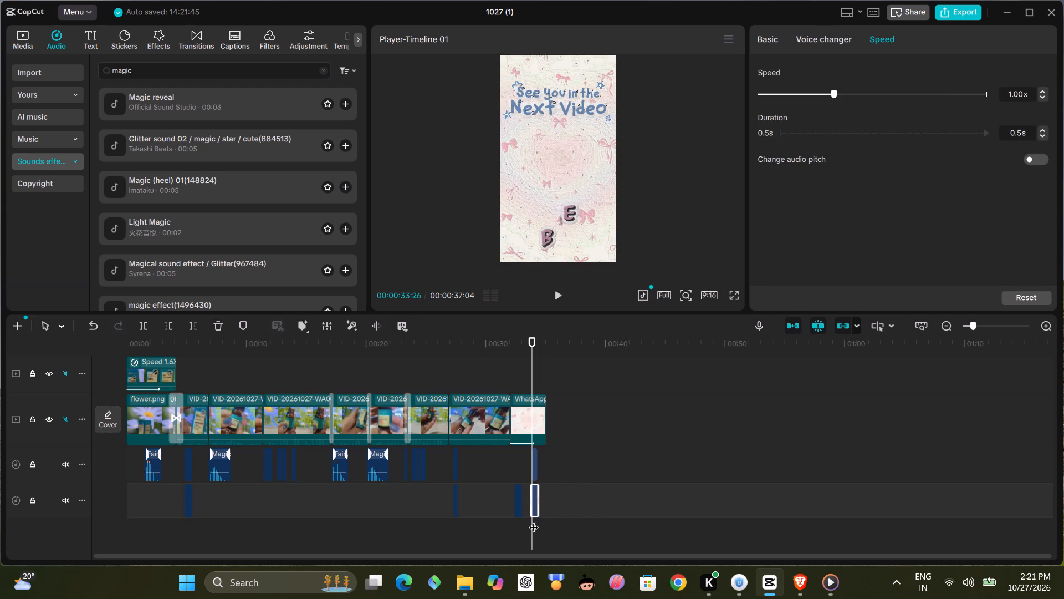
Lengthen the Glitter sound 02 clip to 2.2 s, move it right after the end-card typing clip and trim its end just before 00:00:33:26.
drag(538, 500, 555, 501)
drag(540, 505, 534, 505)
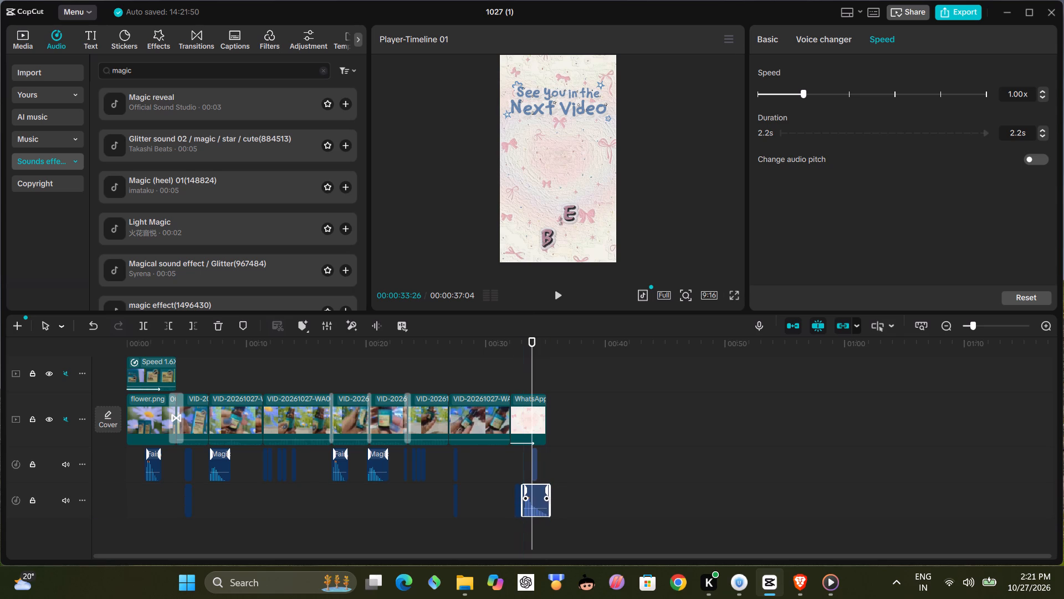
drag(548, 500, 545, 508)
drag(553, 509, 531, 511)
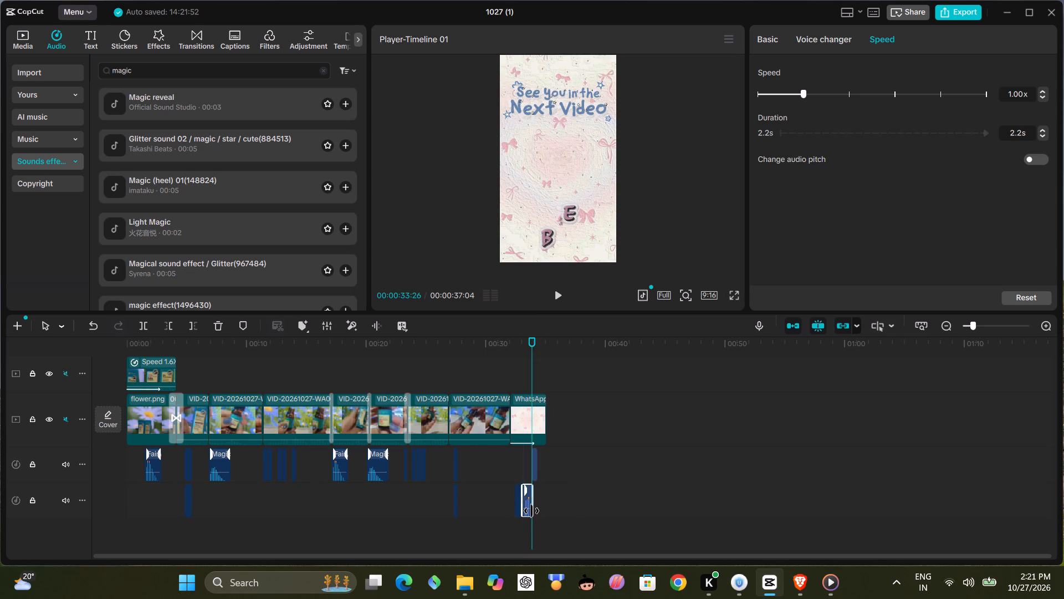
drag(531, 511, 528, 511)
Play the end card through with its typing, glitter and meow sounds.
click(500, 474)
click(558, 301)
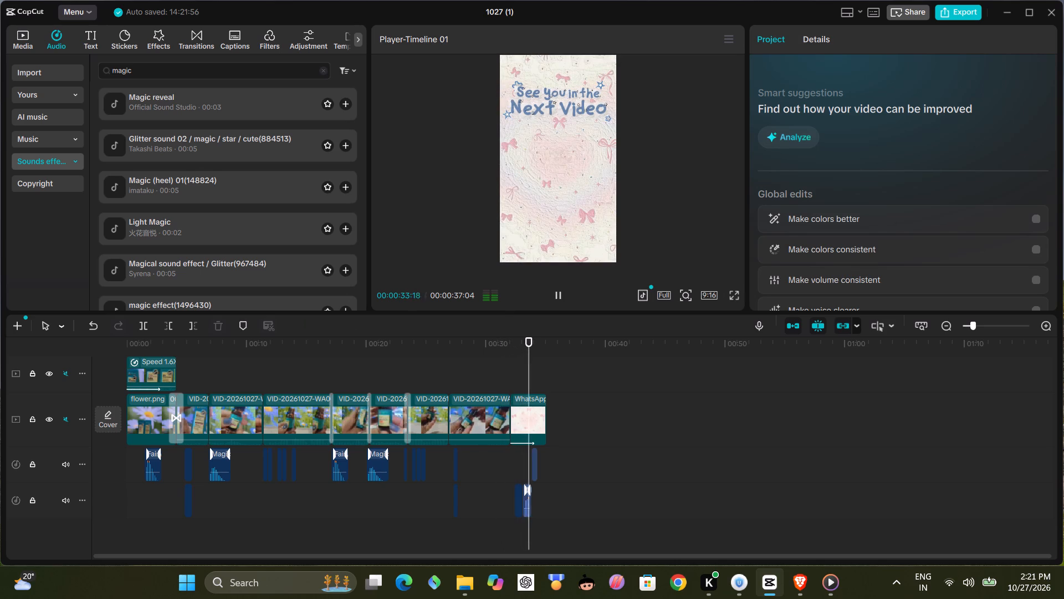
click(560, 296)
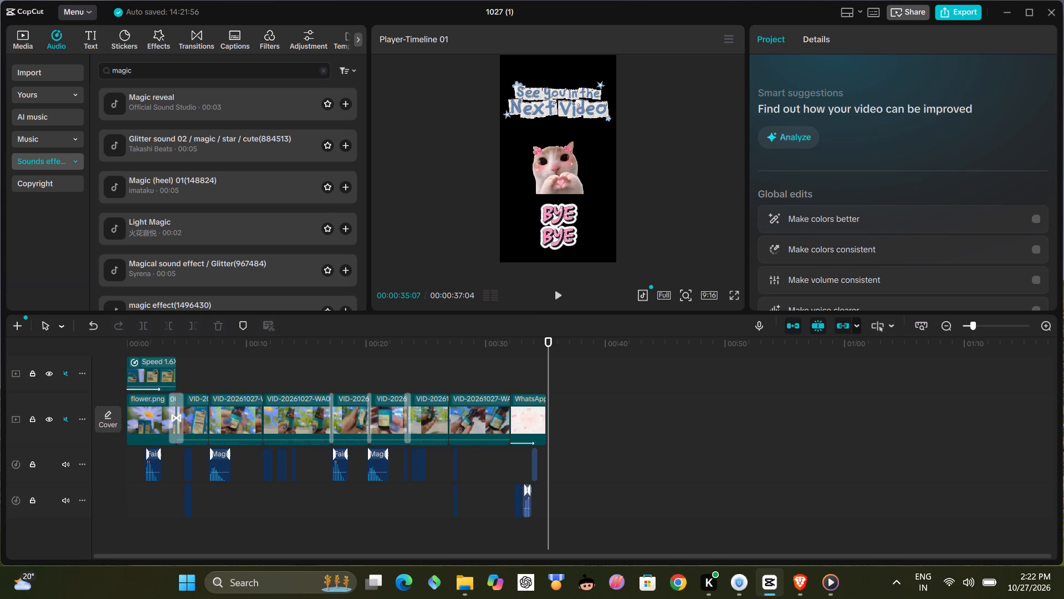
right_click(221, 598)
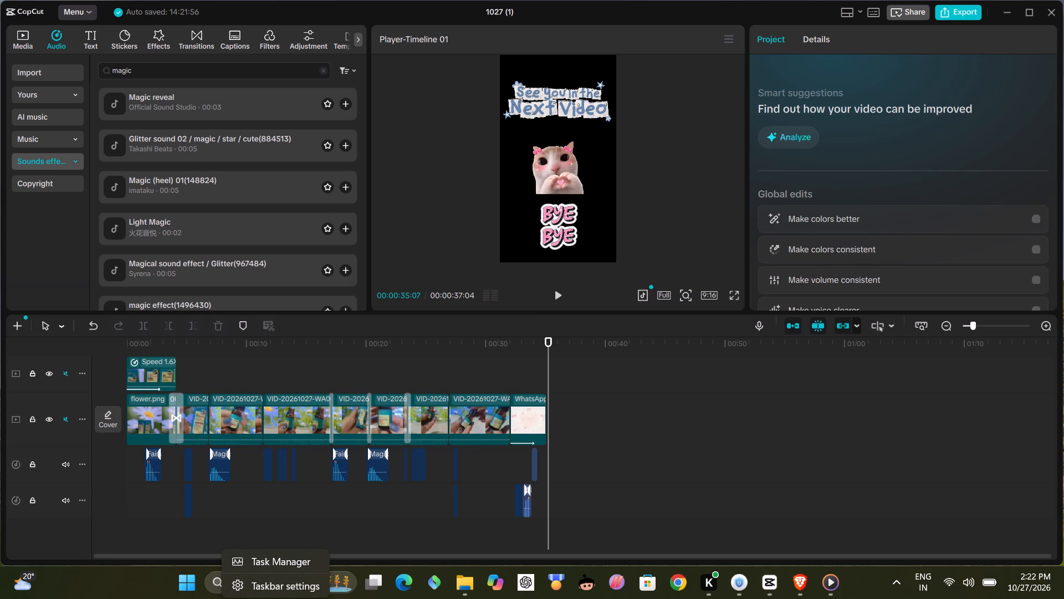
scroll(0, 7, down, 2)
Return to 00:00:00:00 and play the whole video in full screen.
drag(549, 375, 80, 383)
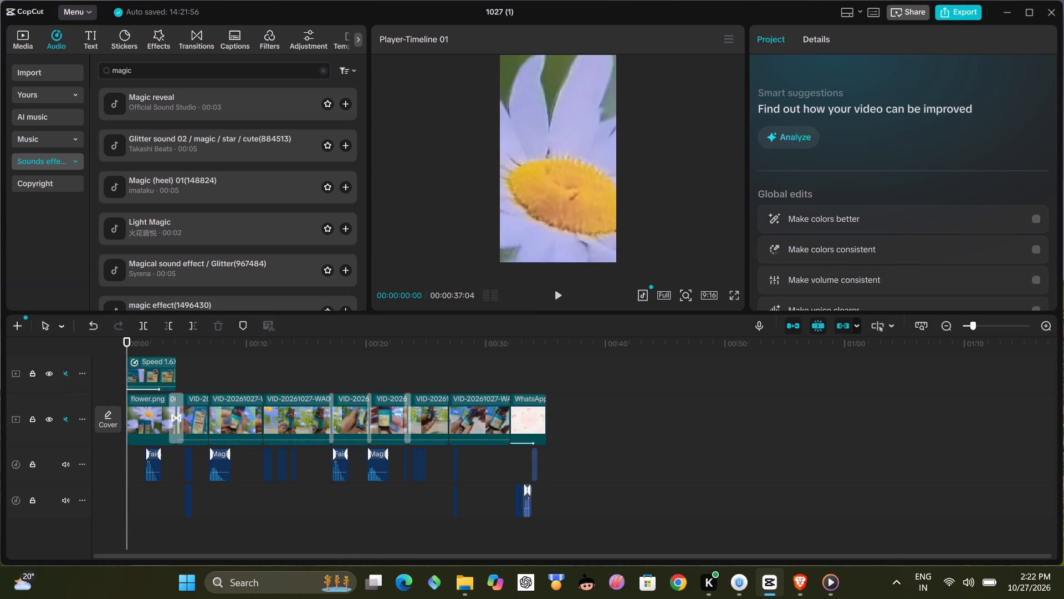
click(735, 296)
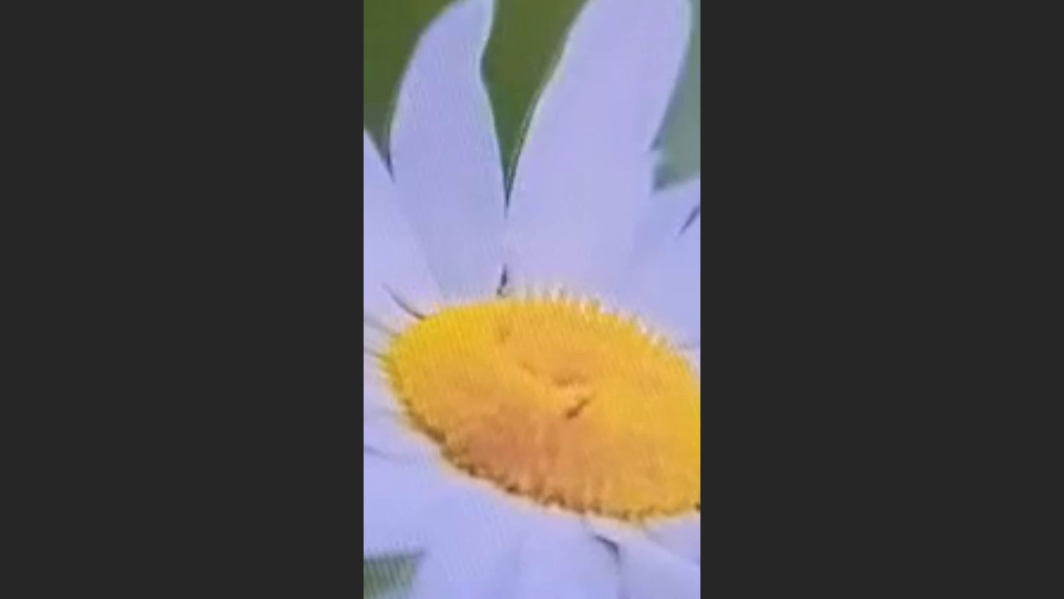
click(377, 575)
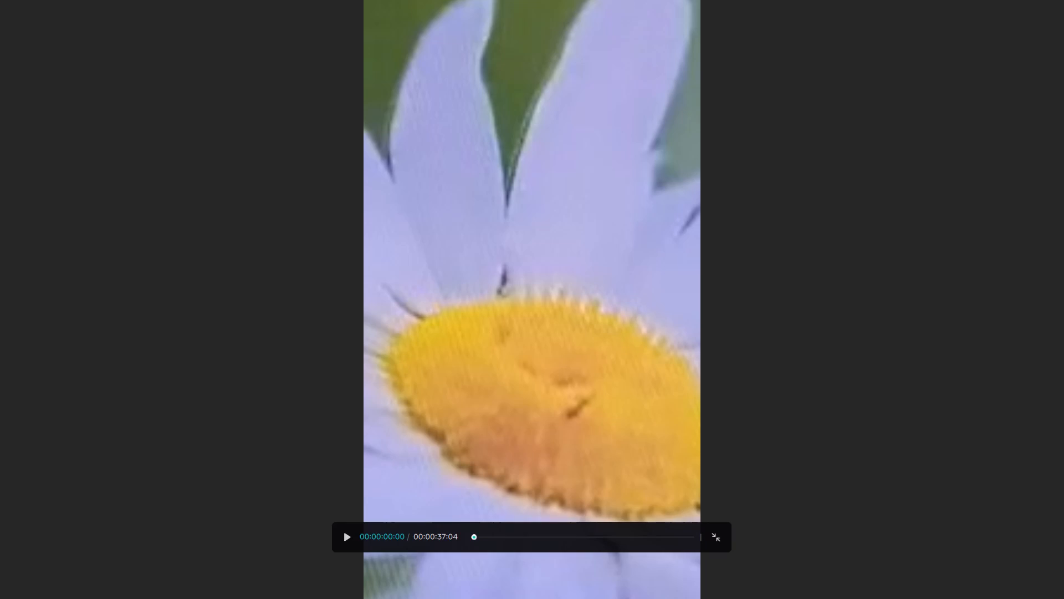
click(348, 540)
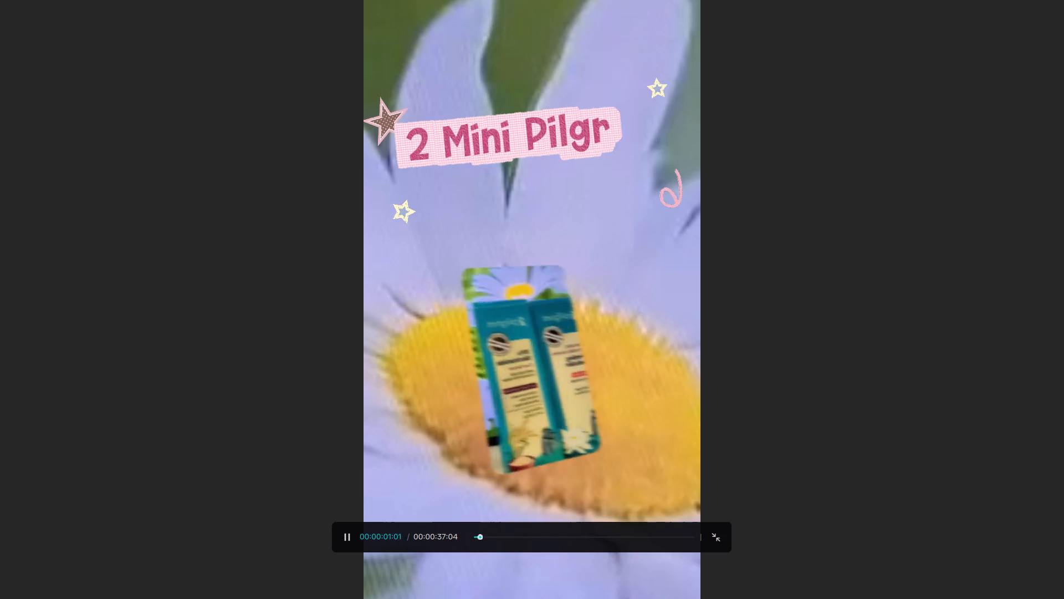
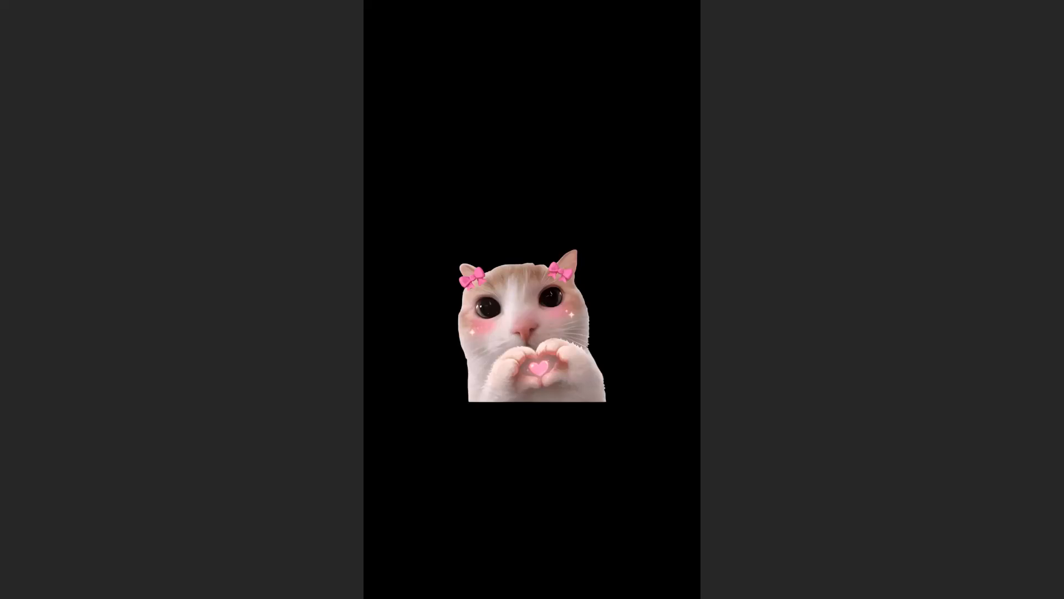
Exit the full-screen preview.
right_drag(1059, 557, 1045, 541)
right_drag(964, 435, 703, 338)
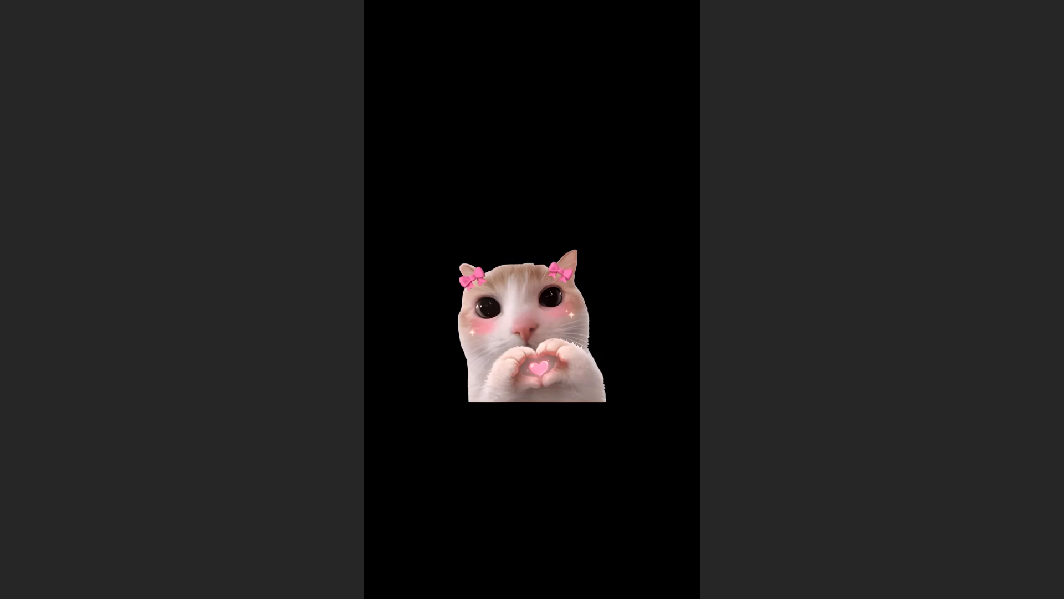
click(703, 338)
key(Escape)
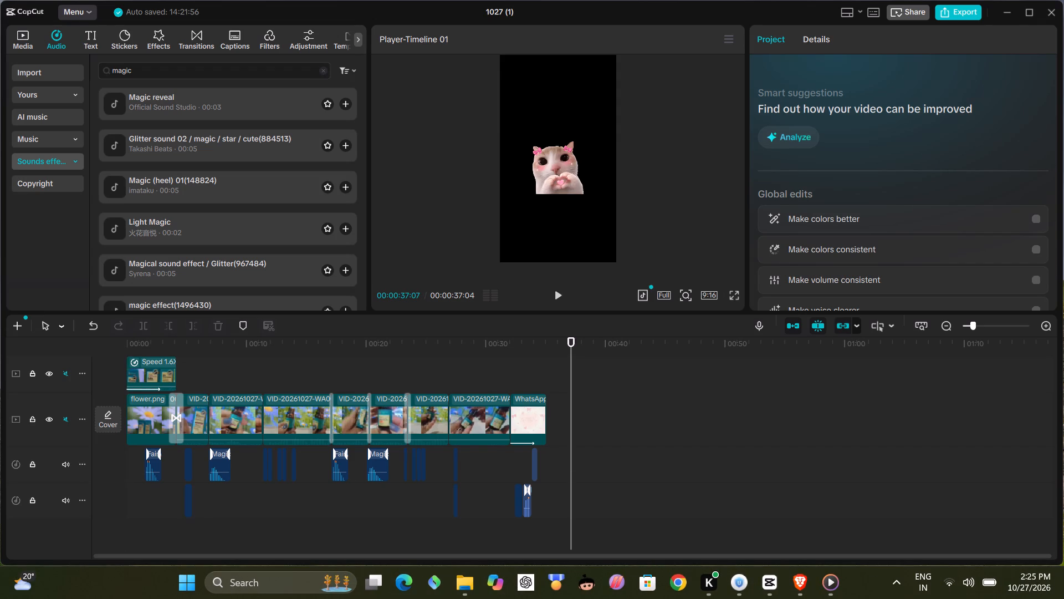
Adjust the end of the closing WhatsApp image clip so it finishes together with the BYE BYE text.
click(536, 424)
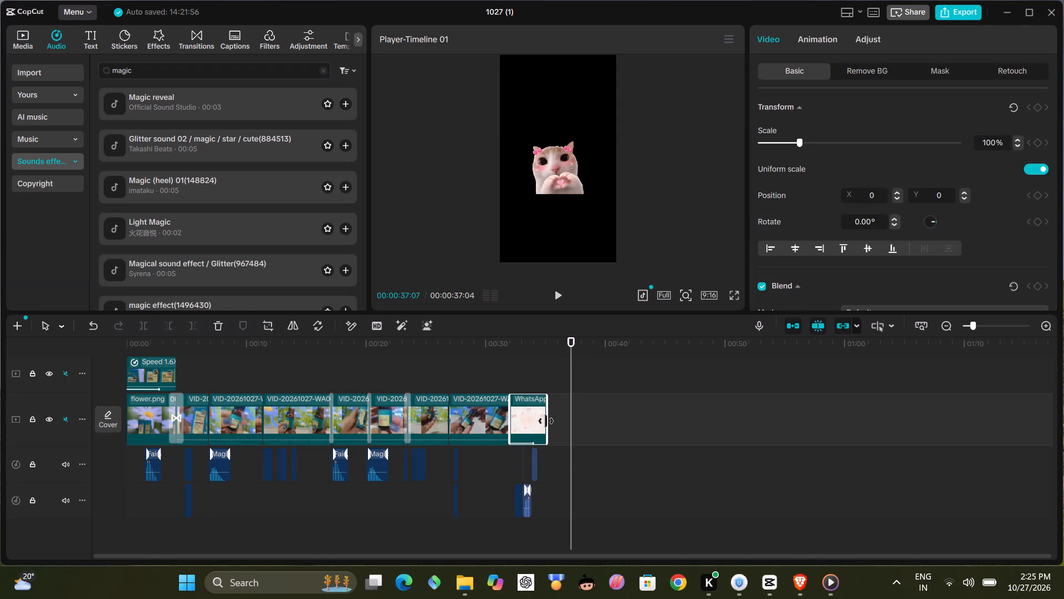
drag(546, 421, 542, 423)
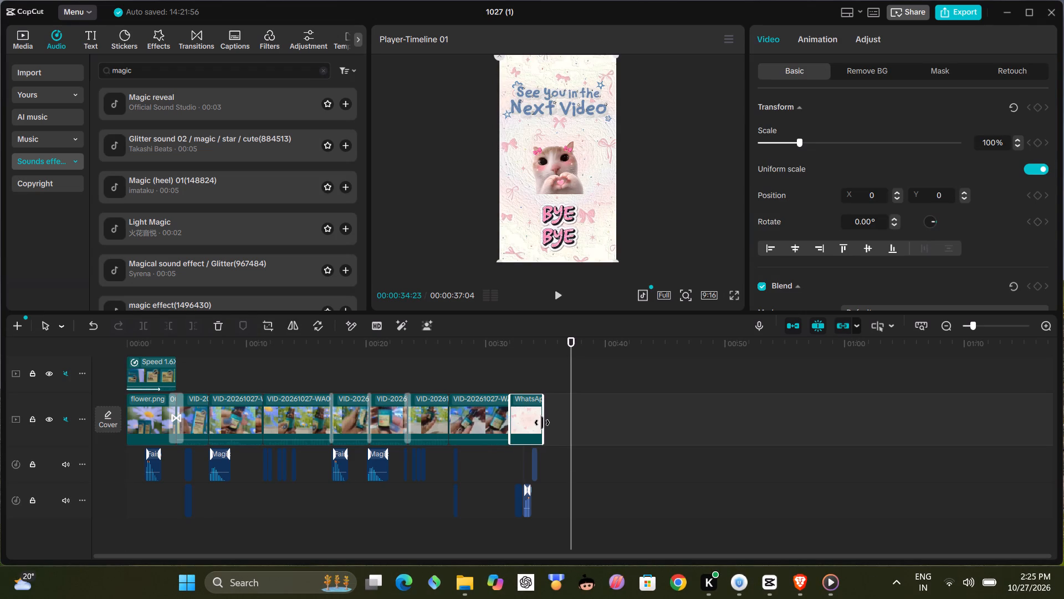
drag(542, 423, 541, 423)
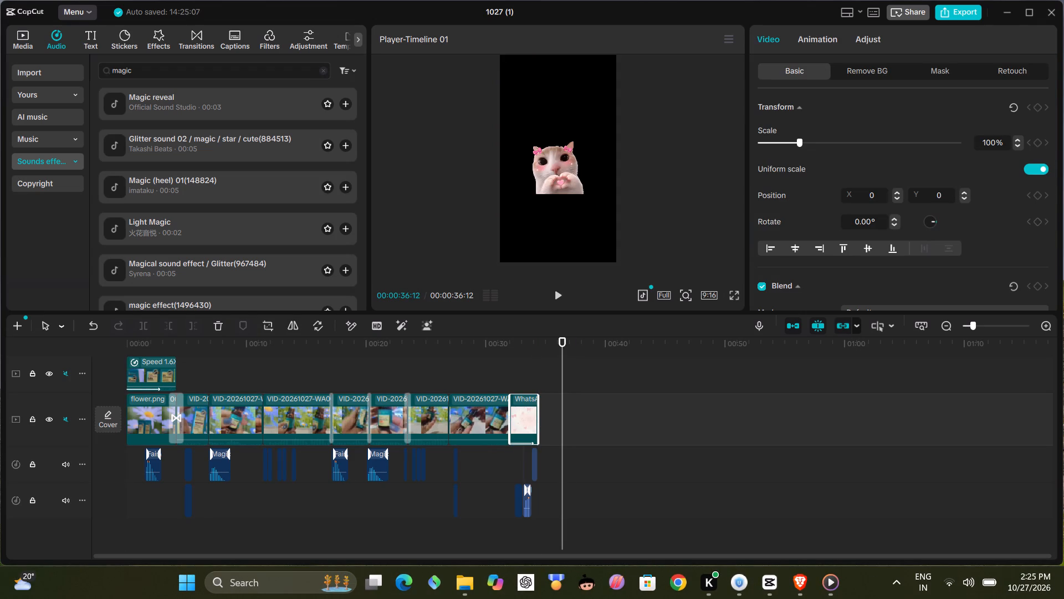
click(518, 370)
scroll(529, 376, up, 2)
scroll(552, 415, up, 3)
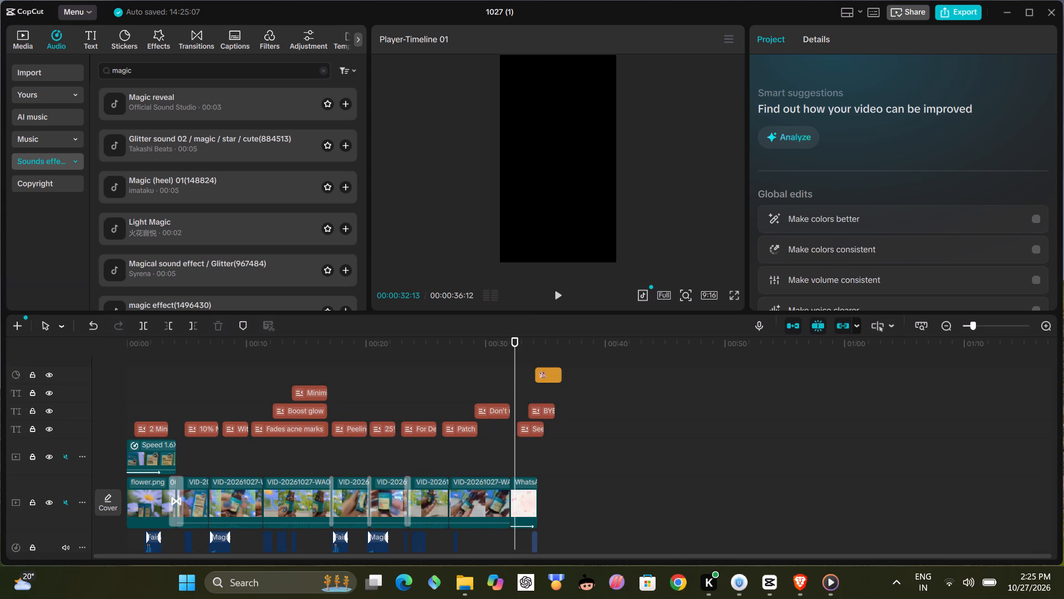
click(541, 407)
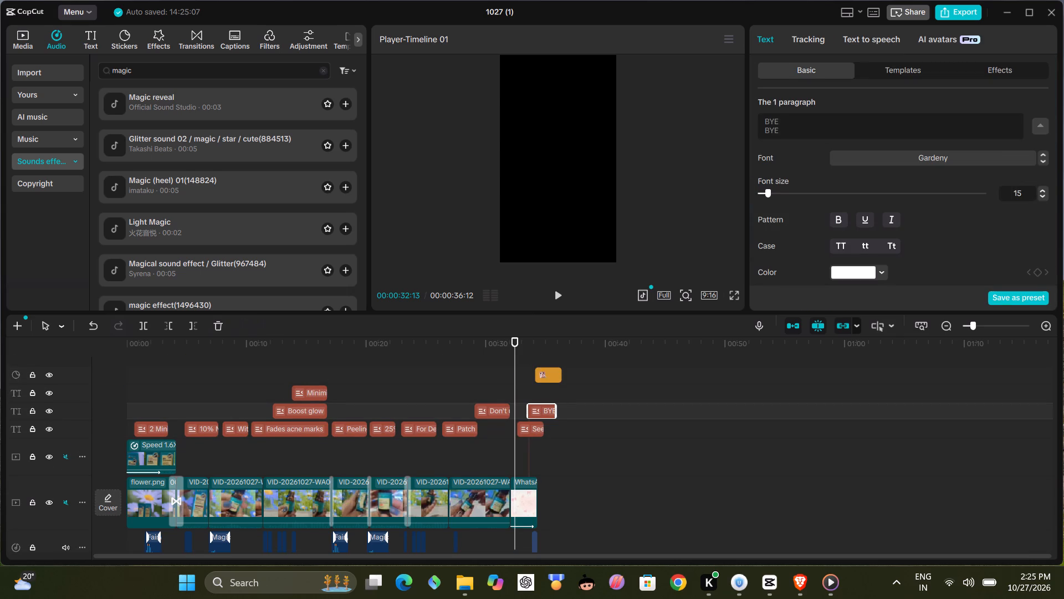
drag(536, 492, 545, 492)
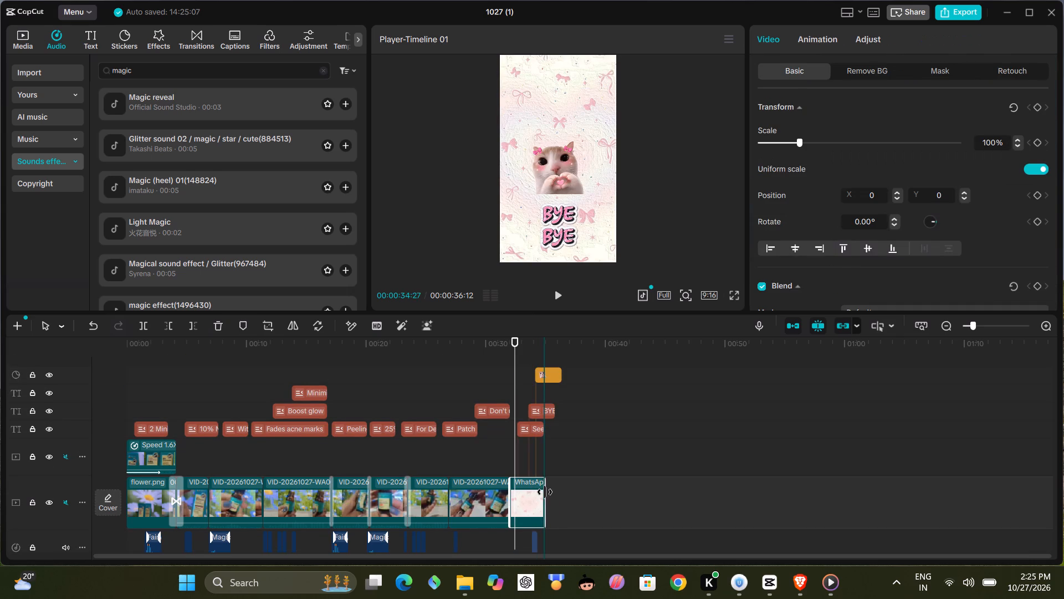
drag(545, 492, 556, 493)
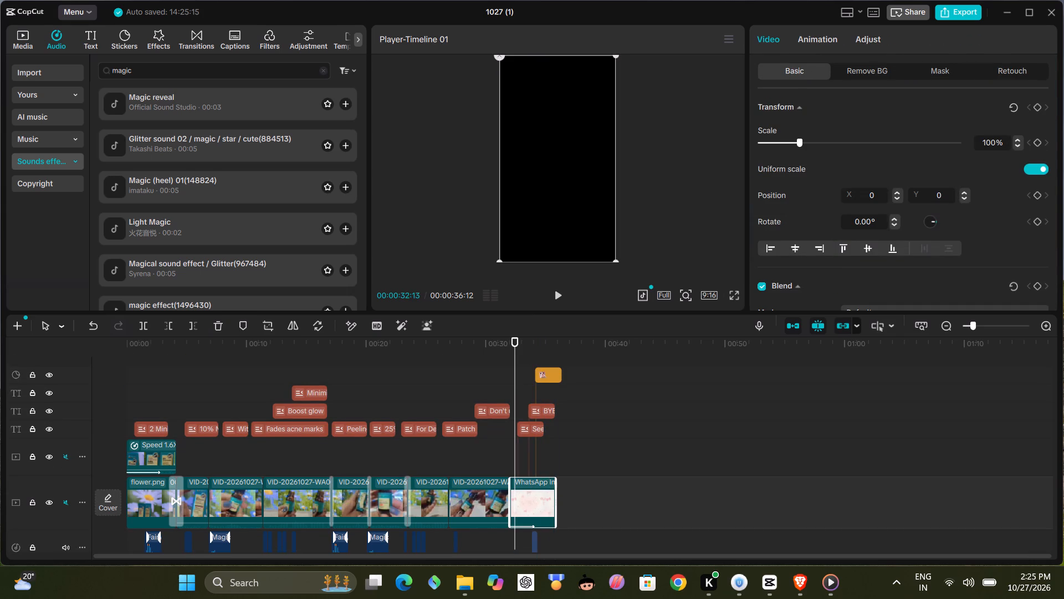
Trim the end of the cat sticker to match the closing image clip at 00:00:35:25.
click(554, 377)
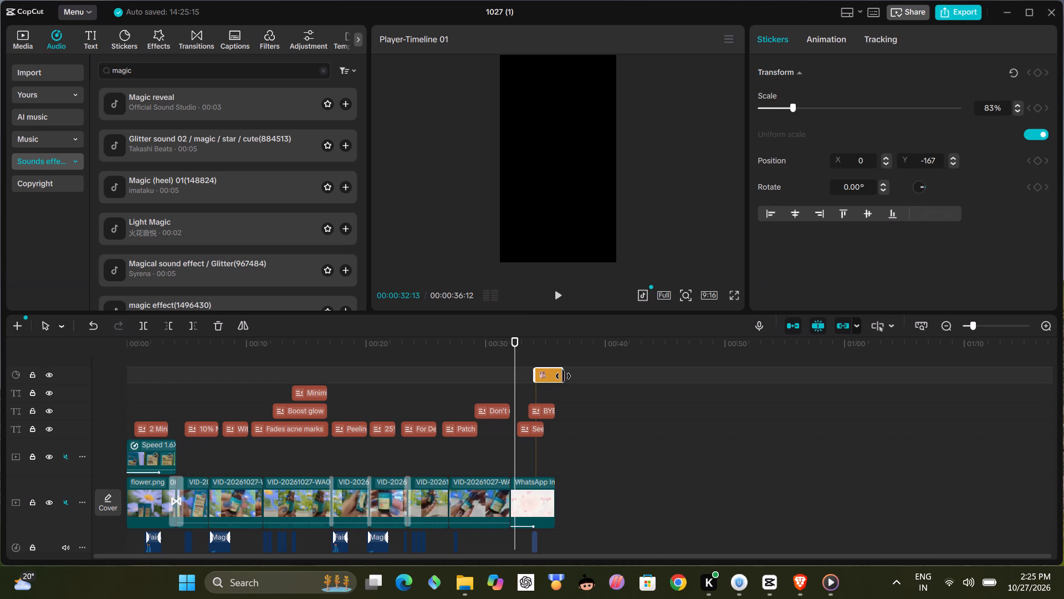
drag(563, 376, 548, 378)
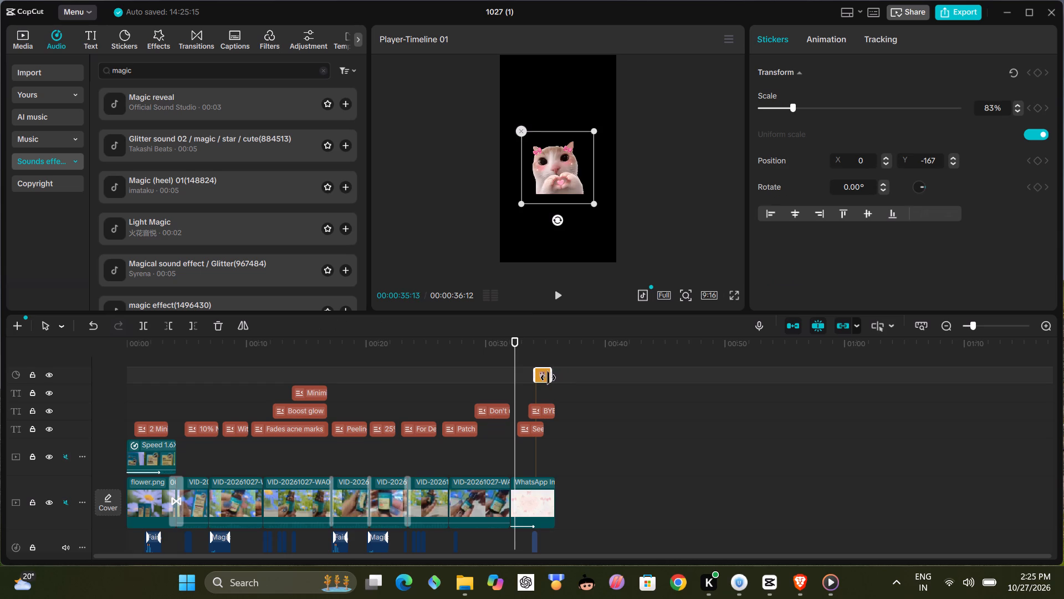
drag(548, 378, 550, 378)
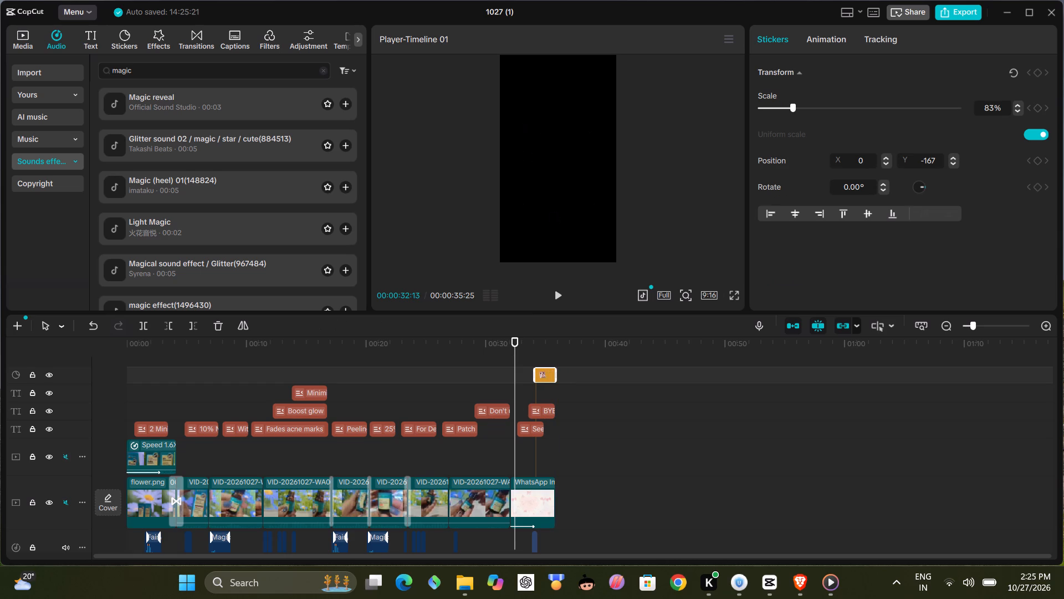
Play back the closing scene and the opening scene, returning the playhead to the start of the timeline.
click(556, 297)
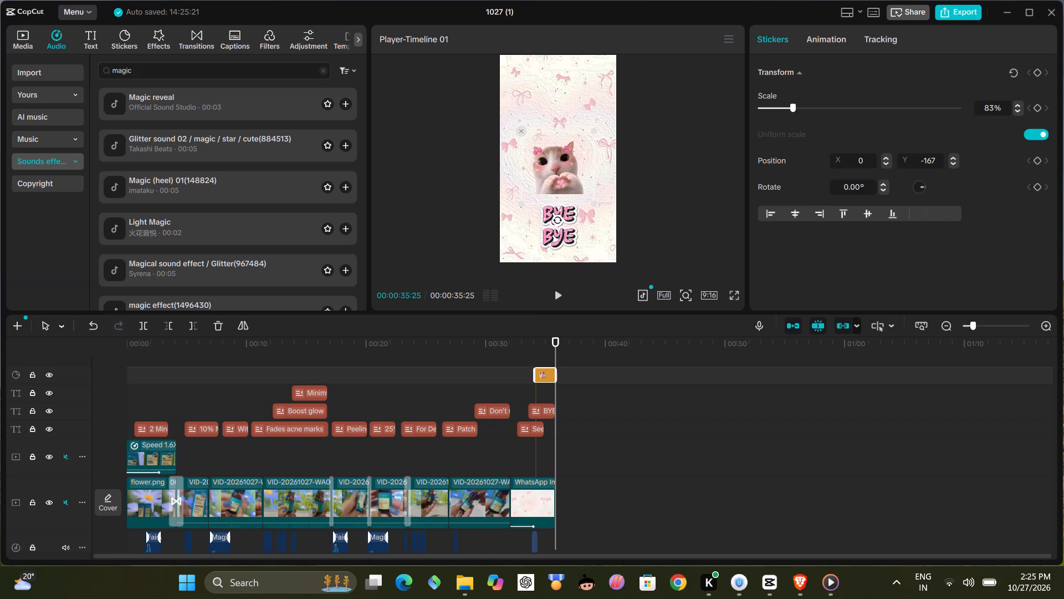
drag(557, 393, 551, 394)
drag(551, 394, 108, 379)
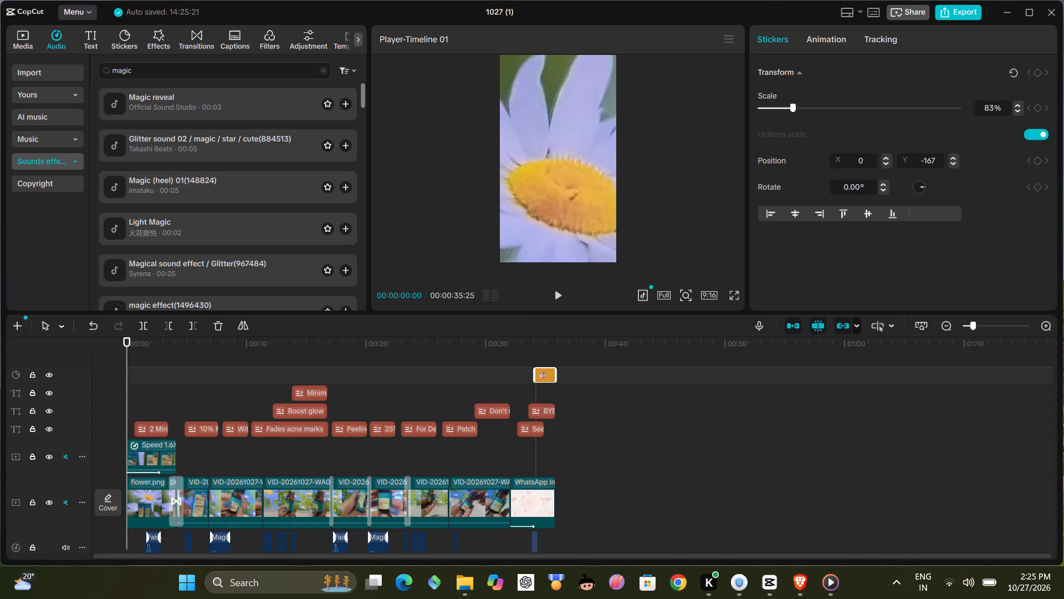
click(555, 292)
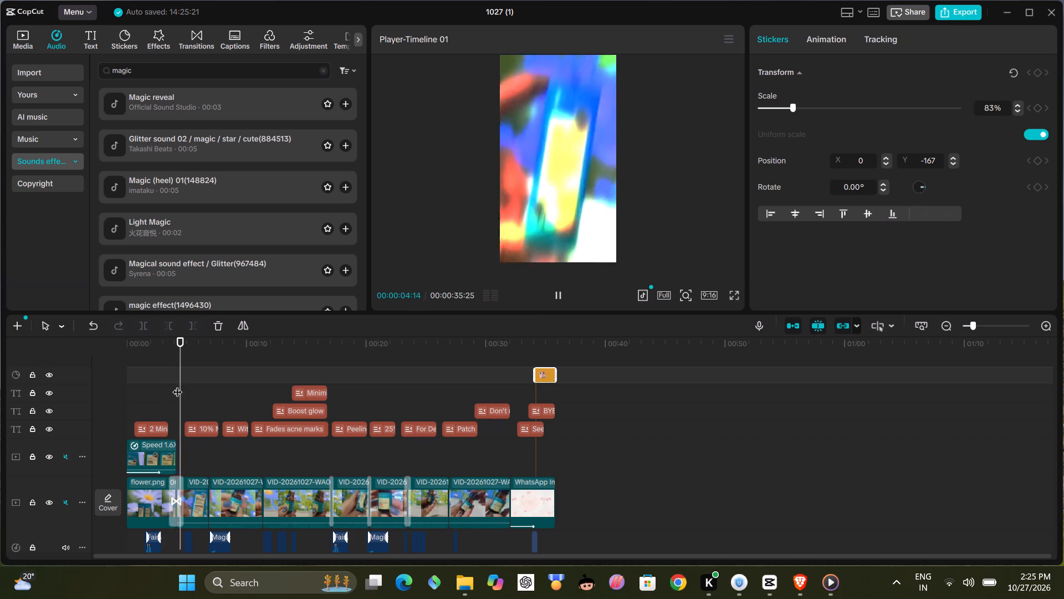
drag(185, 383, 127, 386)
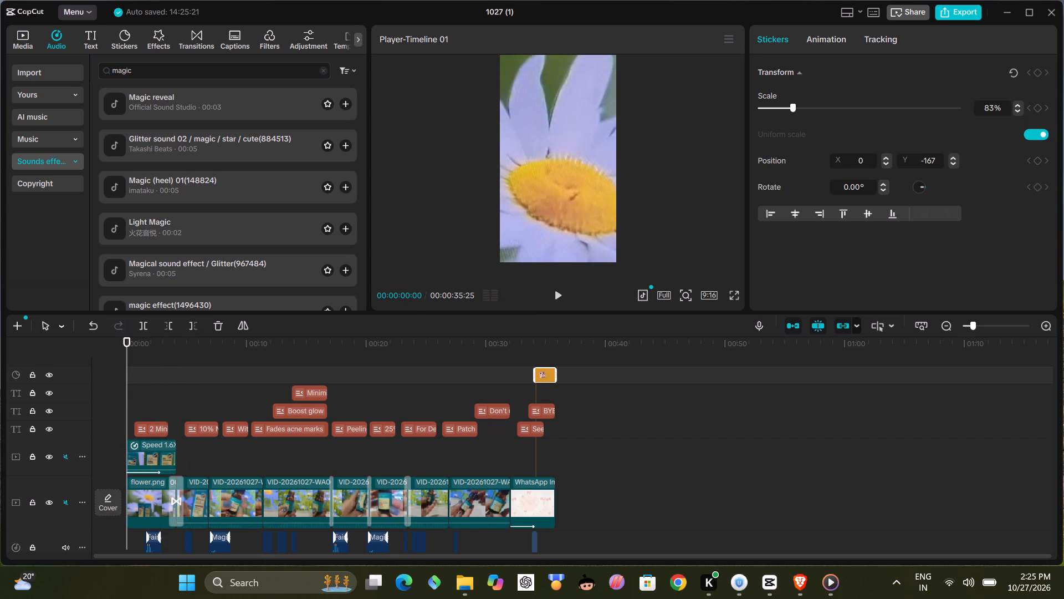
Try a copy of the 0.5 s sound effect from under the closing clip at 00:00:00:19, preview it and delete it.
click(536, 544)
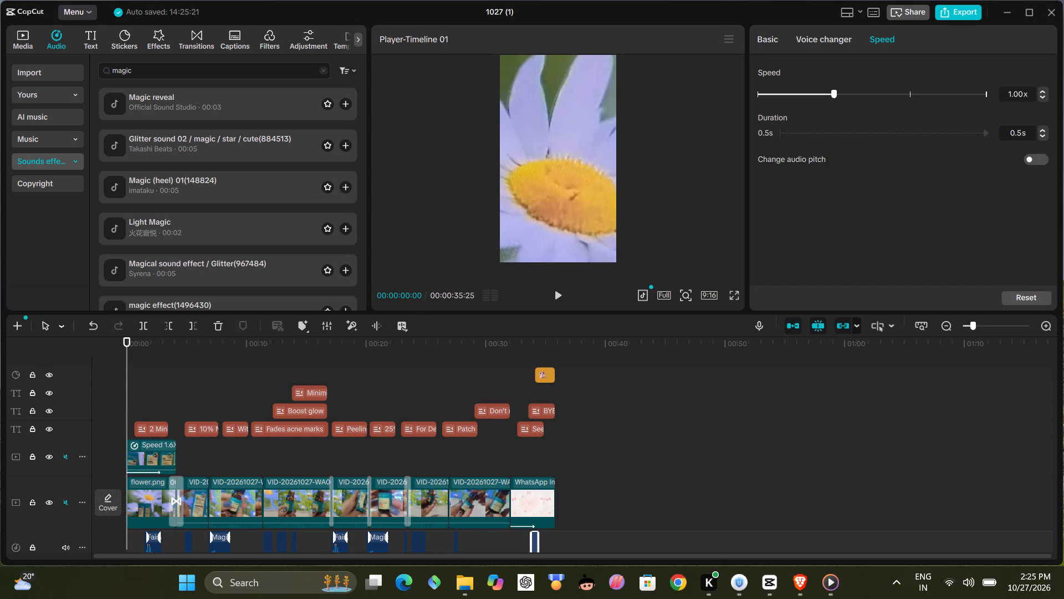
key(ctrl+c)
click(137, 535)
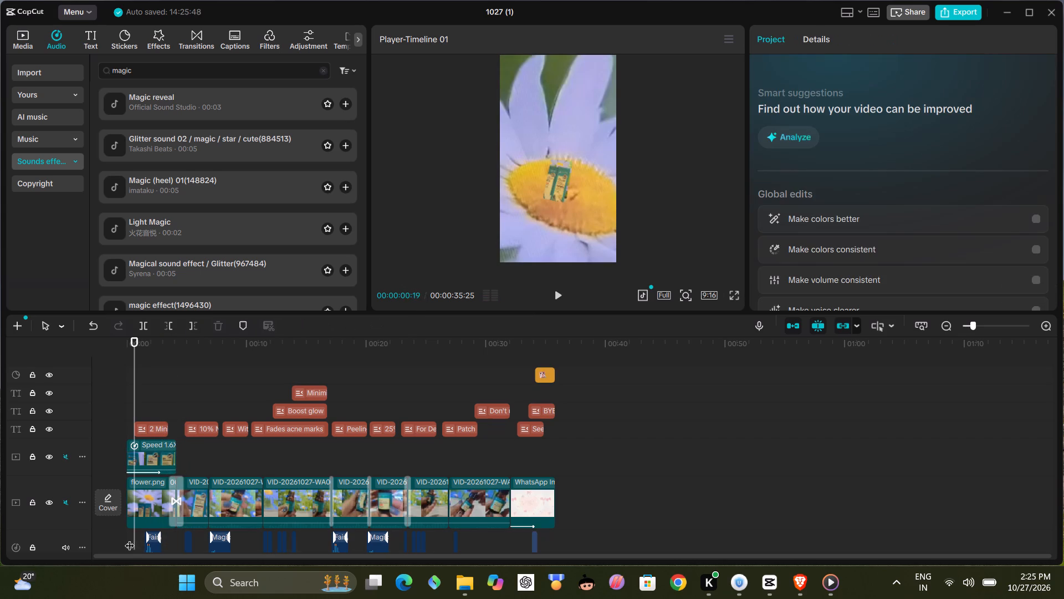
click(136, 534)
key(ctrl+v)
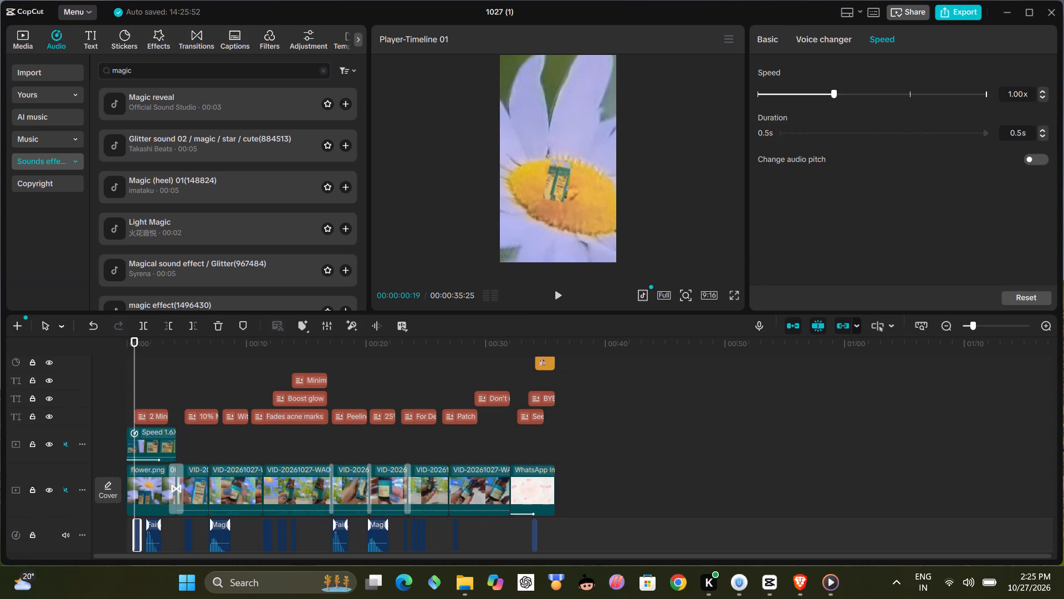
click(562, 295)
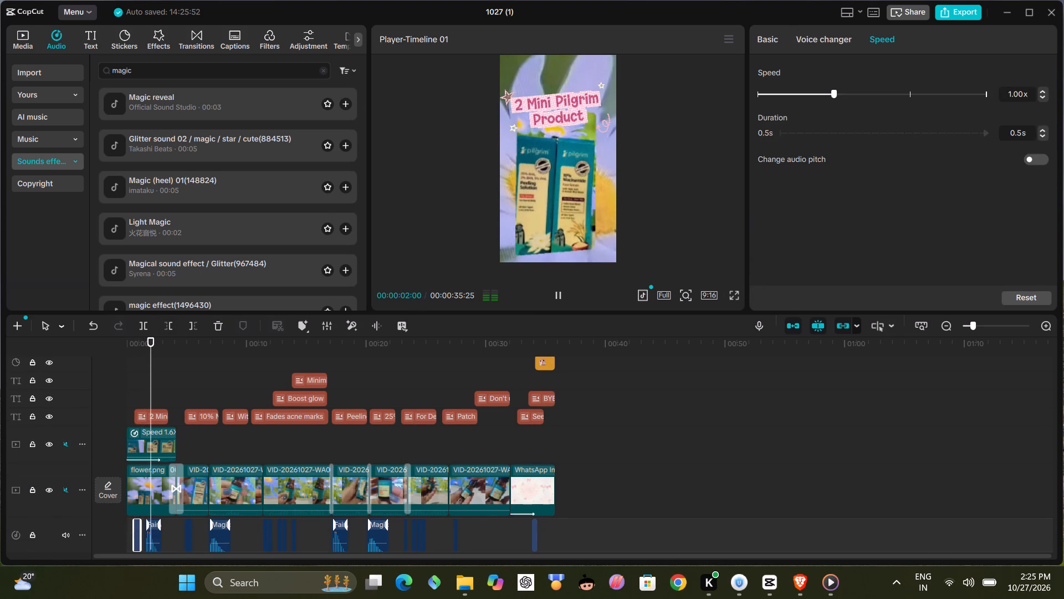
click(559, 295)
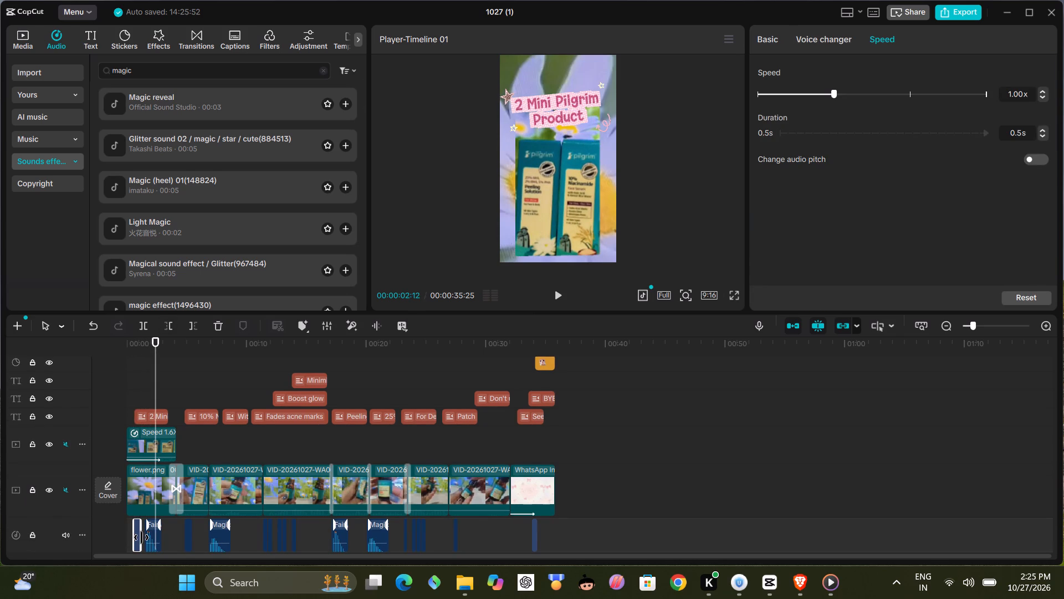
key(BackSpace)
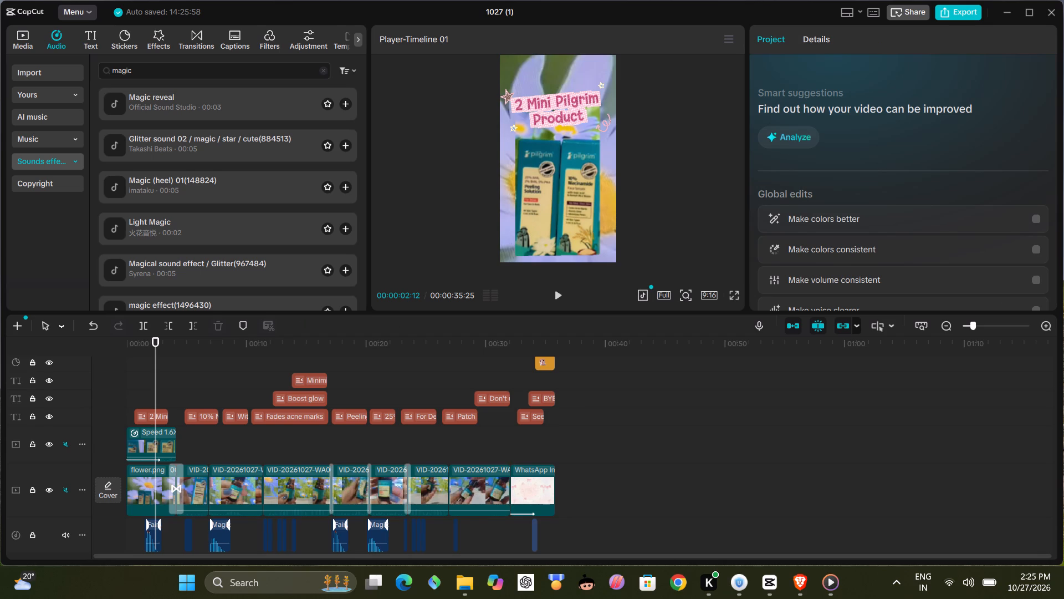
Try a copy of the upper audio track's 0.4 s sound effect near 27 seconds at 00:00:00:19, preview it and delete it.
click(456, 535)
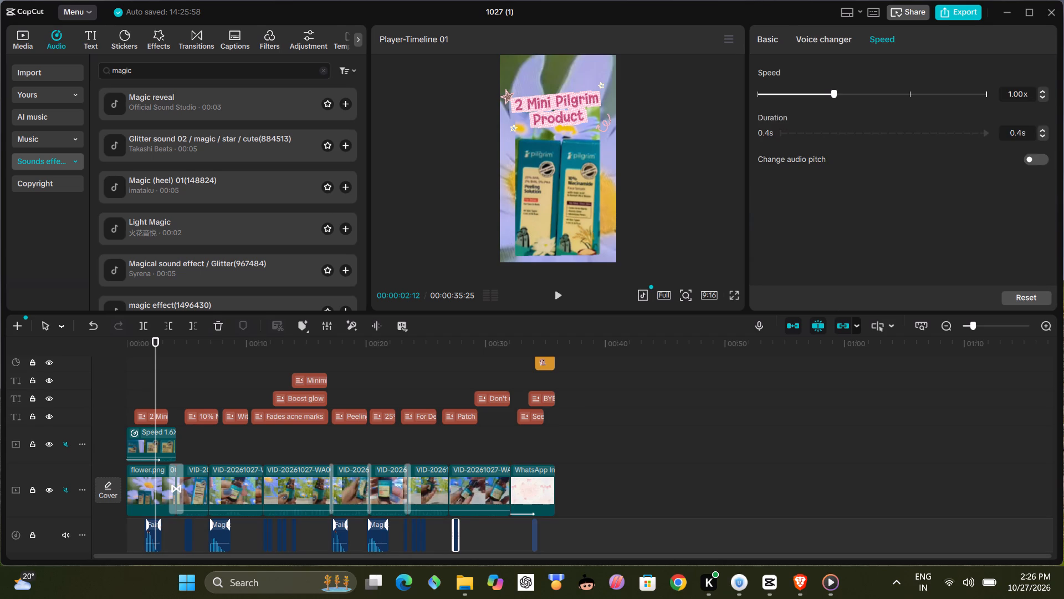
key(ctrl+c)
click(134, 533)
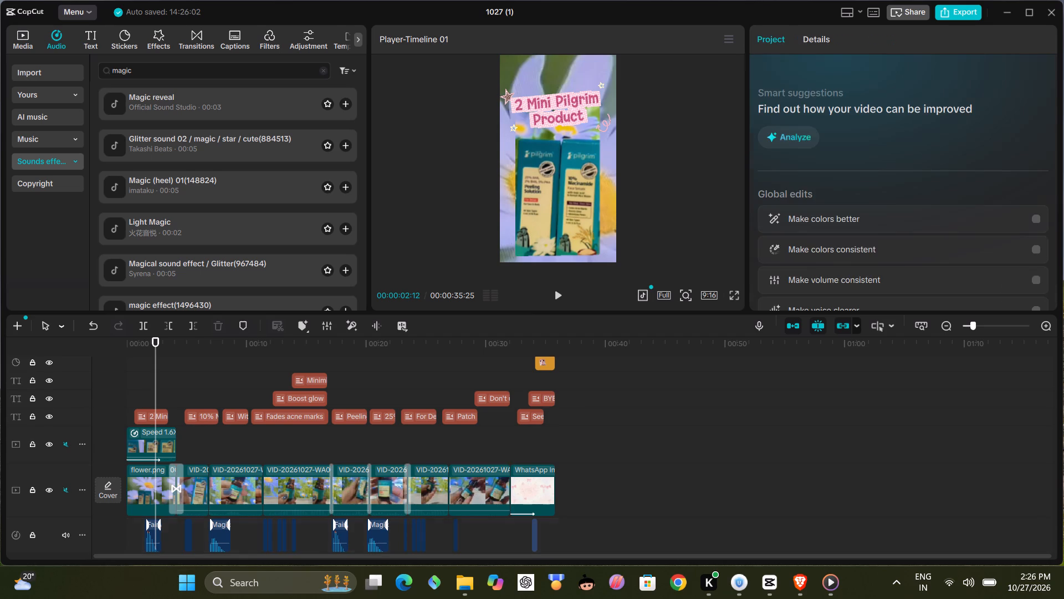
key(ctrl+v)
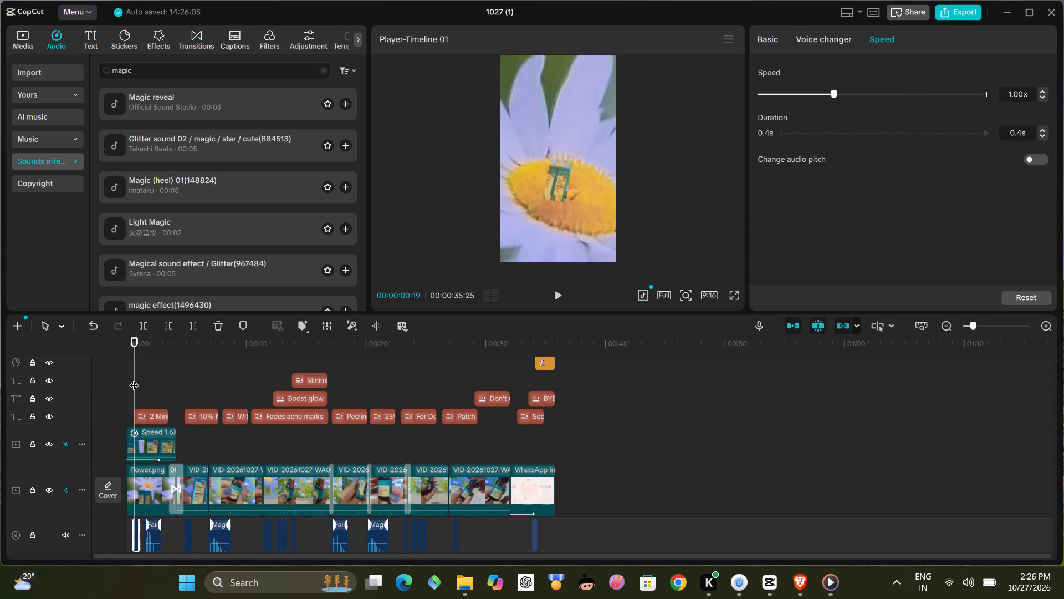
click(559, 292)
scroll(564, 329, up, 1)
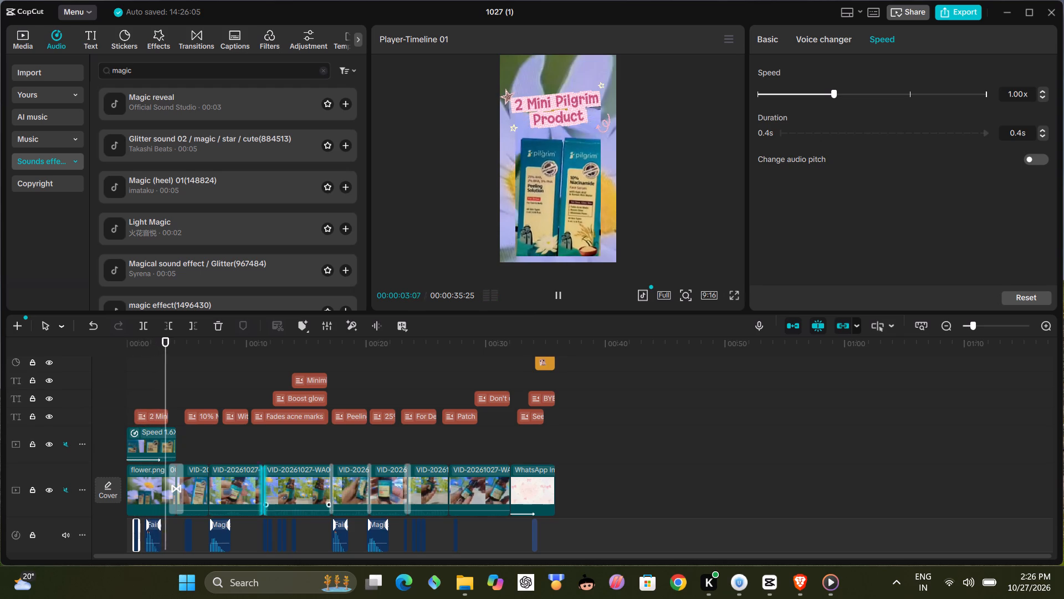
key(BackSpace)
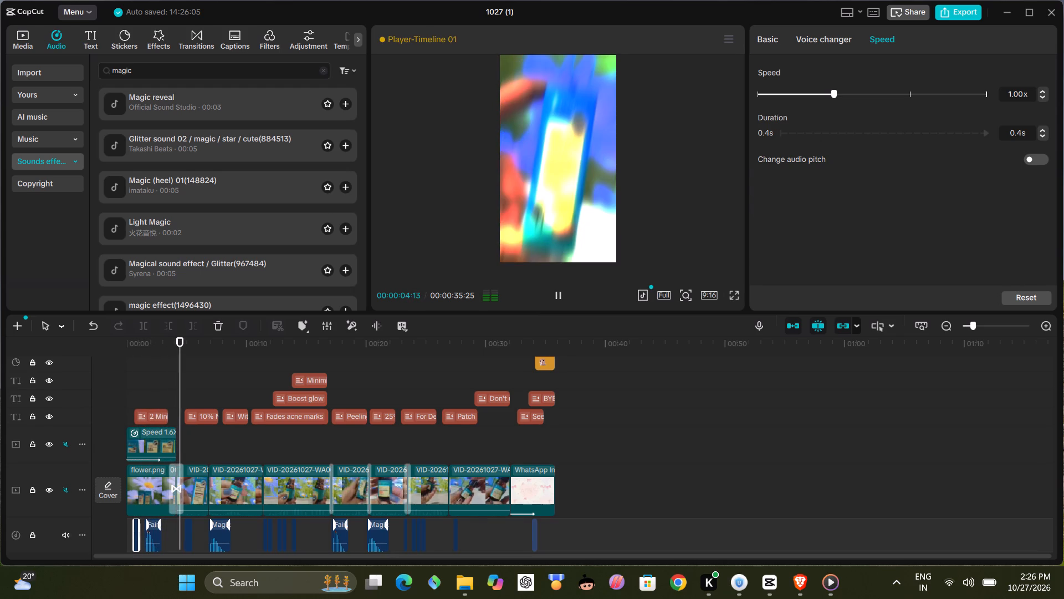
Copy the lower audio track's 0.4 s sound effect near 27 seconds and paste it at 00:00:00:19.
scroll(230, 533, down, 2)
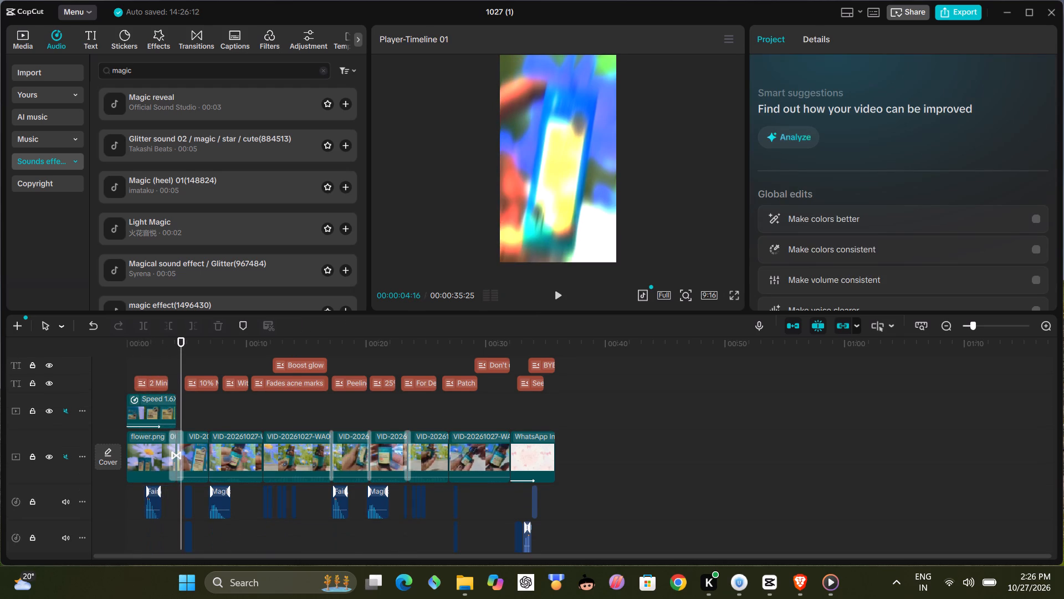
scroll(269, 510, down, 1)
click(454, 510)
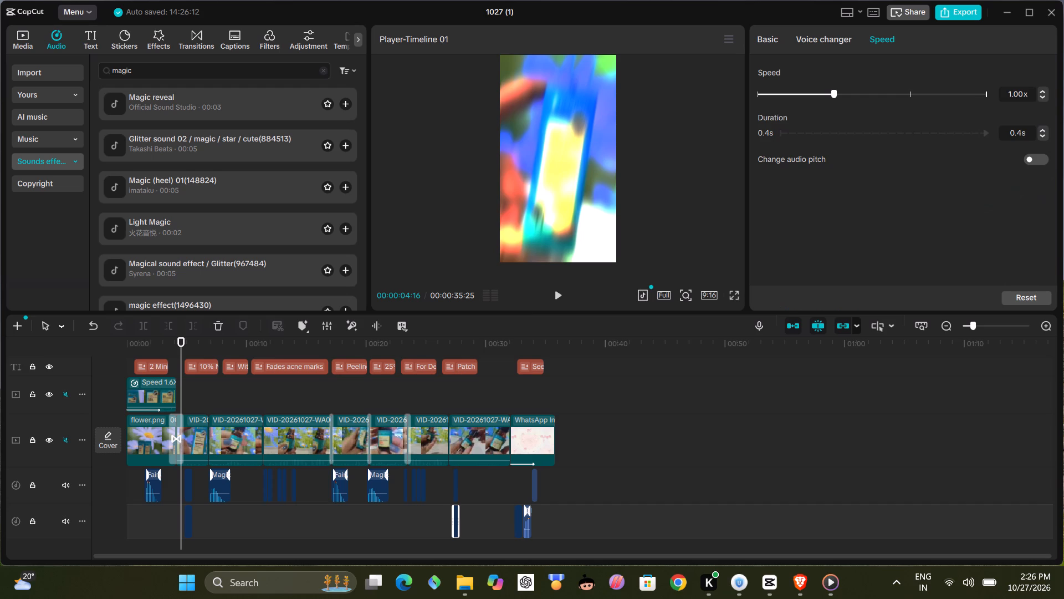
key(ctrl+c)
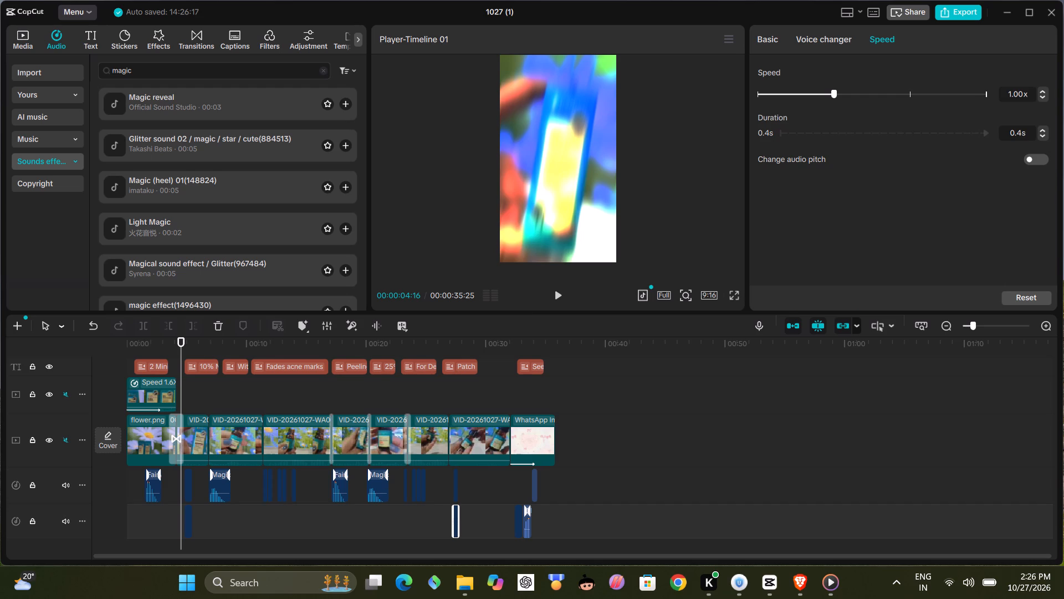
click(130, 477)
click(131, 477)
click(134, 476)
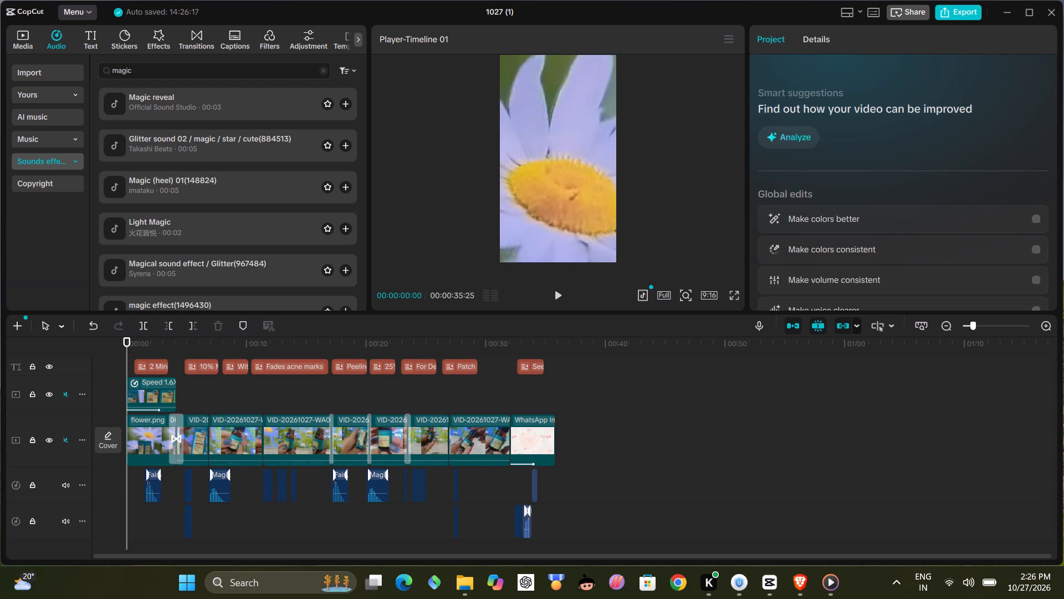
click(132, 476)
key(ctrl+v)
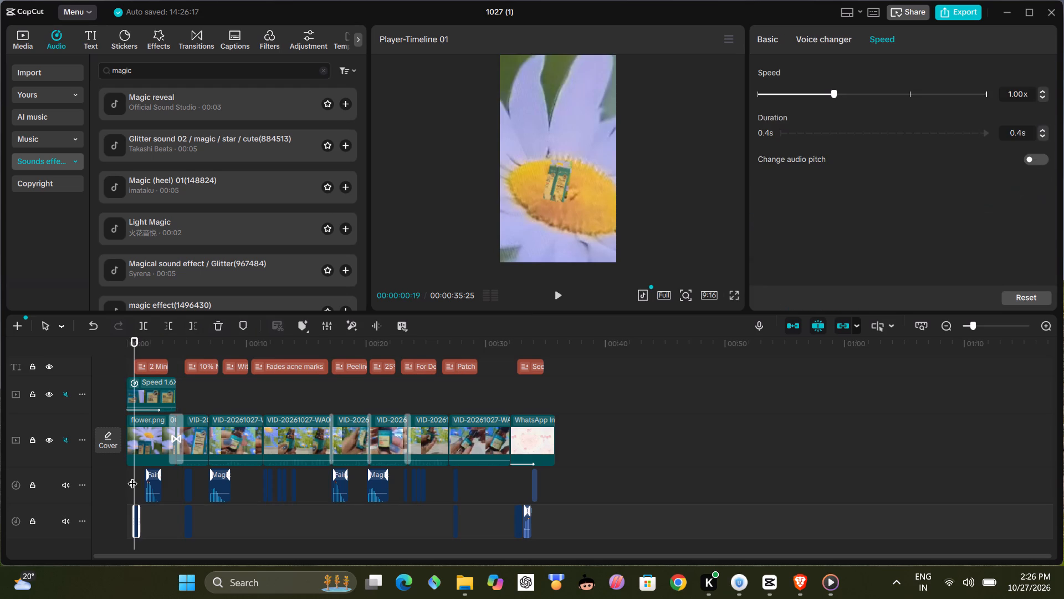
Preview the sound effect pasted at 00:00:00:19 and extend its end so it lasts 0.9 s.
click(559, 292)
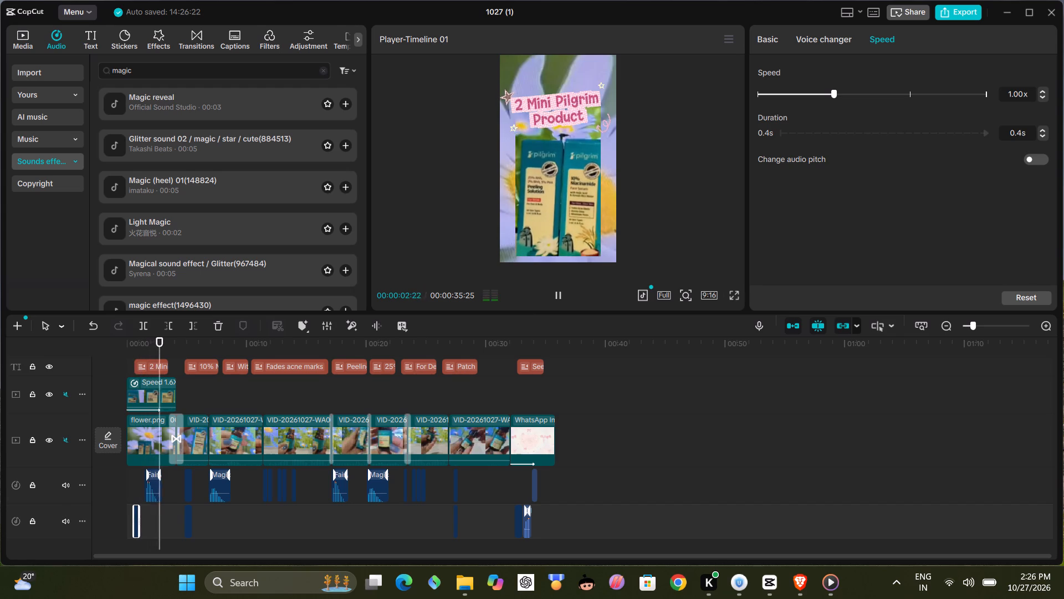
click(139, 528)
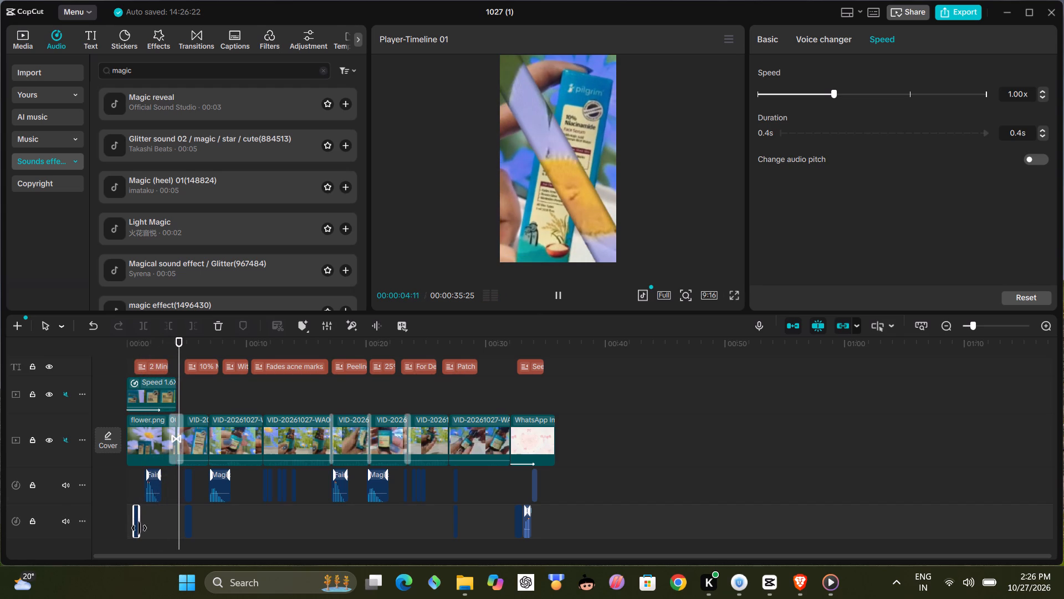
click(140, 528)
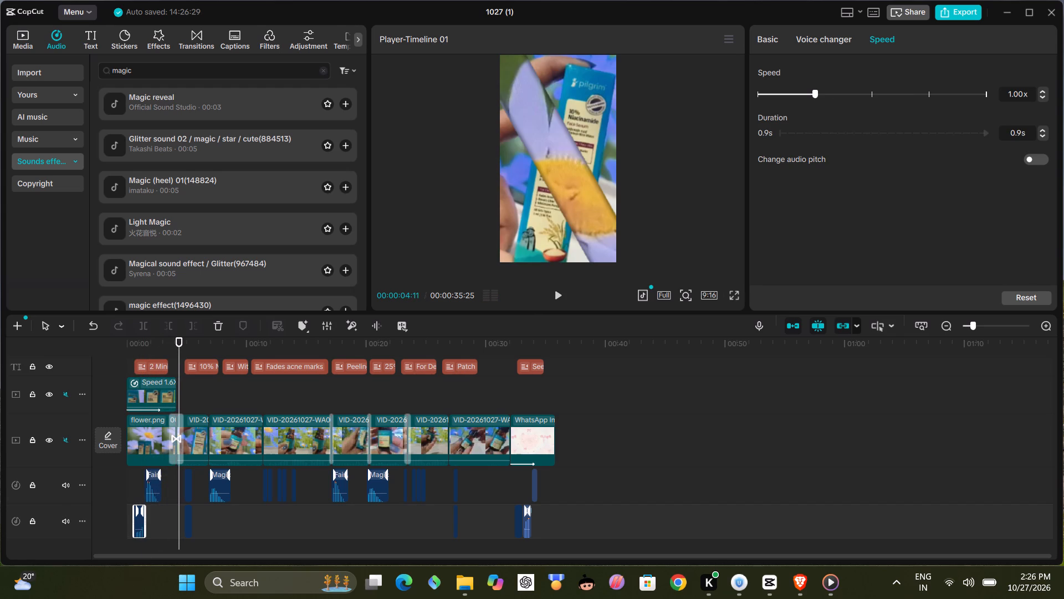
Play the video from 00:00:00:19 through to the end to check the sound effects and texts.
click(136, 474)
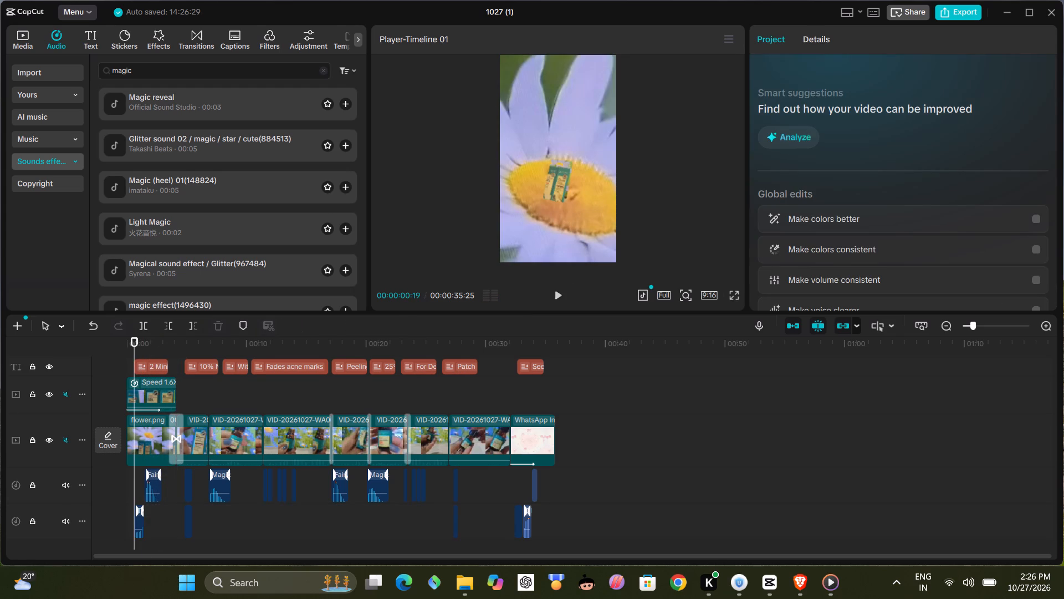
click(563, 293)
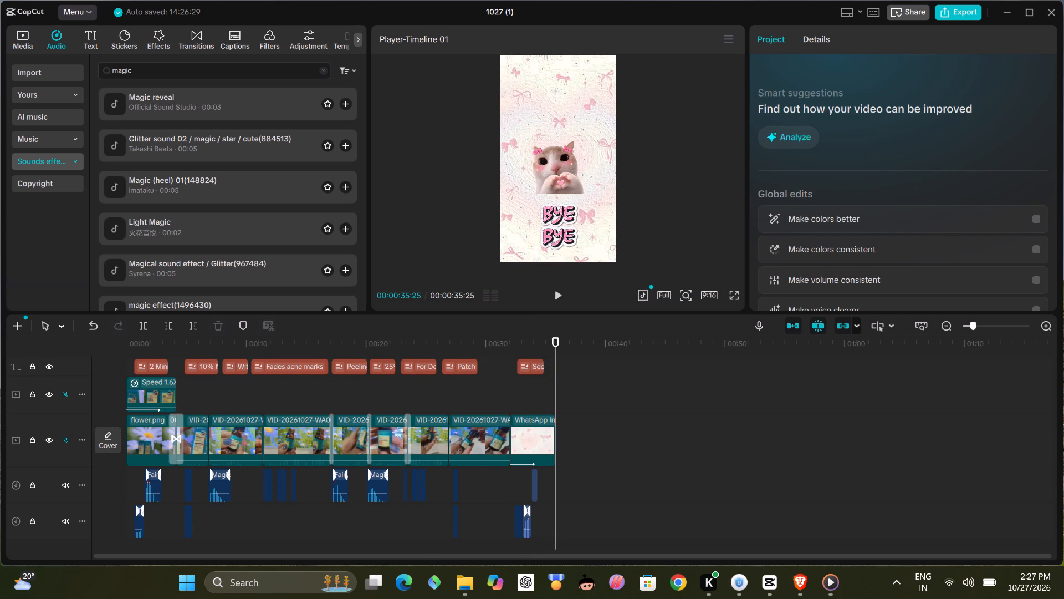
Extend the "See you in the Next Video" text to the end of the closing clip at 00:00:35:25.
scroll(546, 423, up, 2)
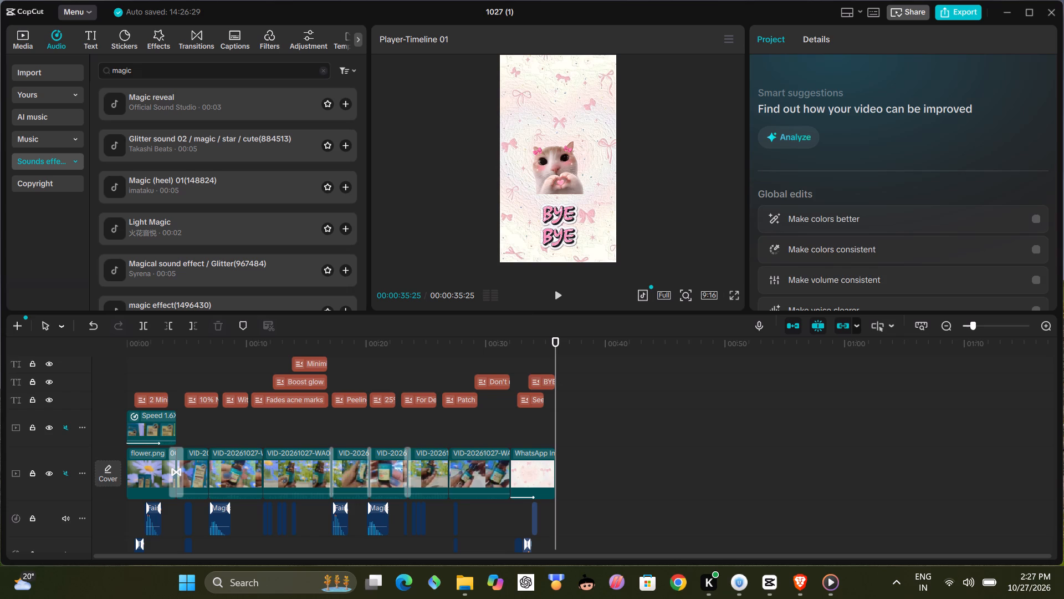
click(537, 379)
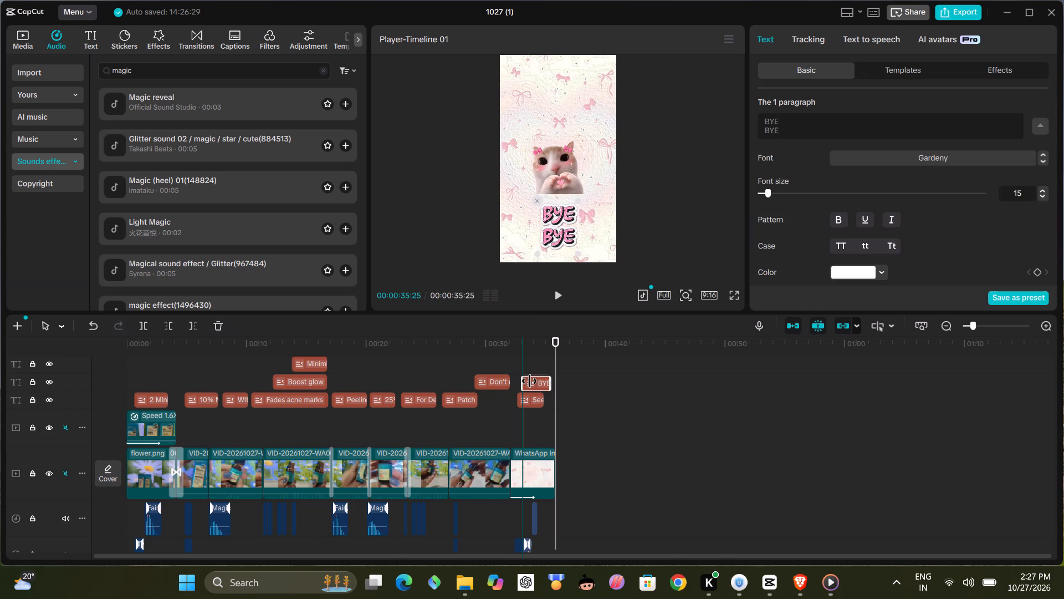
click(557, 382)
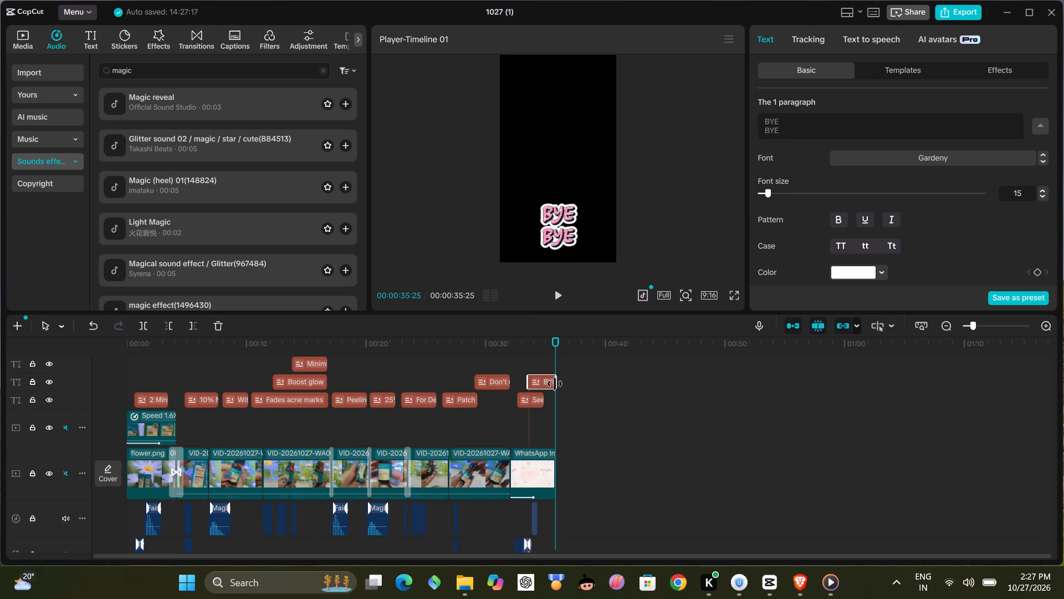
click(537, 396)
drag(543, 398, 547, 398)
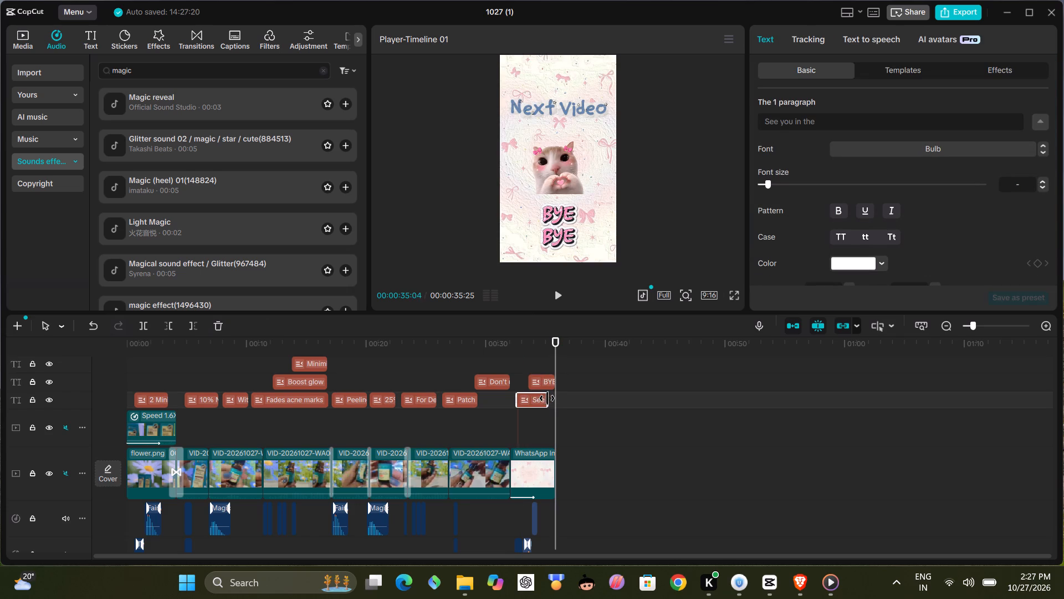
drag(547, 398, 553, 397)
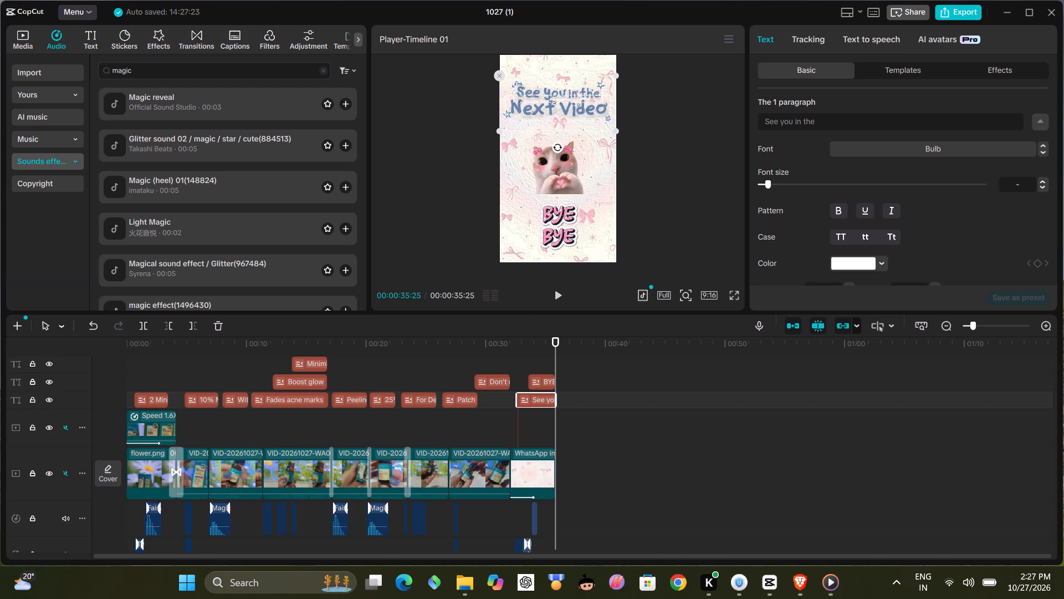
Play back the closing scene from 00:00:33:03 and the opening scene from the start.
click(519, 362)
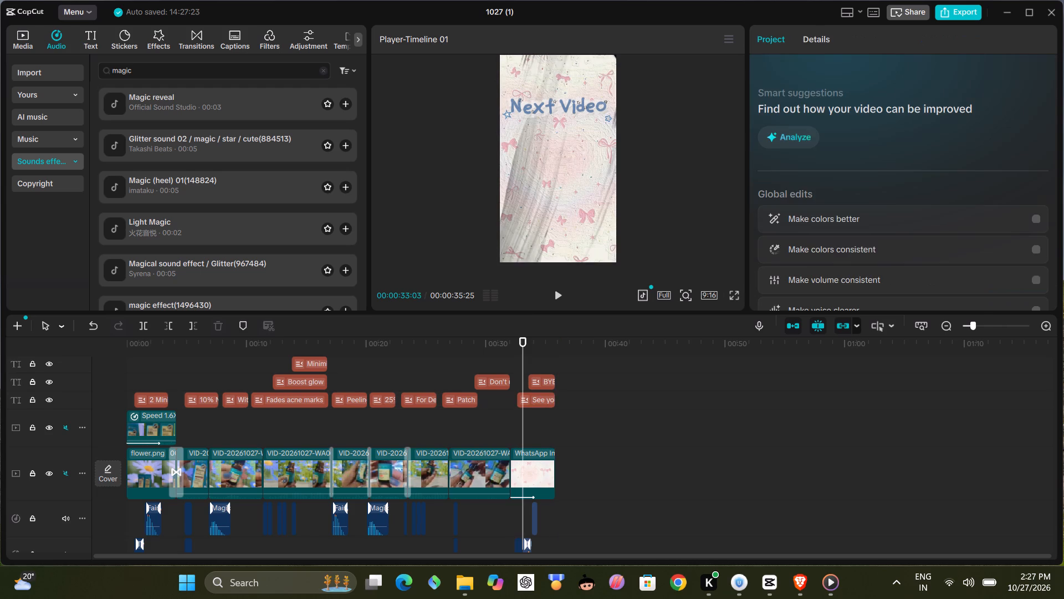
click(559, 297)
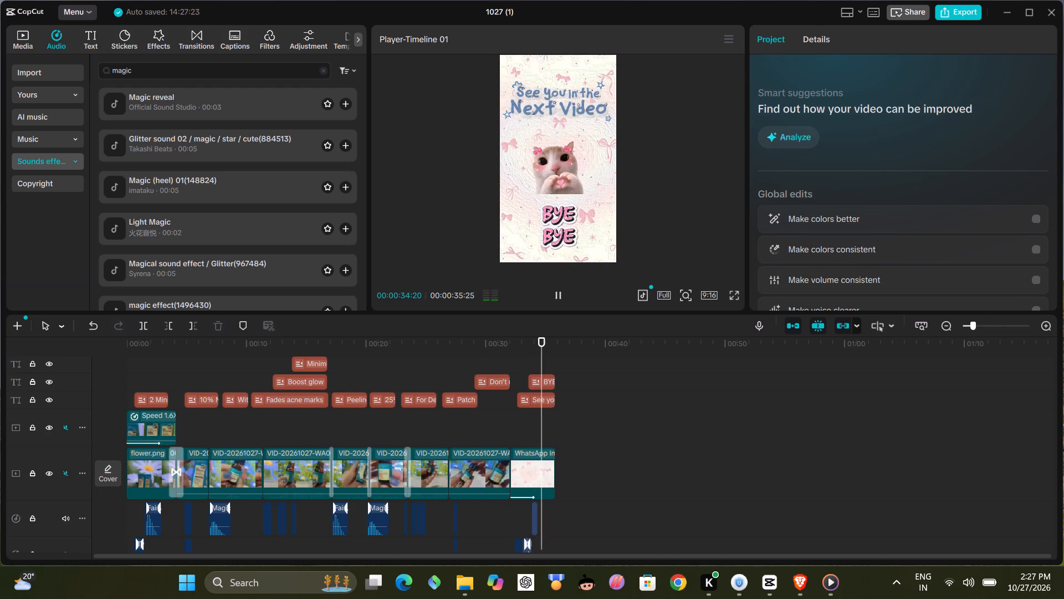
click(559, 297)
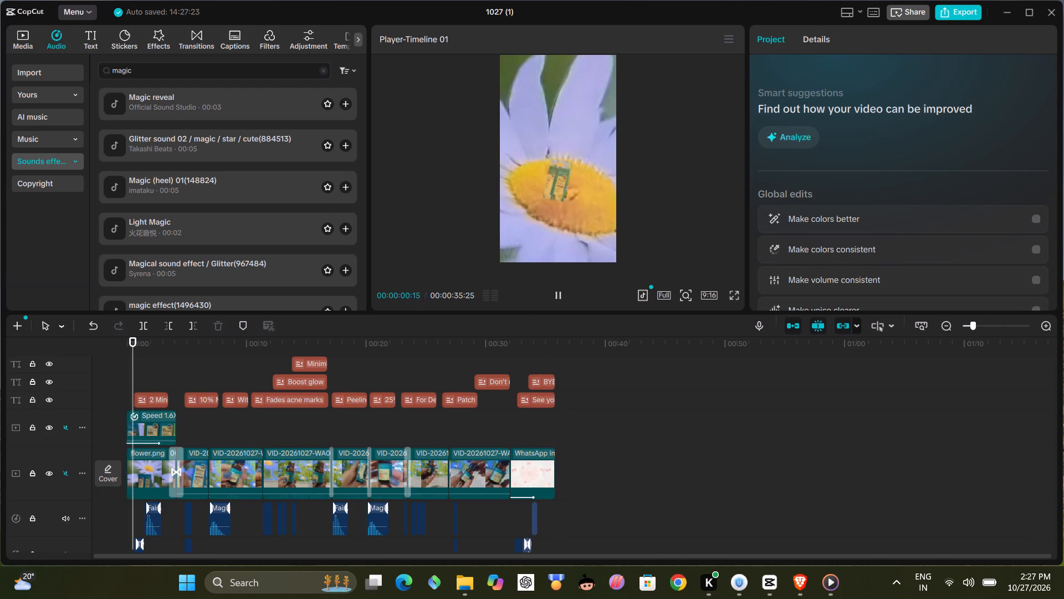
scroll(576, 410, up, 4)
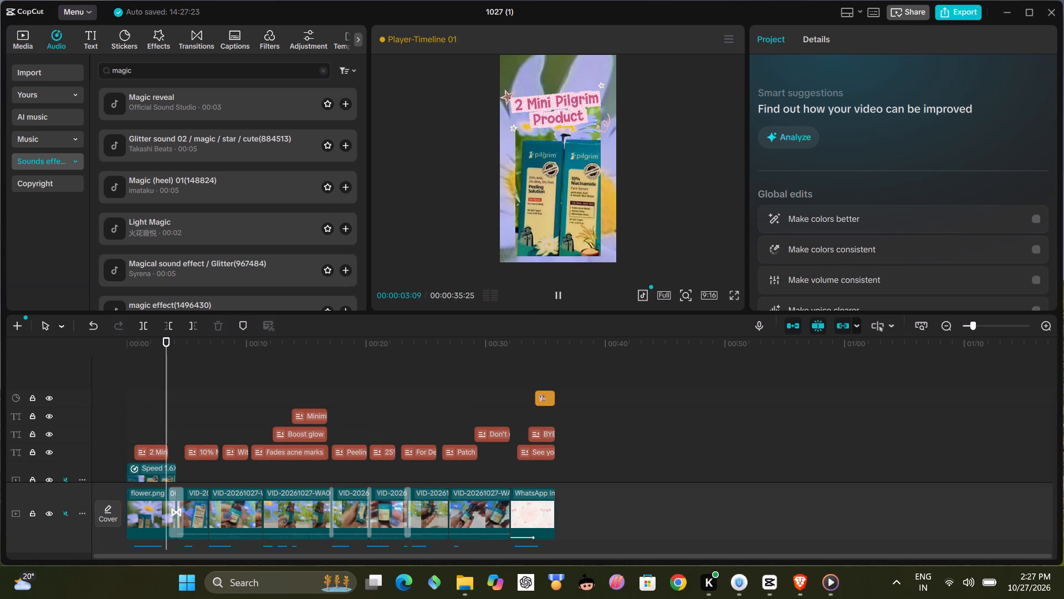
Export the video as 1027 (1) at 1080P in mp4 format with the H.264 codec and 30fps.
click(950, 11)
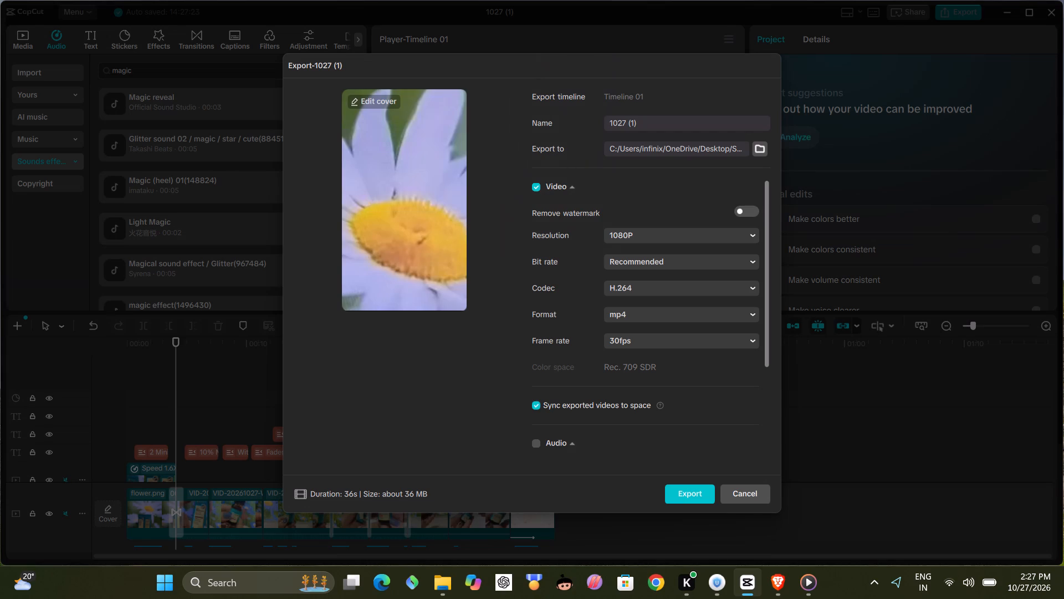
click(693, 494)
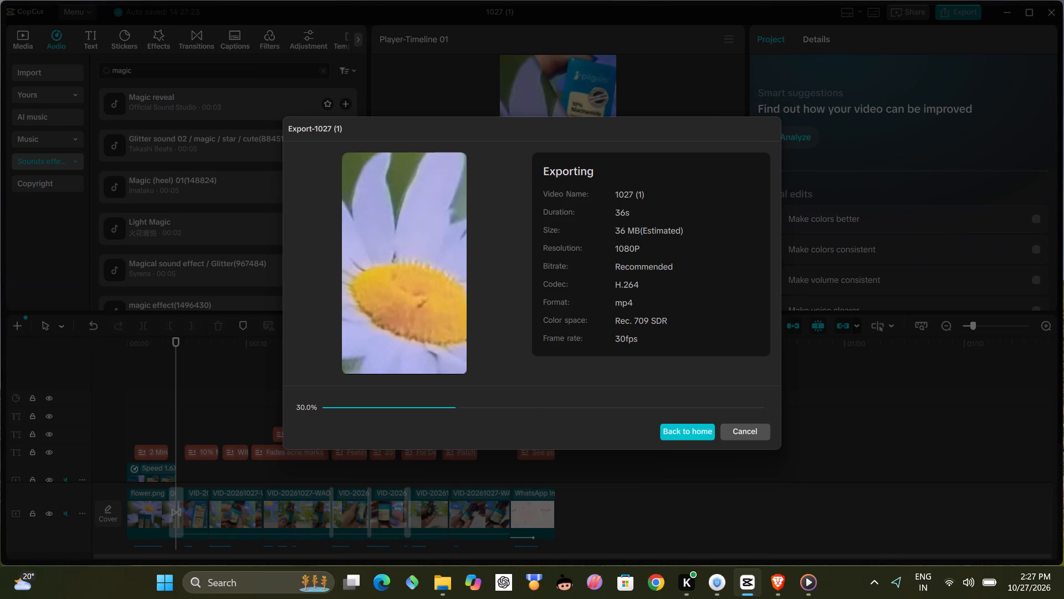
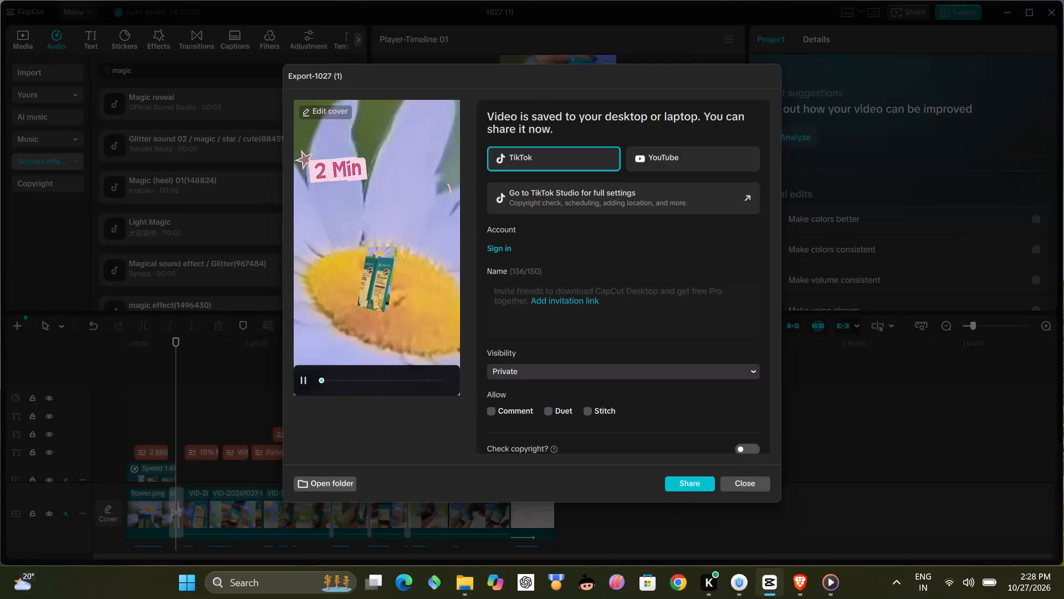
Pause the exported video's preview and close the export window.
click(301, 382)
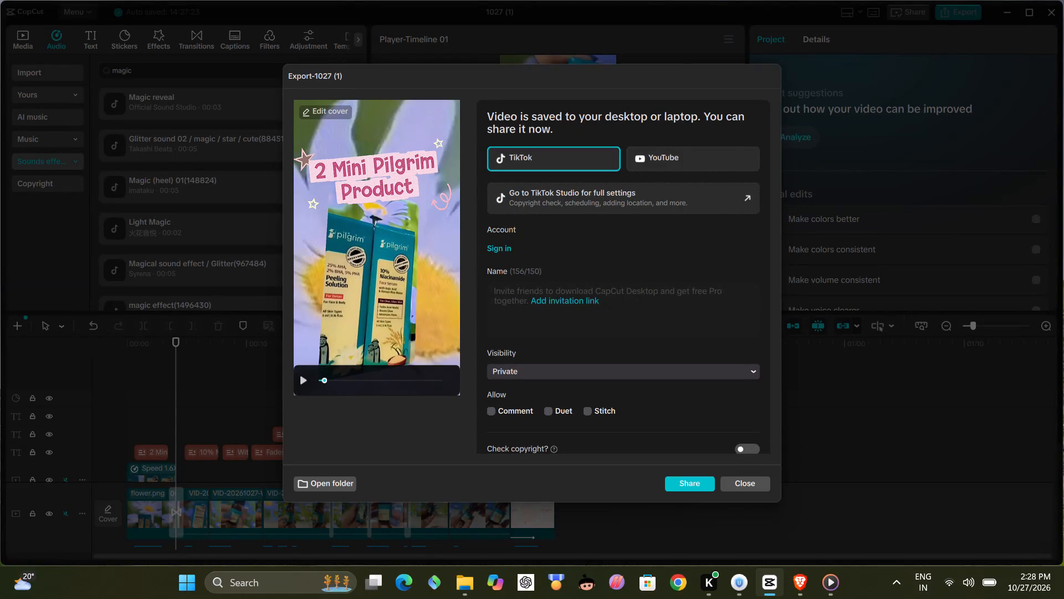
click(741, 479)
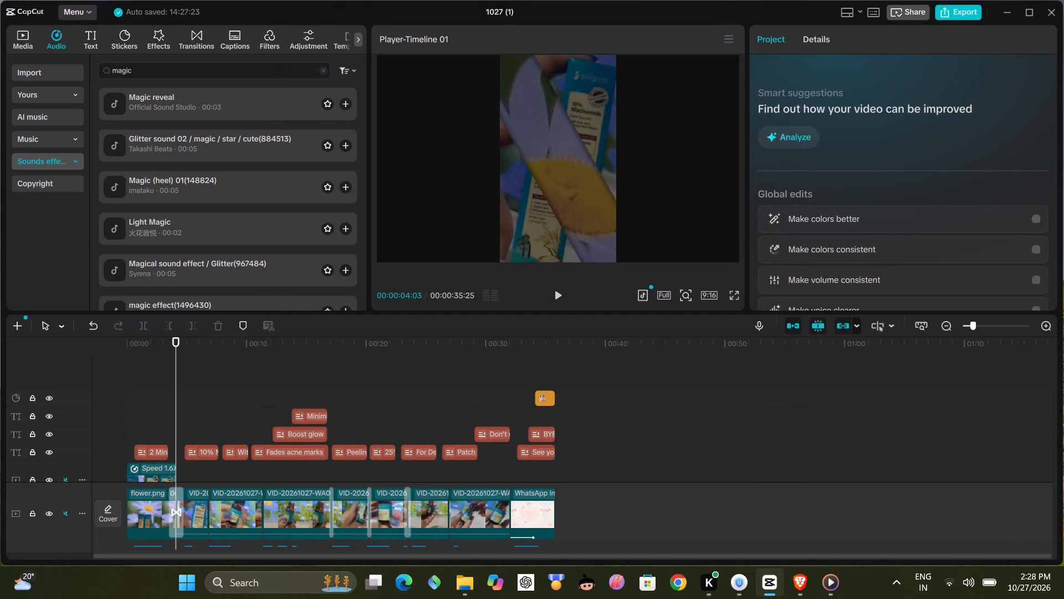
Switch to File Explorer and open the Sakshi folder containing the exported video.
click(467, 592)
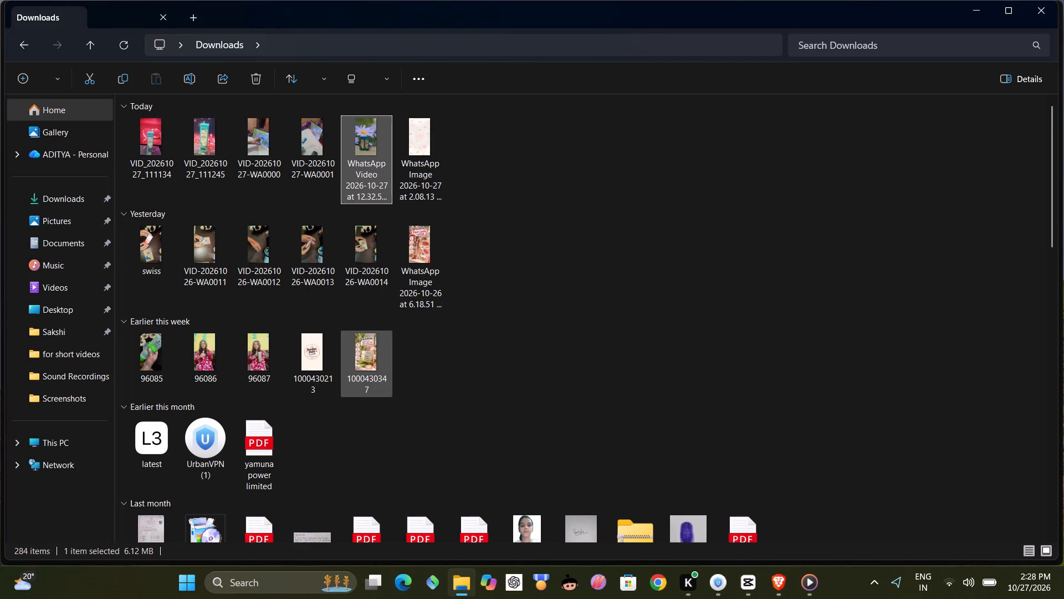
scroll(400, 331, up, 3)
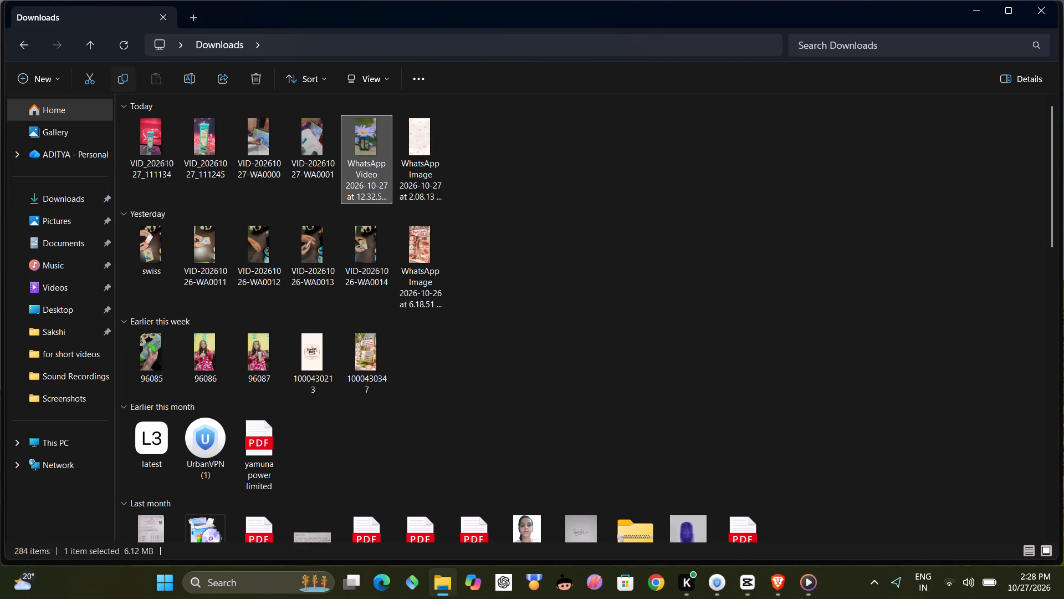
double_click(130, 49)
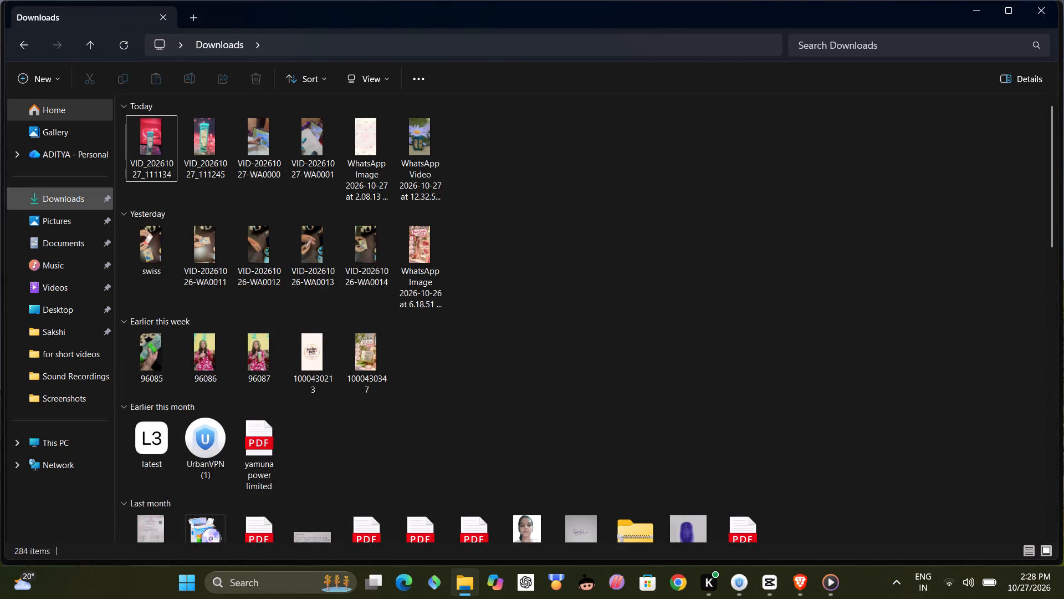
click(66, 336)
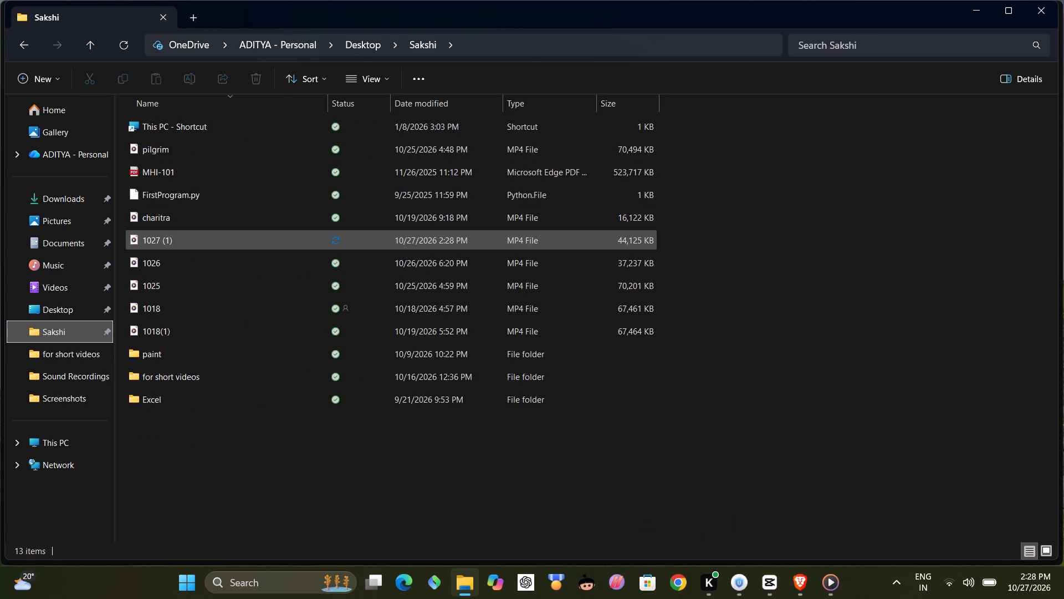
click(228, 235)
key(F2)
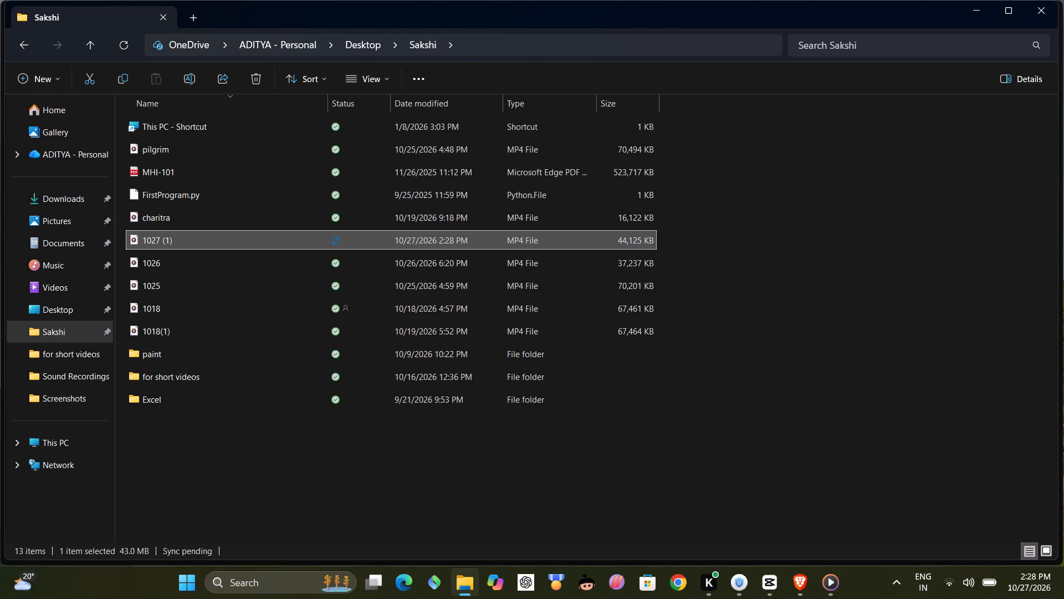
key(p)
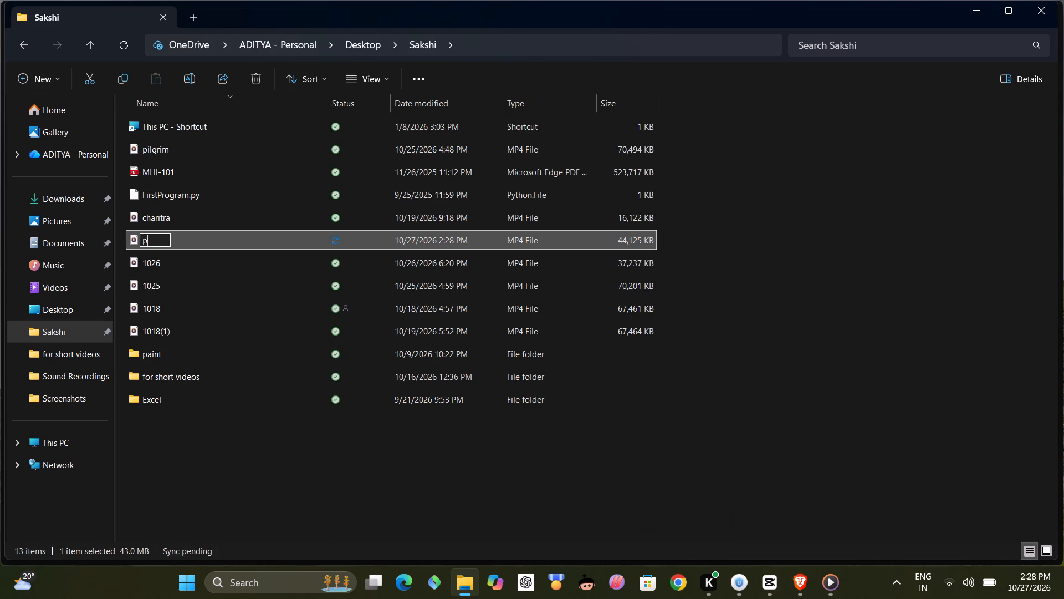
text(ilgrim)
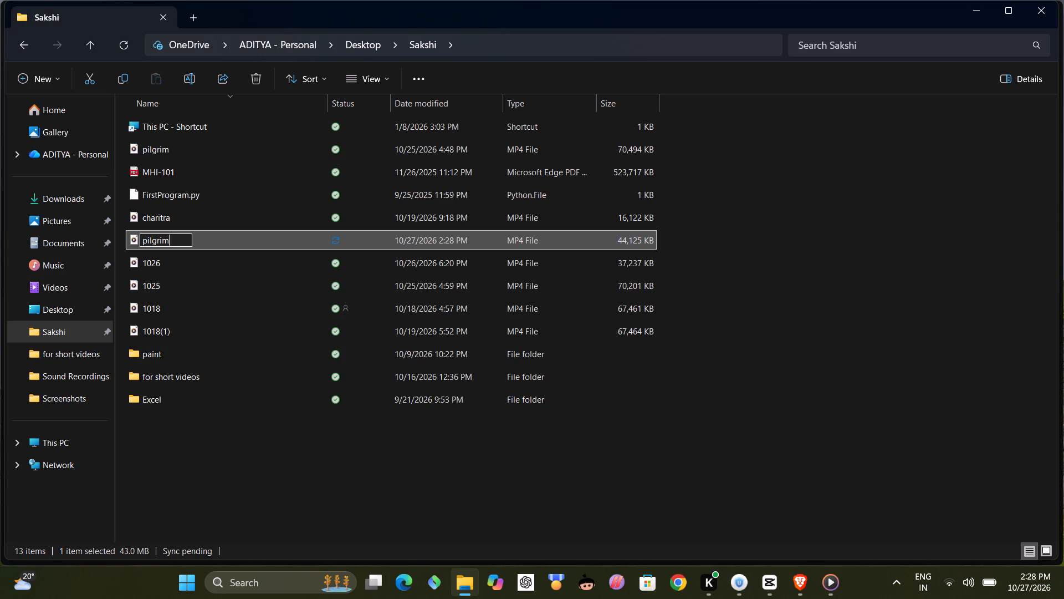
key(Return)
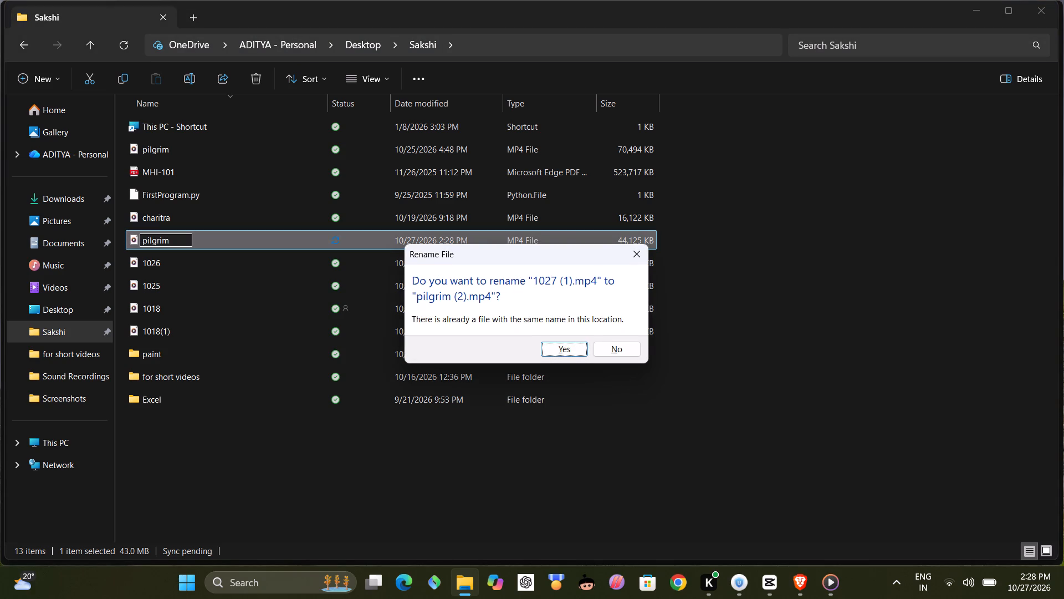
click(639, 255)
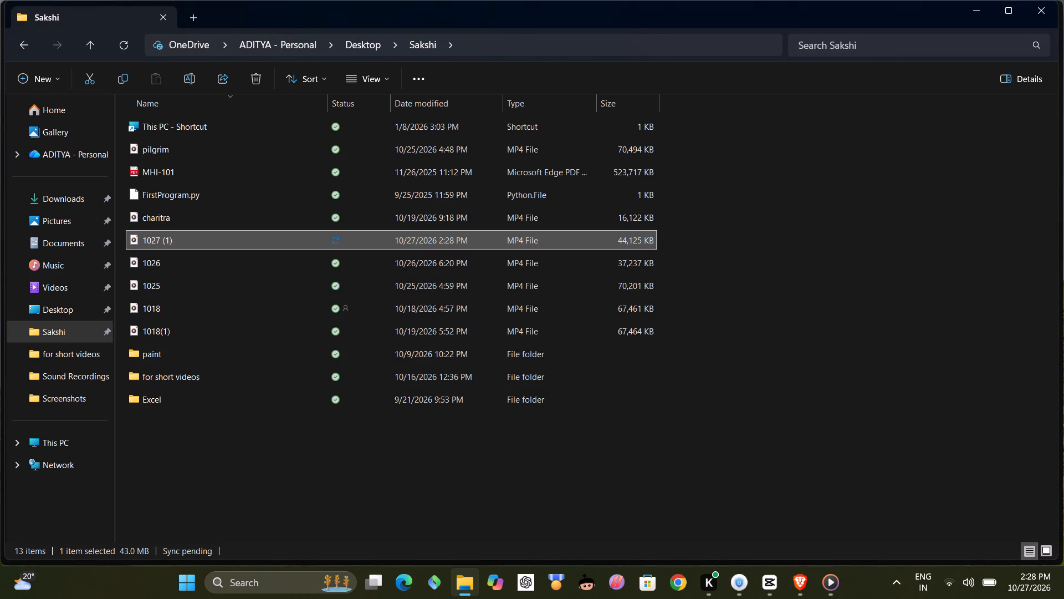
Rename the exported video 1027 (1) as pilgrimm and close the Media Player window.
key(F2)
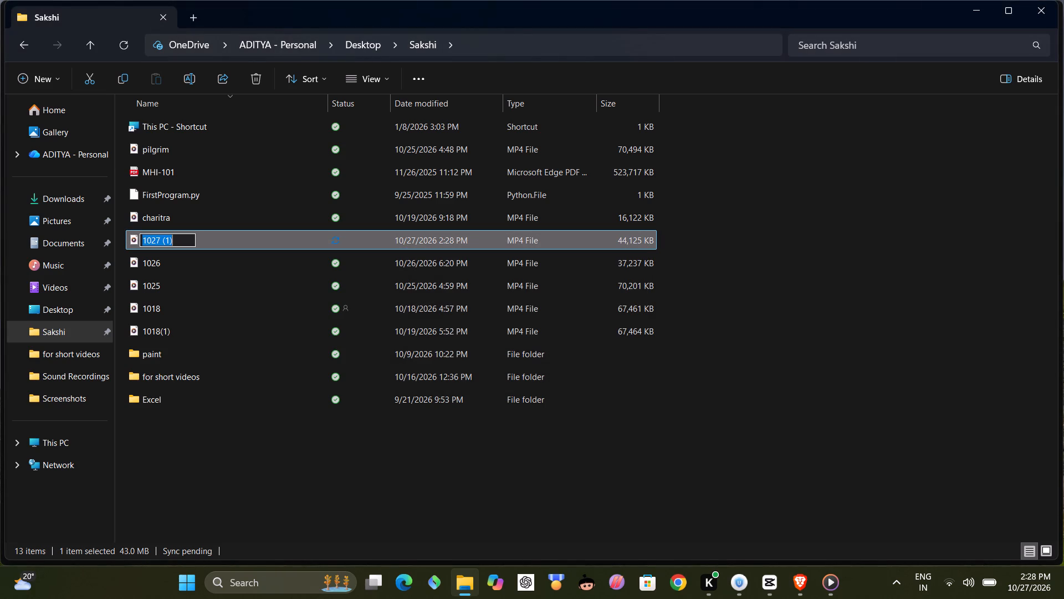
text(pilgrimm)
key(shift+Return)
key(Return)
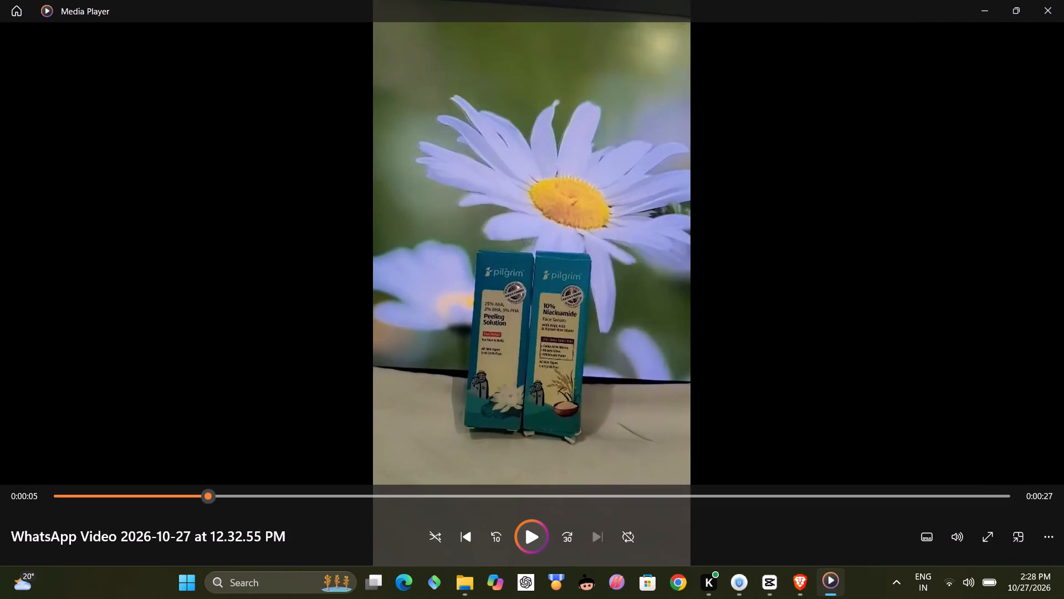
click(1057, 4)
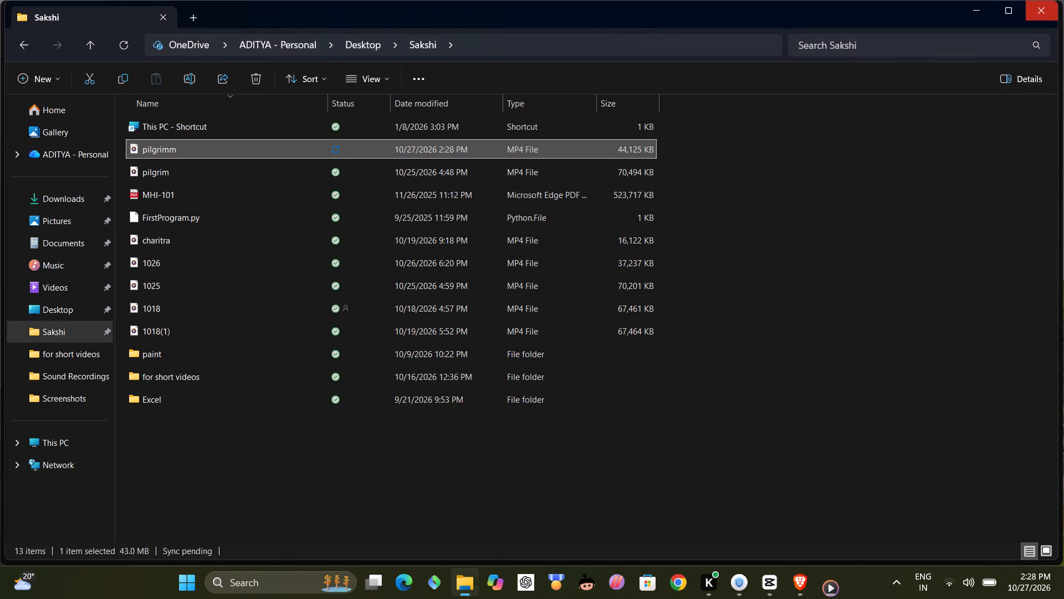
Delete the charitra video from the Sakshi folder.
right_click(186, 244)
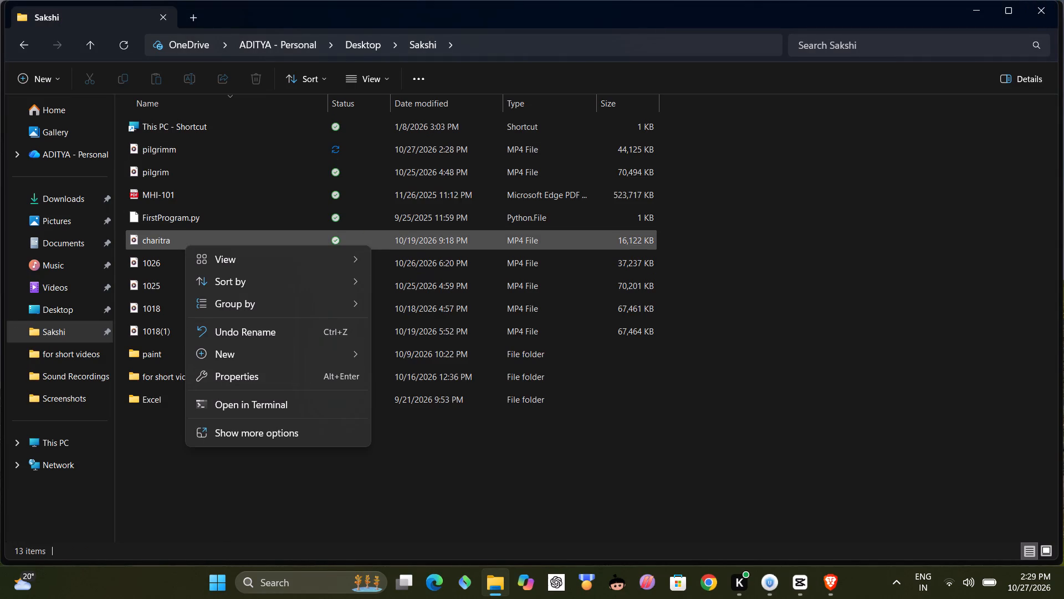
click(163, 241)
click(258, 74)
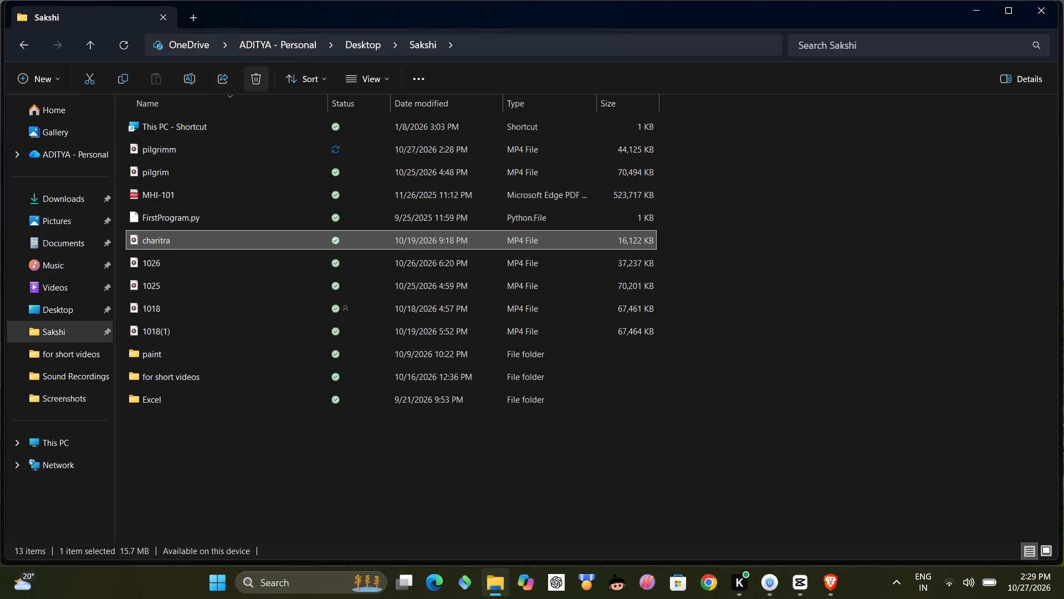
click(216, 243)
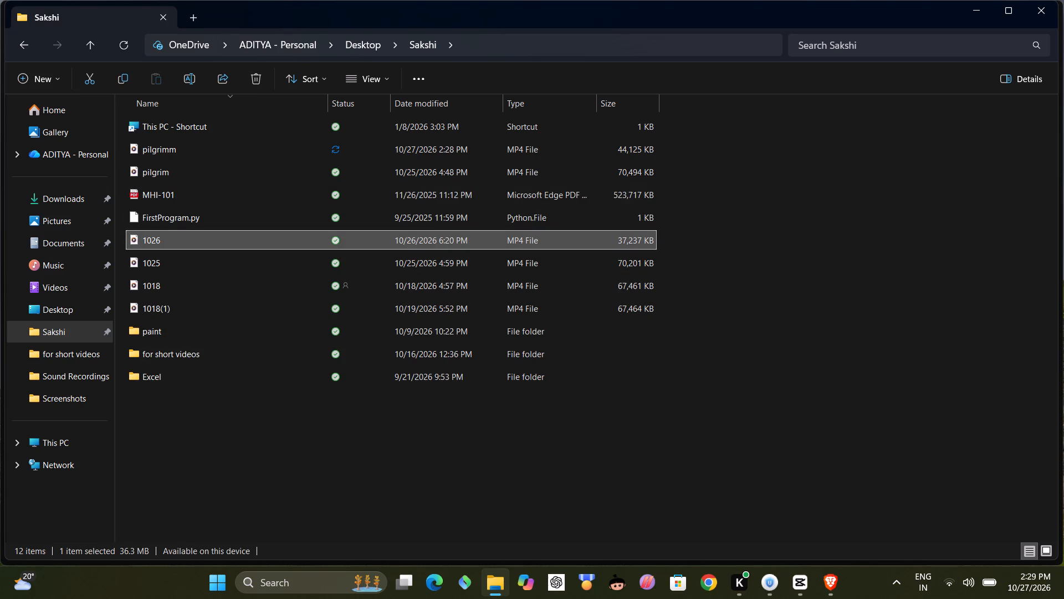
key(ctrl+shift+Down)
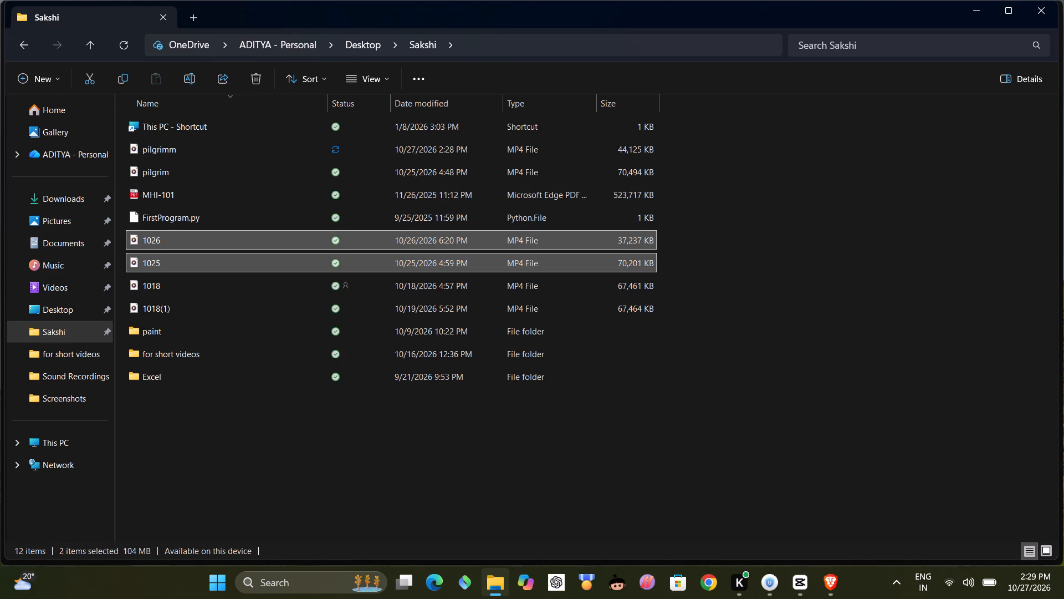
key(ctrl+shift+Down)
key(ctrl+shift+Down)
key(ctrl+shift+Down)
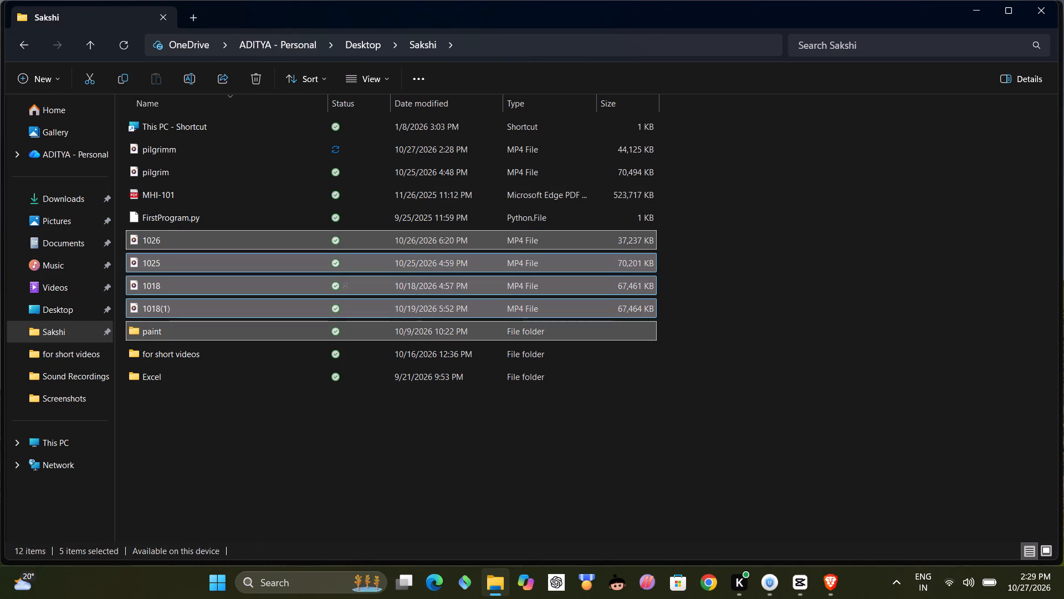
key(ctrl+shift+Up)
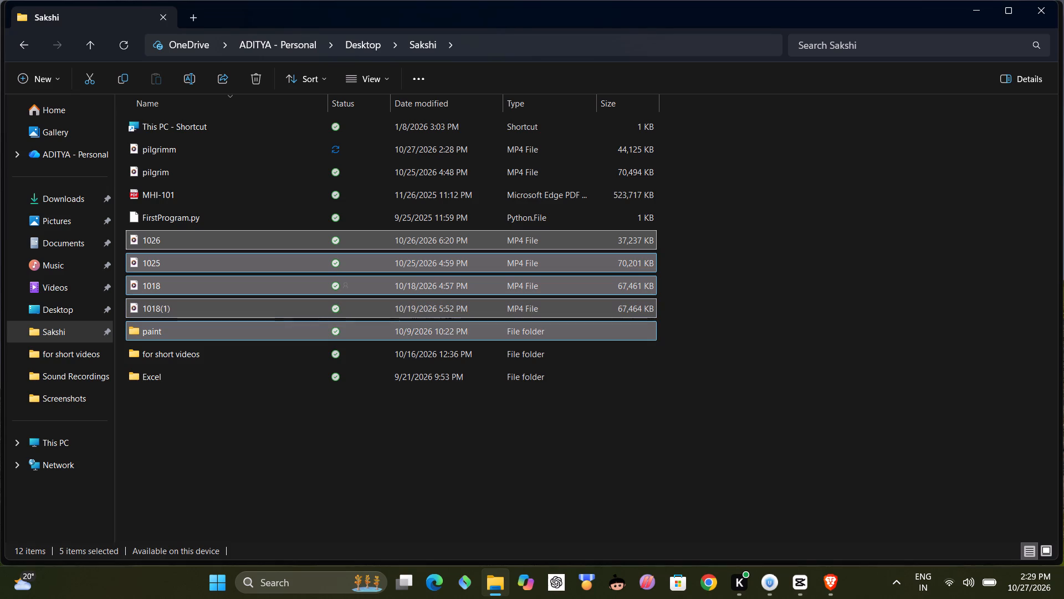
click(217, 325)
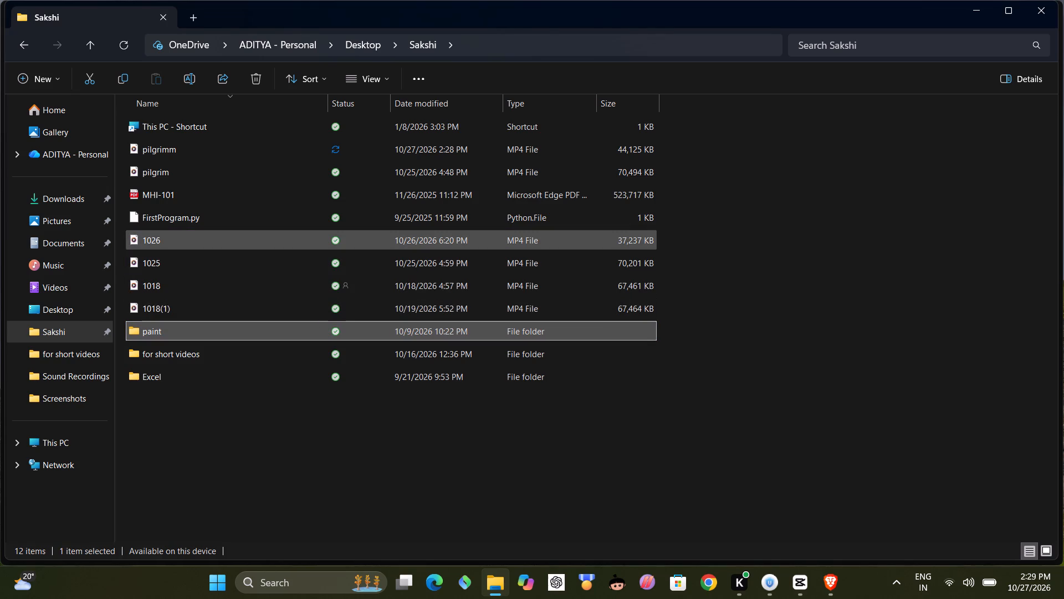
Delete the videos 1026, 1025, 1018 and 1018(1) together from the Sakshi folder.
click(203, 238)
key(ctrl+shift+Down)
key(ctrl+shift+Down)
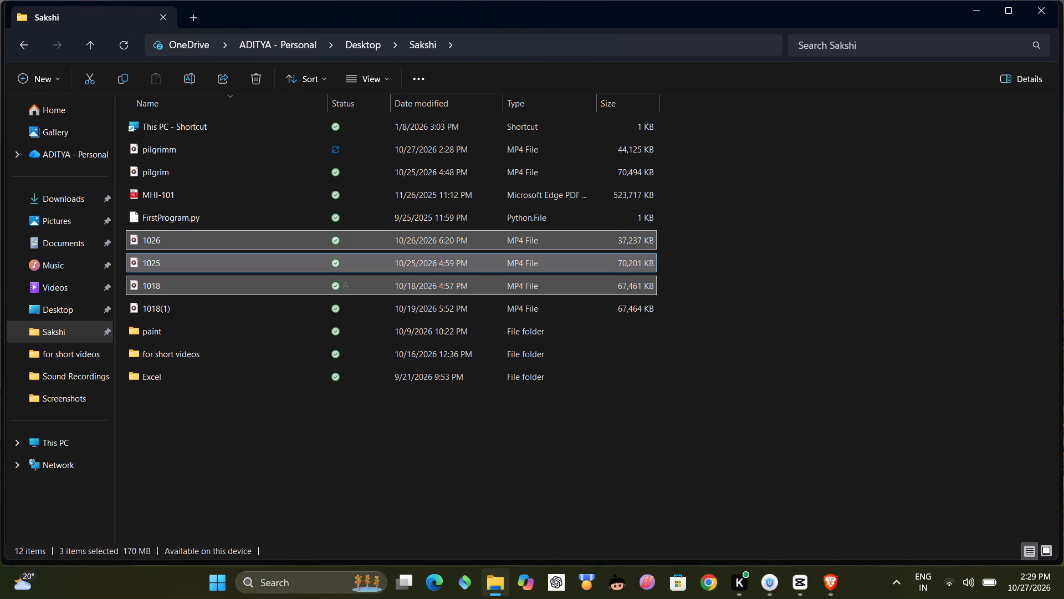
key(ctrl+shift+Down)
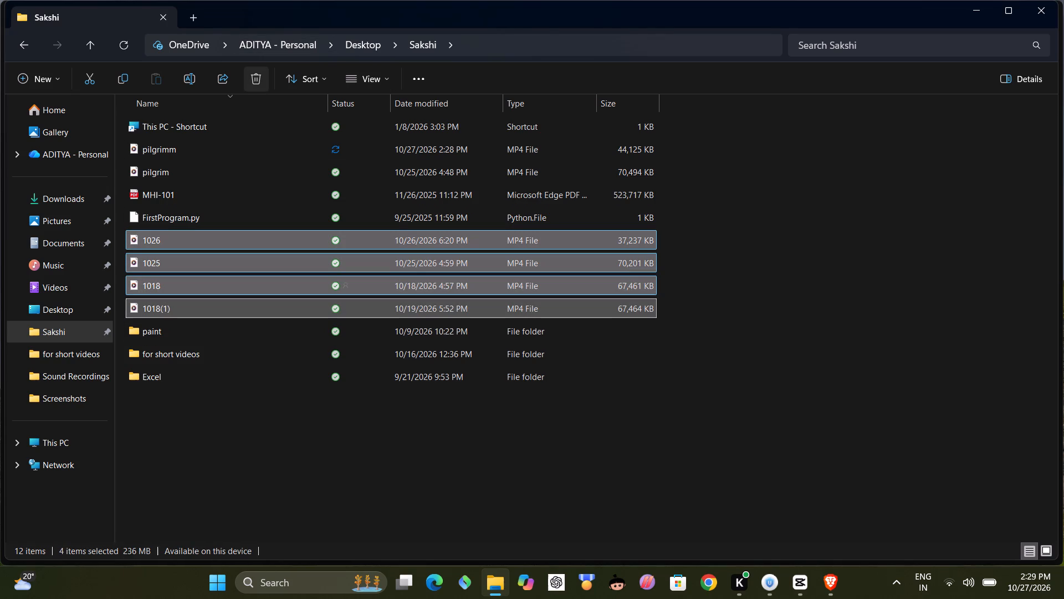
click(253, 81)
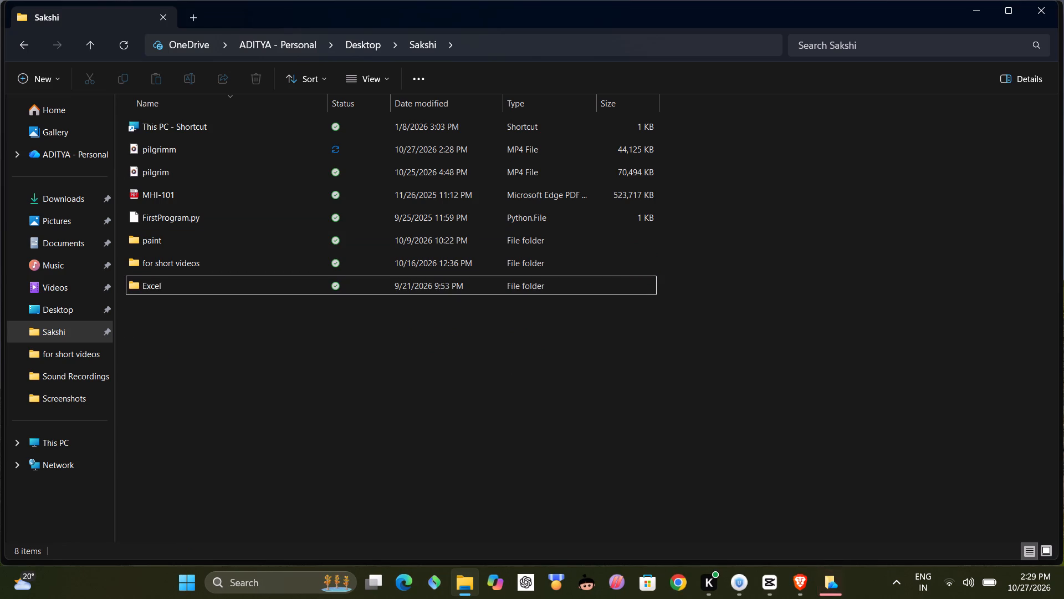
Open the paint folder and view the moonlight image and its sharing options.
click(219, 239)
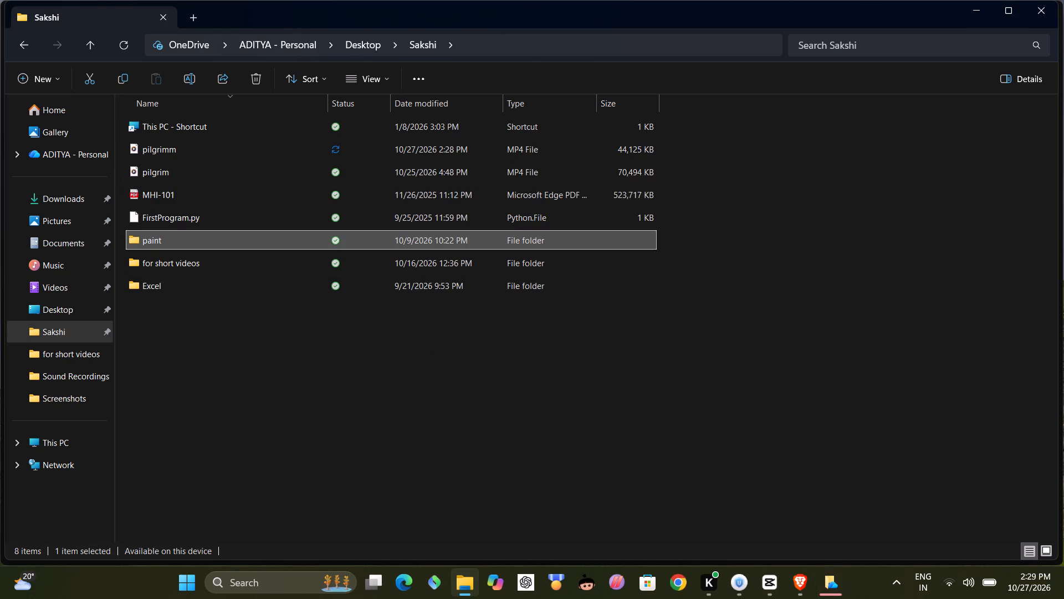
double_click(219, 237)
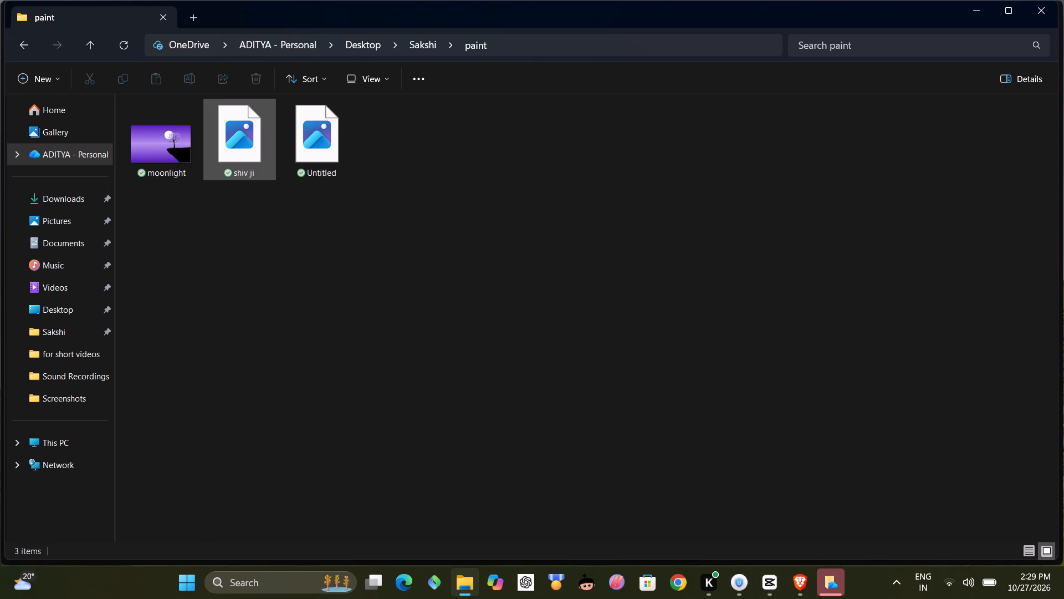
click(152, 146)
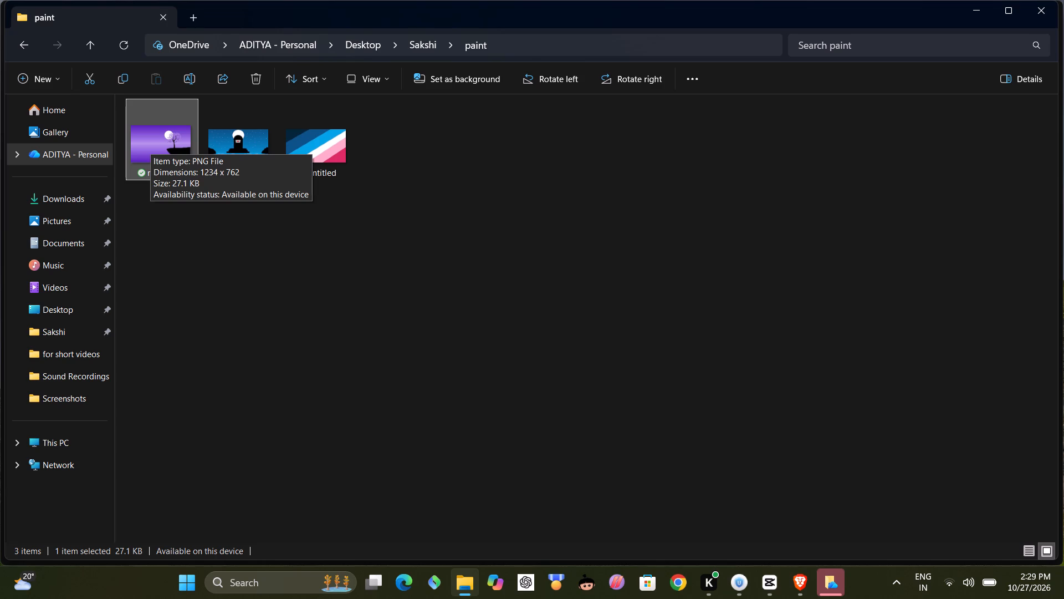
key(Return)
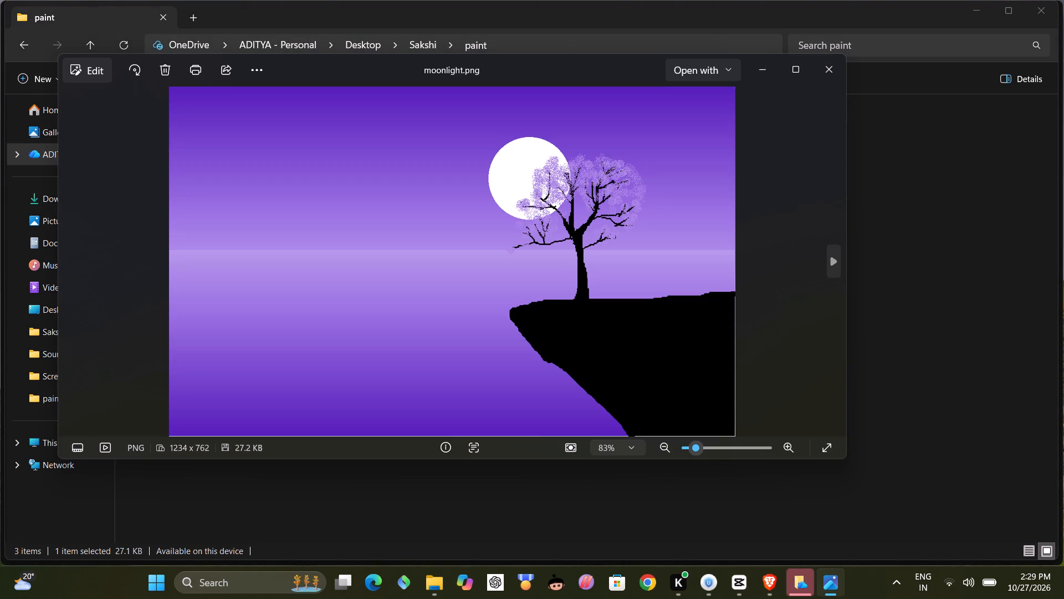
click(225, 74)
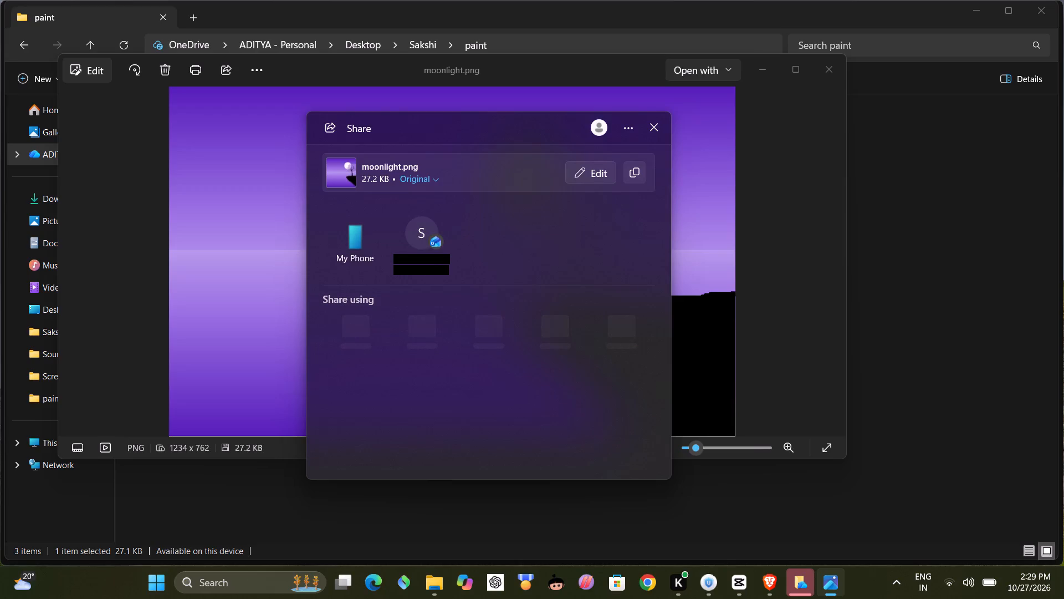
click(656, 129)
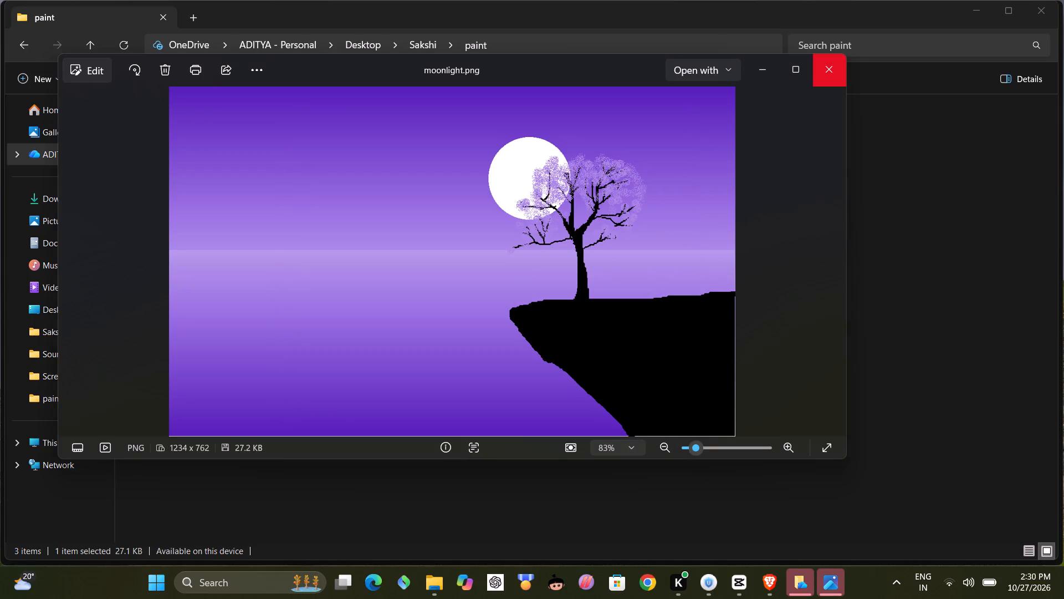
click(837, 65)
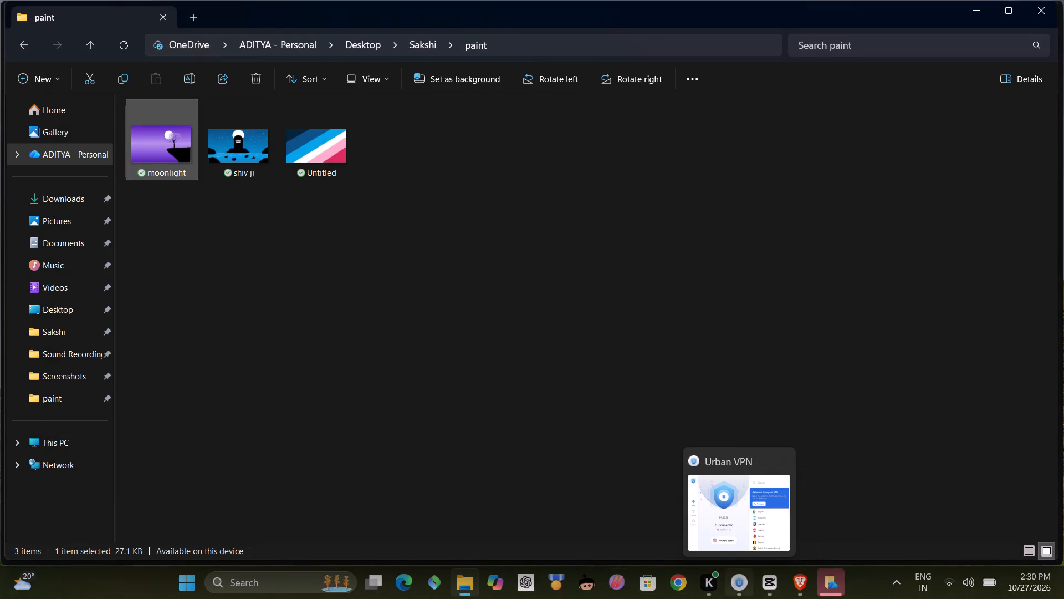
Open WhatsApp from the recent apps in Windows search.
click(248, 586)
click(273, 148)
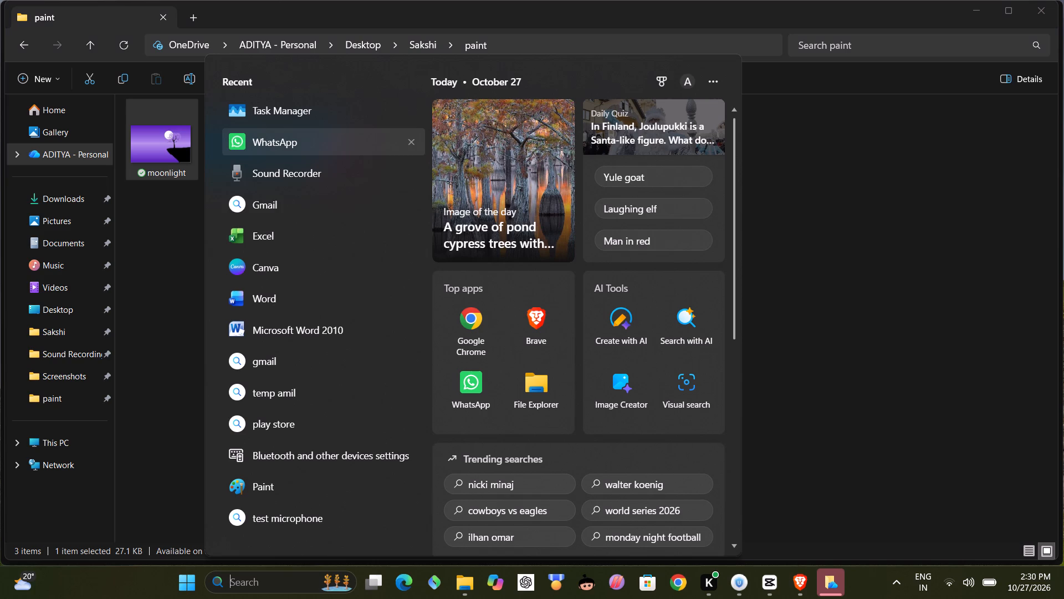
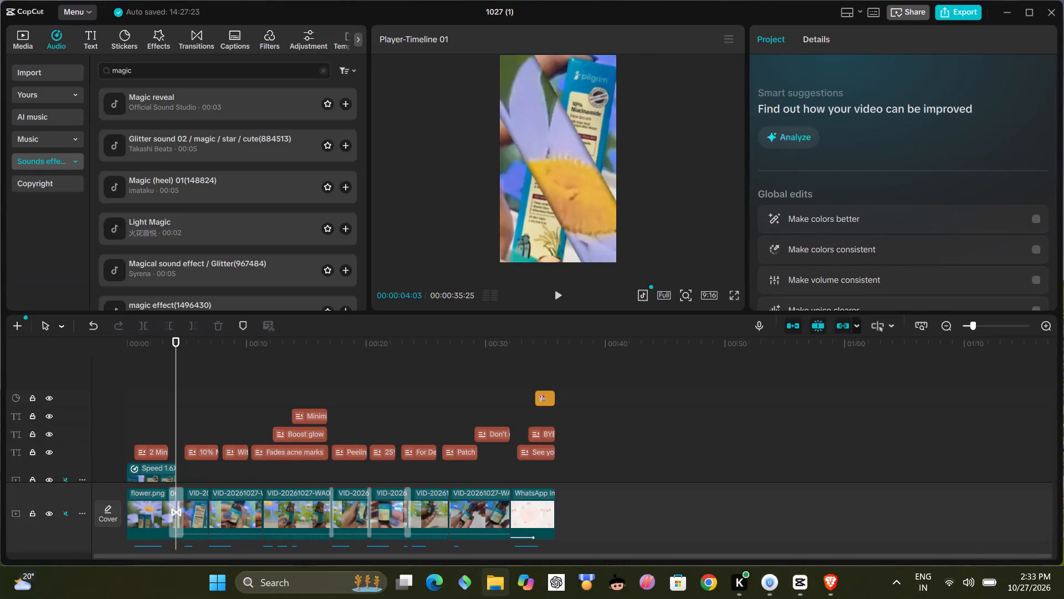
Bring up the File Explorer window and close it.
click(490, 593)
click(1033, 23)
triple_click(1039, 13)
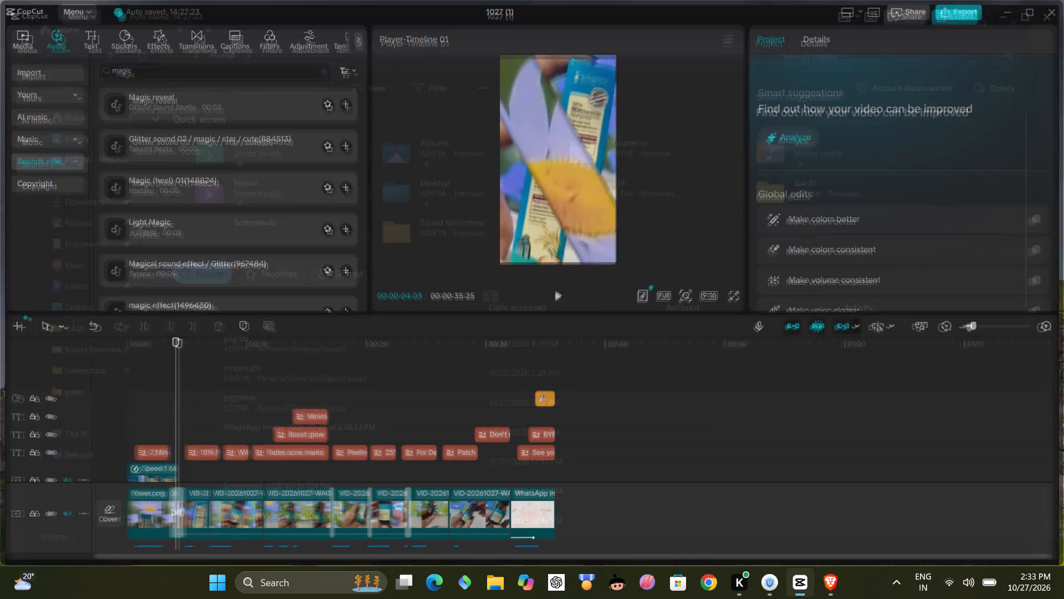
Close the 1027 (1) video project and exit CapCut completely, back to the desktop.
click(1058, 12)
click(1058, 12)
triple_click(1045, 12)
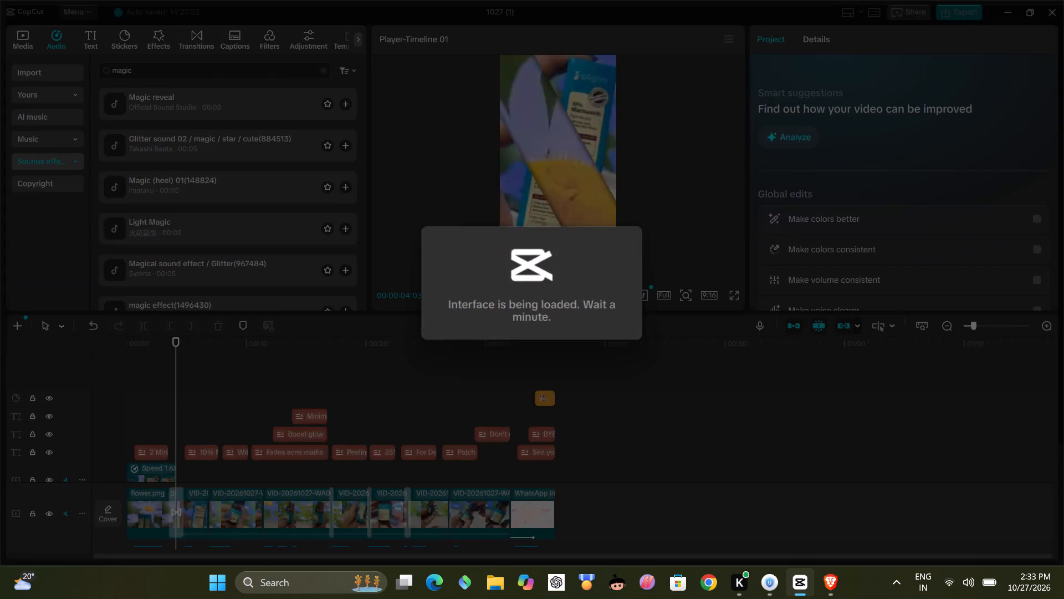
triple_click(1048, 10)
click(1048, 10)
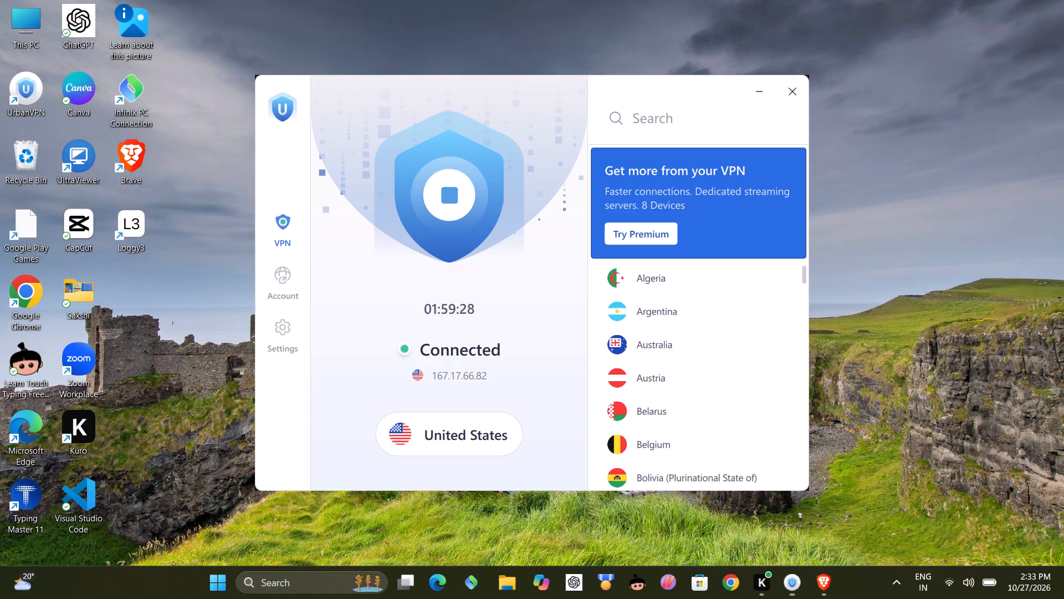
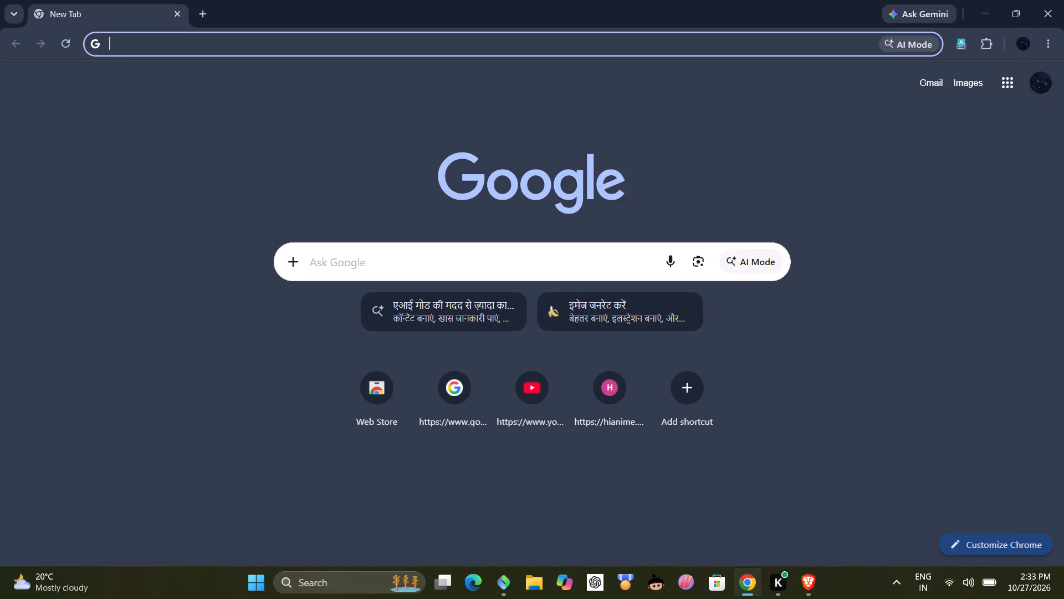
In Chrome, switch from the current Google account to the signed-in account with the green landscape profile picture.
click(405, 258)
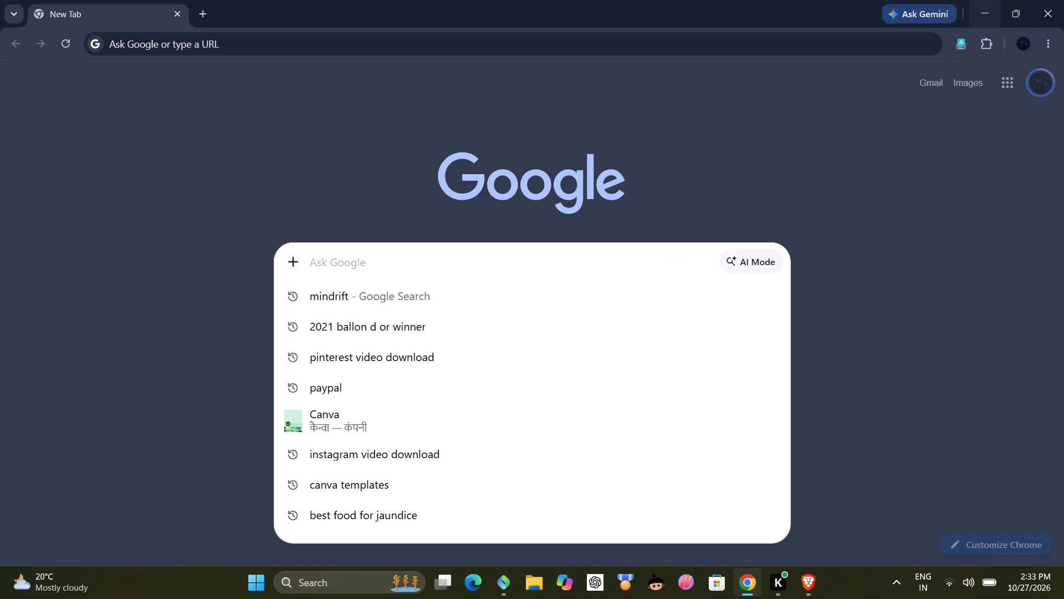
click(1042, 79)
click(1041, 80)
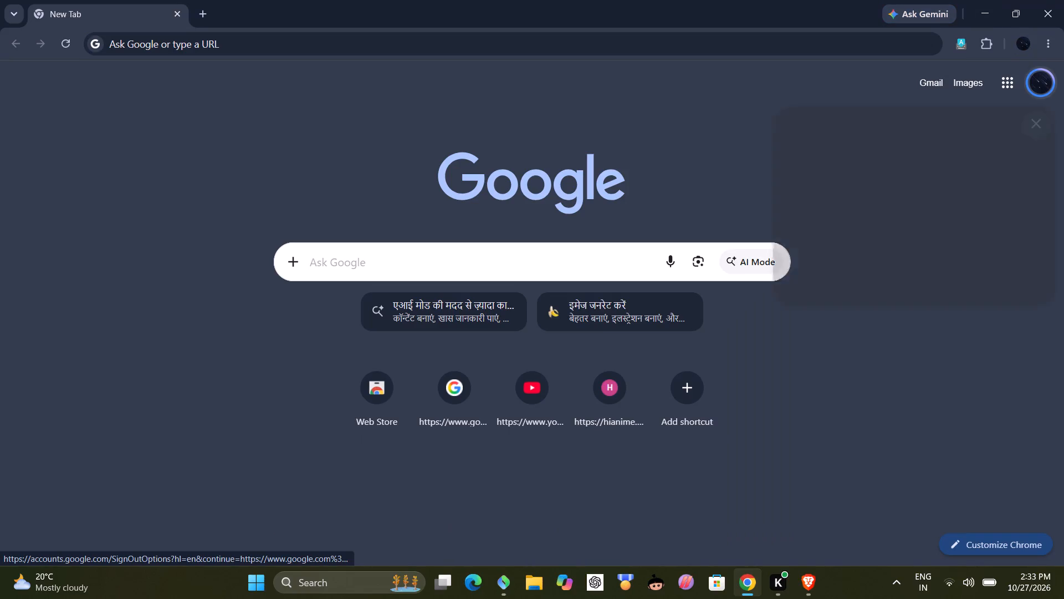
click(873, 277)
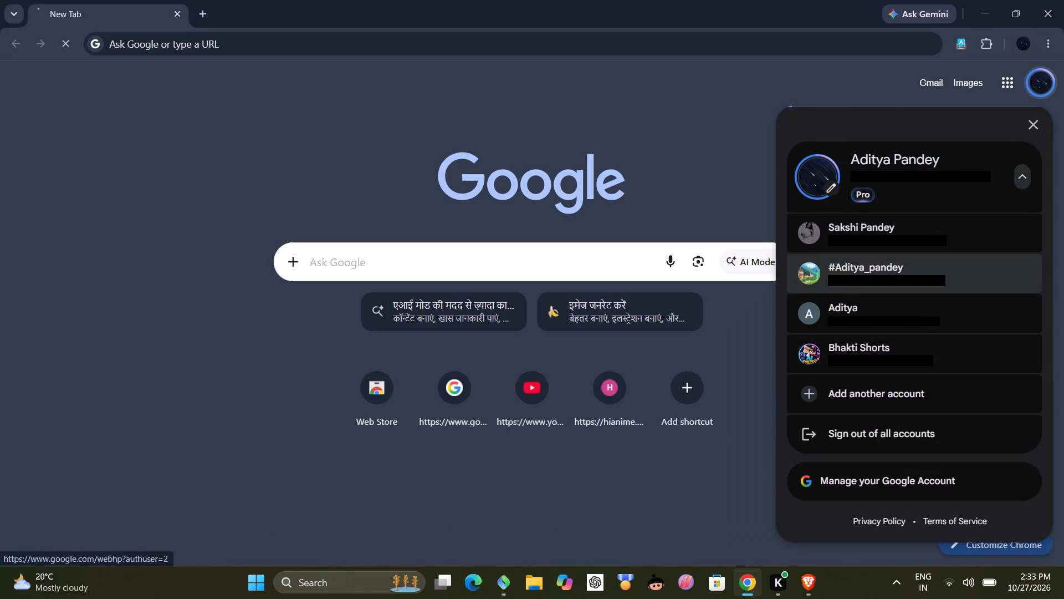